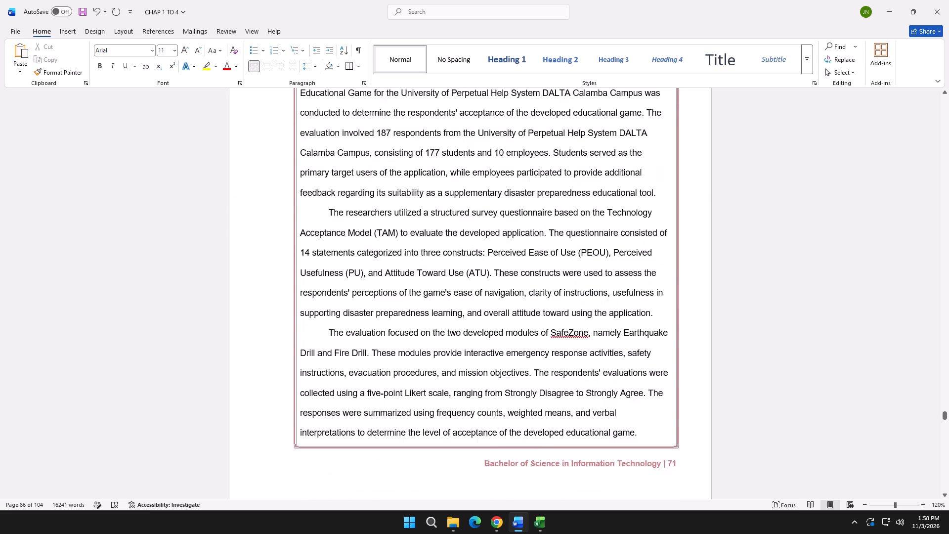
{"action": "scroll", "coordinate": [383, 282], "scroll_direction": "up", "scroll_amount": 16}
{"action": "scroll", "coordinate": [384, 288], "scroll_direction": "down", "scroll_amount": 20}
{"action": "scroll", "coordinate": [384, 288], "scroll_direction": "down", "scroll_amount": 1}
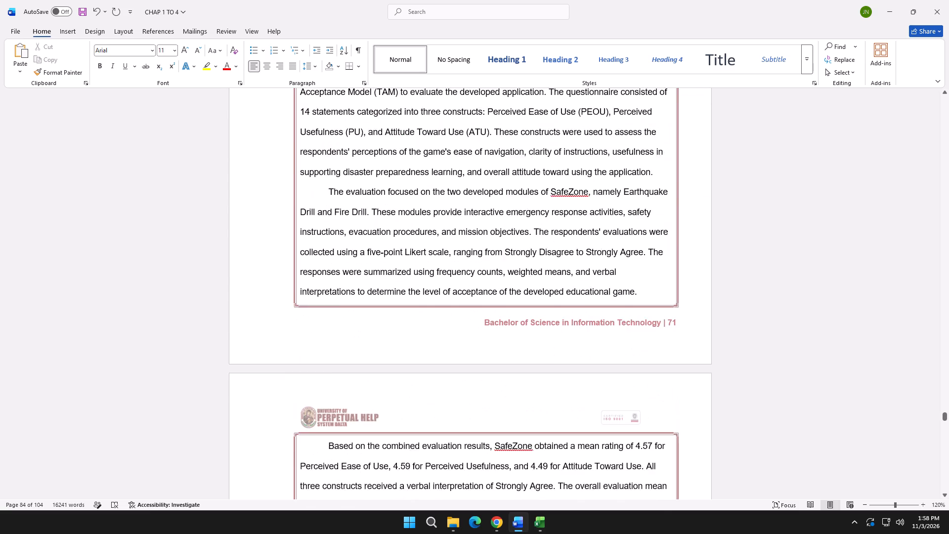
{"action": "scroll", "coordinate": [384, 290], "scroll_direction": "down", "scroll_amount": 12}
Add the label "Figure 32" on the empty line directly below the last Game Evaluation Results paragraph.
{"action": "left_click", "coordinate": [334, 283]}
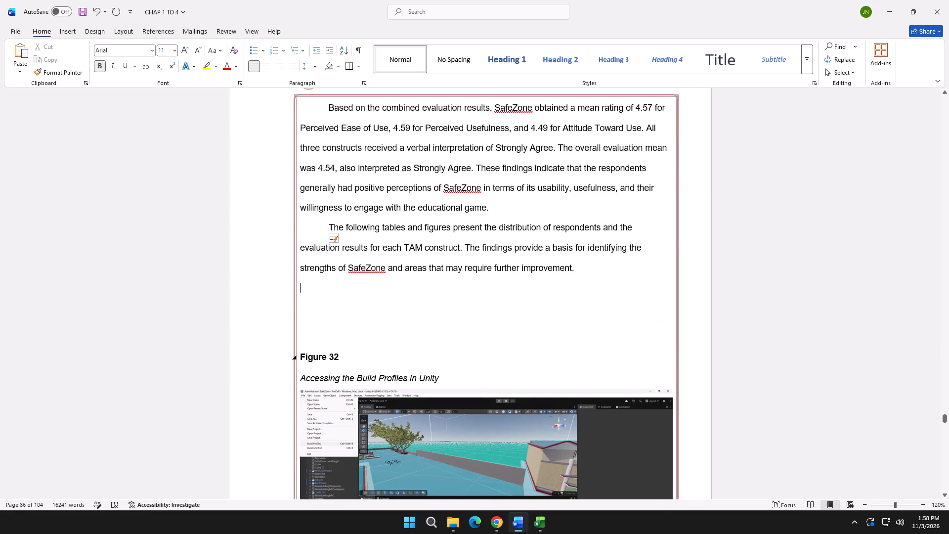
{"action": "scroll", "coordinate": [353, 351], "scroll_direction": "down", "scroll_amount": 5}
{"action": "scroll", "coordinate": [338, 222], "scroll_direction": "up", "scroll_amount": 2}
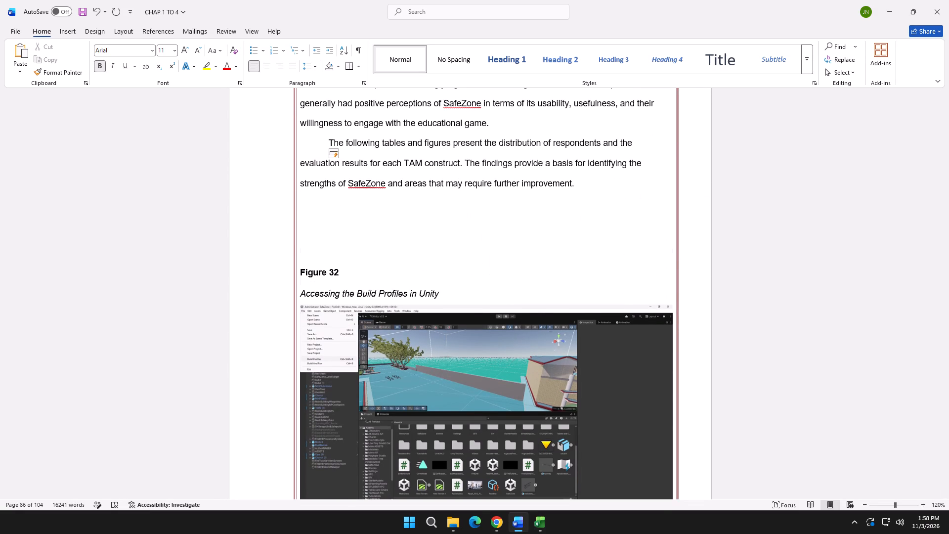
{"action": "type", "text": "ig"}
{"action": "key", "text": "BackSpace"}
{"action": "key", "text": "g"}
{"action": "key", "text": "BackSpace"}
{"action": "type", "text": "gure 32"}
Remove the figure numbers from the Accessing the Build Profiles and Build Profiles Scene List captions and from their descriptions.
{"action": "left_click", "coordinate": [354, 272]}
{"action": "key", "text": "BackSpace"}
{"action": "key", "text": "BackSpace"}
{"action": "scroll", "coordinate": [374, 275], "scroll_direction": "down", "scroll_amount": 11}
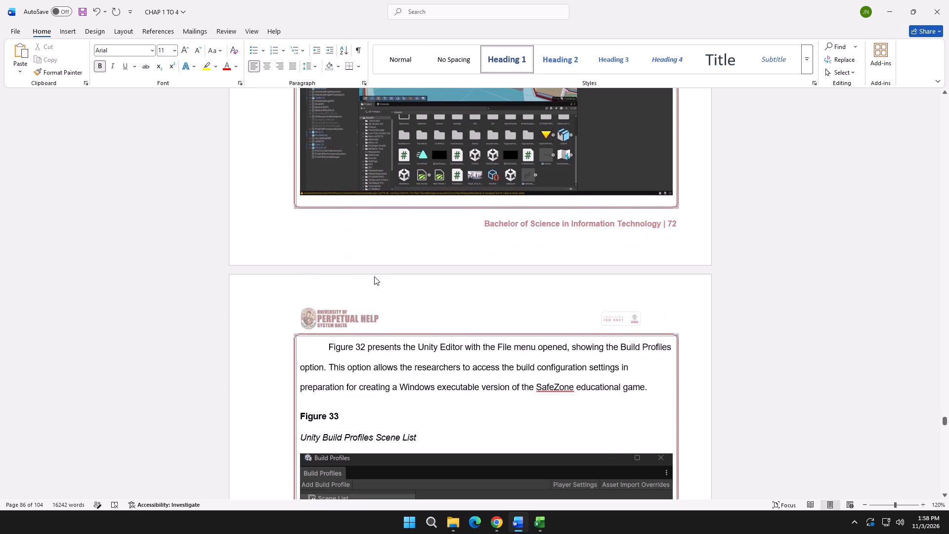
{"action": "left_click", "coordinate": [341, 420]}
{"action": "key", "text": "BackSpace"}
{"action": "key", "text": "BackSpace"}
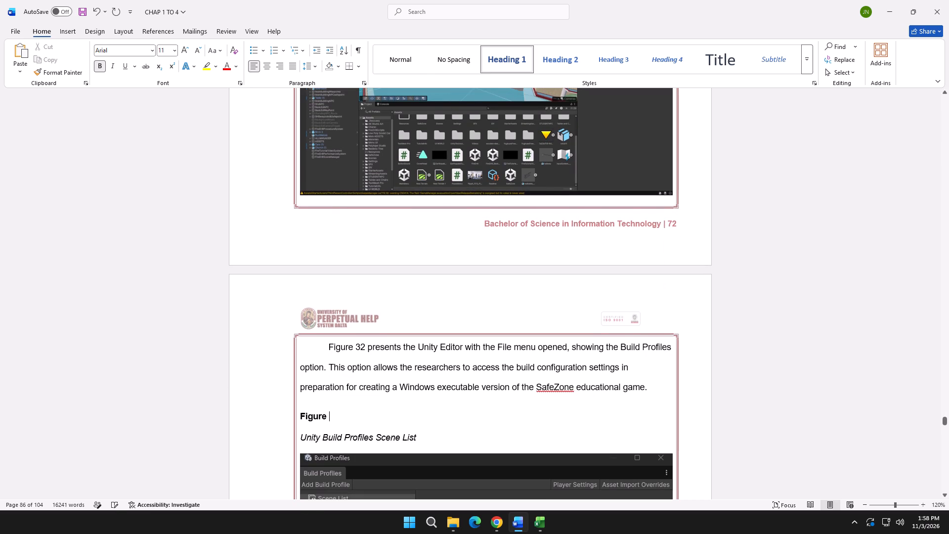
{"action": "left_click", "coordinate": [365, 348]}
{"action": "key", "text": "BackSpace"}
{"action": "key", "text": "BackSpace"}
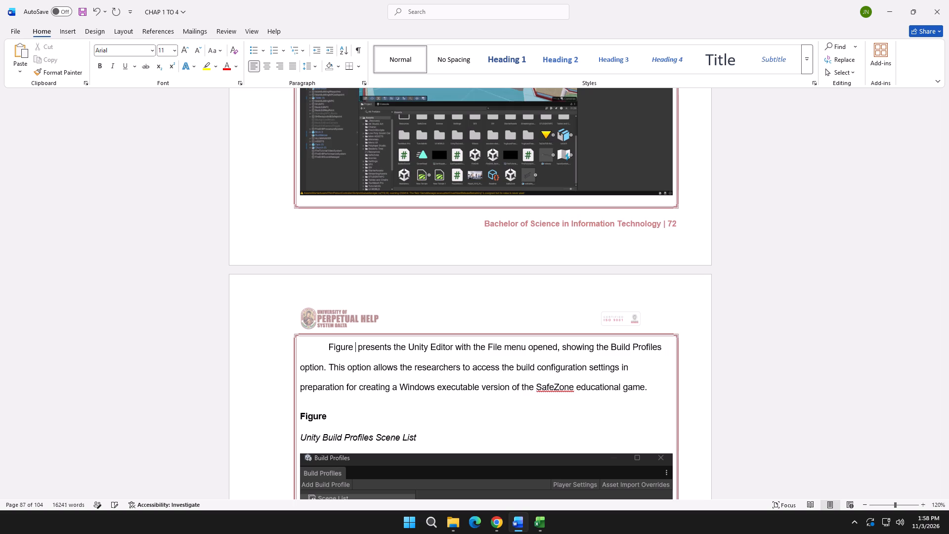
{"action": "scroll", "coordinate": [365, 348], "scroll_direction": "down", "scroll_amount": 20}
{"action": "scroll", "coordinate": [365, 348], "scroll_direction": "down", "scroll_amount": 4}
{"action": "left_click", "coordinate": [363, 305]}
{"action": "key", "text": "BackSpace"}
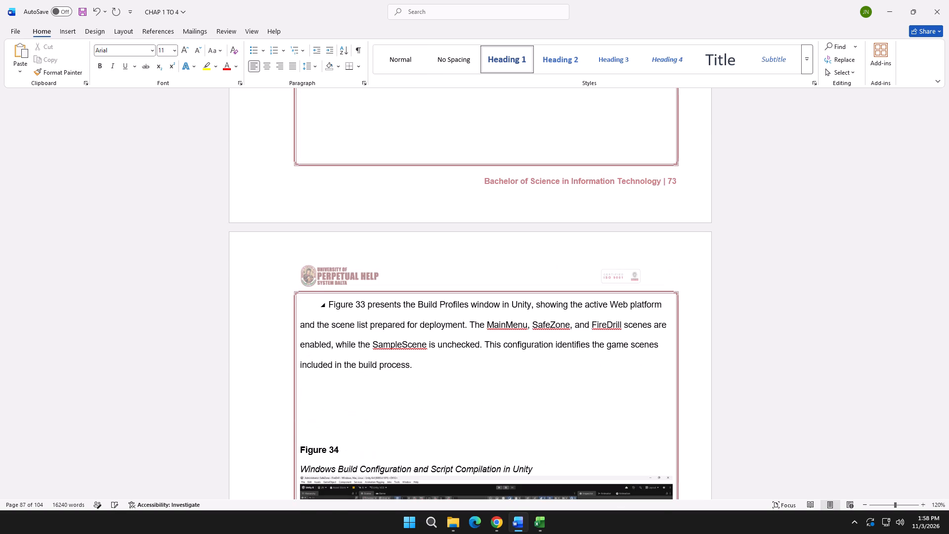
{"action": "key", "text": "BackSpace"}
Remove the number 34 from the Windows Build Configuration and Script Compilation figure's caption and description.
{"action": "scroll", "coordinate": [357, 349], "scroll_direction": "down", "scroll_amount": 4}
{"action": "left_click", "coordinate": [343, 337]}
{"action": "key", "text": "BackSpace"}
{"action": "key", "text": "BackSpace"}
{"action": "scroll", "coordinate": [345, 338], "scroll_direction": "down", "scroll_amount": 8}
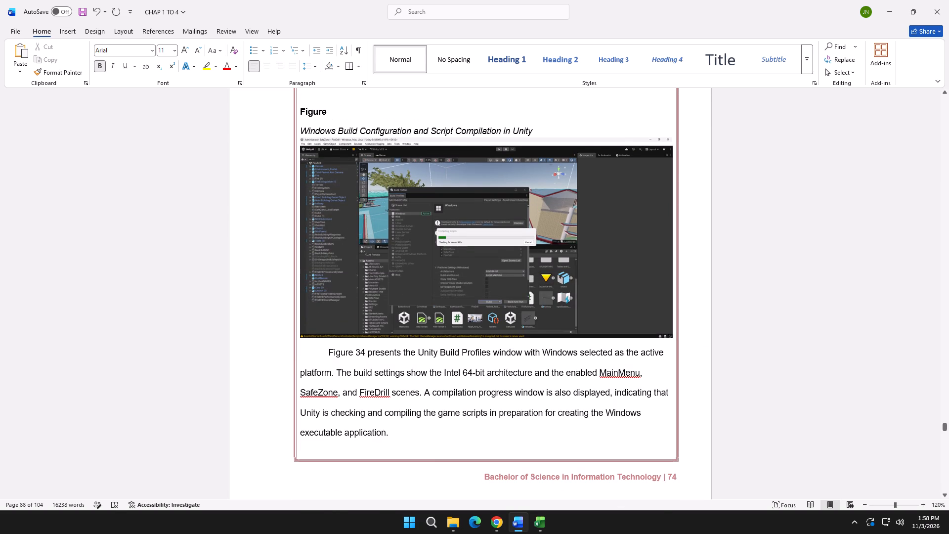
{"action": "left_click", "coordinate": [366, 354]}
{"action": "key", "text": "BackSpace"}
{"action": "key", "text": "BackSpace"}
Remove the figure number from the Generated SafeZone Windows Executable Application File caption and its description.
{"action": "scroll", "coordinate": [366, 355], "scroll_direction": "down", "scroll_amount": 14}
{"action": "left_click", "coordinate": [339, 343]}
{"action": "key", "text": "BackSpace"}
{"action": "key", "text": "BackSpace"}
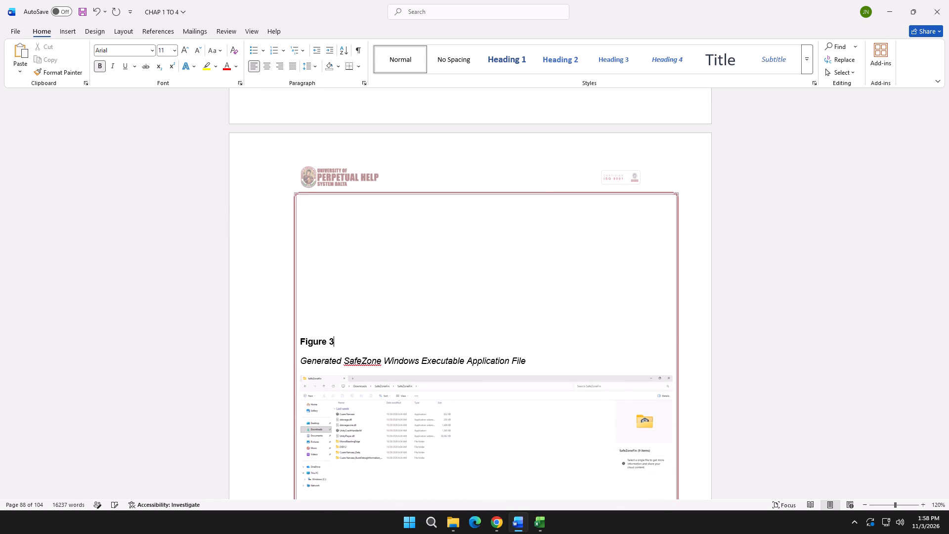
{"action": "scroll", "coordinate": [355, 349], "scroll_direction": "down", "scroll_amount": 9}
{"action": "left_click", "coordinate": [365, 341]}
{"action": "key", "text": "BackSpace"}
{"action": "key", "text": "BackSpace"}
Remove the number 36 from the SafeZone Windows Executable Application Main Menu figure's caption and description.
{"action": "scroll", "coordinate": [365, 345], "scroll_direction": "down", "scroll_amount": 14}
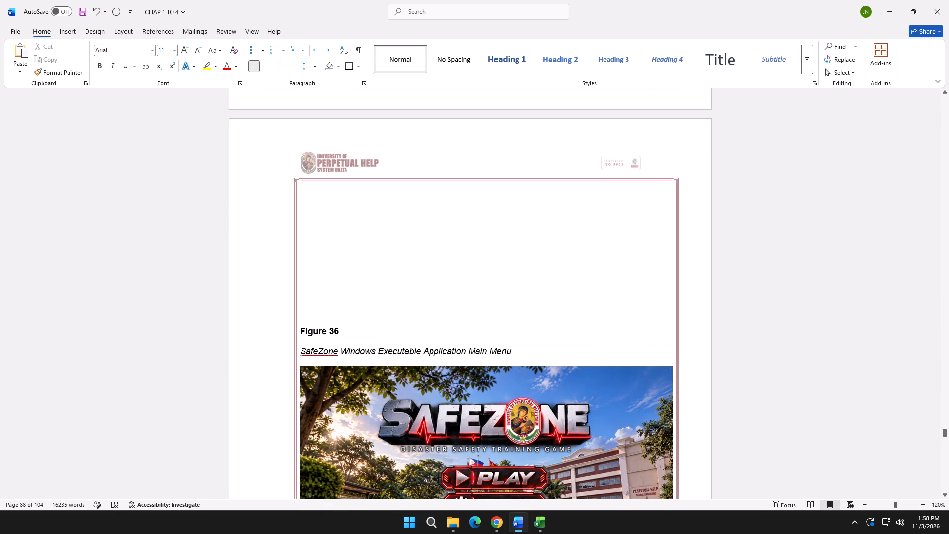
{"action": "left_click", "coordinate": [341, 335]}
{"action": "key", "text": "BackSpace"}
{"action": "key", "text": "BackSpace"}
{"action": "scroll", "coordinate": [343, 337], "scroll_direction": "down", "scroll_amount": 8}
{"action": "left_click", "coordinate": [363, 365]}
{"action": "key", "text": "BackSpace"}
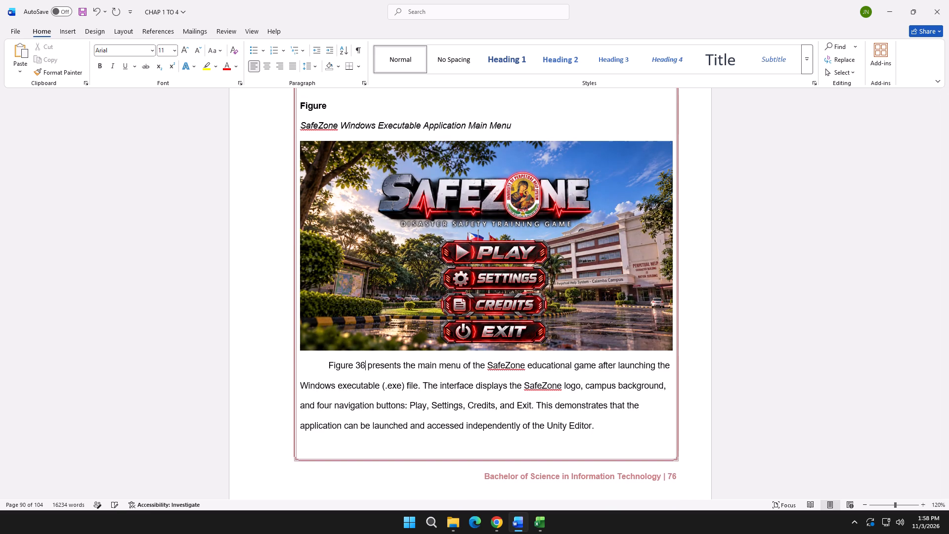
{"action": "key", "text": "BackSpace"}
Delete the duplicate "Result of Objective 4 (Evaluate)" and "Game Evaluation Result" headings after the main menu figure, with the blank space above them.
{"action": "scroll", "coordinate": [365, 365], "scroll_direction": "down", "scroll_amount": 15}
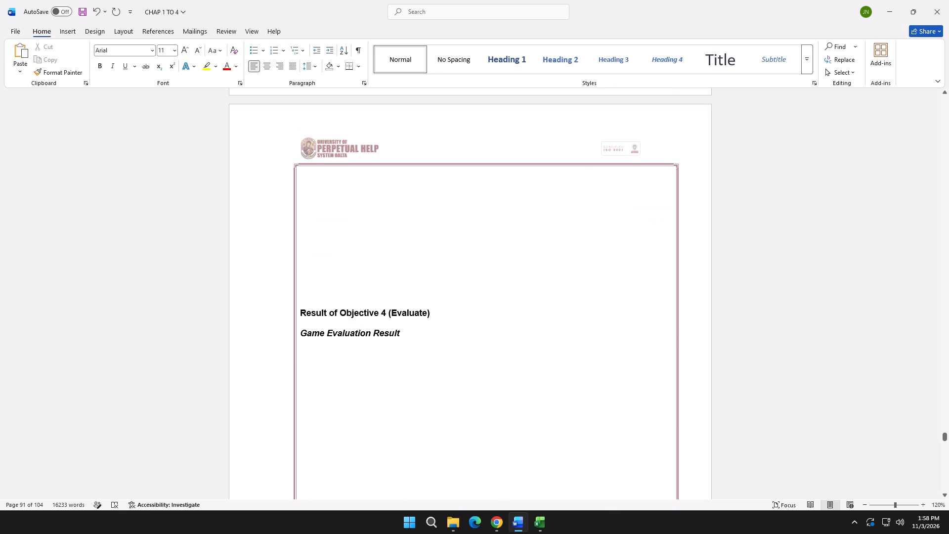
{"action": "left_click_drag", "start_coordinate": [426, 341], "coordinate": [305, 313]}
{"action": "key", "text": "BackSpace"}
{"action": "key", "text": "BackSpace"}
{"action": "left_click", "coordinate": [315, 193]}
{"action": "key", "text": "BackSpace"}
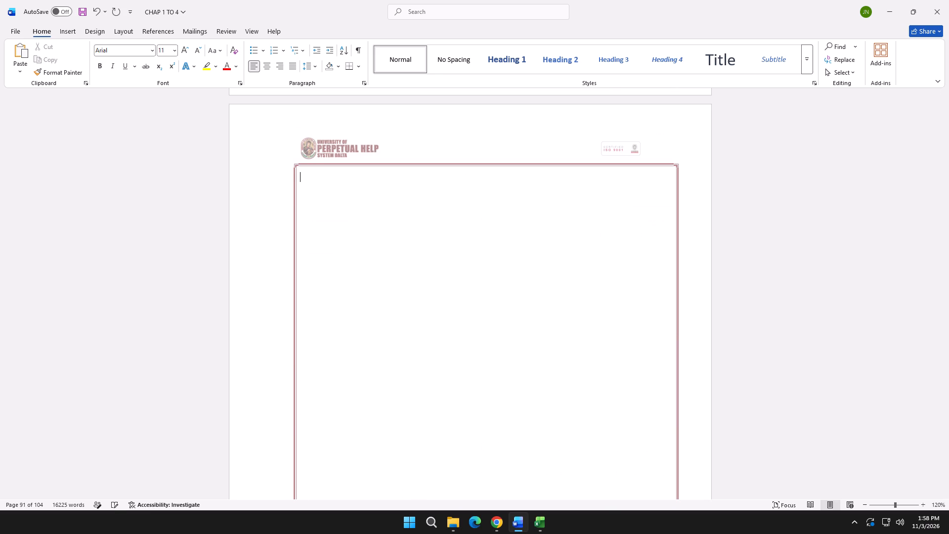
Return to the new Figure 32 label and examine how the reference thesis presents its Figure 16 Overall Game Evaluation Sheet.
{"action": "scroll", "coordinate": [368, 314], "scroll_direction": "down", "scroll_amount": 18}
{"action": "scroll", "coordinate": [368, 317], "scroll_direction": "up", "scroll_amount": 20}
{"action": "scroll", "coordinate": [368, 317], "scroll_direction": "up", "scroll_amount": 3}
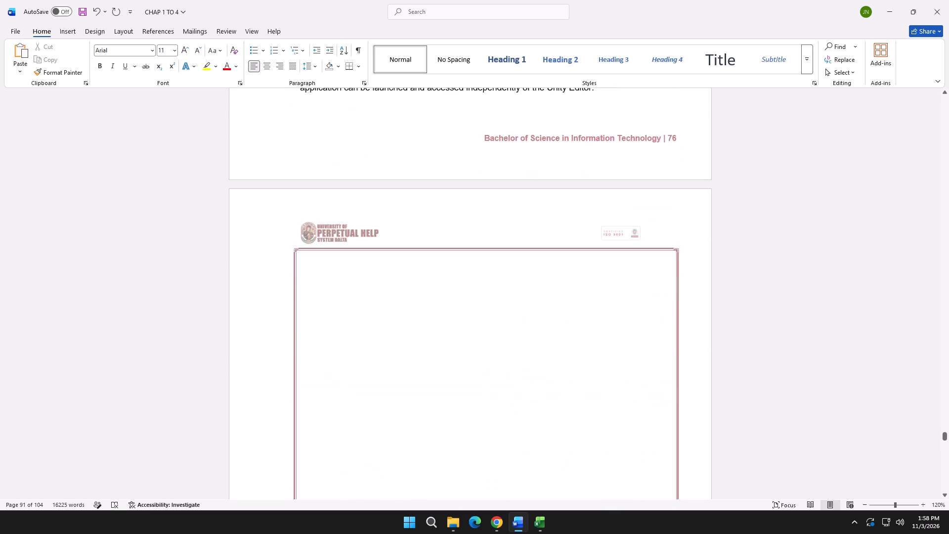
{"action": "scroll", "coordinate": [366, 323], "scroll_direction": "up", "scroll_amount": 20}
{"action": "scroll", "coordinate": [366, 323], "scroll_direction": "up", "scroll_amount": 20}
{"action": "scroll", "coordinate": [366, 323], "scroll_direction": "up", "scroll_amount": 18}
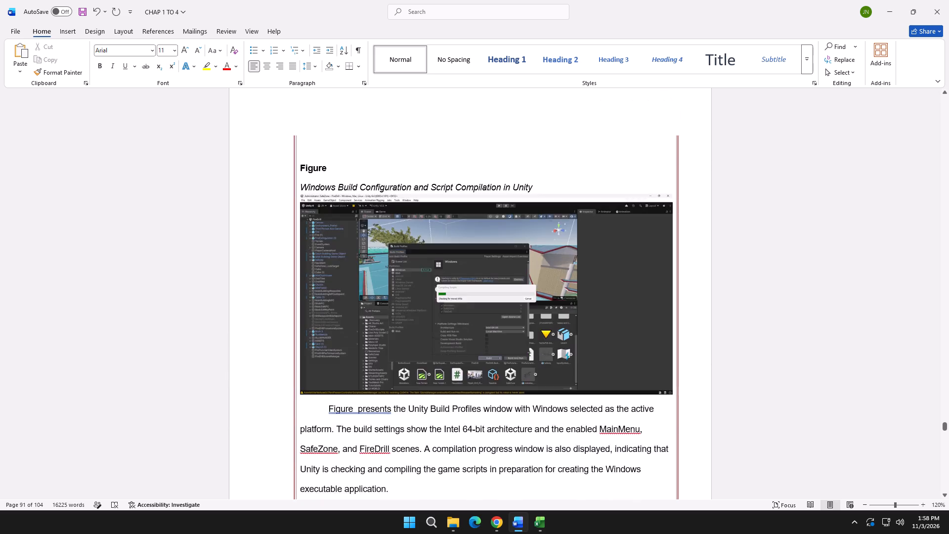
{"action": "scroll", "coordinate": [363, 313], "scroll_direction": "up", "scroll_amount": 20}
{"action": "scroll", "coordinate": [363, 313], "scroll_direction": "up", "scroll_amount": 10}
{"action": "scroll", "coordinate": [359, 329], "scroll_direction": "up", "scroll_amount": 14}
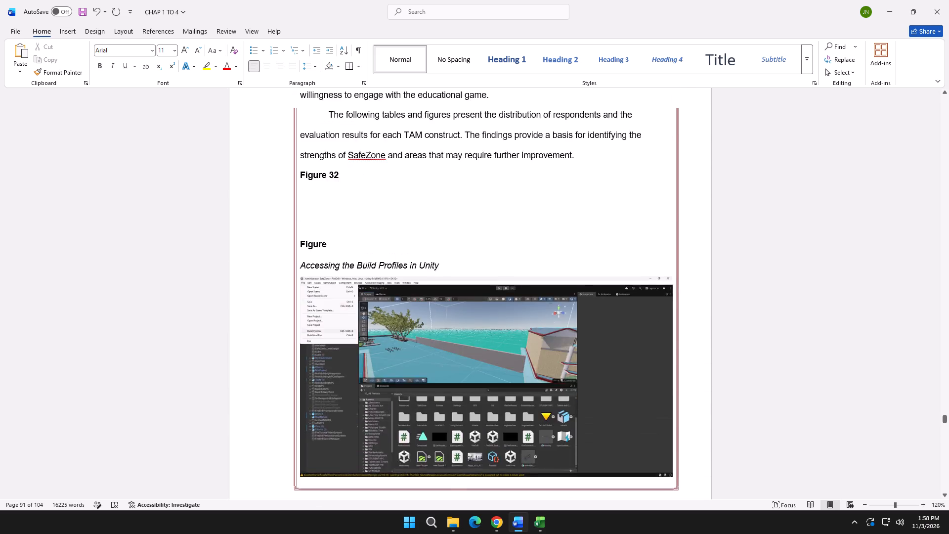
{"action": "scroll", "coordinate": [356, 337], "scroll_direction": "up", "scroll_amount": 3}
{"action": "left_click", "coordinate": [336, 312]}
{"action": "key", "text": "alt+Tab"}
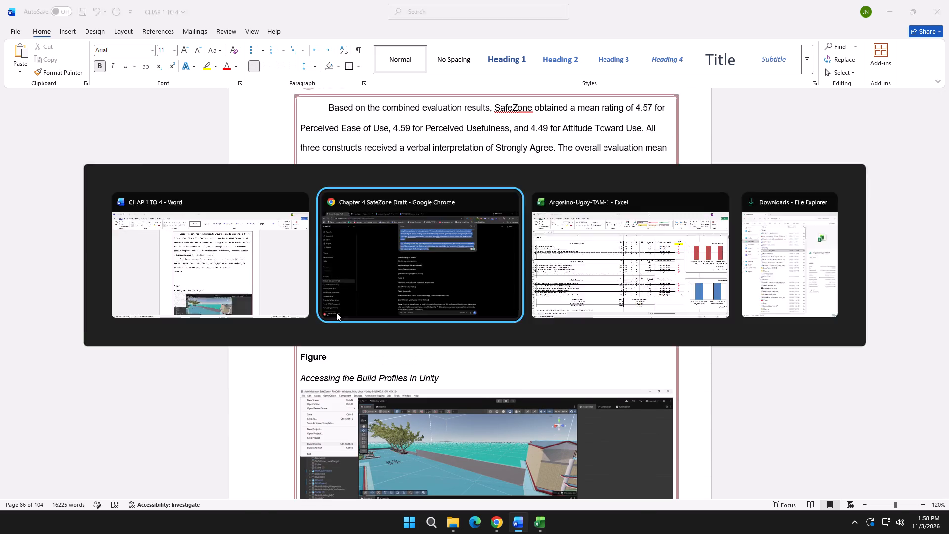
{"action": "left_click", "coordinate": [270, 4]}
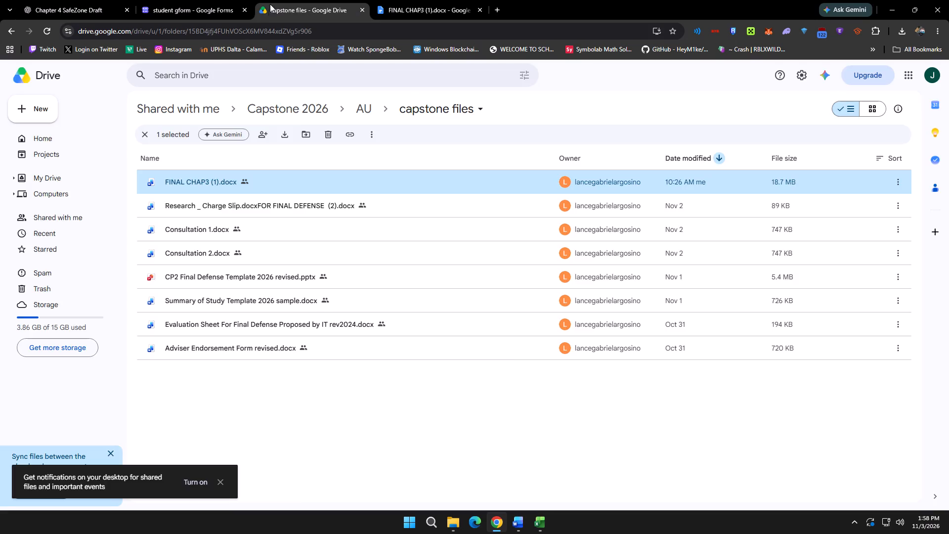
{"action": "left_click", "coordinate": [204, 11]}
{"action": "left_click", "coordinate": [404, 0]}
{"action": "scroll", "coordinate": [322, 252], "scroll_direction": "down", "scroll_amount": 5}
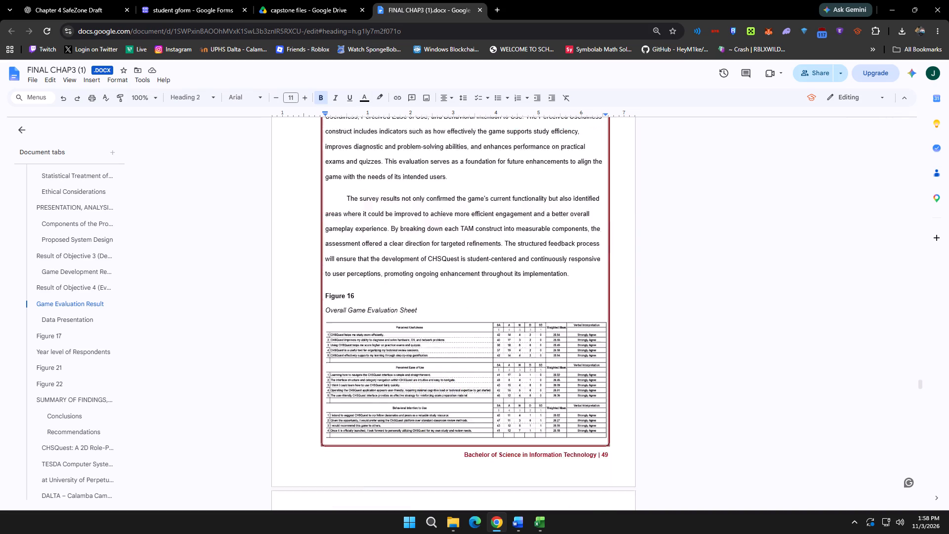
{"action": "scroll", "coordinate": [322, 252], "scroll_direction": "down", "scroll_amount": 2}
{"action": "scroll", "coordinate": [322, 252], "scroll_direction": "up", "scroll_amount": 2}
Capture a screenshot in Excel of the Perceived Ease of Use, Perceived Usefulness and Attitude Toward Use tables, through Verbal Interpretation.
{"action": "left_click", "coordinate": [541, 521]}
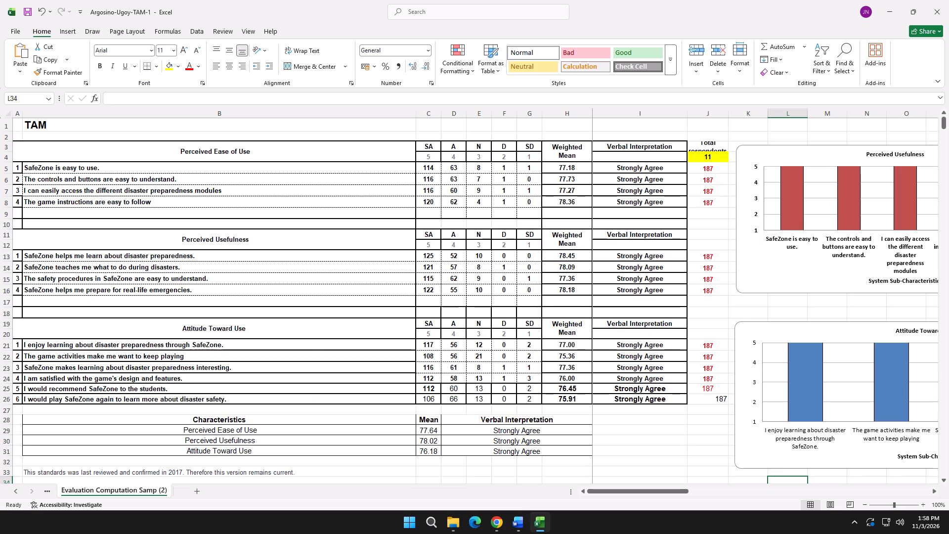
{"action": "key", "text": "shift+super+s"}
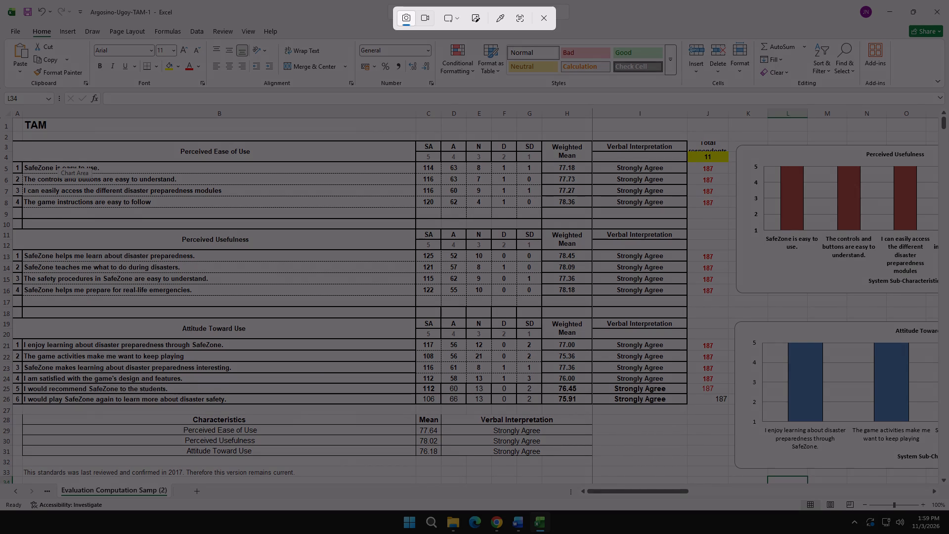
{"action": "left_click_drag", "start_coordinate": [13, 141], "coordinate": [690, 367]}
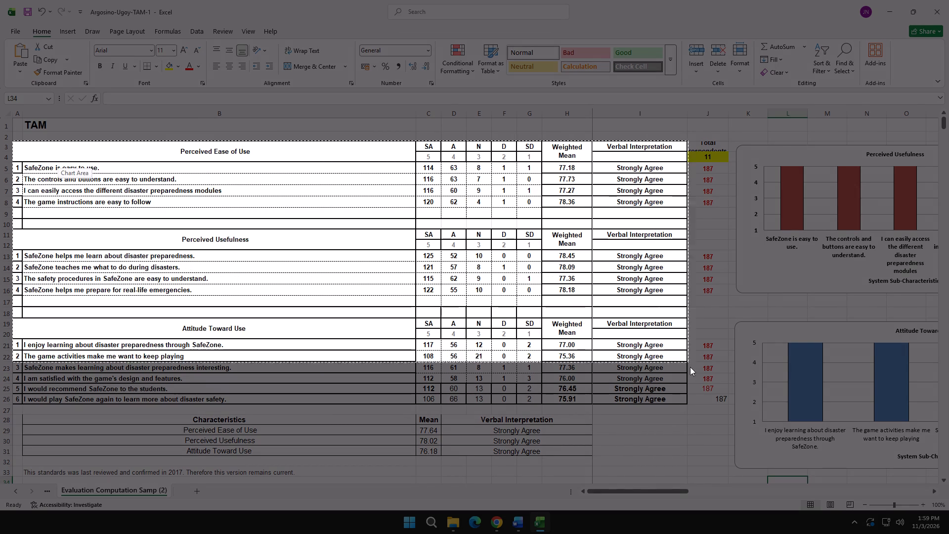
{"action": "left_click_drag", "start_coordinate": [690, 367], "coordinate": [686, 405]}
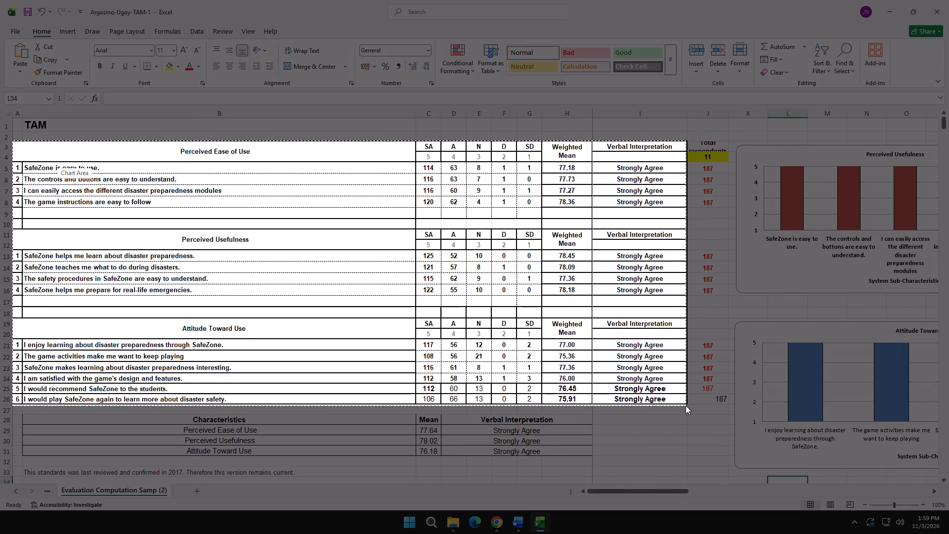
Recapture the three TAM tables in Excel, through Verbal Interpretation, and paste the image below the Figure 32 label in Word.
{"action": "left_click_drag", "start_coordinate": [686, 405], "coordinate": [688, 404]}
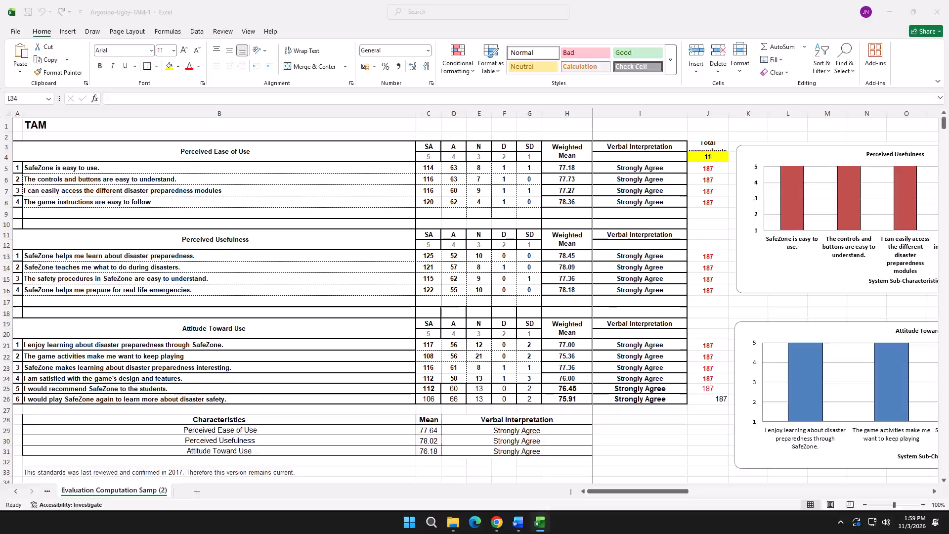
{"action": "key", "text": "alt+Tab"}
{"action": "key", "text": "alt+Tab"}
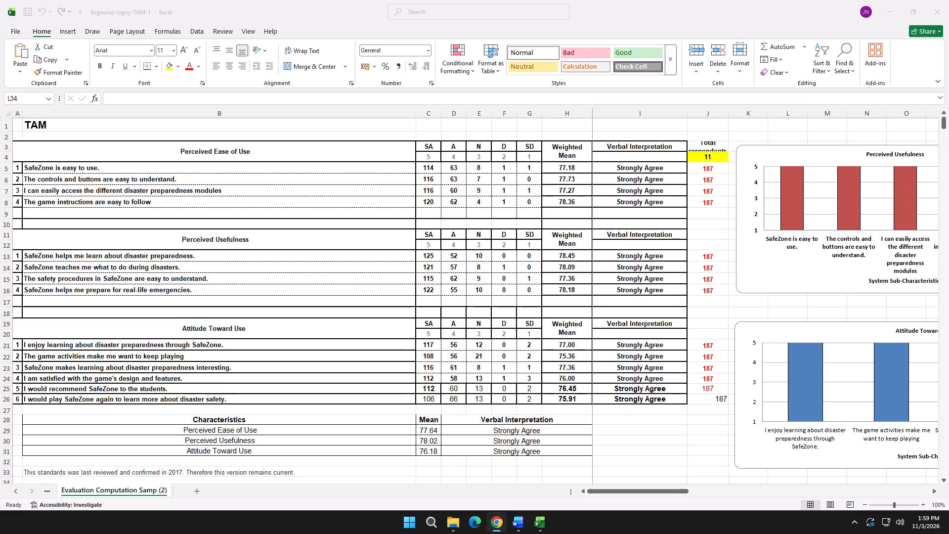
{"action": "key", "text": "shift+super+s"}
{"action": "left_click_drag", "start_coordinate": [12, 136], "coordinate": [681, 370]}
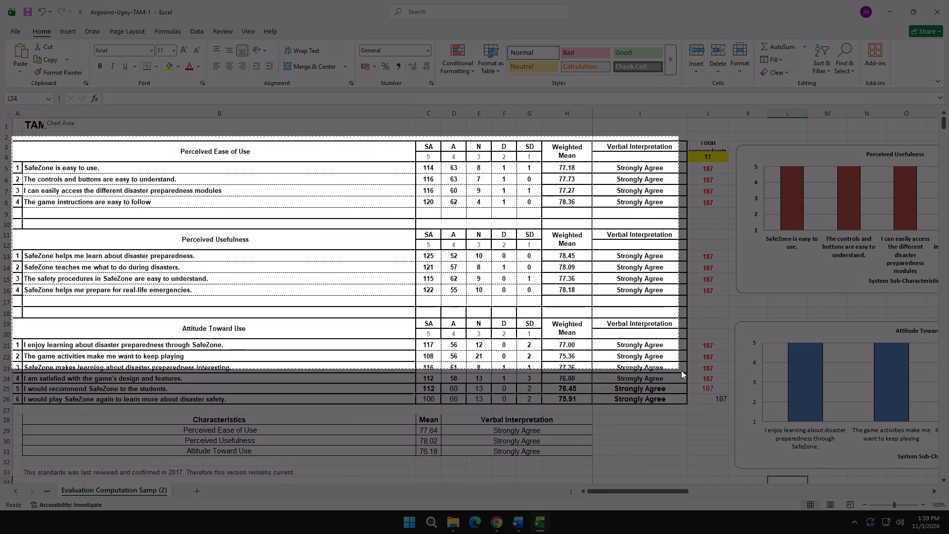
{"action": "left_click_drag", "start_coordinate": [681, 370], "coordinate": [688, 407]}
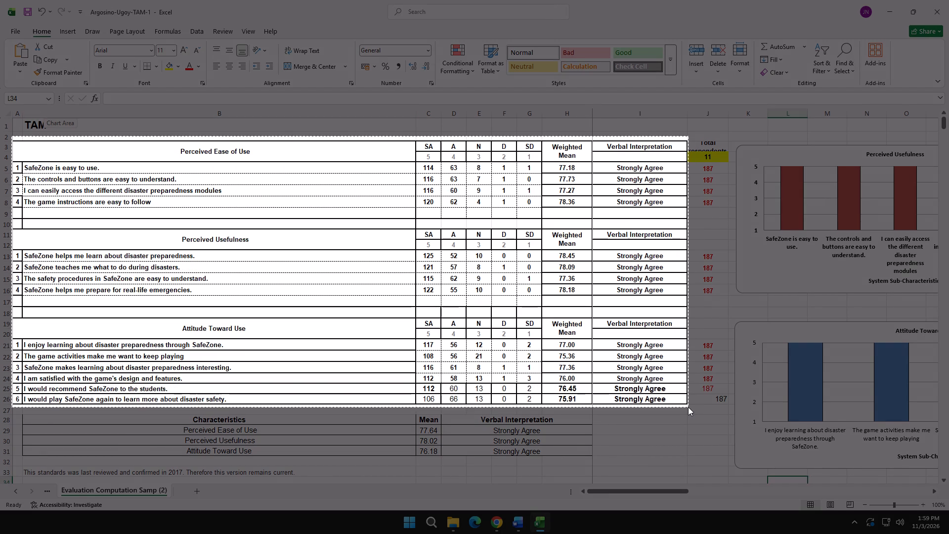
{"action": "left_click_drag", "start_coordinate": [688, 407], "coordinate": [689, 407]}
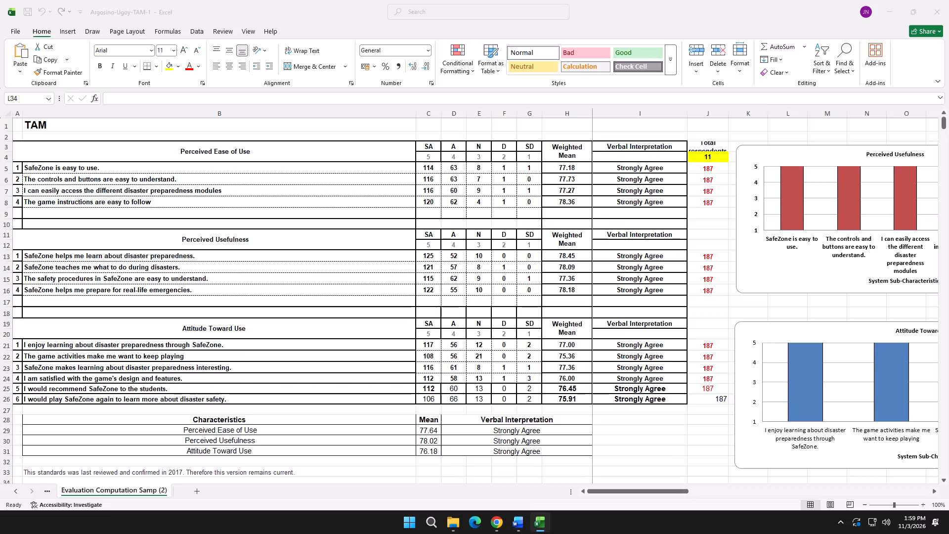
{"action": "key", "text": "alt+Tab"}
{"action": "left_click", "coordinate": [522, 523]}
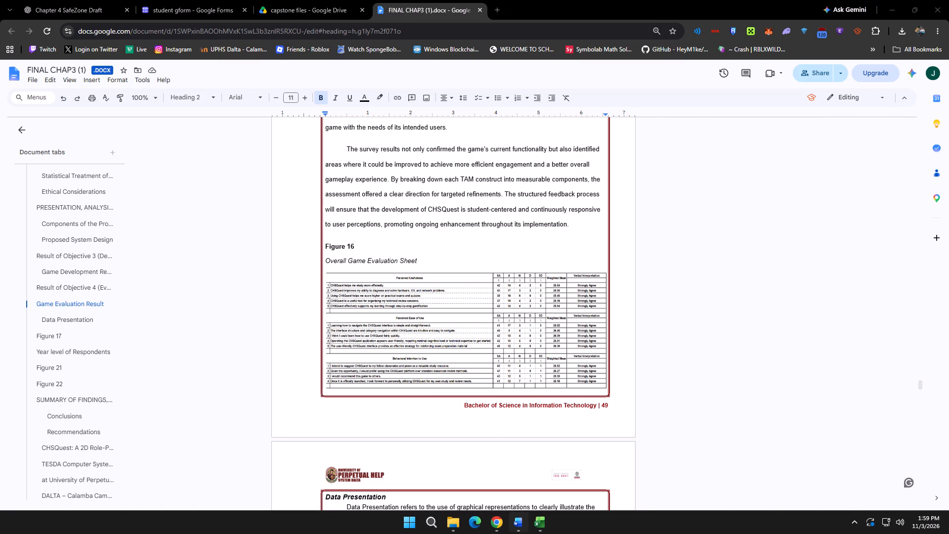
{"action": "key", "text": "ctrl+v"}
{"action": "scroll", "coordinate": [356, 327], "scroll_direction": "down", "scroll_amount": 3}
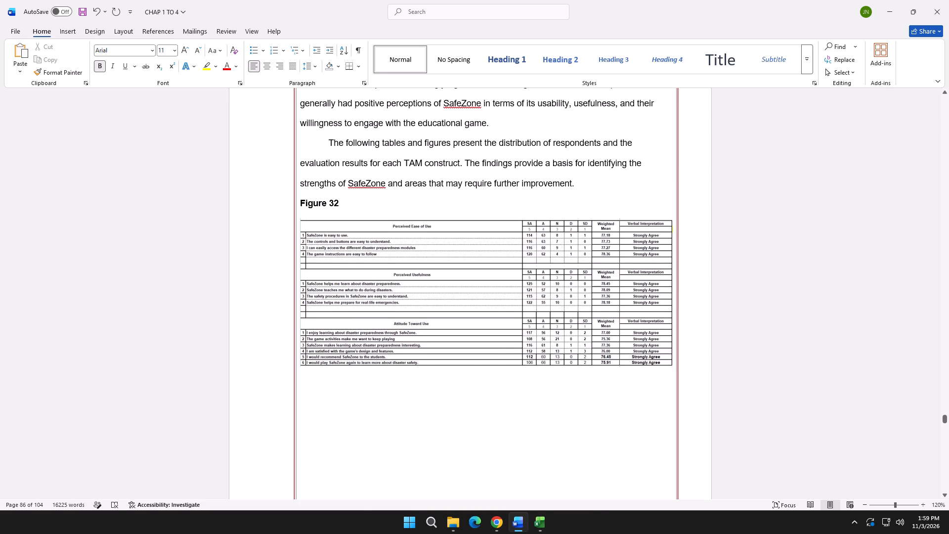
Add an empty caption line between the Figure 32 label and the pasted evaluation tables.
{"action": "key", "text": "alt+Tab"}
{"action": "scroll", "coordinate": [292, 307], "scroll_direction": "down", "scroll_amount": 4}
{"action": "key", "text": "alt+Tab"}
{"action": "left_click", "coordinate": [347, 210]}
{"action": "key", "text": "shift+Return"}
{"action": "key", "text": "alt+Tab"}
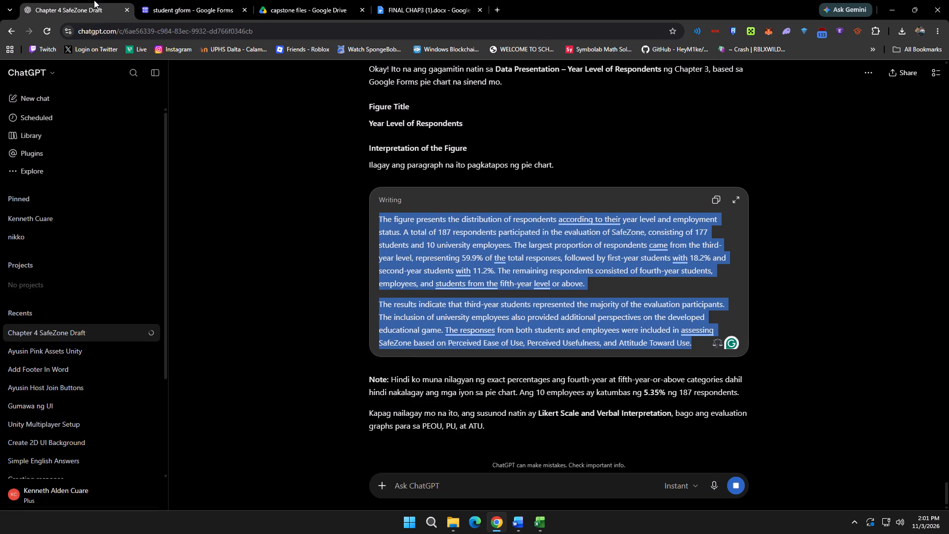
{"action": "left_click", "coordinate": [194, 0]}
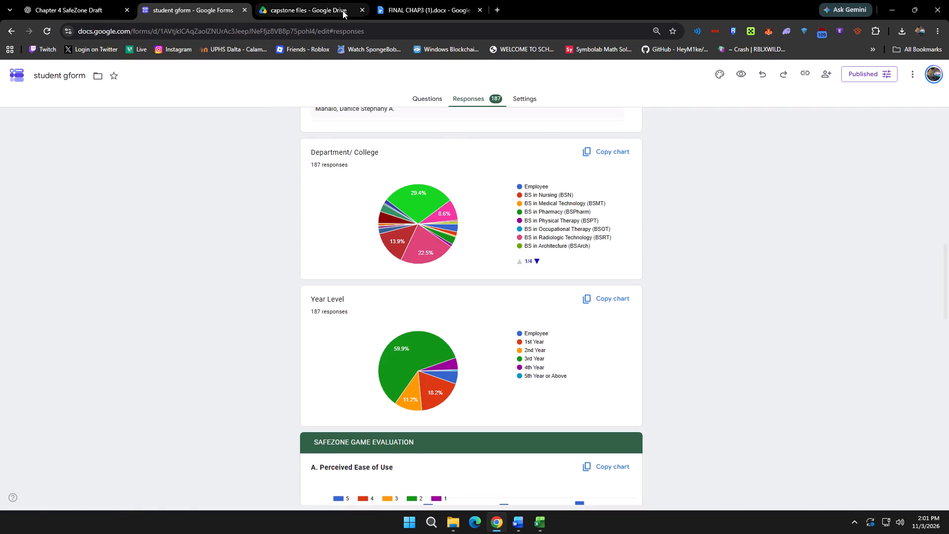
{"action": "key", "text": "alt+Tab"}
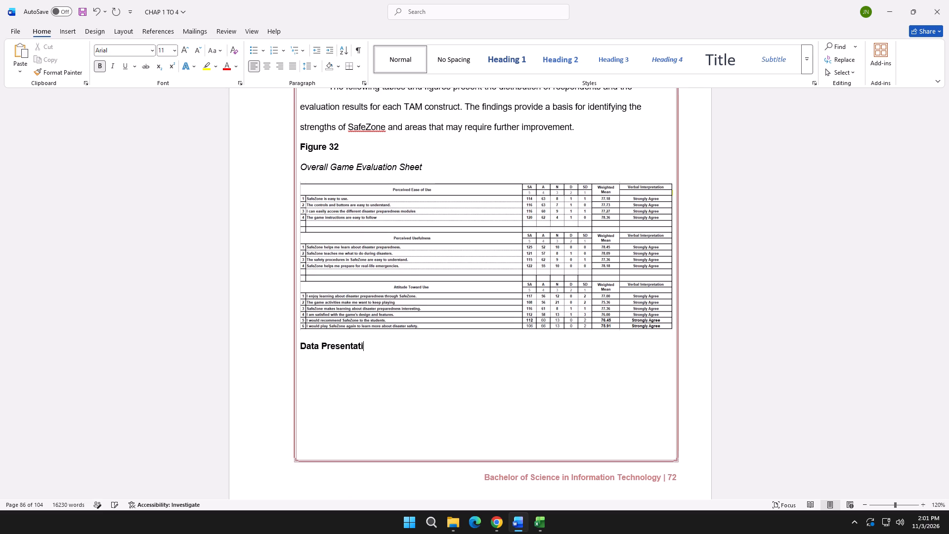
Compare ChatGPT's year level text with the reference thesis's Data Presentation heading, opening paragraph and Figure 17.
{"action": "key", "text": "alt+Tab"}
{"action": "left_click", "coordinate": [65, 2]}
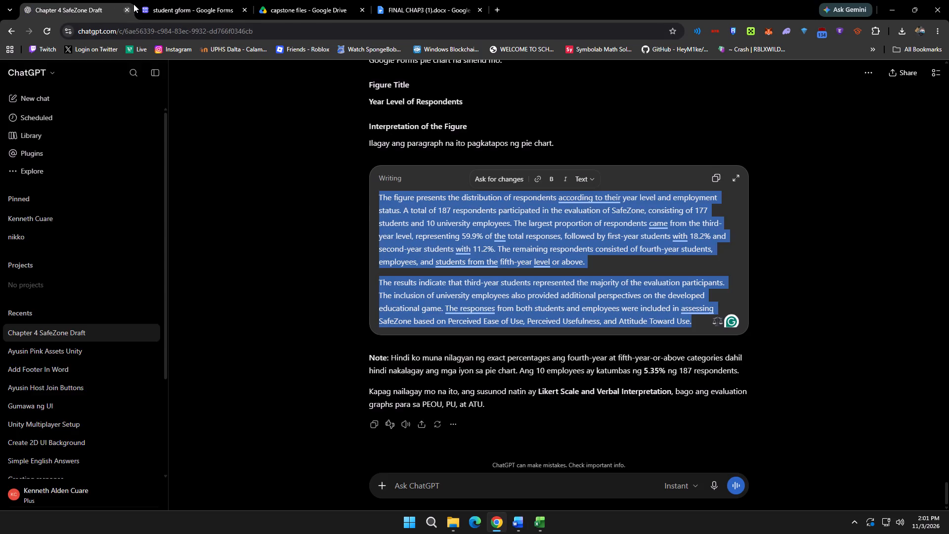
{"action": "left_click", "coordinate": [177, 0]}
{"action": "key", "text": "alt+Tab"}
{"action": "key", "text": "alt+Tab"}
{"action": "left_click", "coordinate": [430, 0]}
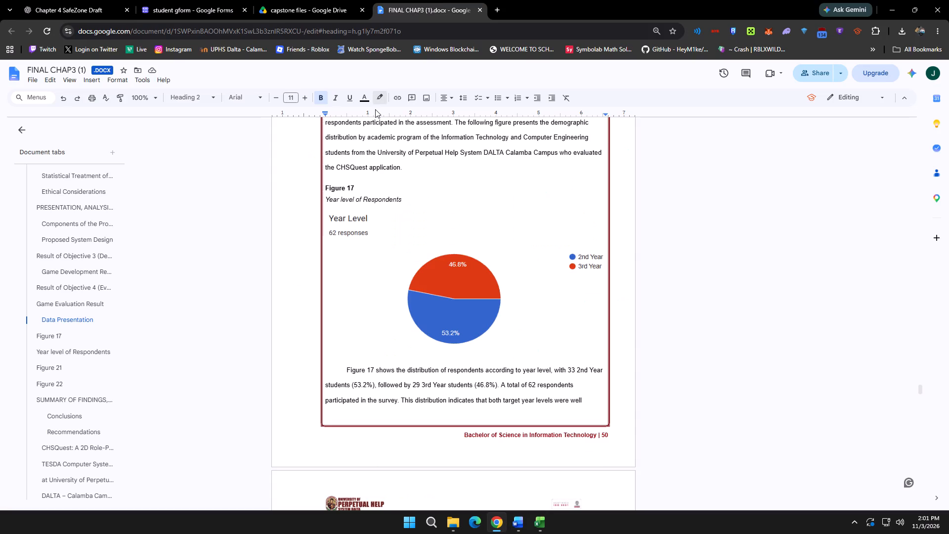
{"action": "scroll", "coordinate": [406, 193], "scroll_direction": "up", "scroll_amount": 6}
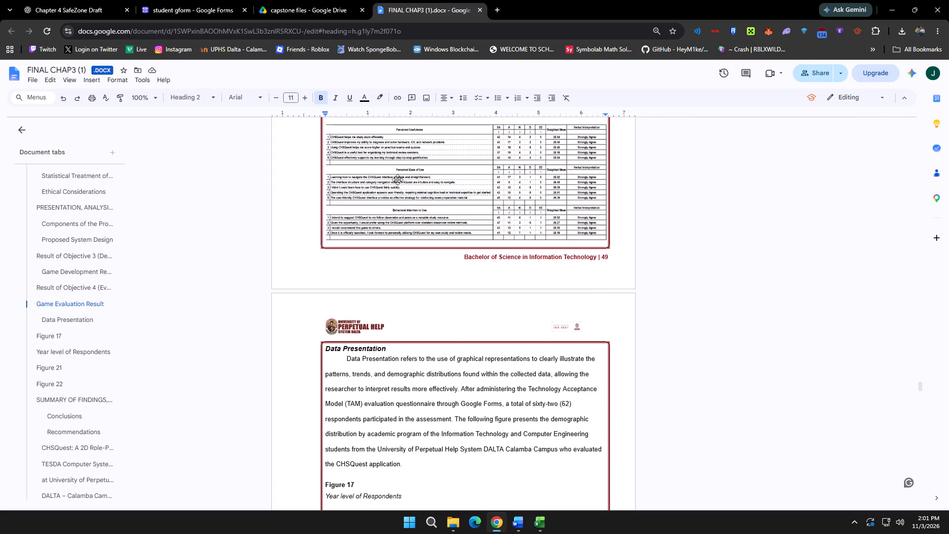
{"action": "scroll", "coordinate": [397, 181], "scroll_direction": "down", "scroll_amount": 3}
{"action": "key", "text": "alt+Tab"}
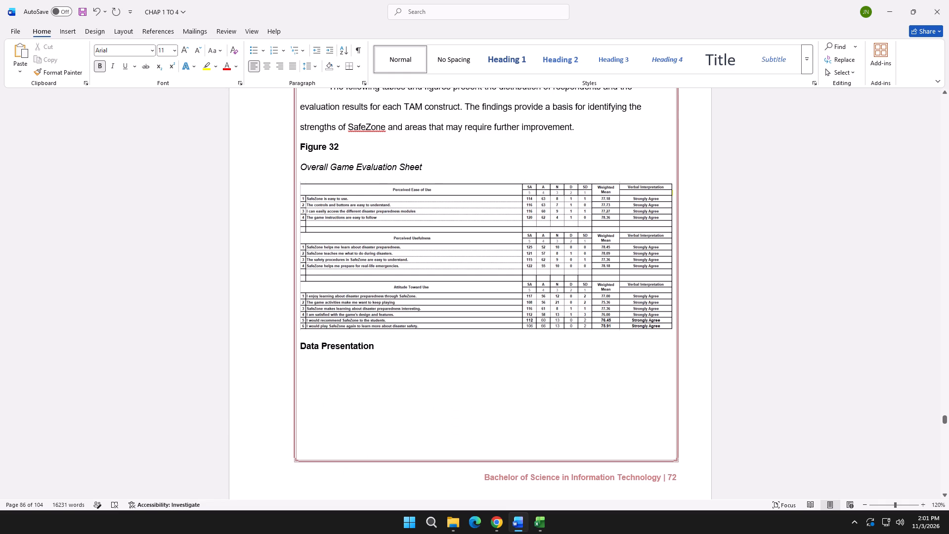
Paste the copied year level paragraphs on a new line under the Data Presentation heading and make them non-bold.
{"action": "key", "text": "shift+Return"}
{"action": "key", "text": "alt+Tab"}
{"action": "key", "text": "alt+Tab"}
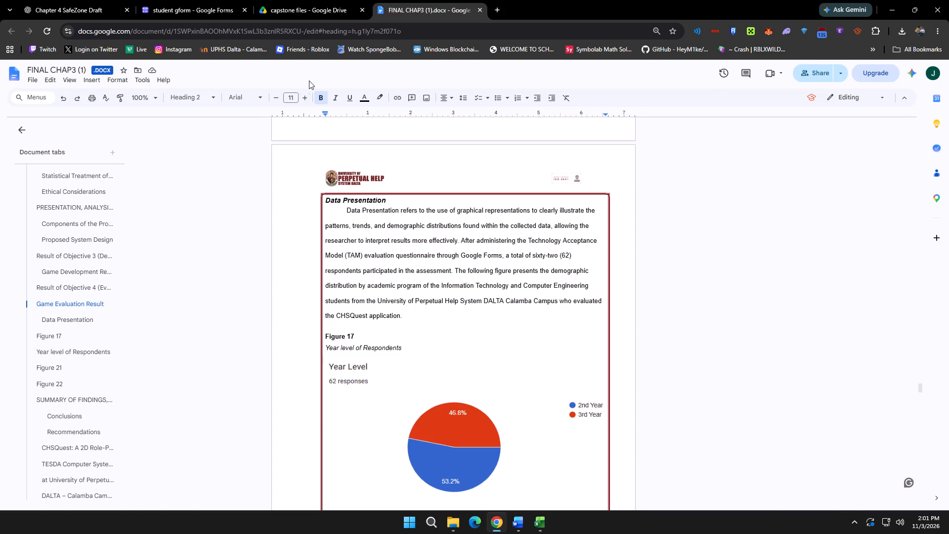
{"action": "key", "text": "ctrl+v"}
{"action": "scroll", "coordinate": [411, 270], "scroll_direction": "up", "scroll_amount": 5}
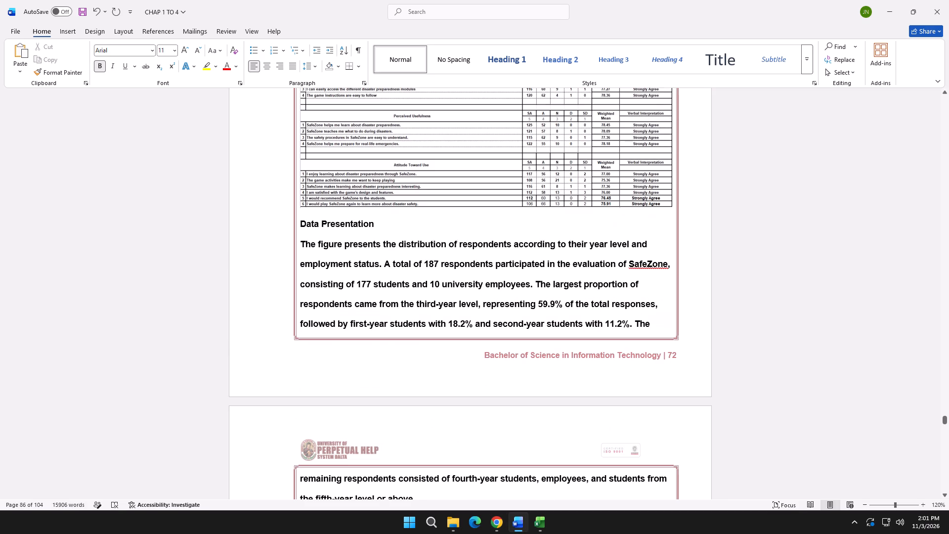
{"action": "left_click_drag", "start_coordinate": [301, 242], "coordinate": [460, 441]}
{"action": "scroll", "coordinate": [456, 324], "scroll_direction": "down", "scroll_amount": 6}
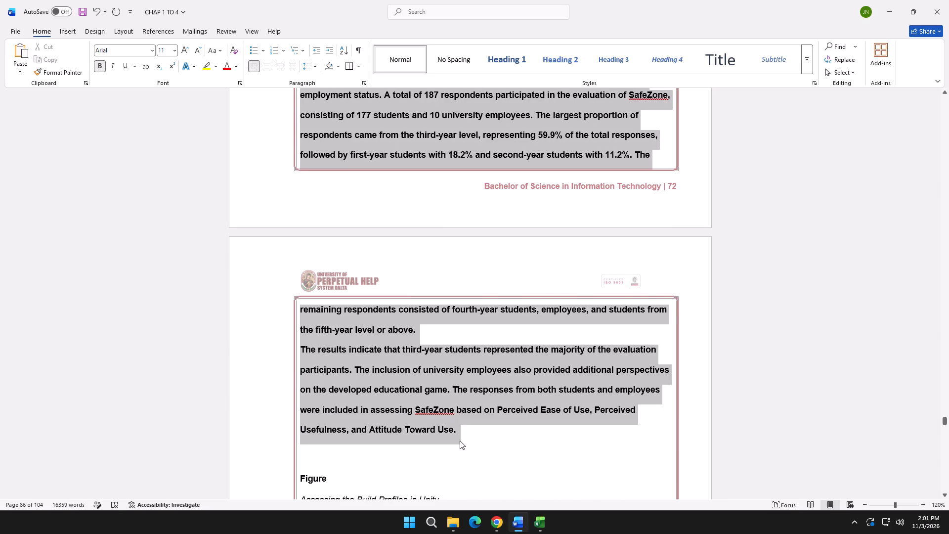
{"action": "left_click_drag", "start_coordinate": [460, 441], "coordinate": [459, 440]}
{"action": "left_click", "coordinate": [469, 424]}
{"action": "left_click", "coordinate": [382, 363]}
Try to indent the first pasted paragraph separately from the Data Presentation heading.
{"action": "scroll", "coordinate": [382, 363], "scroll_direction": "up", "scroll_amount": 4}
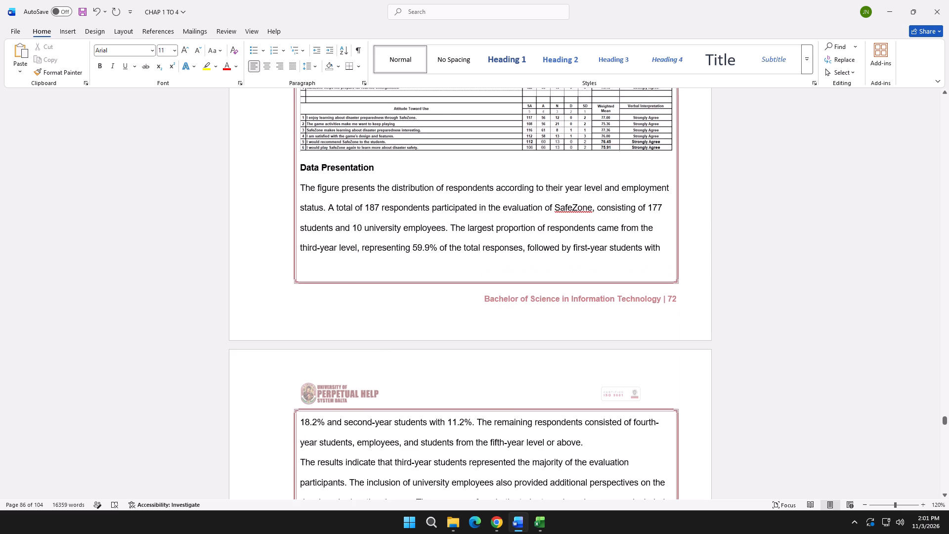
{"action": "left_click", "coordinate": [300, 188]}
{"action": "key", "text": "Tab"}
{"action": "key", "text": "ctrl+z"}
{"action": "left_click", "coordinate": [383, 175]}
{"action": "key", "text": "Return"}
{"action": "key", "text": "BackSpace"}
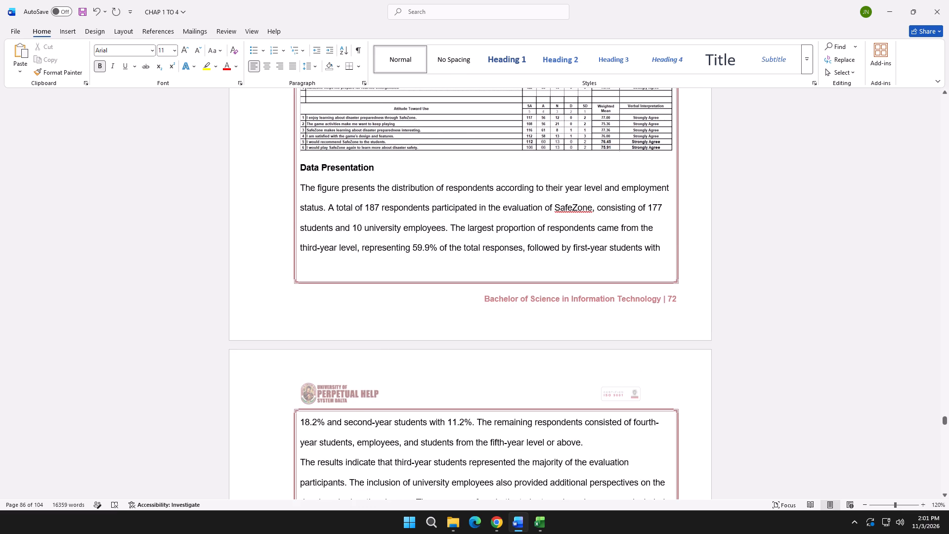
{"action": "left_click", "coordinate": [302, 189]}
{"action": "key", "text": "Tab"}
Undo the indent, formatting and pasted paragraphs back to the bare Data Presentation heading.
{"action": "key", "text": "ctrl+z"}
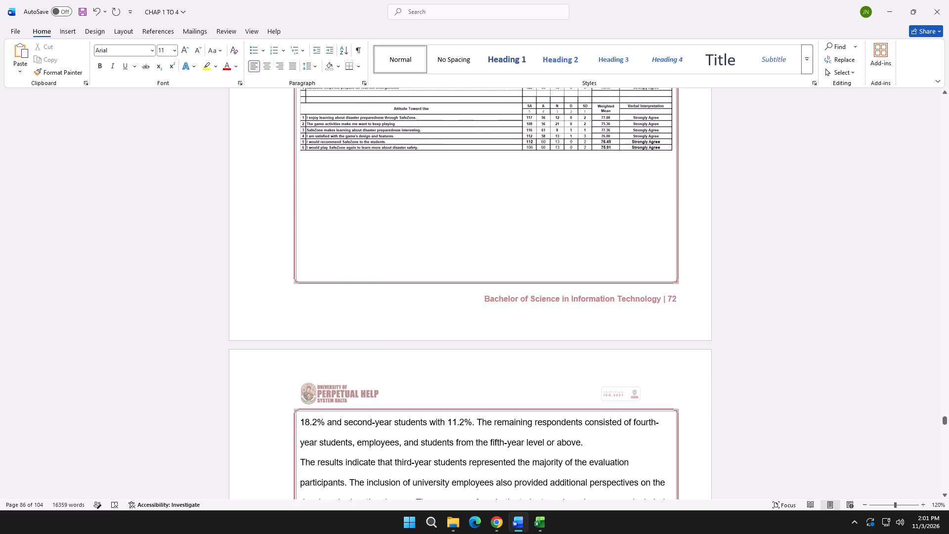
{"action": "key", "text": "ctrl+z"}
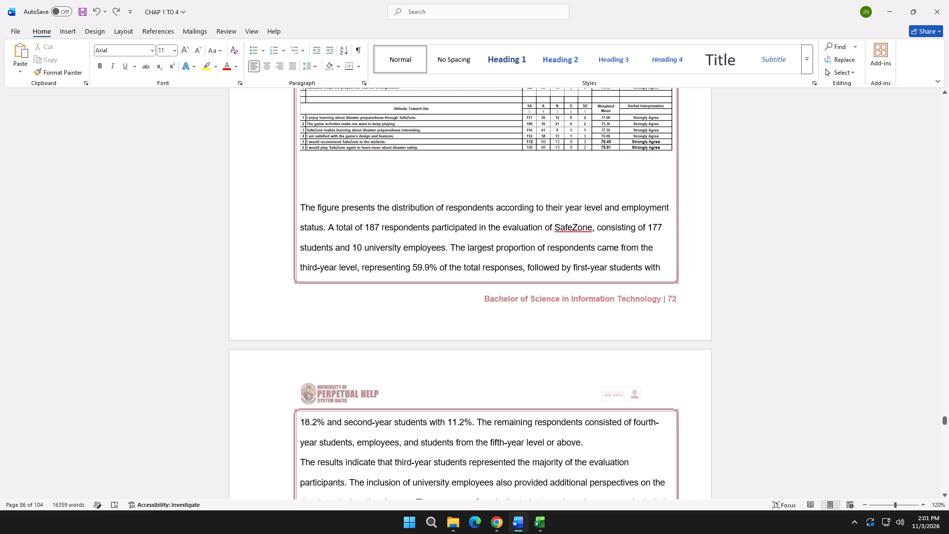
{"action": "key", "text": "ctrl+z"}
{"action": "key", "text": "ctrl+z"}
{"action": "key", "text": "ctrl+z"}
Paste the year level paragraphs as new paragraphs under the Data Presentation heading and indent the first line of the first one.
{"action": "left_click", "coordinate": [380, 171]}
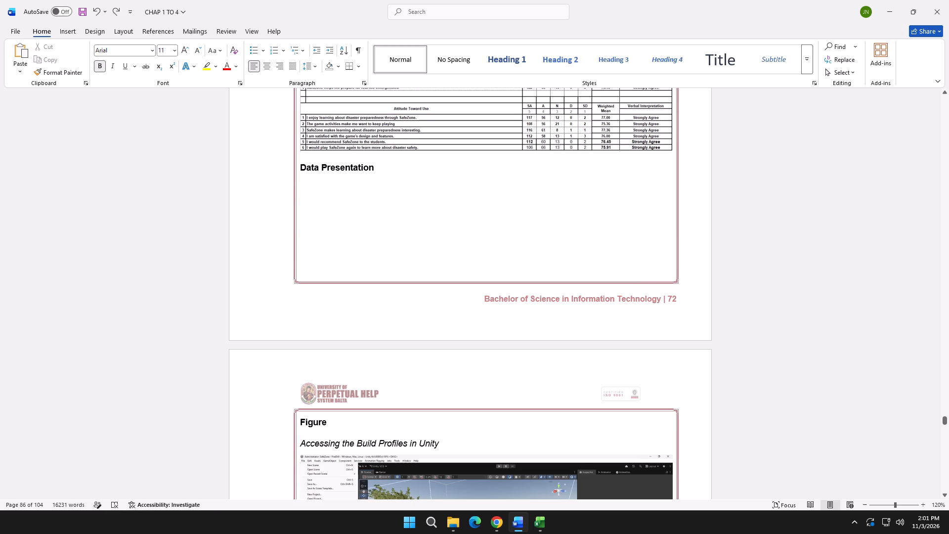
{"action": "key", "text": "shift+Return"}
{"action": "left_click", "coordinate": [380, 171]}
{"action": "key", "text": "Return"}
{"action": "key", "text": "ctrl+v"}
{"action": "scroll", "coordinate": [374, 172], "scroll_direction": "up", "scroll_amount": 2}
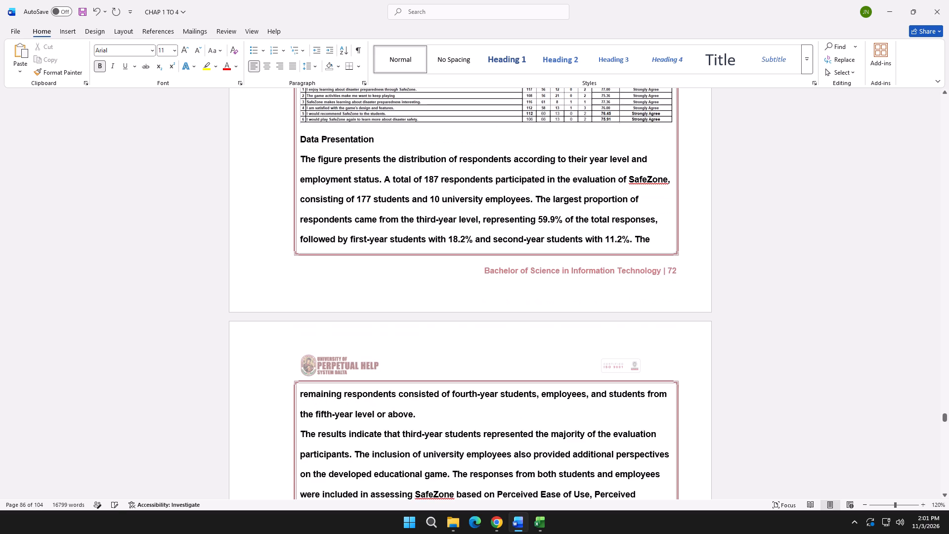
{"action": "left_click", "coordinate": [301, 163]}
{"action": "key", "text": "Tab"}
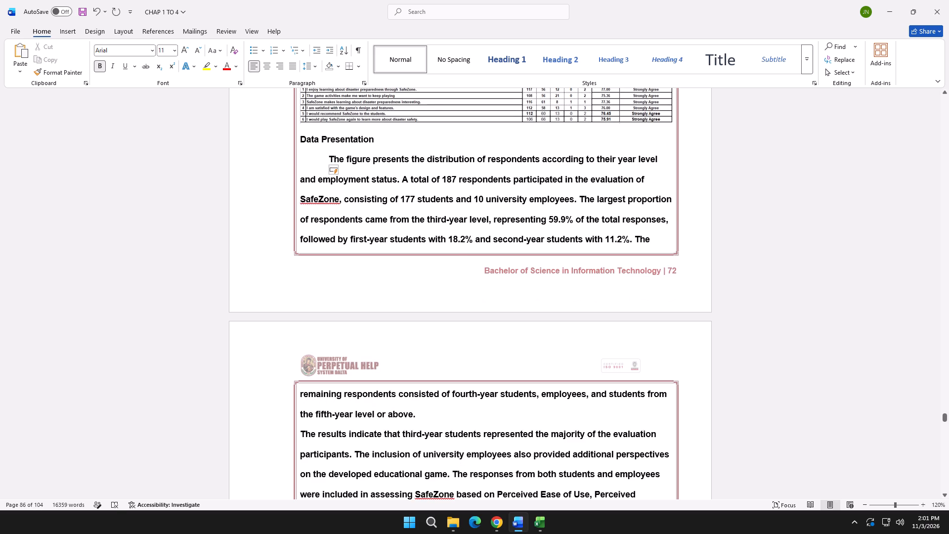
Remove the bold formatting from the two pasted year level paragraphs.
{"action": "left_click_drag", "start_coordinate": [329, 157], "coordinate": [468, 345]}
{"action": "scroll", "coordinate": [460, 258], "scroll_direction": "down", "scroll_amount": 6}
{"action": "left_click", "coordinate": [477, 329]}
{"action": "left_click", "coordinate": [467, 346]}
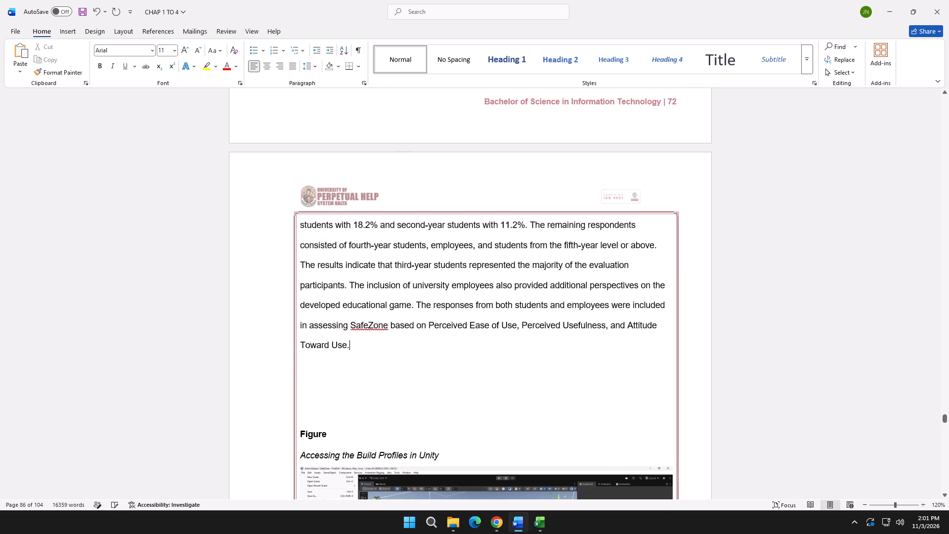
Add the bold label "Figure 33" below the year level paragraphs in Data Presentation and start a new line under it.
{"action": "scroll", "coordinate": [441, 349], "scroll_direction": "up", "scroll_amount": 5}
{"action": "key", "text": "alt+Tab"}
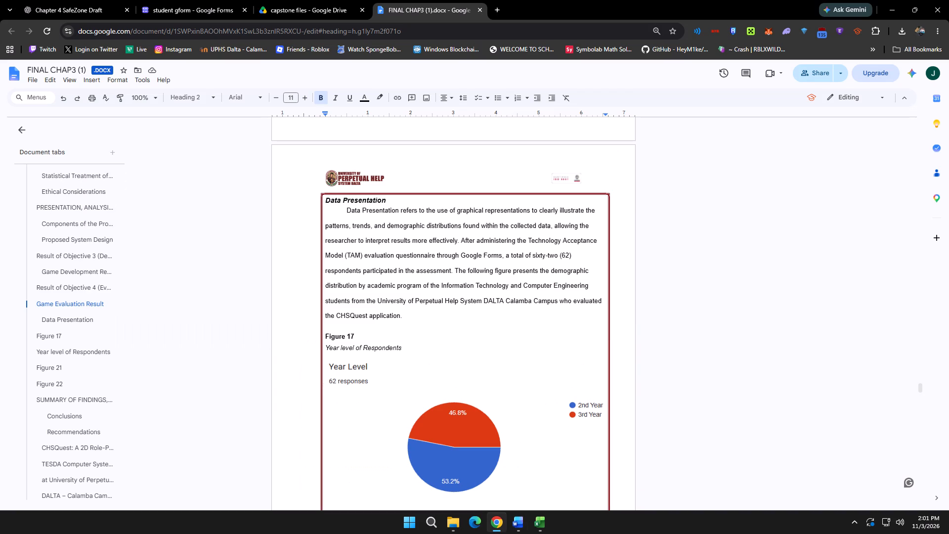
{"action": "key", "text": "alt+Tab"}
{"action": "scroll", "coordinate": [398, 371], "scroll_direction": "down", "scroll_amount": 4}
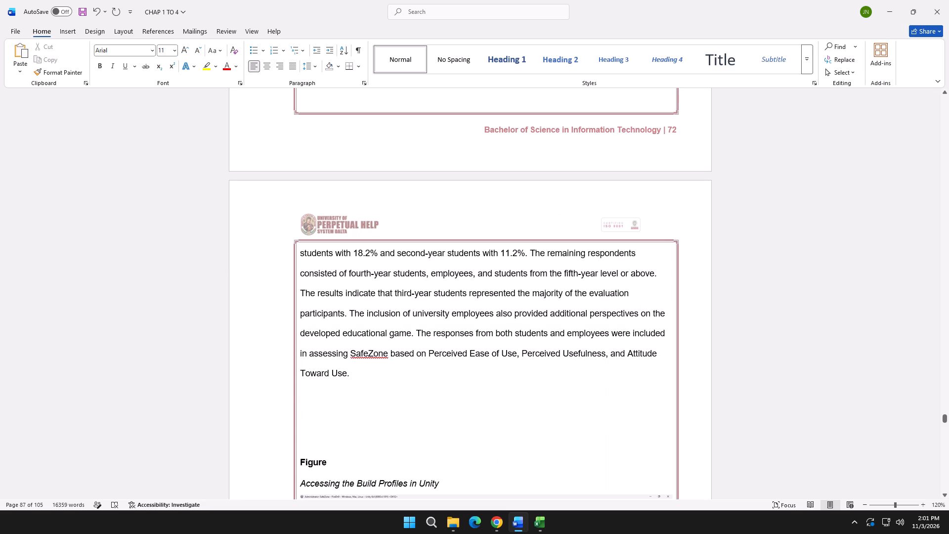
{"action": "left_click", "coordinate": [331, 405]}
{"action": "left_click", "coordinate": [313, 405]}
{"action": "key", "text": "alt+Tab"}
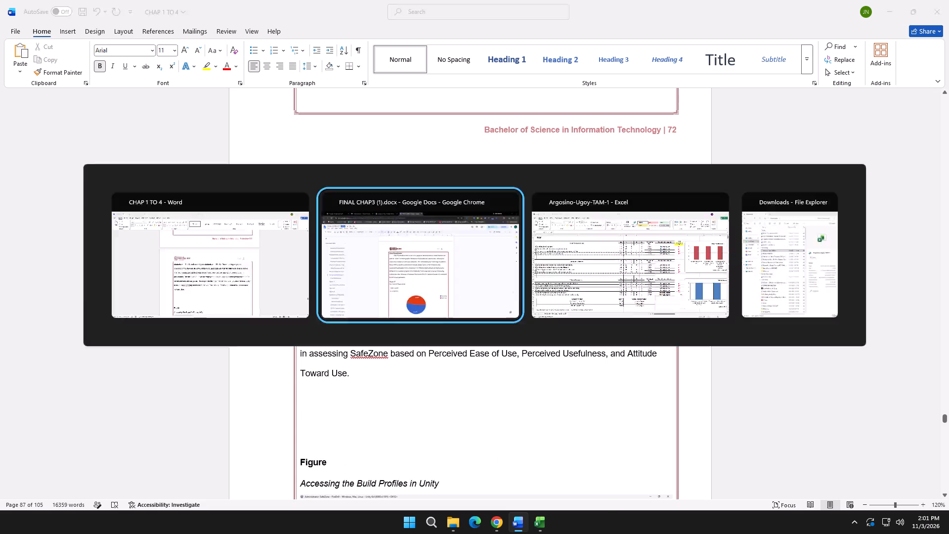
{"action": "key", "text": "alt+Tab"}
{"action": "type", "text": "igure"}
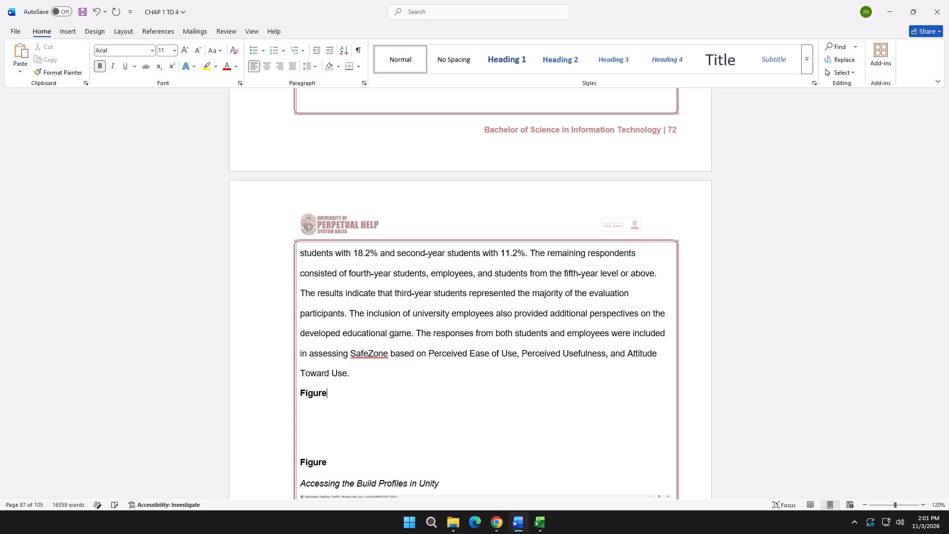
{"action": "scroll", "coordinate": [355, 372], "scroll_direction": "up", "scroll_amount": 15}
{"action": "scroll", "coordinate": [370, 352], "scroll_direction": "down", "scroll_amount": 8}
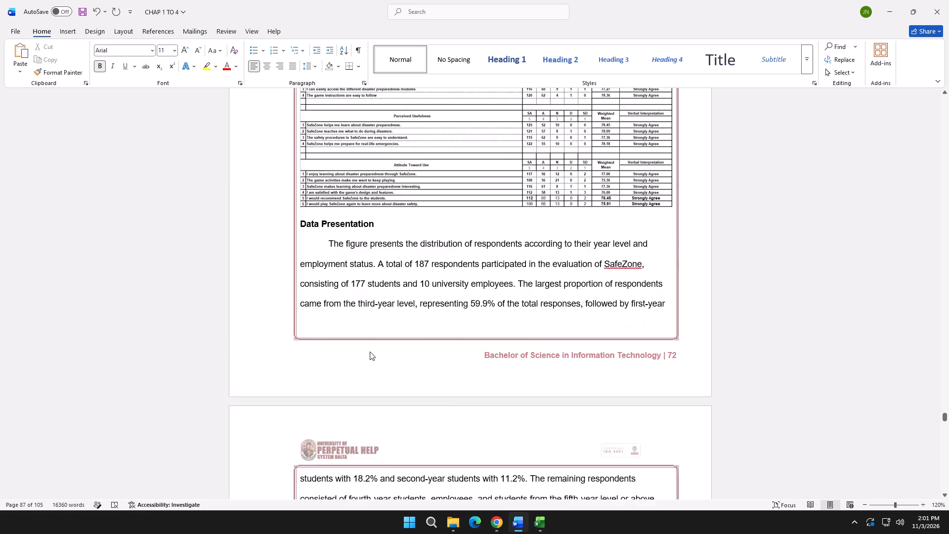
{"action": "scroll", "coordinate": [370, 352], "scroll_direction": "down", "scroll_amount": 5}
{"action": "key", "text": "space"}
{"action": "type", "text": "33"}
{"action": "key", "text": "shift+Return"}
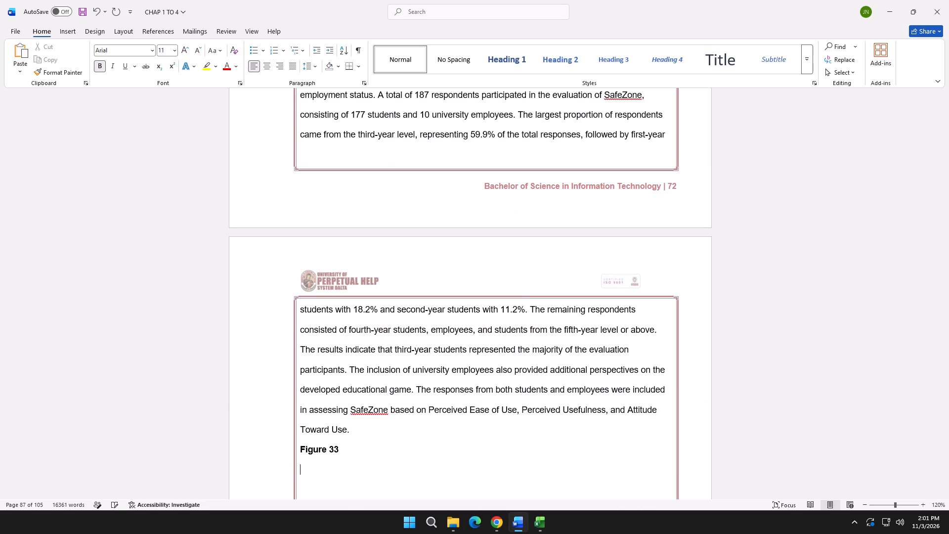
Enter the caption "Year level Respondents" under the Figure 33 label, modeled on the reference thesis's figure caption.
{"action": "key", "text": "alt+Tab"}
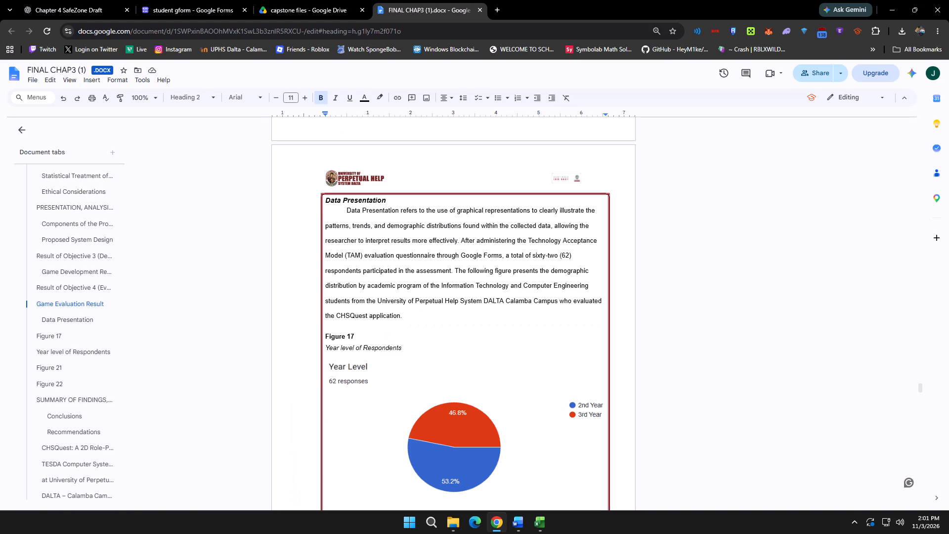
{"action": "key", "text": "alt+Tab"}
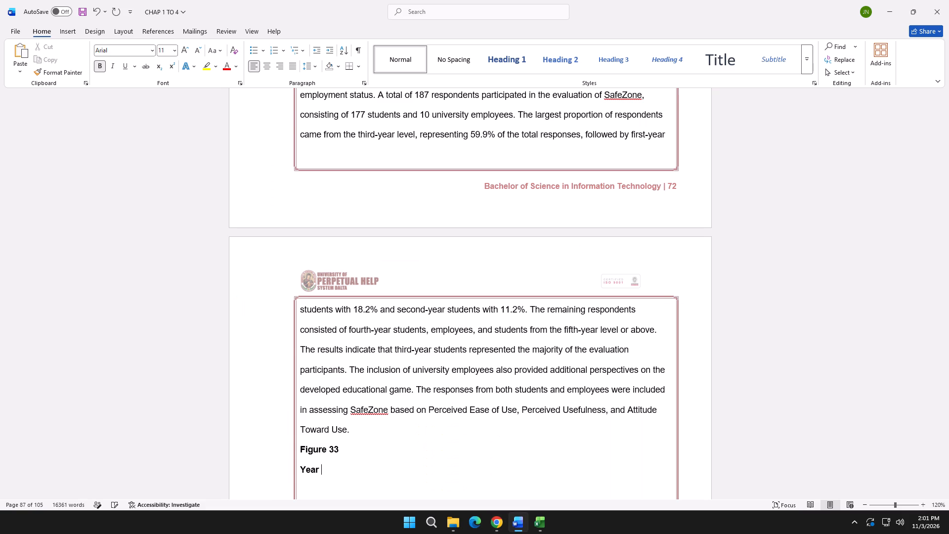
{"action": "key", "text": "alt+Tab"}
{"action": "key", "text": "alt+Tab"}
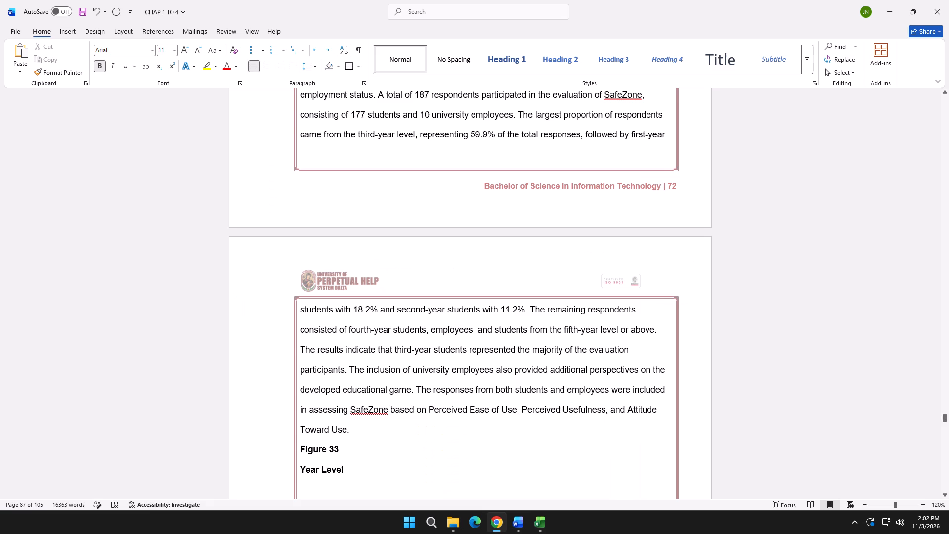
{"action": "key", "text": "BackSpace"}
{"action": "key", "text": "BackSpace"}
{"action": "key", "text": "BackSpace"}
{"action": "key", "text": "BackSpace"}
{"action": "key", "text": "BackSpace"}
{"action": "type", "text": "level"}
{"action": "key", "text": "alt+Tab"}
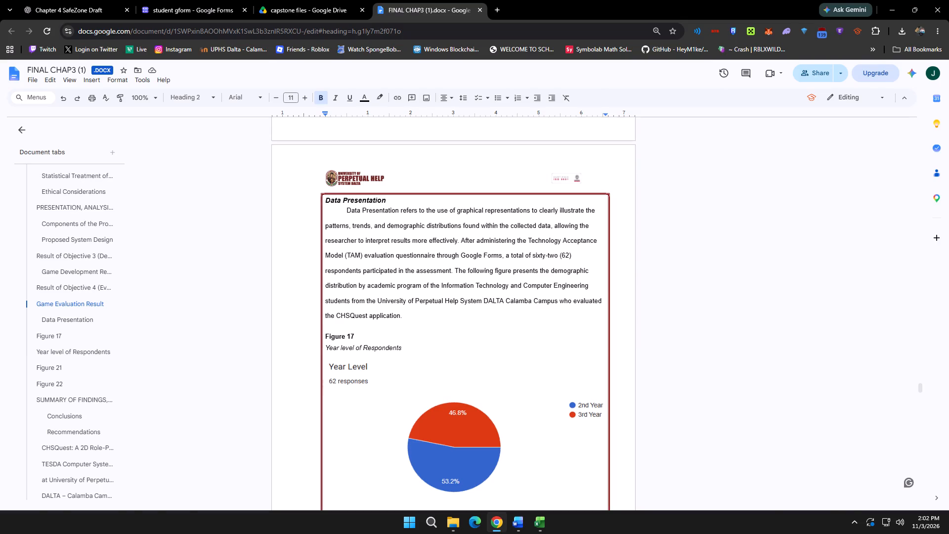
{"action": "key", "text": "alt+Tab"}
{"action": "type", "text": "esponsn"}
{"action": "key", "text": "BackSpace"}
{"action": "key", "text": "BackSpace"}
{"action": "key", "text": "alt+Tab"}
{"action": "key", "text": "alt+Tab"}
{"action": "type", "text": "dents"}
{"action": "key", "text": "alt+Tab"}
{"action": "key", "text": "alt+Tab"}
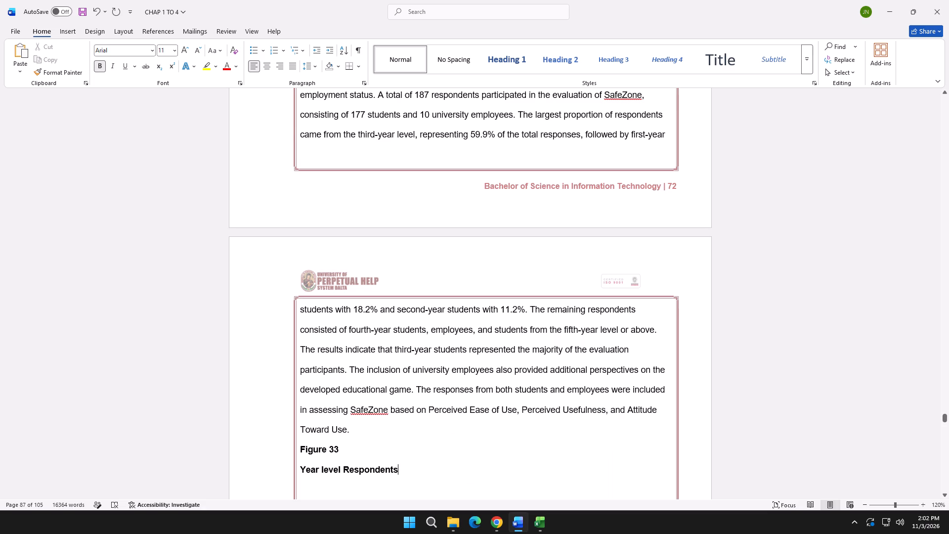
Make the "Year level Respondents" caption italic and remove its bold formatting.
{"action": "left_click_drag", "start_coordinate": [403, 471], "coordinate": [304, 471]}
{"action": "left_click", "coordinate": [311, 455]}
{"action": "left_click", "coordinate": [321, 455]}
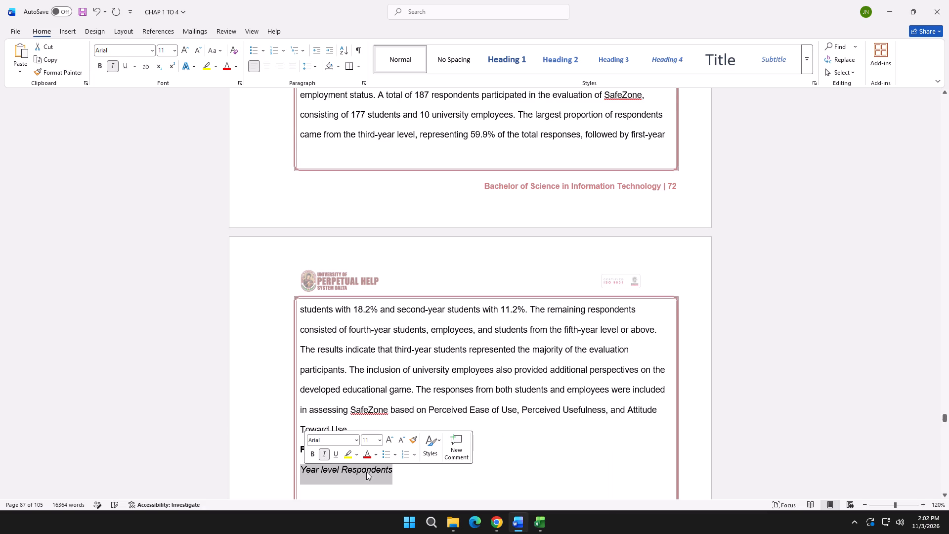
Capture the Year Level pie chart from the student gform responses and paste it on a new line below the Figure 33 caption.
{"action": "key", "text": "alt+Tab"}
{"action": "key", "text": "alt+Tab"}
{"action": "scroll", "coordinate": [397, 409], "scroll_direction": "down", "scroll_amount": 4}
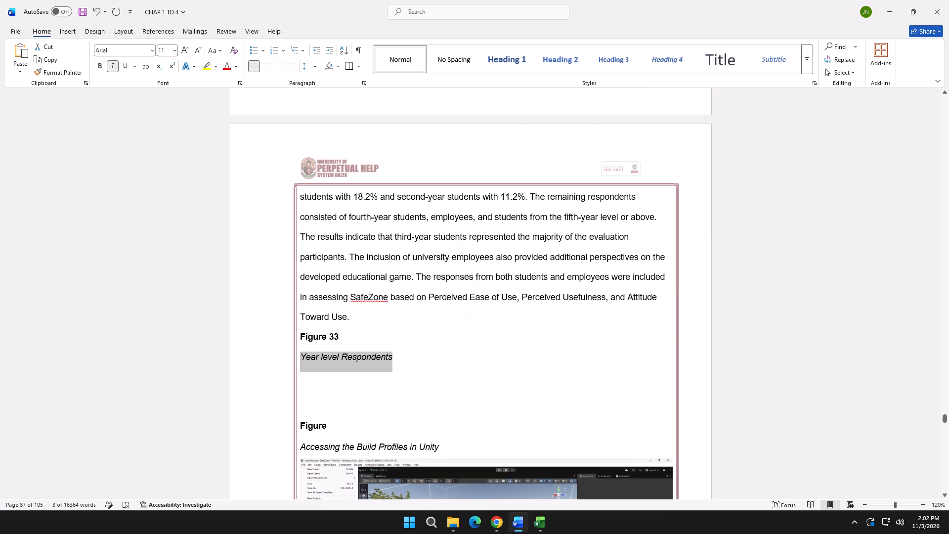
{"action": "left_click", "coordinate": [413, 366]}
{"action": "key", "text": "shift+Return"}
{"action": "key", "text": "alt+Tab"}
{"action": "left_click", "coordinate": [313, 11]}
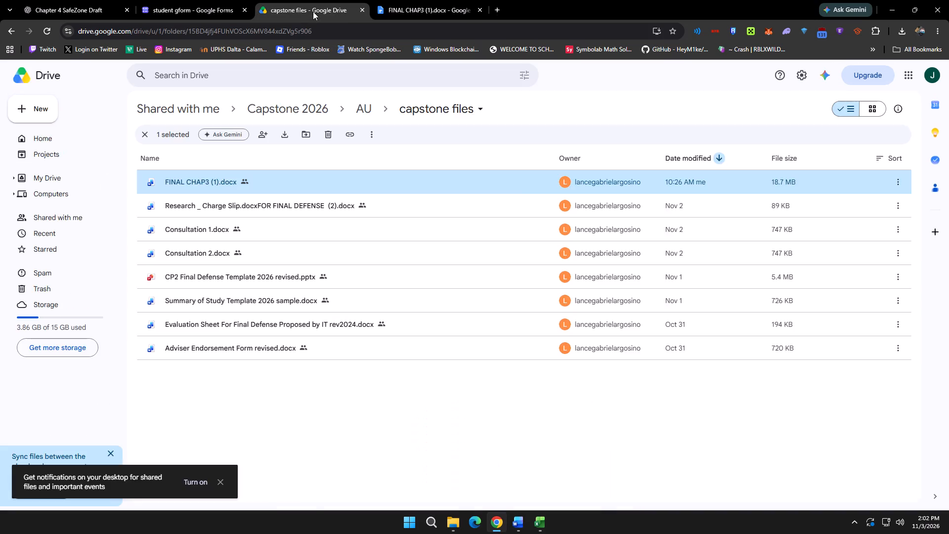
{"action": "left_click", "coordinate": [207, 0]}
{"action": "key", "text": "shift+super+s"}
{"action": "left_click_drag", "start_coordinate": [303, 291], "coordinate": [364, 316]}
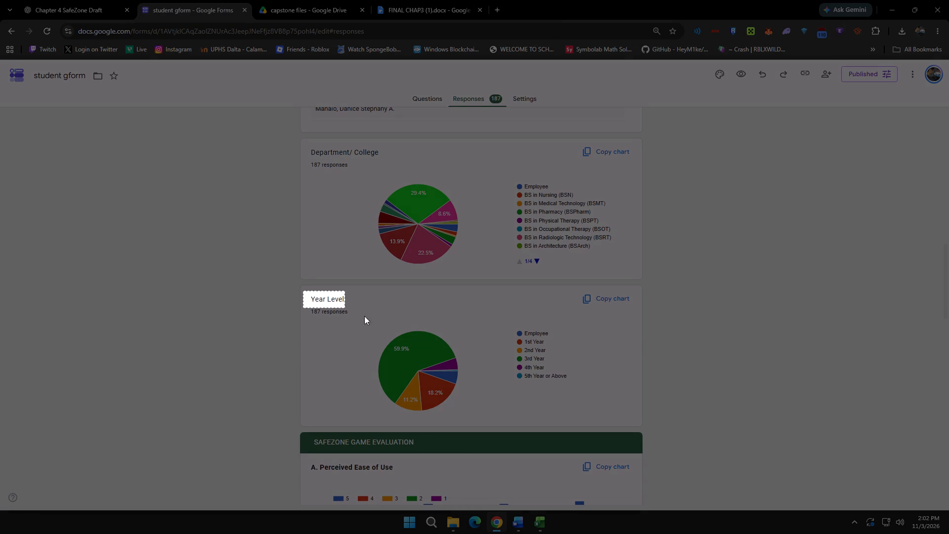
{"action": "left_click_drag", "start_coordinate": [364, 316], "coordinate": [573, 424]}
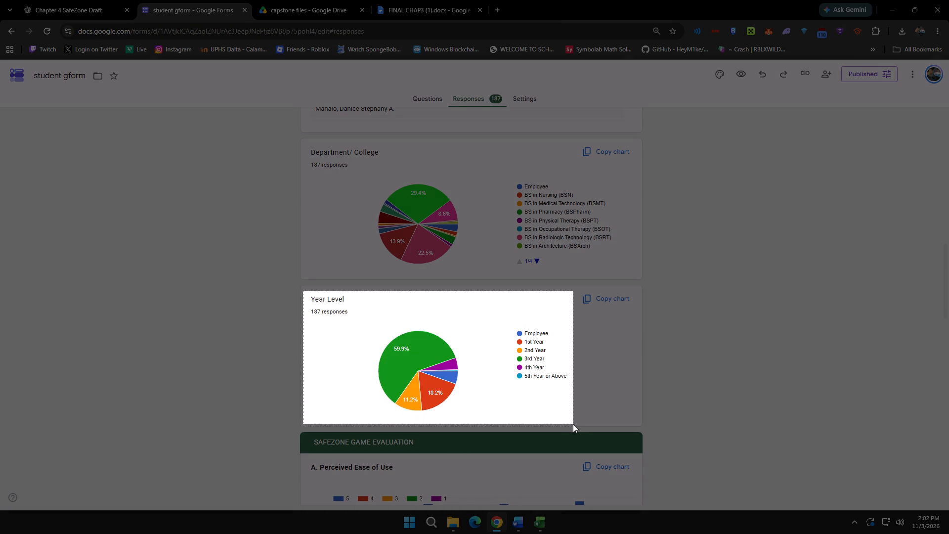
{"action": "left_click_drag", "start_coordinate": [573, 424], "coordinate": [573, 424]}
{"action": "key", "text": "alt+Tab"}
{"action": "key", "text": "ctrl+v"}
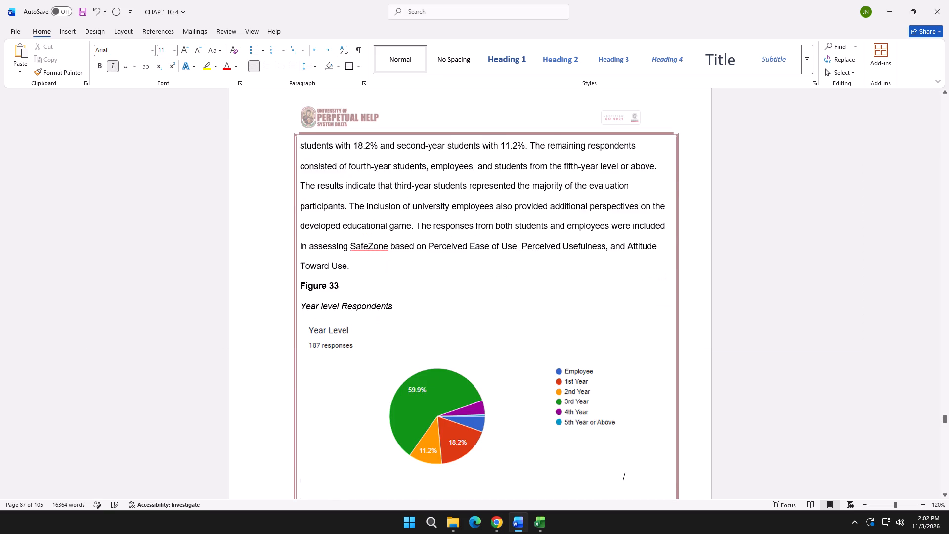
Widen the pasted Year Level chart horizontally so that it spans the full text width of the page.
{"action": "scroll", "coordinate": [440, 317], "scroll_direction": "down", "scroll_amount": 3}
{"action": "key", "text": "alt+Tab"}
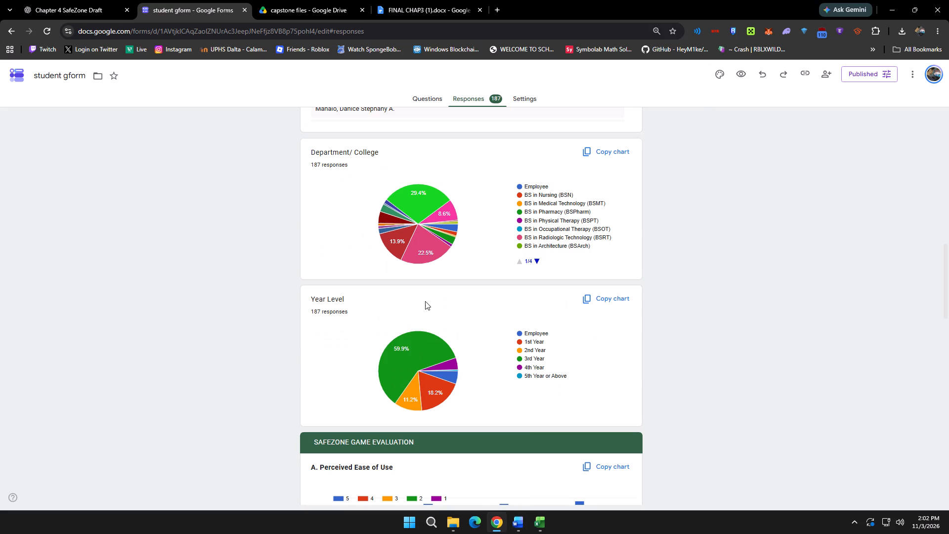
{"action": "left_click", "coordinate": [401, 0]}
{"action": "scroll", "coordinate": [324, 245], "scroll_direction": "down", "scroll_amount": 5}
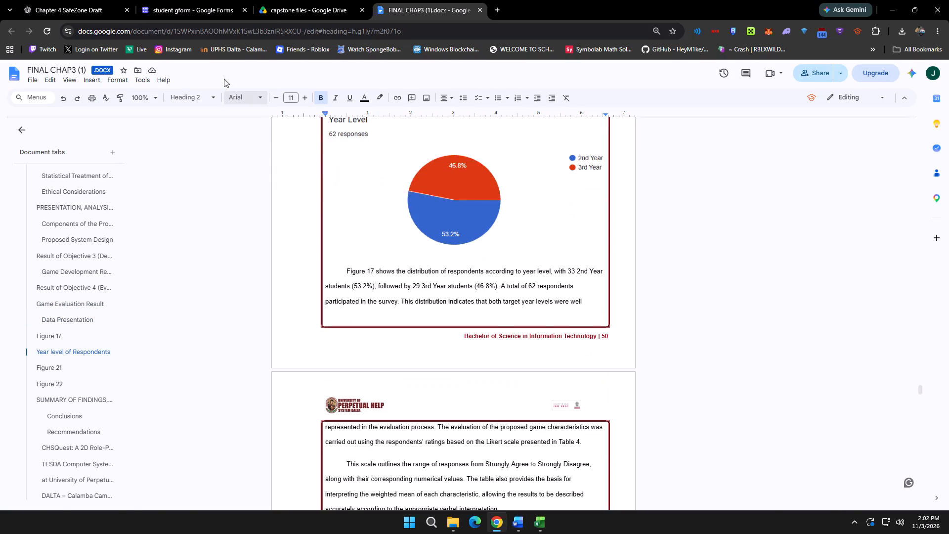
{"action": "key", "text": "alt+Tab"}
{"action": "left_click", "coordinate": [458, 345]}
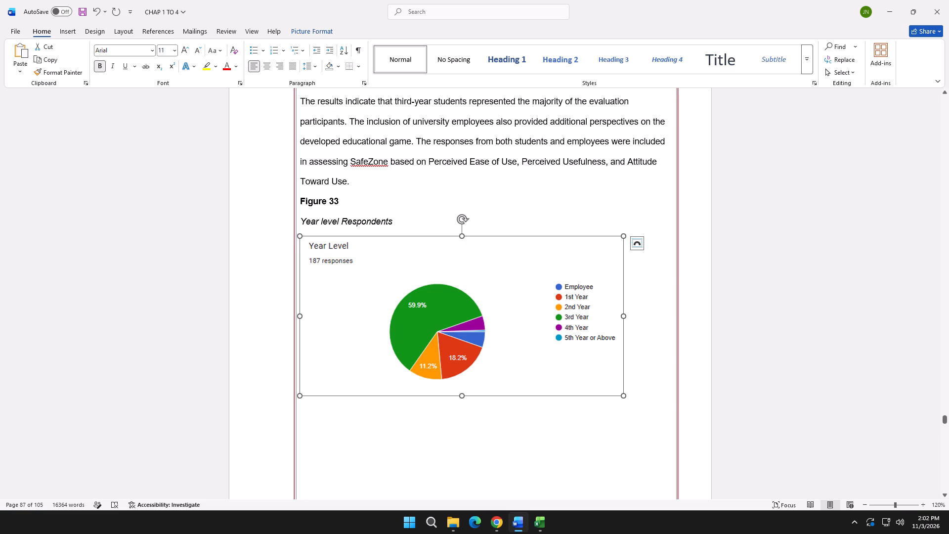
{"action": "left_click_drag", "start_coordinate": [624, 316], "coordinate": [673, 321]}
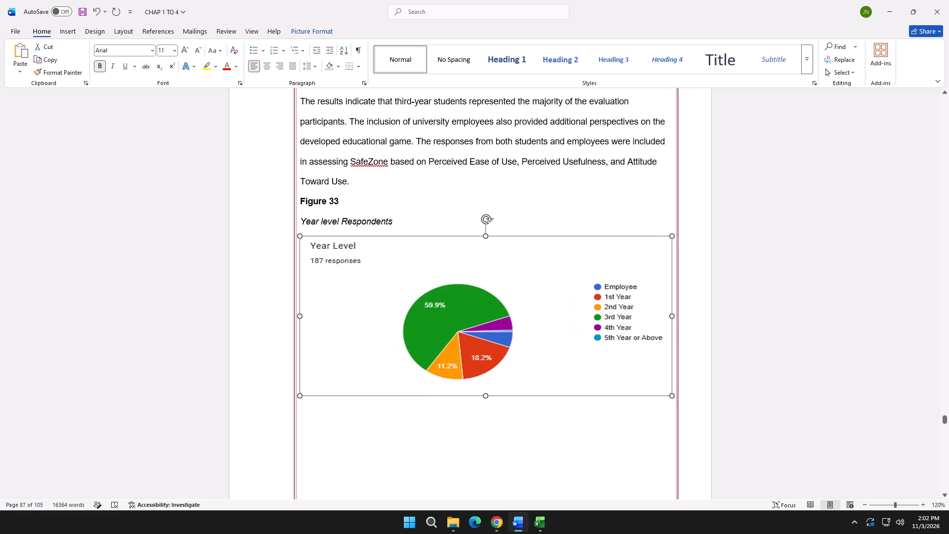
{"action": "left_click_drag", "start_coordinate": [673, 321], "coordinate": [674, 321]}
{"action": "left_click", "coordinate": [550, 417]}
Compare the reference thesis's Data Presentation text and Figure 17 layout with the SafeZone Data Presentation section in Word.
{"action": "key", "text": "alt+Tab"}
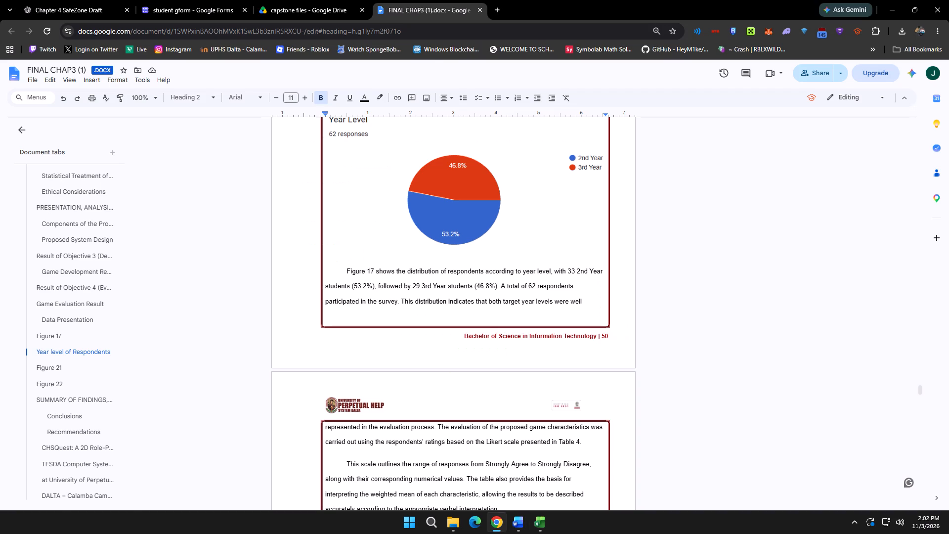
{"action": "key", "text": "alt+Tab"}
{"action": "key", "text": "alt+Tab"}
{"action": "scroll", "coordinate": [409, 268], "scroll_direction": "up", "scroll_amount": 2}
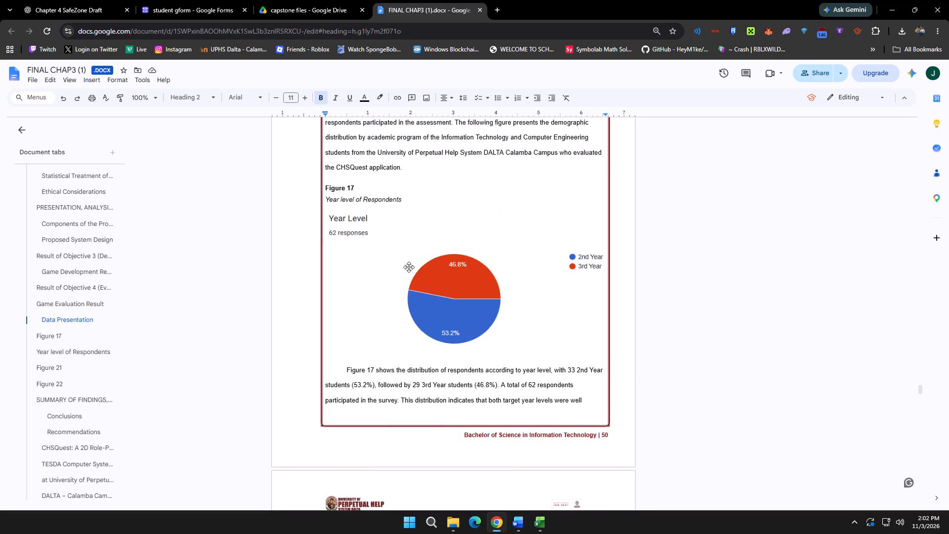
{"action": "scroll", "coordinate": [409, 266], "scroll_direction": "up", "scroll_amount": 2}
{"action": "scroll", "coordinate": [409, 266], "scroll_direction": "down", "scroll_amount": 2}
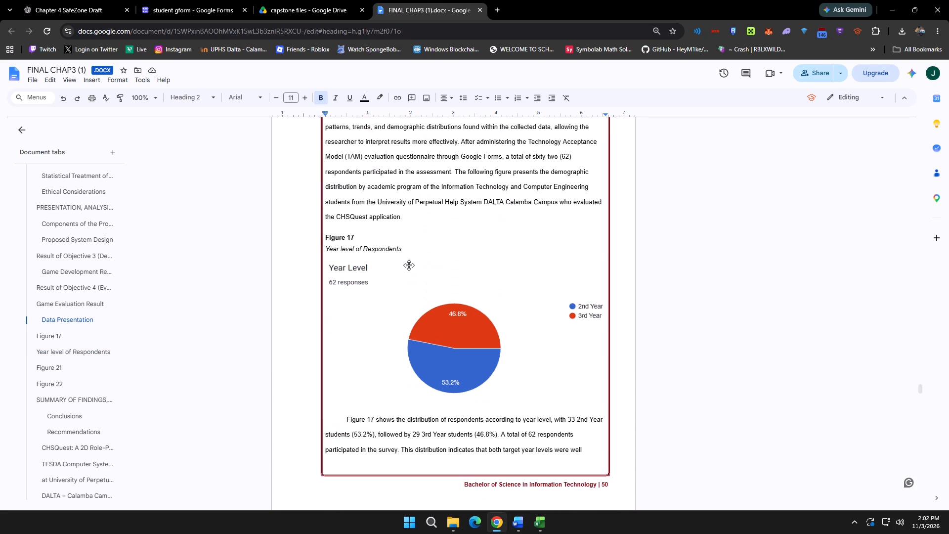
{"action": "key", "text": "alt+Tab"}
{"action": "scroll", "coordinate": [409, 265], "scroll_direction": "up", "scroll_amount": 2}
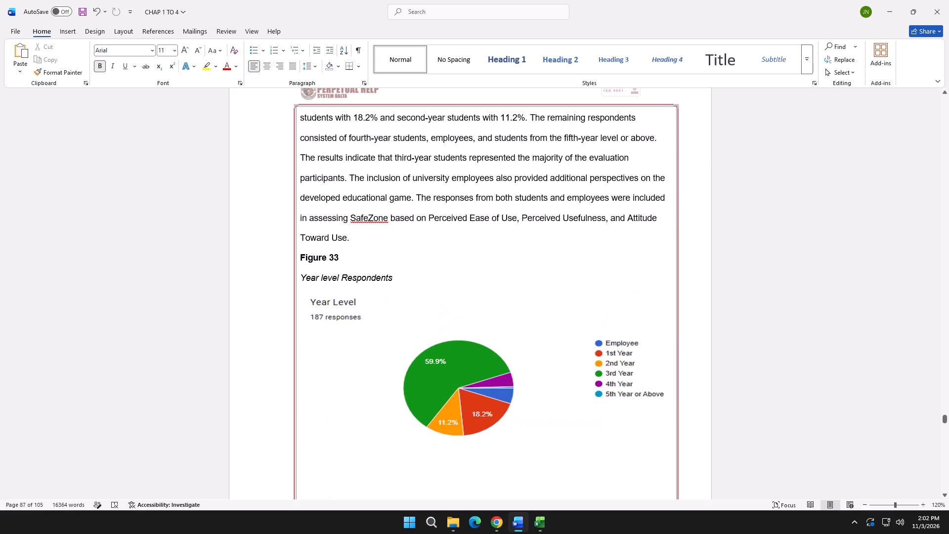
{"action": "scroll", "coordinate": [409, 265], "scroll_direction": "up", "scroll_amount": 4}
{"action": "scroll", "coordinate": [409, 265], "scroll_direction": "down", "scroll_amount": 6}
{"action": "scroll", "coordinate": [409, 265], "scroll_direction": "up", "scroll_amount": 10}
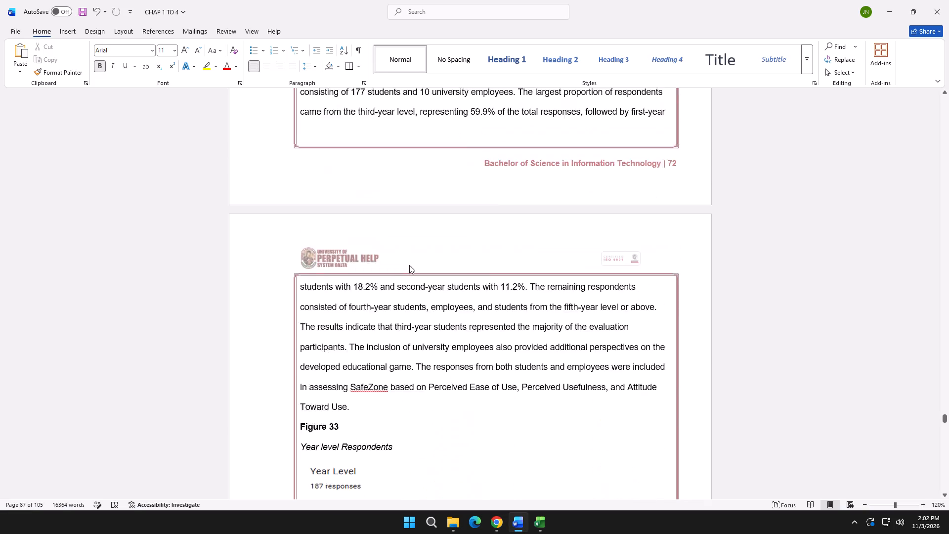
{"action": "scroll", "coordinate": [409, 265], "scroll_direction": "up", "scroll_amount": 3}
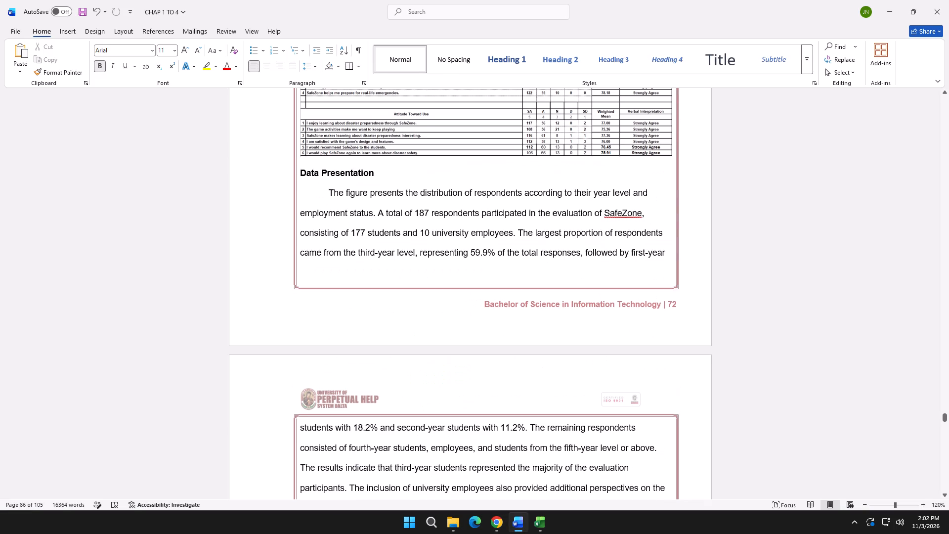
{"action": "left_click", "coordinate": [369, 195]}
{"action": "key", "text": "alt+Tab"}
{"action": "left_click", "coordinate": [289, 0]}
{"action": "left_click", "coordinate": [52, 0]}
{"action": "scroll", "coordinate": [318, 254], "scroll_direction": "down", "scroll_amount": 3}
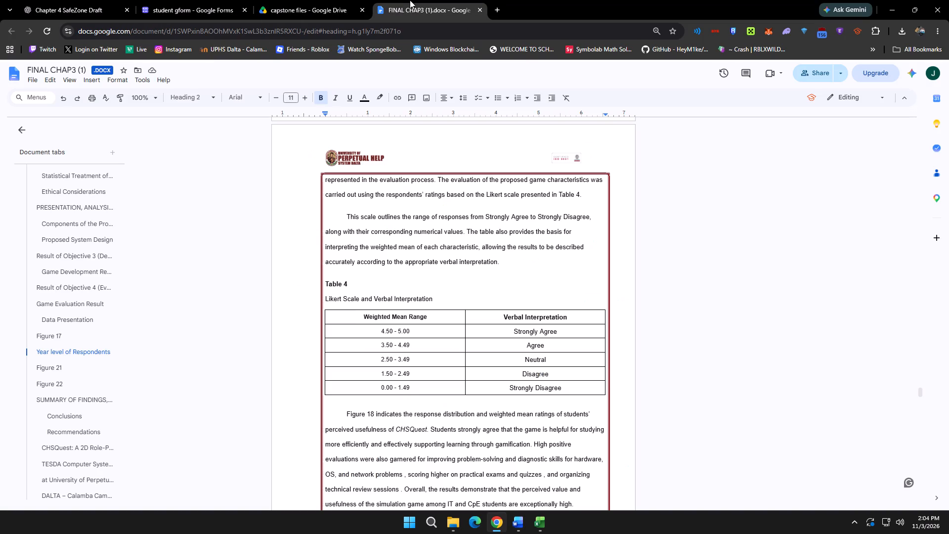
{"action": "left_click", "coordinate": [520, 525]}
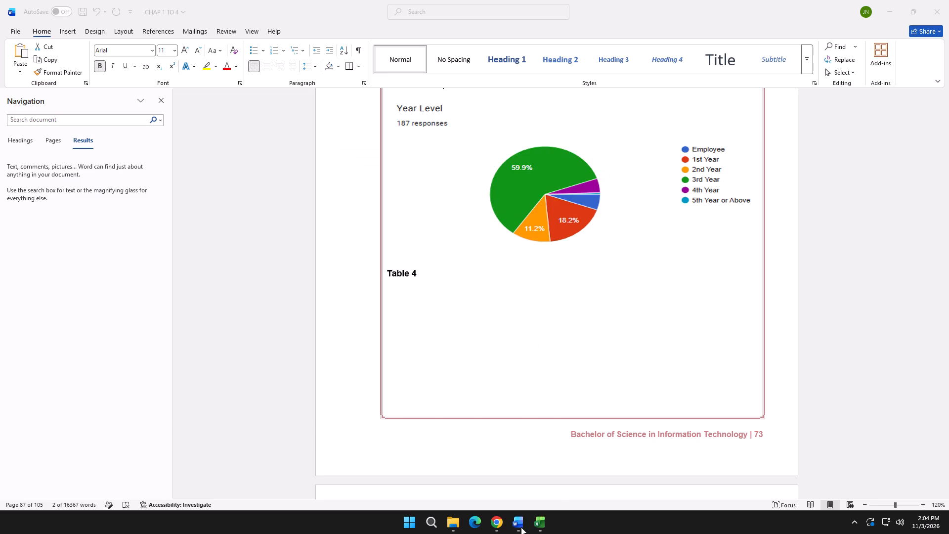
{"action": "left_click", "coordinate": [521, 527]}
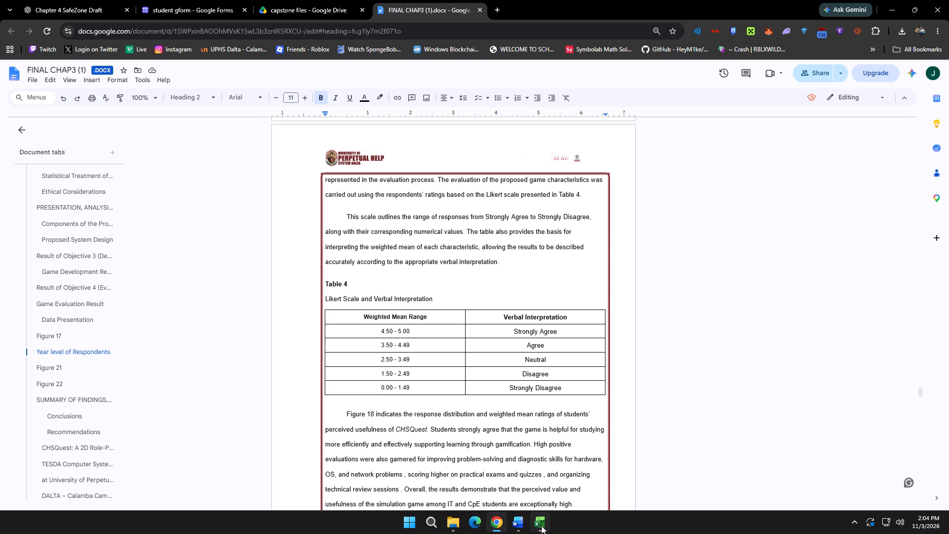
{"action": "left_click", "coordinate": [541, 526]}
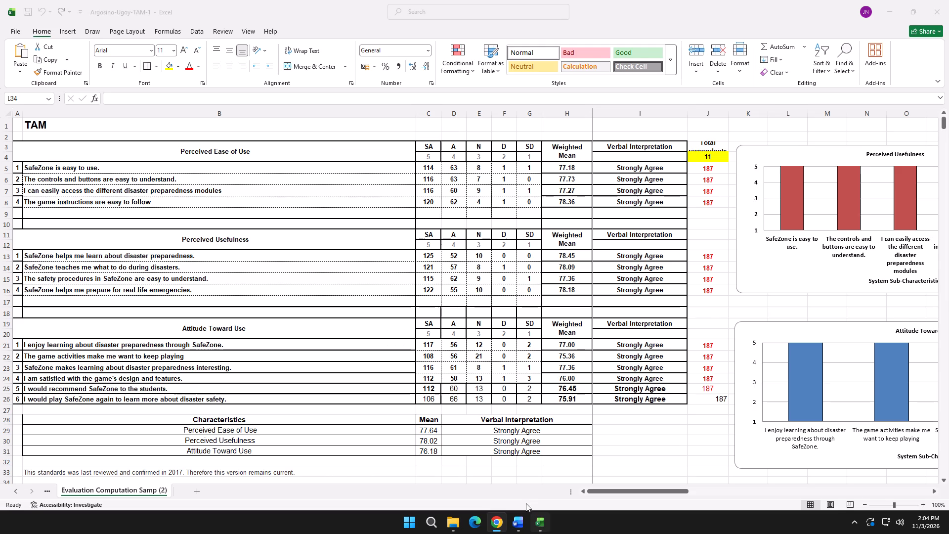
{"action": "scroll", "coordinate": [417, 415], "scroll_direction": "down", "scroll_amount": 6}
{"action": "scroll", "coordinate": [441, 425], "scroll_direction": "up", "scroll_amount": 2}
{"action": "key", "text": "alt+Tab"}
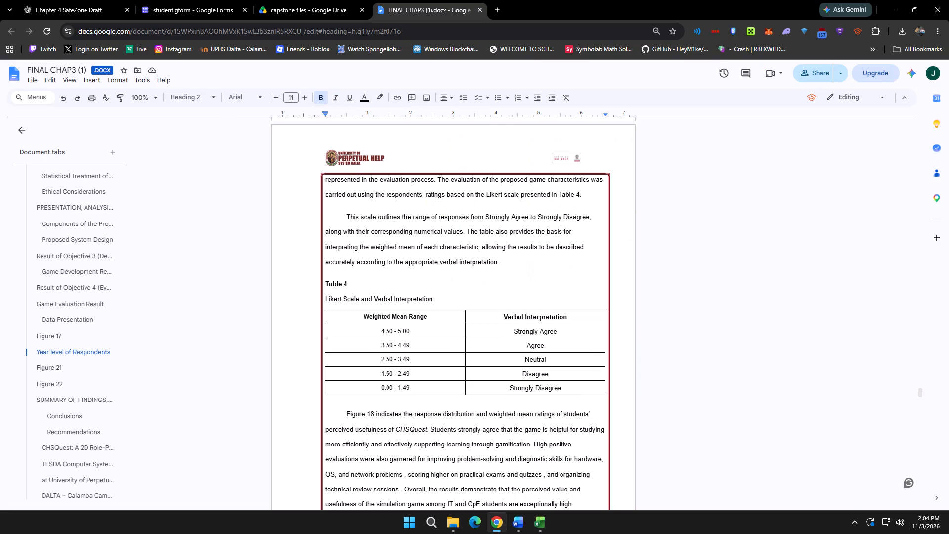
Compare the reference thesis's Table 4 Likert scale ranges with the ratings and verbal interpretation scale in the Excel TAM sheet.
{"action": "key", "text": "alt+Tab"}
{"action": "scroll", "coordinate": [515, 379], "scroll_direction": "up", "scroll_amount": 4}
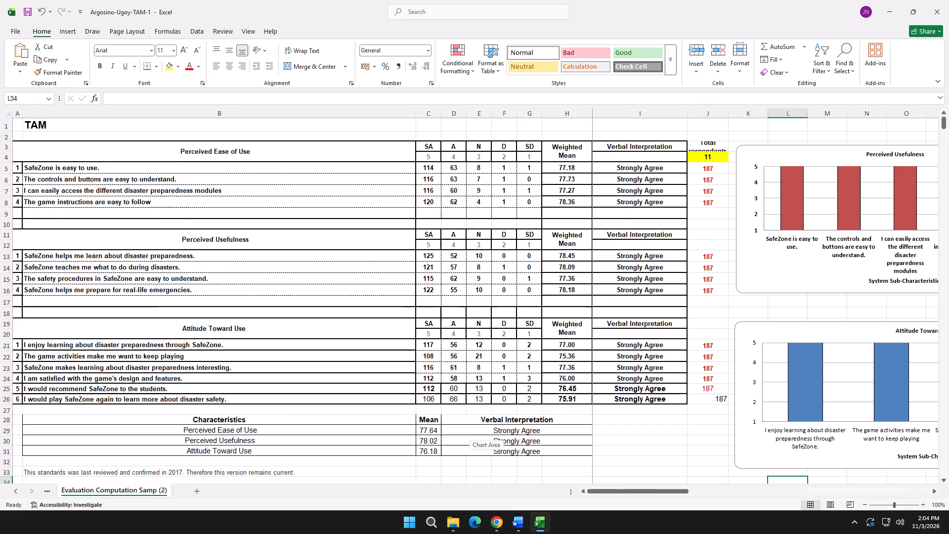
{"action": "key", "text": "alt+Tab"}
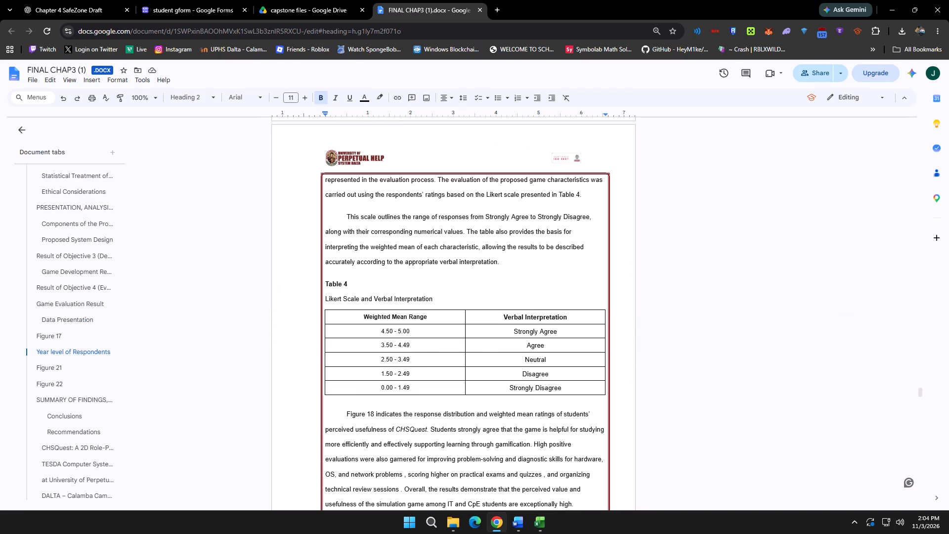
{"action": "key", "text": "alt+Tab"}
{"action": "scroll", "coordinate": [516, 379], "scroll_direction": "down", "scroll_amount": 2}
{"action": "key", "text": "alt+Tab"}
{"action": "key", "text": "alt+Tab"}
{"action": "key", "text": "alt+Tab"}
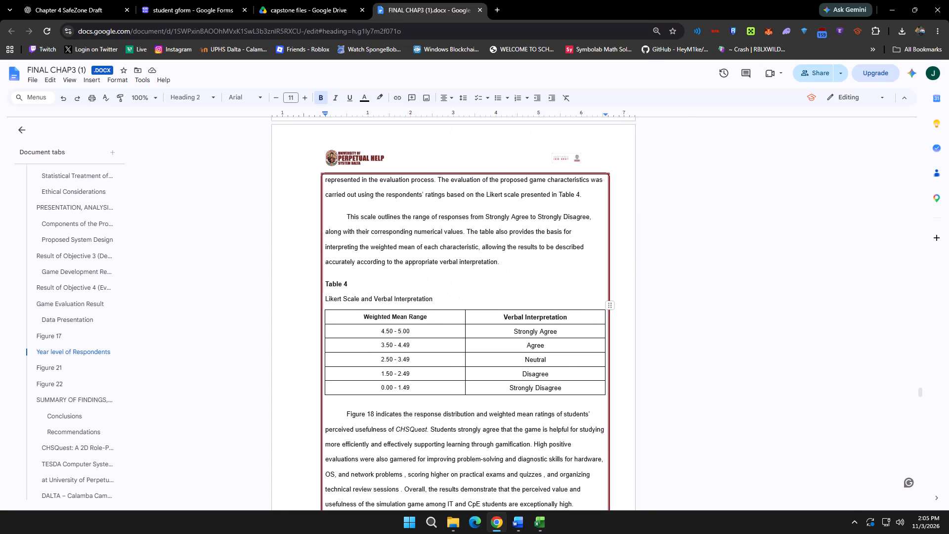
{"action": "key", "text": "alt+Tab"}
{"action": "key", "text": "alt+Tab"}
{"action": "key", "text": "alt+Tab"}
{"action": "key", "text": "alt+Tab"}
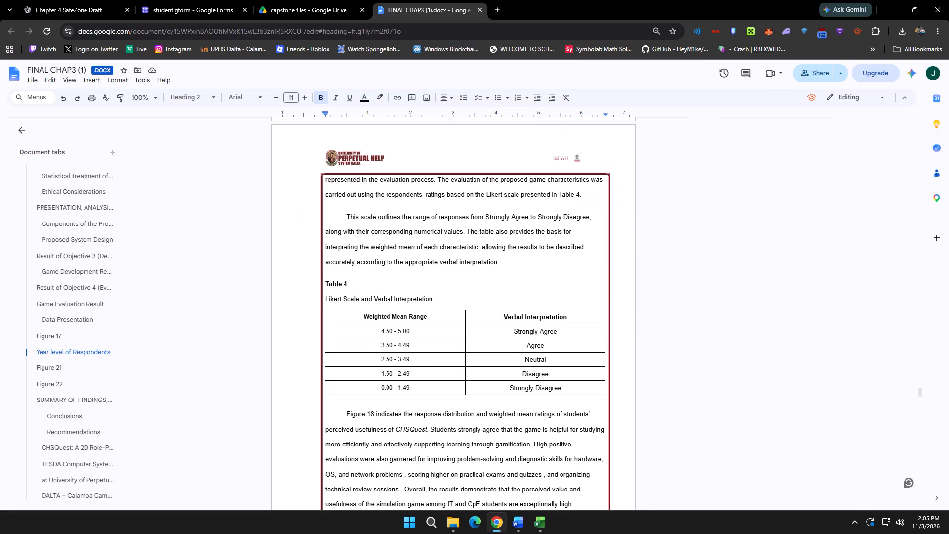
{"action": "key", "text": "alt+Tab"}
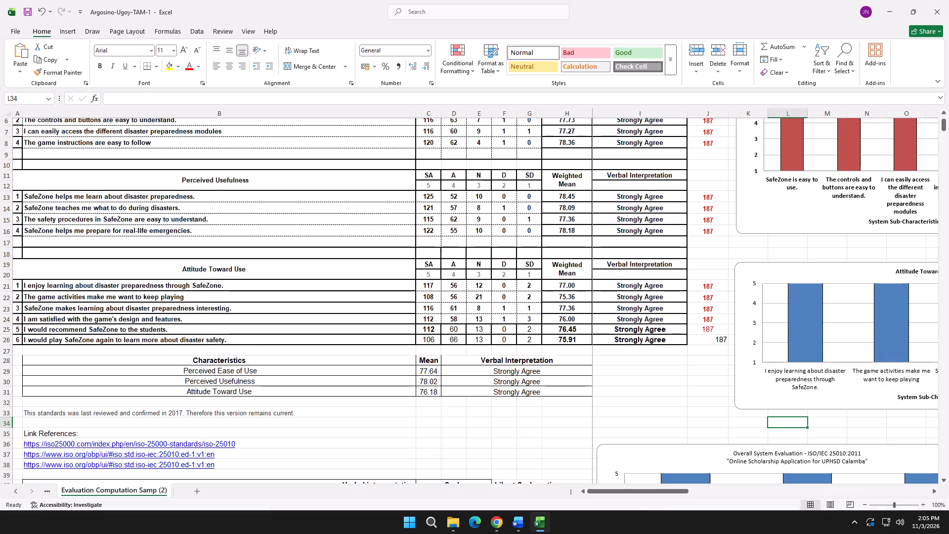
{"action": "scroll", "coordinate": [496, 411], "scroll_direction": "up", "scroll_amount": 4}
{"action": "scroll", "coordinate": [496, 411], "scroll_direction": "down", "scroll_amount": 5}
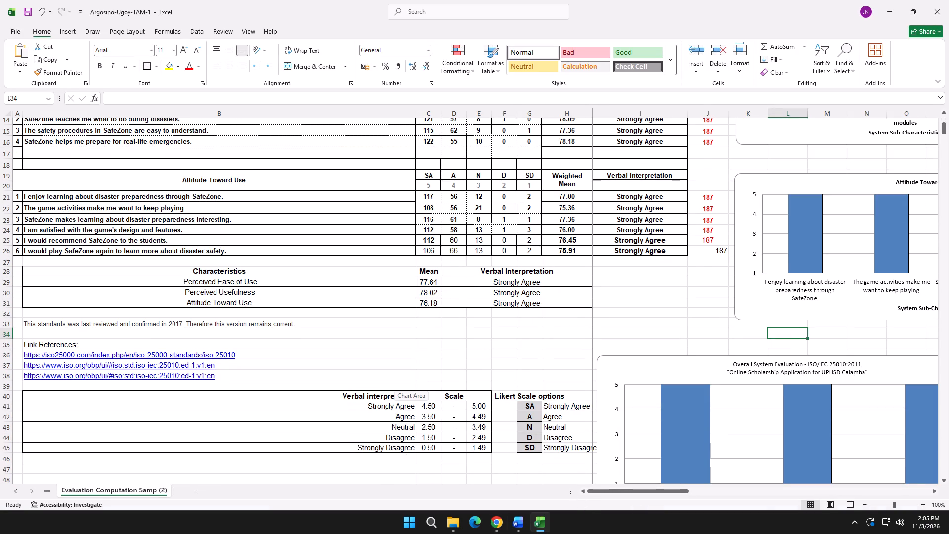
{"action": "key", "text": "alt+Tab"}
{"action": "key", "text": "alt+Tab"}
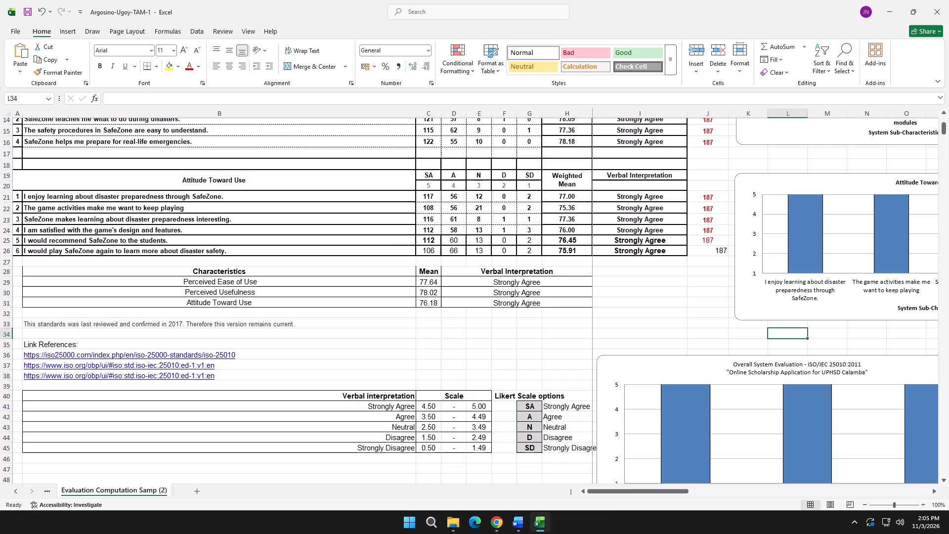
{"action": "key", "text": "alt+Tab"}
{"action": "key", "text": "alt+Tab"}
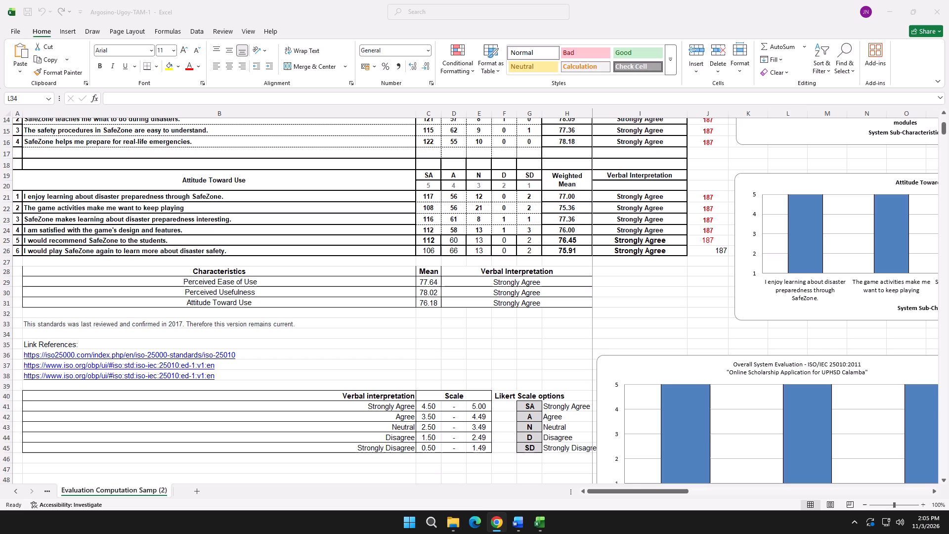
{"action": "key", "text": "alt+Tab"}
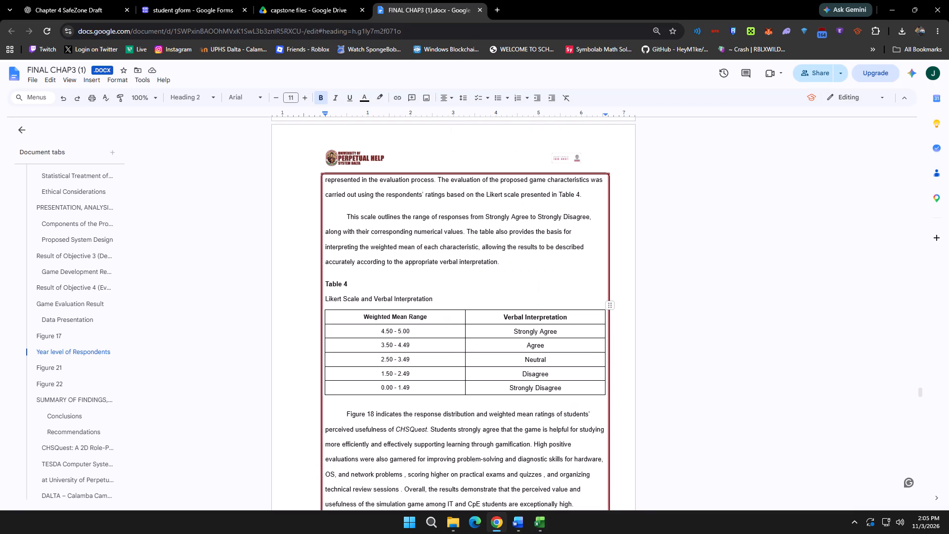
{"action": "key", "text": "alt+Tab"}
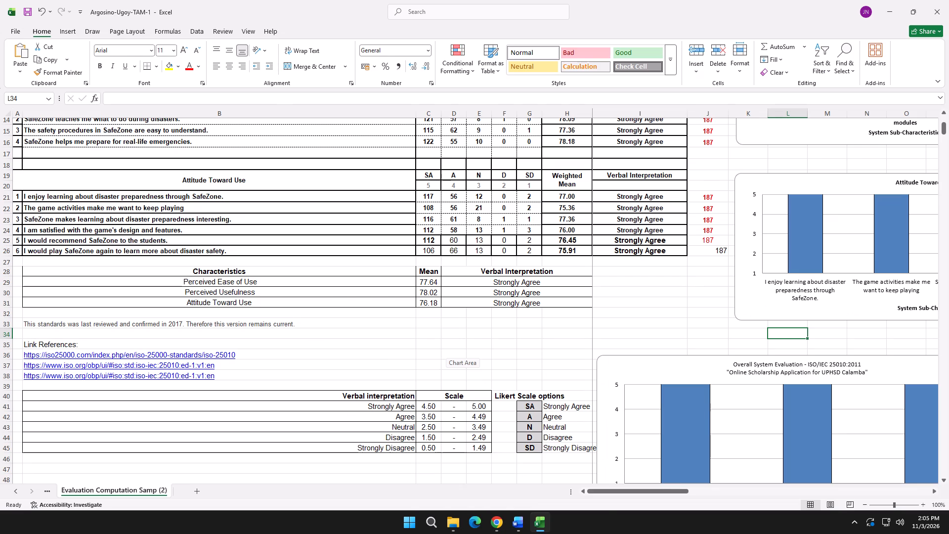
{"action": "key", "text": "alt+Tab"}
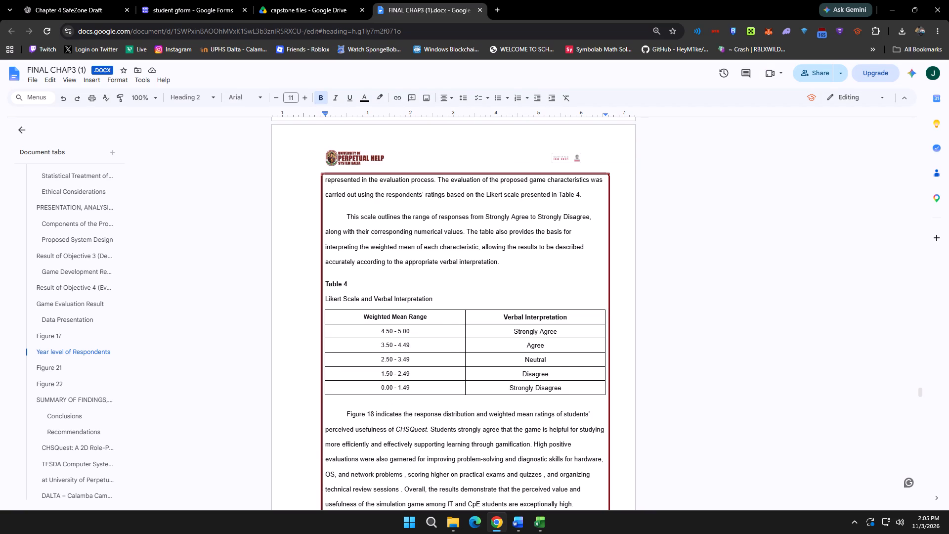
Copy the reference thesis's caption "Likert Scale and Verbal Interpretation" below the Word thesis's Table 4 label and make it italic without bold.
{"action": "left_click_drag", "start_coordinate": [433, 301], "coordinate": [325, 298]}
{"action": "key", "text": "ctrl+c"}
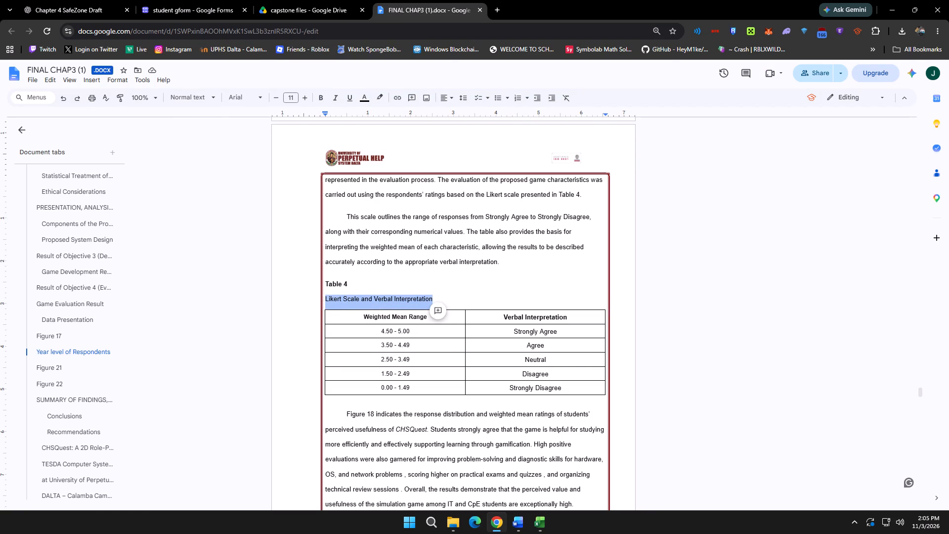
{"action": "left_click", "coordinate": [522, 523]}
{"action": "left_click", "coordinate": [414, 301]}
{"action": "key", "text": "ctrl+v"}
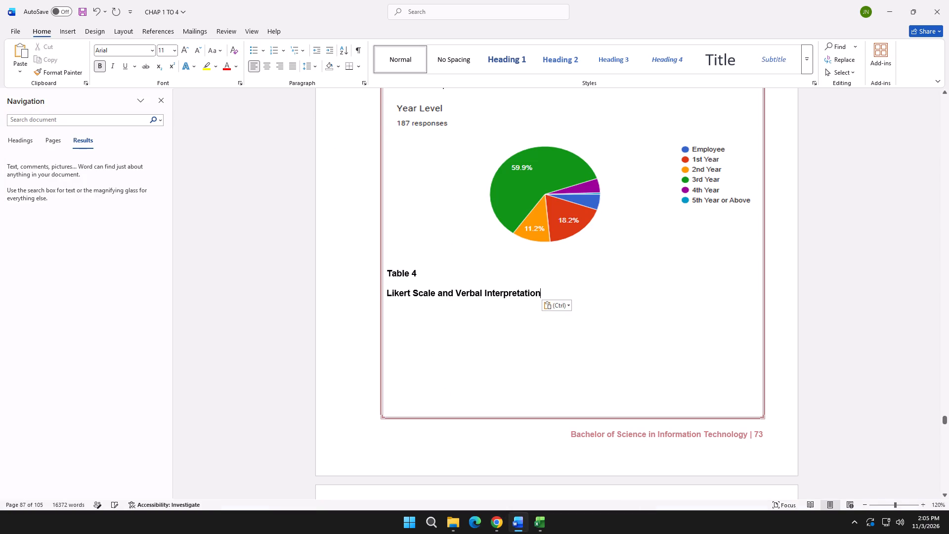
{"action": "left_click_drag", "start_coordinate": [550, 292], "coordinate": [381, 295]}
{"action": "left_click", "coordinate": [385, 280]}
{"action": "left_click", "coordinate": [399, 281]}
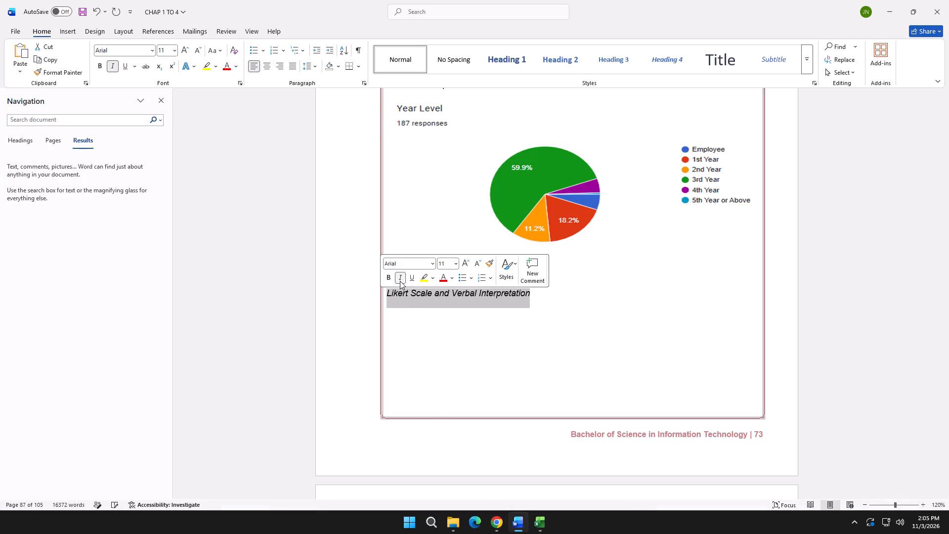
{"action": "left_click", "coordinate": [438, 309]}
Check the caption in the reference thesis and add a non-italic line break below the Table 4 caption in Word.
{"action": "key", "text": "alt+Tab"}
{"action": "key", "text": "alt+Tab"}
{"action": "key", "text": "alt+Tab"}
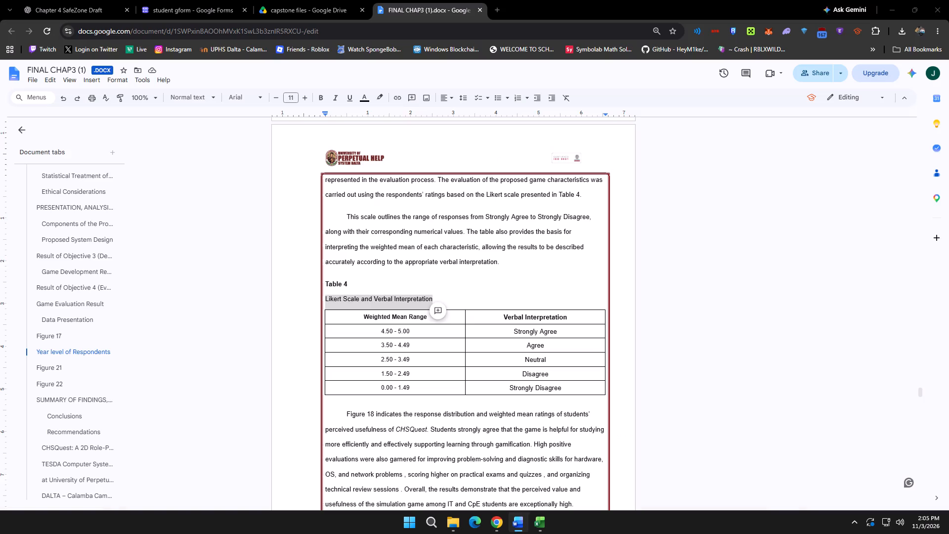
{"action": "left_click", "coordinate": [481, 298]}
{"action": "left_click", "coordinate": [481, 298]}
{"action": "key", "text": "alt+Tab"}
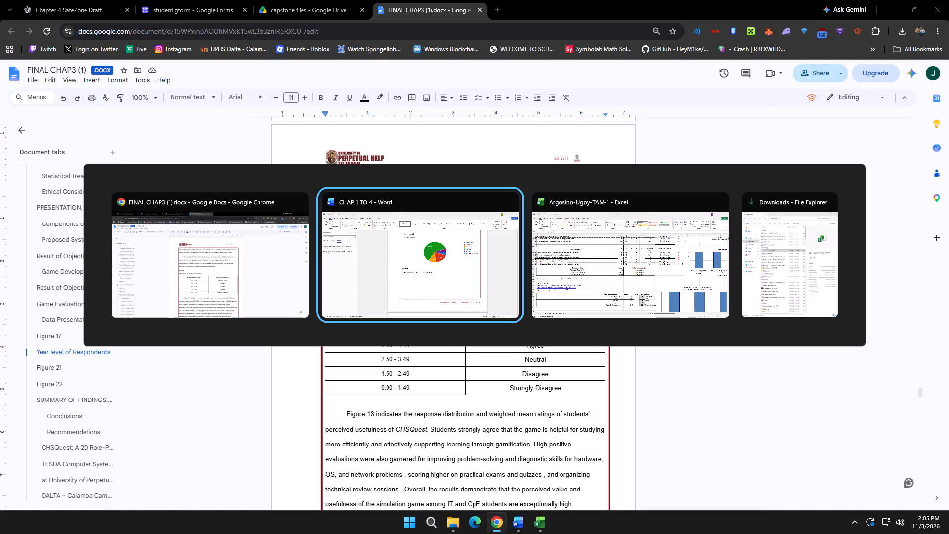
{"action": "left_click", "coordinate": [541, 291]}
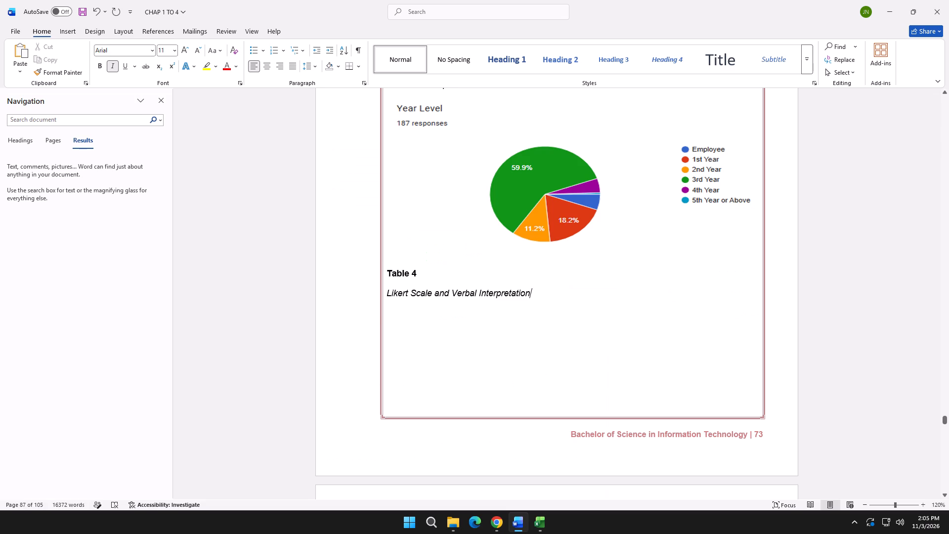
{"action": "key", "text": "shift+Return"}
{"action": "left_click", "coordinate": [112, 68]}
Insert blank lines above the Table 4 label so the label and its caption move onto the following page.
{"action": "key", "text": "alt+Tab"}
{"action": "key", "text": "alt+Tab"}
{"action": "key", "text": "alt+Tab"}
{"action": "key", "text": "alt+Tab"}
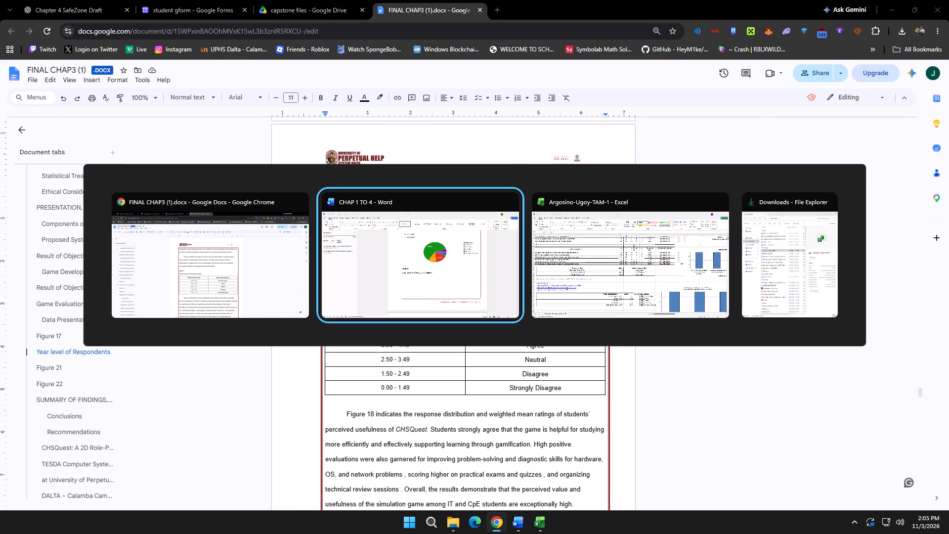
{"action": "scroll", "coordinate": [419, 306], "scroll_direction": "down", "scroll_amount": 3}
{"action": "scroll", "coordinate": [419, 306], "scroll_direction": "up", "scroll_amount": 2}
{"action": "scroll", "coordinate": [419, 306], "scroll_direction": "down", "scroll_amount": 5}
{"action": "scroll", "coordinate": [419, 306], "scroll_direction": "up", "scroll_amount": 5}
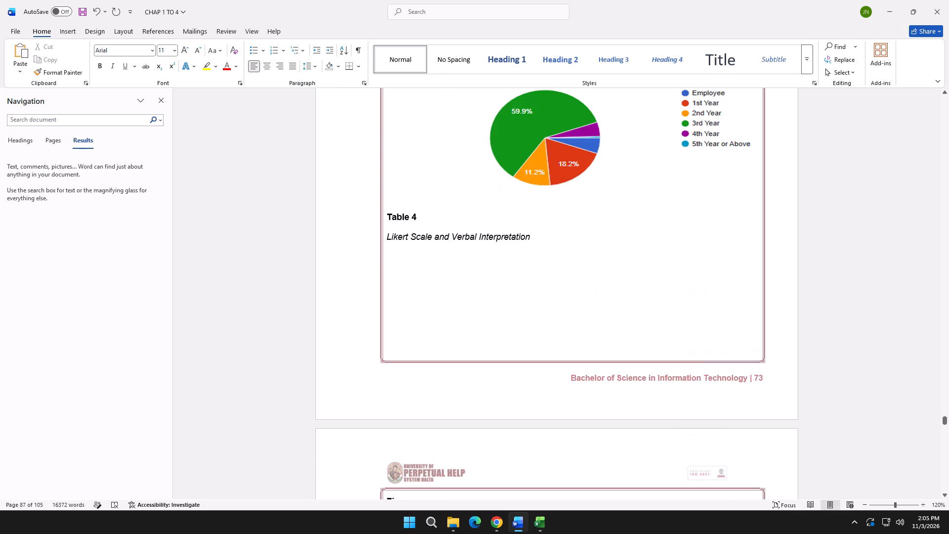
{"action": "left_click", "coordinate": [385, 245]}
{"action": "key", "text": "Return"}
{"action": "key", "text": "Return"}
{"action": "key", "text": "Return"}
{"action": "key", "text": "Return"}
{"action": "key", "text": "Return"}
{"action": "key", "text": "Return"}
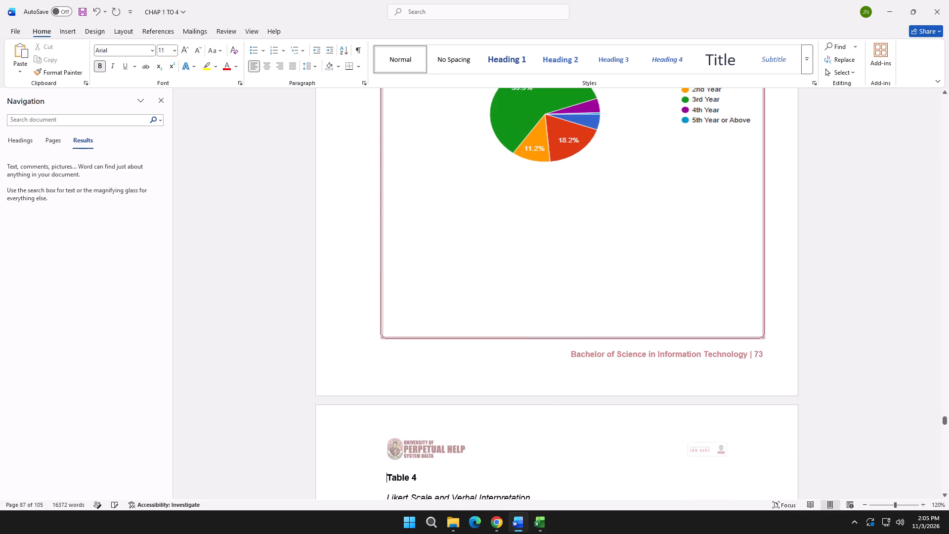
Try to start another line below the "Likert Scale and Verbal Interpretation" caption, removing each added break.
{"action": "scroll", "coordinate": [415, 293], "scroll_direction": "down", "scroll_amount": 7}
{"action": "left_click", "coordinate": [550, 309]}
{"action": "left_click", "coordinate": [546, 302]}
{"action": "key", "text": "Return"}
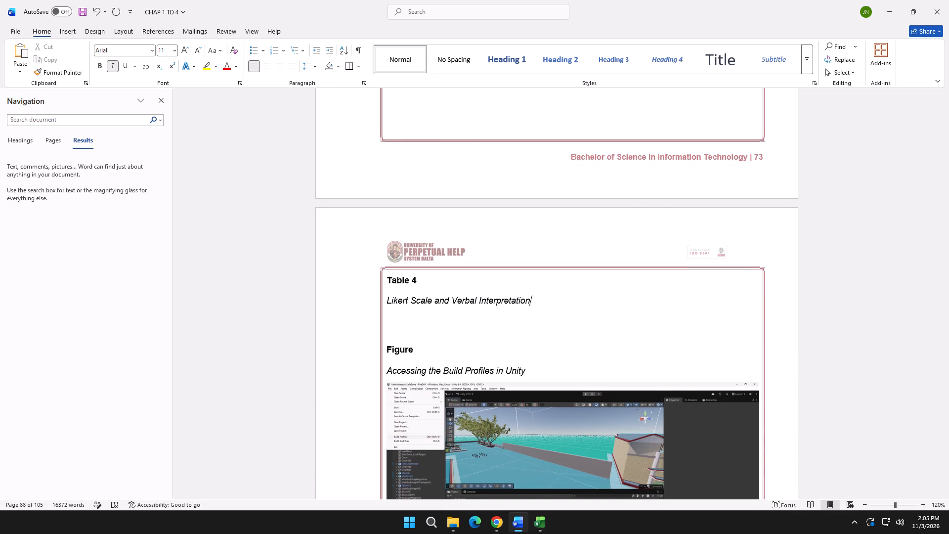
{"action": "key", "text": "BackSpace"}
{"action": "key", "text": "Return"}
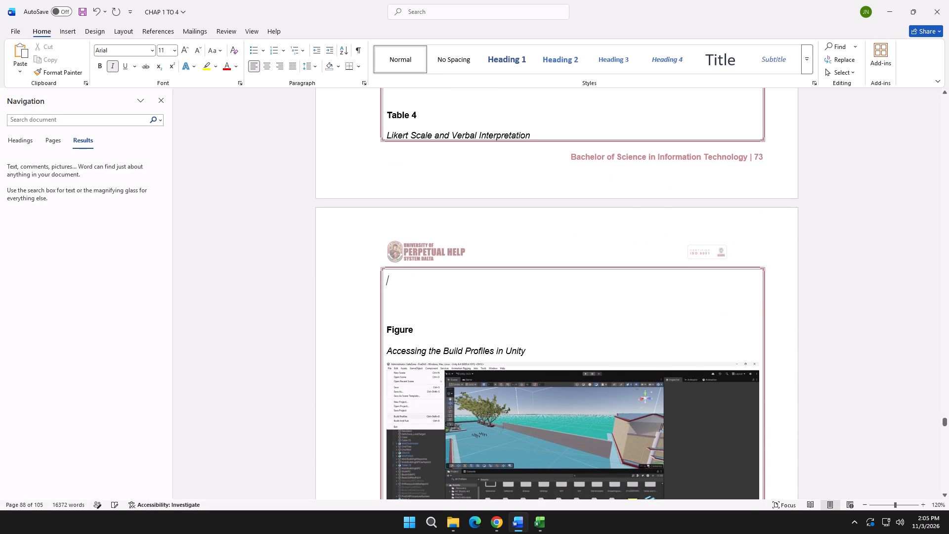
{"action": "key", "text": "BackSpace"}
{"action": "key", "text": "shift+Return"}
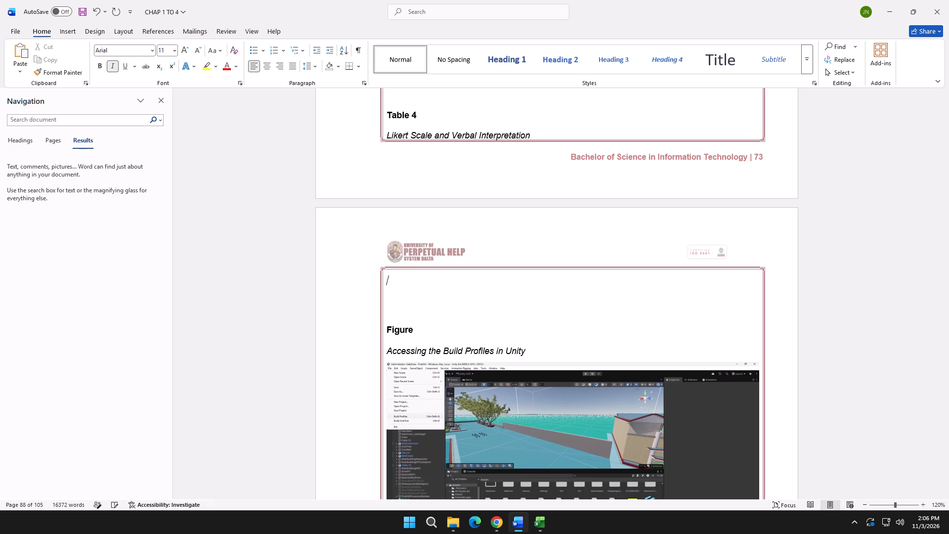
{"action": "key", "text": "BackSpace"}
Push the Table 4 label to the top of the following page and add a non-italic blank line below its caption.
{"action": "left_click", "coordinate": [388, 282]}
{"action": "key", "text": "Return"}
{"action": "left_click", "coordinate": [561, 307]}
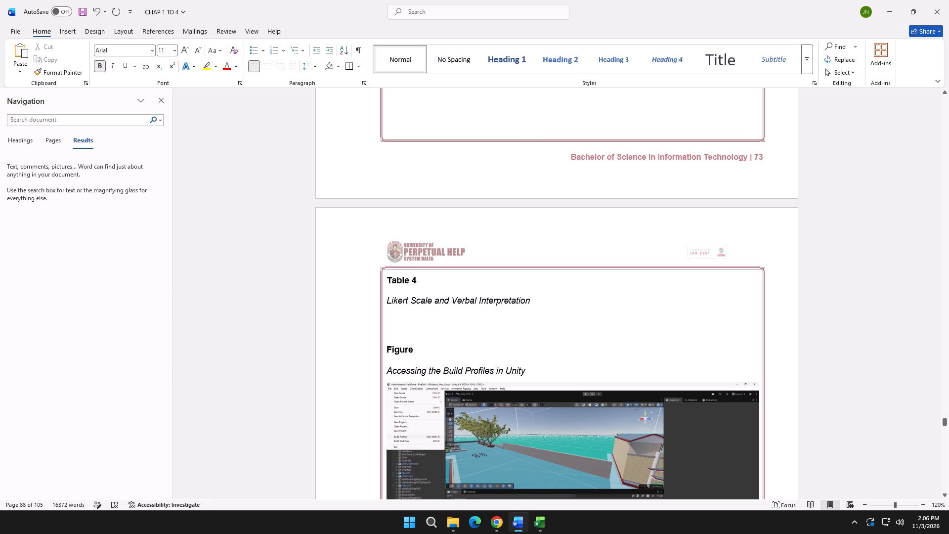
{"action": "key", "text": "Return"}
{"action": "left_click", "coordinate": [115, 64]}
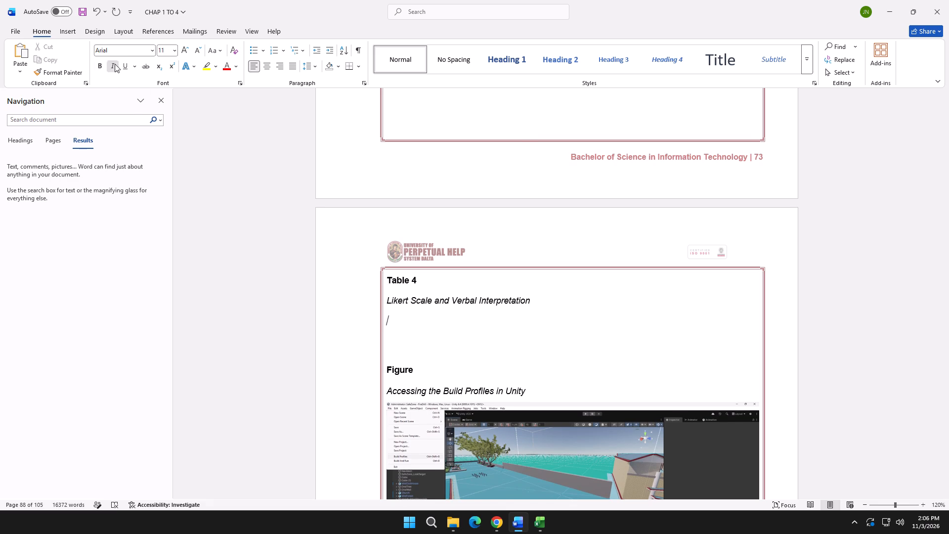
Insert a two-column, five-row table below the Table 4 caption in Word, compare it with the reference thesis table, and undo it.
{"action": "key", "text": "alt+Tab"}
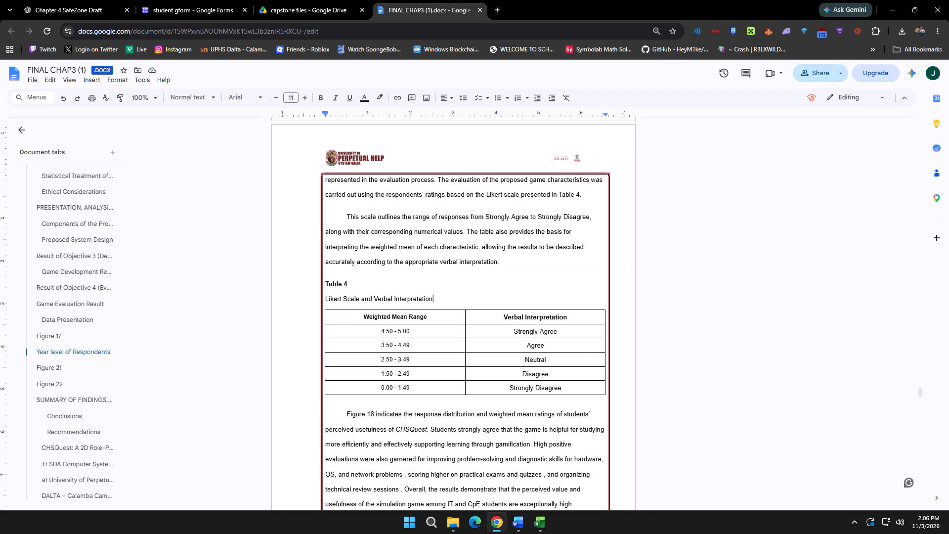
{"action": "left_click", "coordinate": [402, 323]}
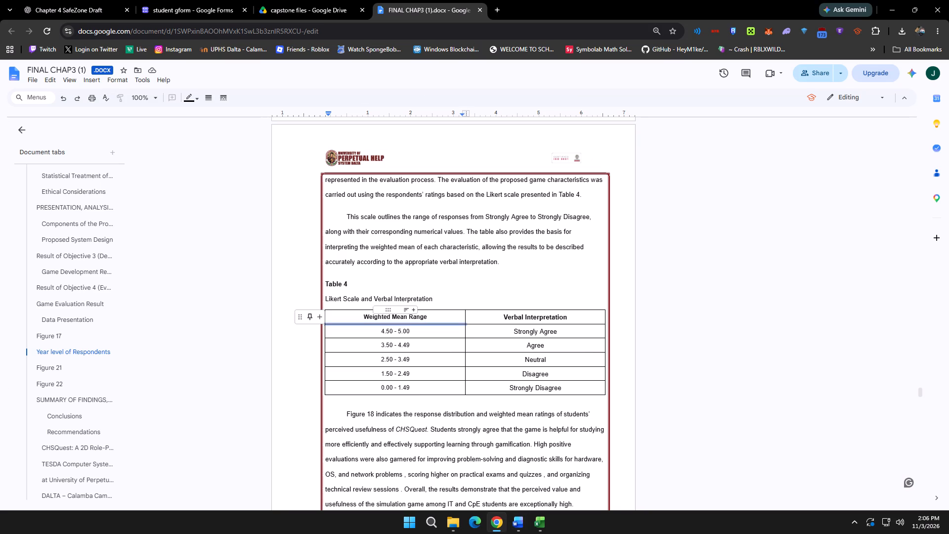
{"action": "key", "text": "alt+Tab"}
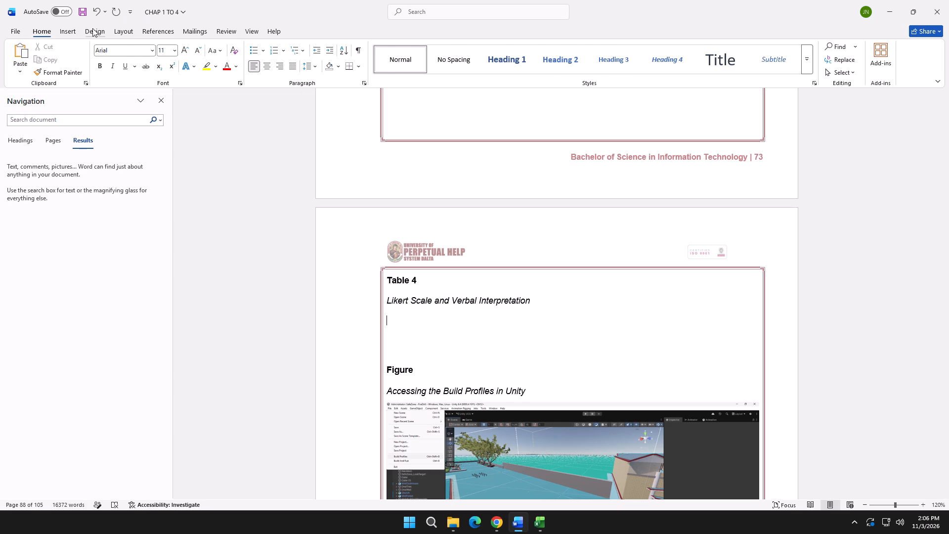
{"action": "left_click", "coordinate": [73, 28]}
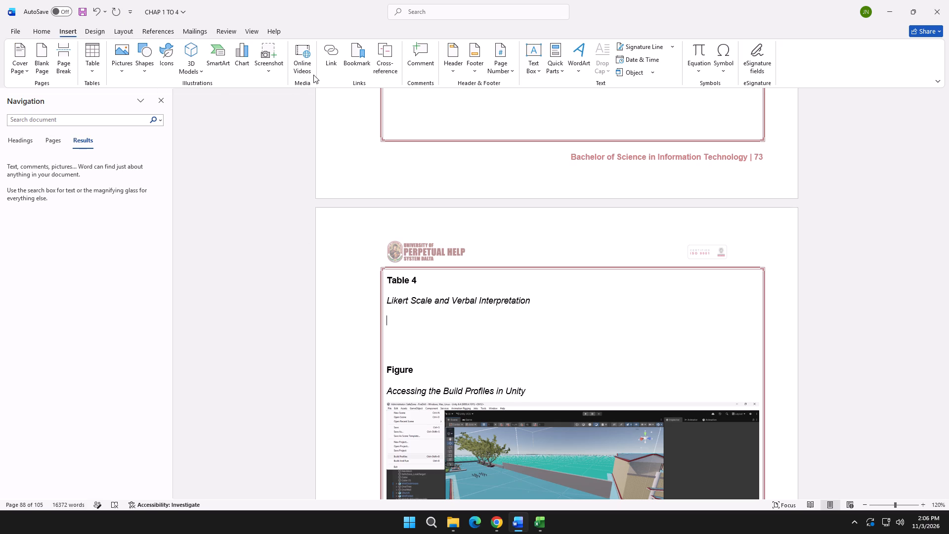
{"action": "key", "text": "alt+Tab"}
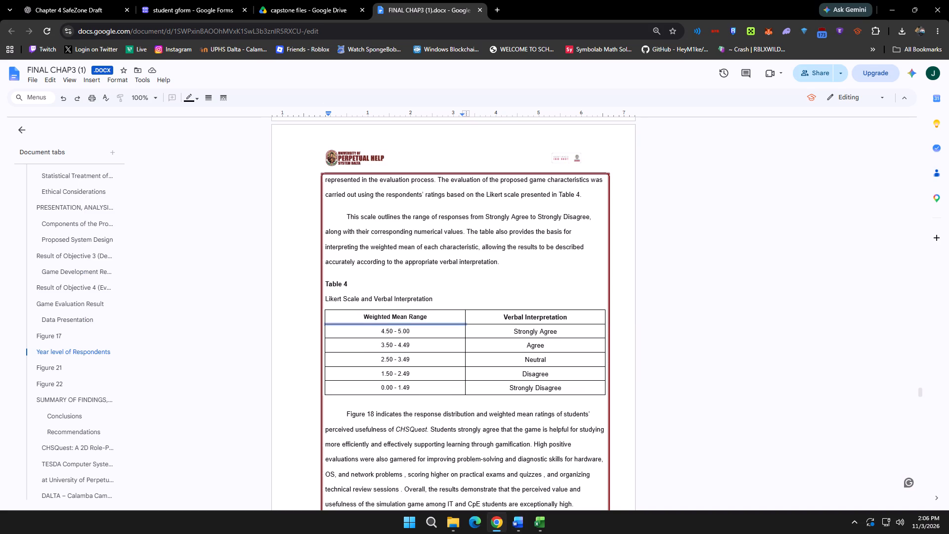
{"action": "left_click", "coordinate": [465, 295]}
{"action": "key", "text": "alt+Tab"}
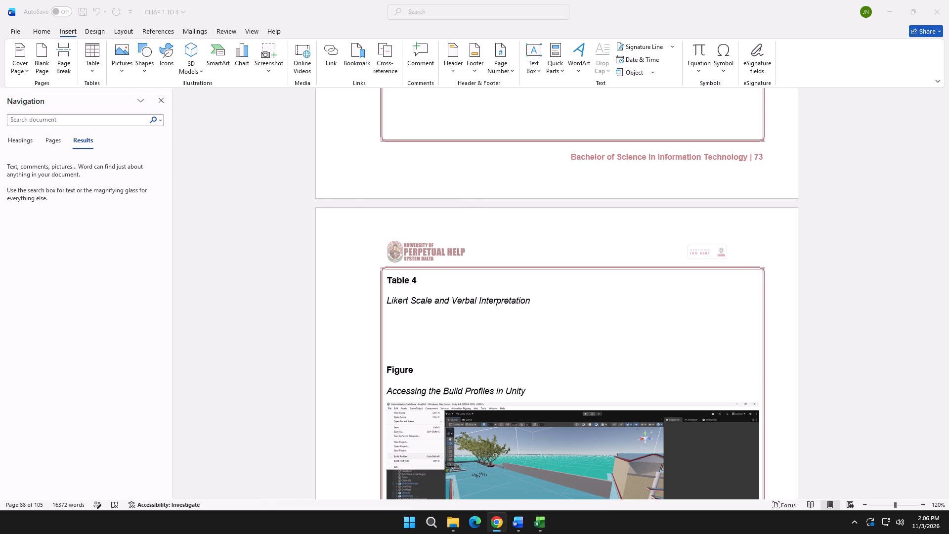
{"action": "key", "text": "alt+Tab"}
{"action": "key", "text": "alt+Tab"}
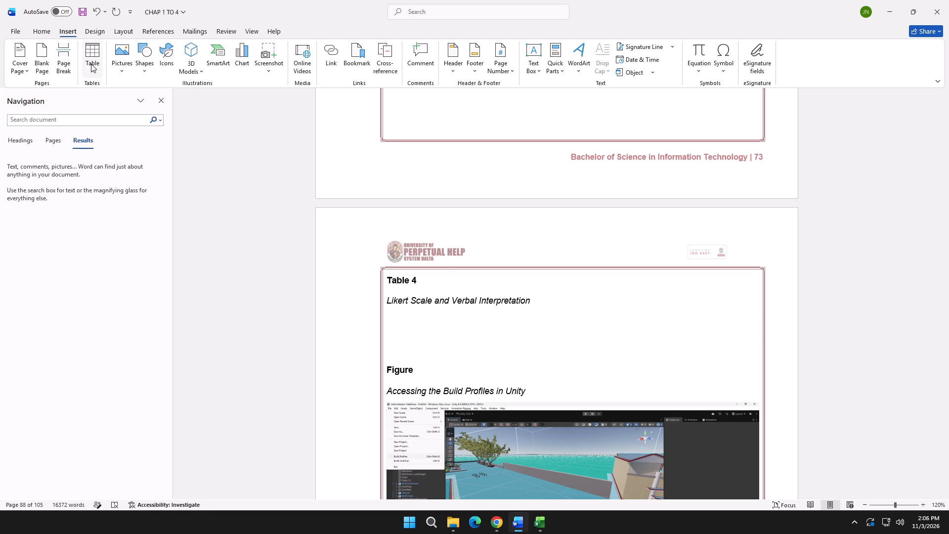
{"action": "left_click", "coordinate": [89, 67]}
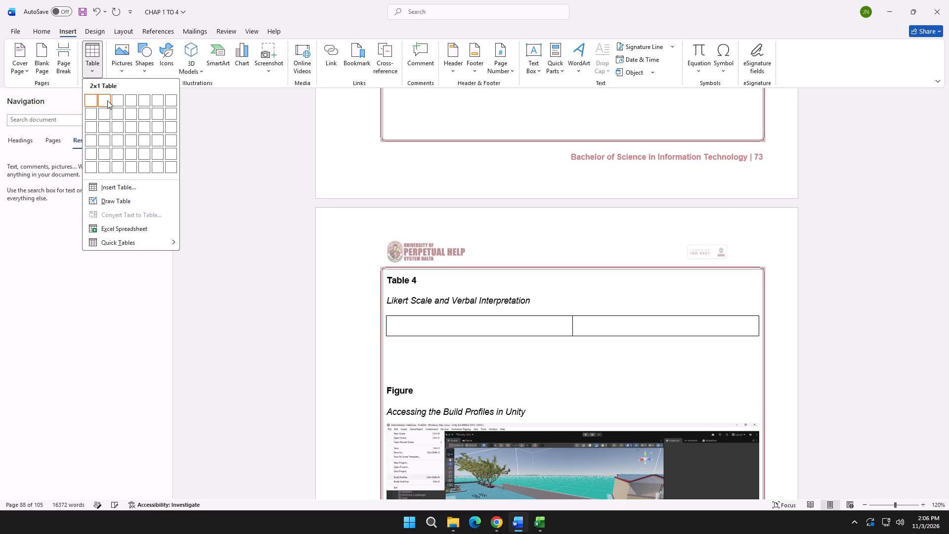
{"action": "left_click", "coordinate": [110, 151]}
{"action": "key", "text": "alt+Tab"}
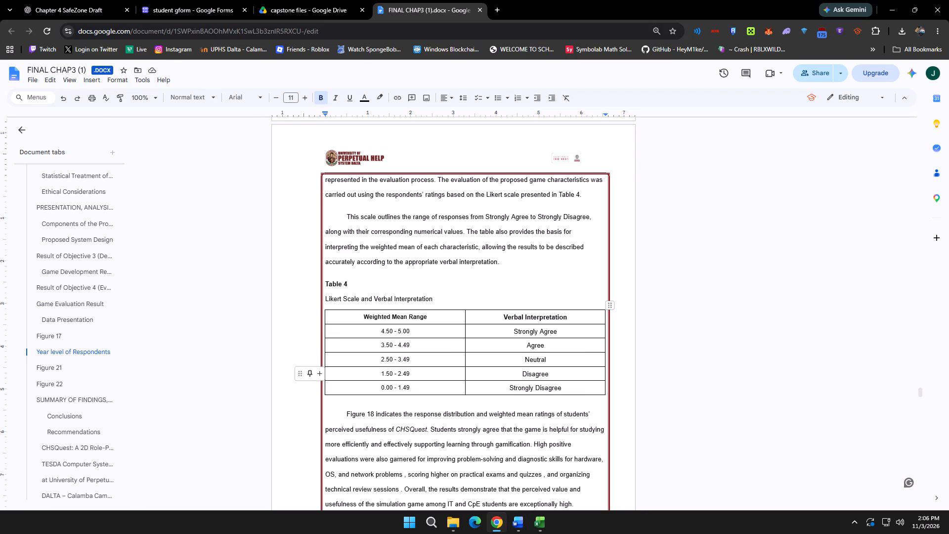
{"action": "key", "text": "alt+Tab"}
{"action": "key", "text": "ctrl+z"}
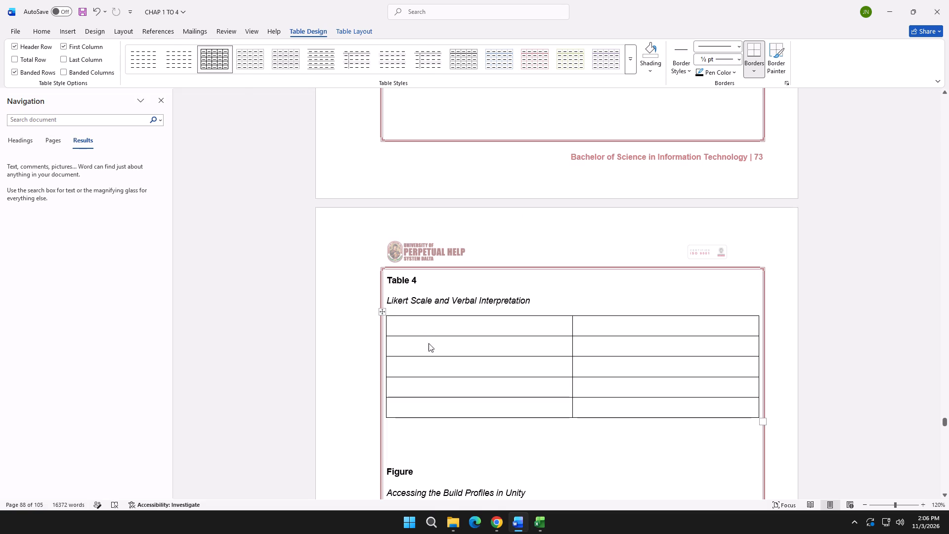
Insert a table with two columns and six rows below the "Likert Scale and Verbal Interpretation" caption.
{"action": "left_click", "coordinate": [108, 70]}
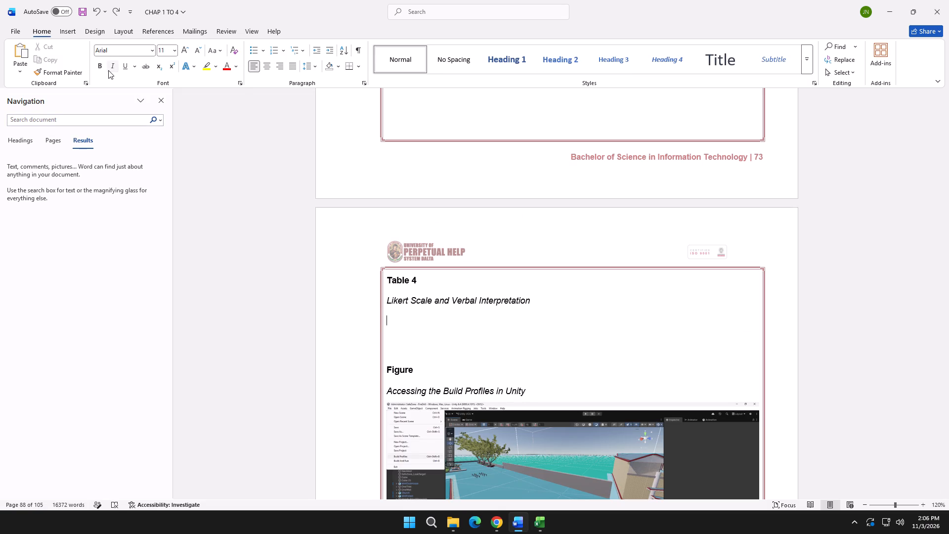
{"action": "left_click", "coordinate": [82, 36]}
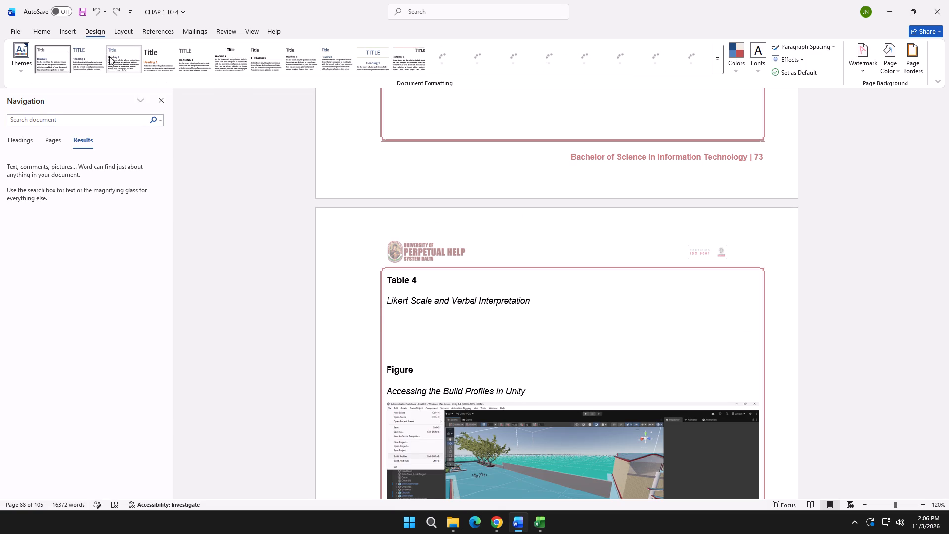
{"action": "left_click", "coordinate": [69, 34]}
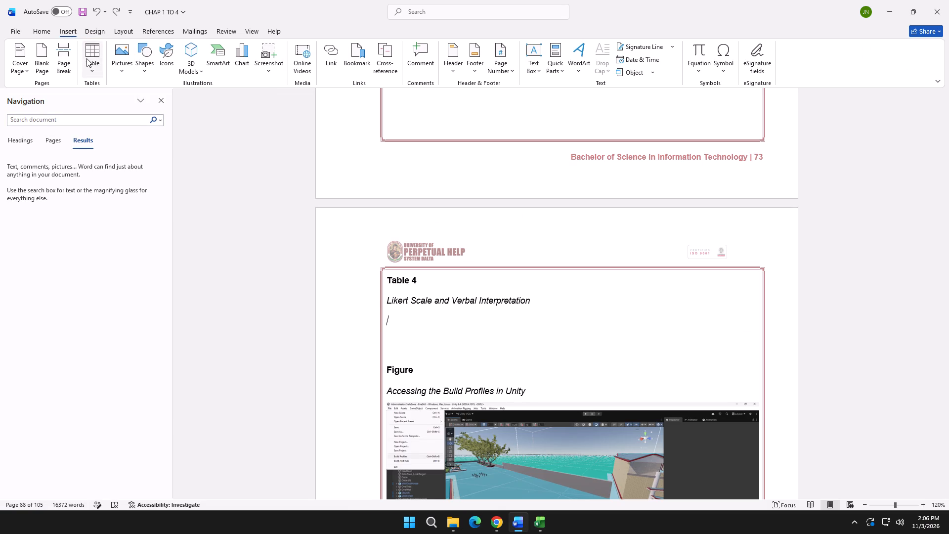
{"action": "left_click", "coordinate": [86, 58]}
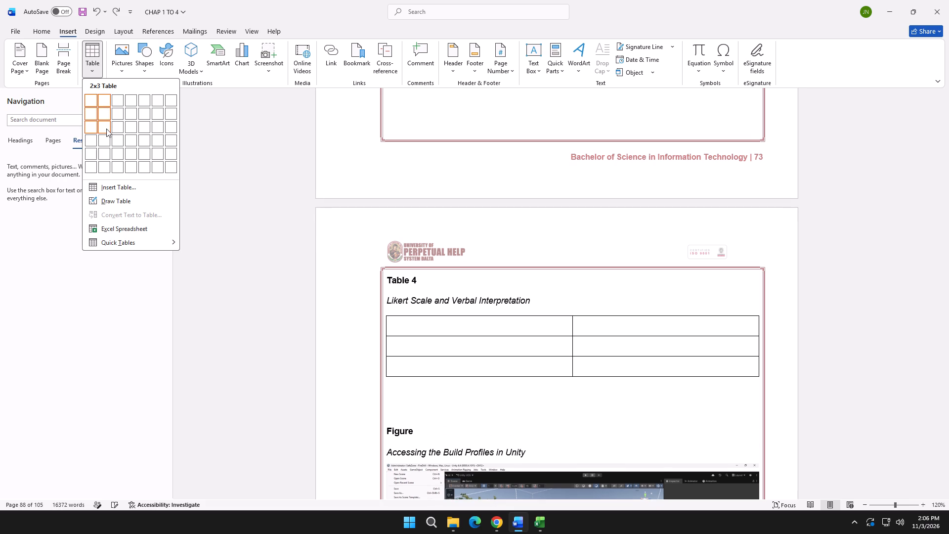
{"action": "left_click", "coordinate": [107, 164]}
Copy the "Weighted Mean Range" heading from the reference thesis into the table's first header cell in Word, centred and non-italic.
{"action": "left_click", "coordinate": [45, 35]}
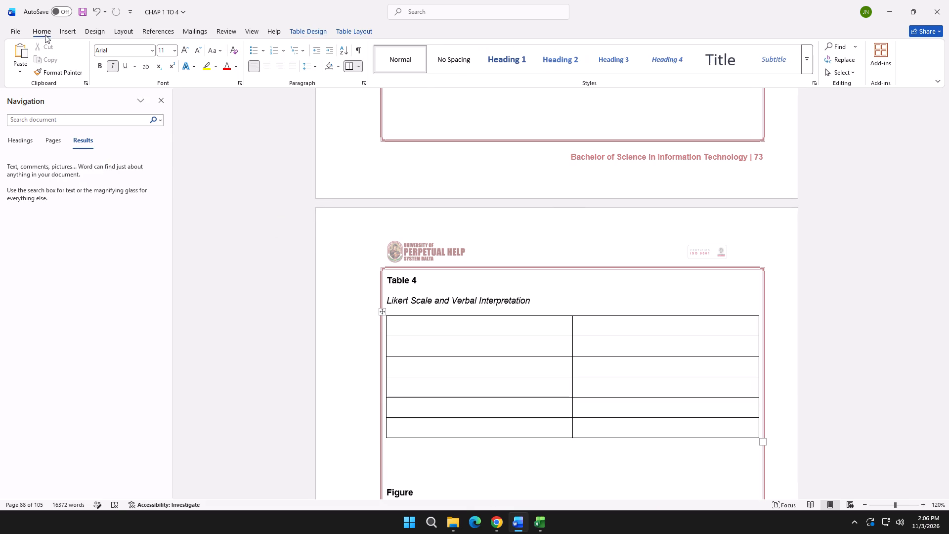
{"action": "left_click", "coordinate": [111, 67]}
{"action": "key", "text": "alt+Tab"}
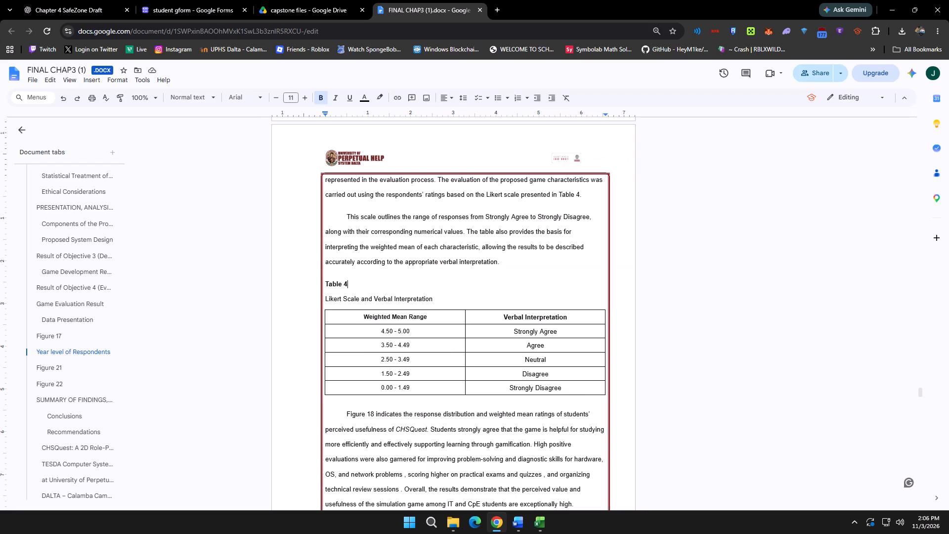
{"action": "left_click_drag", "start_coordinate": [428, 317], "coordinate": [359, 314]}
{"action": "key", "text": "ctrl+c"}
{"action": "key", "text": "alt+Tab"}
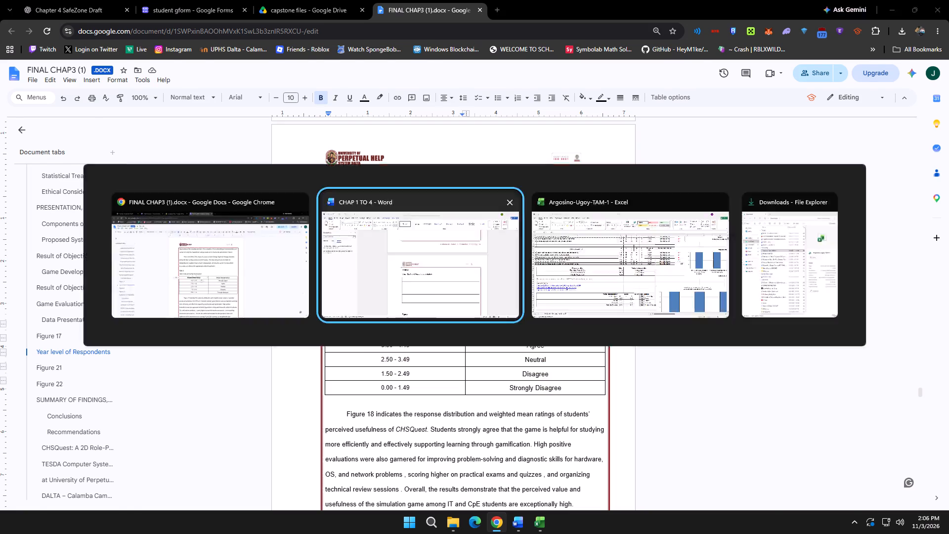
{"action": "left_click", "coordinate": [459, 326]}
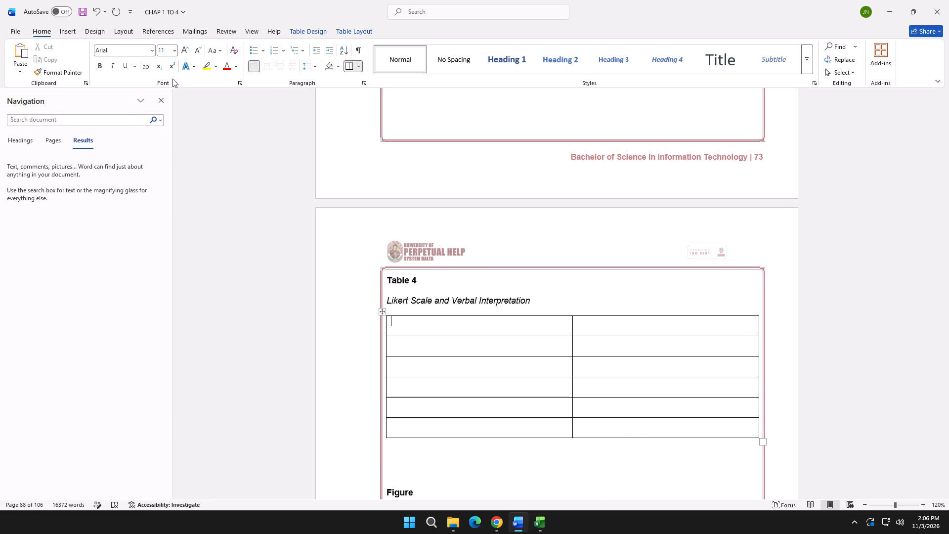
{"action": "left_click", "coordinate": [267, 67]}
{"action": "key", "text": "ctrl+v"}
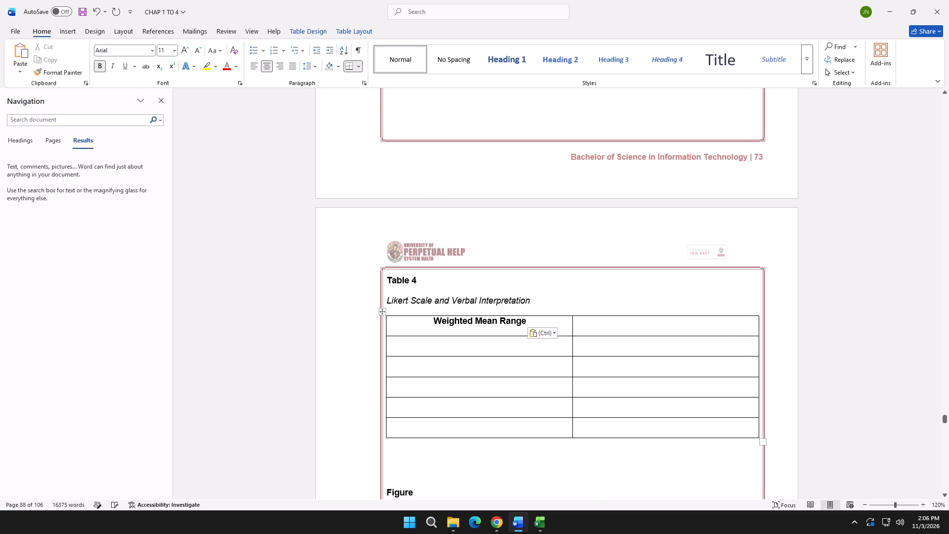
Copy the "Verbal Interpretation" heading from the reference thesis into the second header cell in Word, centred and non-italic.
{"action": "left_click", "coordinate": [618, 323]}
{"action": "left_click", "coordinate": [110, 64]}
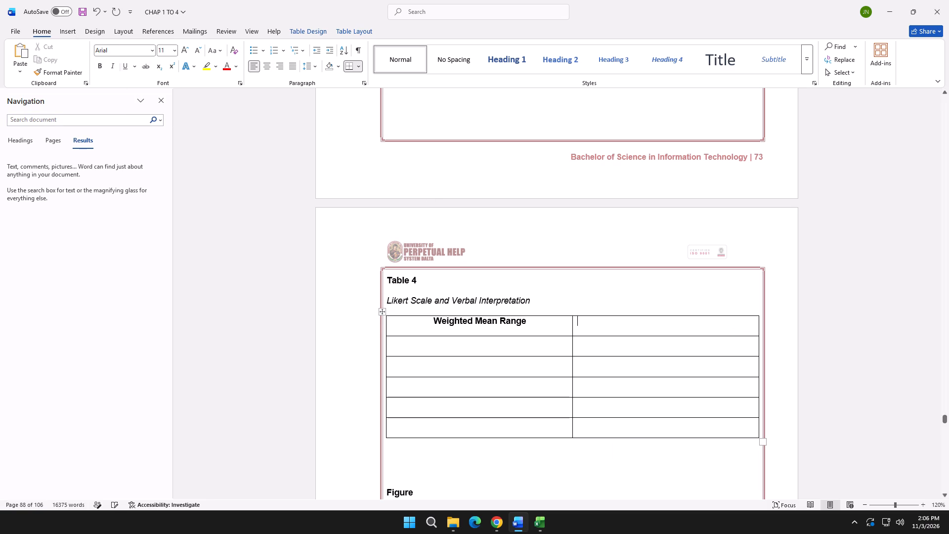
{"action": "left_click", "coordinate": [267, 67]}
{"action": "key", "text": "alt+Tab"}
{"action": "left_click_drag", "start_coordinate": [573, 316], "coordinate": [559, 315]}
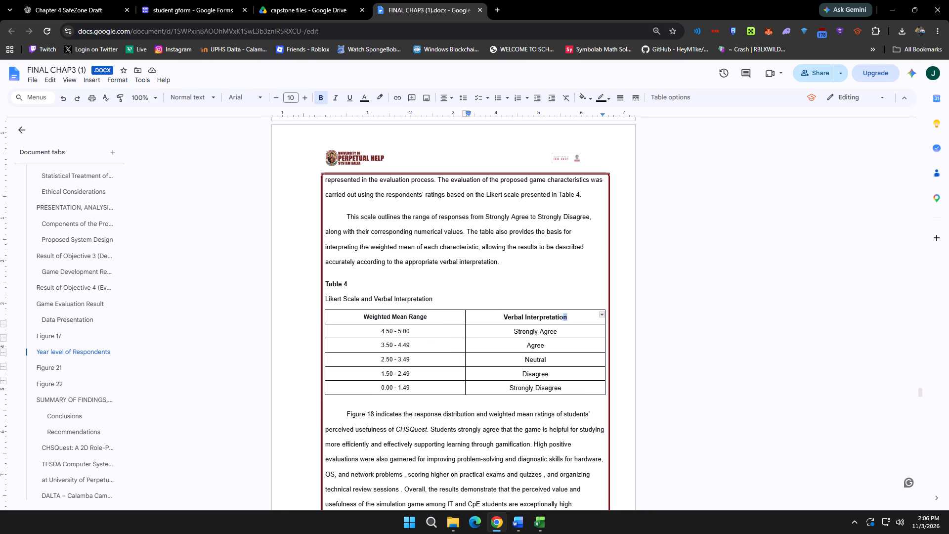
{"action": "left_click_drag", "start_coordinate": [559, 315], "coordinate": [499, 312]}
{"action": "key", "text": "ctrl+c"}
{"action": "key", "text": "alt+Tab"}
{"action": "key", "text": "ctrl+v"}
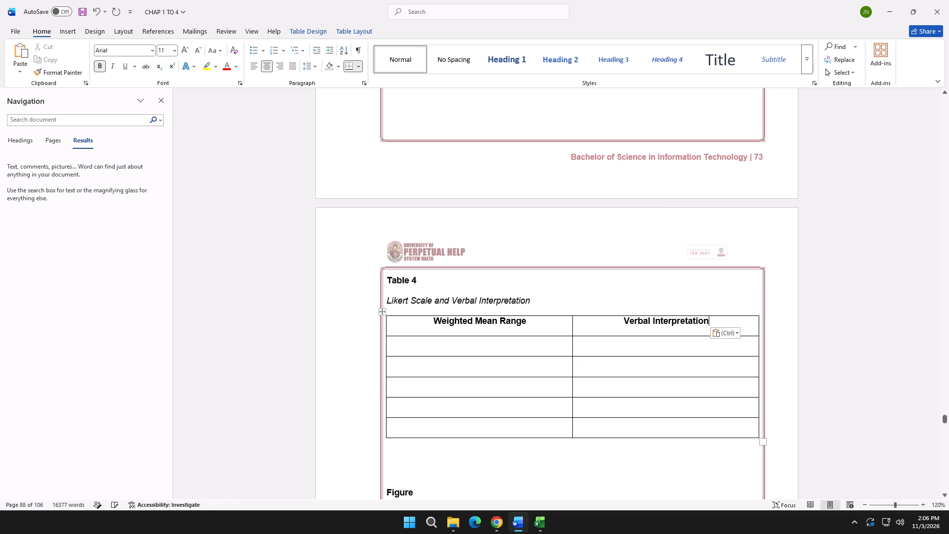
Examine the Likert scale ranges and verbal interpretations in the reference thesis table and the Excel TAM evaluation sheet.
{"action": "left_click", "coordinate": [451, 344]}
{"action": "key", "text": "alt+Tab"}
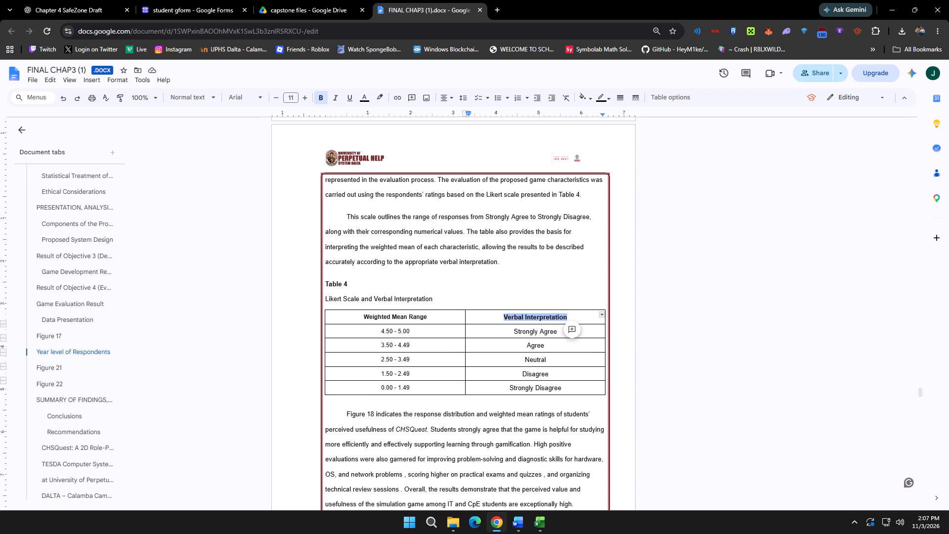
{"action": "key", "text": "alt+Tab"}
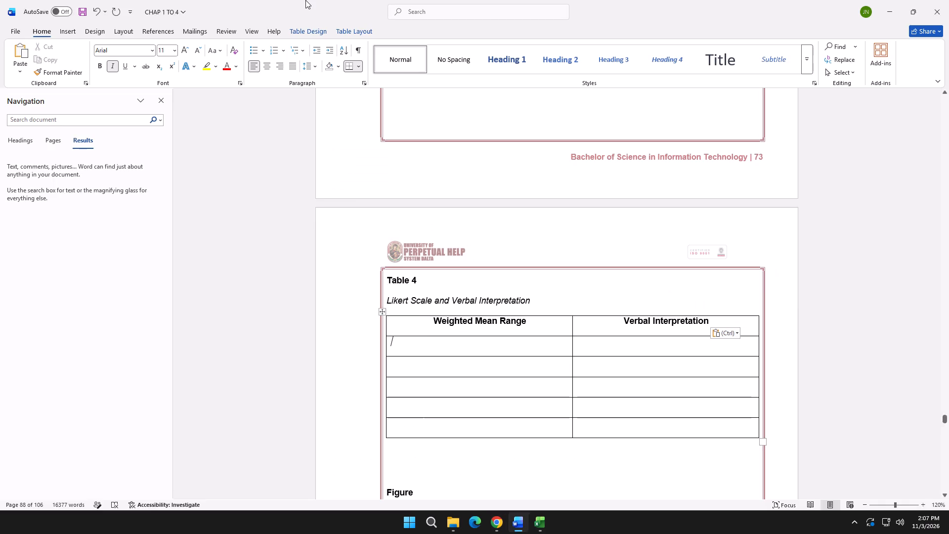
{"action": "key", "text": "alt+Tab"}
{"action": "left_click", "coordinate": [175, 0]}
{"action": "left_click", "coordinate": [310, 12]}
{"action": "left_click", "coordinate": [406, 0]}
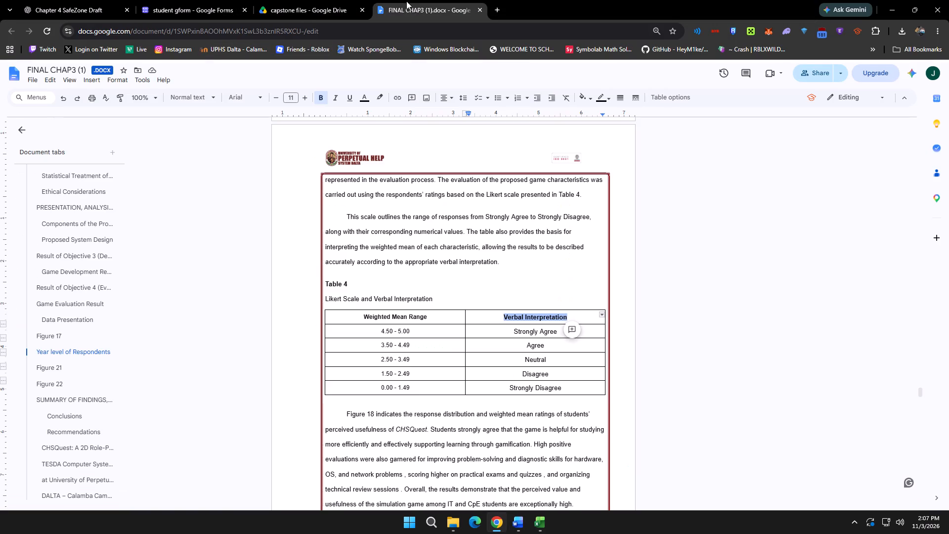
{"action": "left_click", "coordinate": [519, 523]}
{"action": "left_click", "coordinate": [544, 520]}
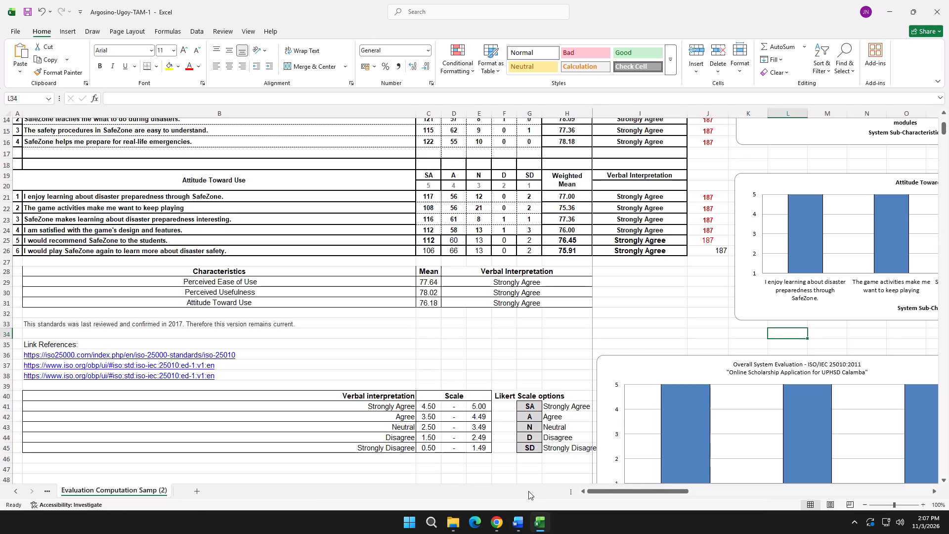
{"action": "scroll", "coordinate": [496, 400], "scroll_direction": "down", "scroll_amount": 3}
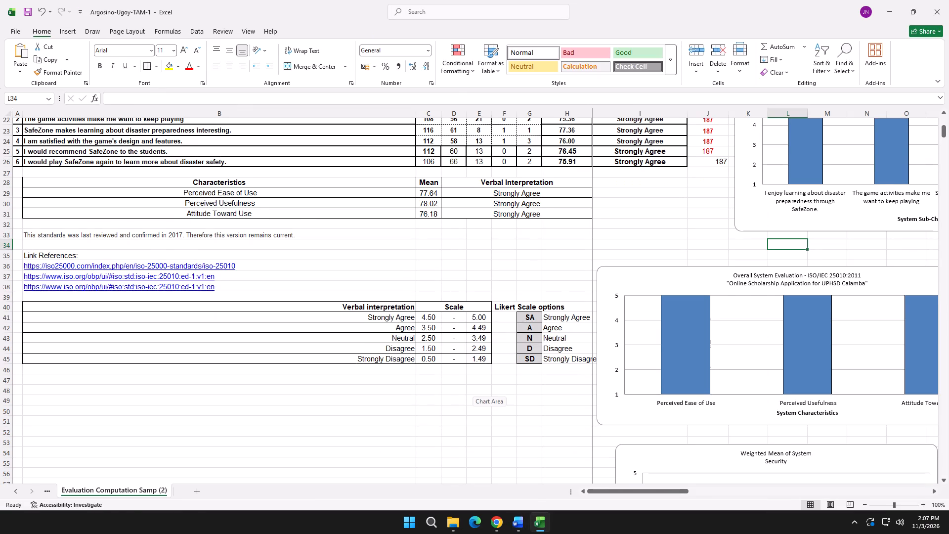
{"action": "key", "text": "alt+Tab"}
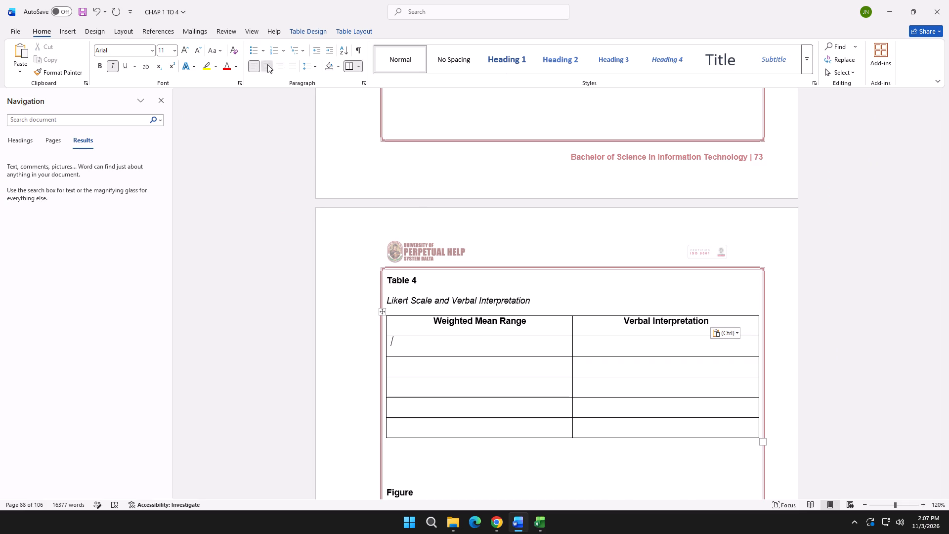
Copy the range "4.50 - 5.00" from the reference thesis into the first cell under Weighted Mean Range in Word, centred and non-italic.
{"action": "left_click", "coordinate": [267, 64]}
{"action": "key", "text": "alt+Tab"}
{"action": "key", "text": "alt+Tab"}
{"action": "left_click", "coordinate": [109, 64]}
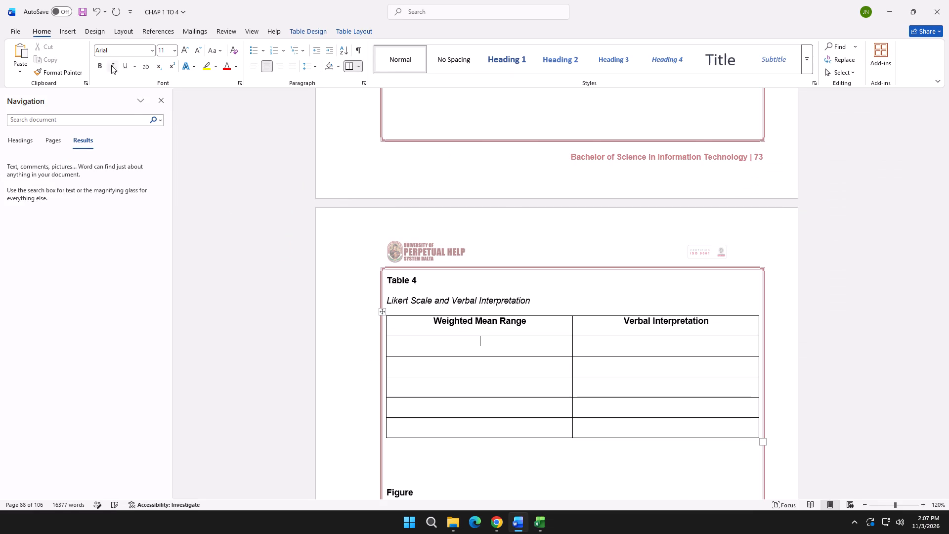
{"action": "key", "text": "alt+Tab"}
{"action": "key", "text": "alt+Tab"}
{"action": "key", "text": "alt+Tab"}
{"action": "key", "text": "alt+Tab"}
{"action": "key", "text": "alt+Tab"}
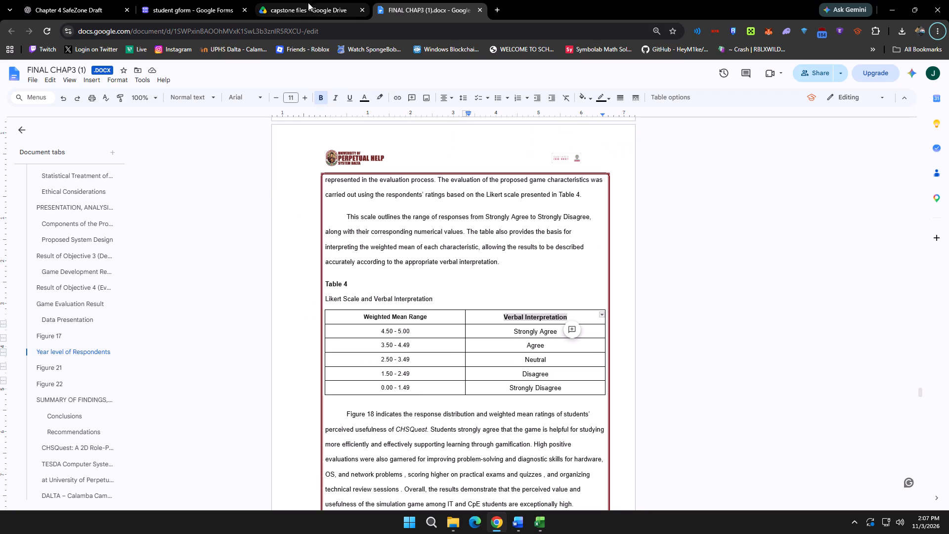
{"action": "left_click_drag", "start_coordinate": [414, 332], "coordinate": [377, 331]}
{"action": "key", "text": "ctrl+c"}
{"action": "key", "text": "alt+Tab"}
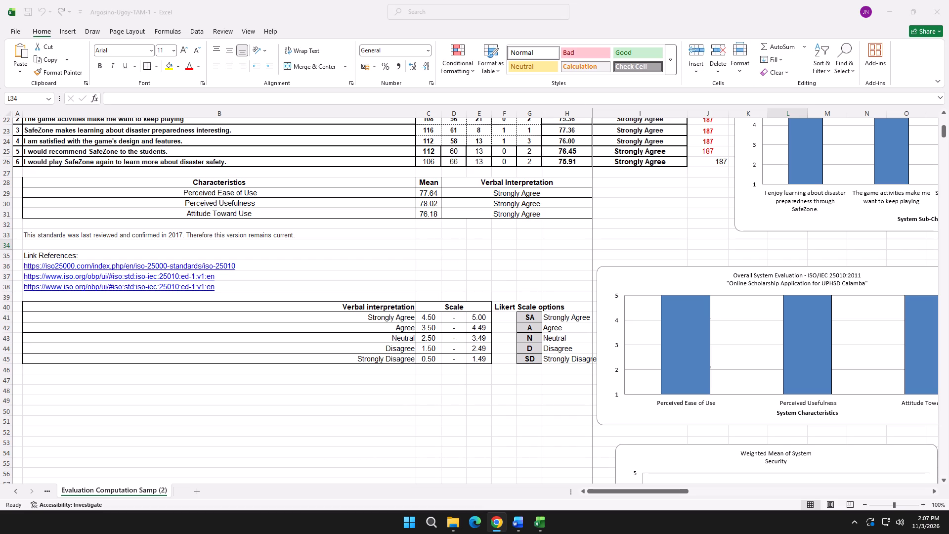
{"action": "key", "text": "alt+Tab"}
{"action": "key", "text": "alt+Tab"}
{"action": "key", "text": "alt+Tab"}
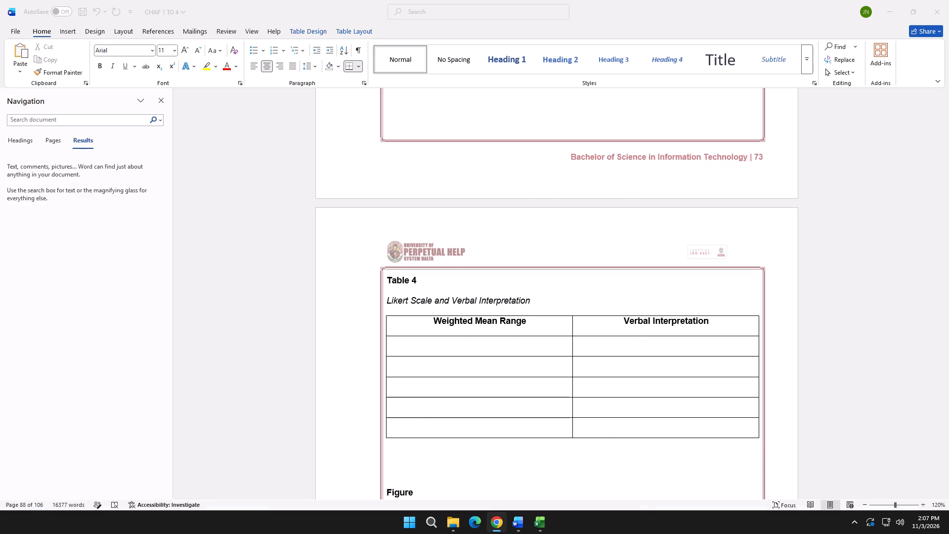
{"action": "key", "text": "ctrl+v"}
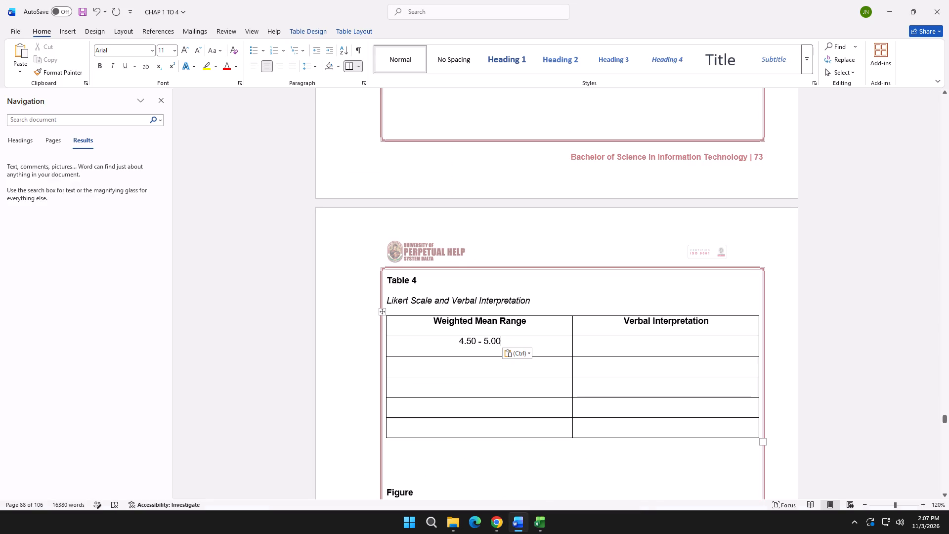
{"action": "left_click", "coordinate": [508, 356]}
Copy the range "3.50 - 4.49" from the reference thesis into the second range cell of Word's Table 4, centred and non-italic.
{"action": "left_click", "coordinate": [476, 367]}
{"action": "left_click", "coordinate": [476, 367]}
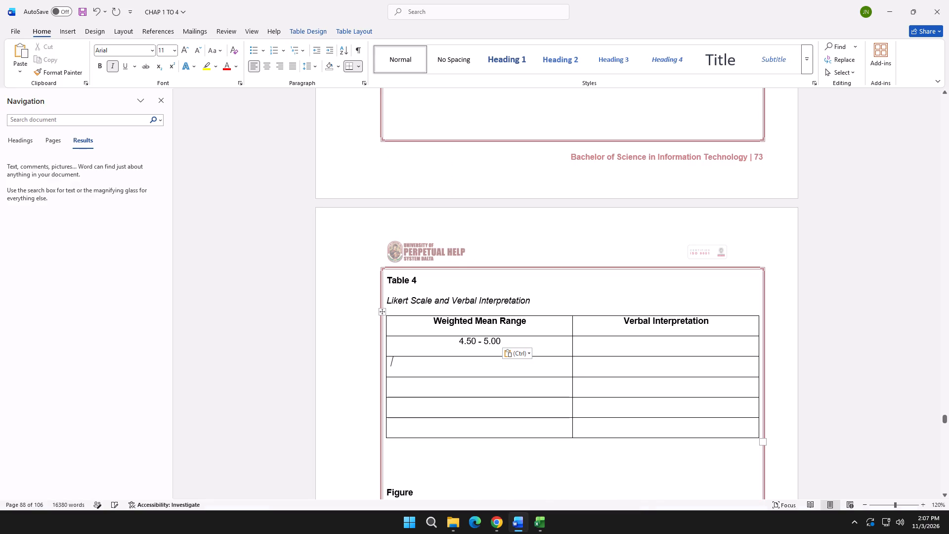
{"action": "key", "text": "alt+Tab"}
{"action": "key", "text": "alt+Tab"}
{"action": "left_click", "coordinate": [113, 66]}
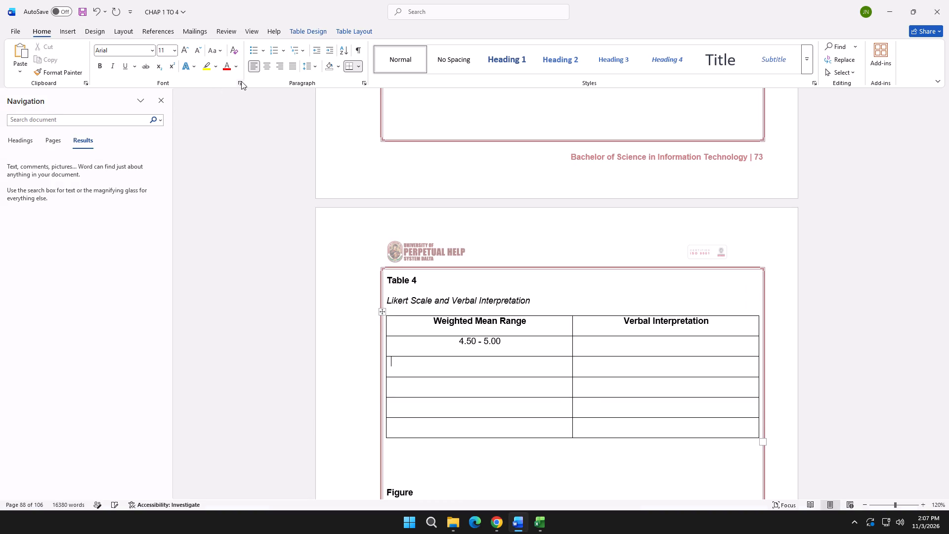
{"action": "left_click", "coordinate": [270, 68]}
{"action": "key", "text": "alt+Tab"}
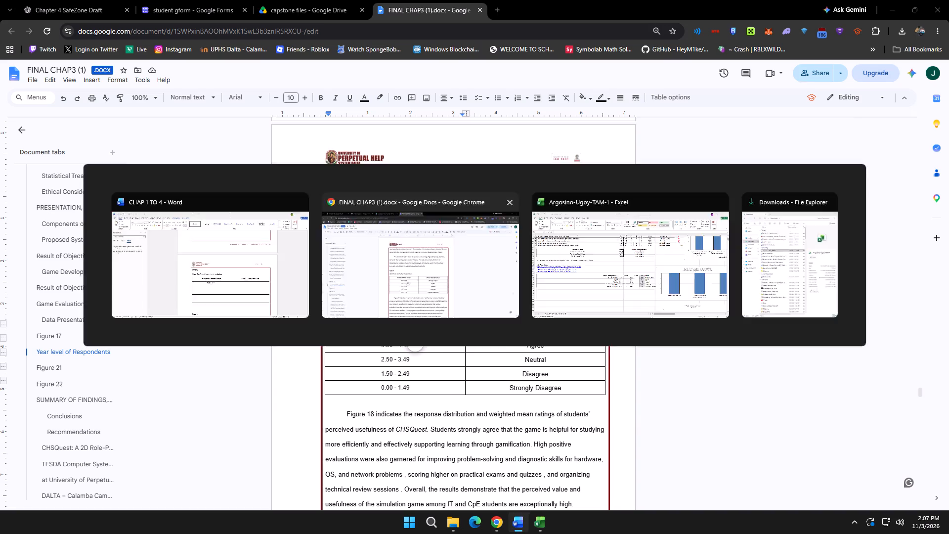
{"action": "left_click_drag", "start_coordinate": [380, 344], "coordinate": [416, 346]}
{"action": "left_click", "coordinate": [416, 346]}
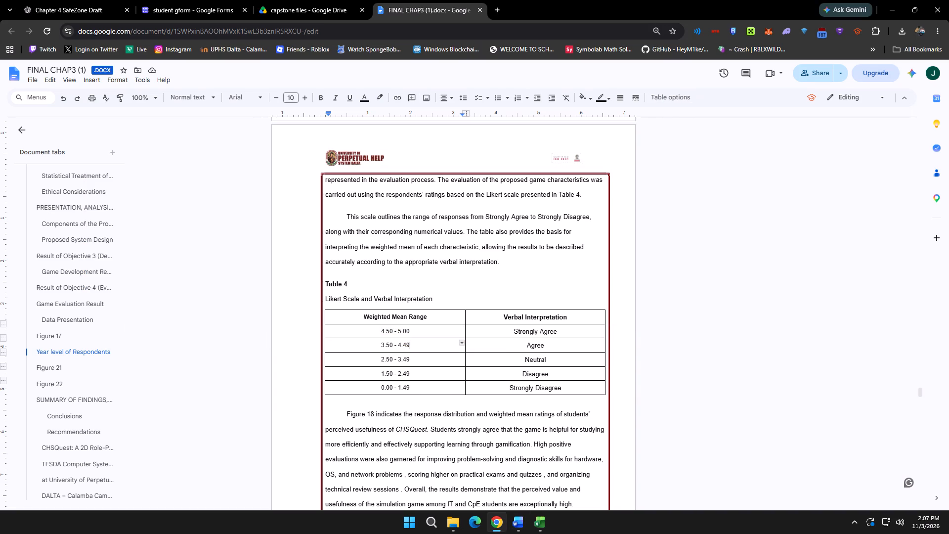
{"action": "left_click_drag", "start_coordinate": [414, 345], "coordinate": [382, 345]}
{"action": "key", "text": "ctrl+c"}
{"action": "key", "text": "alt+Tab"}
{"action": "key", "text": "ctrl+v"}
Copy the range "2.50 - 3.49" from the reference thesis into the third range cell, centred and non-italic, without an extra blank line.
{"action": "left_click", "coordinate": [476, 387]}
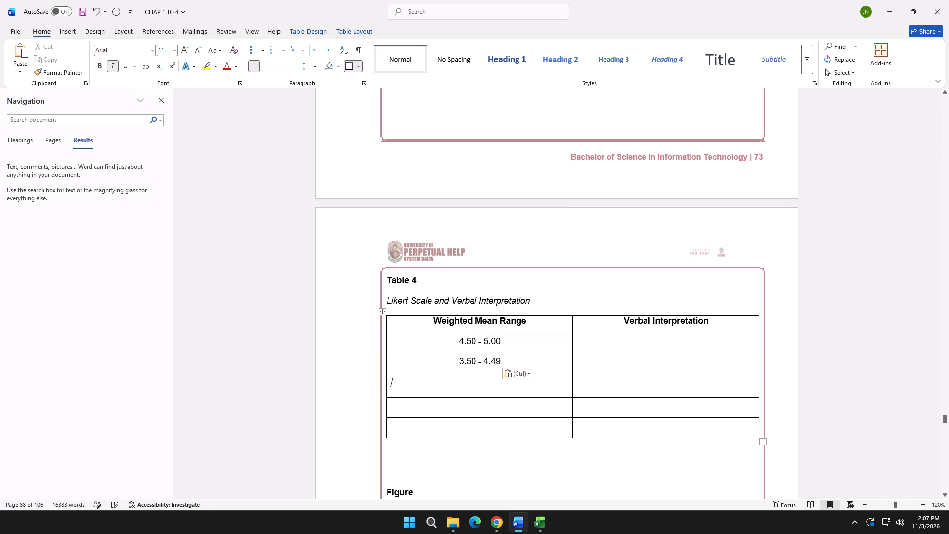
{"action": "left_click", "coordinate": [263, 70]}
{"action": "left_click", "coordinate": [112, 67]}
{"action": "key", "text": "alt+Tab"}
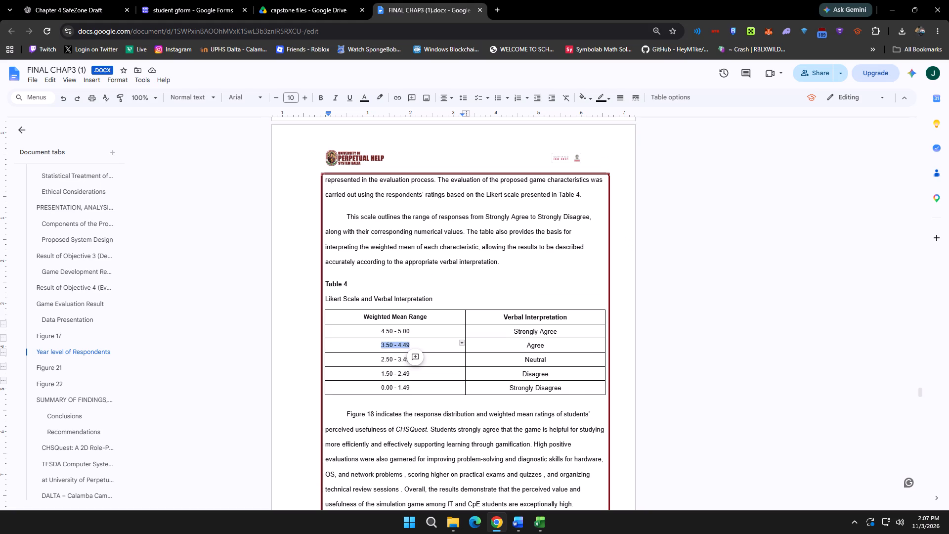
{"action": "left_click_drag", "start_coordinate": [380, 362], "coordinate": [412, 363]}
{"action": "key", "text": "ctrl+c"}
{"action": "left_click", "coordinate": [395, 359]}
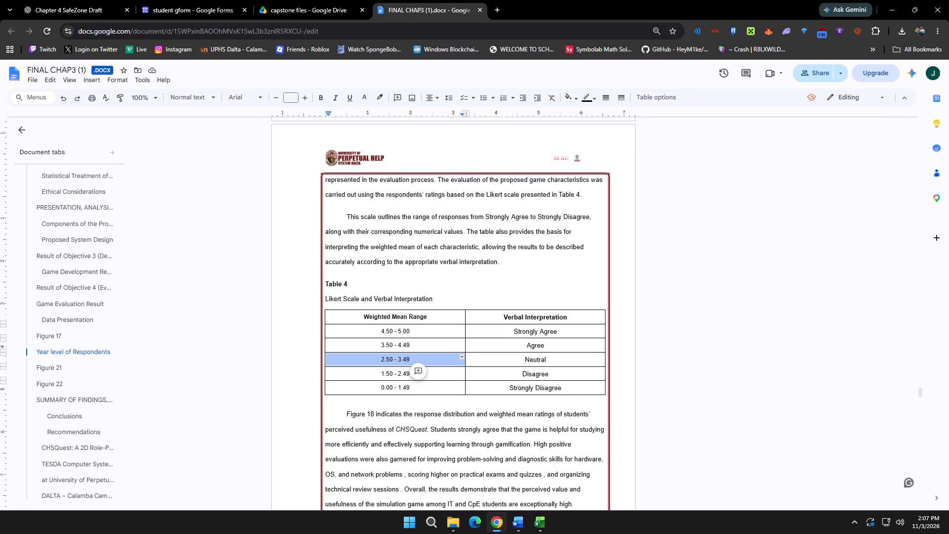
{"action": "left_click_drag", "start_coordinate": [381, 359], "coordinate": [413, 360]}
{"action": "left_click", "coordinate": [413, 360]}
{"action": "left_click_drag", "start_coordinate": [412, 360], "coordinate": [378, 356]}
{"action": "key", "text": "ctrl+c"}
{"action": "key", "text": "alt+Tab"}
{"action": "key", "text": "ctrl+v"}
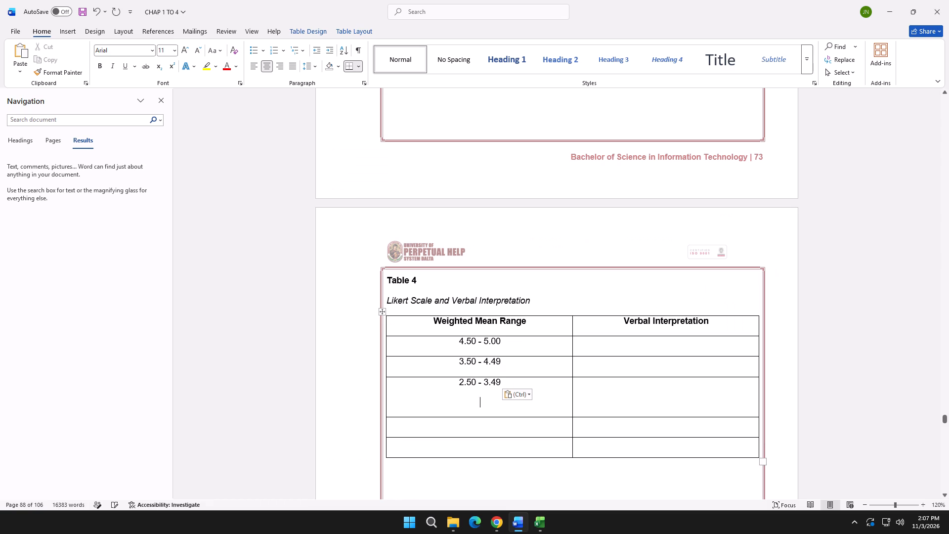
{"action": "key", "text": "BackSpace"}
{"action": "key", "text": "BackSpace"}
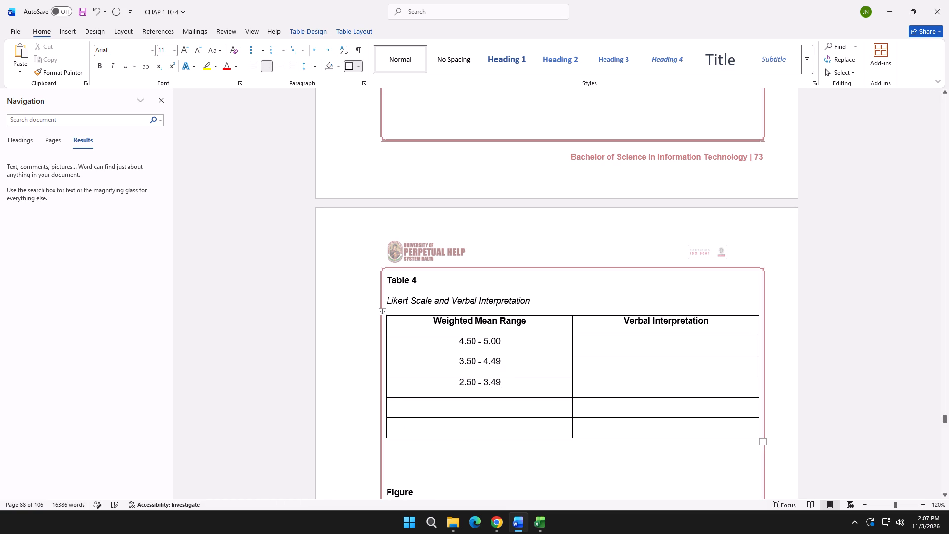
Copy the range "1.50 - 2.49" from the reference thesis into the fourth range cell in Word, centred and non-italic.
{"action": "left_click", "coordinate": [483, 408]}
{"action": "left_click", "coordinate": [266, 65]}
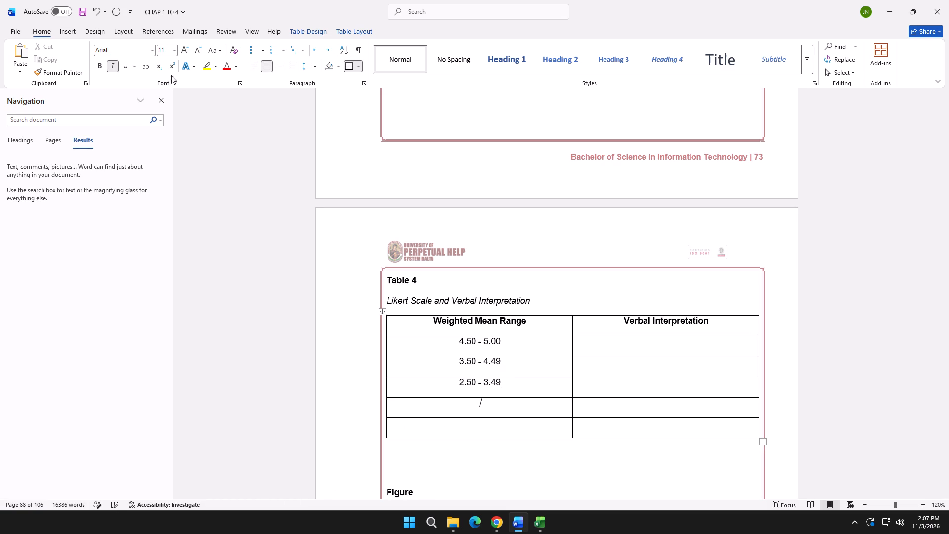
{"action": "left_click", "coordinate": [114, 68]}
{"action": "key", "text": "alt+Tab"}
{"action": "left_click_drag", "start_coordinate": [382, 374], "coordinate": [385, 374]}
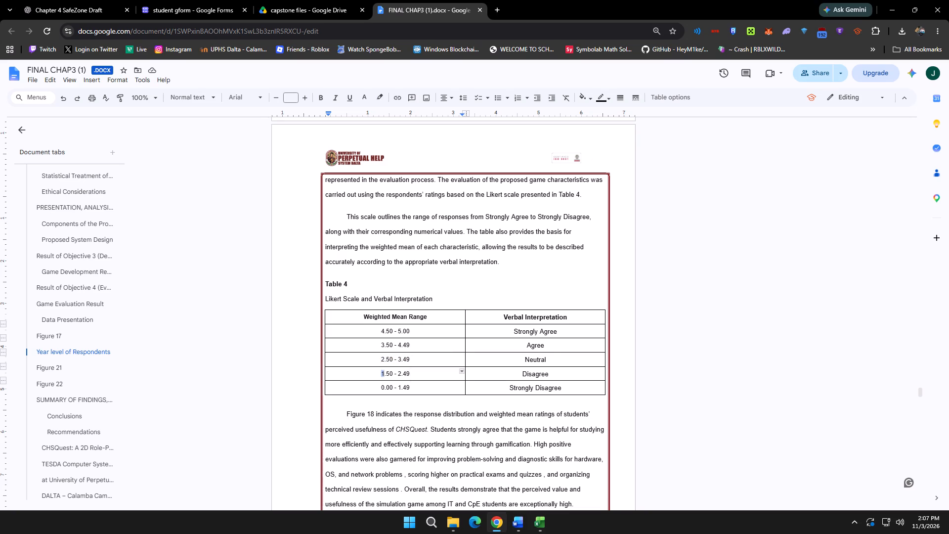
{"action": "left_click_drag", "start_coordinate": [385, 374], "coordinate": [409, 375]}
{"action": "key", "text": "ctrl+c"}
{"action": "key", "text": "alt+Tab"}
{"action": "key", "text": "ctrl+v"}
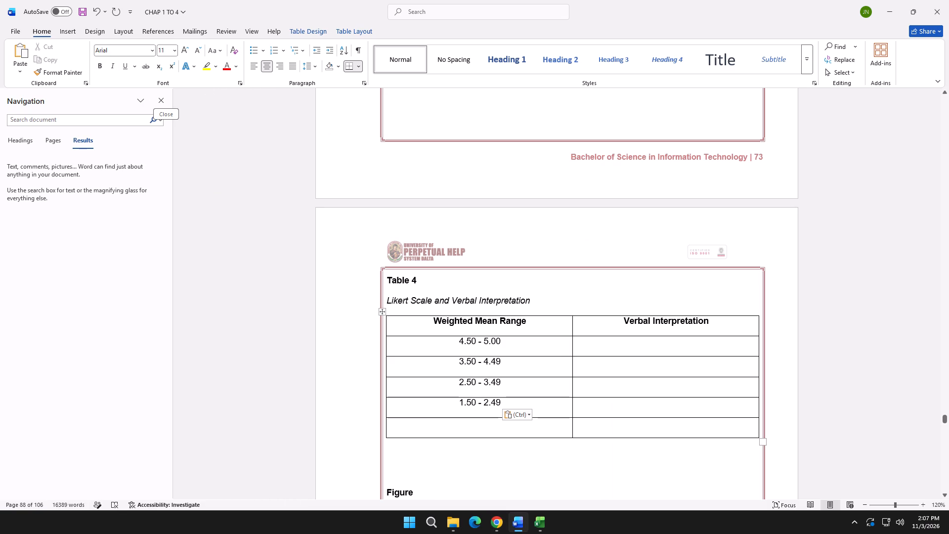
Copy the range "0.00 - 1.49" from the reference thesis into the last range cell in Word, centred and non-italic.
{"action": "left_click", "coordinate": [474, 426]}
{"action": "left_click", "coordinate": [268, 71]}
{"action": "left_click", "coordinate": [114, 67]}
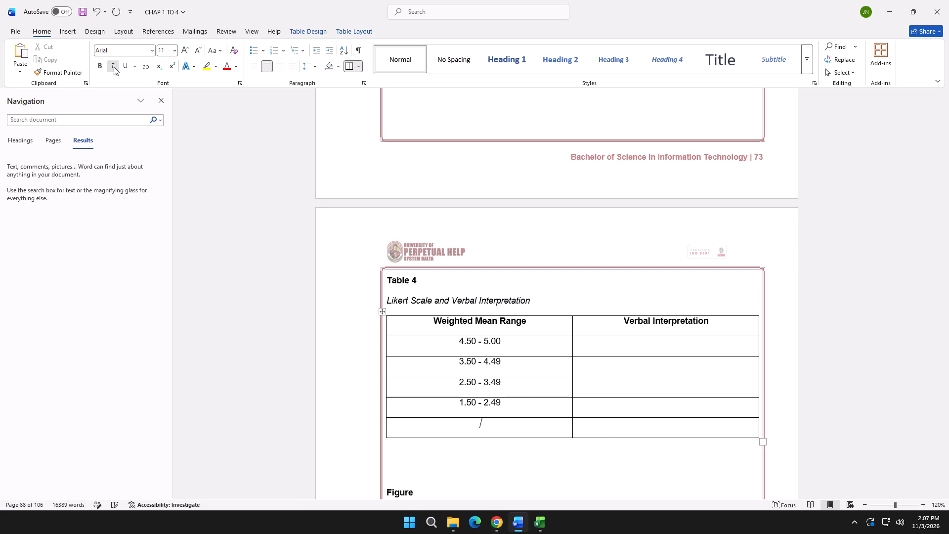
{"action": "key", "text": "alt+Tab"}
{"action": "left_click", "coordinate": [381, 384]}
{"action": "left_click_drag", "start_coordinate": [382, 386], "coordinate": [411, 390]}
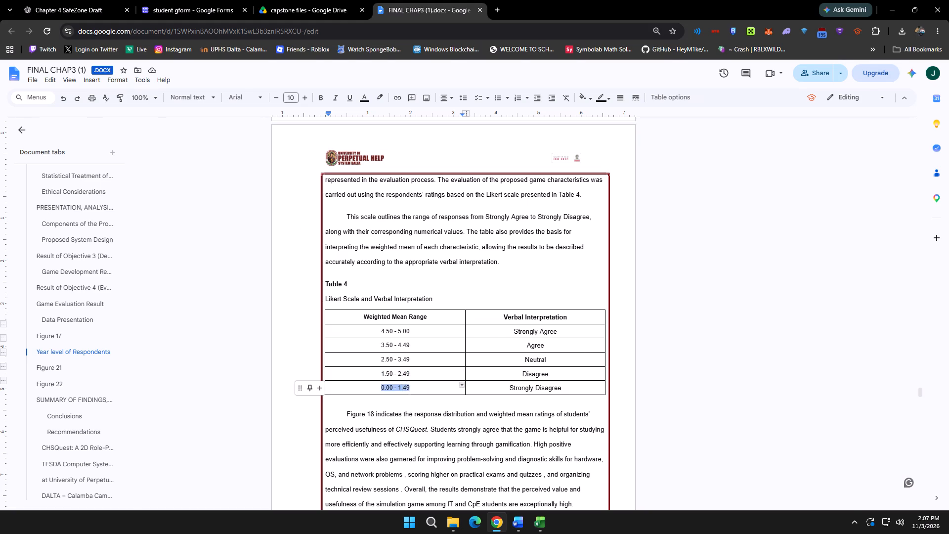
{"action": "key", "text": "ctrl+c"}
{"action": "key", "text": "alt+Tab"}
{"action": "key", "text": "ctrl+v"}
Copy "Strongly Agree" from the reference thesis into the Verbal Interpretation cell beside 4.50 - 5.00 in Word, centred and non-italic.
{"action": "left_click", "coordinate": [666, 342]}
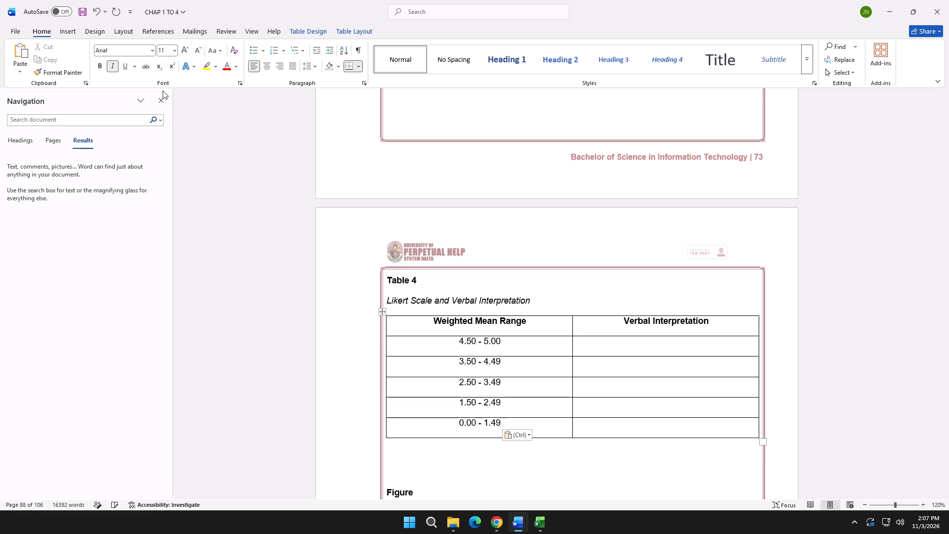
{"action": "left_click", "coordinate": [266, 65]}
{"action": "left_click", "coordinate": [111, 66]}
{"action": "key", "text": "alt+Tab"}
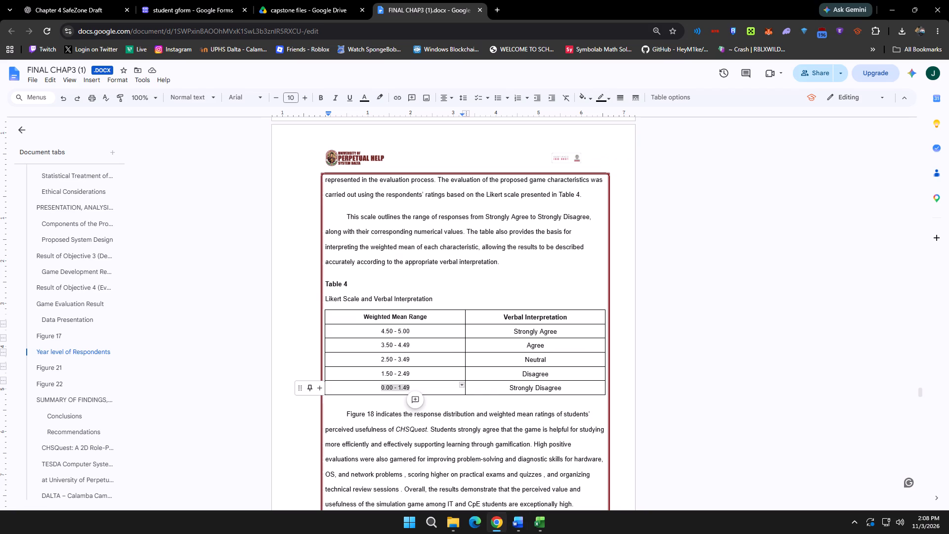
{"action": "left_click_drag", "start_coordinate": [514, 331], "coordinate": [561, 332]}
{"action": "left_click", "coordinate": [560, 333]}
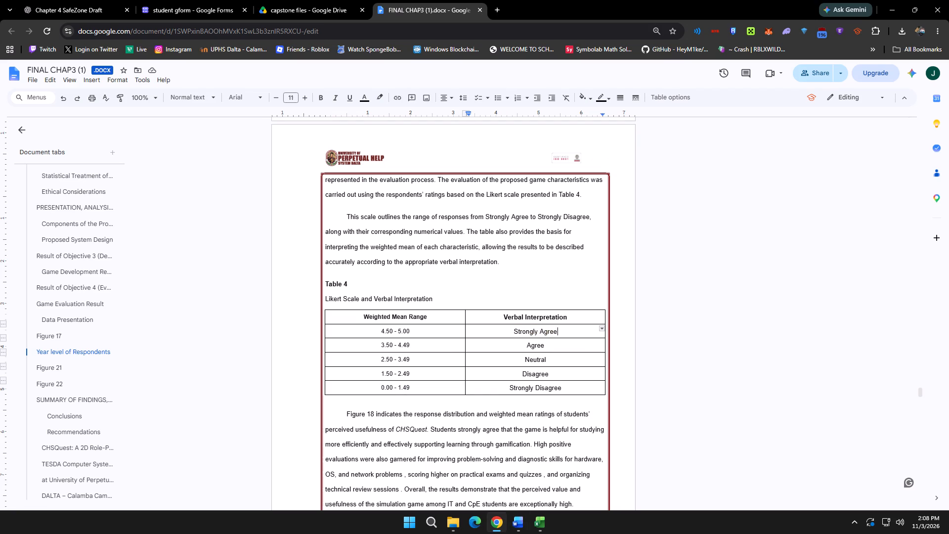
{"action": "left_click_drag", "start_coordinate": [558, 333], "coordinate": [513, 329]}
{"action": "key", "text": "ctrl+c"}
{"action": "key", "text": "alt+Tab"}
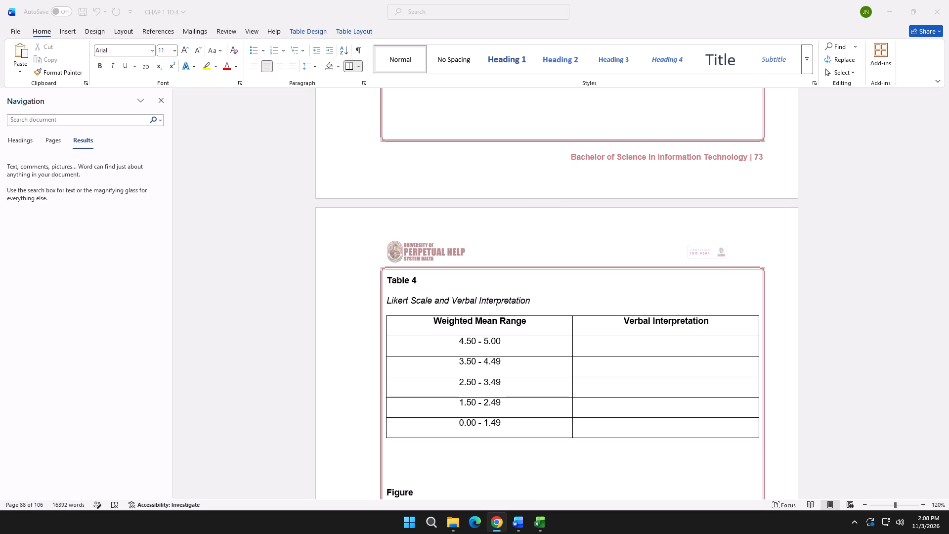
{"action": "key", "text": "ctrl+v"}
Copy "Agree" from the reference thesis into the Verbal Interpretation cell beside 3.50 - 4.49 in Word, centred and non-italic.
{"action": "key", "text": "alt+Tab"}
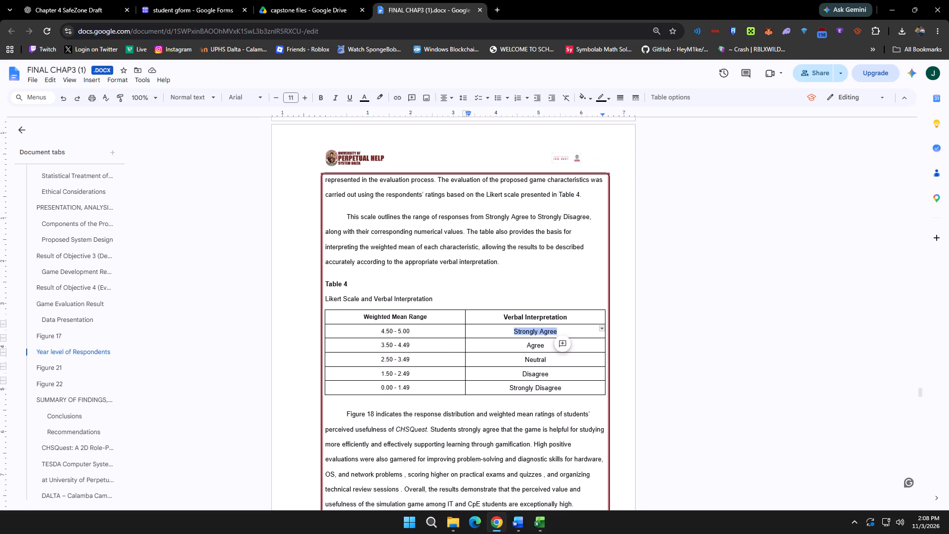
{"action": "left_click_drag", "start_coordinate": [529, 347], "coordinate": [543, 348]}
{"action": "key", "text": "ctrl+c"}
{"action": "key", "text": "alt+Tab"}
{"action": "left_click", "coordinate": [660, 366]}
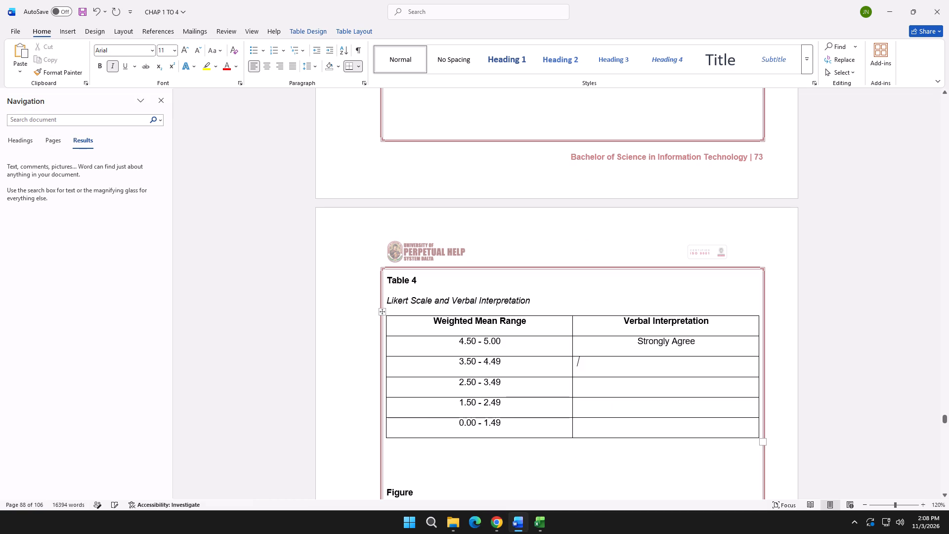
{"action": "left_click", "coordinate": [267, 70]}
{"action": "left_click", "coordinate": [115, 66]}
{"action": "key", "text": "ctrl+v"}
Copy "Neutral" from the reference thesis into the Verbal Interpretation cell beside 2.50 - 3.49 in Word, centred and non-italic.
{"action": "key", "text": "alt+Tab"}
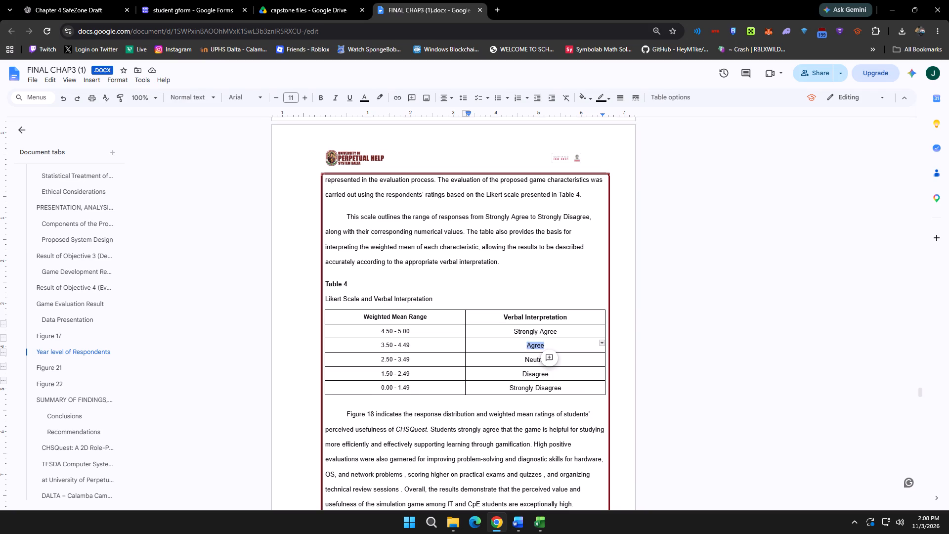
{"action": "left_click_drag", "start_coordinate": [525, 361], "coordinate": [547, 361]}
{"action": "key", "text": "ctrl+c"}
{"action": "key", "text": "alt+Tab"}
{"action": "left_click", "coordinate": [674, 391]}
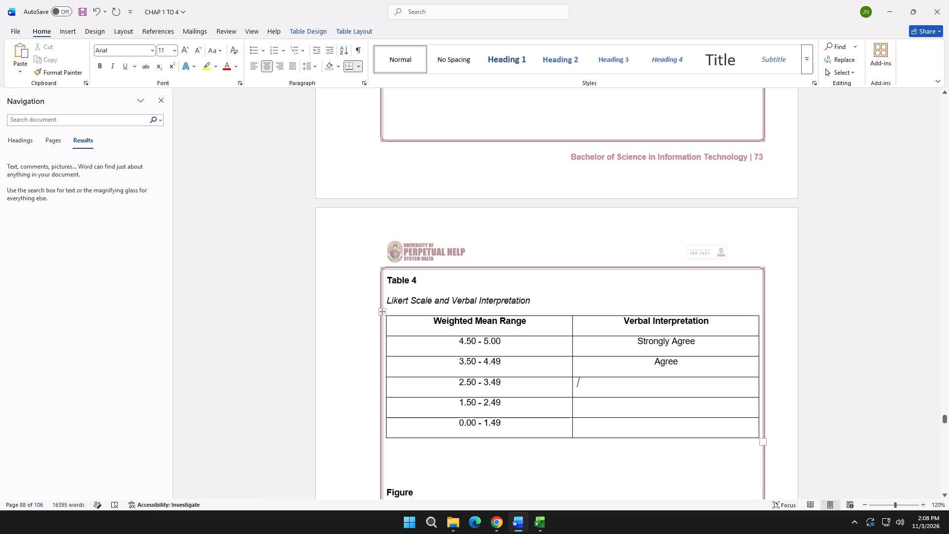
{"action": "left_click", "coordinate": [267, 67]}
{"action": "key", "text": "ctrl+v"}
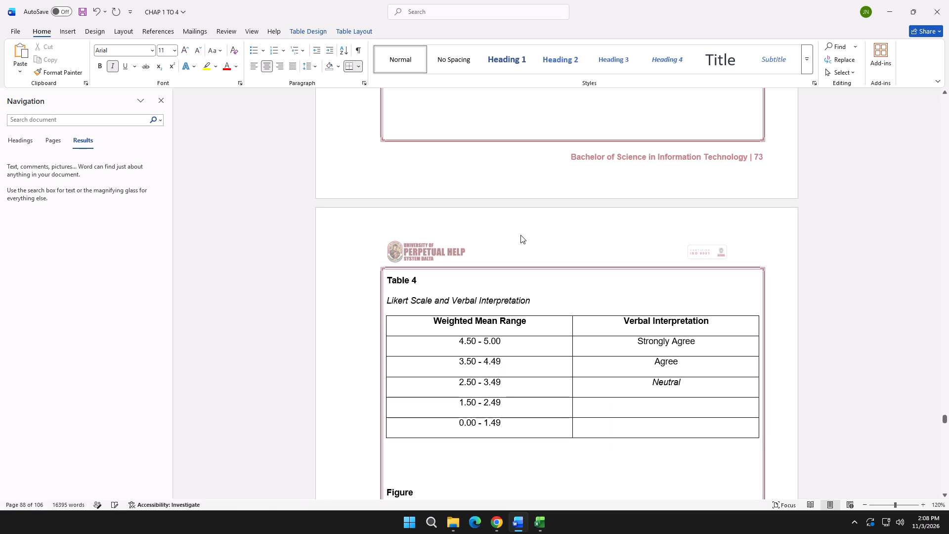
{"action": "left_click_drag", "start_coordinate": [685, 385], "coordinate": [651, 380]}
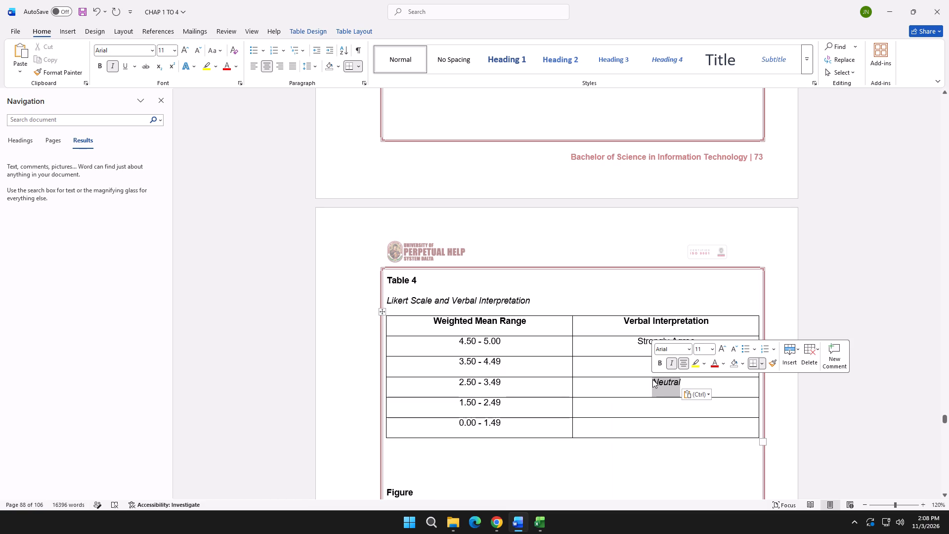
{"action": "left_click", "coordinate": [670, 366]}
Copy "Disagree" from the reference thesis into the Verbal Interpretation cell beside 1.50 - 2.49 in Word, centred and non-italic.
{"action": "left_click", "coordinate": [655, 410]}
{"action": "key", "text": "alt+Tab"}
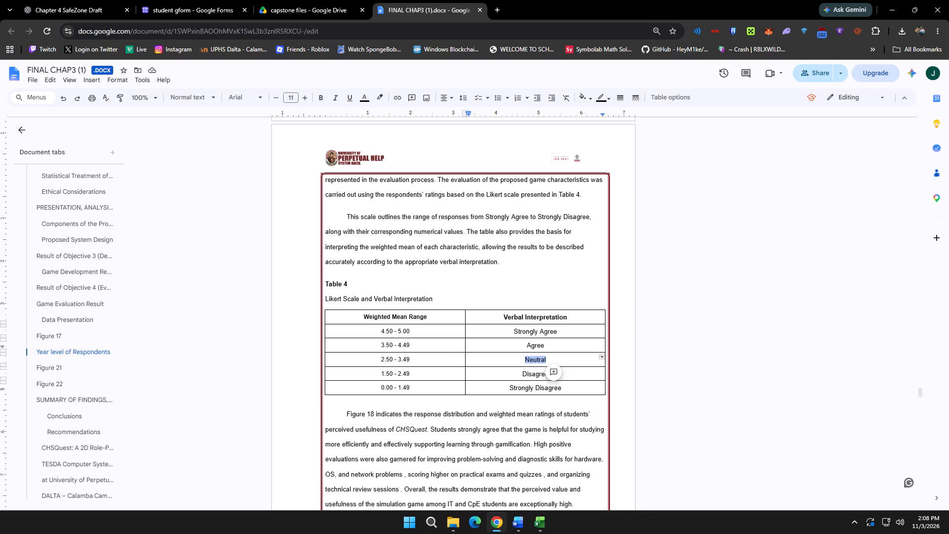
{"action": "left_click", "coordinate": [523, 374]}
{"action": "left_click_drag", "start_coordinate": [523, 374], "coordinate": [552, 373]}
{"action": "left_click", "coordinate": [552, 373]}
{"action": "left_click_drag", "start_coordinate": [549, 374], "coordinate": [523, 372]}
{"action": "key", "text": "ctrl+c"}
{"action": "key", "text": "alt+Tab"}
{"action": "left_click", "coordinate": [664, 409]}
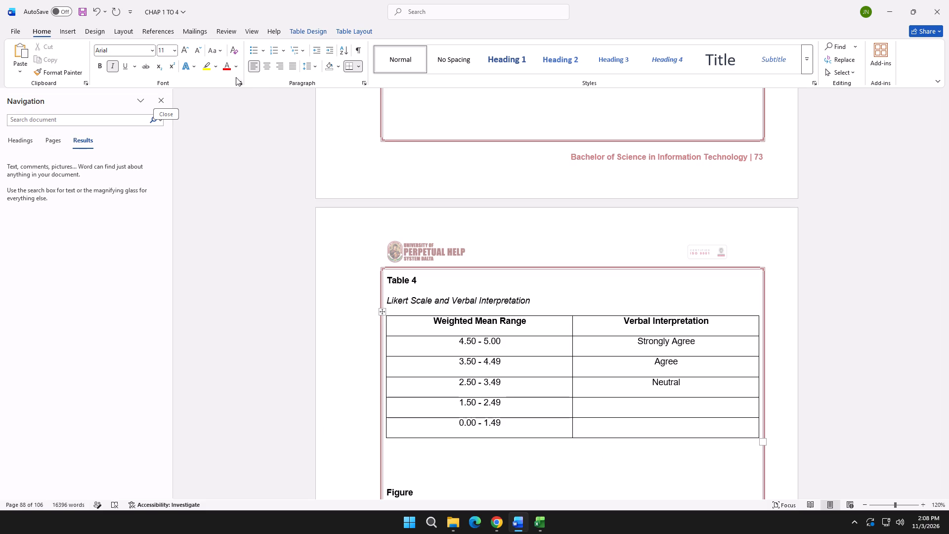
{"action": "left_click", "coordinate": [264, 67]}
{"action": "left_click", "coordinate": [113, 65]}
{"action": "key", "text": "ctrl+v"}
Copy "Strongly Disagree" from the reference thesis into the Verbal Interpretation cell beside 0.00 - 1.49 in Word, centred and non-italic.
{"action": "key", "text": "alt+Tab"}
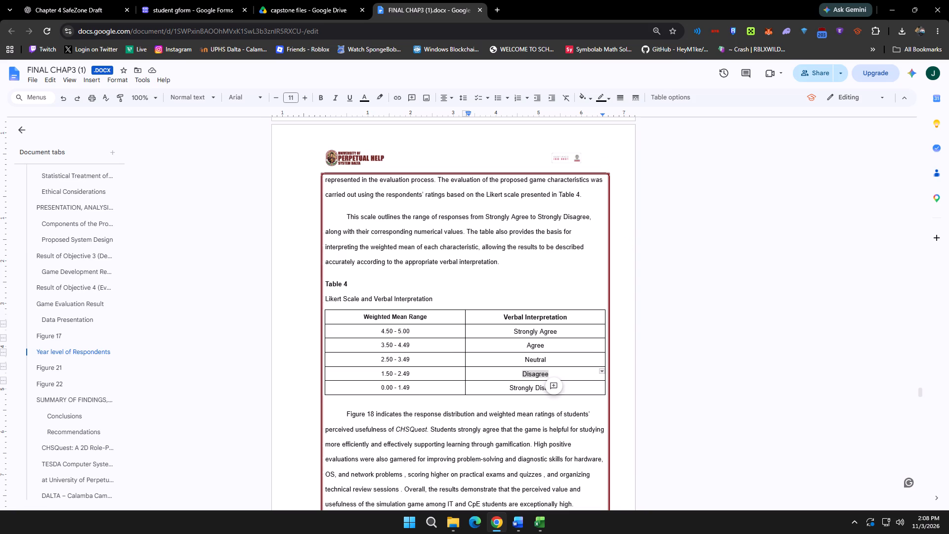
{"action": "left_click_drag", "start_coordinate": [509, 390], "coordinate": [561, 391]}
{"action": "key", "text": "ctrl+c"}
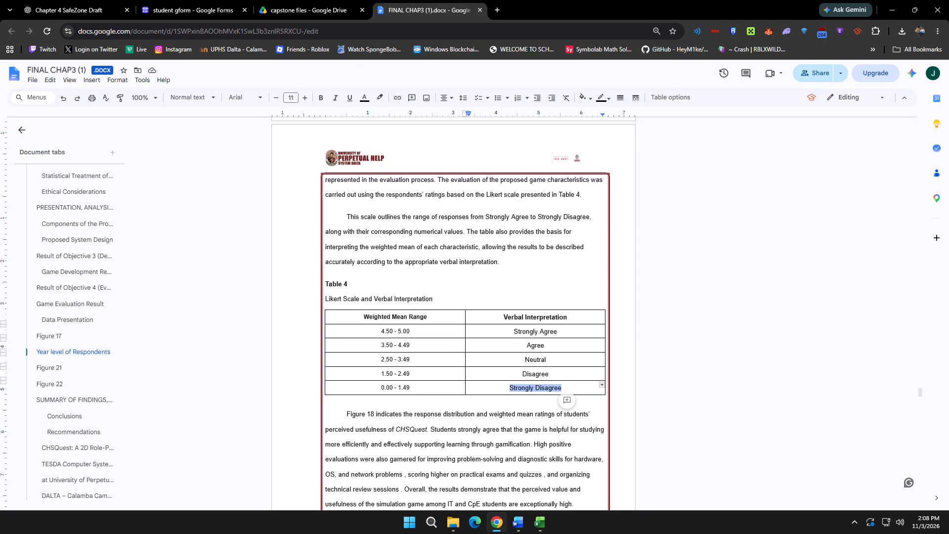
{"action": "key", "text": "alt+Tab"}
{"action": "left_click", "coordinate": [668, 427]}
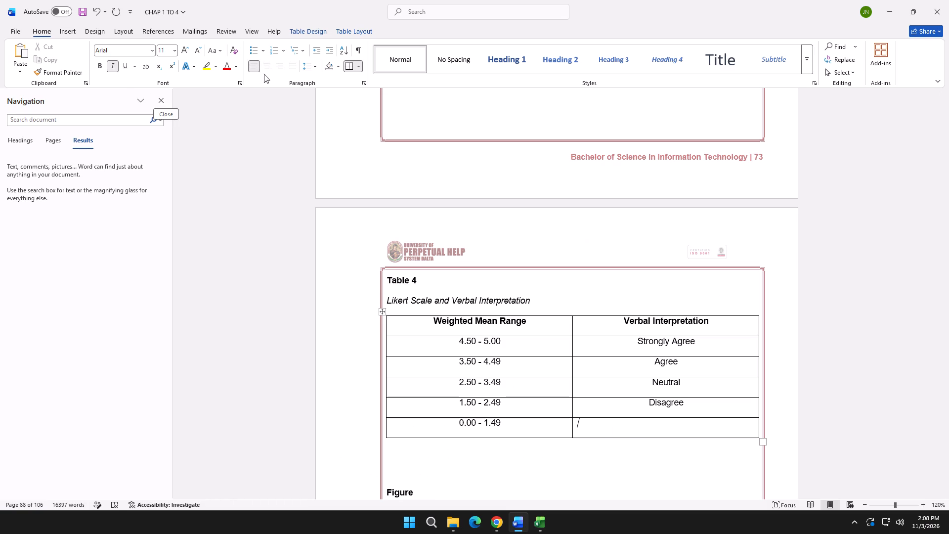
{"action": "left_click", "coordinate": [266, 69]}
{"action": "left_click", "coordinate": [114, 65]}
{"action": "key", "text": "ctrl+v"}
{"action": "scroll", "coordinate": [530, 250], "scroll_direction": "down", "scroll_amount": 4}
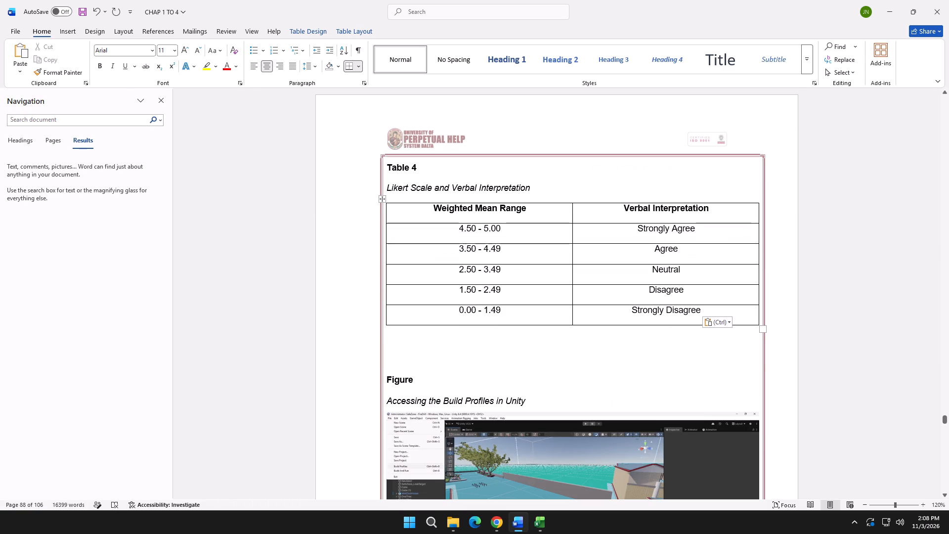
{"action": "scroll", "coordinate": [539, 131], "scroll_direction": "down", "scroll_amount": 3}
{"action": "scroll", "coordinate": [513, 204], "scroll_direction": "up", "scroll_amount": 2}
{"action": "left_click", "coordinate": [689, 320]}
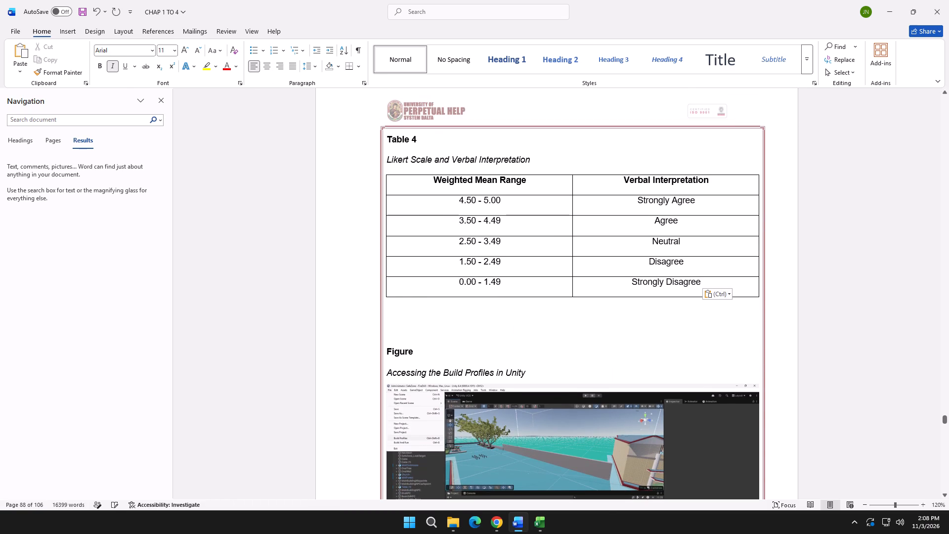
{"action": "key", "text": "alt+Tab"}
{"action": "scroll", "coordinate": [486, 230], "scroll_direction": "down", "scroll_amount": 2}
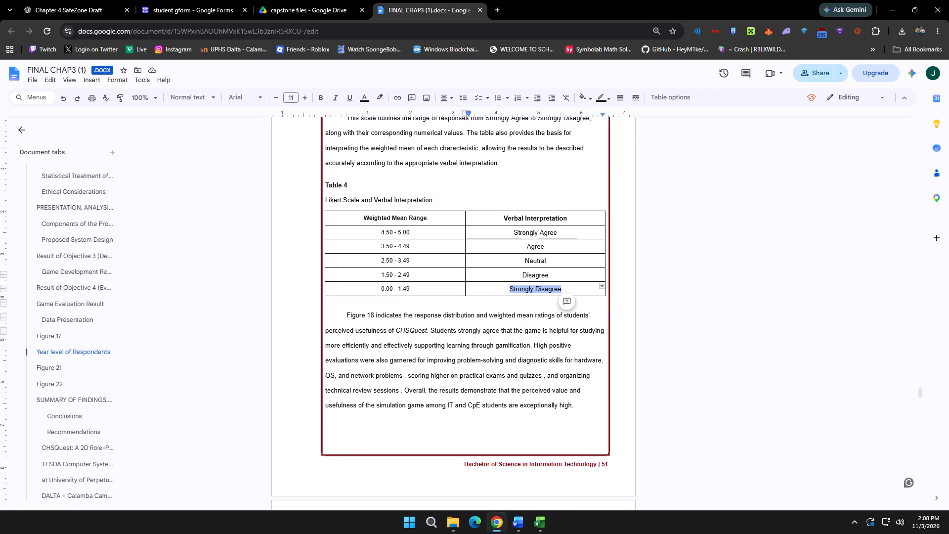
{"action": "key", "text": "alt+Tab"}
{"action": "scroll", "coordinate": [457, 168], "scroll_direction": "up", "scroll_amount": 1}
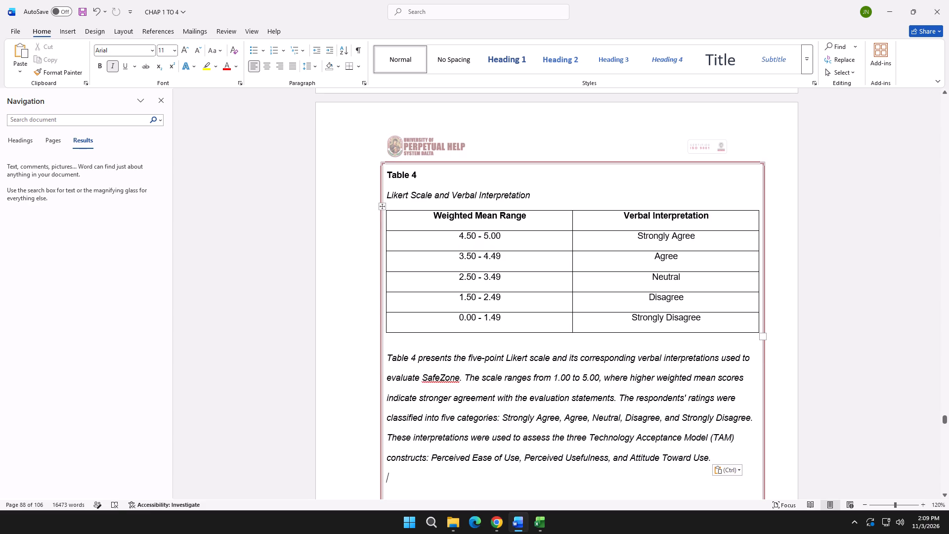
{"action": "left_click_drag", "start_coordinate": [388, 358], "coordinate": [712, 462]}
{"action": "left_click", "coordinate": [730, 446]}
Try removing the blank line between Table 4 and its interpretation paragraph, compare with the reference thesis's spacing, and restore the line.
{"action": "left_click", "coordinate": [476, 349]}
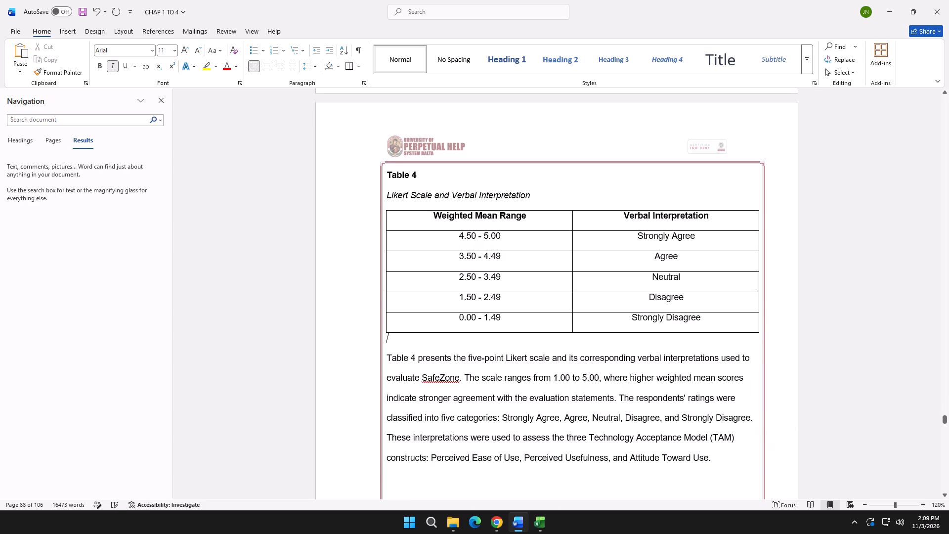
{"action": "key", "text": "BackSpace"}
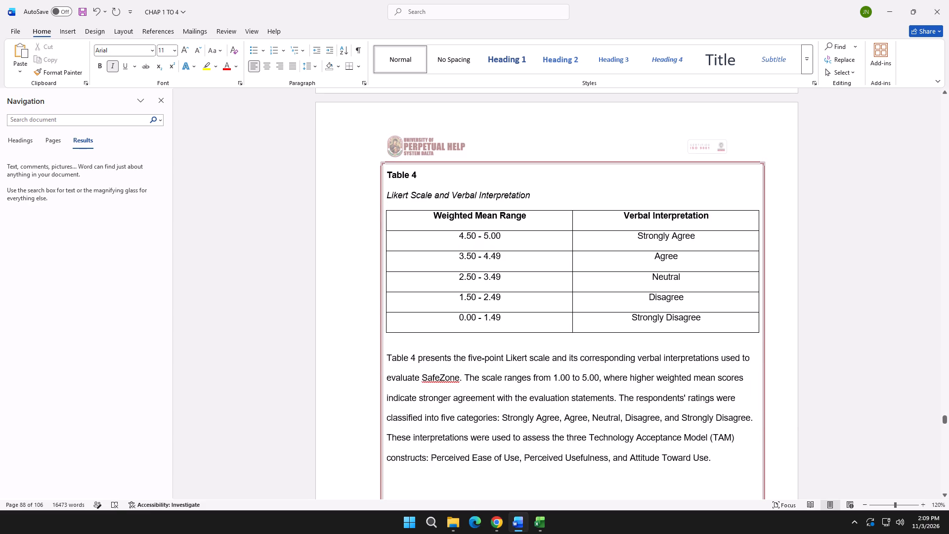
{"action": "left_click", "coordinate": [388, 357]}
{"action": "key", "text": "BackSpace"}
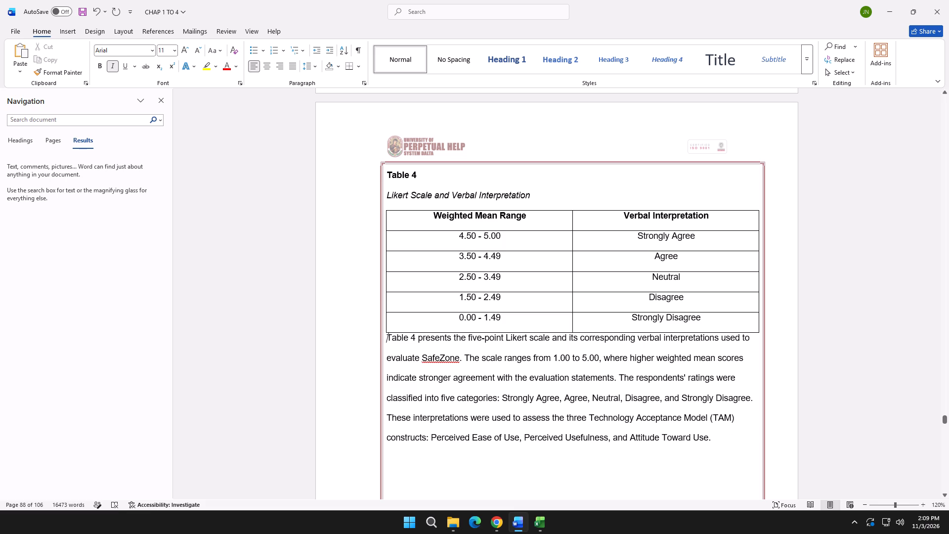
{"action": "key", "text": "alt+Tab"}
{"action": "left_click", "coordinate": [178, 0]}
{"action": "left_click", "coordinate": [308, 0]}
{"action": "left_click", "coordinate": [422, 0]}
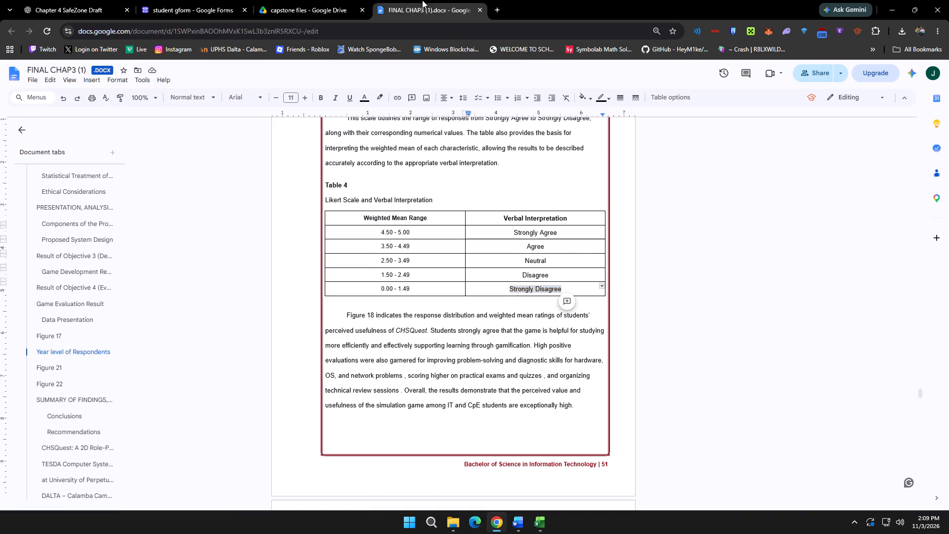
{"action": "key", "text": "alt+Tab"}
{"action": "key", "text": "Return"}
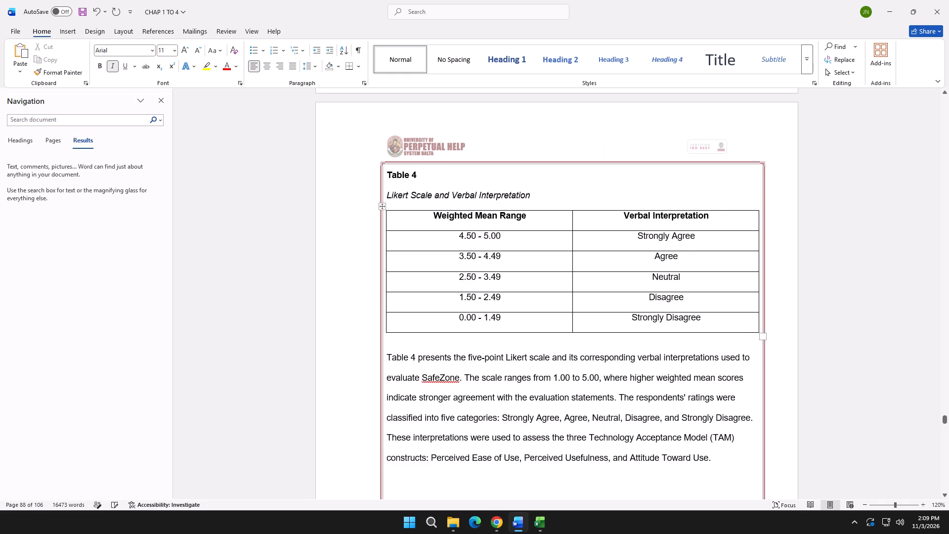
Examine the reference thesis from Figure 17 to Figure 18 for the text placed before and after Table 4.
{"action": "key", "text": "alt+Tab"}
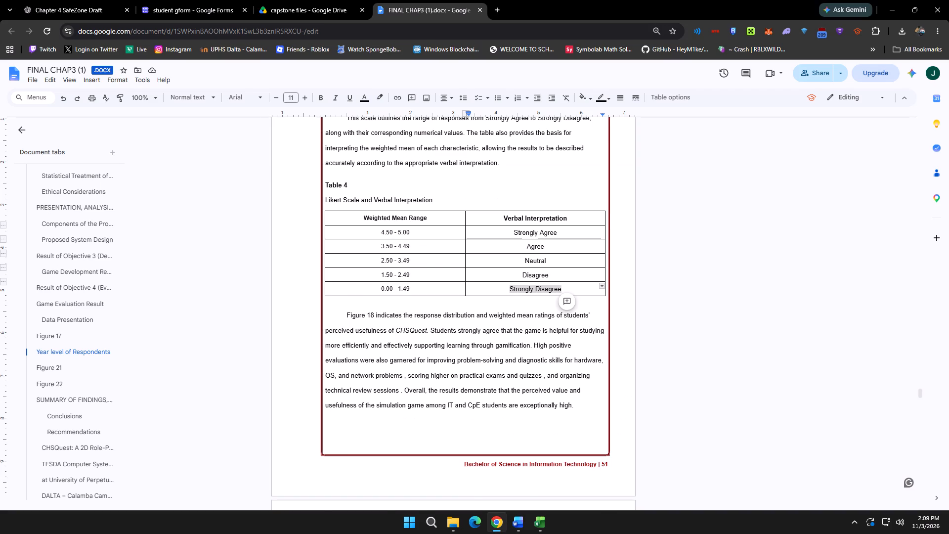
{"action": "scroll", "coordinate": [411, 329], "scroll_direction": "up", "scroll_amount": 8}
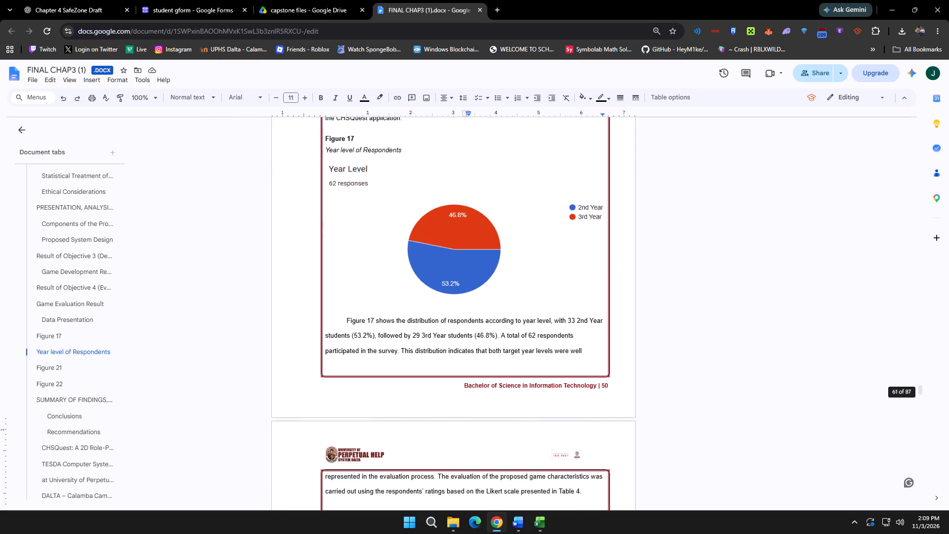
{"action": "scroll", "coordinate": [407, 328], "scroll_direction": "down", "scroll_amount": 12}
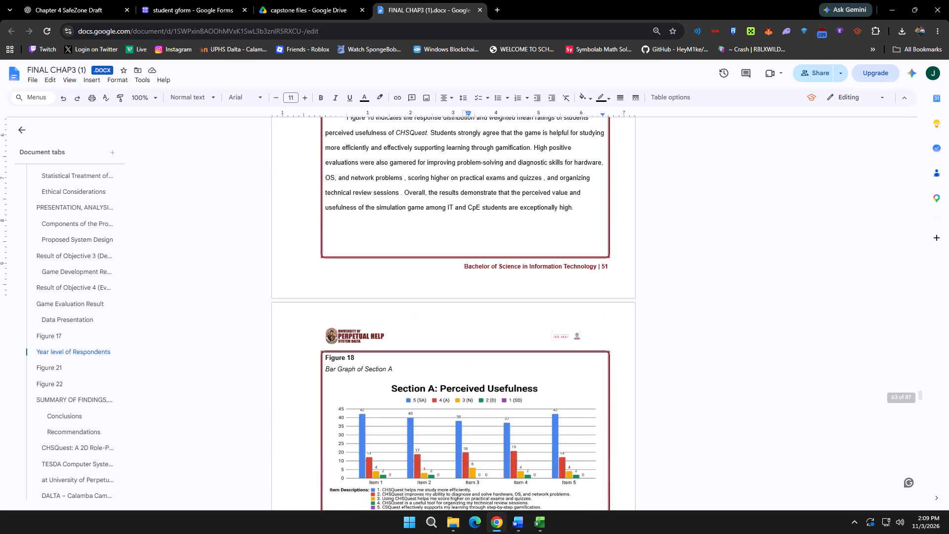
{"action": "scroll", "coordinate": [400, 330], "scroll_direction": "up", "scroll_amount": 7}
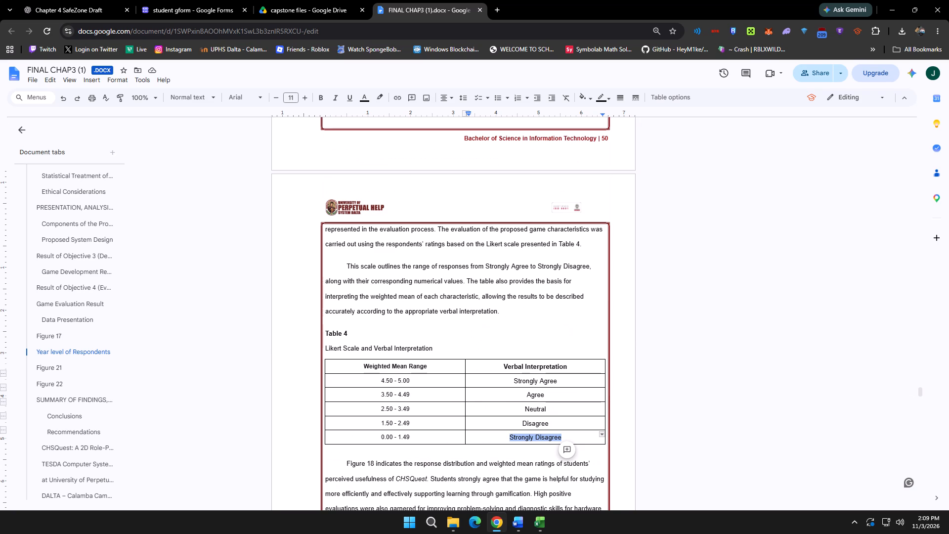
{"action": "scroll", "coordinate": [400, 343], "scroll_direction": "up", "scroll_amount": 2}
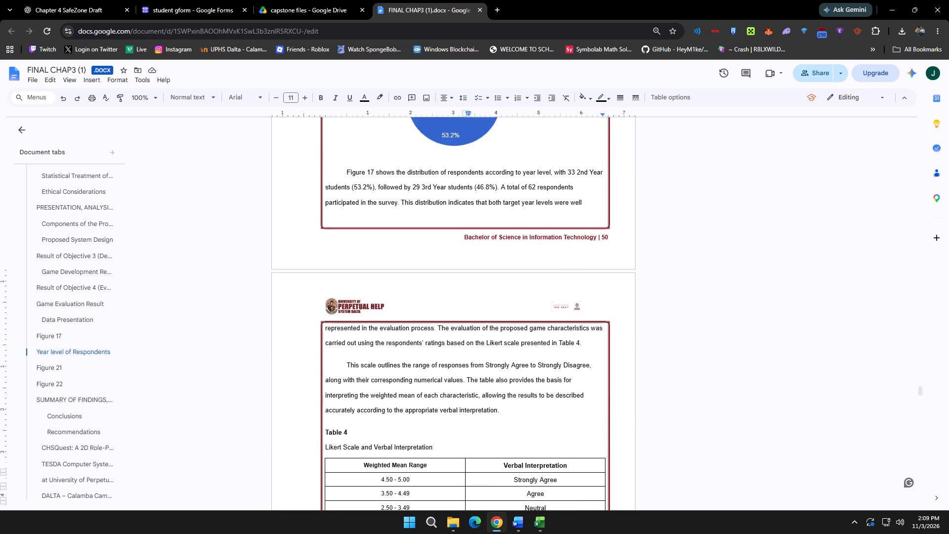
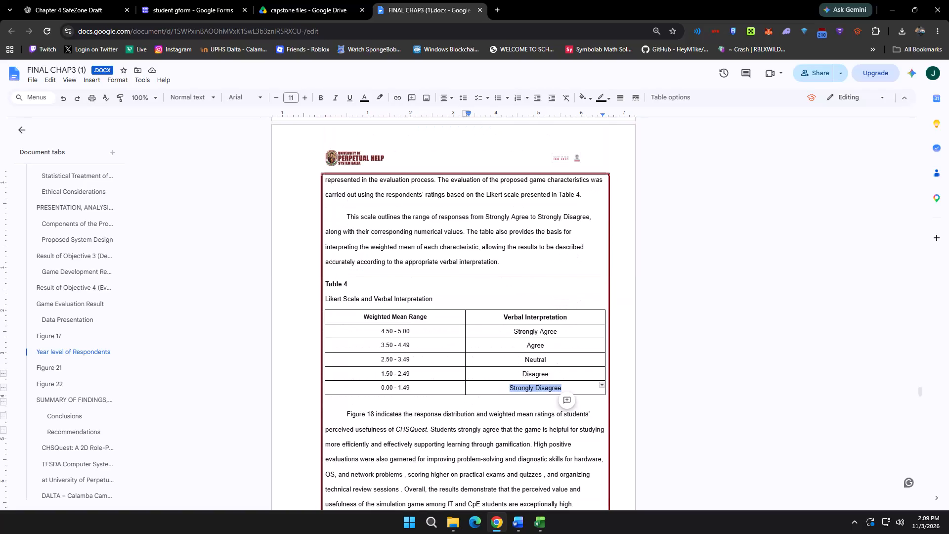
Compare the text around Figure 17 and Table 4 in the reference thesis with the Figure 33 and Table 4 pages in Word.
{"action": "scroll", "coordinate": [389, 241], "scroll_direction": "up", "scroll_amount": 3}
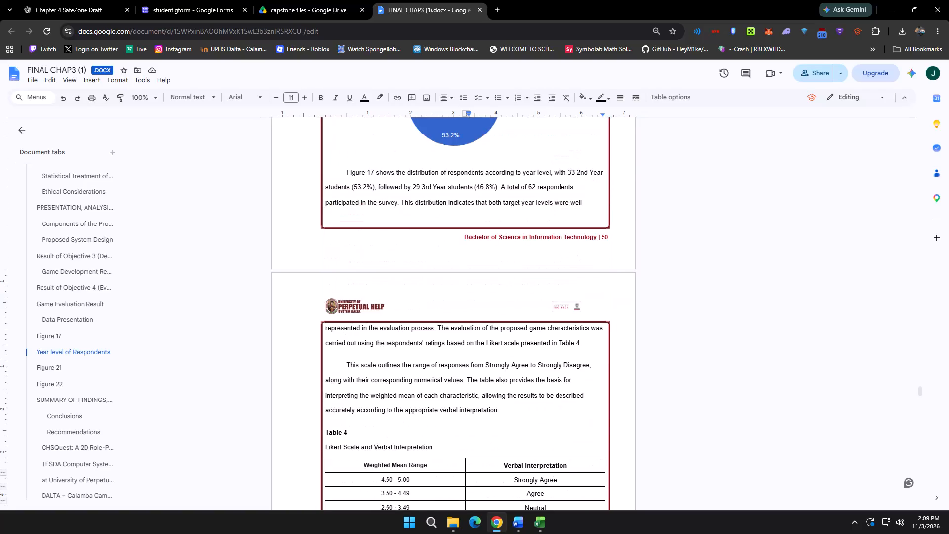
{"action": "scroll", "coordinate": [397, 244], "scroll_direction": "up", "scroll_amount": 4}
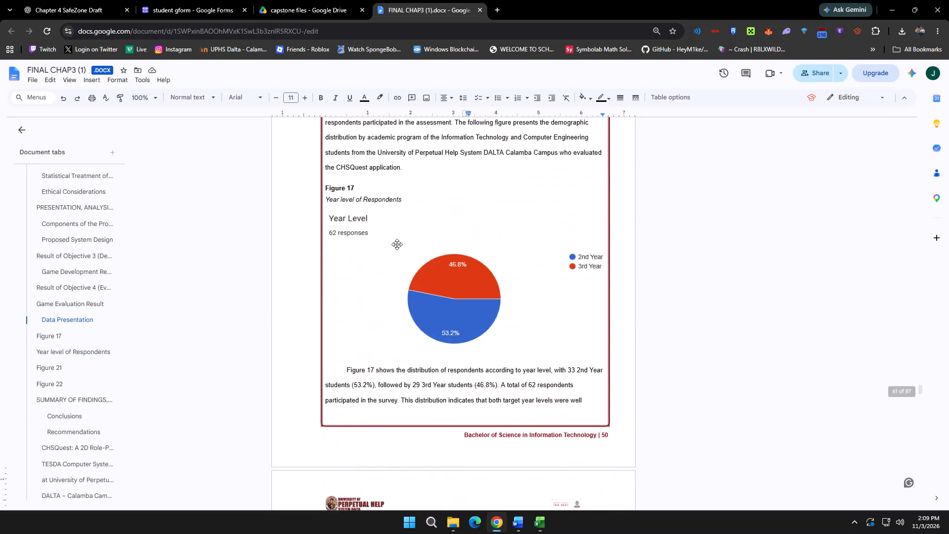
{"action": "scroll", "coordinate": [397, 247], "scroll_direction": "down", "scroll_amount": 5}
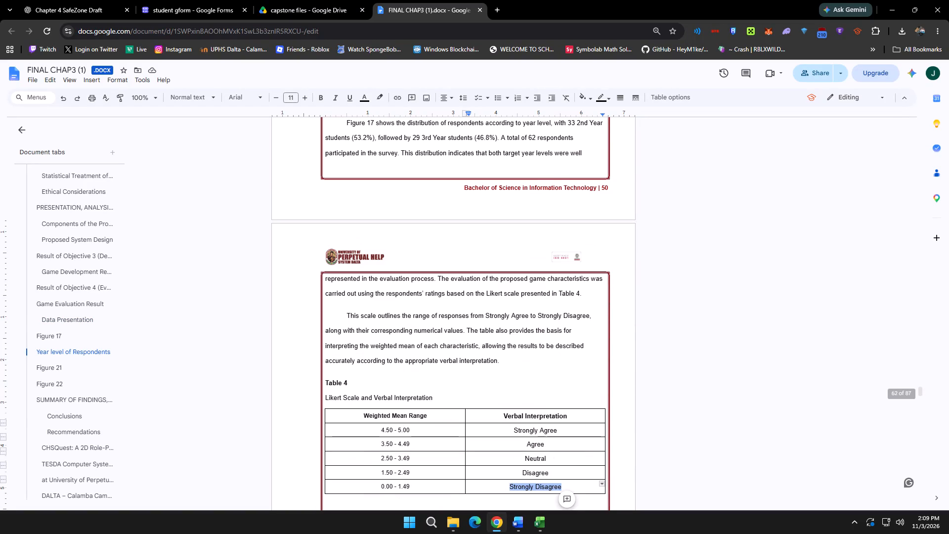
{"action": "scroll", "coordinate": [397, 242], "scroll_direction": "up", "scroll_amount": 3}
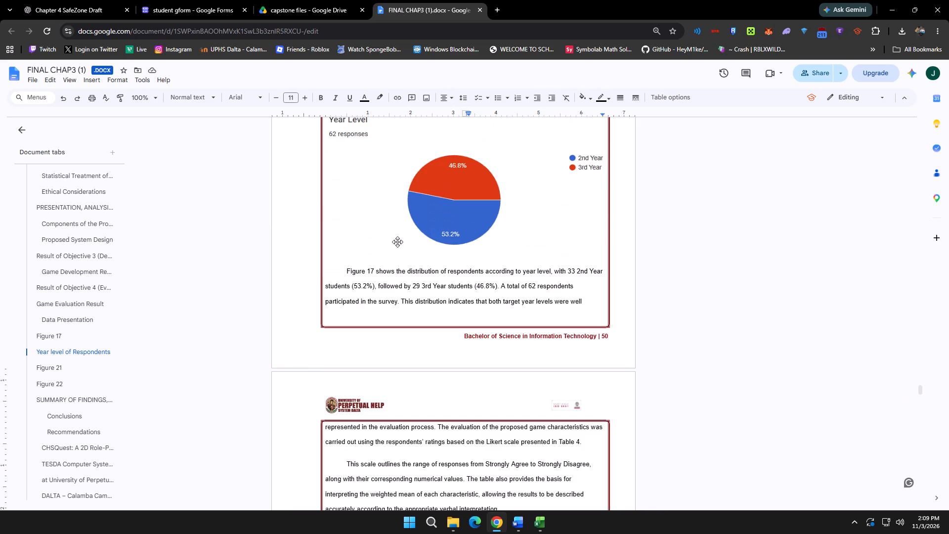
{"action": "scroll", "coordinate": [388, 225], "scroll_direction": "down", "scroll_amount": 3}
{"action": "scroll", "coordinate": [387, 225], "scroll_direction": "up", "scroll_amount": 2}
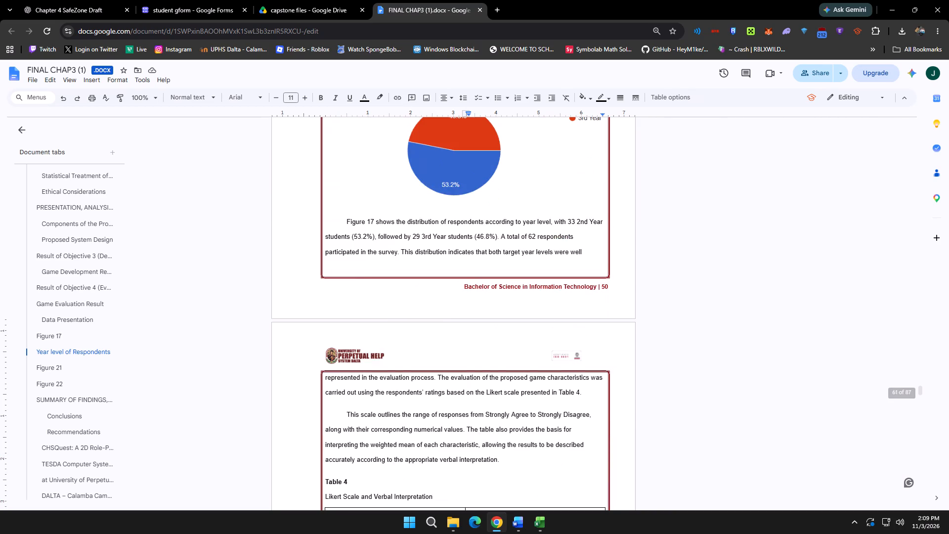
{"action": "key", "text": "alt+Tab"}
{"action": "scroll", "coordinate": [387, 228], "scroll_direction": "up", "scroll_amount": 3}
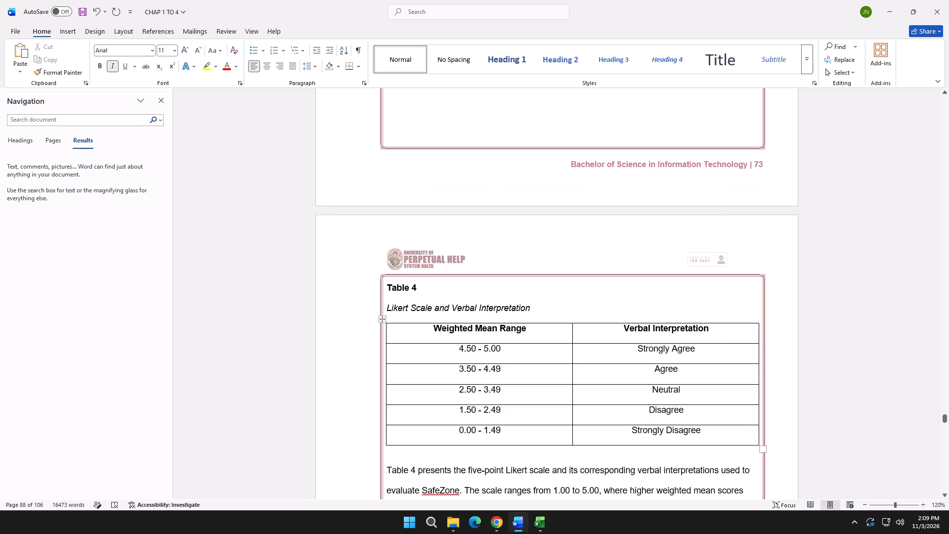
{"action": "scroll", "coordinate": [388, 232], "scroll_direction": "up", "scroll_amount": 12}
{"action": "scroll", "coordinate": [387, 249], "scroll_direction": "down", "scroll_amount": 14}
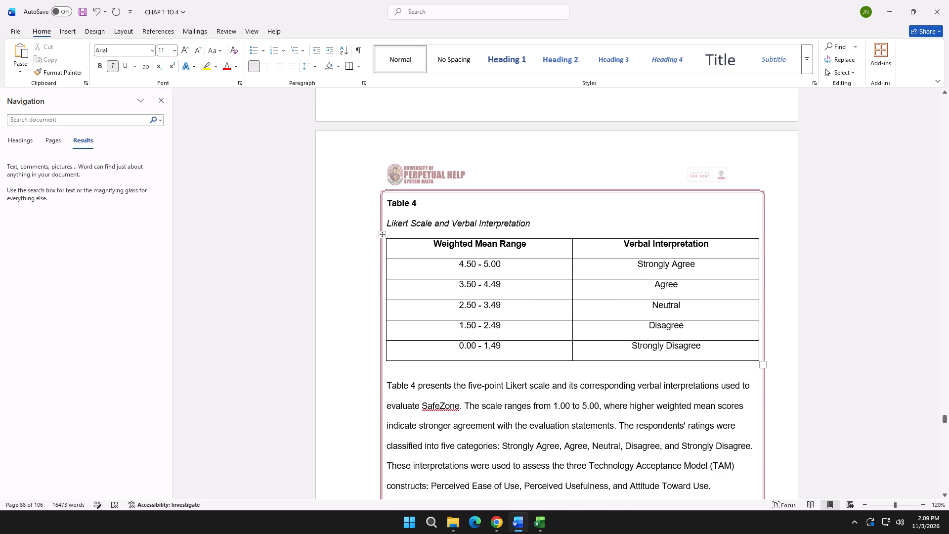
{"action": "key", "text": "alt+Tab"}
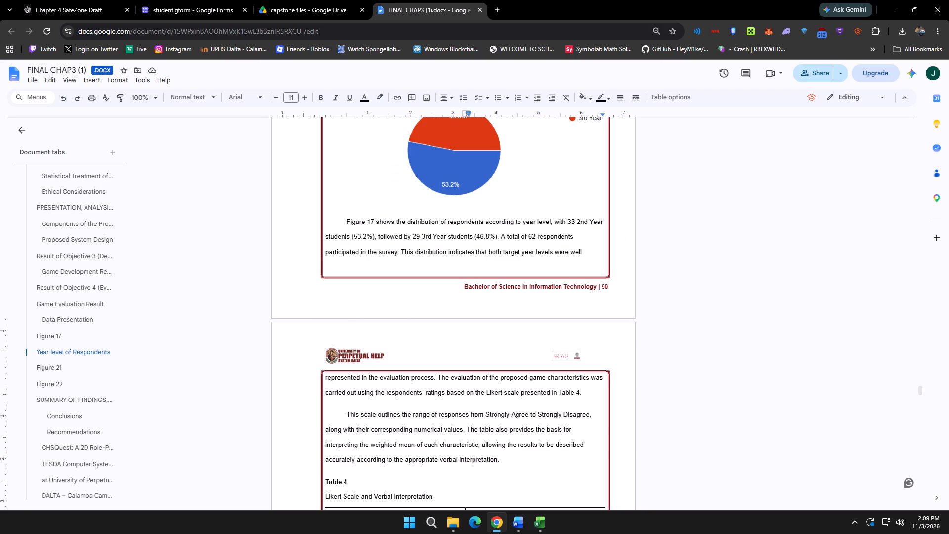
{"action": "key", "text": "alt+Tab"}
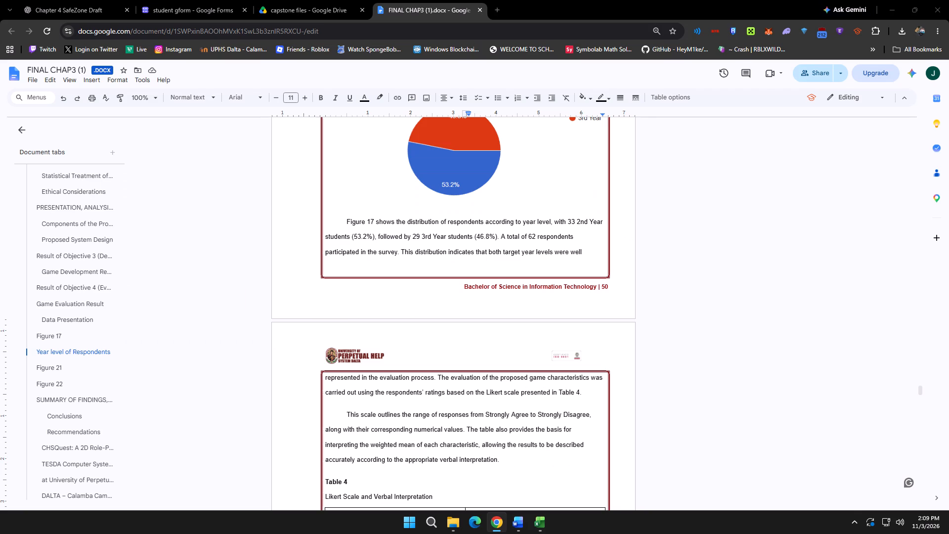
{"action": "scroll", "coordinate": [553, 246], "scroll_direction": "down", "scroll_amount": 1}
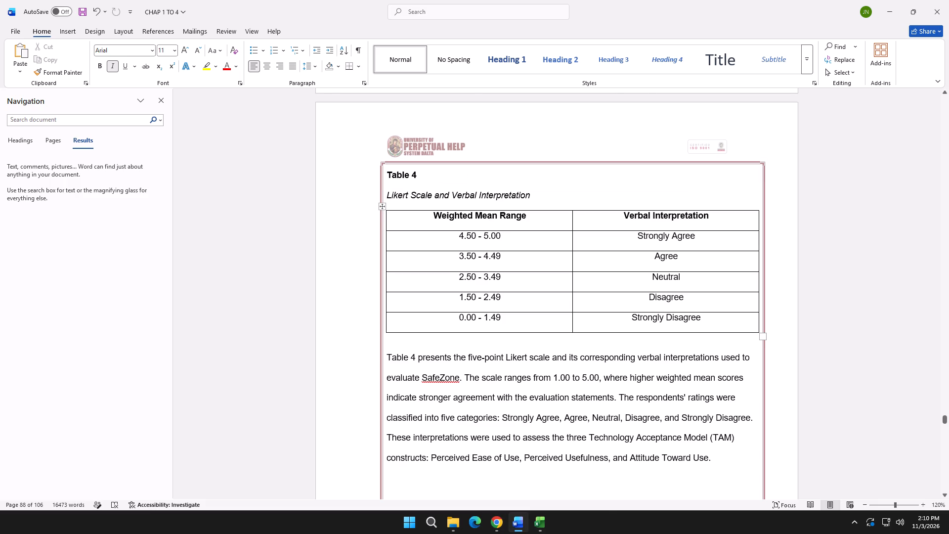
{"action": "key", "text": "alt+Tab"}
{"action": "scroll", "coordinate": [553, 249], "scroll_direction": "down", "scroll_amount": 4}
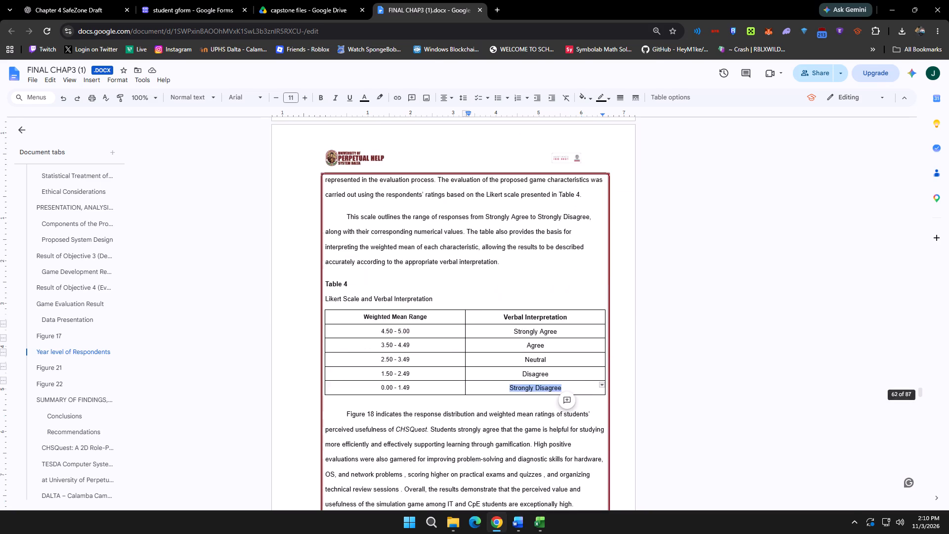
{"action": "key", "text": "alt+Tab"}
{"action": "scroll", "coordinate": [554, 278], "scroll_direction": "up", "scroll_amount": 20}
{"action": "scroll", "coordinate": [554, 278], "scroll_direction": "up", "scroll_amount": 4}
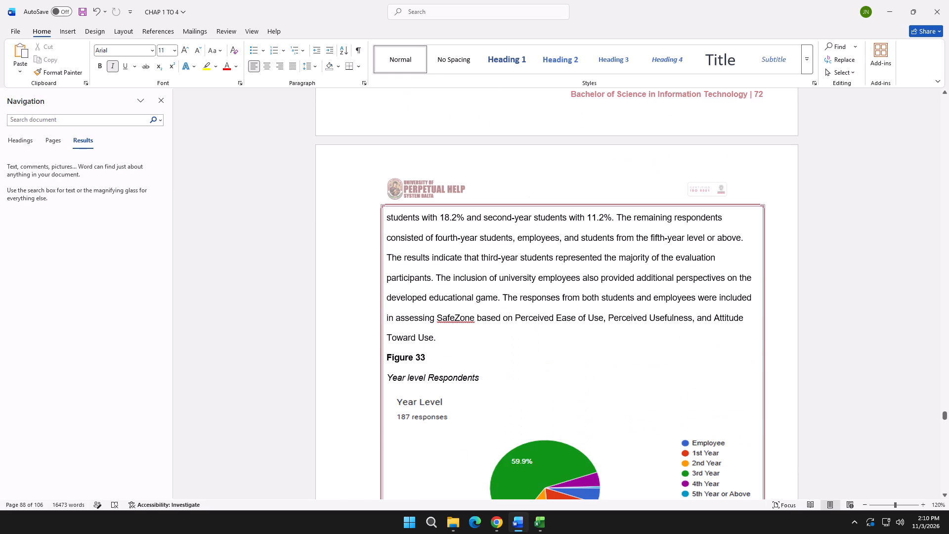
{"action": "key", "text": "alt+Tab"}
{"action": "scroll", "coordinate": [554, 314], "scroll_direction": "up", "scroll_amount": 1}
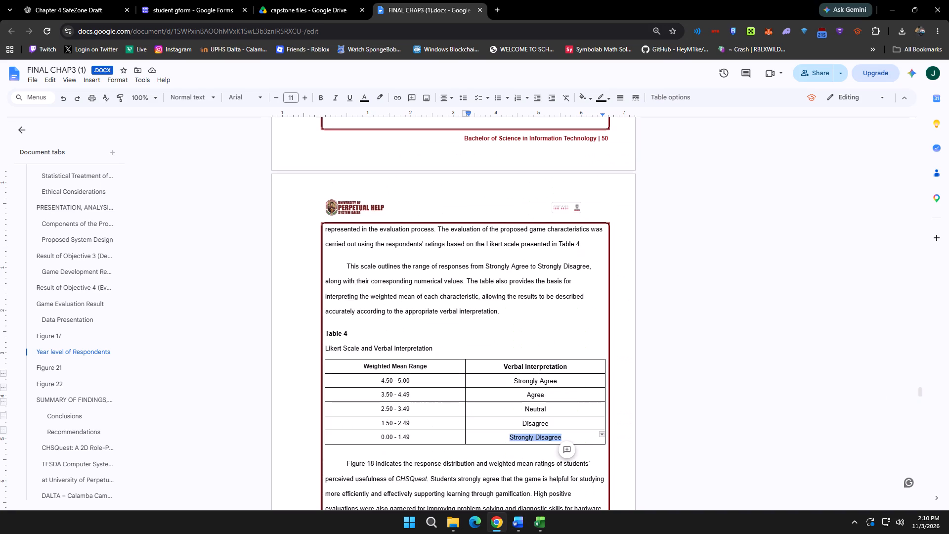
{"action": "scroll", "coordinate": [553, 313], "scroll_direction": "up", "scroll_amount": 4}
{"action": "scroll", "coordinate": [553, 313], "scroll_direction": "down", "scroll_amount": 5}
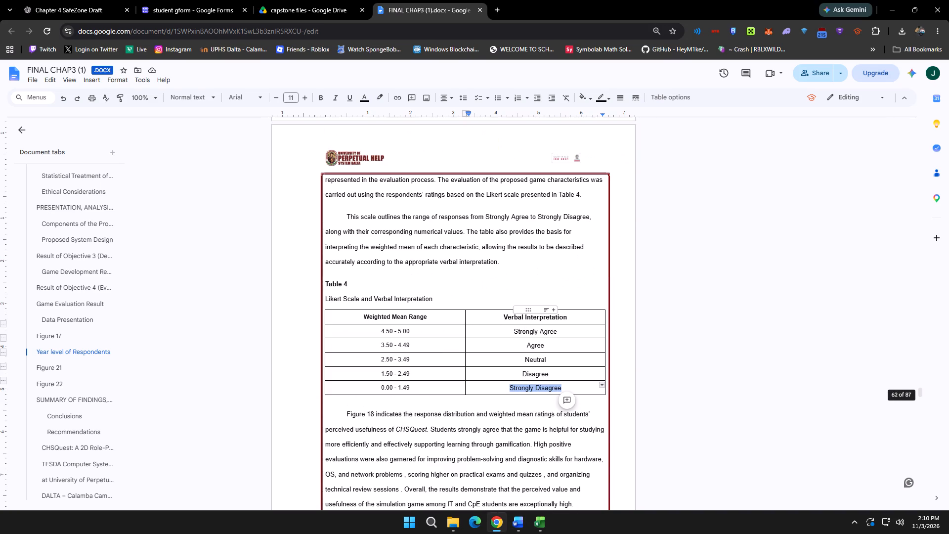
{"action": "key", "text": "alt+Tab"}
Indent the first line of the interpretation paragraph below Table 4 in Word.
{"action": "scroll", "coordinate": [457, 267], "scroll_direction": "down", "scroll_amount": 6}
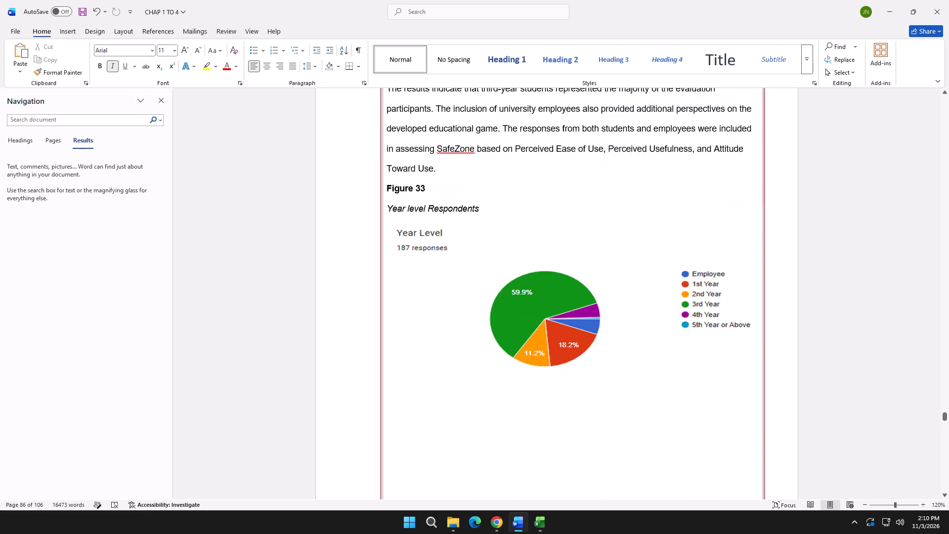
{"action": "scroll", "coordinate": [457, 269], "scroll_direction": "down", "scroll_amount": 19}
{"action": "scroll", "coordinate": [455, 282], "scroll_direction": "up", "scroll_amount": 4}
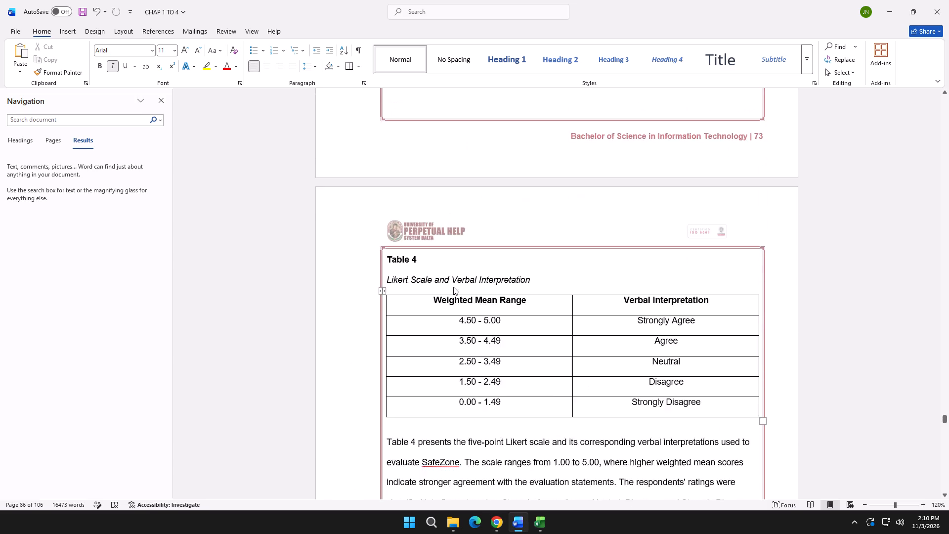
{"action": "scroll", "coordinate": [453, 287], "scroll_direction": "up", "scroll_amount": 11}
{"action": "scroll", "coordinate": [454, 295], "scroll_direction": "down", "scroll_amount": 13}
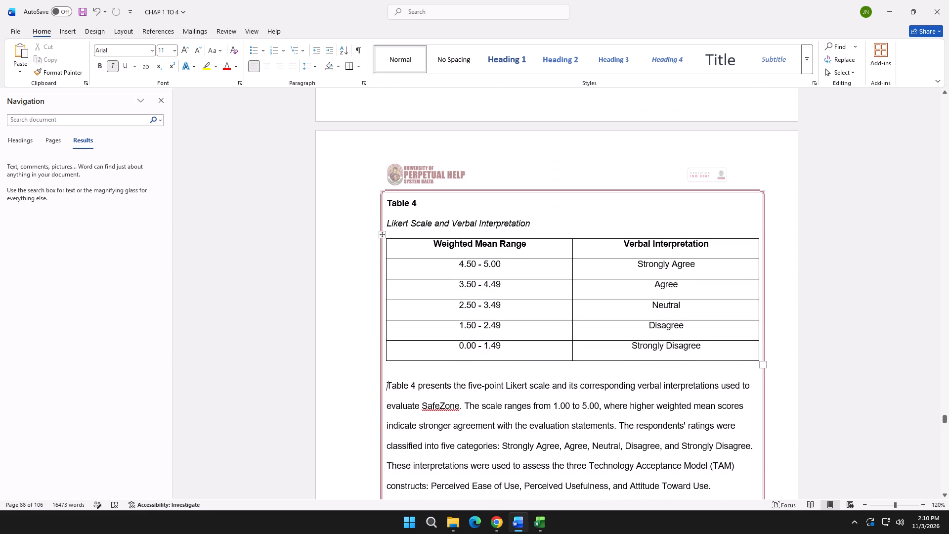
{"action": "left_click", "coordinate": [389, 385]}
{"action": "left_click", "coordinate": [388, 385]}
{"action": "key", "text": "Tab"}
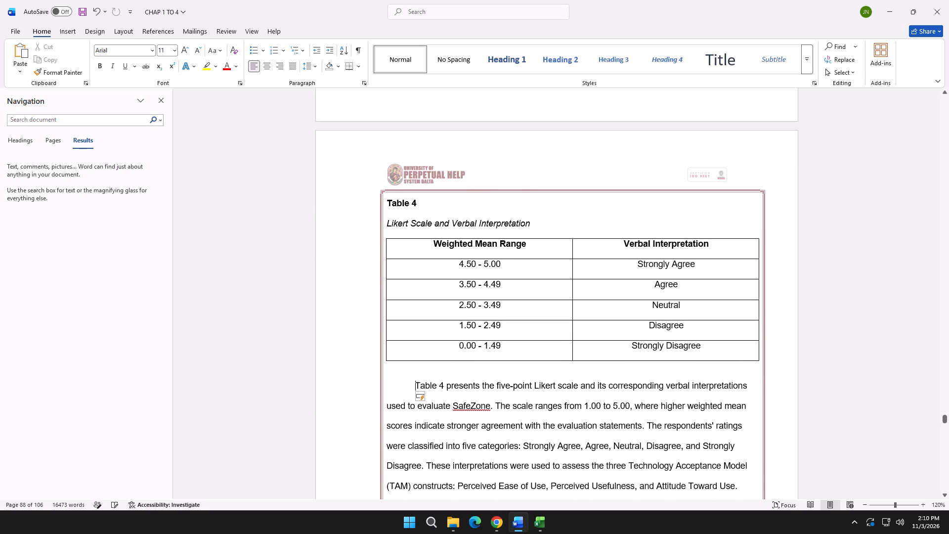
Check what follows Table 4 in the reference thesis, and add a non-italic "Figure 34" label one blank line below Table 4's interpretation in Word.
{"action": "key", "text": "alt+Tab"}
{"action": "scroll", "coordinate": [428, 355], "scroll_direction": "down", "scroll_amount": 5}
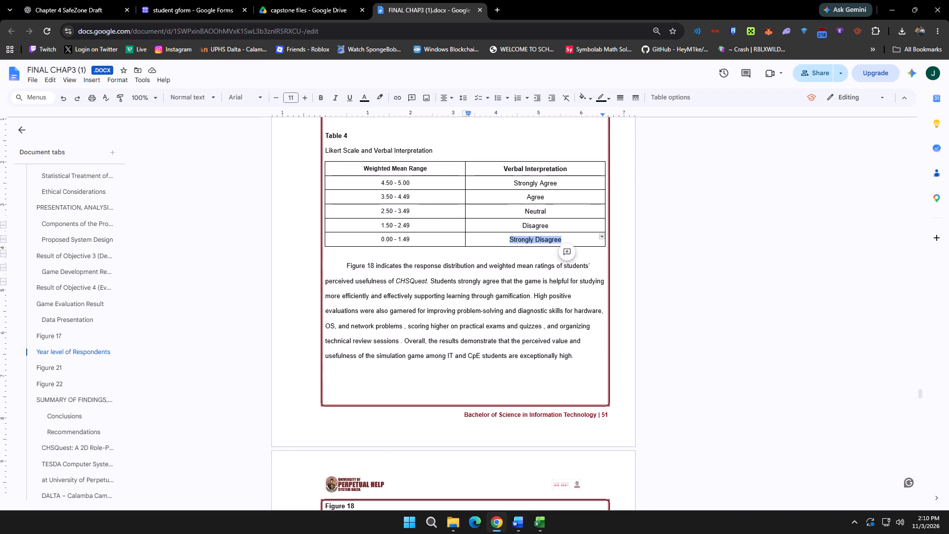
{"action": "key", "text": "alt+Tab"}
{"action": "scroll", "coordinate": [427, 353], "scroll_direction": "down", "scroll_amount": 9}
{"action": "left_click", "coordinate": [686, 262]}
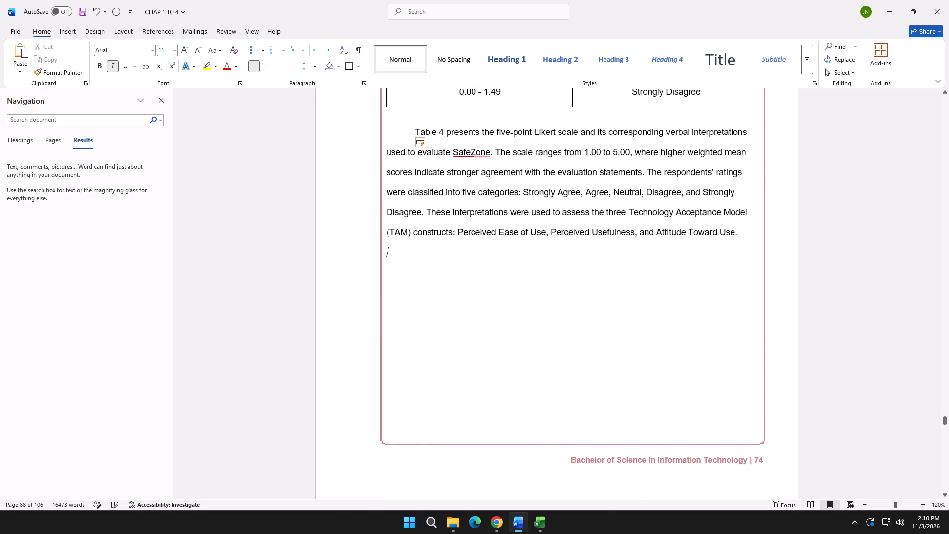
{"action": "key", "text": "alt+Tab"}
{"action": "key", "text": "alt+Tab"}
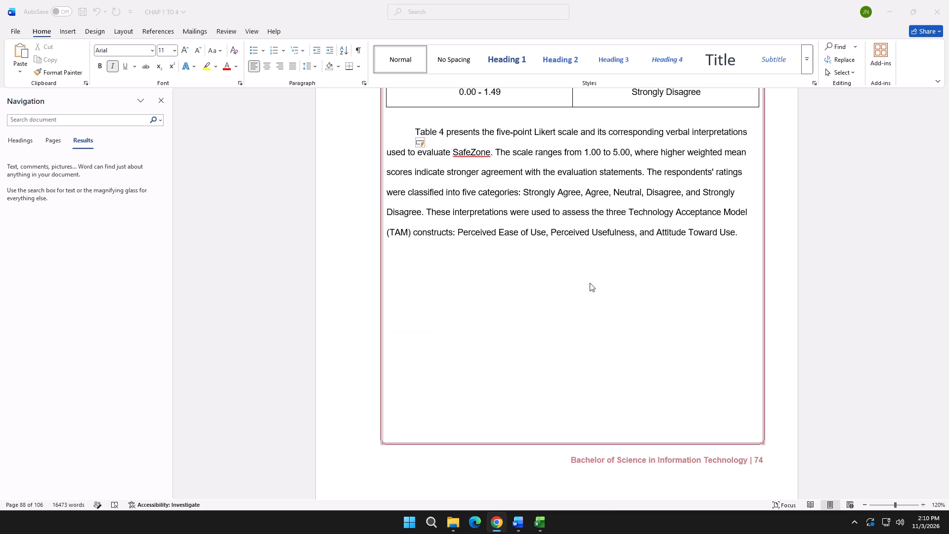
{"action": "key", "text": "alt+Tab"}
{"action": "scroll", "coordinate": [590, 283], "scroll_direction": "down", "scroll_amount": 3}
{"action": "key", "text": "alt+Tab"}
{"action": "scroll", "coordinate": [589, 283], "scroll_direction": "up", "scroll_amount": 20}
{"action": "scroll", "coordinate": [589, 283], "scroll_direction": "up", "scroll_amount": 5}
{"action": "scroll", "coordinate": [582, 286], "scroll_direction": "down", "scroll_amount": 16}
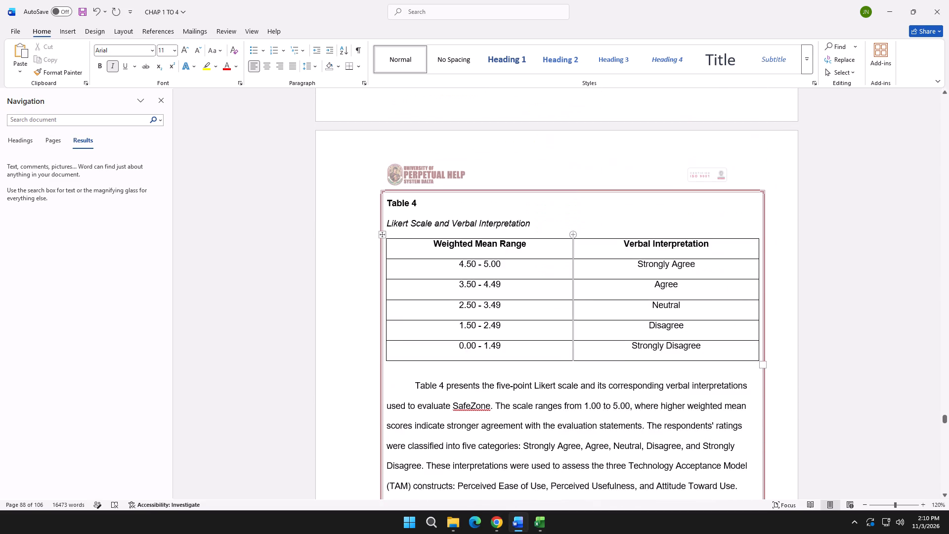
{"action": "scroll", "coordinate": [577, 289], "scroll_direction": "down", "scroll_amount": 5}
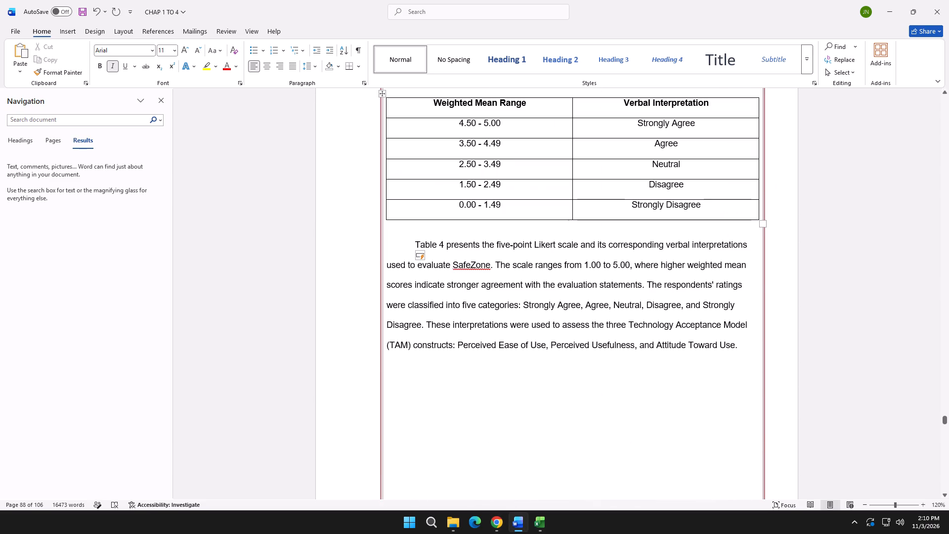
{"action": "key", "text": "Return"}
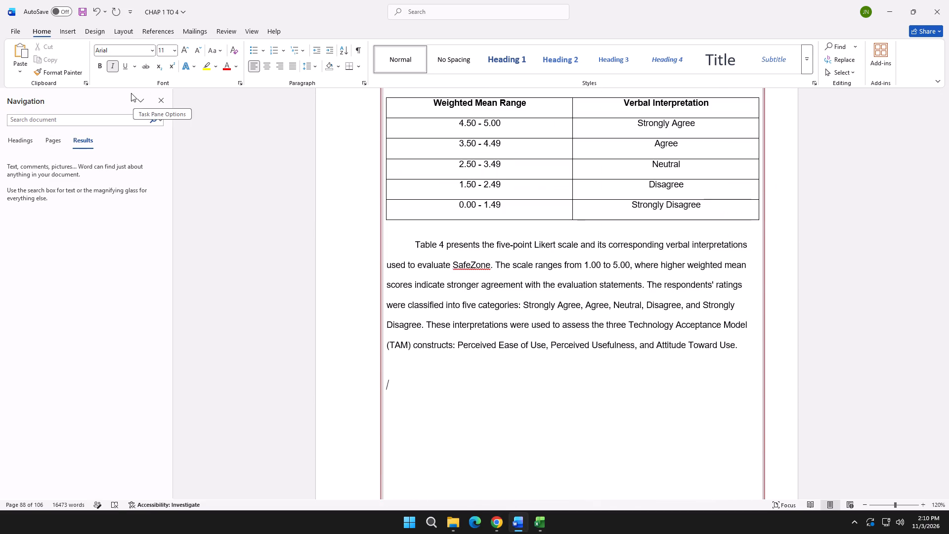
{"action": "left_click", "coordinate": [117, 68]}
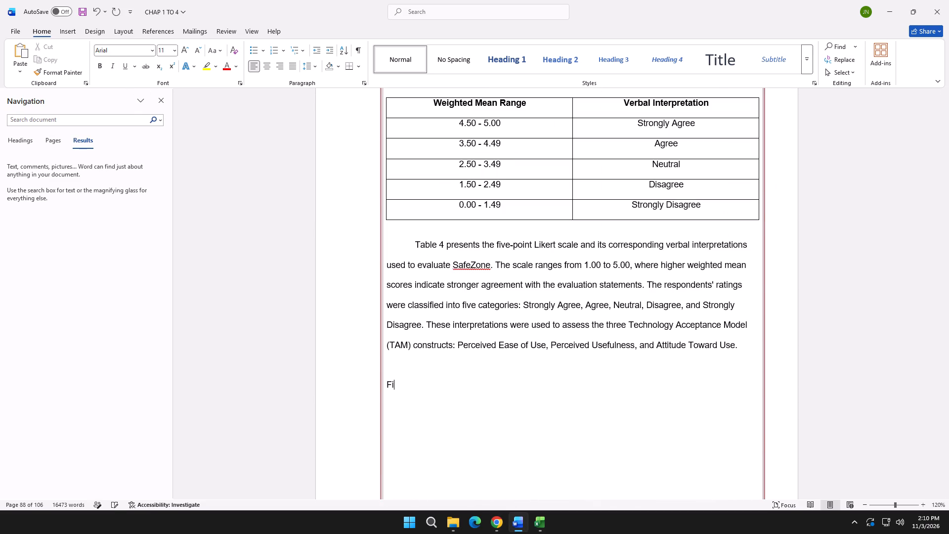
{"action": "key", "text": "Return"}
{"action": "key", "text": "BackSpace"}
Compare the reference thesis's bar graphs in Figures 18 and 19 with the charts in the SafeZone TAM evaluation workbook in Excel.
{"action": "key", "text": "alt+Tab"}
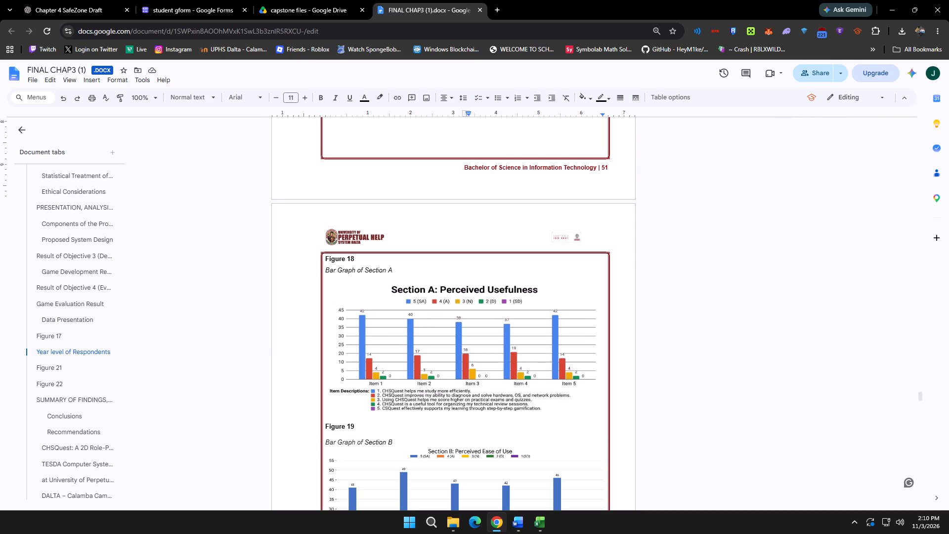
{"action": "scroll", "coordinate": [397, 278], "scroll_direction": "down", "scroll_amount": 5}
{"action": "scroll", "coordinate": [397, 279], "scroll_direction": "up", "scroll_amount": 3}
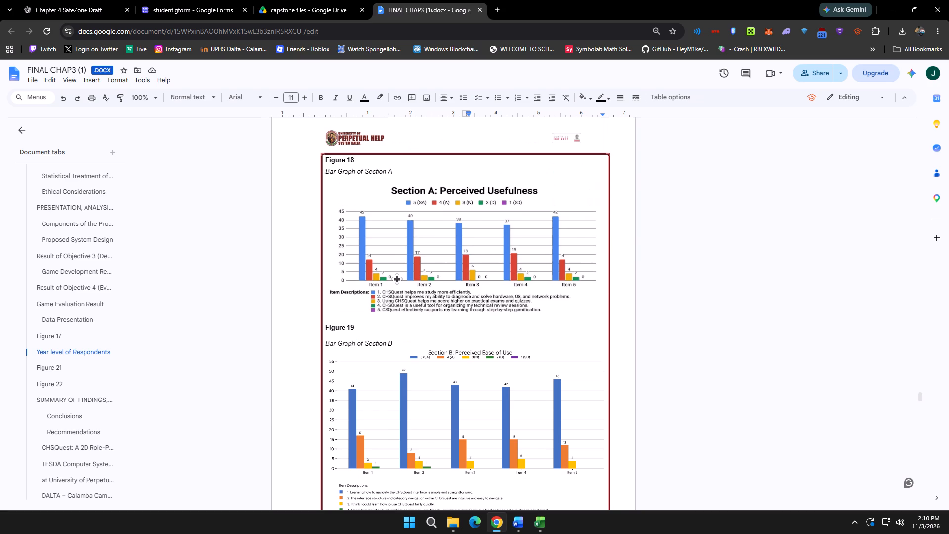
{"action": "key", "text": "alt+Tab"}
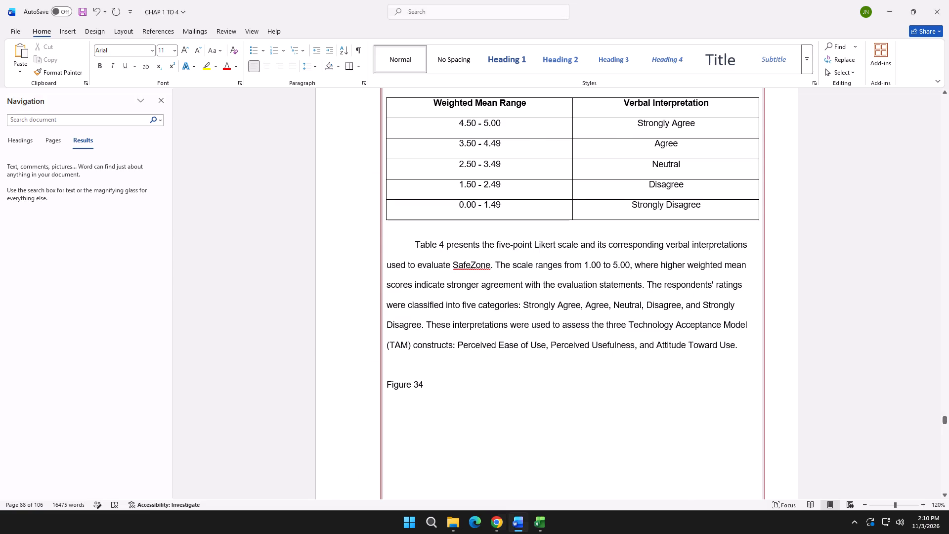
{"action": "key", "text": "alt+Tab"}
{"action": "key", "text": "alt+Tab"}
{"action": "left_click_drag", "start_coordinate": [619, 491], "coordinate": [782, 493]}
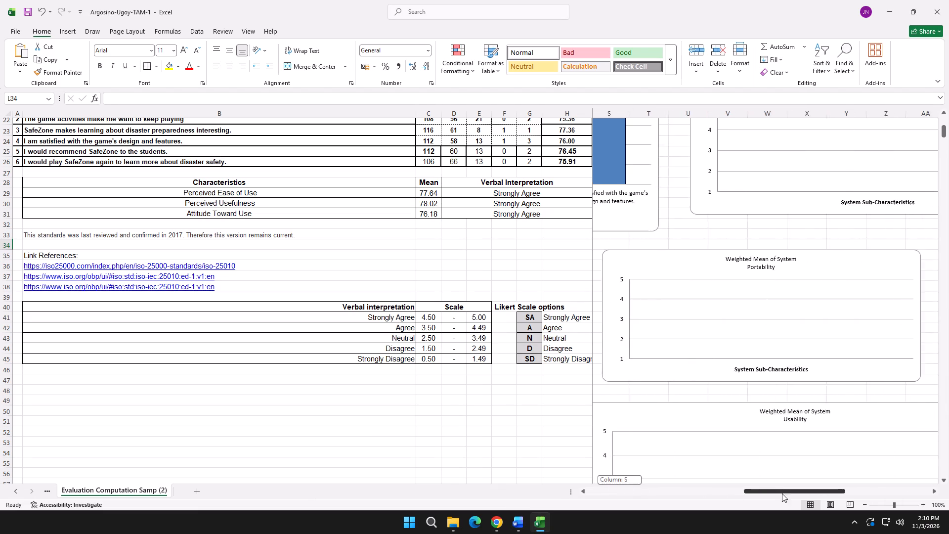
{"action": "left_click_drag", "start_coordinate": [782, 493], "coordinate": [652, 477]}
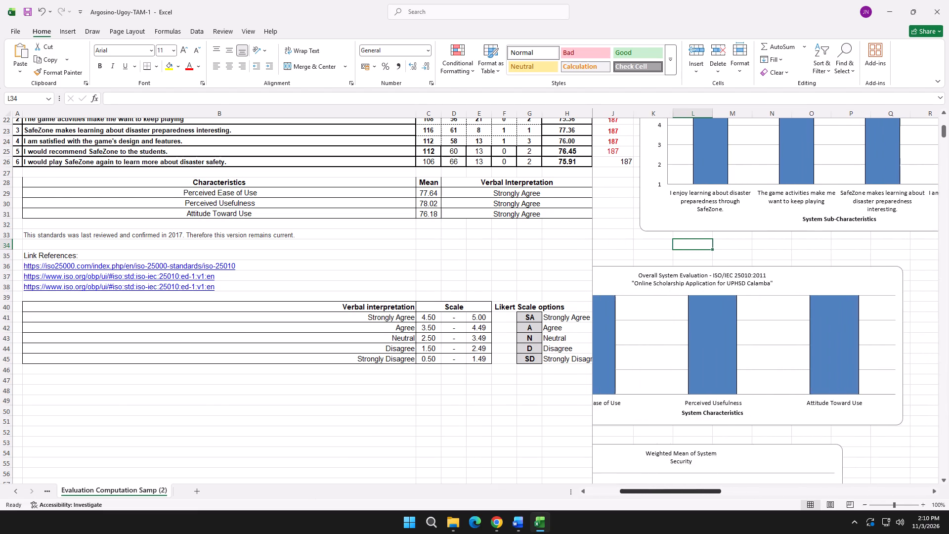
{"action": "scroll", "coordinate": [741, 391], "scroll_direction": "up", "scroll_amount": 9}
{"action": "left_click", "coordinate": [730, 273]}
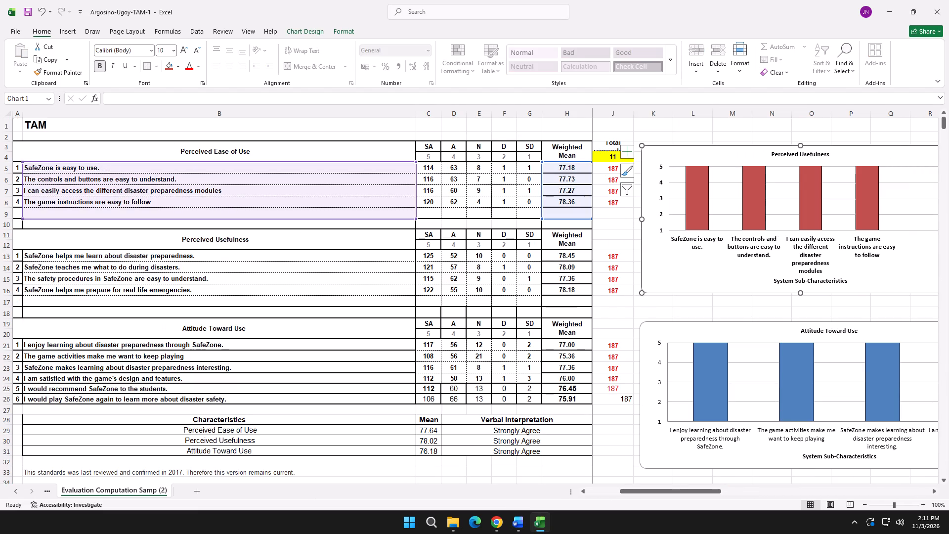
{"action": "key", "text": "alt+Tab"}
{"action": "key", "text": "alt+Tab"}
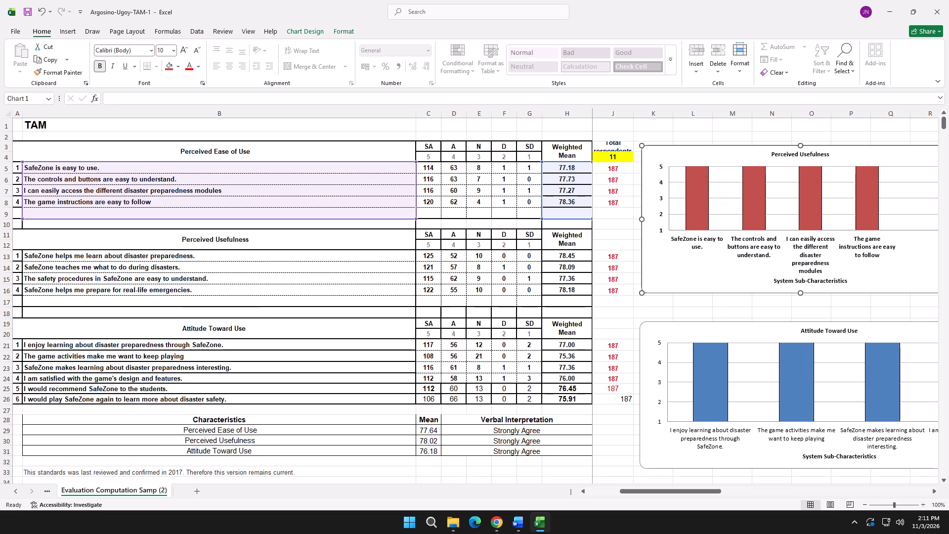
{"action": "left_click_drag", "start_coordinate": [655, 492], "coordinate": [775, 496]}
{"action": "left_click", "coordinate": [502, 523]}
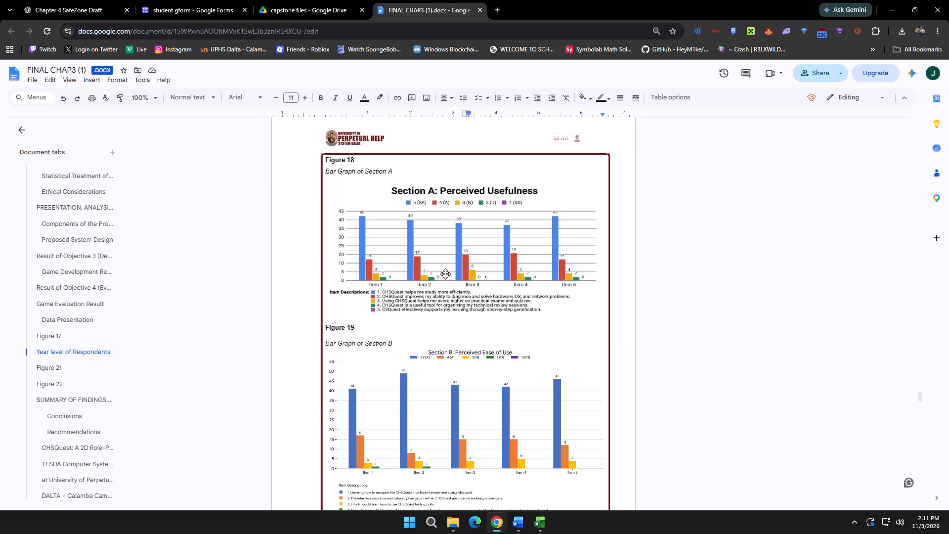
Examine the evaluation charts in the student form's response summary and copy the Perceived Ease of Use chart.
{"action": "key", "text": "alt+Tab"}
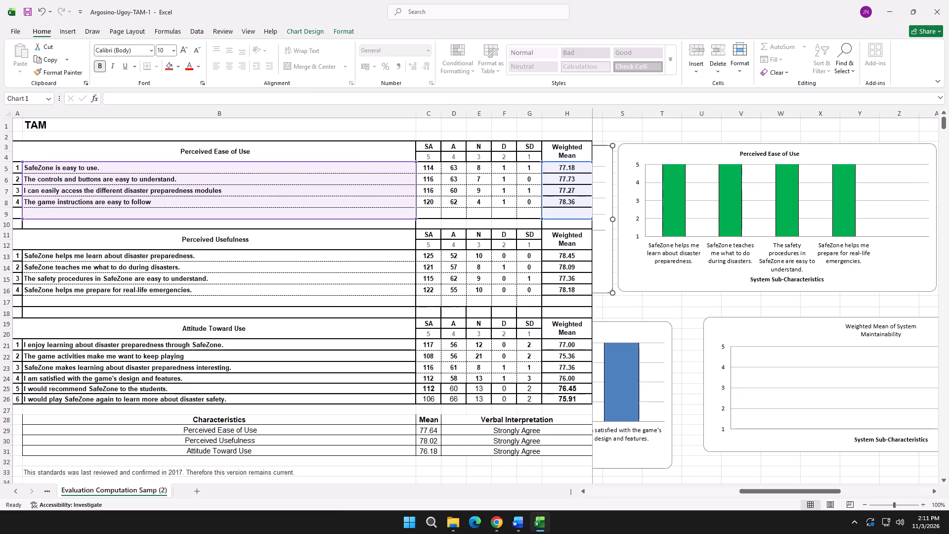
{"action": "key", "text": "alt+Tab"}
{"action": "left_click", "coordinate": [303, 0]}
{"action": "left_click", "coordinate": [211, 0]}
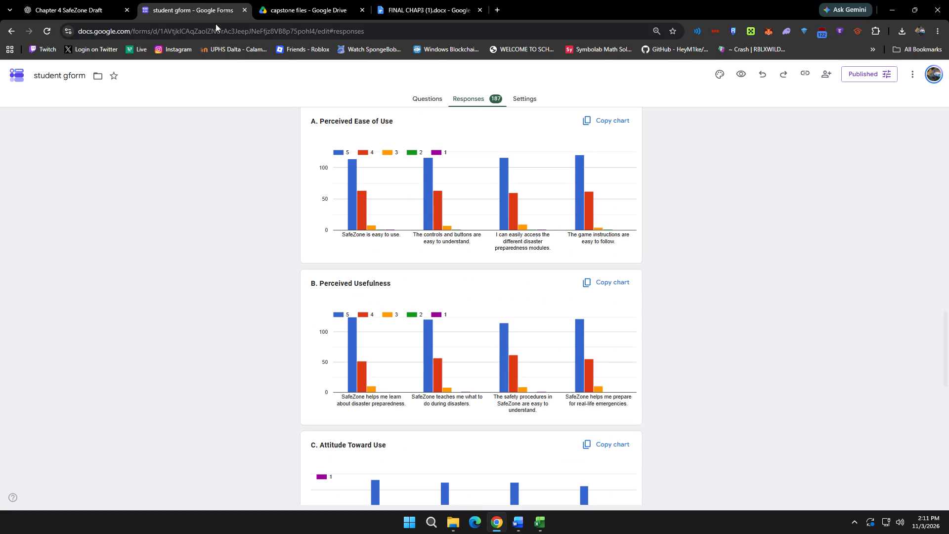
{"action": "scroll", "coordinate": [556, 259], "scroll_direction": "up", "scroll_amount": 7}
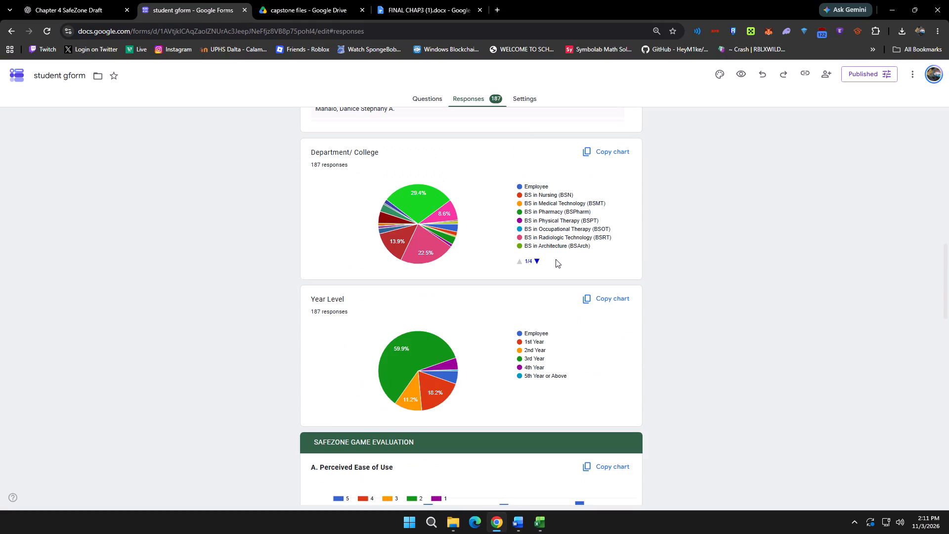
{"action": "scroll", "coordinate": [660, 435], "scroll_direction": "up", "scroll_amount": 8}
{"action": "scroll", "coordinate": [537, 423], "scroll_direction": "up", "scroll_amount": 7}
{"action": "scroll", "coordinate": [576, 237], "scroll_direction": "up", "scroll_amount": 7}
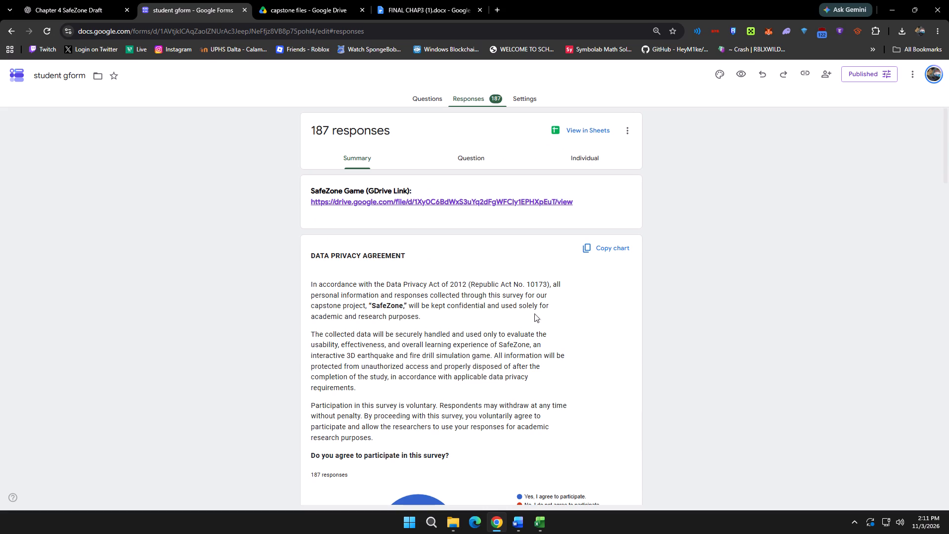
{"action": "scroll", "coordinate": [535, 290], "scroll_direction": "down", "scroll_amount": 14}
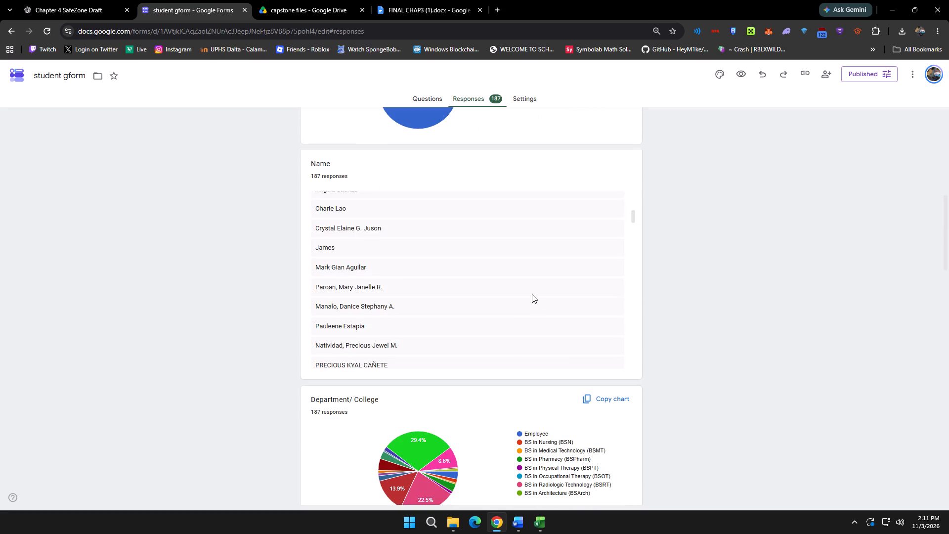
{"action": "scroll", "coordinate": [532, 294], "scroll_direction": "down", "scroll_amount": 8}
{"action": "scroll", "coordinate": [707, 369], "scroll_direction": "down", "scroll_amount": 20}
{"action": "scroll", "coordinate": [707, 369], "scroll_direction": "down", "scroll_amount": 17}
{"action": "scroll", "coordinate": [676, 360], "scroll_direction": "up", "scroll_amount": 6}
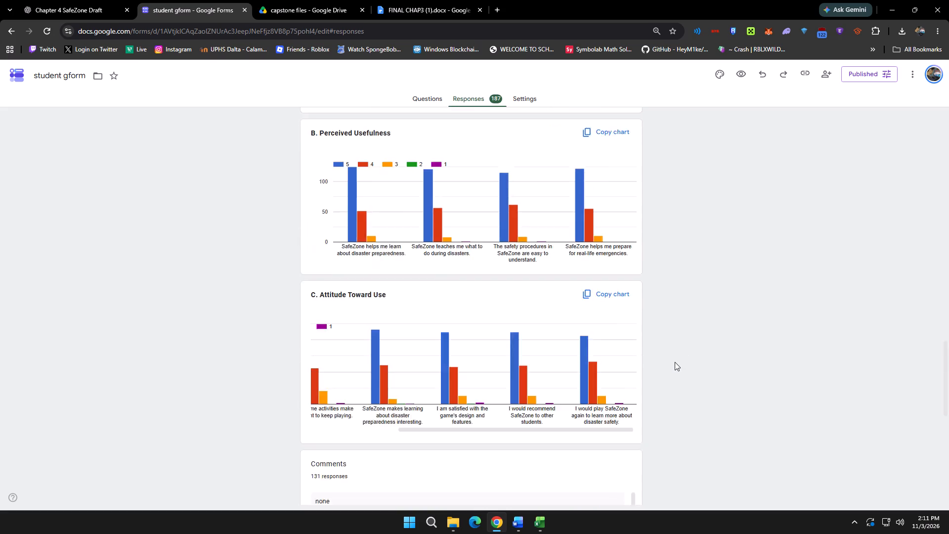
{"action": "scroll", "coordinate": [675, 362], "scroll_direction": "up", "scroll_amount": 20}
{"action": "scroll", "coordinate": [675, 362], "scroll_direction": "up", "scroll_amount": 6}
{"action": "scroll", "coordinate": [673, 365], "scroll_direction": "down", "scroll_amount": 17}
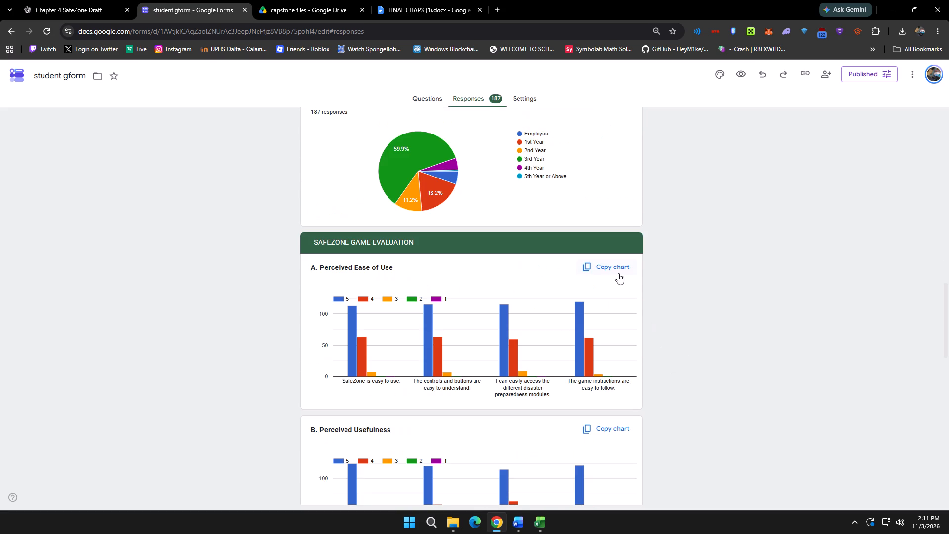
{"action": "left_click", "coordinate": [618, 271]}
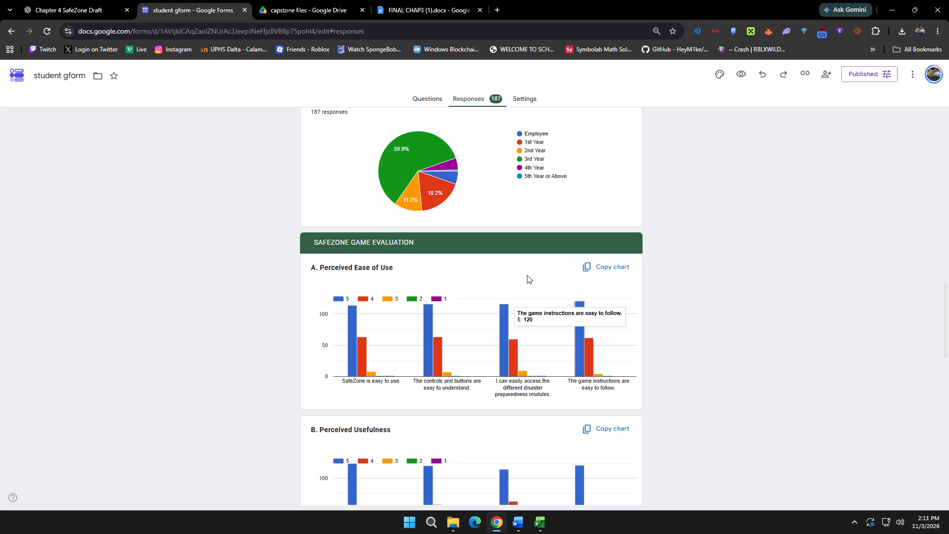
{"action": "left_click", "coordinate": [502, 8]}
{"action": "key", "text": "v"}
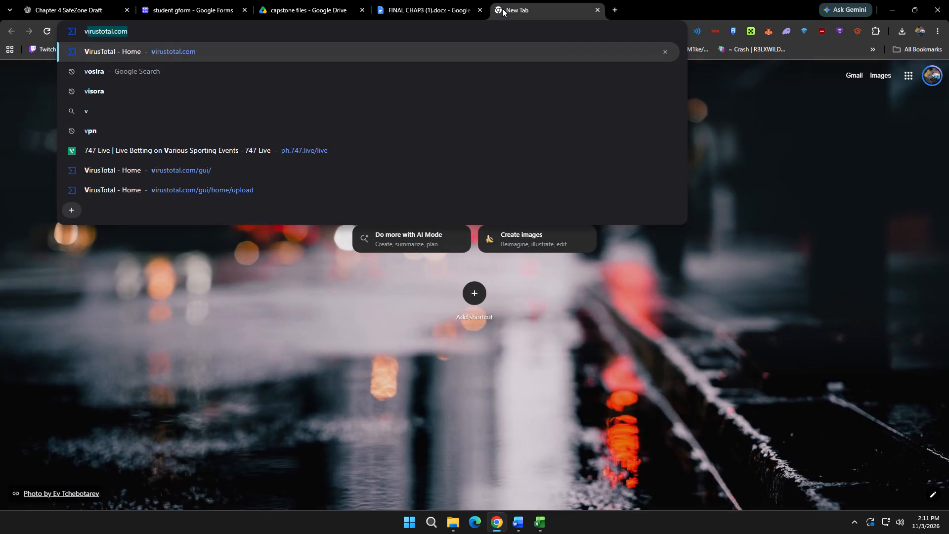
Search Google for "bar graph" in the new tab, look over the results and close the tab.
{"action": "key", "text": "BackSpace"}
{"action": "key", "text": "BackSpace"}
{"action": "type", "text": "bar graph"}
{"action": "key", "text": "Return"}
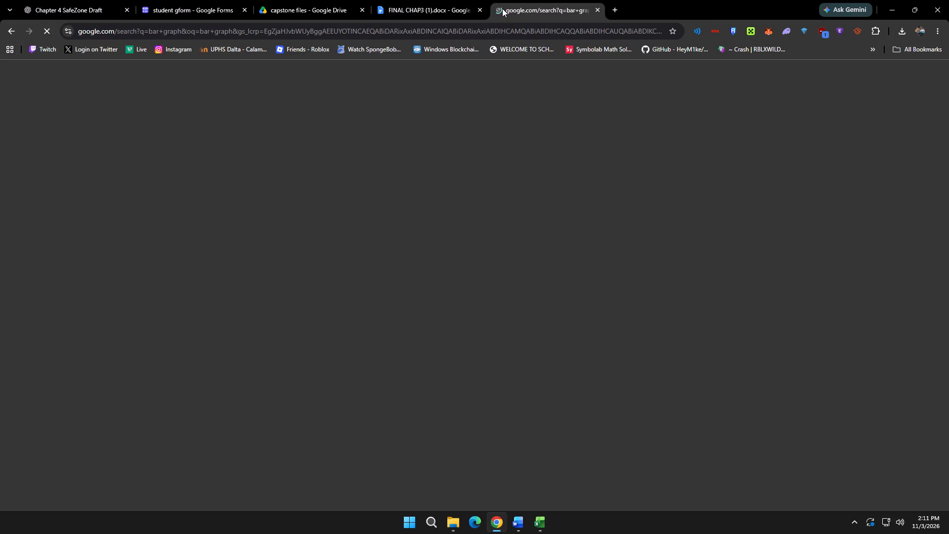
{"action": "scroll", "coordinate": [201, 422], "scroll_direction": "down", "scroll_amount": 5}
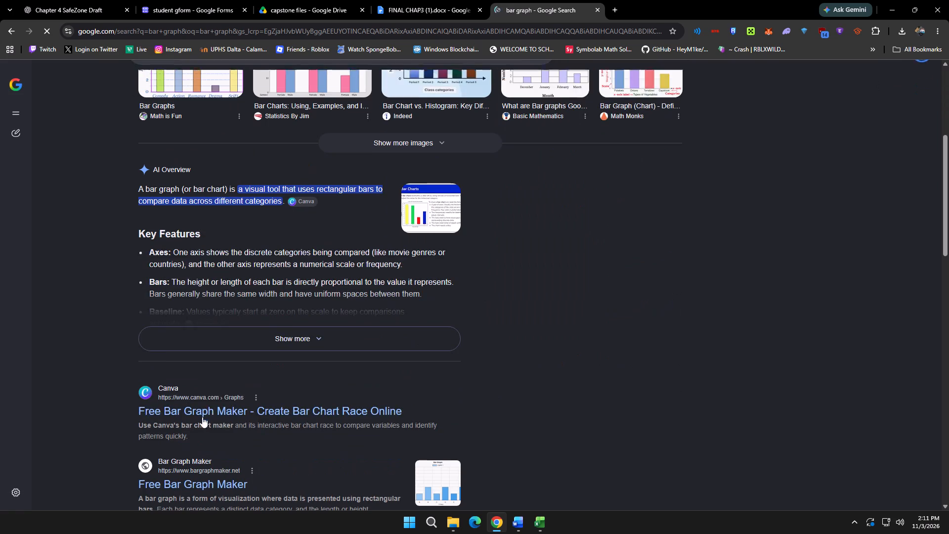
{"action": "scroll", "coordinate": [208, 405], "scroll_direction": "down", "scroll_amount": 2}
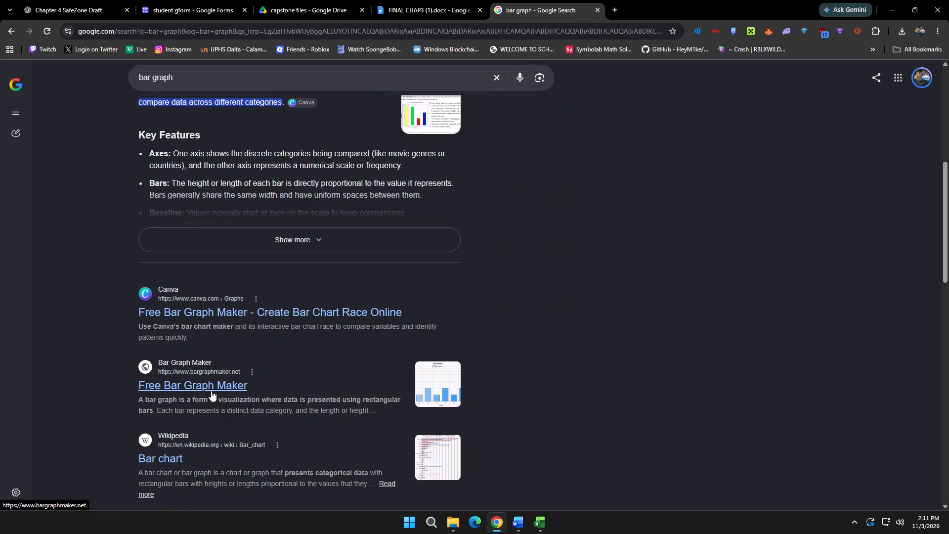
{"action": "left_click", "coordinate": [599, 9]}
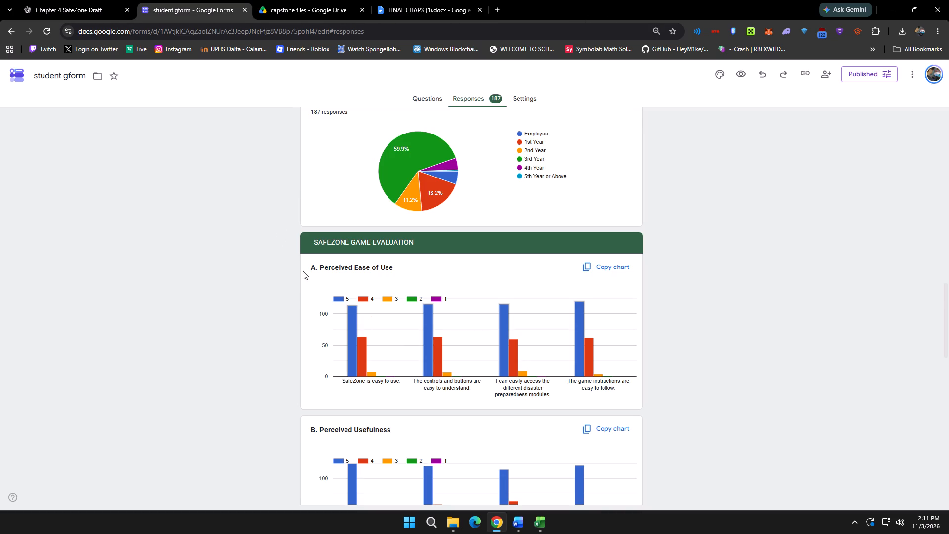
Capture a screen snip of the Section A: Perceived Usefulness bar graph under Figure 18 in the reference thesis.
{"action": "left_click", "coordinate": [337, 0]}
{"action": "left_click", "coordinate": [409, 0]}
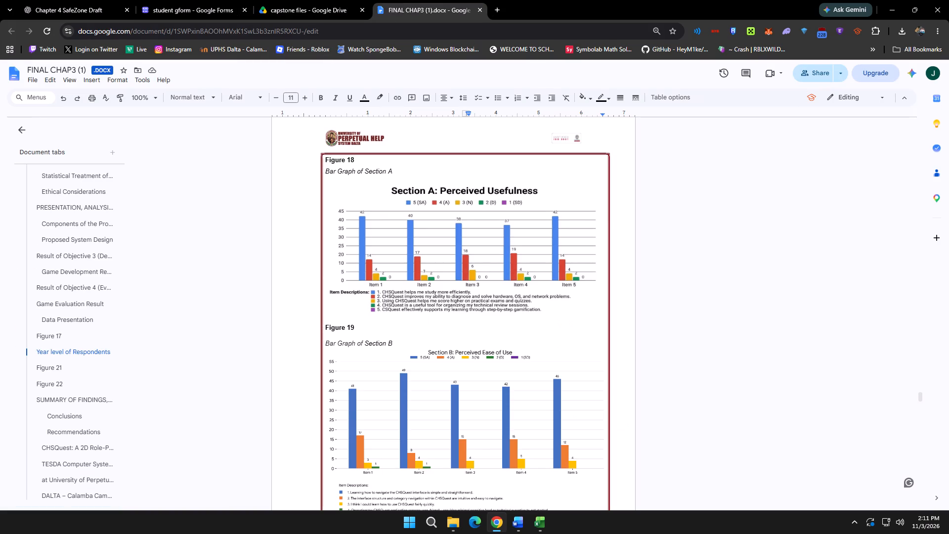
{"action": "key", "text": "shift+super+s"}
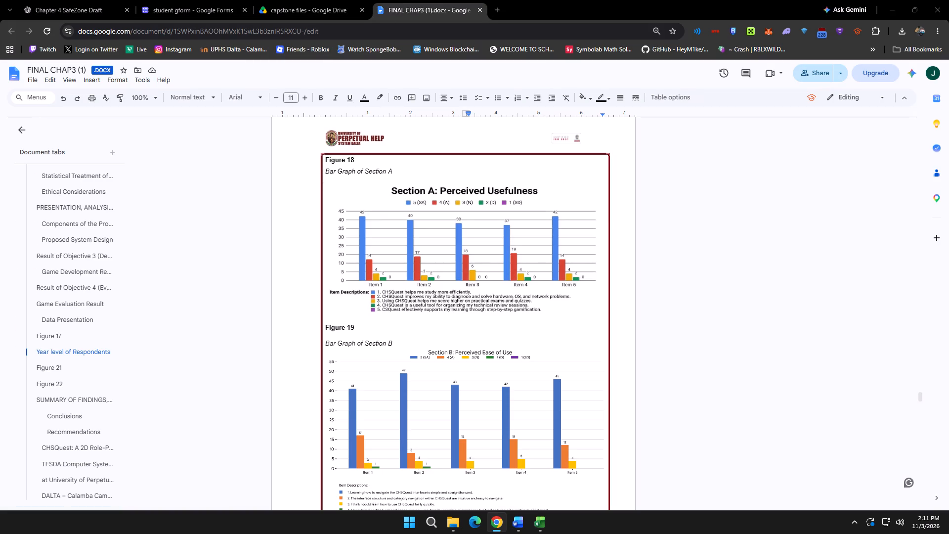
{"action": "left_click_drag", "start_coordinate": [321, 178], "coordinate": [605, 319]}
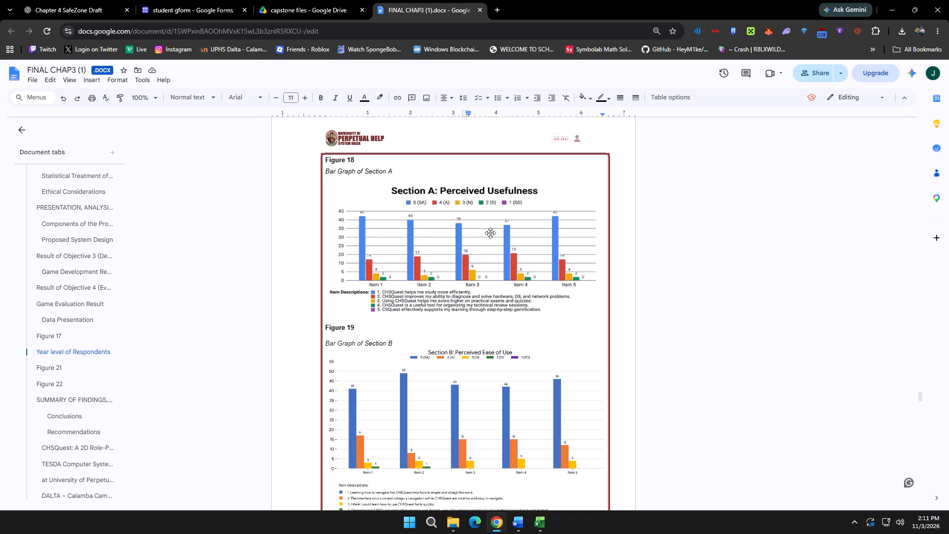
{"action": "scroll", "coordinate": [490, 233], "scroll_direction": "down", "scroll_amount": 2}
{"action": "scroll", "coordinate": [490, 233], "scroll_direction": "up", "scroll_amount": 2}
Open Facebook in a new tab, make it the first tab, and open the private chat about the respondents.
{"action": "left_click", "coordinate": [47, 0]}
{"action": "left_click", "coordinate": [496, 9]}
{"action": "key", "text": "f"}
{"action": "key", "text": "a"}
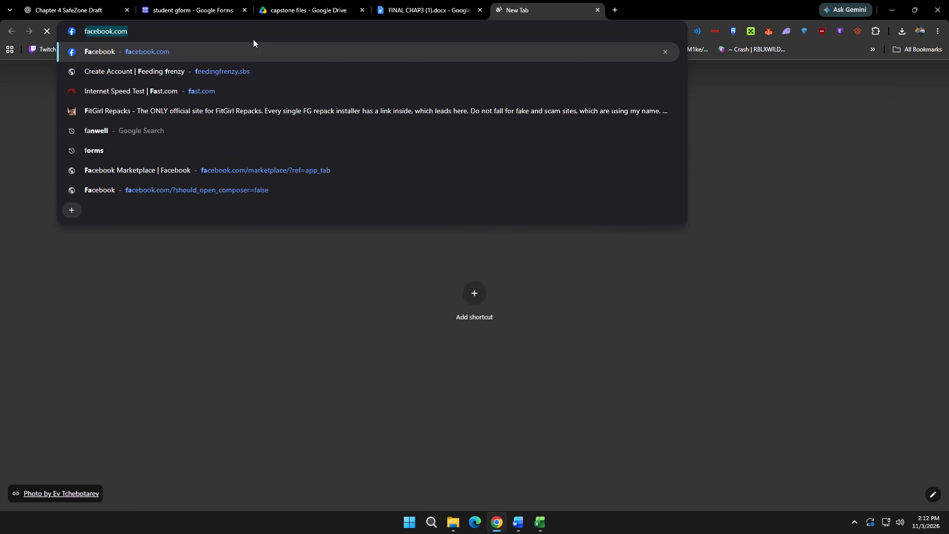
{"action": "left_click", "coordinate": [216, 50]}
{"action": "left_click_drag", "start_coordinate": [522, 0], "coordinate": [92, 0]}
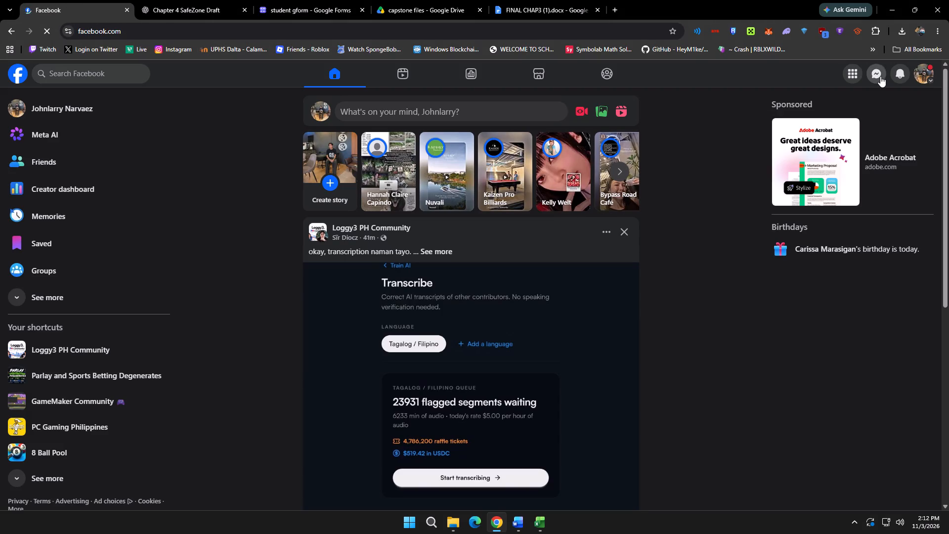
{"action": "left_click", "coordinate": [880, 76]}
{"action": "left_click", "coordinate": [810, 281]}
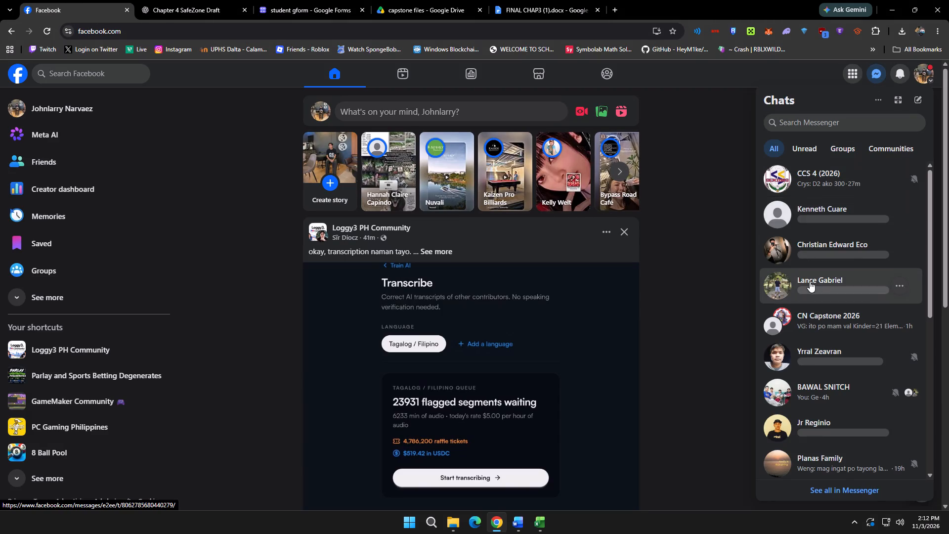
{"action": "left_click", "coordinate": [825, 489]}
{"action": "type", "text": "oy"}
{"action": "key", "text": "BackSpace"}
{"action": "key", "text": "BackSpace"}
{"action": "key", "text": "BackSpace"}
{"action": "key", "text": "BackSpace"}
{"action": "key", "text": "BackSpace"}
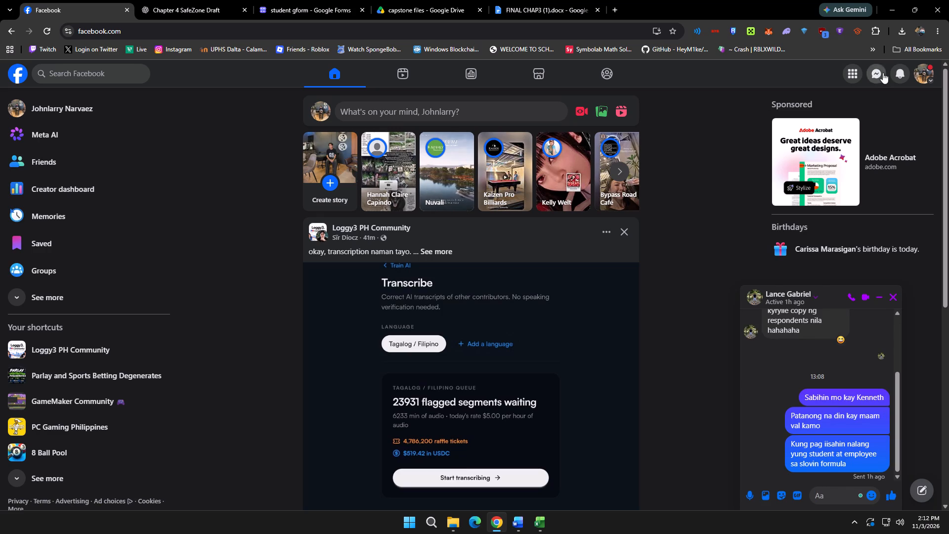
Read the Loggy3 PH Community post about transcription in the Facebook feed together with its comments.
{"action": "scroll", "coordinate": [883, 73], "scroll_direction": "up", "scroll_amount": 1}
{"action": "left_click", "coordinate": [883, 72]}
{"action": "left_click", "coordinate": [717, 189]}
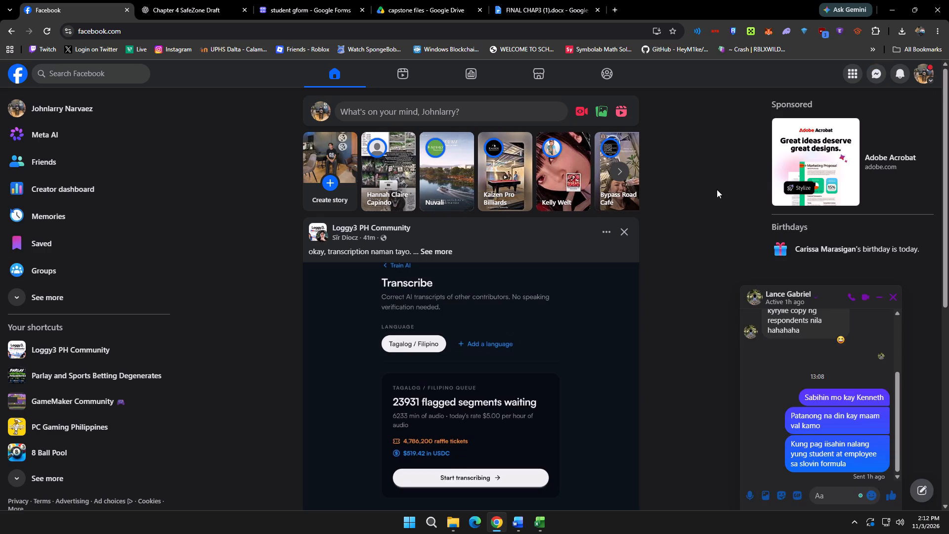
{"action": "scroll", "coordinate": [717, 195], "scroll_direction": "down", "scroll_amount": 6}
{"action": "scroll", "coordinate": [715, 200], "scroll_direction": "up", "scroll_amount": 4}
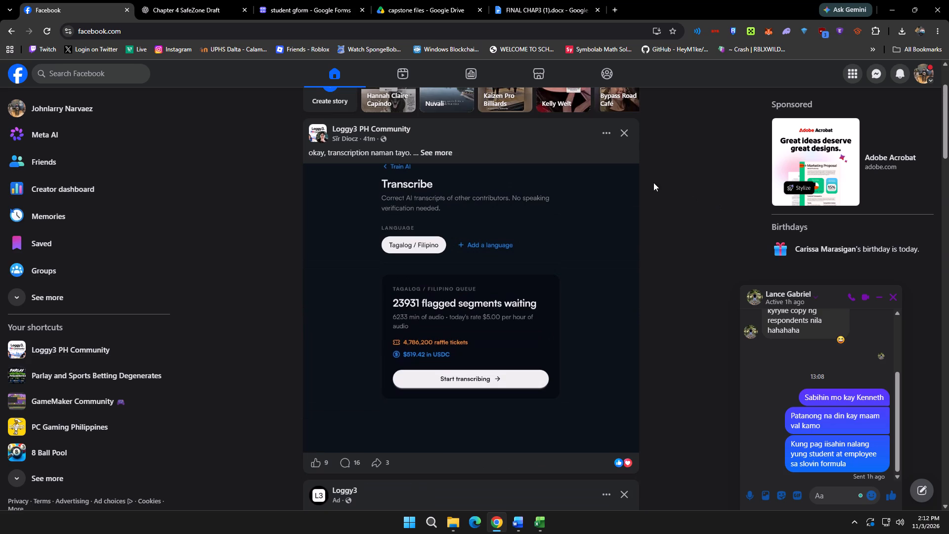
{"action": "left_click", "coordinate": [421, 150]}
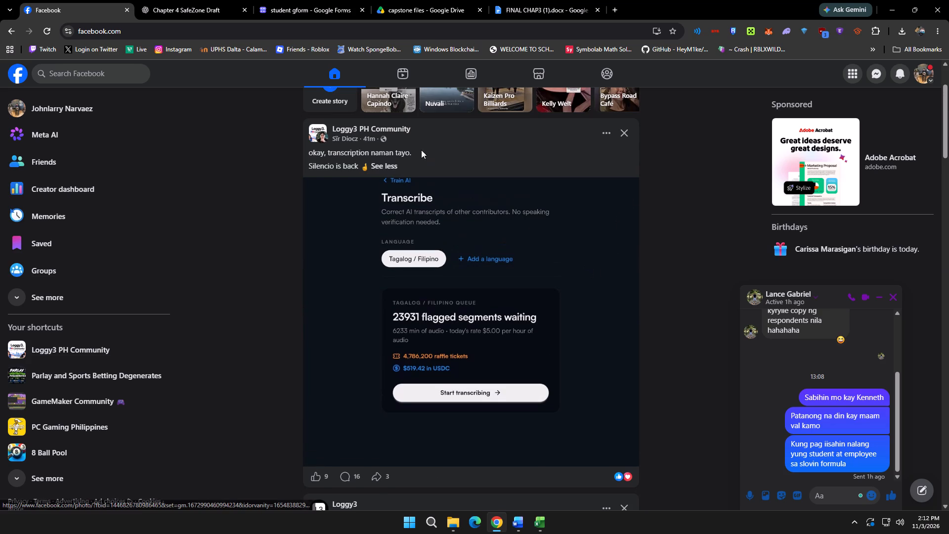
{"action": "scroll", "coordinate": [259, 242], "scroll_direction": "down", "scroll_amount": 3}
{"action": "scroll", "coordinate": [331, 319], "scroll_direction": "up", "scroll_amount": 3}
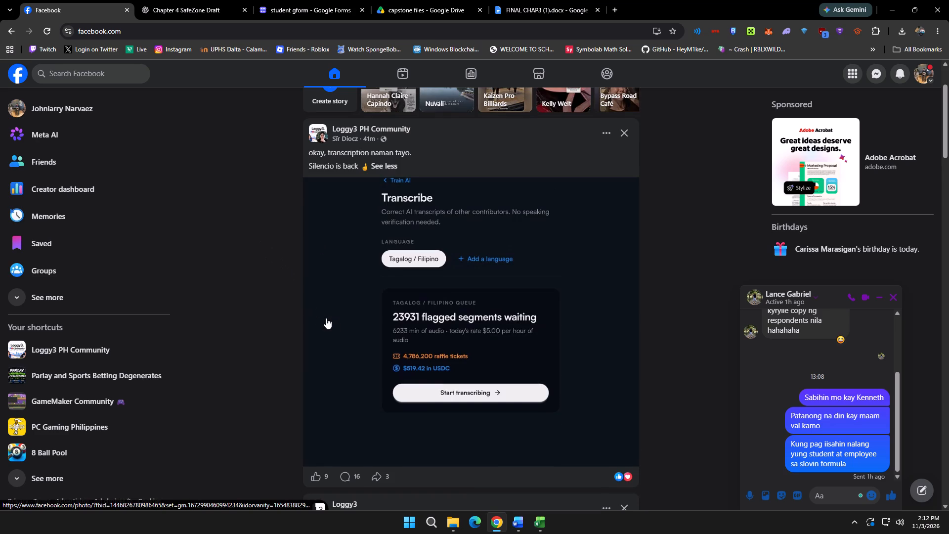
{"action": "left_click", "coordinate": [349, 476]}
{"action": "scroll", "coordinate": [380, 311], "scroll_direction": "down", "scroll_amount": 4}
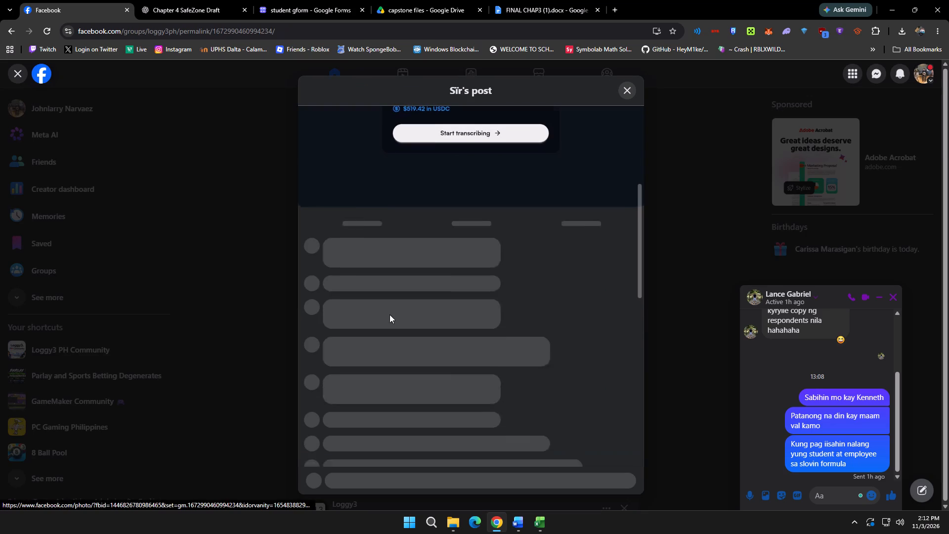
{"action": "scroll", "coordinate": [389, 314], "scroll_direction": "down", "scroll_amount": 1}
{"action": "left_click", "coordinate": [367, 290]}
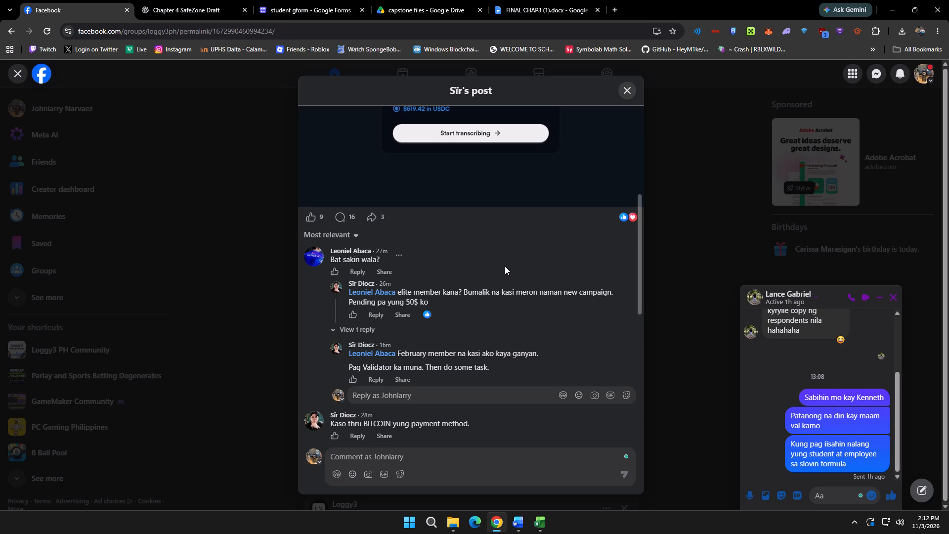
{"action": "scroll", "coordinate": [505, 266], "scroll_direction": "down", "scroll_amount": 6}
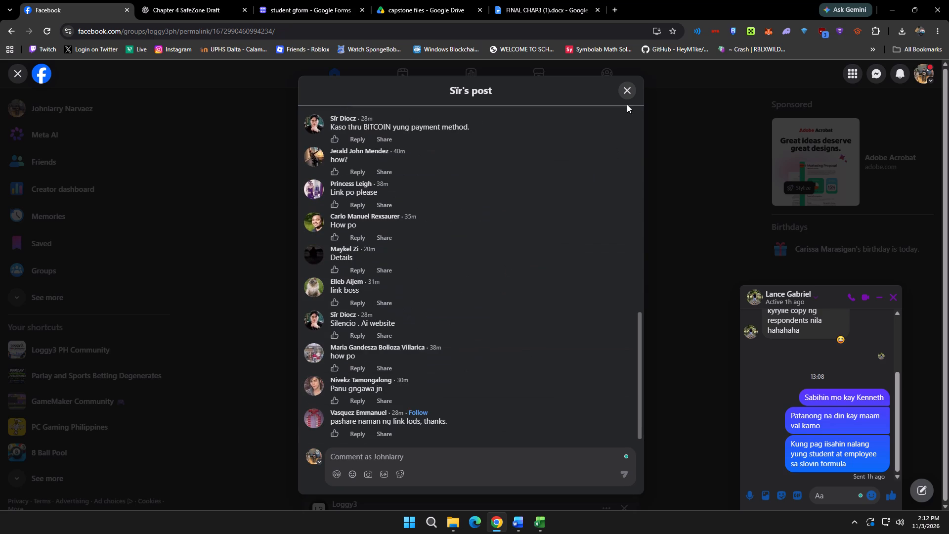
{"action": "left_click", "coordinate": [628, 94]}
Skim further down the Facebook feed, including the community posts and the Yeidad Props NBA post.
{"action": "scroll", "coordinate": [374, 333], "scroll_direction": "down", "scroll_amount": 6}
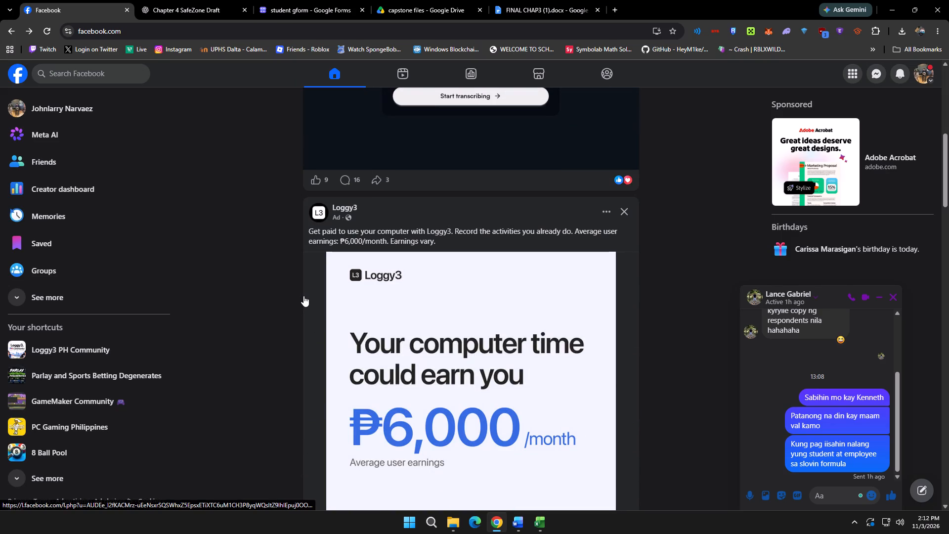
{"action": "scroll", "coordinate": [303, 296], "scroll_direction": "down", "scroll_amount": 20}
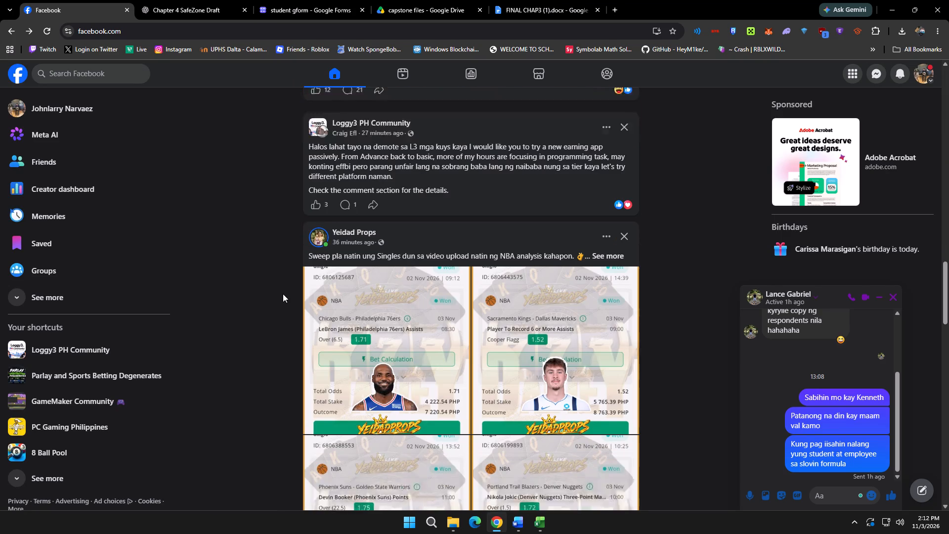
{"action": "scroll", "coordinate": [283, 294], "scroll_direction": "down", "scroll_amount": 6}
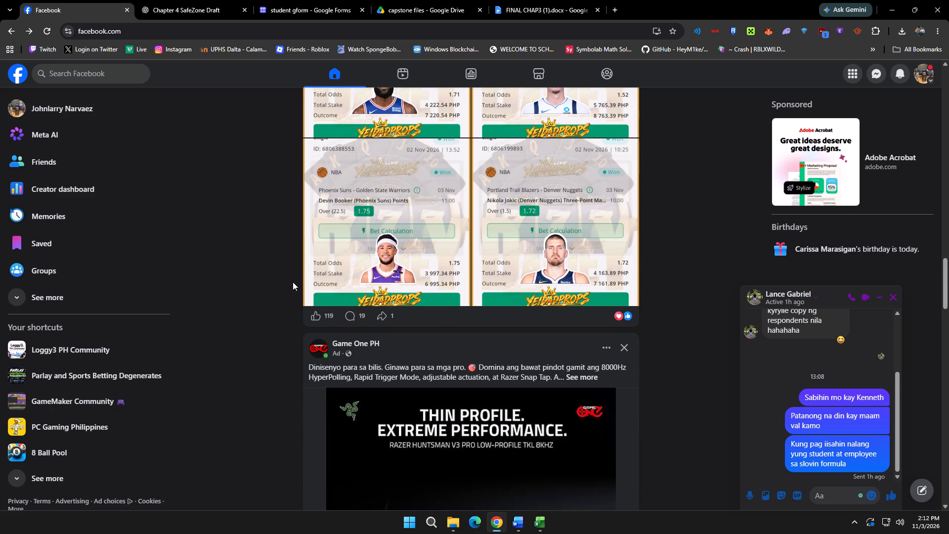
{"action": "scroll", "coordinate": [296, 277], "scroll_direction": "up", "scroll_amount": 2}
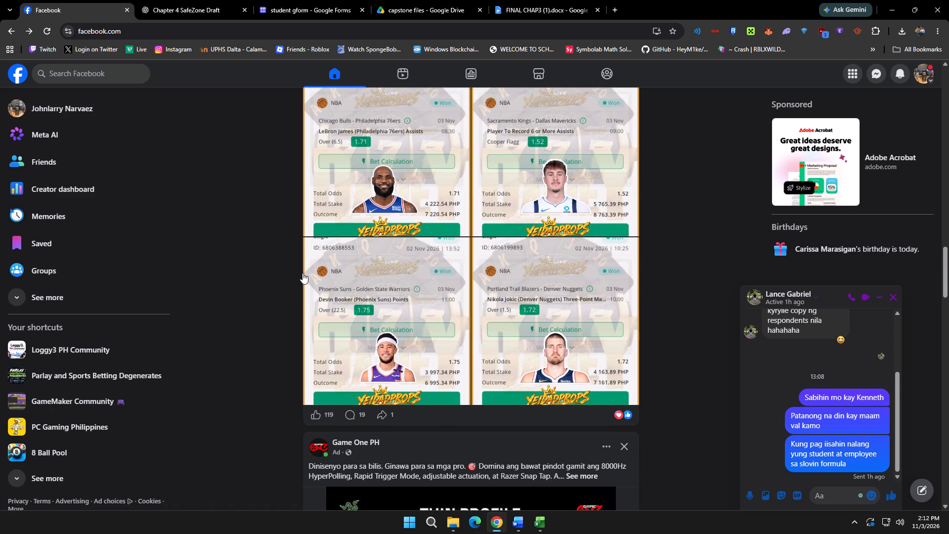
{"action": "scroll", "coordinate": [308, 266], "scroll_direction": "up", "scroll_amount": 2}
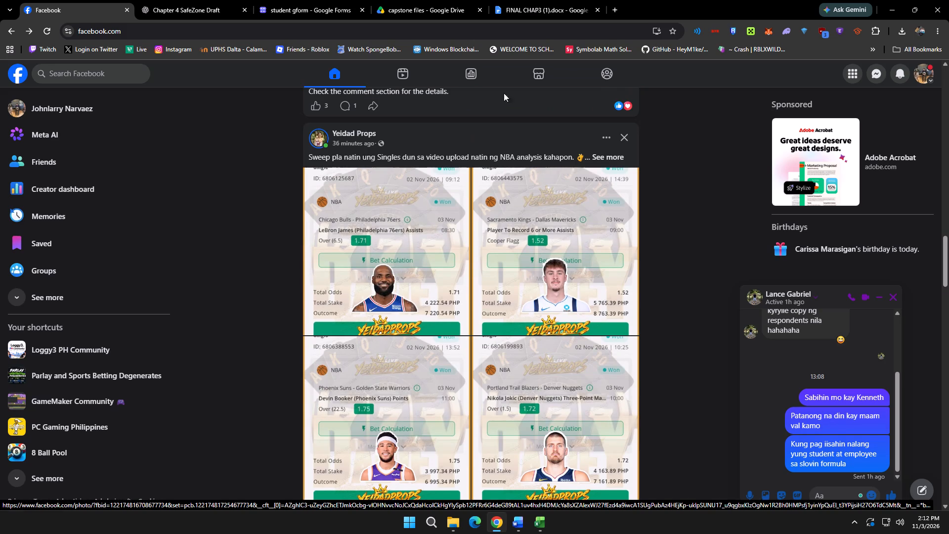
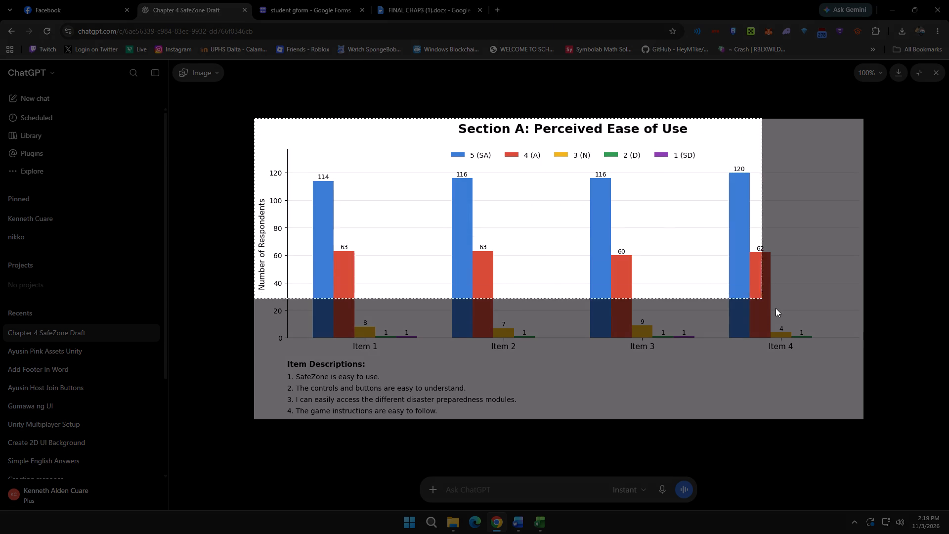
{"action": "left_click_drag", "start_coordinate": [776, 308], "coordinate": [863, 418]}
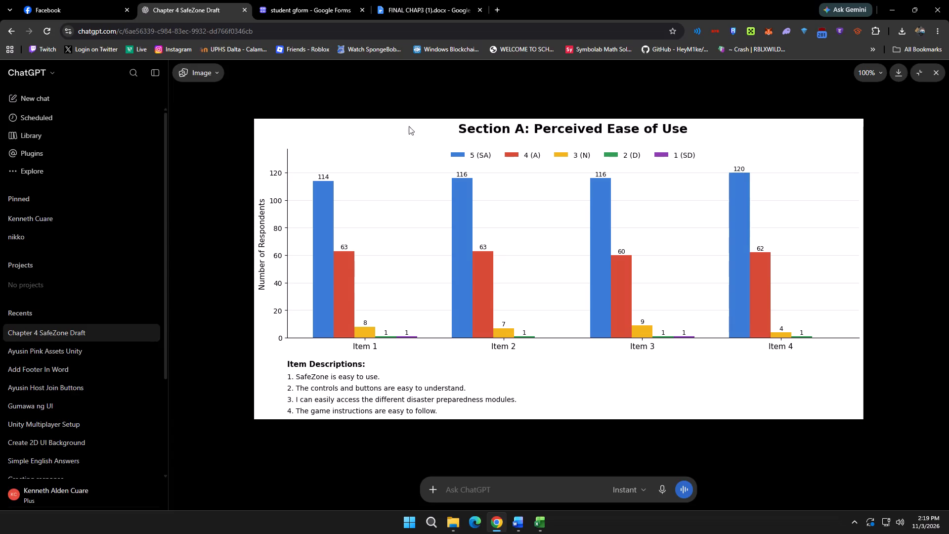
Copy the caption "Bar Graph of Section A" from the FINAL CHAP3 reference document and paste it on a new line under Figure 34 in Word.
{"action": "left_click", "coordinate": [310, 0]}
{"action": "left_click", "coordinate": [380, 0]}
{"action": "key", "text": "alt+Tab"}
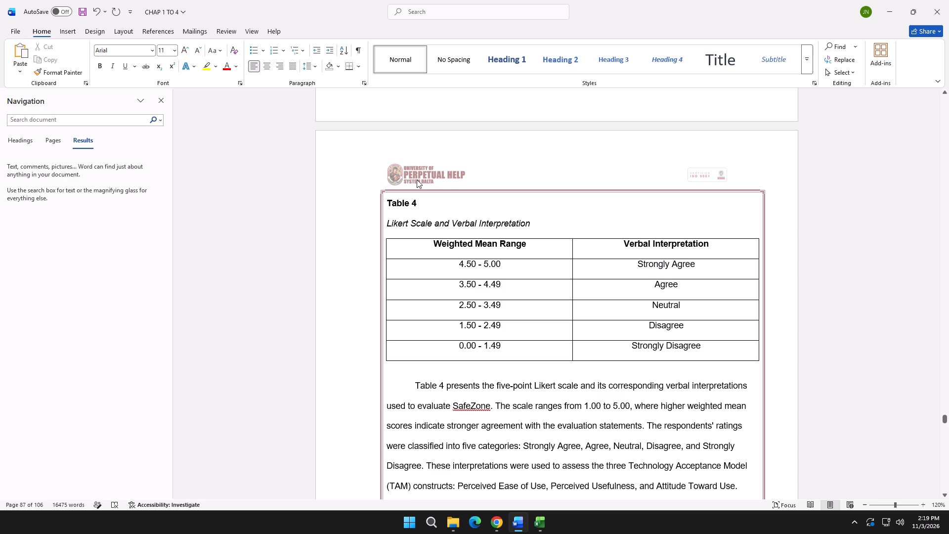
{"action": "scroll", "coordinate": [426, 191], "scroll_direction": "down", "scroll_amount": 12}
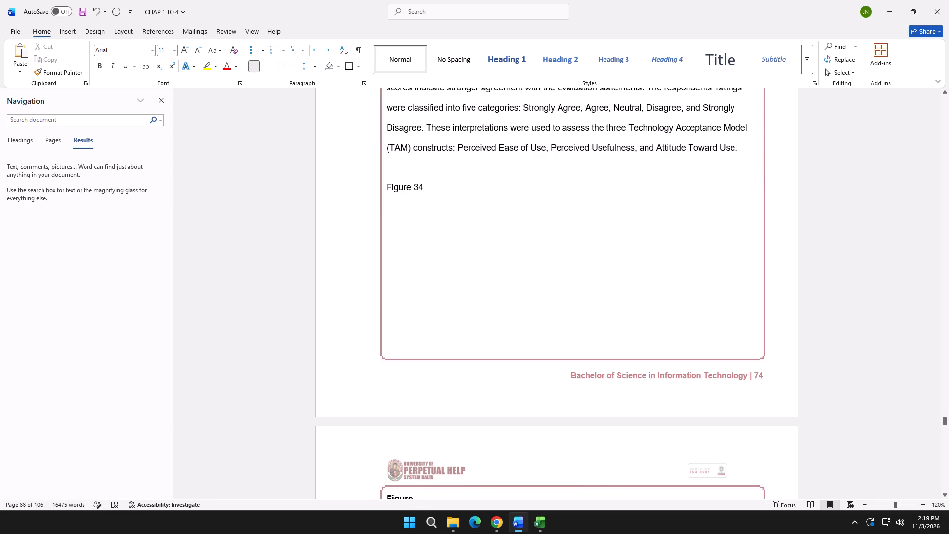
{"action": "key", "text": "alt+Tab"}
{"action": "scroll", "coordinate": [425, 224], "scroll_direction": "up", "scroll_amount": 3}
{"action": "key", "text": "alt+Tab"}
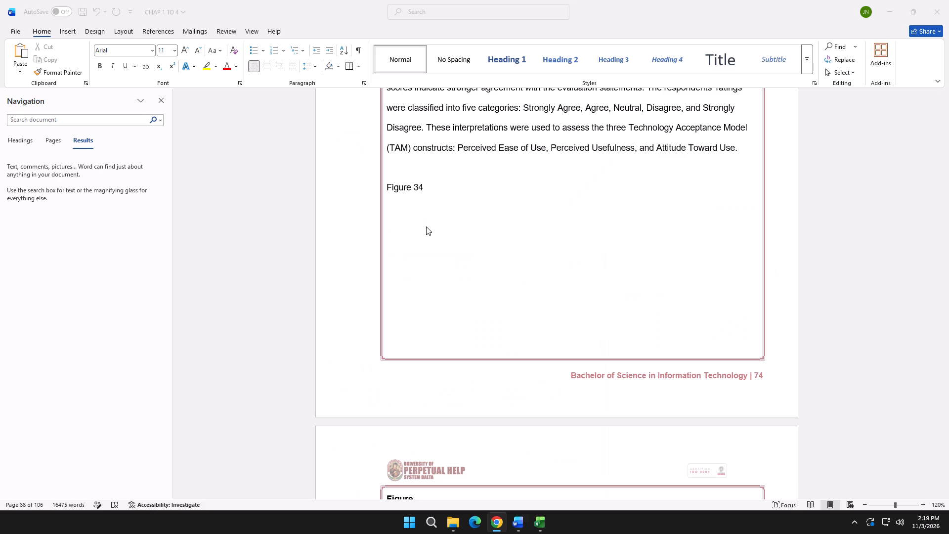
{"action": "key", "text": "shift+Return"}
{"action": "key", "text": "alt+Tab"}
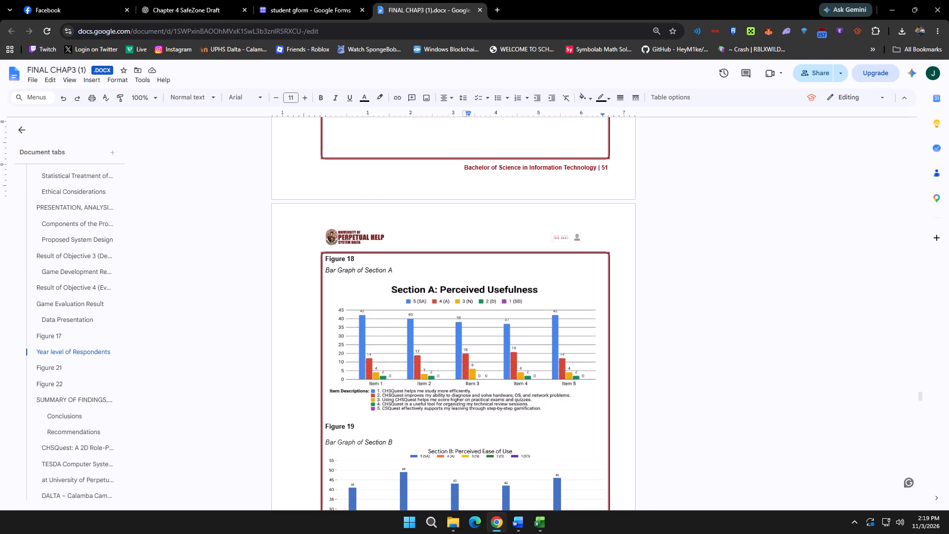
{"action": "scroll", "coordinate": [411, 262], "scroll_direction": "up", "scroll_amount": 5}
{"action": "scroll", "coordinate": [411, 262], "scroll_direction": "down", "scroll_amount": 6}
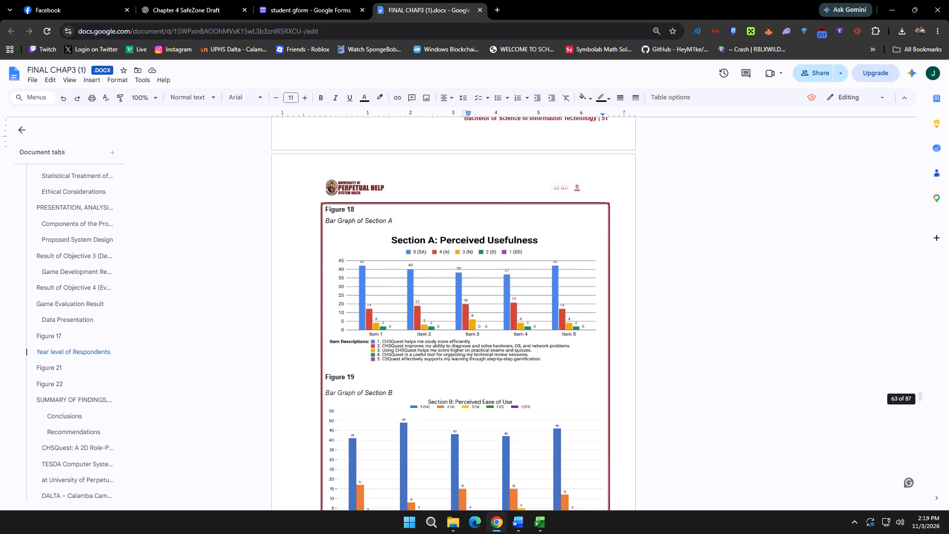
{"action": "left_click_drag", "start_coordinate": [397, 221], "coordinate": [326, 222]}
{"action": "key", "text": "ctrl+c"}
{"action": "key", "text": "alt+Tab"}
{"action": "key", "text": "ctrl+v"}
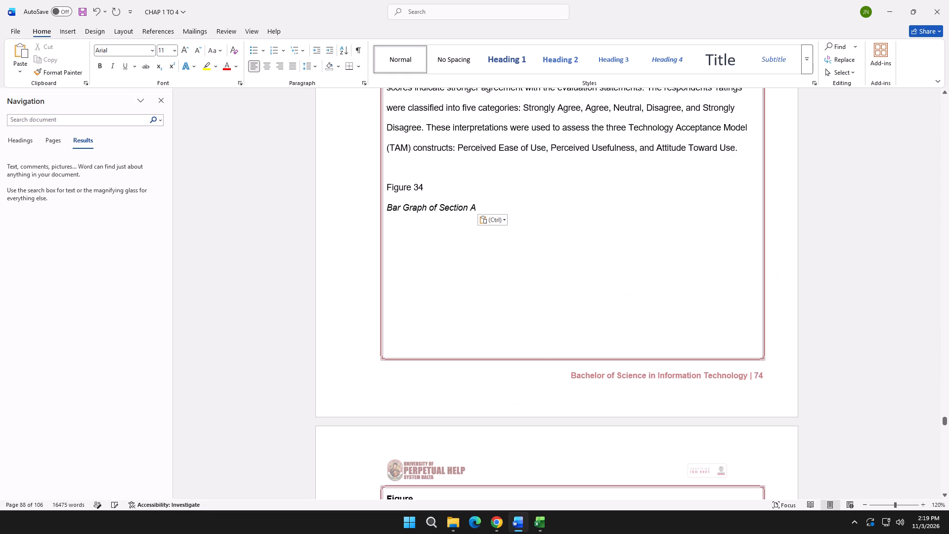
Make the "Figure 34" label bold.
{"action": "left_click", "coordinate": [426, 185]}
{"action": "left_click_drag", "start_coordinate": [425, 185], "coordinate": [381, 187]}
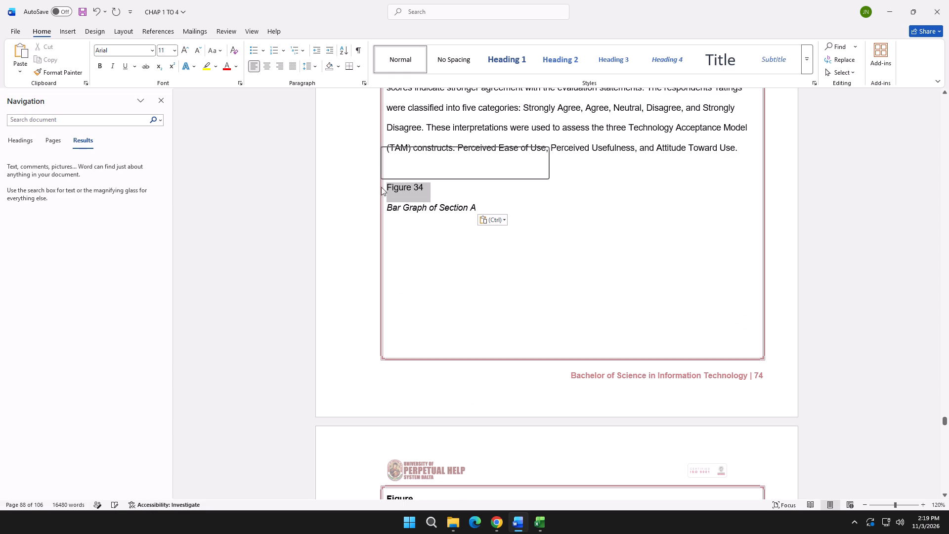
{"action": "left_click", "coordinate": [387, 173]}
{"action": "left_click", "coordinate": [454, 197]}
Add a new line with italics turned off after the "Bar Graph of Section A" caption.
{"action": "left_click", "coordinate": [488, 209]}
{"action": "key", "text": "shift+Return"}
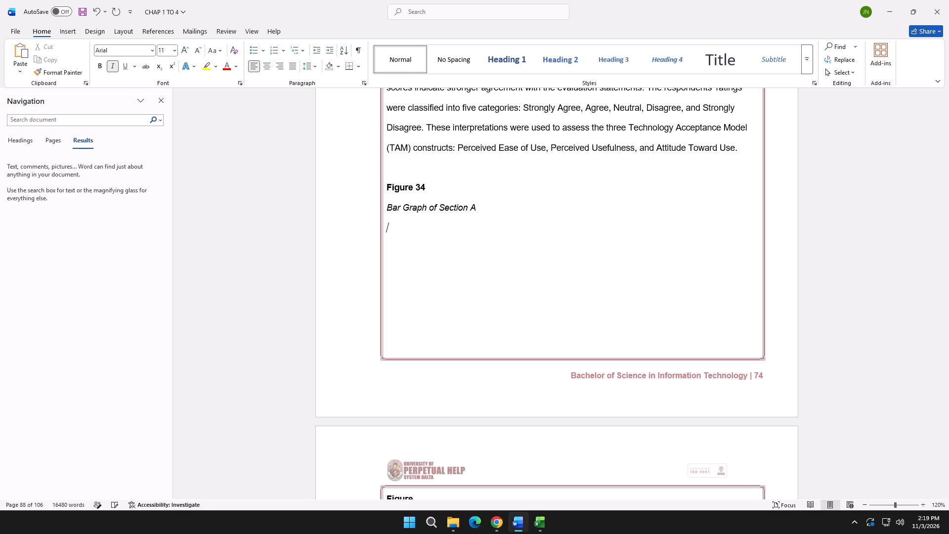
{"action": "key", "text": "BackSpace"}
{"action": "left_click", "coordinate": [112, 67]}
{"action": "key", "text": "Return"}
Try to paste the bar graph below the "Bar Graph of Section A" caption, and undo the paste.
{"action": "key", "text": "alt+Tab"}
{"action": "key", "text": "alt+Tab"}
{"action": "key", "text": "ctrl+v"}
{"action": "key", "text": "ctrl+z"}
Capture the enlarged Section A: Perceived Ease of Use bar graph from ChatGPT and paste it below the Figure 34 caption in Word.
{"action": "key", "text": "alt+Tab"}
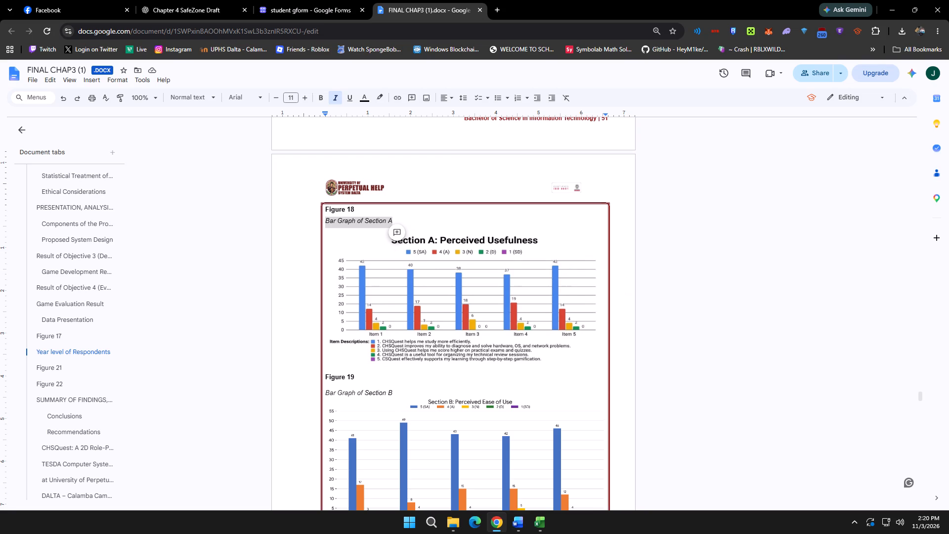
{"action": "left_click", "coordinate": [291, 1]}
{"action": "left_click", "coordinate": [189, 0]}
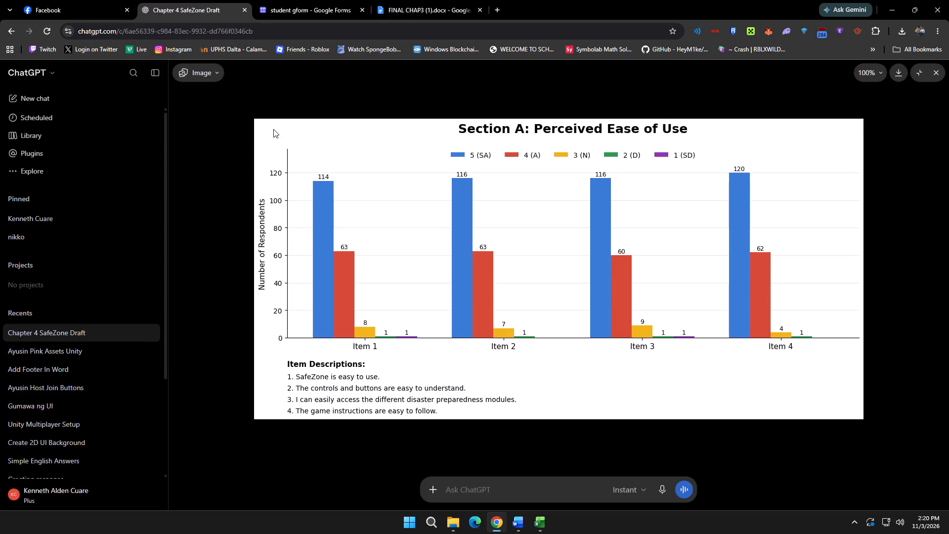
{"action": "key", "text": "super+s"}
{"action": "left_click", "coordinate": [236, 114]}
{"action": "key", "text": "shift+super+s"}
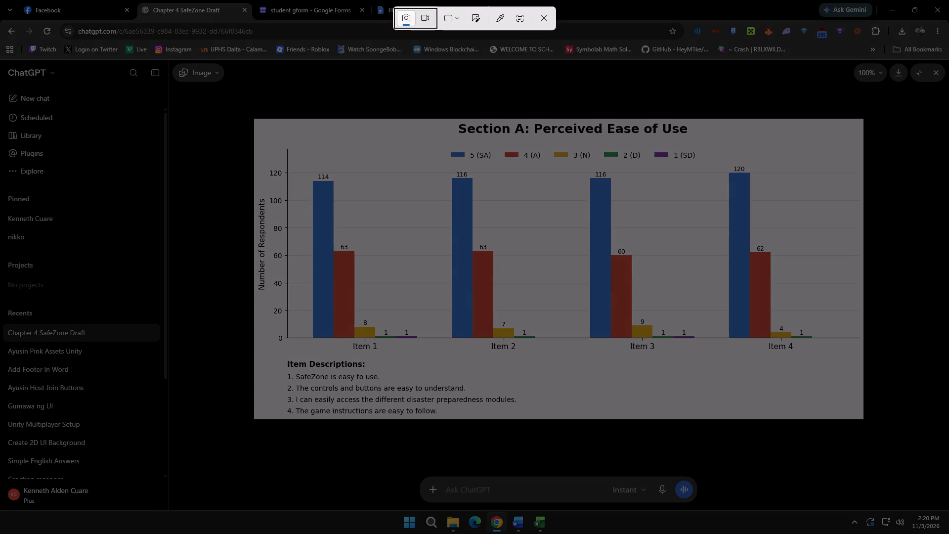
{"action": "left_click_drag", "start_coordinate": [254, 119], "coordinate": [863, 418]}
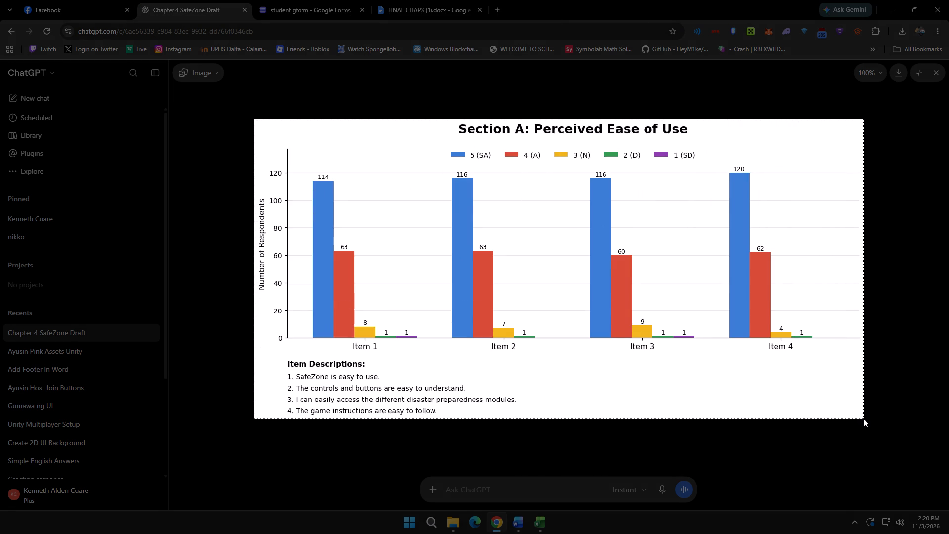
{"action": "left_click_drag", "start_coordinate": [863, 418], "coordinate": [863, 419]}
{"action": "key", "text": "alt+Tab"}
{"action": "key", "text": "ctrl+v"}
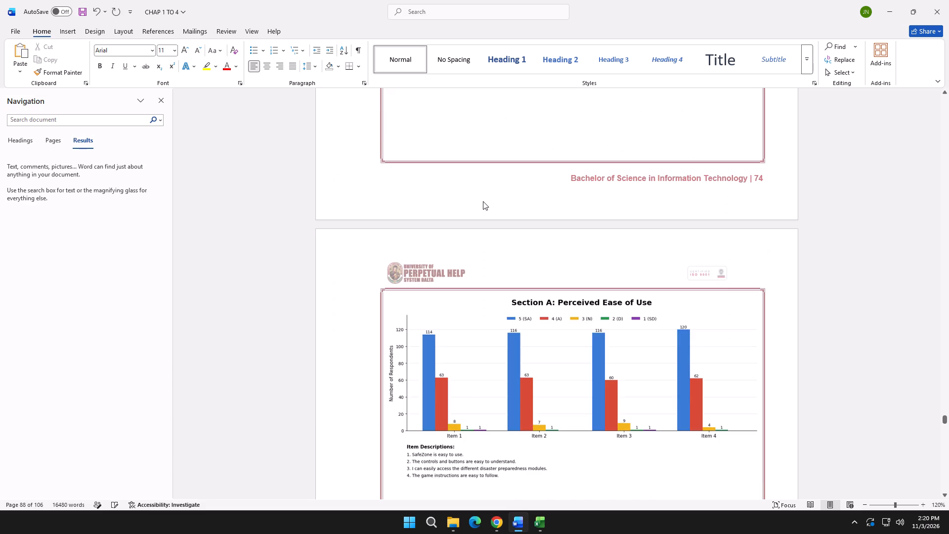
Insert blank lines before the Figure 34 label to move it and its caption onto the same page as the bar graph.
{"action": "scroll", "coordinate": [485, 210], "scroll_direction": "up", "scroll_amount": 5}
{"action": "left_click", "coordinate": [389, 127]}
{"action": "key", "text": "Return"}
{"action": "key", "text": "Return"}
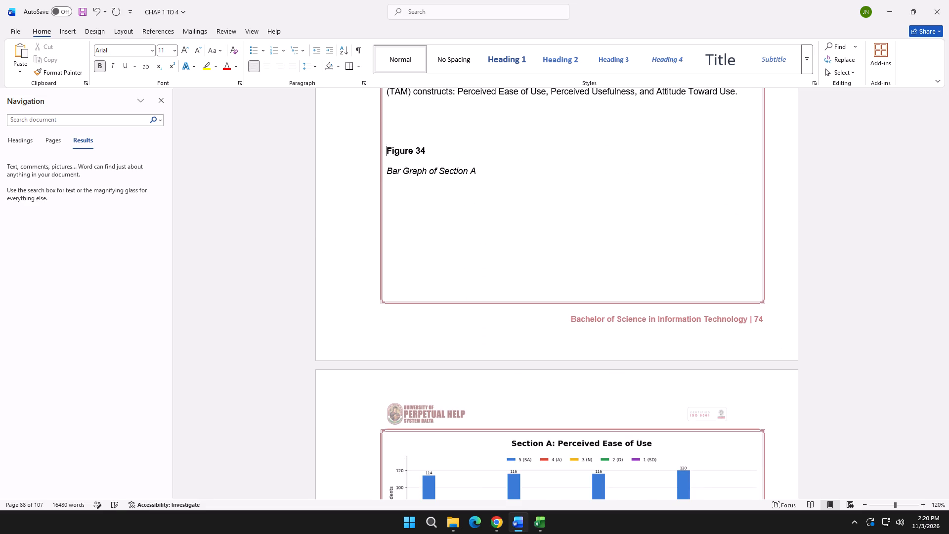
{"action": "key", "text": "Return"}
{"action": "key", "text": "Return"}
{"action": "key", "text": "Return"}
{"action": "key", "text": "Return"}
{"action": "key", "text": "Return"}
{"action": "key", "text": "Return"}
{"action": "scroll", "coordinate": [501, 261], "scroll_direction": "down", "scroll_amount": 8}
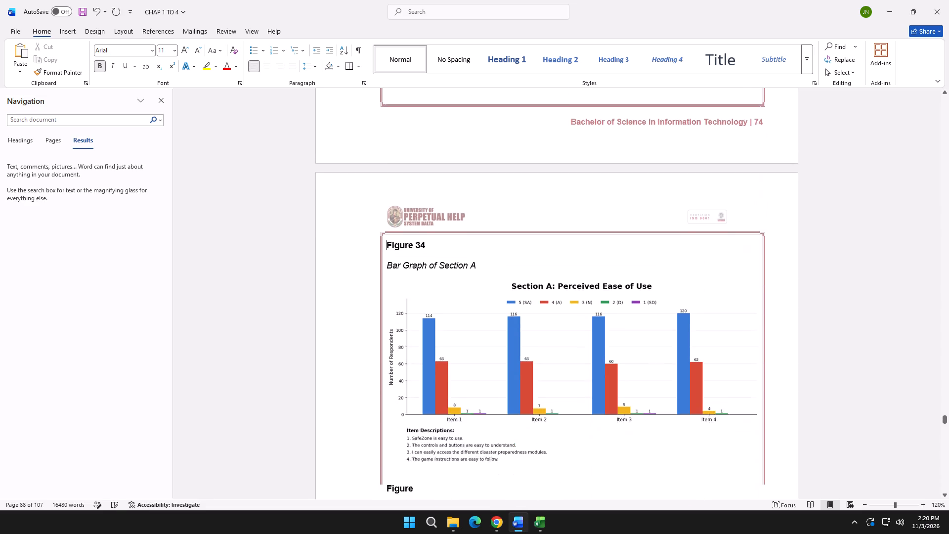
{"action": "scroll", "coordinate": [518, 270], "scroll_direction": "down", "scroll_amount": 3}
Add a blank line below the Section A bar graph, before the "Accessing the Build Profiles in Unity" figure.
{"action": "left_click", "coordinate": [527, 355]}
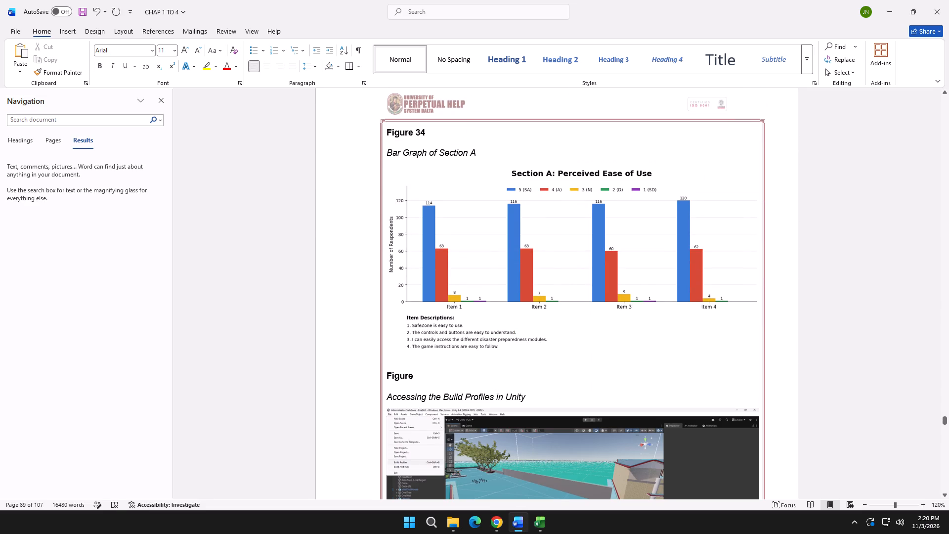
{"action": "key", "text": "Return"}
{"action": "key", "text": "BackSpace"}
{"action": "left_click", "coordinate": [529, 350]}
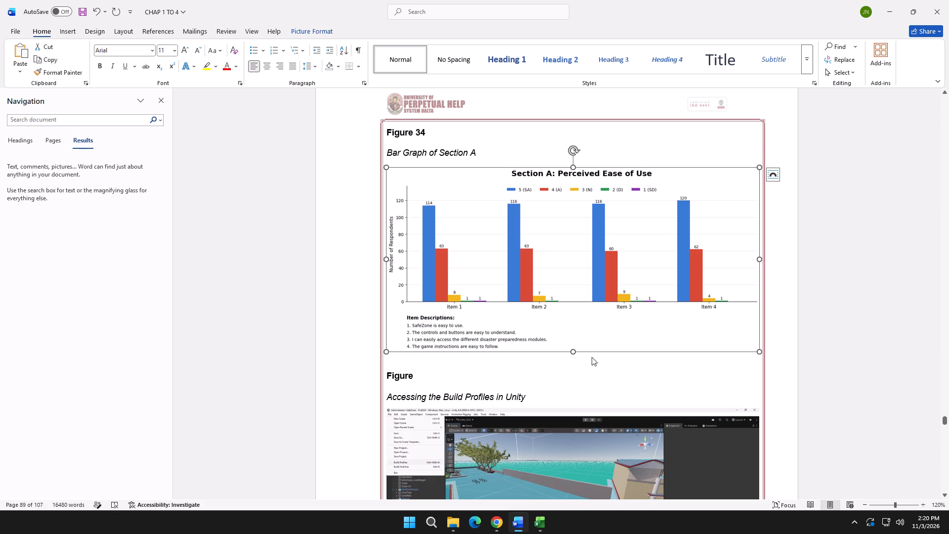
{"action": "left_click", "coordinate": [762, 359]}
{"action": "key", "text": "Return"}
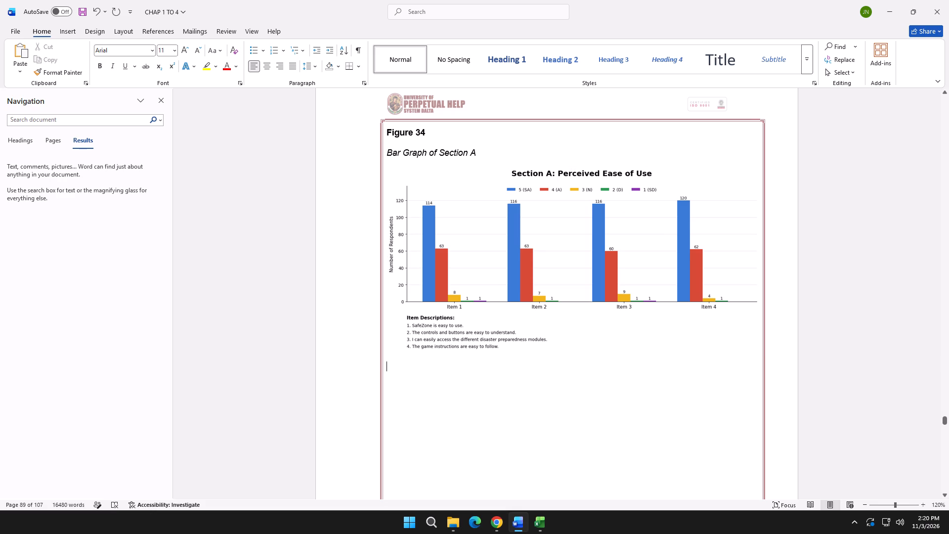
Copy the Figure 34 label and caption below the Section A graph and change them to "Figure 35" and "Bar Graph of Section B".
{"action": "left_click_drag", "start_coordinate": [485, 152], "coordinate": [395, 132]}
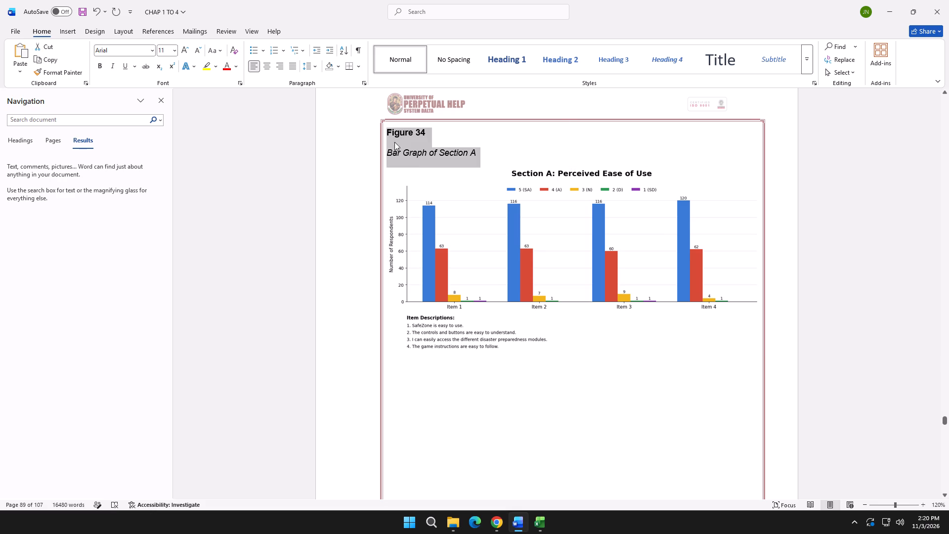
{"action": "key", "text": "ctrl+c"}
{"action": "left_click", "coordinate": [396, 361]}
{"action": "left_click", "coordinate": [395, 371]}
{"action": "key", "text": "ctrl+v"}
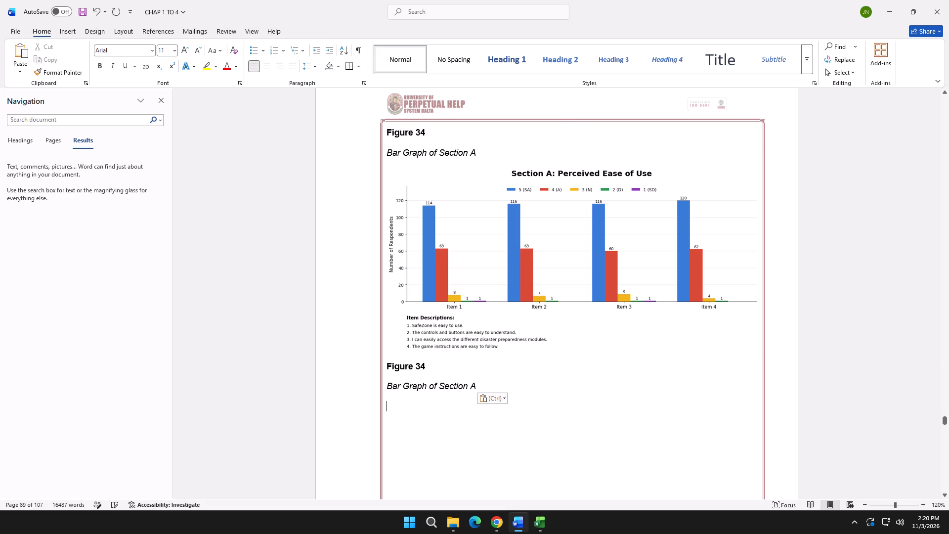
{"action": "left_click_drag", "start_coordinate": [434, 369], "coordinate": [421, 366]}
{"action": "key", "text": "5"}
{"action": "key", "text": "alt+Tab"}
{"action": "key", "text": "alt+Tab"}
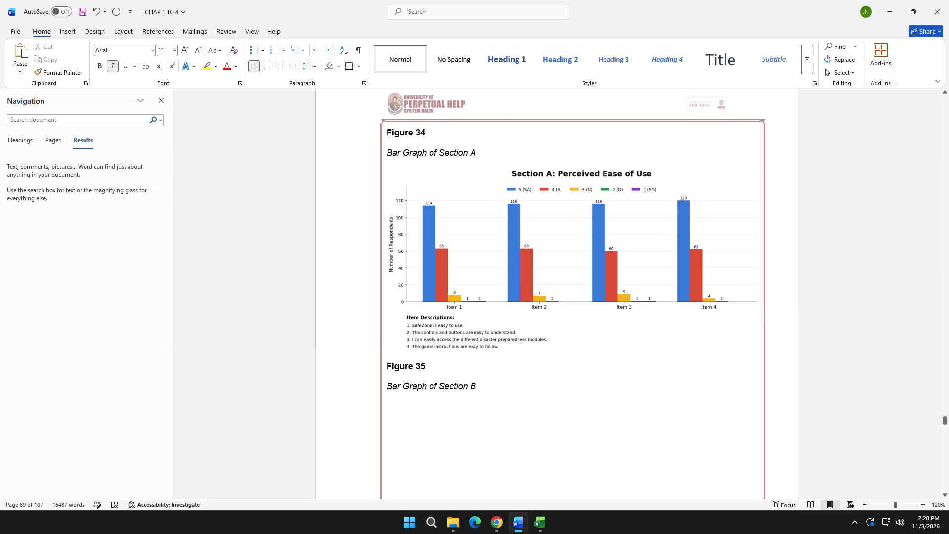
{"action": "left_click", "coordinate": [112, 69]}
{"action": "key", "text": "Return"}
Capture the "B. Perceived Usefulness" chart from the student gform responses in Google Forms.
{"action": "key", "text": "alt+Tab"}
{"action": "left_click", "coordinate": [211, 150]}
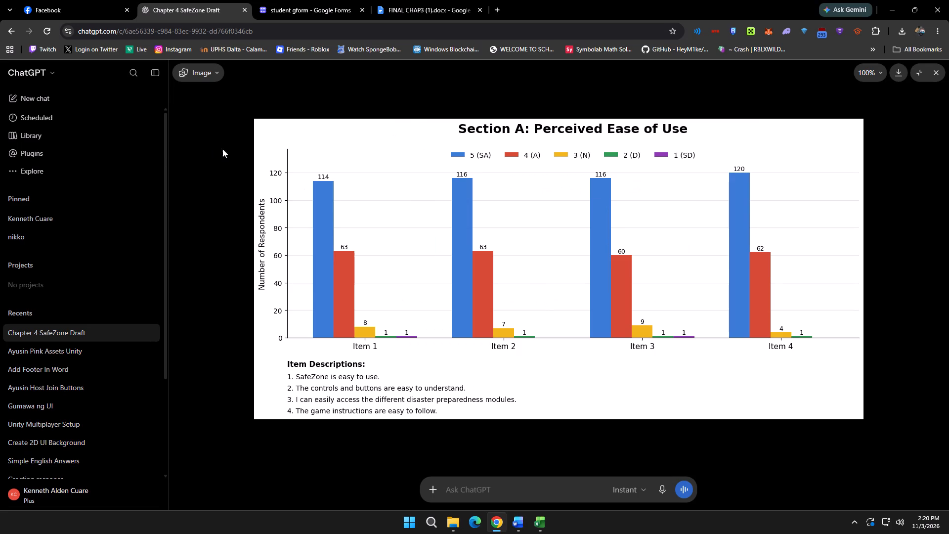
{"action": "left_click", "coordinate": [290, 93]}
{"action": "left_click", "coordinate": [313, 0]}
{"action": "scroll", "coordinate": [345, 208], "scroll_direction": "down", "scroll_amount": 4}
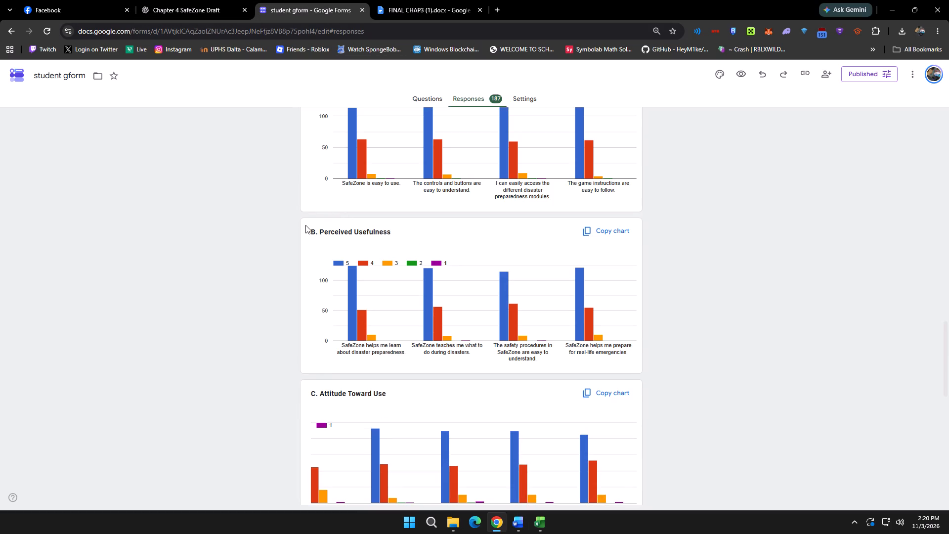
{"action": "key", "text": "shift+super+s"}
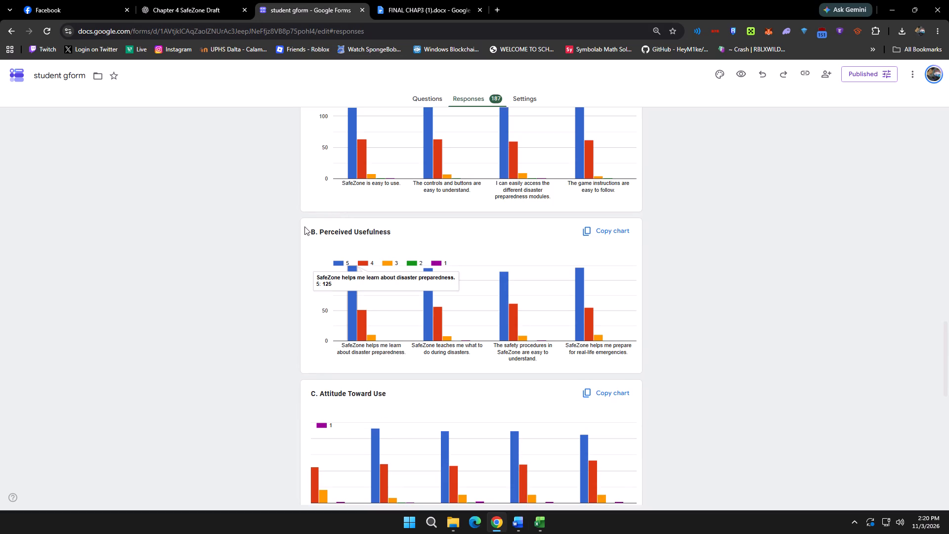
{"action": "left_click_drag", "start_coordinate": [302, 223], "coordinate": [400, 275]}
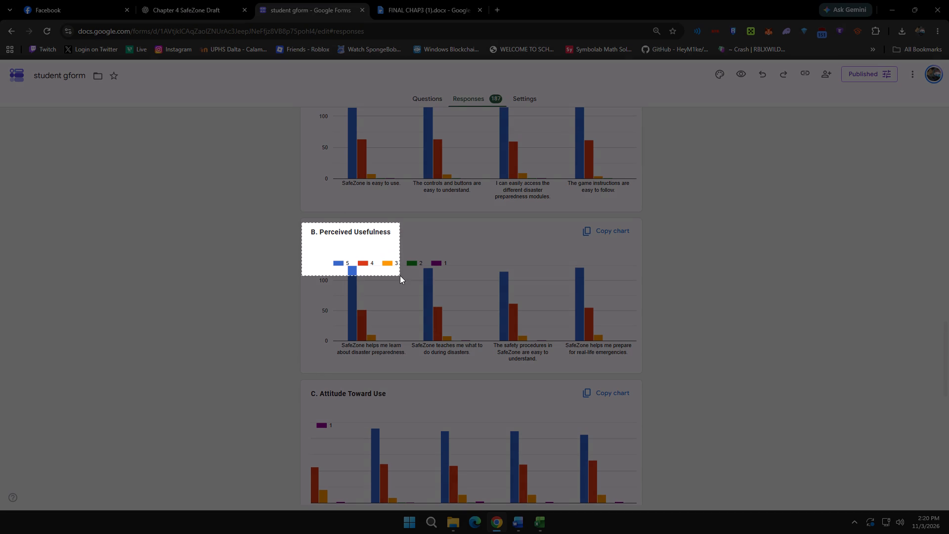
{"action": "left_click_drag", "start_coordinate": [400, 275], "coordinate": [642, 374]}
Return to ChatGPT, close the enlarged Section A graph and go to the end of the conversation.
{"action": "left_click", "coordinate": [401, 8]}
{"action": "left_click_drag", "start_coordinate": [206, 0], "coordinate": [198, 0]}
{"action": "left_click", "coordinate": [215, 368]}
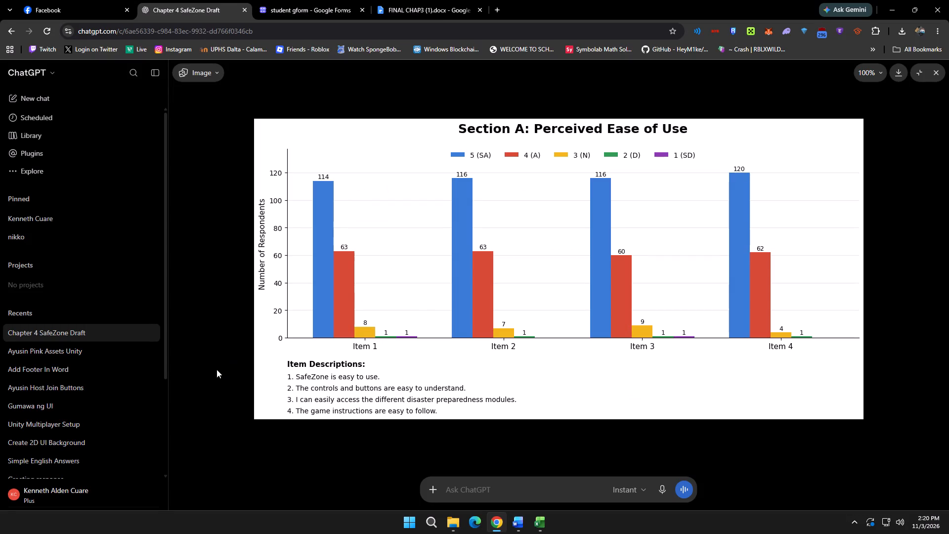
{"action": "left_click", "coordinate": [564, 464]}
{"action": "left_click", "coordinate": [936, 74]}
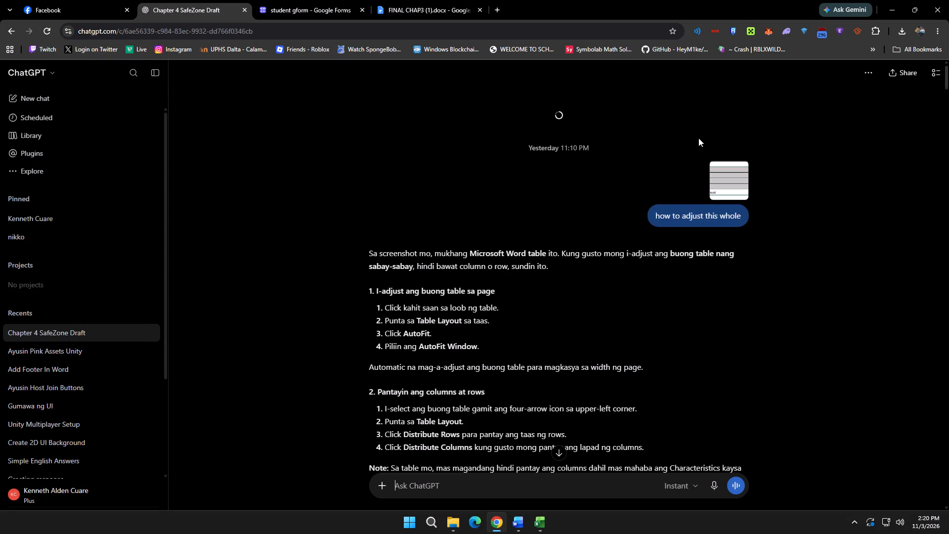
{"action": "scroll", "coordinate": [374, 234], "scroll_direction": "down", "scroll_amount": 13}
{"action": "left_click_drag", "start_coordinate": [948, 158], "coordinate": [915, 505]}
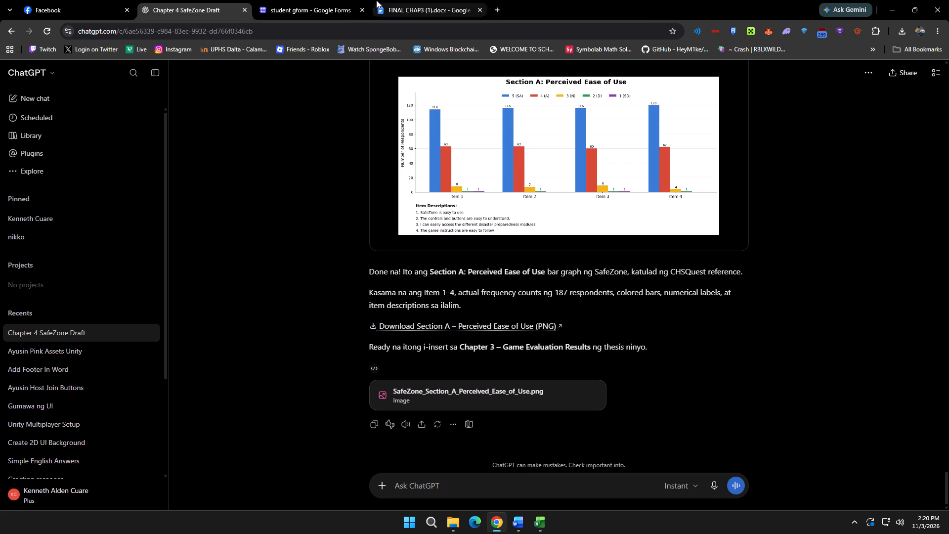
{"action": "left_click", "coordinate": [376, 0]}
{"action": "scroll", "coordinate": [273, 214], "scroll_direction": "down", "scroll_amount": 3}
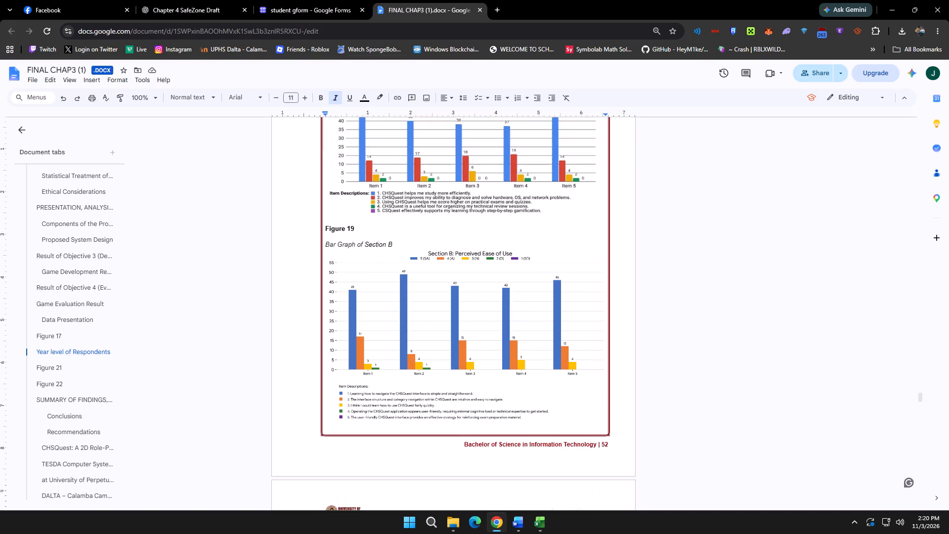
{"action": "key", "text": "shift+super+s"}
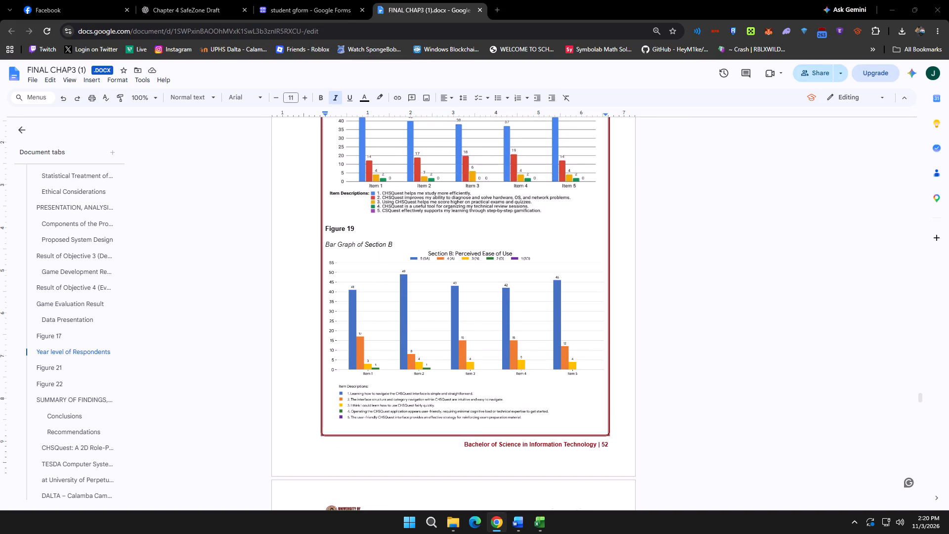
{"action": "left_click_drag", "start_coordinate": [327, 250], "coordinate": [479, 305]}
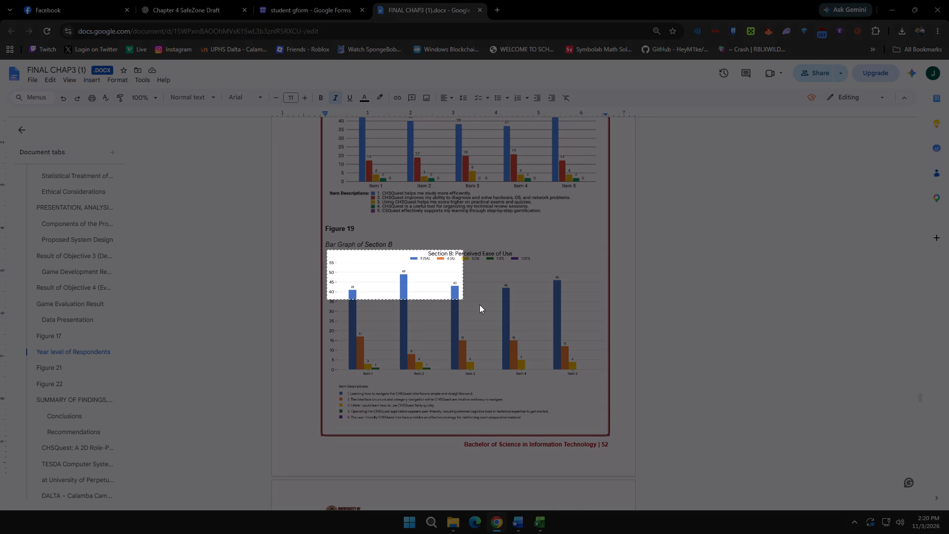
{"action": "left_click_drag", "start_coordinate": [479, 305], "coordinate": [604, 379]}
{"action": "key", "text": "shift+super+s"}
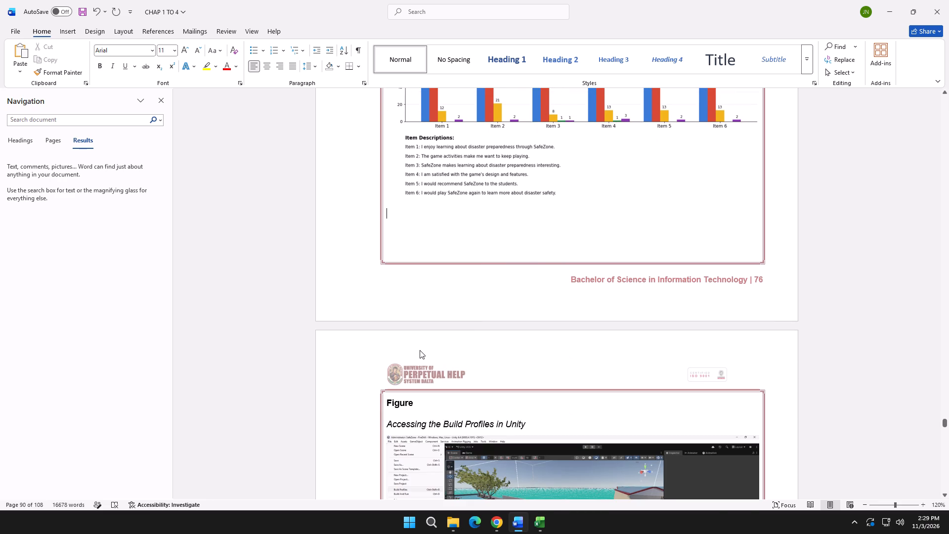
{"action": "key", "text": "ctrl+v"}
{"action": "scroll", "coordinate": [419, 349], "scroll_direction": "up", "scroll_amount": 3}
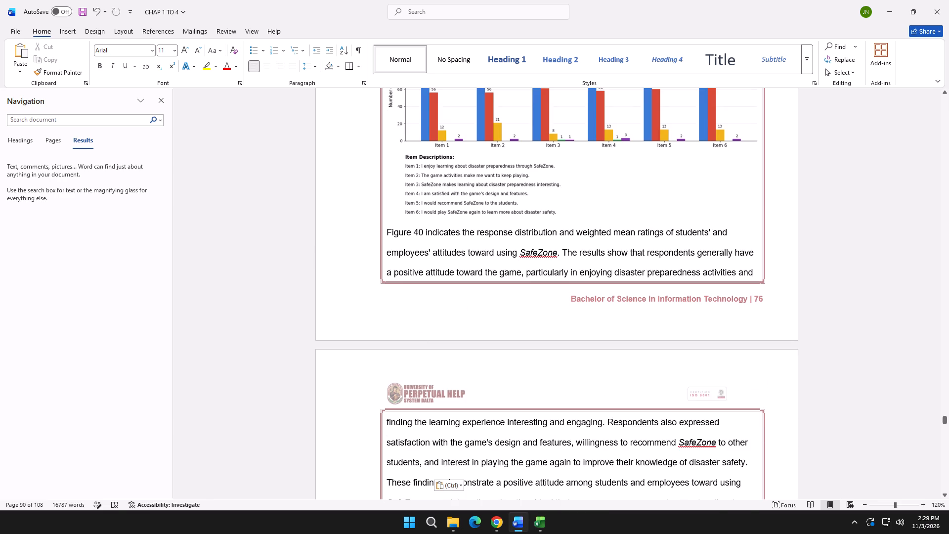
{"action": "left_click", "coordinate": [388, 231]}
{"action": "key", "text": "Tab"}
Remove the blank lines between the Section C description and the "Figure" caption for Accessing the Build Profiles in Unity.
{"action": "scroll", "coordinate": [408, 313], "scroll_direction": "down", "scroll_amount": 5}
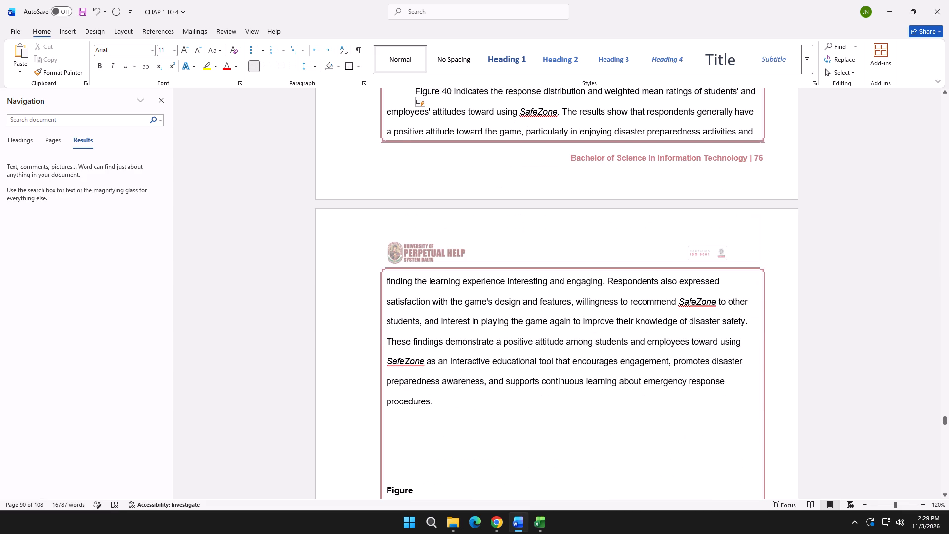
{"action": "scroll", "coordinate": [407, 318], "scroll_direction": "up", "scroll_amount": 18}
{"action": "scroll", "coordinate": [403, 353], "scroll_direction": "down", "scroll_amount": 18}
{"action": "scroll", "coordinate": [400, 357], "scroll_direction": "up", "scroll_amount": 5}
{"action": "scroll", "coordinate": [400, 358], "scroll_direction": "down", "scroll_amount": 12}
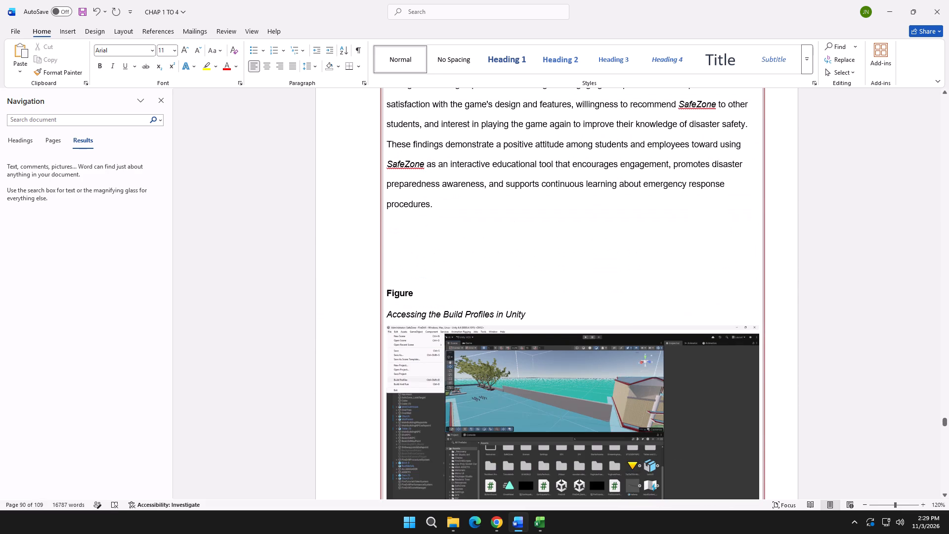
{"action": "left_click", "coordinate": [398, 283]}
{"action": "left_click", "coordinate": [390, 277]}
{"action": "left_click", "coordinate": [388, 293]}
{"action": "key", "text": "BackSpace"}
{"action": "key", "text": "BackSpace"}
{"action": "key", "text": "BackSpace"}
{"action": "scroll", "coordinate": [432, 254], "scroll_direction": "up", "scroll_amount": 12}
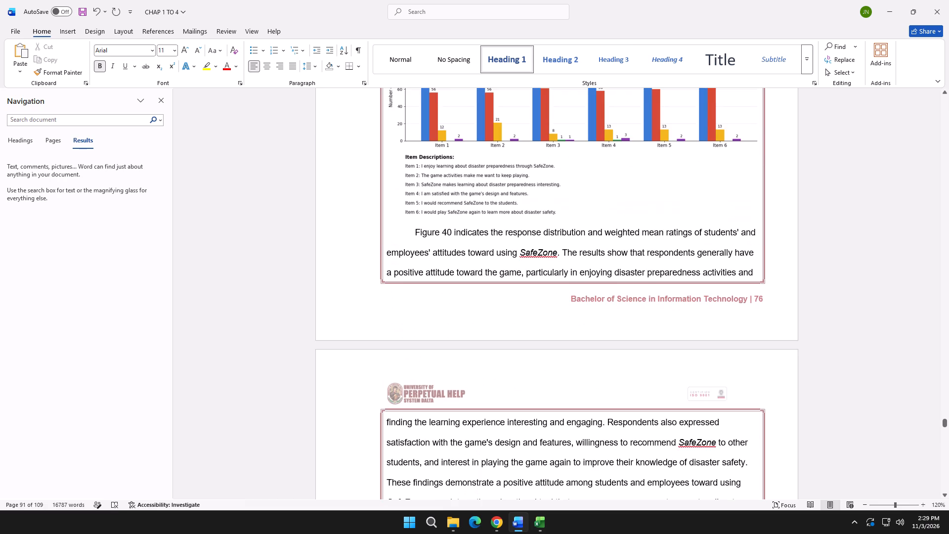
{"action": "key", "text": "alt+Tab"}
{"action": "left_click", "coordinate": [403, 0]}
{"action": "scroll", "coordinate": [299, 267], "scroll_direction": "down", "scroll_amount": 7}
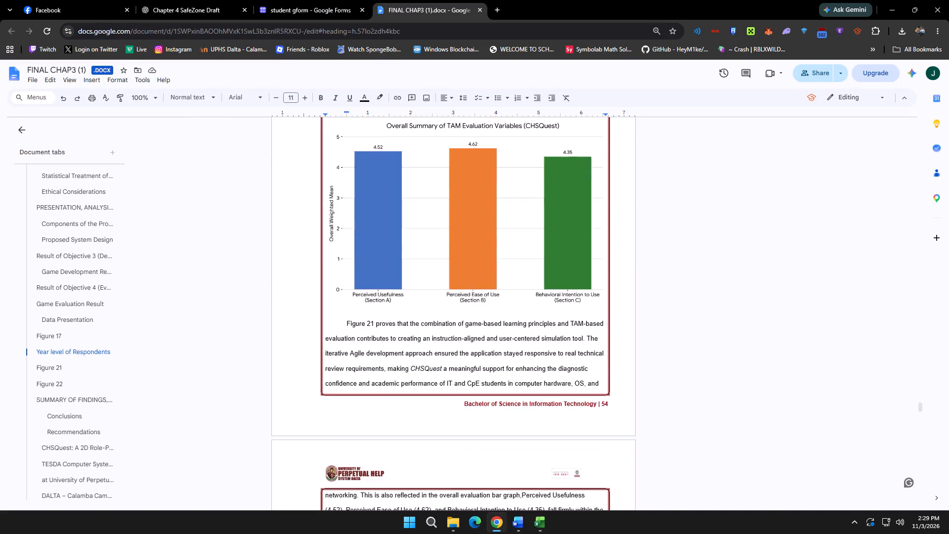
{"action": "scroll", "coordinate": [298, 266], "scroll_direction": "up", "scroll_amount": 3}
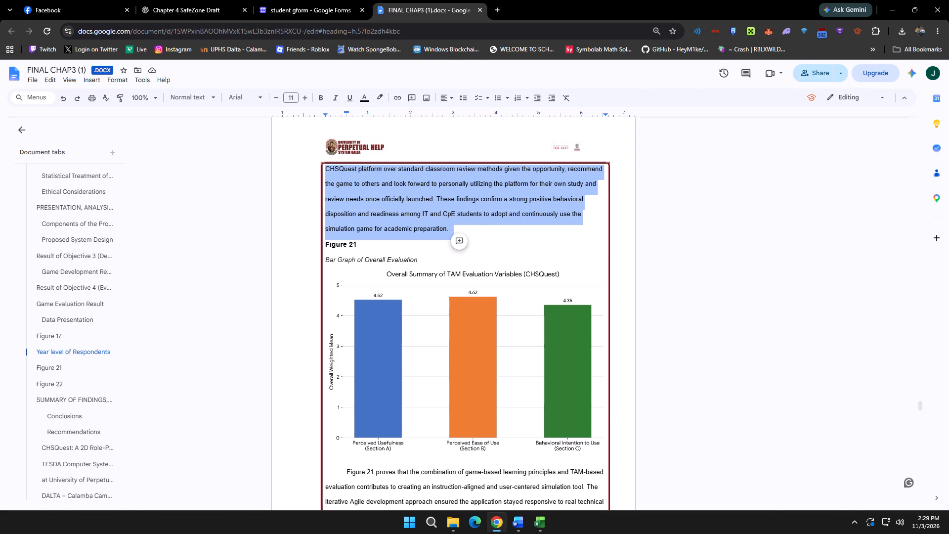
{"action": "left_click", "coordinate": [522, 524]}
{"action": "left_click", "coordinate": [522, 525]}
{"action": "left_click", "coordinate": [536, 523]}
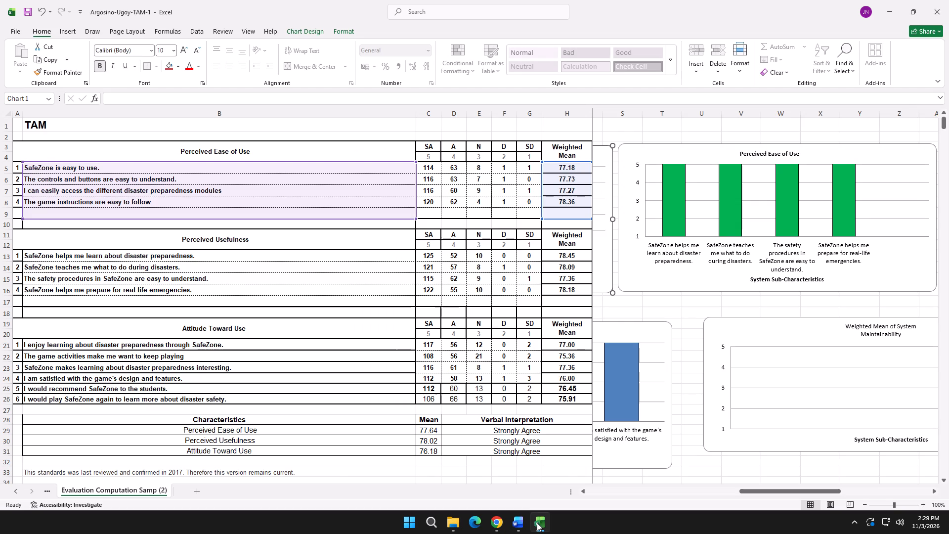
{"action": "key", "text": "alt+Tab"}
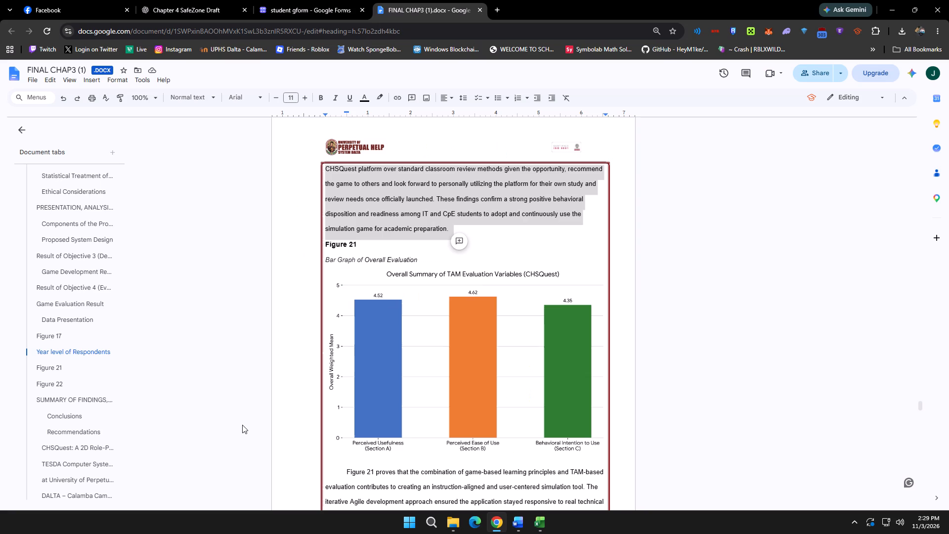
{"action": "key", "text": "alt+Tab"}
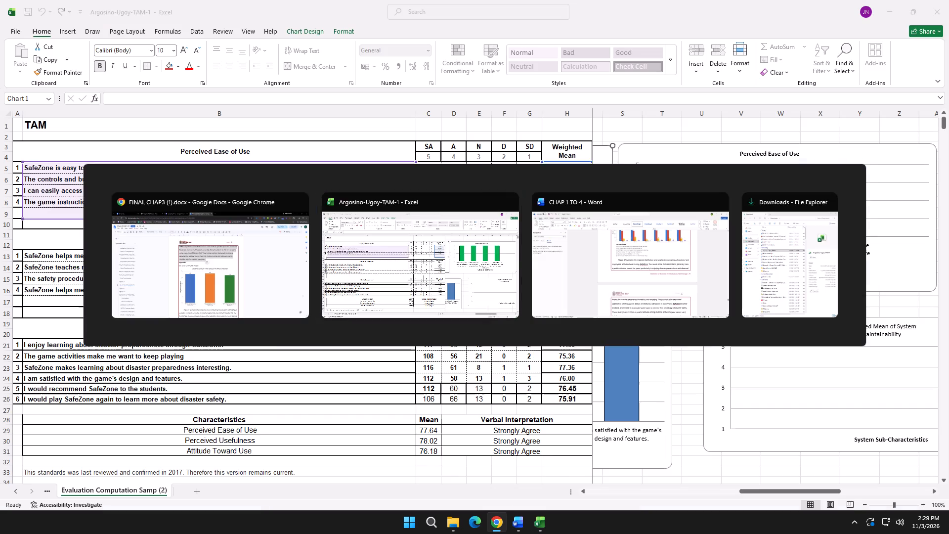
{"action": "scroll", "coordinate": [262, 416], "scroll_direction": "down", "scroll_amount": 4}
{"action": "scroll", "coordinate": [321, 407], "scroll_direction": "down", "scroll_amount": 2}
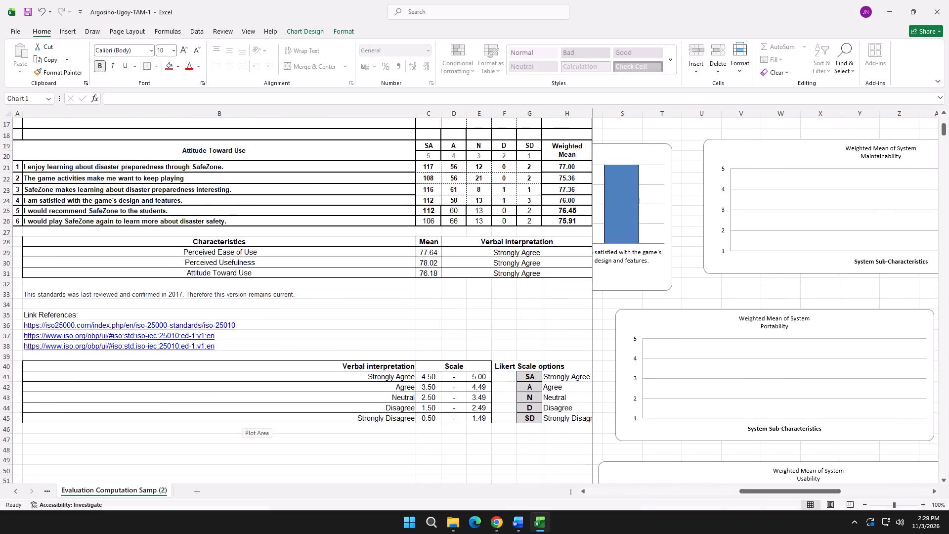
{"action": "scroll", "coordinate": [337, 347], "scroll_direction": "up", "scroll_amount": 6}
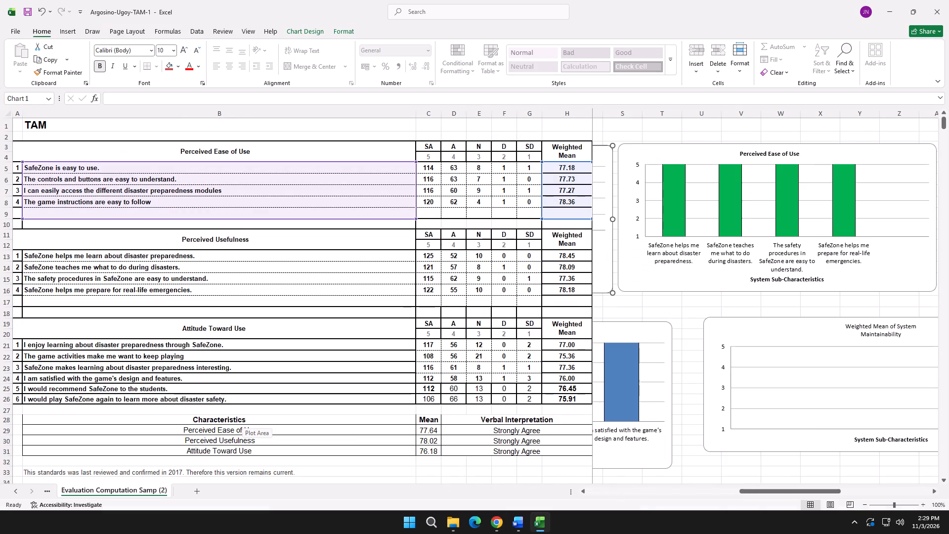
{"action": "left_click_drag", "start_coordinate": [762, 493], "coordinate": [659, 487]}
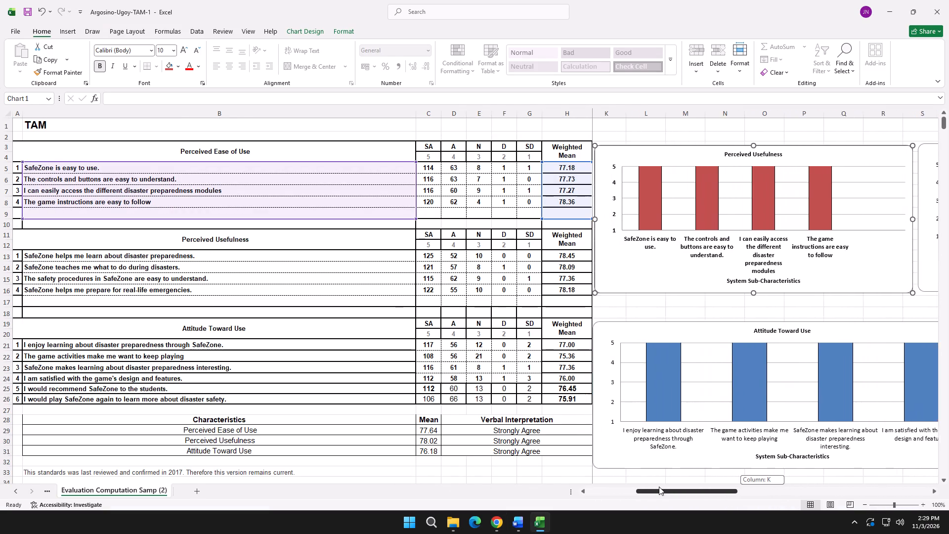
{"action": "left_click_drag", "start_coordinate": [659, 487], "coordinate": [560, 448]}
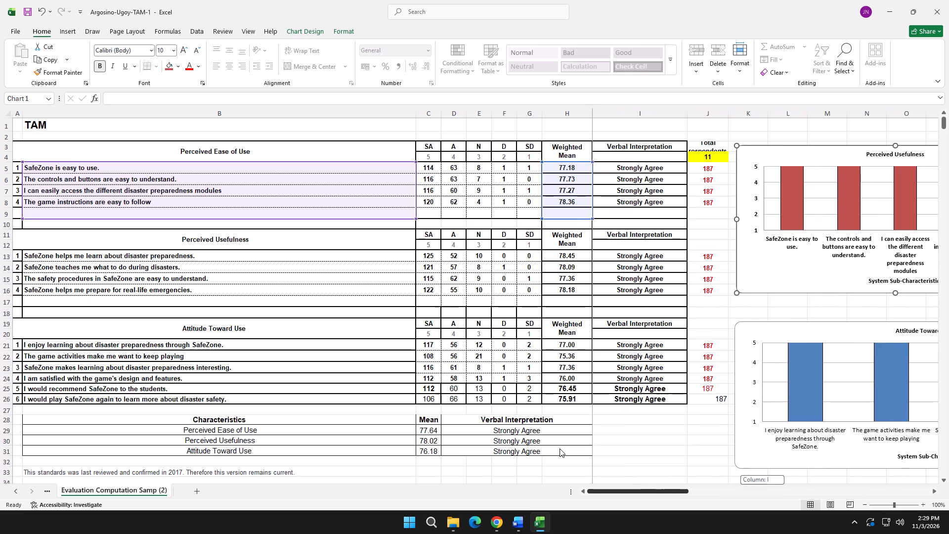
{"action": "left_click_drag", "start_coordinate": [560, 448], "coordinate": [627, 457]}
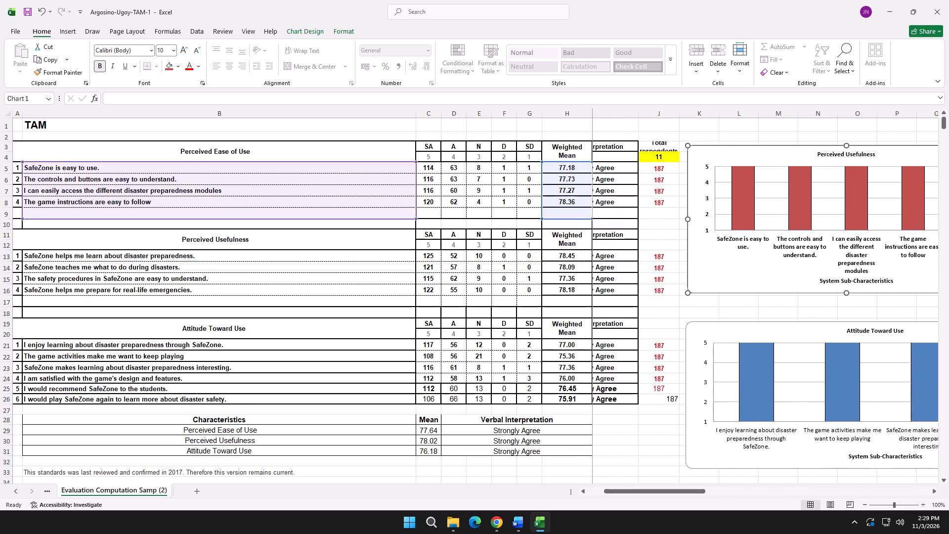
{"action": "scroll", "coordinate": [713, 415], "scroll_direction": "down", "scroll_amount": 8}
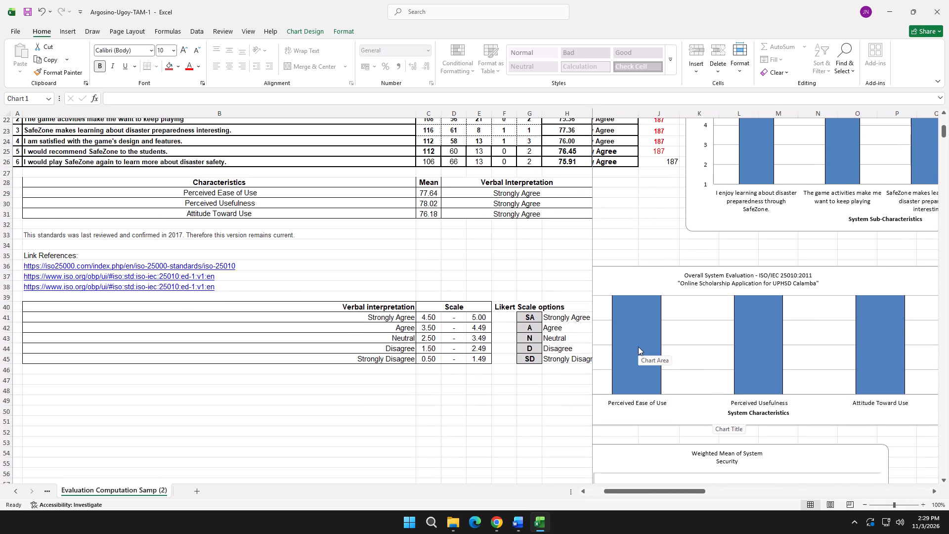
{"action": "scroll", "coordinate": [659, 454], "scroll_direction": "down", "scroll_amount": 16}
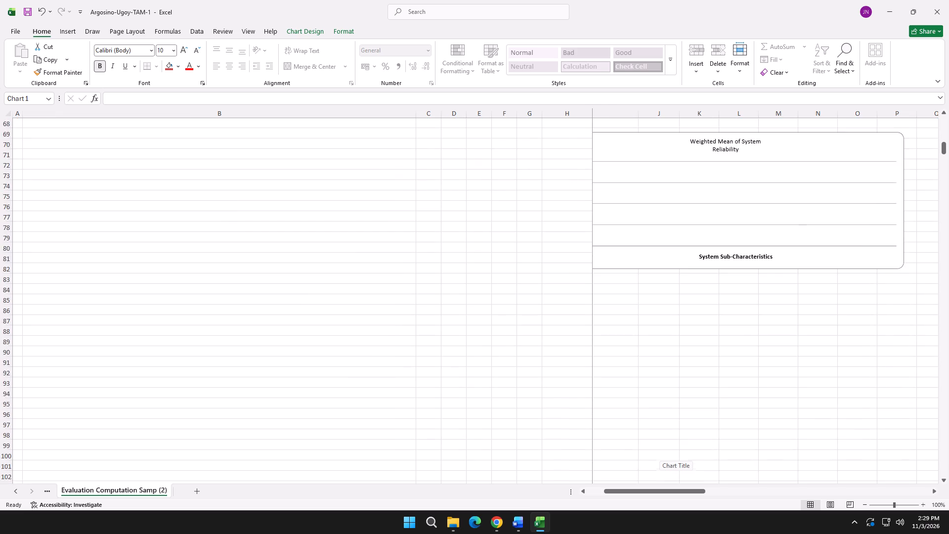
{"action": "scroll", "coordinate": [659, 451], "scroll_direction": "down", "scroll_amount": 10}
{"action": "scroll", "coordinate": [658, 451], "scroll_direction": "up", "scroll_amount": 20}
{"action": "scroll", "coordinate": [658, 451], "scroll_direction": "up", "scroll_amount": 8}
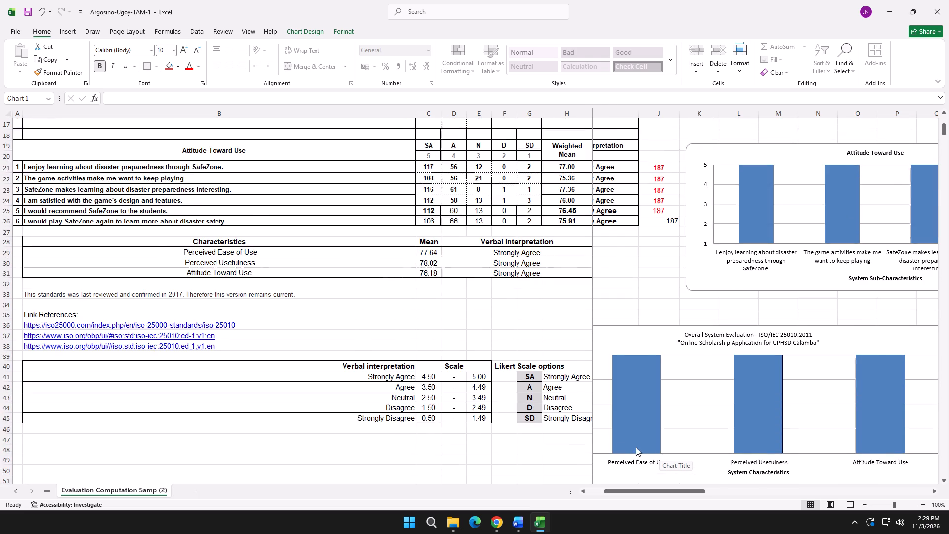
{"action": "scroll", "coordinate": [590, 440], "scroll_direction": "up", "scroll_amount": 6}
{"action": "key", "text": "alt+Tab"}
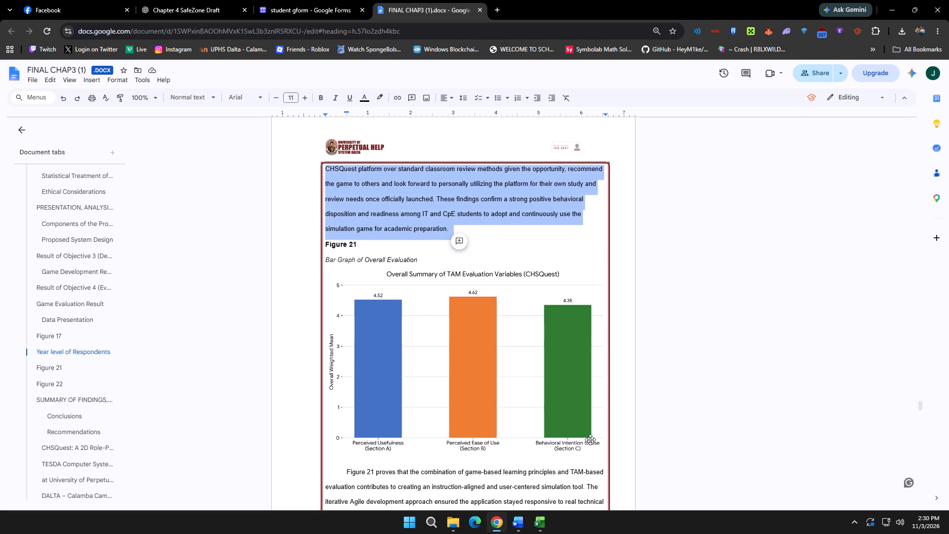
{"action": "key", "text": "alt+Tab"}
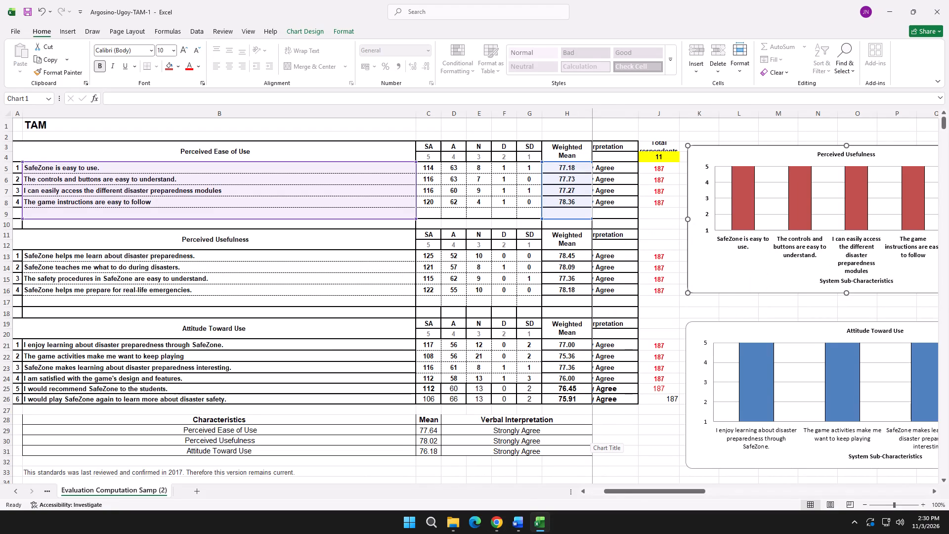
{"action": "left_click_drag", "start_coordinate": [656, 491], "coordinate": [612, 489]}
{"action": "key", "text": "alt+Tab"}
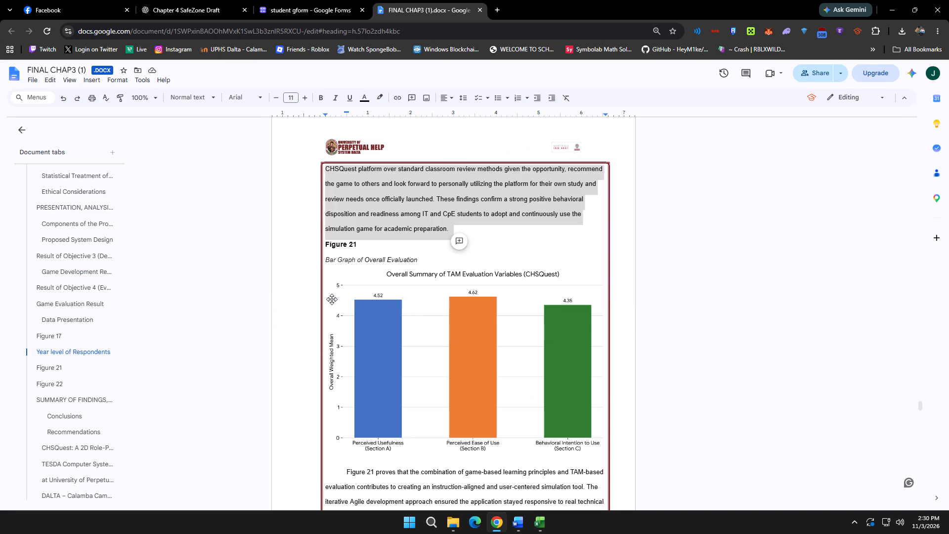
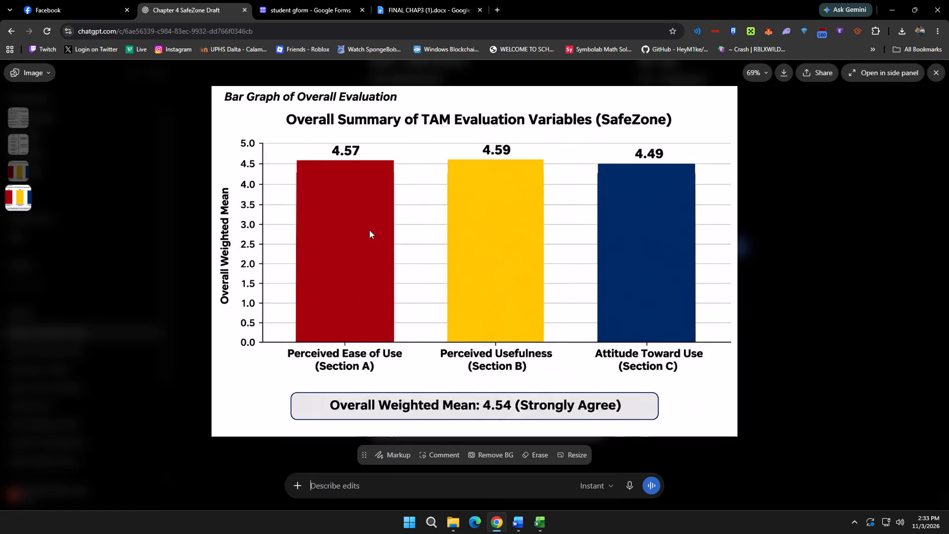
{"action": "left_click_drag", "start_coordinate": [211, 86], "coordinate": [282, 167]}
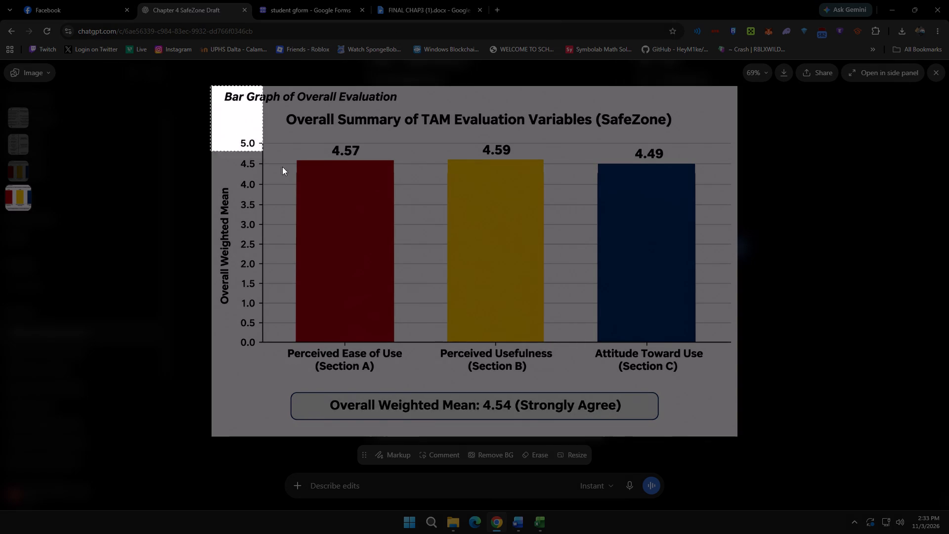
{"action": "left_click_drag", "start_coordinate": [282, 167], "coordinate": [736, 390]}
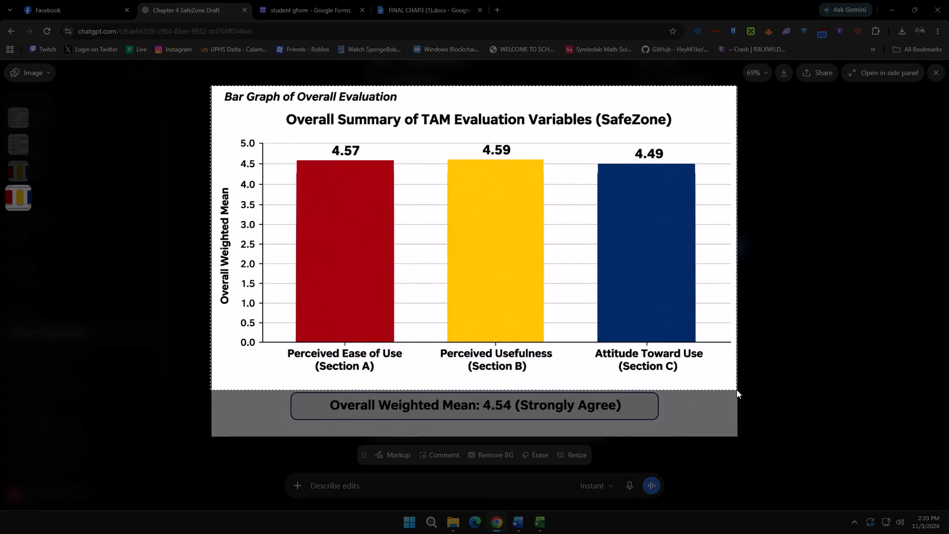
{"action": "left_click_drag", "start_coordinate": [736, 390], "coordinate": [737, 392]}
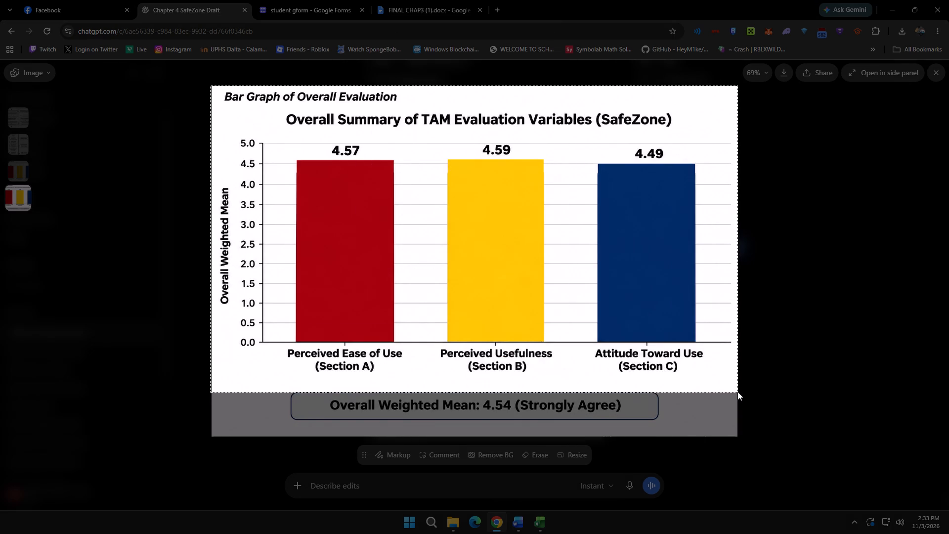
{"action": "left_click_drag", "start_coordinate": [737, 392], "coordinate": [737, 389]}
Examine the Figure 21 overall evaluation caption, graph and description in the reference thesis.
{"action": "left_click", "coordinate": [327, 1]}
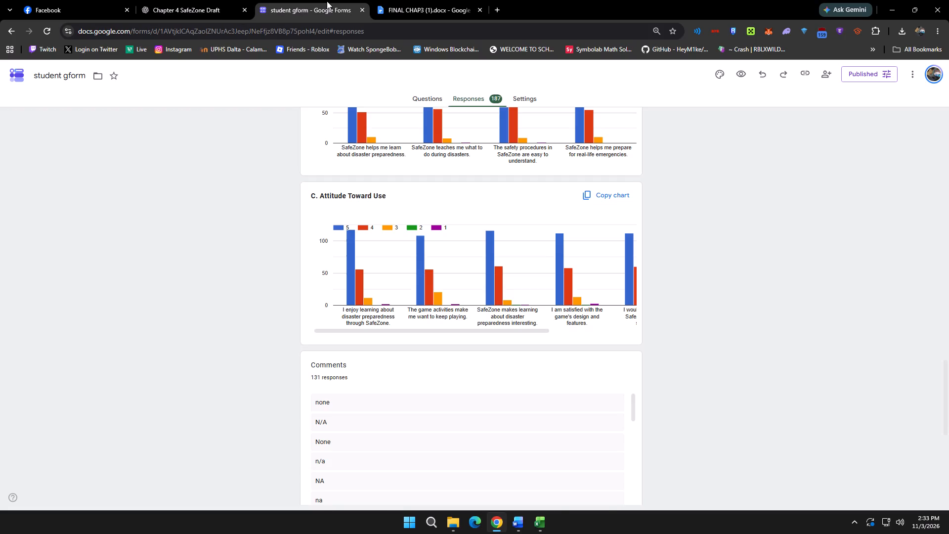
{"action": "left_click", "coordinate": [390, 0]}
{"action": "key", "text": "alt+Tab"}
{"action": "key", "text": "alt+Tab"}
{"action": "scroll", "coordinate": [352, 230], "scroll_direction": "up", "scroll_amount": 7}
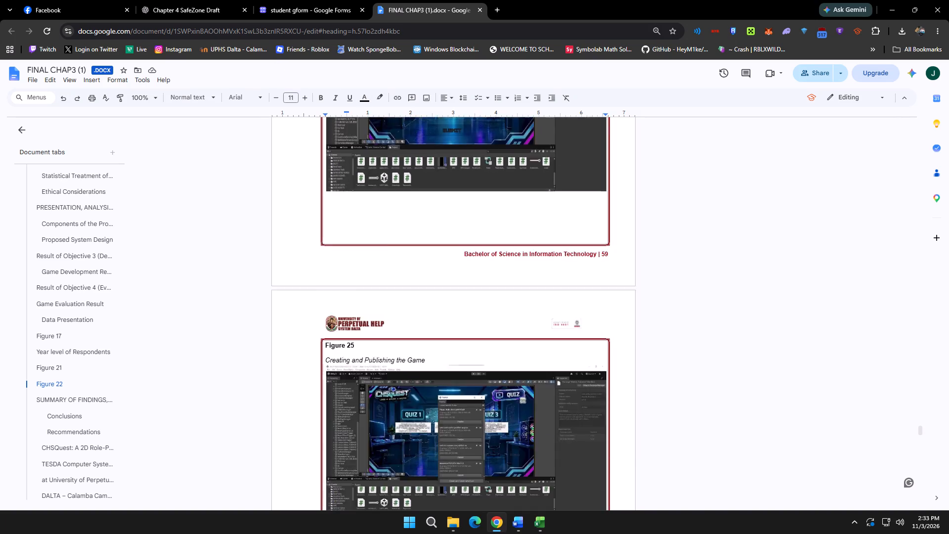
{"action": "scroll", "coordinate": [352, 239], "scroll_direction": "up", "scroll_amount": 20}
{"action": "scroll", "coordinate": [352, 239], "scroll_direction": "up", "scroll_amount": 20}
{"action": "scroll", "coordinate": [352, 239], "scroll_direction": "up", "scroll_amount": 15}
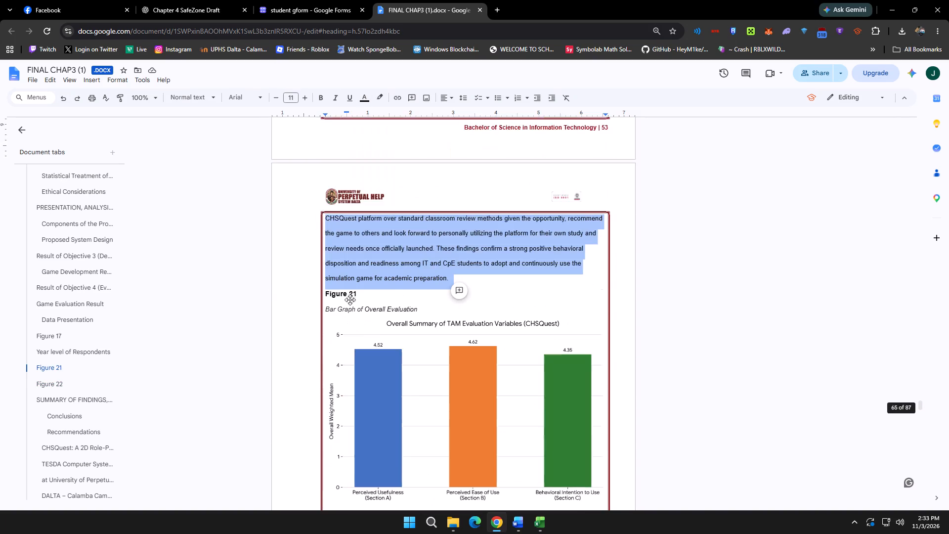
{"action": "scroll", "coordinate": [350, 300], "scroll_direction": "down", "scroll_amount": 3}
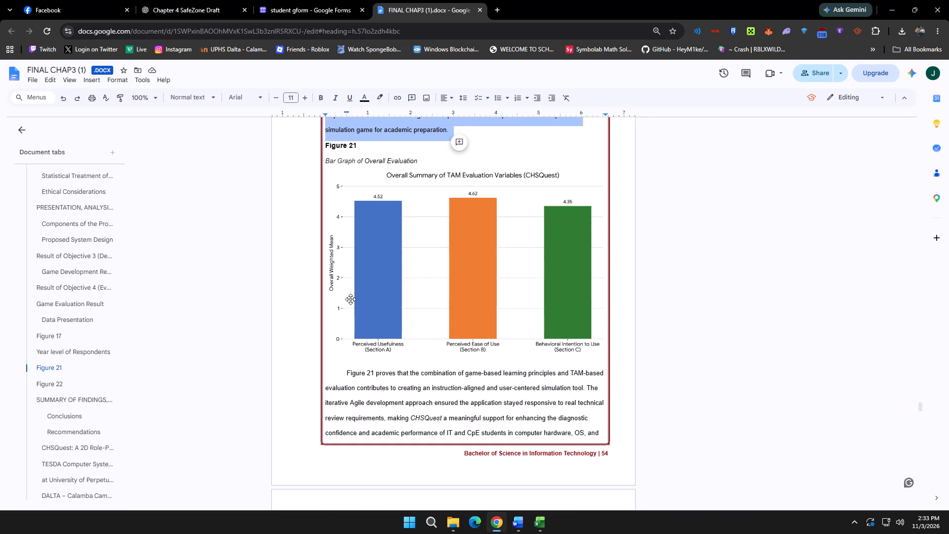
{"action": "left_click", "coordinate": [544, 522]}
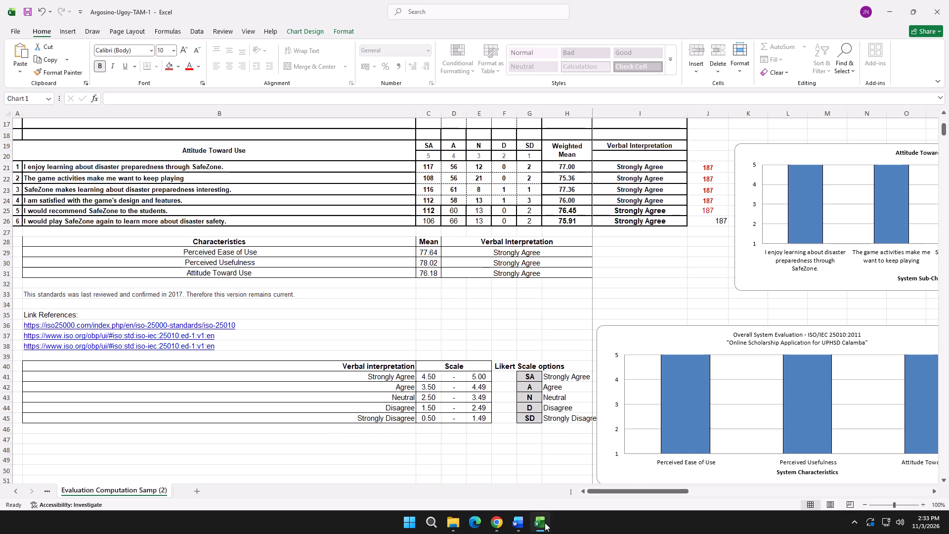
{"action": "left_click", "coordinate": [545, 523]}
In the Word thesis, insert two blank lines after the Section C description, above the "Figure" caption for Accessing the Build Profiles in Unity.
{"action": "left_click", "coordinate": [523, 519]}
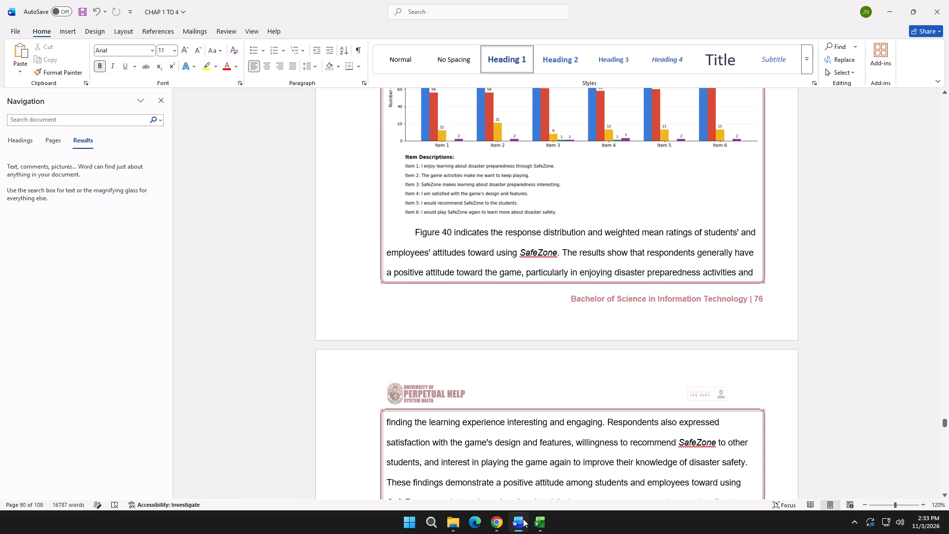
{"action": "scroll", "coordinate": [492, 419], "scroll_direction": "down", "scroll_amount": 6}
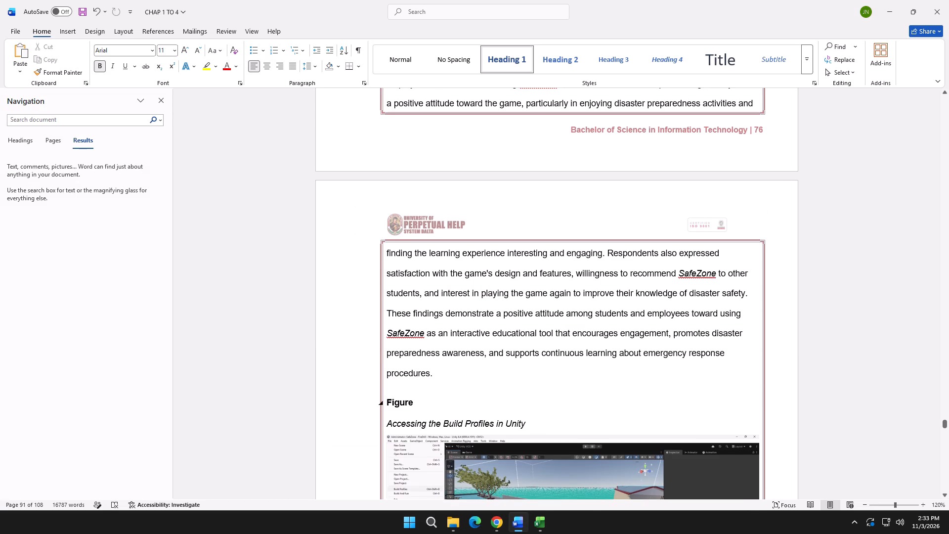
{"action": "scroll", "coordinate": [445, 390], "scroll_direction": "down", "scroll_amount": 5}
{"action": "left_click", "coordinate": [448, 241]}
{"action": "key", "text": "shift+Return"}
{"action": "key", "text": "shift+Return"}
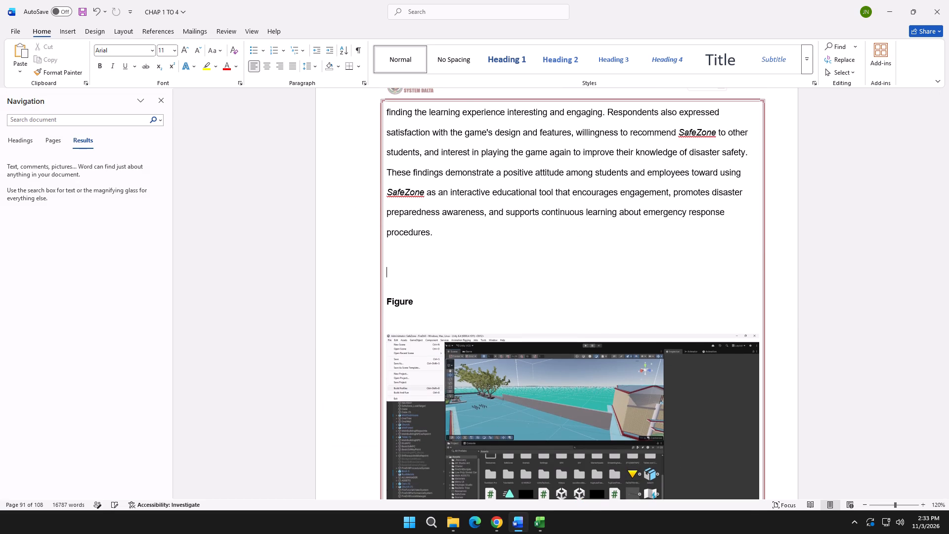
Add a bold "Figure 41" caption below the Section C description, using the reference thesis's Figure 21 as the model, with a new line beneath.
{"action": "key", "text": "alt+Tab"}
{"action": "scroll", "coordinate": [448, 241], "scroll_direction": "up", "scroll_amount": 8}
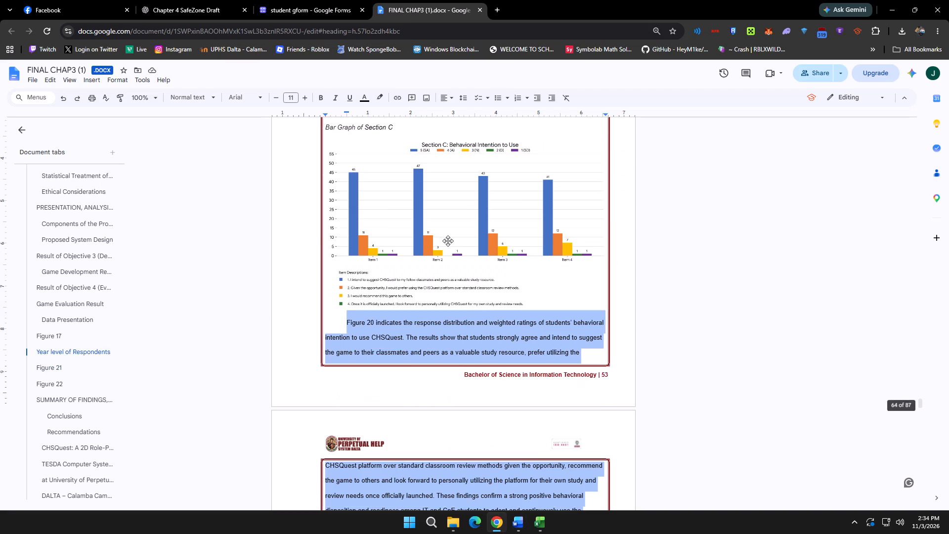
{"action": "scroll", "coordinate": [448, 241], "scroll_direction": "down", "scroll_amount": 5}
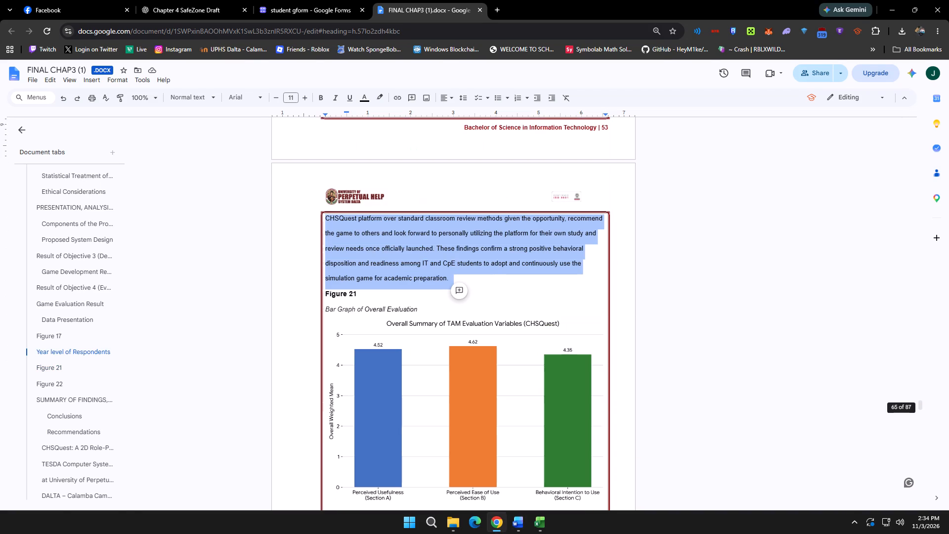
{"action": "key", "text": "alt+Tab"}
{"action": "left_click", "coordinate": [403, 252]}
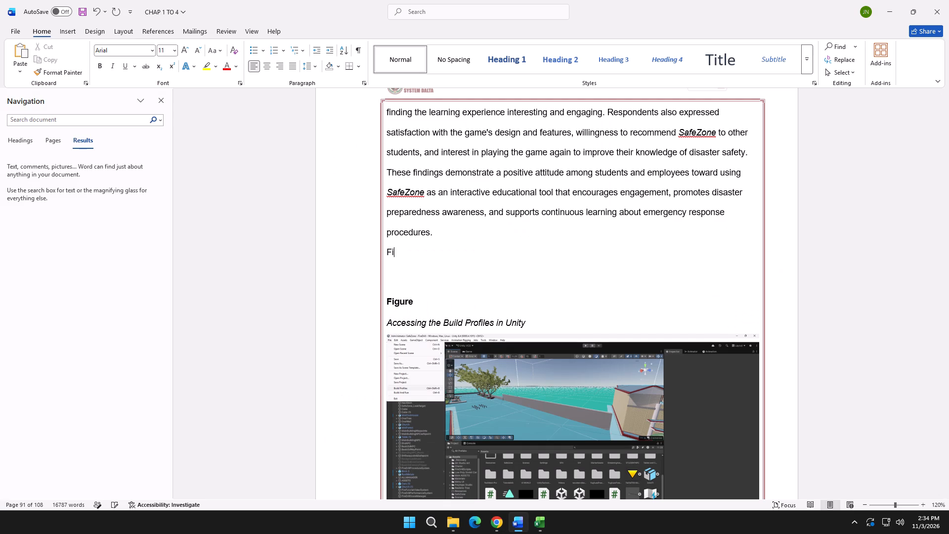
{"action": "scroll", "coordinate": [403, 231], "scroll_direction": "up", "scroll_amount": 12}
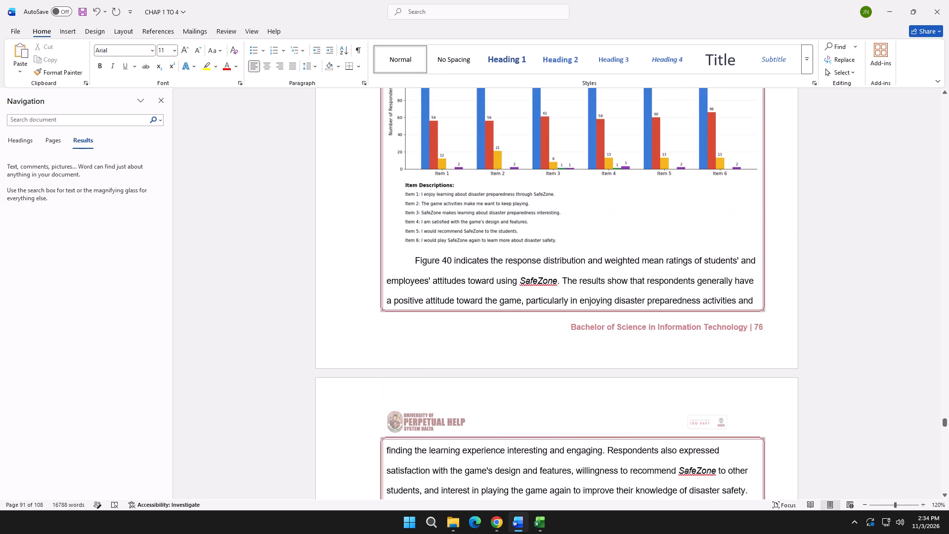
{"action": "scroll", "coordinate": [413, 239], "scroll_direction": "down", "scroll_amount": 7}
{"action": "key", "text": "space"}
{"action": "type", "text": "41"}
{"action": "left_click_drag", "start_coordinate": [443, 391], "coordinate": [386, 392]}
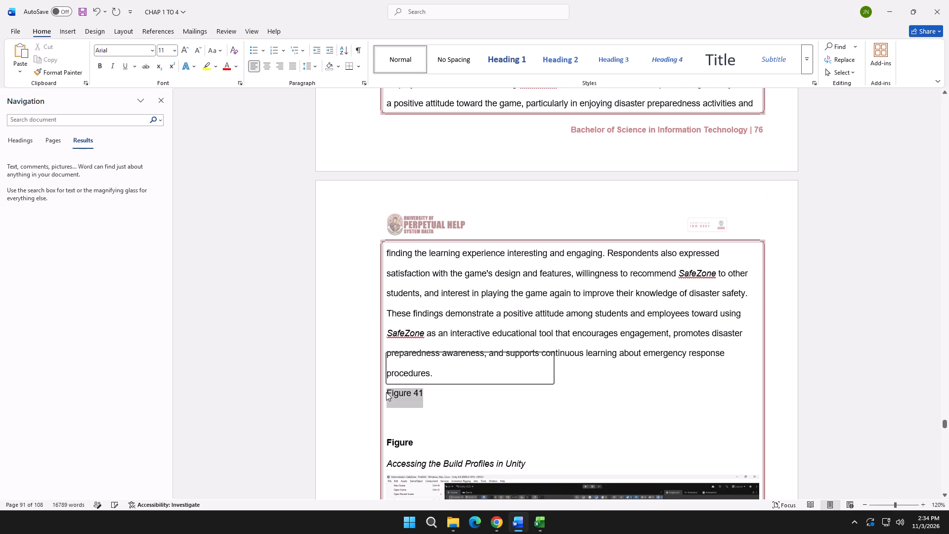
{"action": "left_click", "coordinate": [394, 376]}
{"action": "left_click", "coordinate": [446, 406]}
{"action": "key", "text": "shift+Return"}
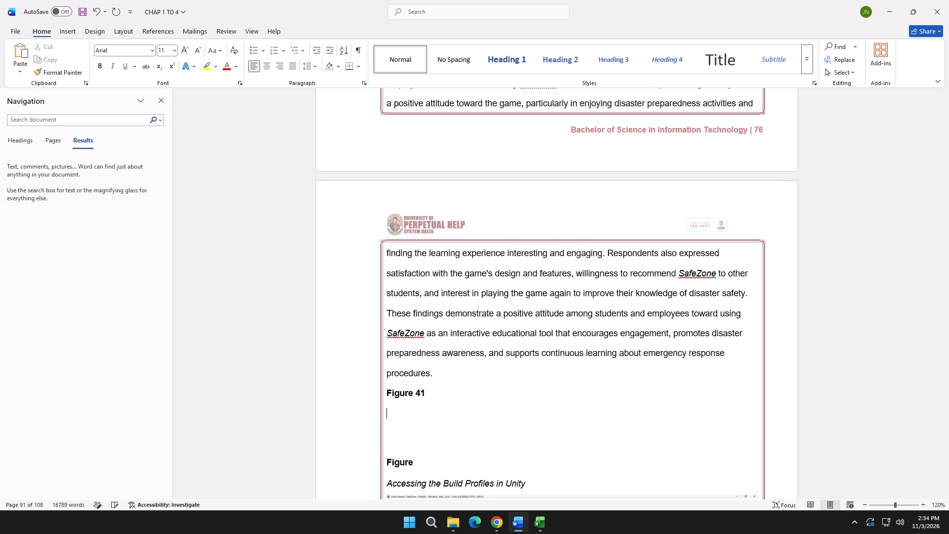
Copy the italic title "Bar Graph of Overall Evaluation" from the reference thesis and place it below the Figure 41 caption.
{"action": "key", "text": "alt+Tab"}
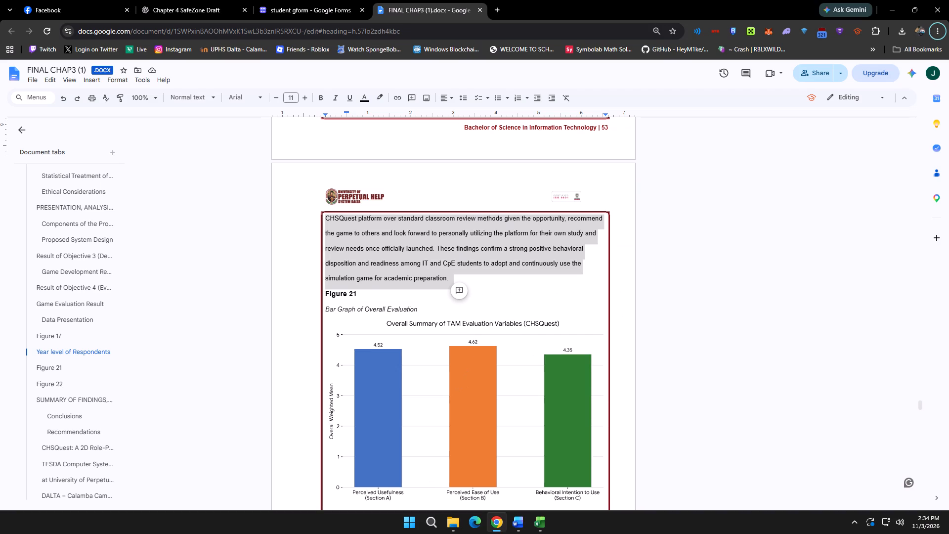
{"action": "left_click_drag", "start_coordinate": [419, 309], "coordinate": [326, 307]}
{"action": "key", "text": "ctrl+c"}
{"action": "key", "text": "alt+Tab"}
{"action": "key", "text": "ctrl+v"}
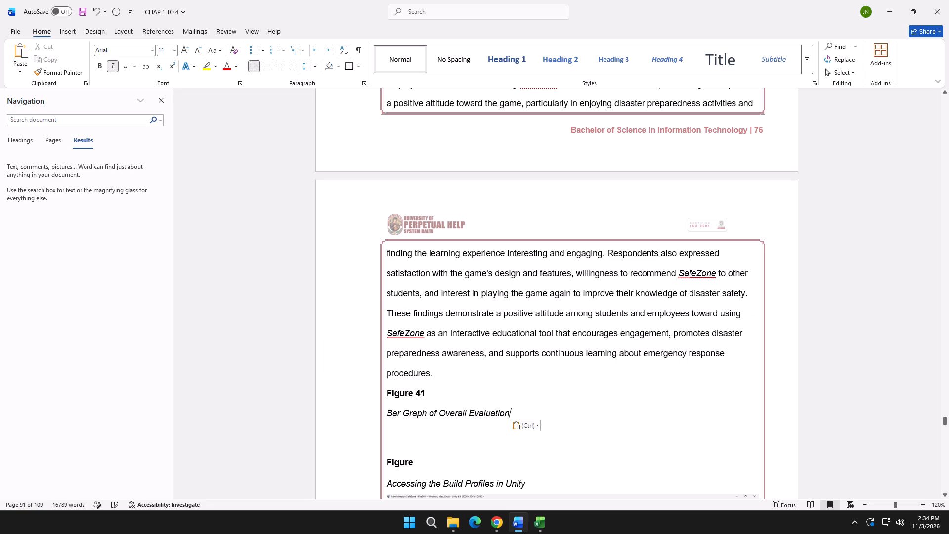
{"action": "key", "text": "shift+Return"}
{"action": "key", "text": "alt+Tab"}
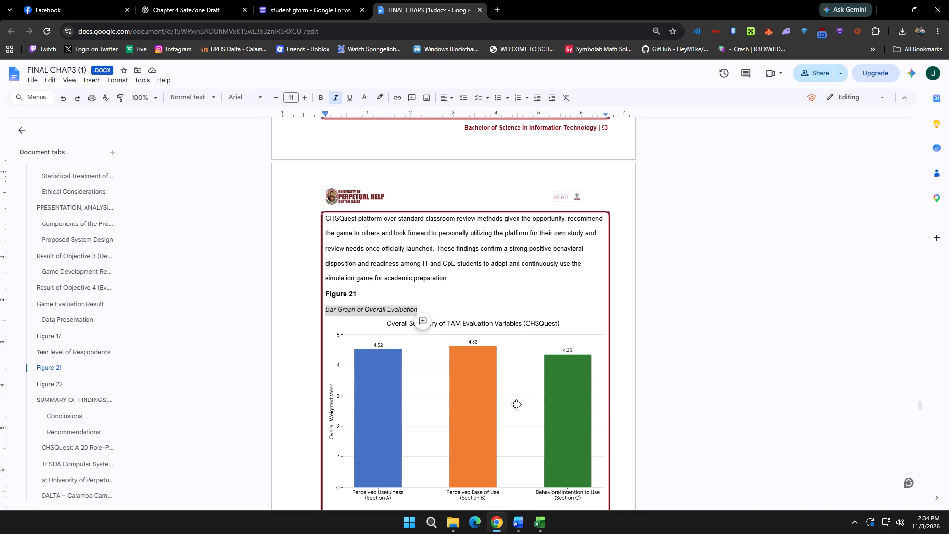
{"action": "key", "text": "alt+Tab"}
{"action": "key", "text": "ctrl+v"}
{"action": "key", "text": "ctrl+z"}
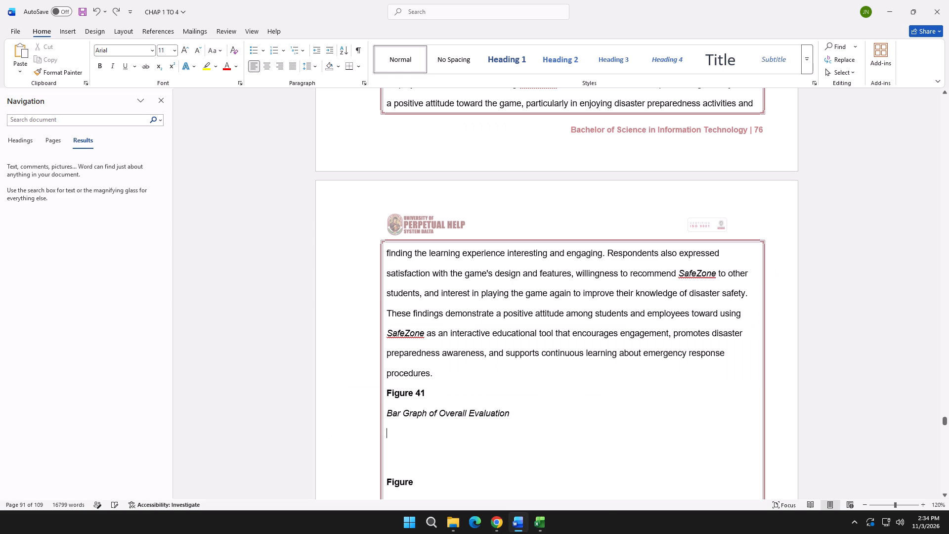
Capture ChatGPT's corrected SafeZone overall evaluation graph without the Overall Weighted Mean box and insert it below the Figure 41 title.
{"action": "key", "text": "alt+Tab"}
{"action": "left_click", "coordinate": [201, 0]}
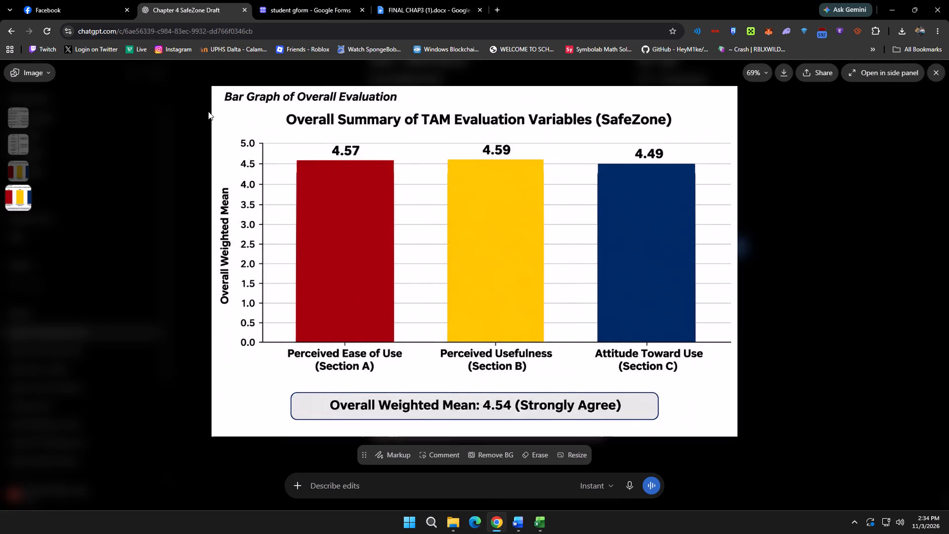
{"action": "key", "text": "shift+super+s"}
{"action": "left_click_drag", "start_coordinate": [211, 88], "coordinate": [705, 385]}
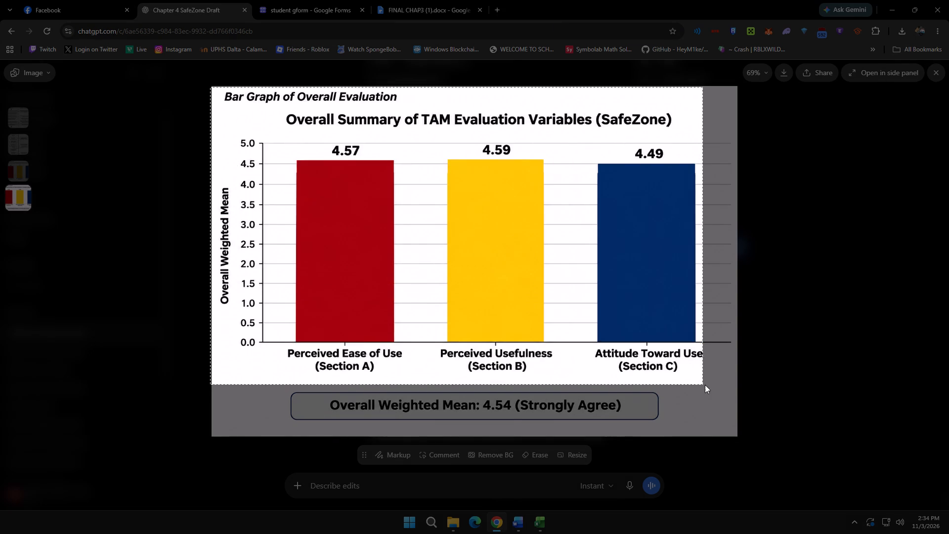
{"action": "left_click_drag", "start_coordinate": [705, 385], "coordinate": [736, 390]}
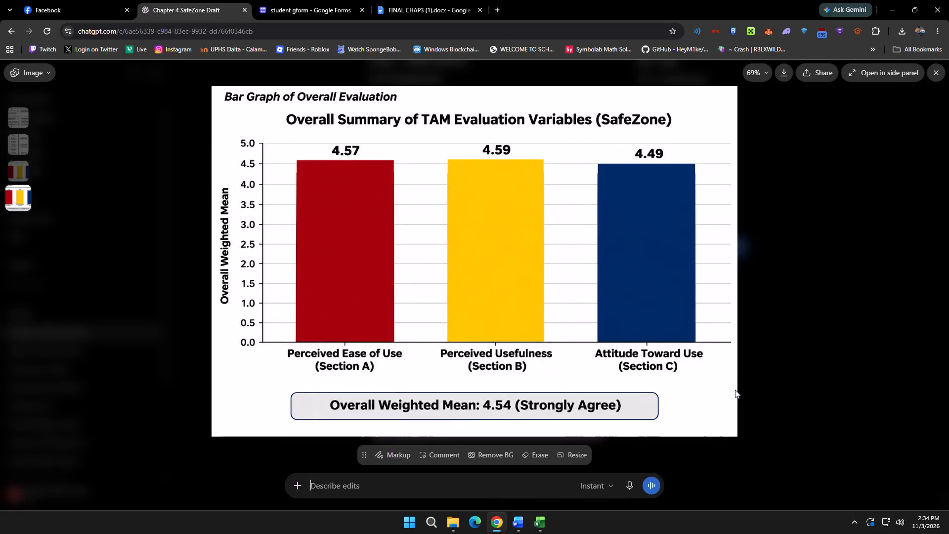
{"action": "key", "text": "alt+Tab"}
{"action": "key", "text": "ctrl+v"}
{"action": "scroll", "coordinate": [575, 352], "scroll_direction": "down", "scroll_amount": 4}
{"action": "key", "text": "alt+Tab"}
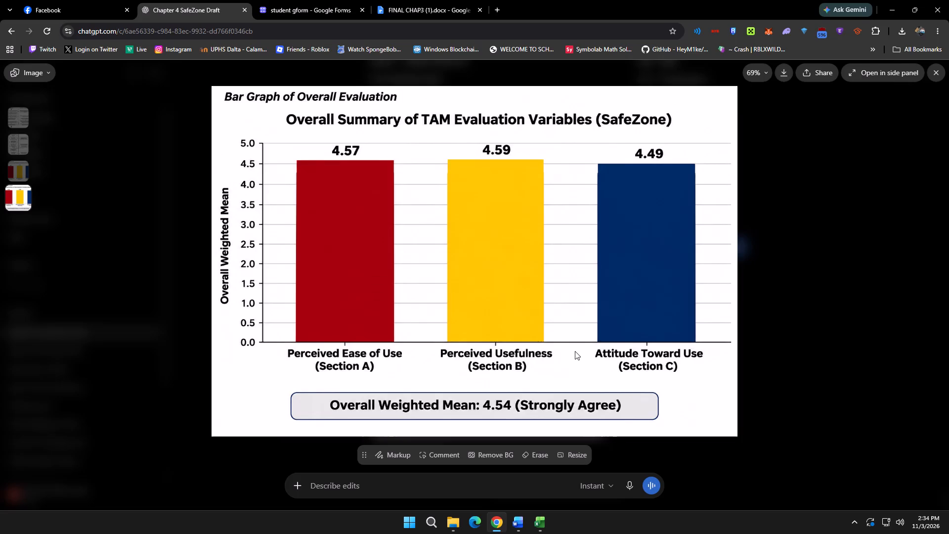
{"action": "key", "text": "alt+Tab"}
{"action": "scroll", "coordinate": [575, 351], "scroll_direction": "up", "scroll_amount": 20}
{"action": "scroll", "coordinate": [575, 351], "scroll_direction": "up", "scroll_amount": 2}
{"action": "key", "text": "alt+Tab"}
{"action": "left_click", "coordinate": [820, 325]}
{"action": "left_click", "coordinate": [406, 0]}
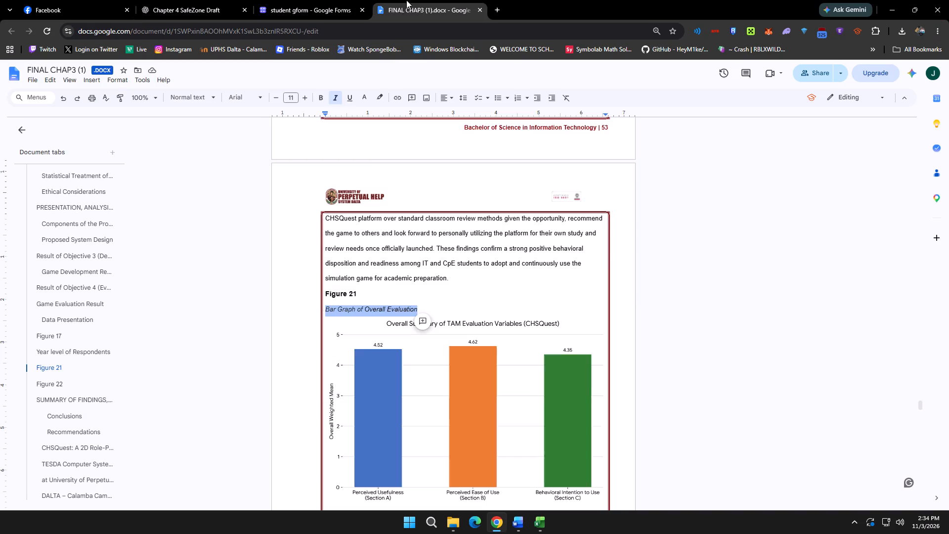
{"action": "scroll", "coordinate": [328, 249], "scroll_direction": "up", "scroll_amount": 7}
{"action": "scroll", "coordinate": [327, 268], "scroll_direction": "down", "scroll_amount": 7}
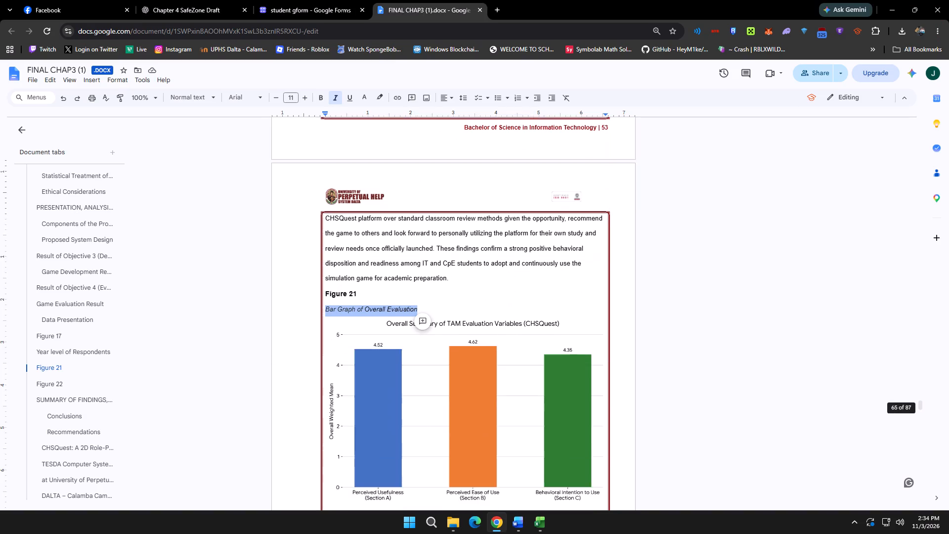
{"action": "scroll", "coordinate": [327, 269], "scroll_direction": "down", "scroll_amount": 2}
{"action": "scroll", "coordinate": [317, 267], "scroll_direction": "up", "scroll_amount": 6}
{"action": "key", "text": "alt+Tab"}
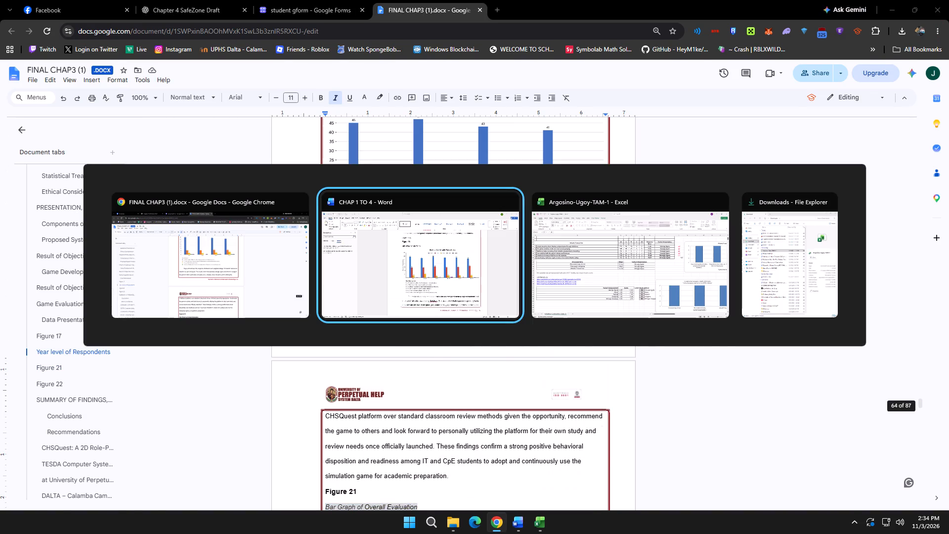
{"action": "key", "text": "alt+Tab"}
{"action": "key", "text": "alt+Tab"}
{"action": "key", "text": "alt+Tab"}
{"action": "key", "text": "alt+Tab"}
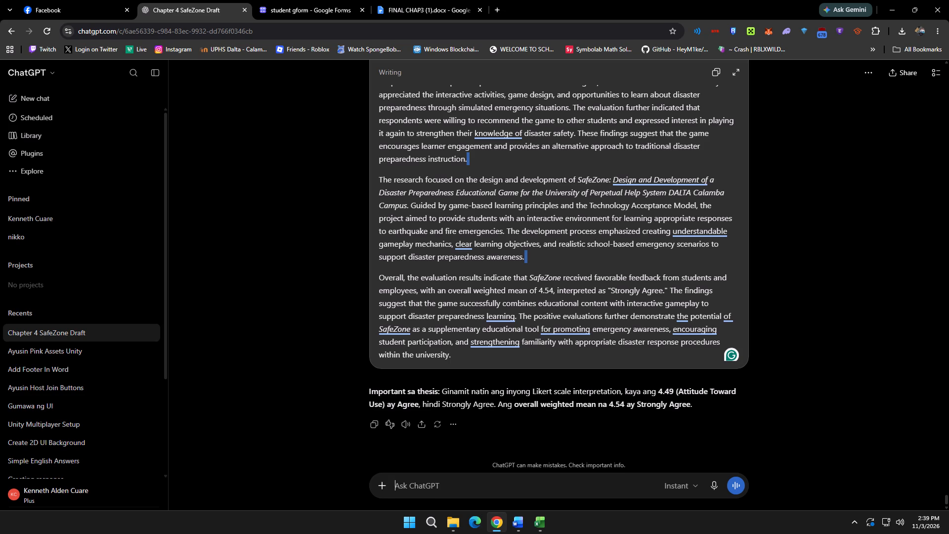
Review the reference's Deployment Results layout in Chrome and the Word thesis pages surrounding its own deployment headings.
{"action": "left_click", "coordinate": [338, 0]}
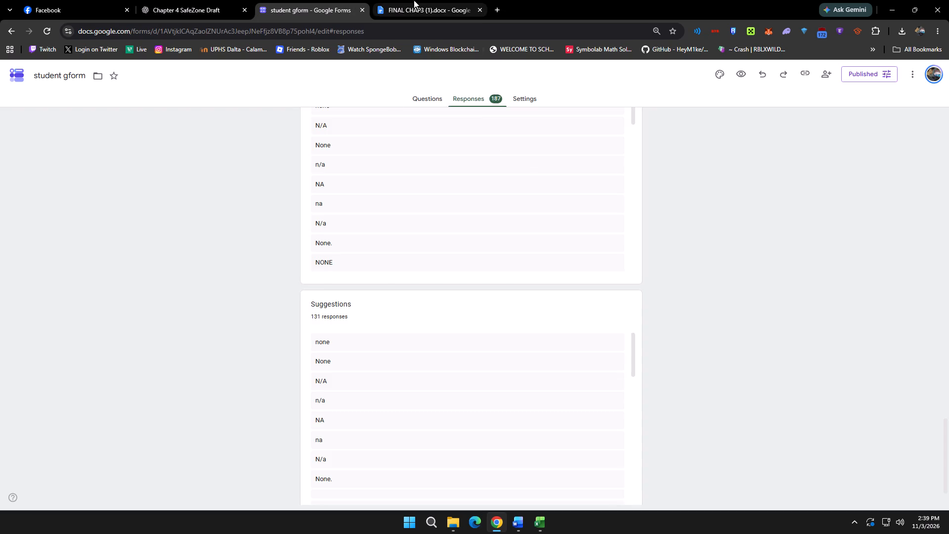
{"action": "left_click", "coordinate": [384, 0]}
{"action": "scroll", "coordinate": [393, 125], "scroll_direction": "down", "scroll_amount": 3}
{"action": "scroll", "coordinate": [384, 183], "scroll_direction": "up", "scroll_amount": 2}
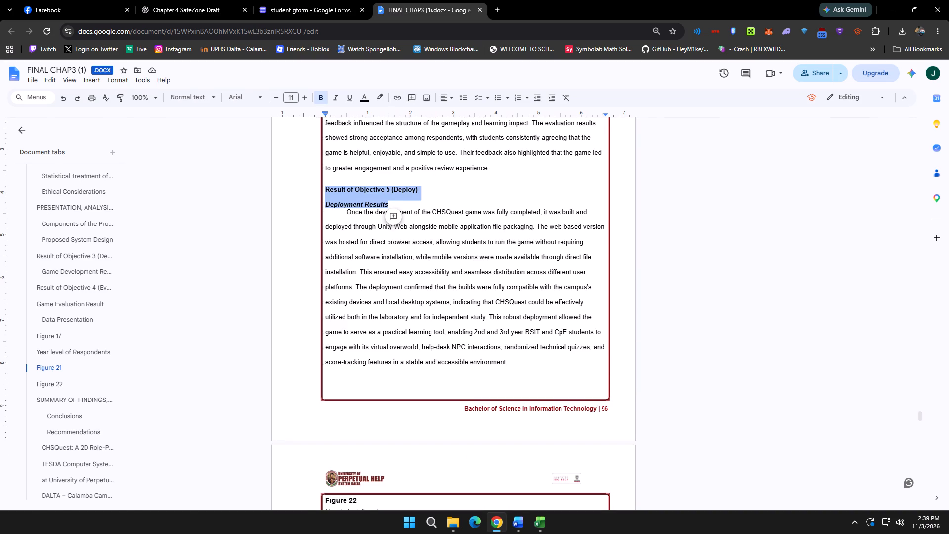
{"action": "left_click", "coordinate": [524, 520]}
{"action": "scroll", "coordinate": [478, 317], "scroll_direction": "down", "scroll_amount": 12}
{"action": "scroll", "coordinate": [477, 317], "scroll_direction": "up", "scroll_amount": 5}
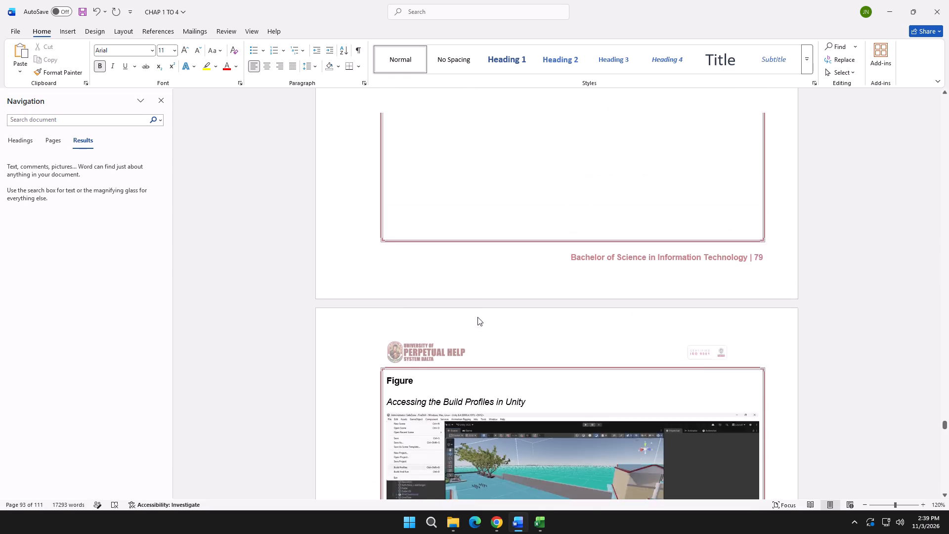
{"action": "scroll", "coordinate": [476, 315], "scroll_direction": "up", "scroll_amount": 18}
{"action": "scroll", "coordinate": [476, 315], "scroll_direction": "up", "scroll_amount": 16}
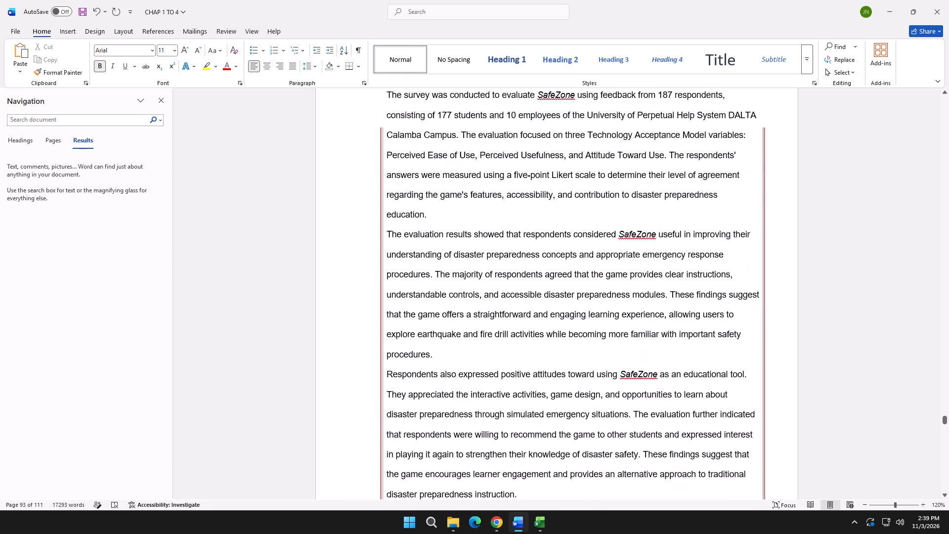
{"action": "scroll", "coordinate": [477, 315], "scroll_direction": "up", "scroll_amount": 11}
{"action": "scroll", "coordinate": [477, 315], "scroll_direction": "down", "scroll_amount": 20}
{"action": "scroll", "coordinate": [477, 315], "scroll_direction": "down", "scroll_amount": 4}
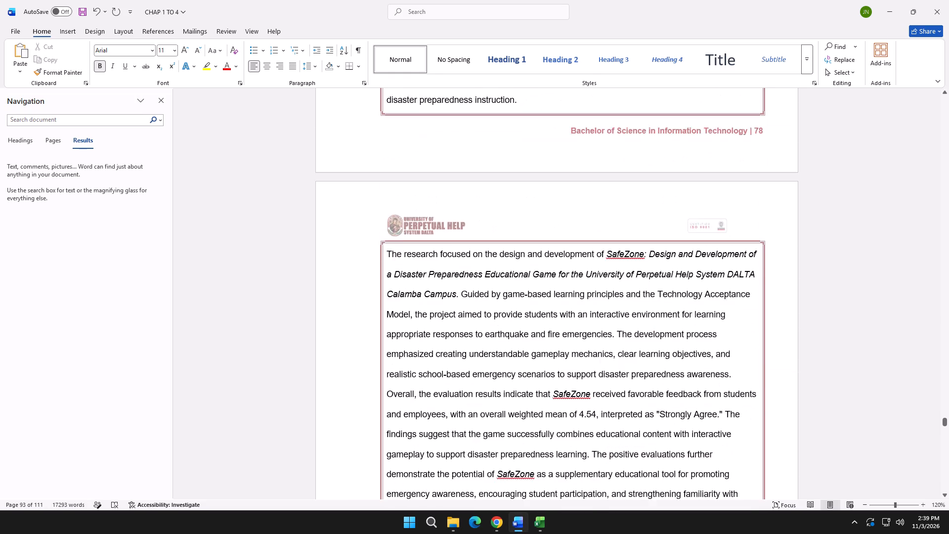
{"action": "scroll", "coordinate": [477, 316], "scroll_direction": "down", "scroll_amount": 20}
{"action": "scroll", "coordinate": [477, 316], "scroll_direction": "down", "scroll_amount": 3}
Add the number 42 to the Figure label above "Accessing the Build Profiles in Unity" in Word.
{"action": "left_click", "coordinate": [434, 345]}
{"action": "left_click", "coordinate": [435, 358]}
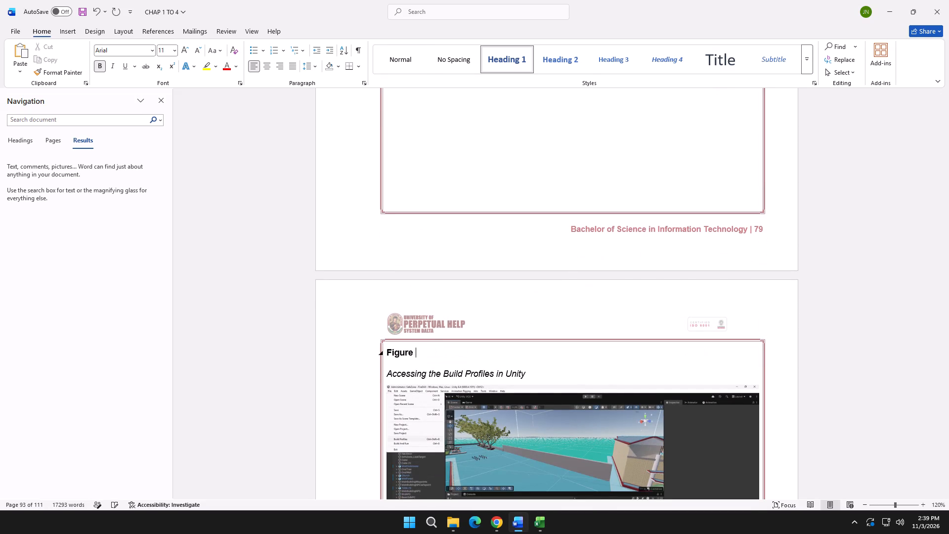
{"action": "key", "text": "4"}
{"action": "key", "text": "2"}
After viewing the reference's Figure 22 page, replace the break before Word's Figure 42 label with blank lines reaching the following page.
{"action": "key", "text": "alt+Tab"}
{"action": "scroll", "coordinate": [443, 325], "scroll_direction": "down", "scroll_amount": 7}
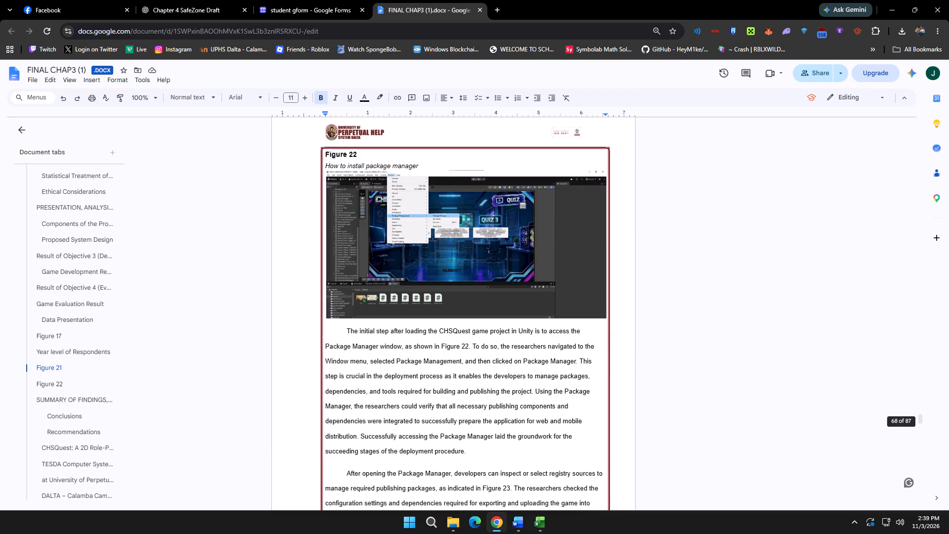
{"action": "key", "text": "alt+Tab"}
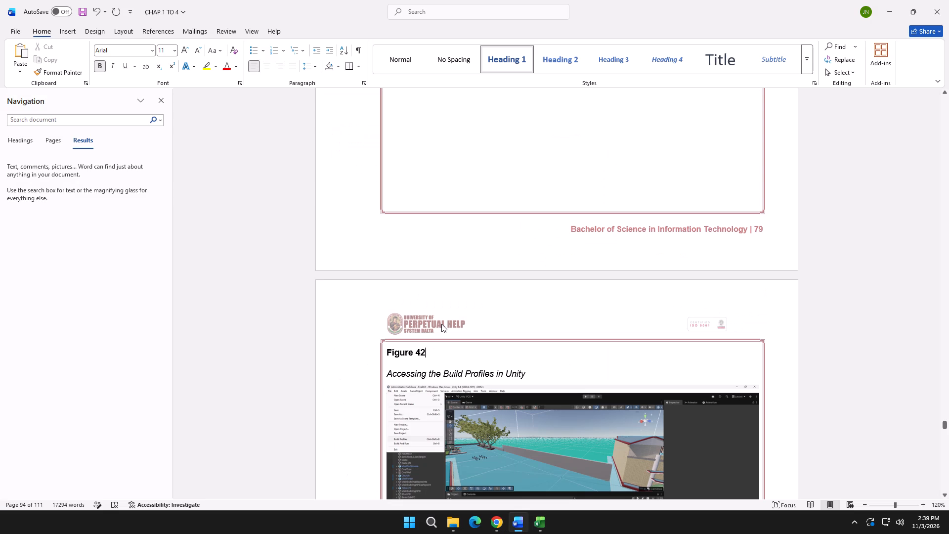
{"action": "left_click", "coordinate": [387, 350]}
{"action": "scroll", "coordinate": [465, 297], "scroll_direction": "up", "scroll_amount": 6}
{"action": "key", "text": "BackSpace"}
{"action": "key", "text": "BackSpace"}
{"action": "key", "text": "BackSpace"}
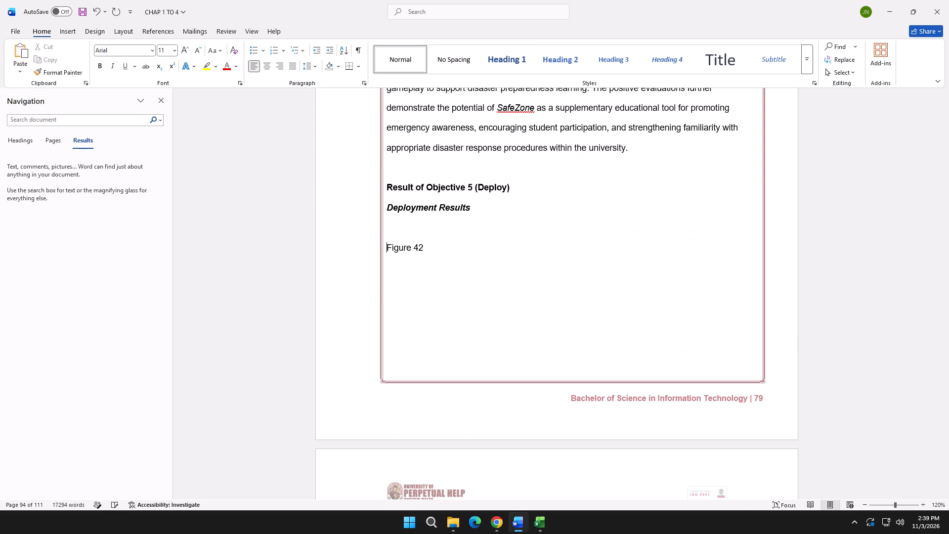
{"action": "key", "text": "Return"}
{"action": "key", "text": "Return"}
{"action": "key", "text": "Return"}
{"action": "key", "text": "Return"}
{"action": "key", "text": "Return"}
{"action": "key", "text": "Return"}
{"action": "key", "text": "Return"}
Close the extra gap between the Figure 42 label and its title, keeping them on consecutive lines.
{"action": "scroll", "coordinate": [450, 271], "scroll_direction": "down", "scroll_amount": 4}
{"action": "left_click", "coordinate": [418, 379]}
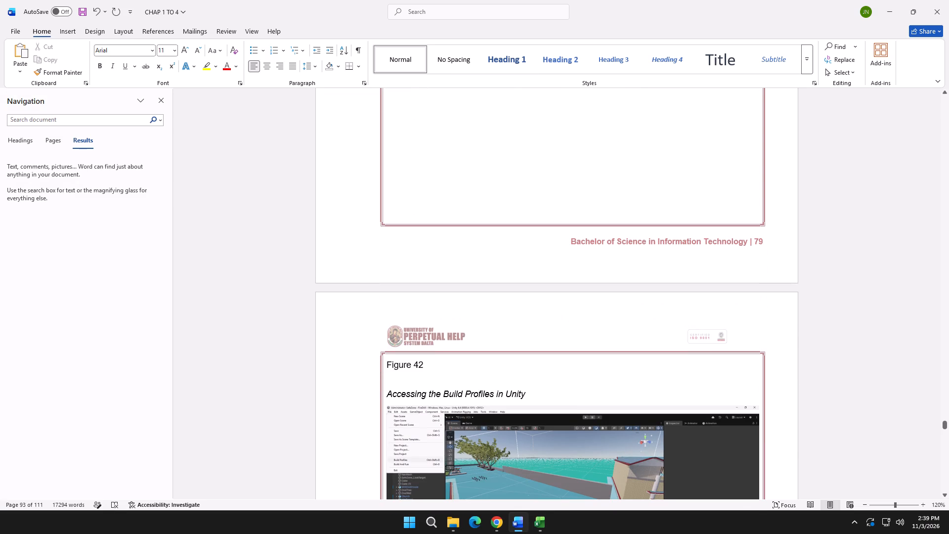
{"action": "left_click", "coordinate": [404, 378]}
{"action": "left_click", "coordinate": [534, 396]}
{"action": "left_click", "coordinate": [388, 394]}
{"action": "key", "text": "BackSpace"}
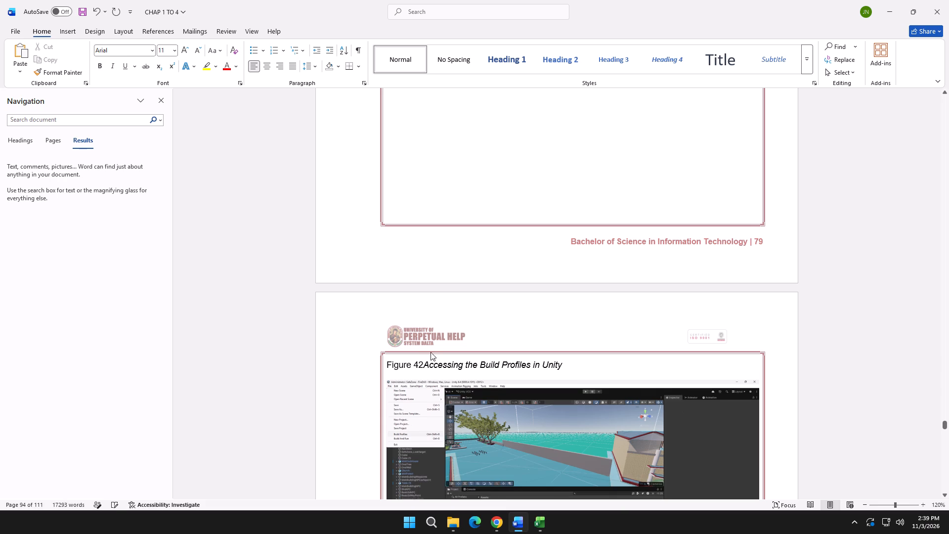
{"action": "key", "text": "Return"}
Make the "Figure 42" label bold.
{"action": "left_click_drag", "start_coordinate": [536, 393], "coordinate": [420, 373]}
{"action": "left_click", "coordinate": [403, 376]}
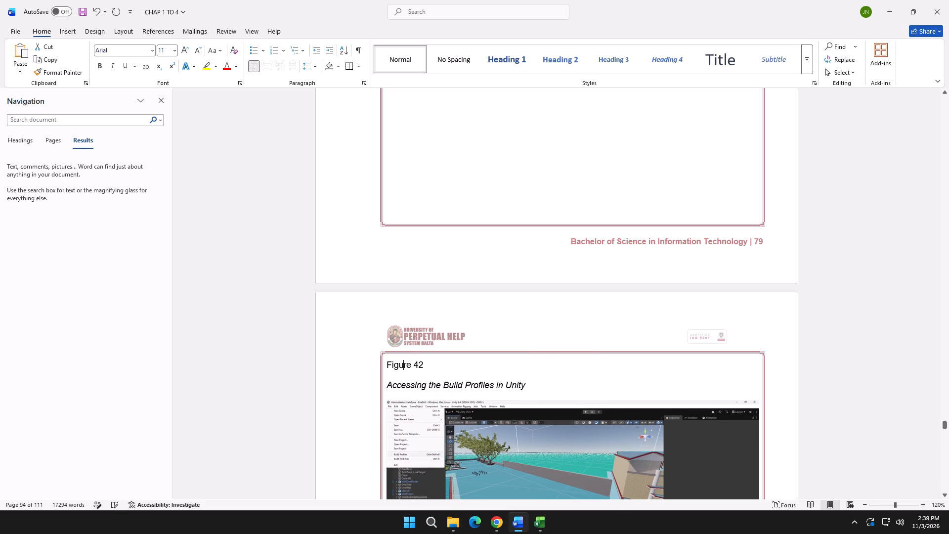
{"action": "left_click_drag", "start_coordinate": [435, 369], "coordinate": [363, 361]}
{"action": "left_click", "coordinate": [371, 345]}
{"action": "left_click", "coordinate": [438, 376]}
Insert the number 42 after "Figure" in the paragraph describing the Unity Editor's Build Profiles option.
{"action": "scroll", "coordinate": [463, 368], "scroll_direction": "down", "scroll_amount": 8}
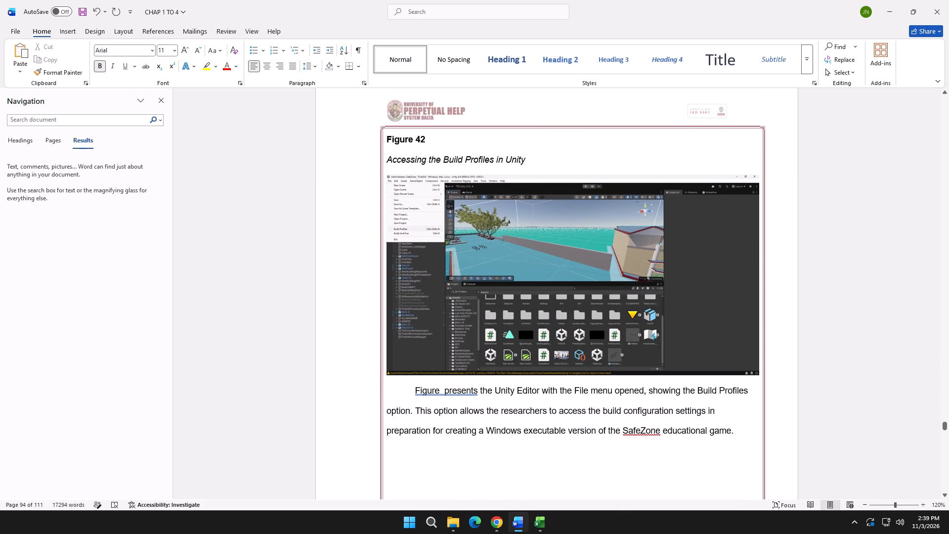
{"action": "scroll", "coordinate": [467, 370], "scroll_direction": "down", "scroll_amount": 3}
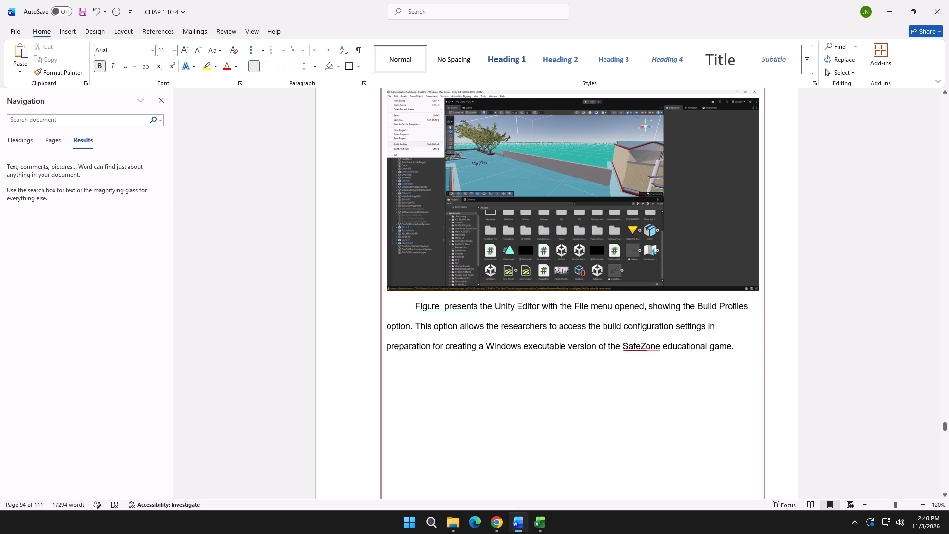
{"action": "left_click", "coordinate": [441, 305]}
{"action": "key", "text": "4"}
{"action": "key", "text": "2"}
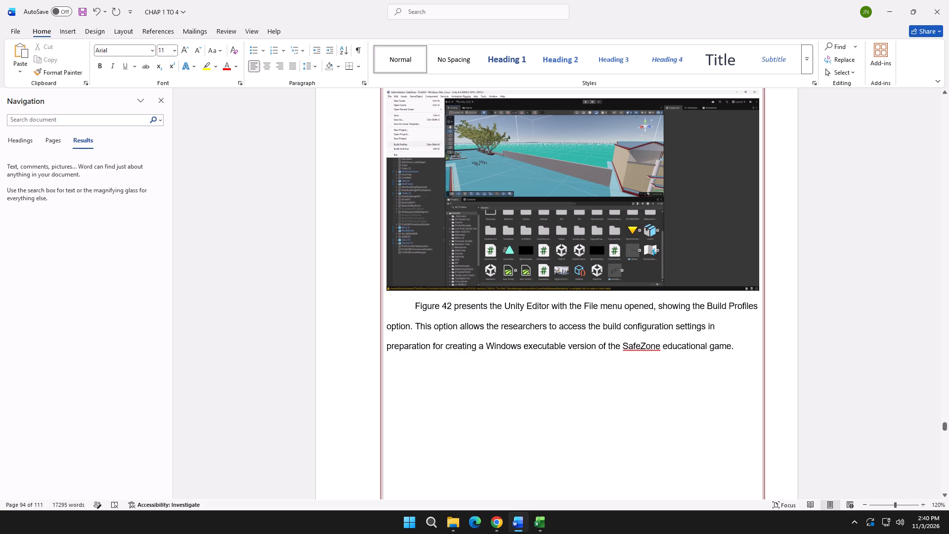
Copy the Figure 42 description paragraph and paste it below the Deployment Results heading.
{"action": "left_click_drag", "start_coordinate": [415, 307], "coordinate": [746, 346]}
{"action": "scroll", "coordinate": [770, 356], "scroll_direction": "down", "scroll_amount": 10}
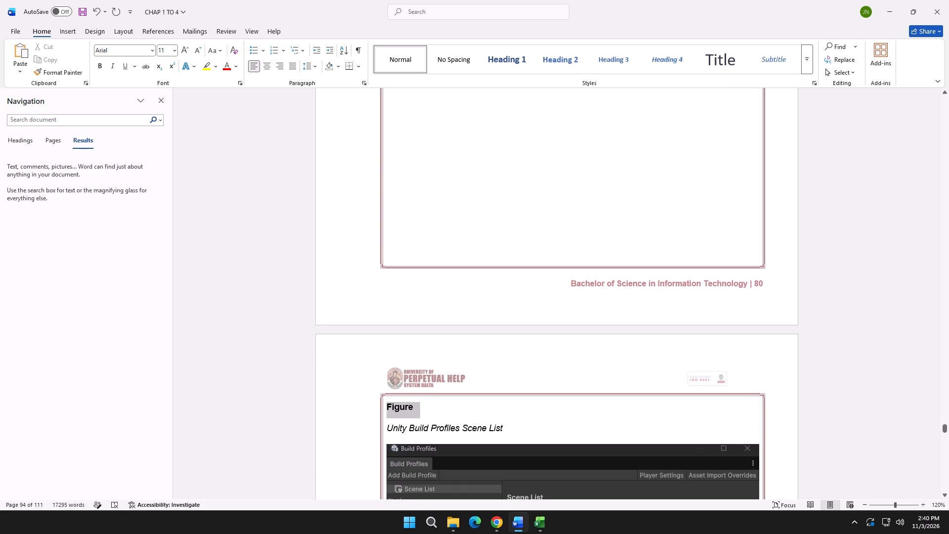
{"action": "left_click_drag", "start_coordinate": [746, 346], "coordinate": [740, 255]}
{"action": "scroll", "coordinate": [731, 266], "scroll_direction": "up", "scroll_amount": 7}
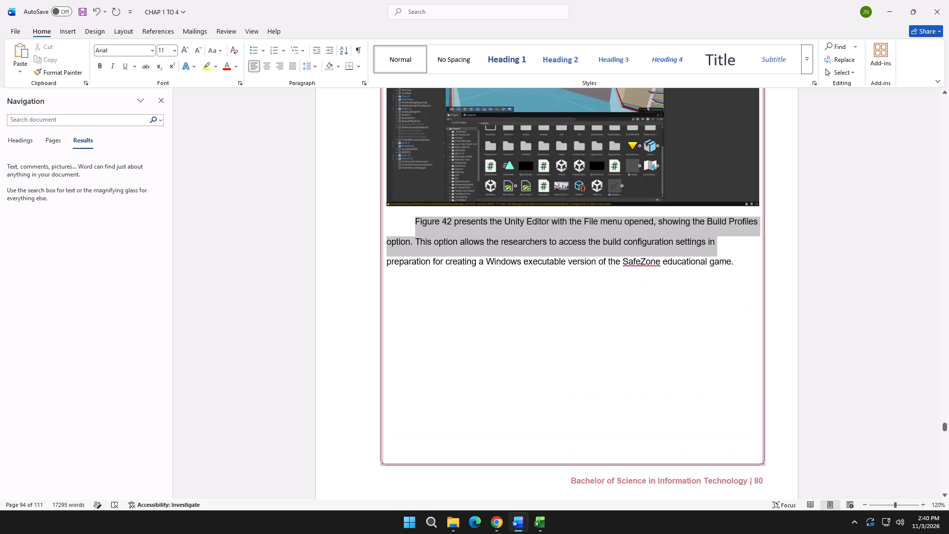
{"action": "left_click_drag", "start_coordinate": [740, 255], "coordinate": [744, 267]}
{"action": "key", "text": "ctrl+c"}
{"action": "scroll", "coordinate": [557, 291], "scroll_direction": "up", "scroll_amount": 20}
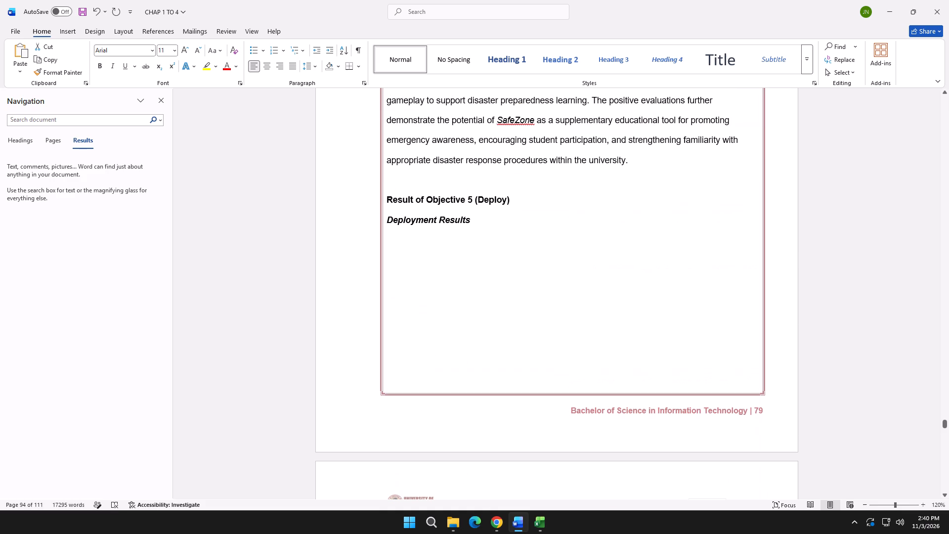
{"action": "left_click", "coordinate": [451, 257]}
{"action": "key", "text": "ctrl+v"}
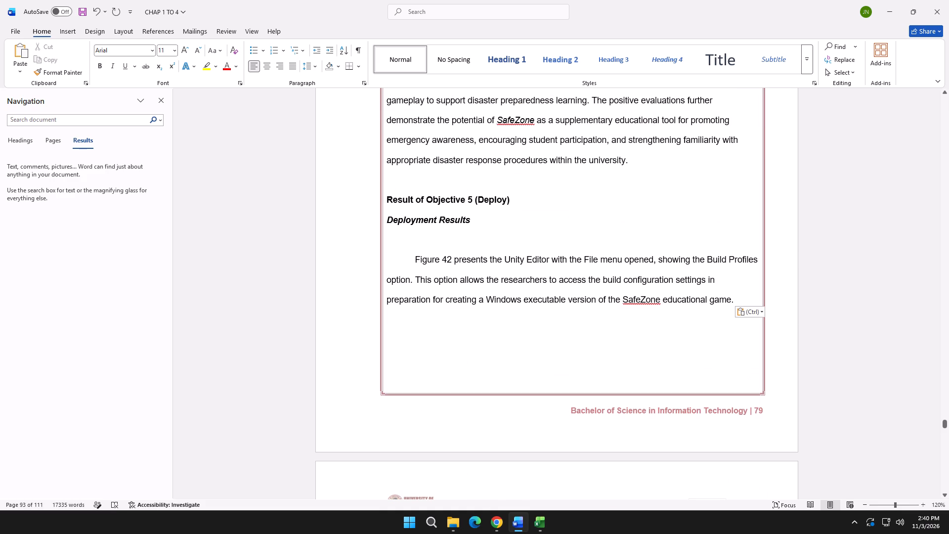
Delete the surplus blank lines above the Figure 42 label so it starts at the top of its page.
{"action": "scroll", "coordinate": [436, 286], "scroll_direction": "down", "scroll_amount": 8}
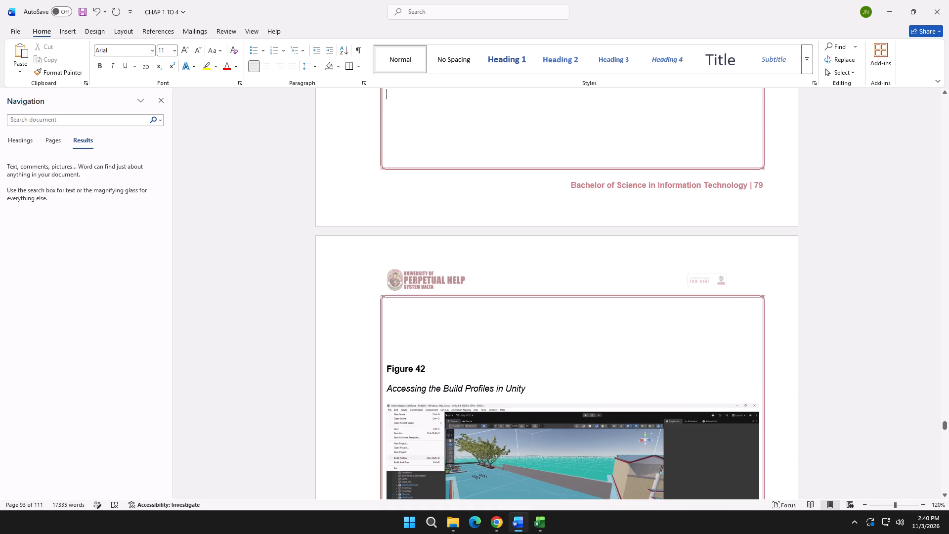
{"action": "left_click", "coordinate": [405, 336]}
{"action": "key", "text": "BackSpace"}
{"action": "key", "text": "BackSpace"}
{"action": "left_click", "coordinate": [387, 326]}
{"action": "key", "text": "BackSpace"}
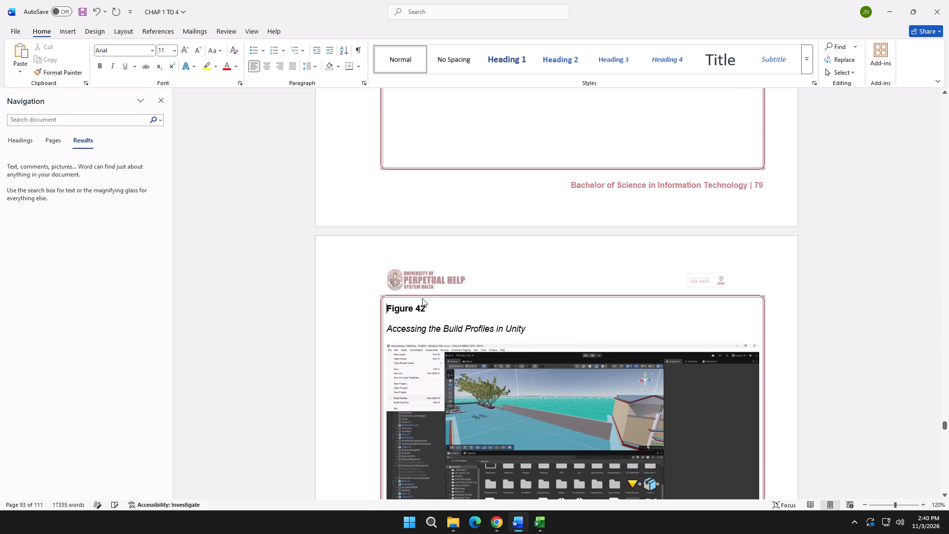
Delete the original description paragraph below the Figure 42 image, keeping the copy under Deployment Results.
{"action": "scroll", "coordinate": [429, 297], "scroll_direction": "up", "scroll_amount": 6}
{"action": "scroll", "coordinate": [431, 300], "scroll_direction": "down", "scroll_amount": 7}
{"action": "scroll", "coordinate": [431, 300], "scroll_direction": "up", "scroll_amount": 7}
{"action": "scroll", "coordinate": [432, 303], "scroll_direction": "down", "scroll_amount": 14}
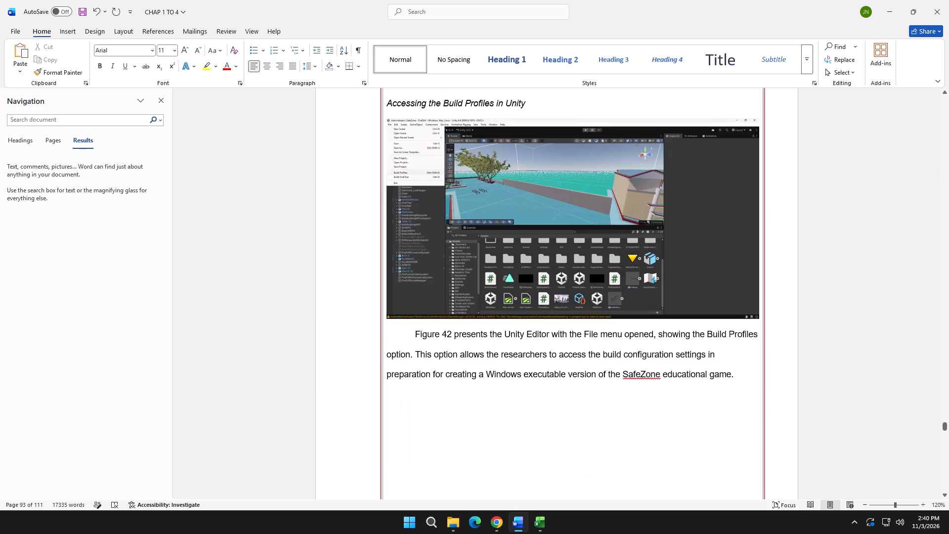
{"action": "scroll", "coordinate": [432, 306], "scroll_direction": "down", "scroll_amount": 5}
{"action": "scroll", "coordinate": [433, 304], "scroll_direction": "up", "scroll_amount": 13}
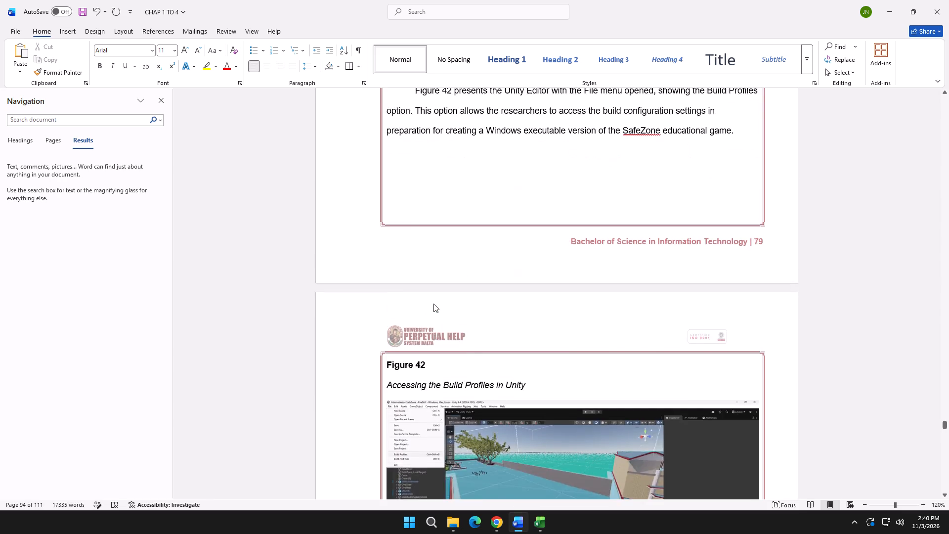
{"action": "scroll", "coordinate": [433, 304], "scroll_direction": "up", "scroll_amount": 5}
{"action": "scroll", "coordinate": [433, 304], "scroll_direction": "down", "scroll_amount": 12}
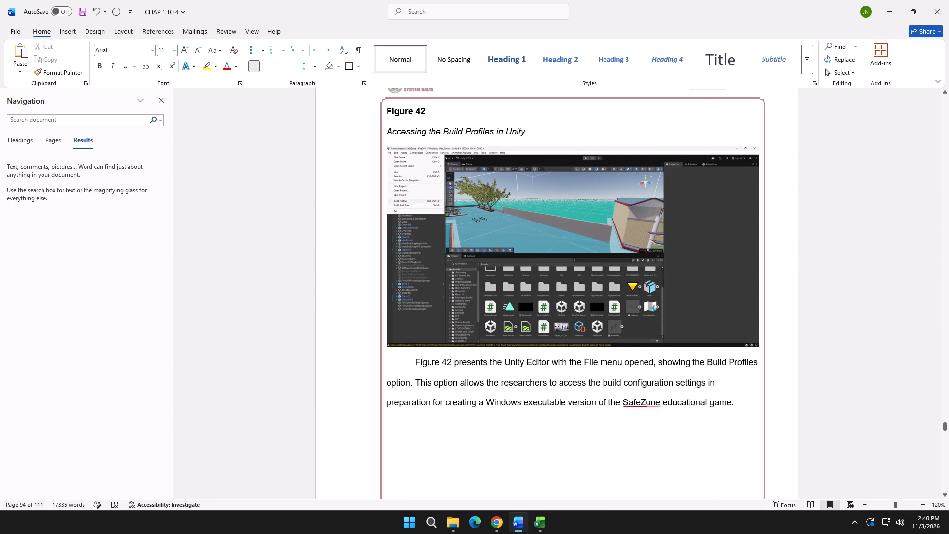
{"action": "left_click_drag", "start_coordinate": [747, 407], "coordinate": [411, 363]}
{"action": "key", "text": "BackSpace"}
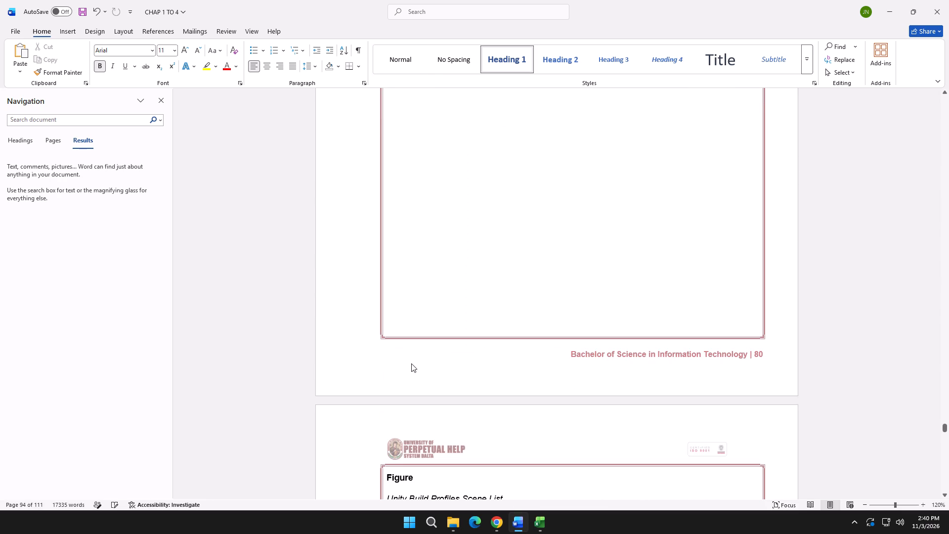
{"action": "scroll", "coordinate": [416, 363], "scroll_direction": "up", "scroll_amount": 14}
{"action": "scroll", "coordinate": [421, 360], "scroll_direction": "up", "scroll_amount": 7}
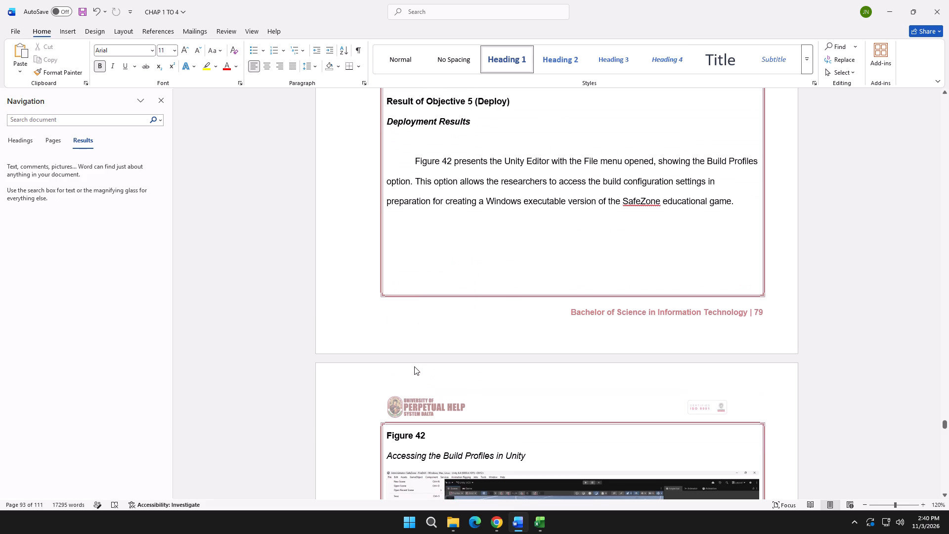
{"action": "scroll", "coordinate": [414, 369], "scroll_direction": "down", "scroll_amount": 13}
{"action": "scroll", "coordinate": [422, 377], "scroll_direction": "down", "scroll_amount": 10}
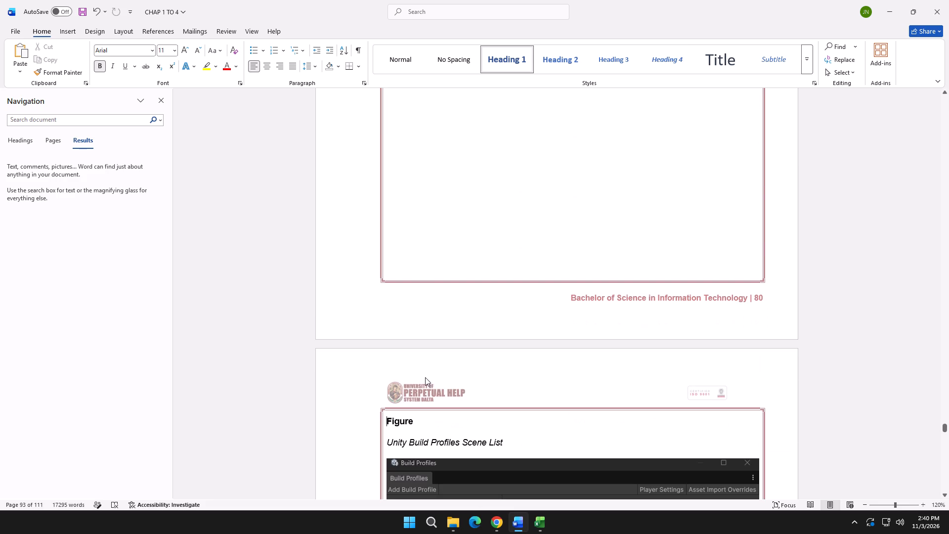
Number the label above the Unity Build Profiles Scene List image as Figure 43.
{"action": "left_click", "coordinate": [435, 415]}
{"action": "key", "text": "4"}
{"action": "key", "text": "3"}
Move the description paragraph below the Figure 43 image to directly beneath the Figure 42 image on the preceding page.
{"action": "scroll", "coordinate": [422, 412], "scroll_direction": "down", "scroll_amount": 10}
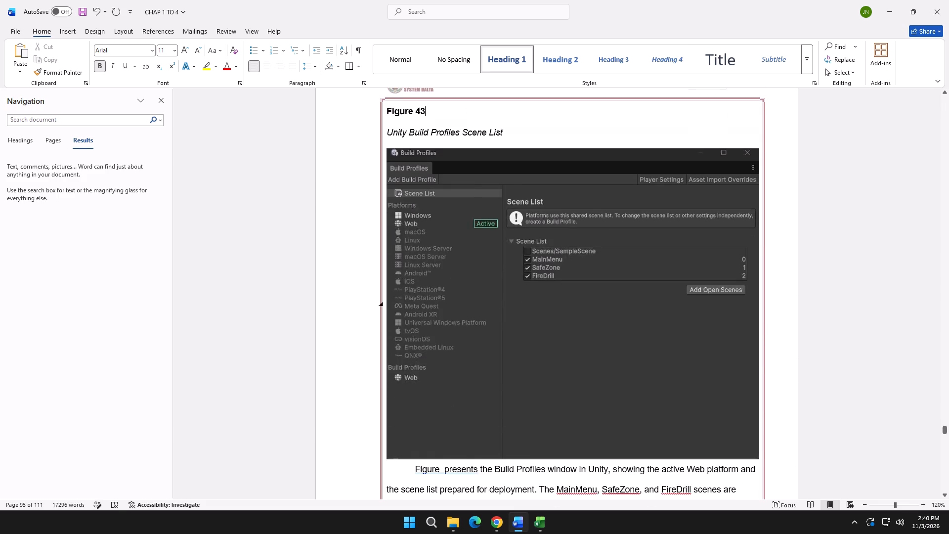
{"action": "scroll", "coordinate": [439, 404], "scroll_direction": "down", "scroll_amount": 5}
{"action": "left_click_drag", "start_coordinate": [503, 416], "coordinate": [412, 362]}
{"action": "key", "text": "ctrl+c"}
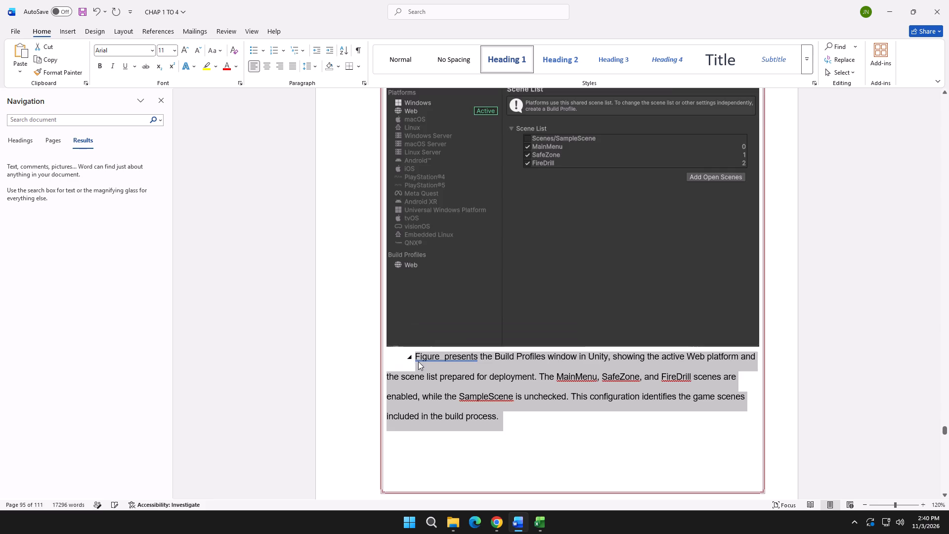
{"action": "scroll", "coordinate": [419, 361], "scroll_direction": "up", "scroll_amount": 5}
{"action": "scroll", "coordinate": [419, 361], "scroll_direction": "down", "scroll_amount": 4}
{"action": "key", "text": "BackSpace"}
{"action": "scroll", "coordinate": [423, 353], "scroll_direction": "up", "scroll_amount": 6}
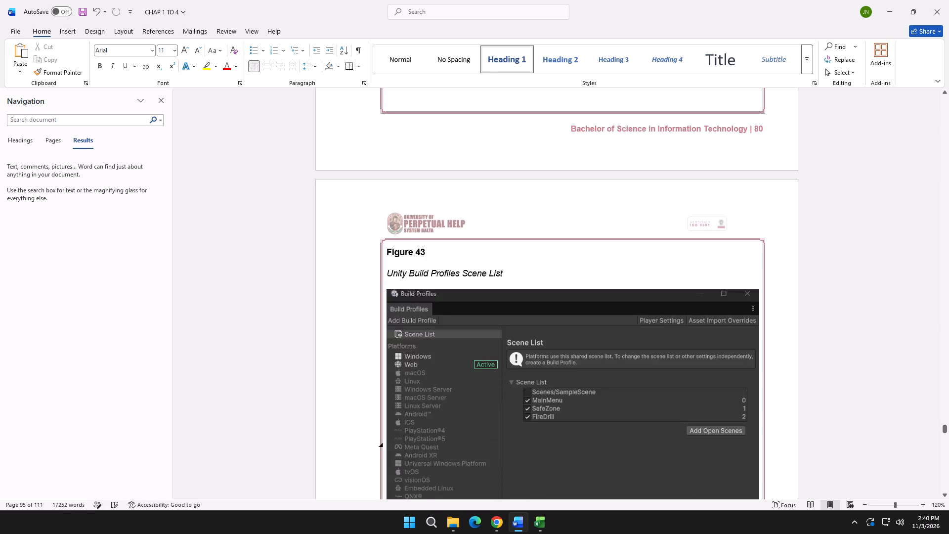
{"action": "scroll", "coordinate": [423, 353], "scroll_direction": "up", "scroll_amount": 14}
{"action": "left_click", "coordinate": [428, 237]}
{"action": "left_click", "coordinate": [434, 326]}
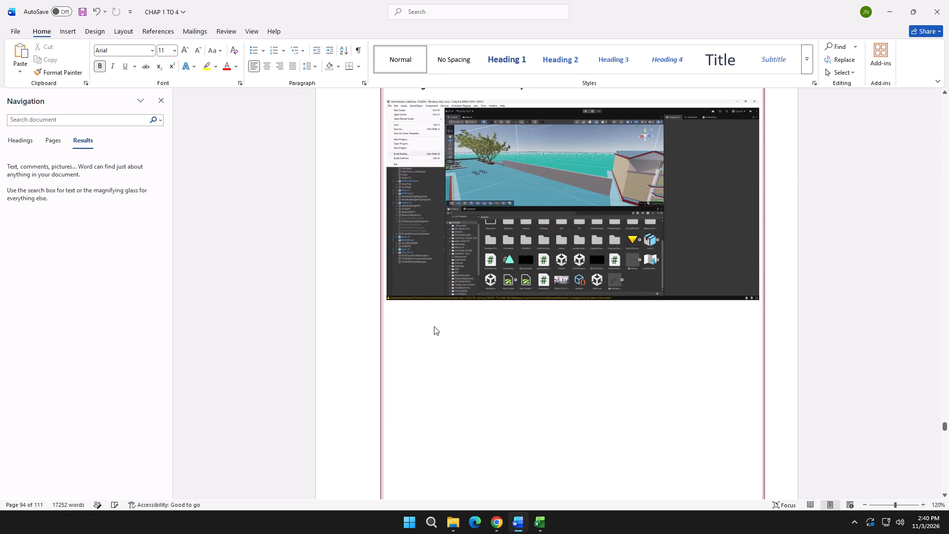
{"action": "left_click", "coordinate": [442, 338]}
{"action": "left_click", "coordinate": [762, 297]}
{"action": "key", "text": "Return"}
{"action": "key", "text": "ctrl+v"}
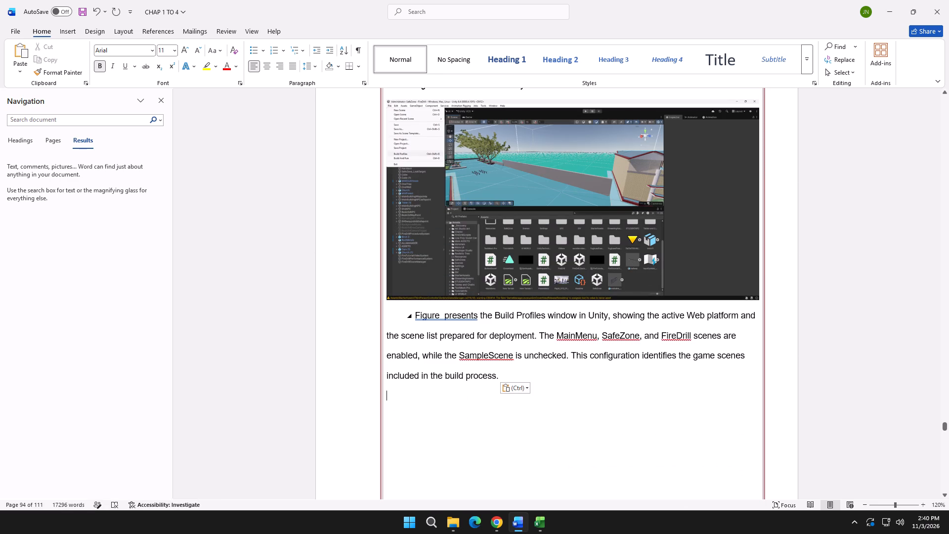
Insert the number 43 after "Figure" in the moved Build Profiles window description.
{"action": "left_click", "coordinate": [441, 318]}
{"action": "type", "text": "43"}
Switch to the FINAL CHAP3 reference thesis in Chrome and examine how Figures 22 and 23 and their descriptions are arranged.
{"action": "scroll", "coordinate": [504, 352], "scroll_direction": "down", "scroll_amount": 6}
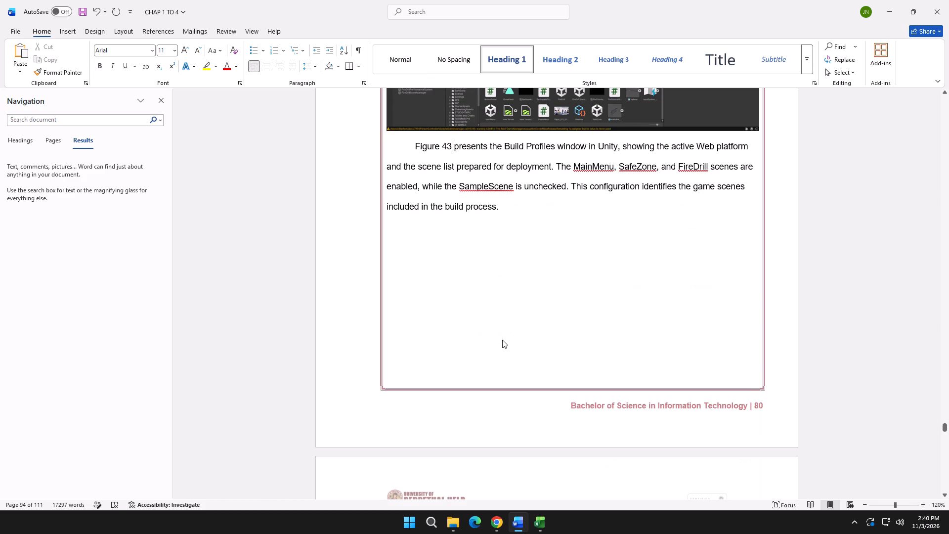
{"action": "scroll", "coordinate": [502, 339], "scroll_direction": "down", "scroll_amount": 6}
{"action": "scroll", "coordinate": [502, 339], "scroll_direction": "up", "scroll_amount": 7}
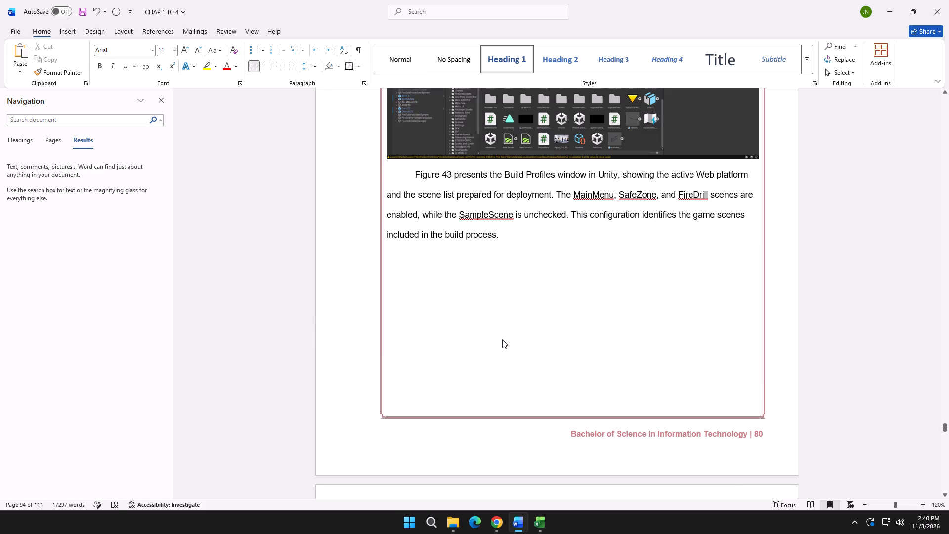
{"action": "key", "text": "alt+Tab"}
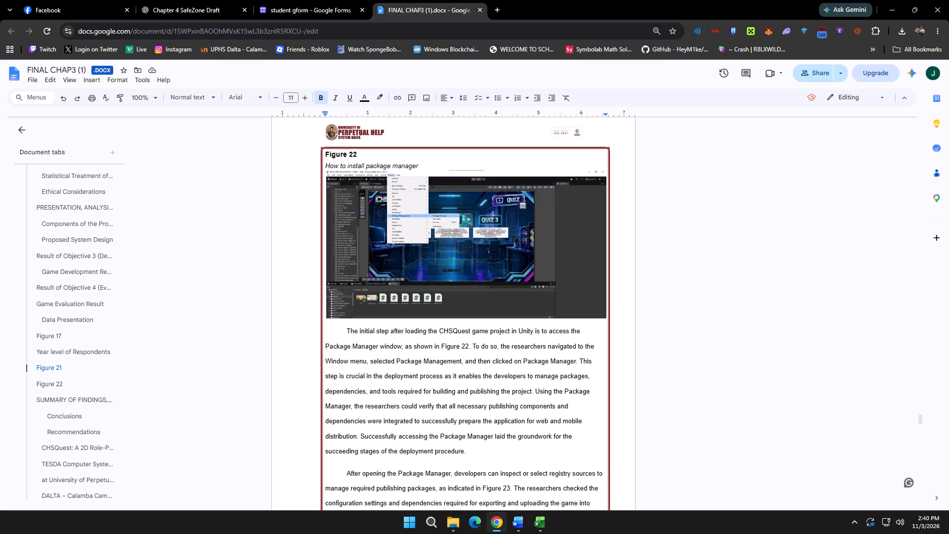
{"action": "scroll", "coordinate": [502, 339], "scroll_direction": "down", "scroll_amount": 4}
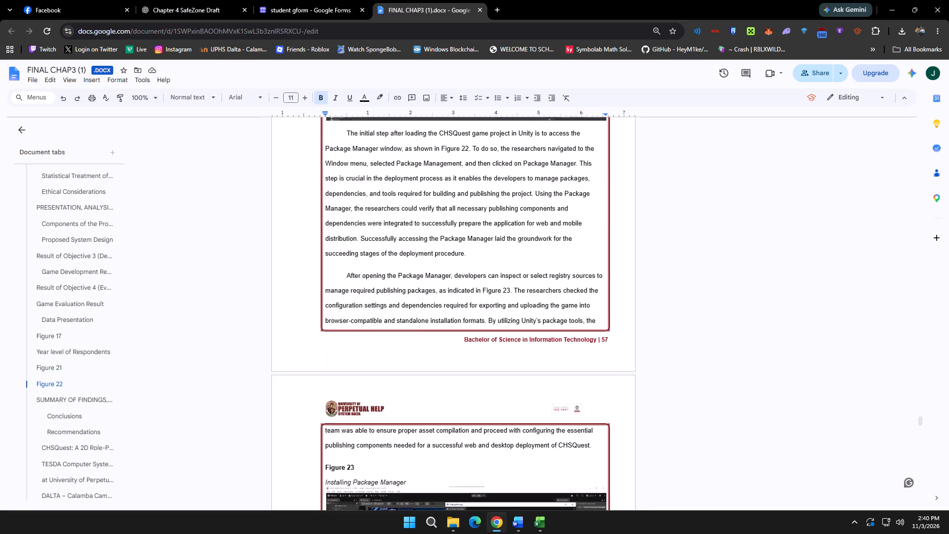
{"action": "scroll", "coordinate": [502, 339], "scroll_direction": "down", "scroll_amount": 3}
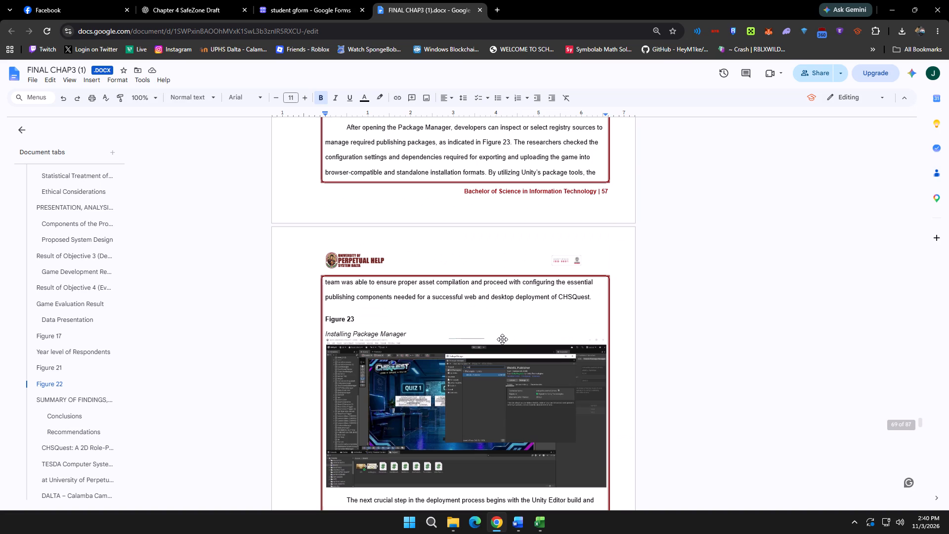
{"action": "key", "text": "alt+Tab"}
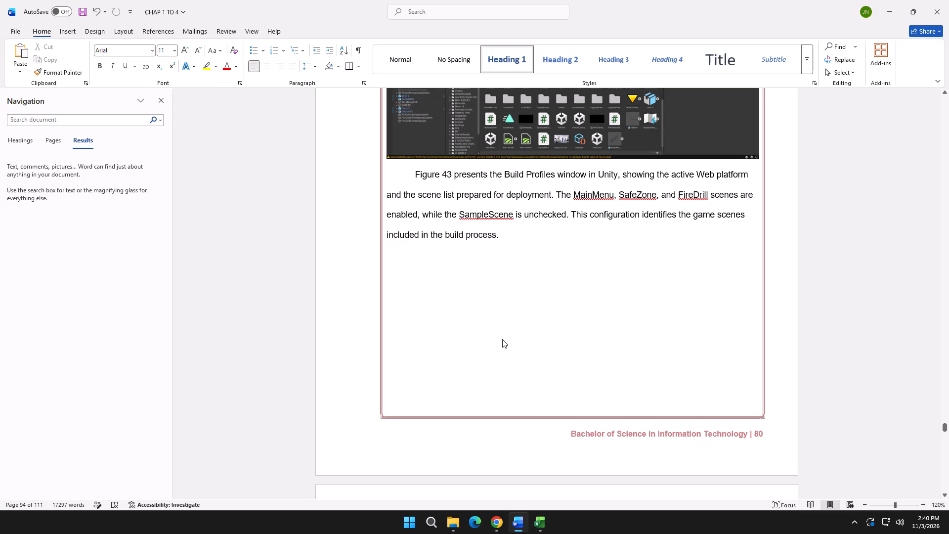
In the Word thesis, add a blank line between the Figure 42 image and the Figure 43 description.
{"action": "scroll", "coordinate": [492, 314], "scroll_direction": "down", "scroll_amount": 11}
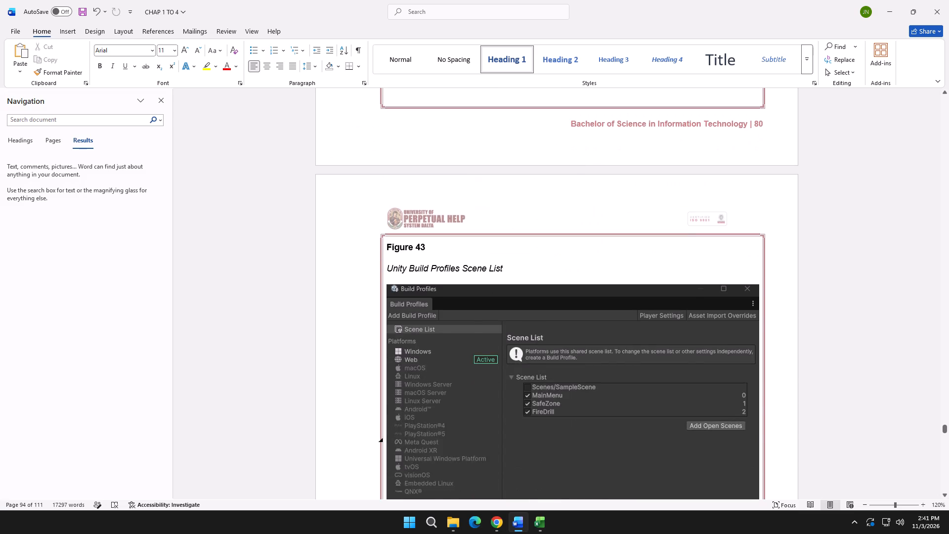
{"action": "scroll", "coordinate": [487, 310], "scroll_direction": "up", "scroll_amount": 11}
{"action": "scroll", "coordinate": [486, 314], "scroll_direction": "down", "scroll_amount": 7}
{"action": "scroll", "coordinate": [486, 314], "scroll_direction": "up", "scroll_amount": 7}
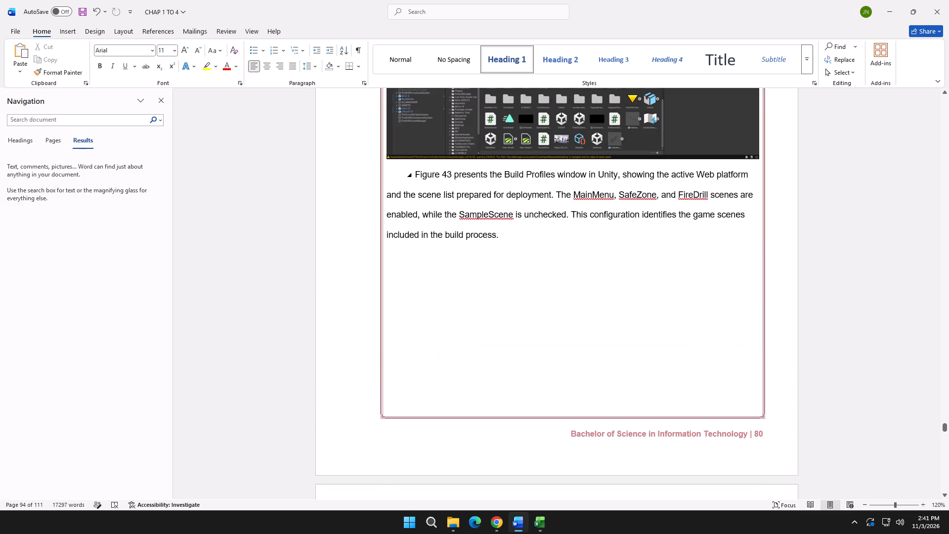
{"action": "left_click", "coordinate": [417, 174]}
{"action": "key", "text": "Return"}
Number the unnumbered label below the Scene List image as Figure 44.
{"action": "scroll", "coordinate": [491, 276], "scroll_direction": "up", "scroll_amount": 11}
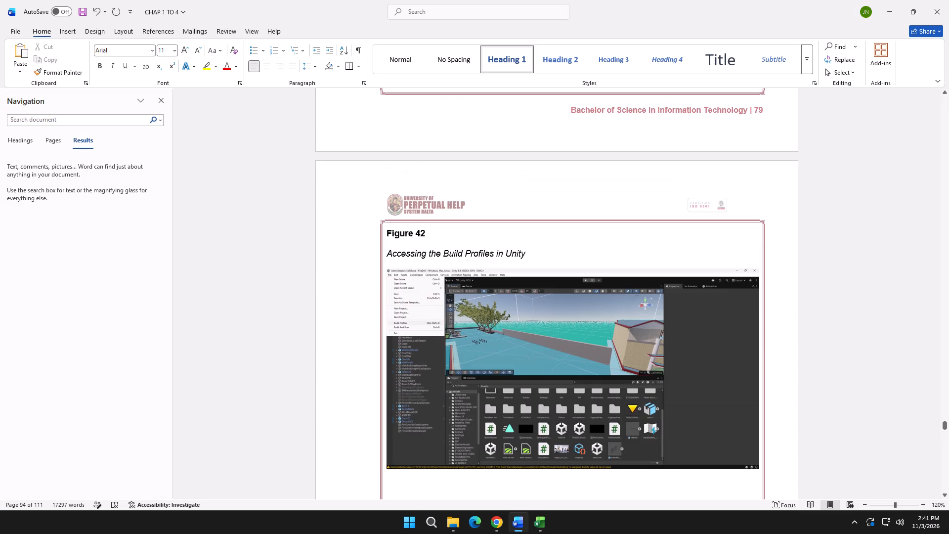
{"action": "scroll", "coordinate": [496, 281], "scroll_direction": "up", "scroll_amount": 9}
{"action": "scroll", "coordinate": [497, 283], "scroll_direction": "down", "scroll_amount": 19}
{"action": "scroll", "coordinate": [494, 285], "scroll_direction": "down", "scroll_amount": 2}
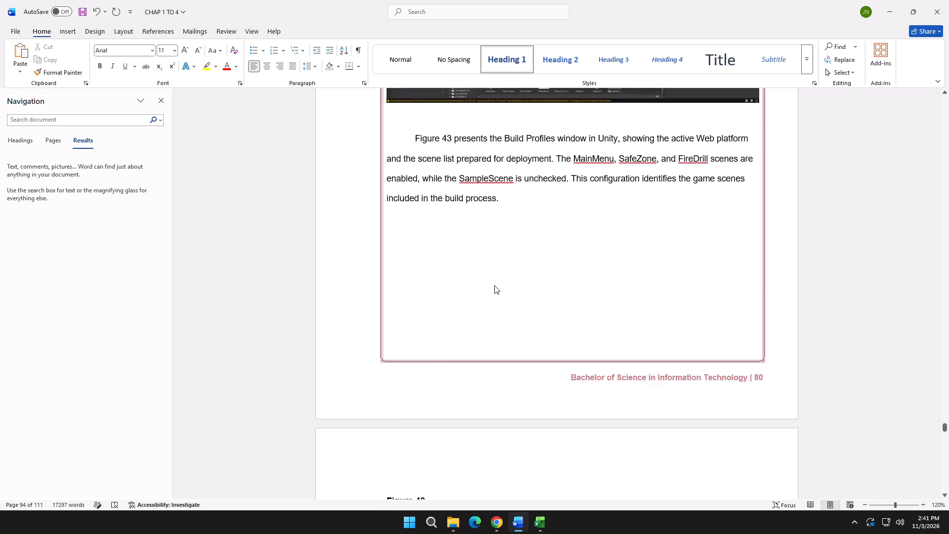
{"action": "scroll", "coordinate": [494, 285], "scroll_direction": "down", "scroll_amount": 14}
{"action": "scroll", "coordinate": [497, 284], "scroll_direction": "down", "scroll_amount": 7}
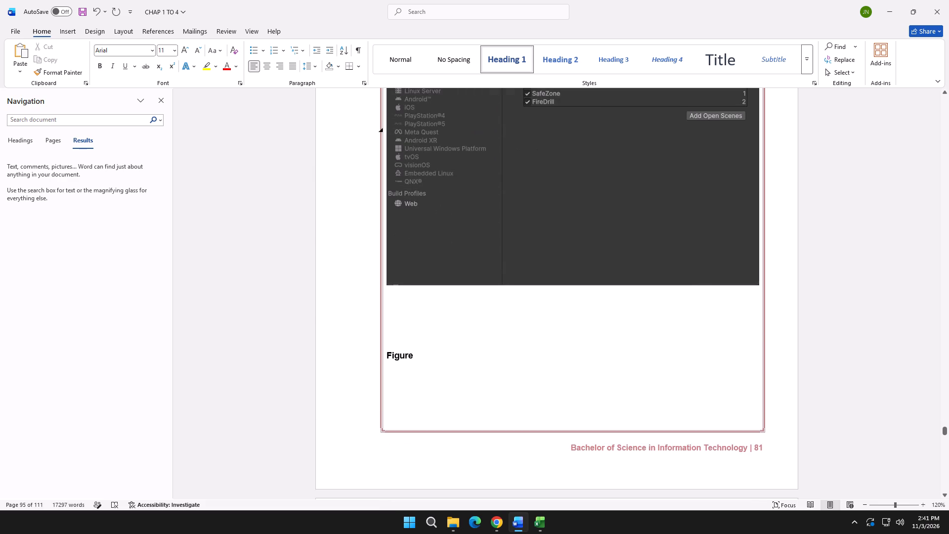
{"action": "scroll", "coordinate": [484, 294], "scroll_direction": "down", "scroll_amount": 3}
{"action": "left_click", "coordinate": [427, 273]}
{"action": "scroll", "coordinate": [430, 274], "scroll_direction": "up", "scroll_amount": 18}
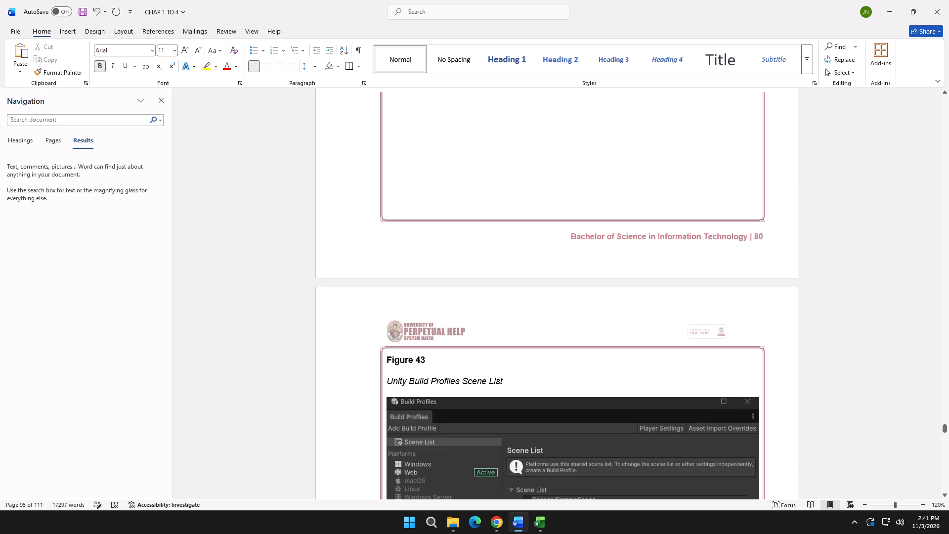
{"action": "scroll", "coordinate": [438, 285], "scroll_direction": "down", "scroll_amount": 15}
{"action": "key", "text": "4"}
{"action": "key", "text": "4"}
Insert blank lines before the Figure 44 label to push it onto the page with its Windows Build Configuration caption.
{"action": "scroll", "coordinate": [440, 294], "scroll_direction": "up", "scroll_amount": 7}
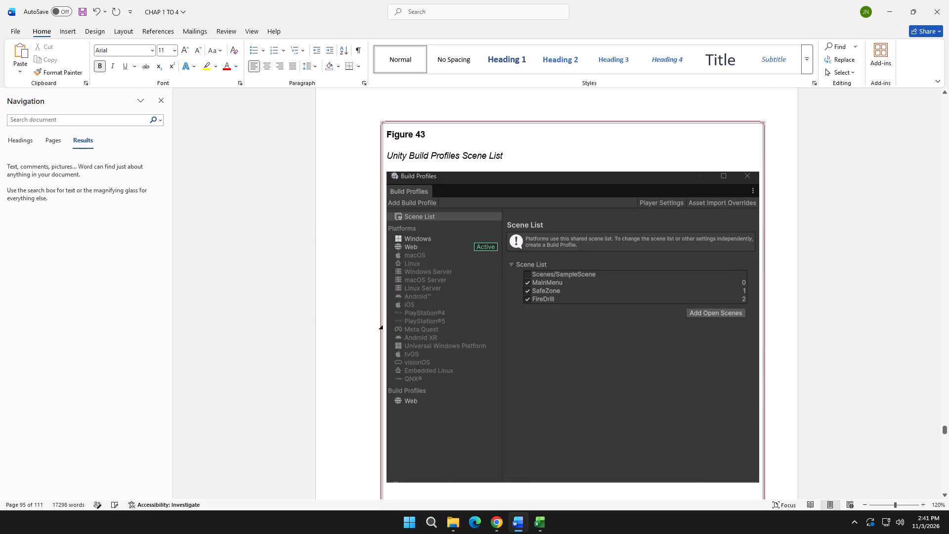
{"action": "scroll", "coordinate": [440, 294], "scroll_direction": "down", "scroll_amount": 12}
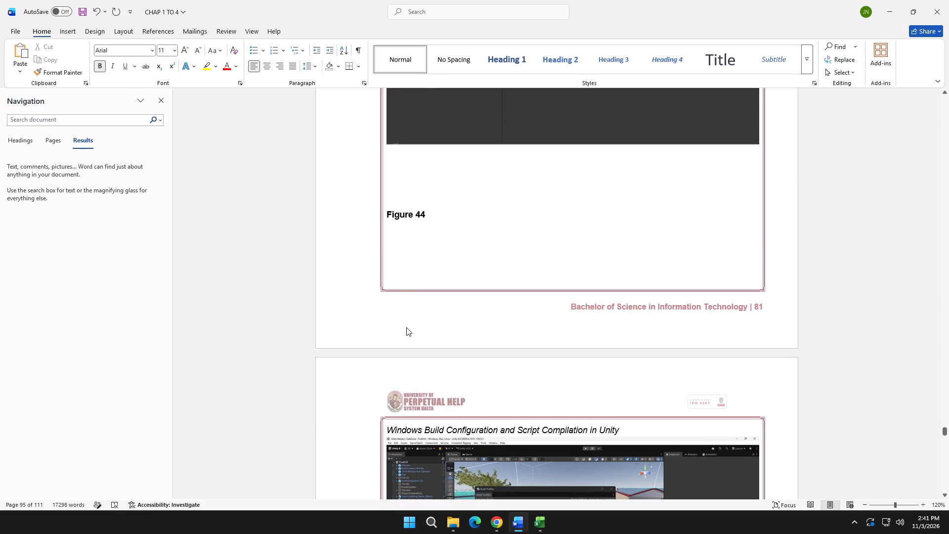
{"action": "left_click", "coordinate": [388, 428]}
{"action": "left_click", "coordinate": [387, 217]}
{"action": "key", "text": "Return"}
{"action": "key", "text": "Return"}
{"action": "key", "text": "Return"}
{"action": "key", "text": "Return"}
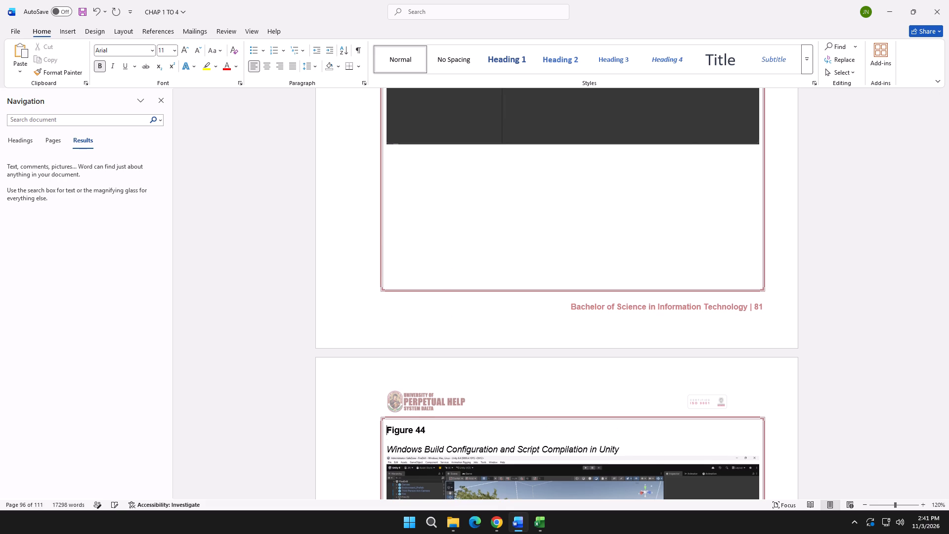
Copy the Windows build description below the Figure 44 image and paste it beneath the Figure 43 image.
{"action": "scroll", "coordinate": [458, 311], "scroll_direction": "down", "scroll_amount": 12}
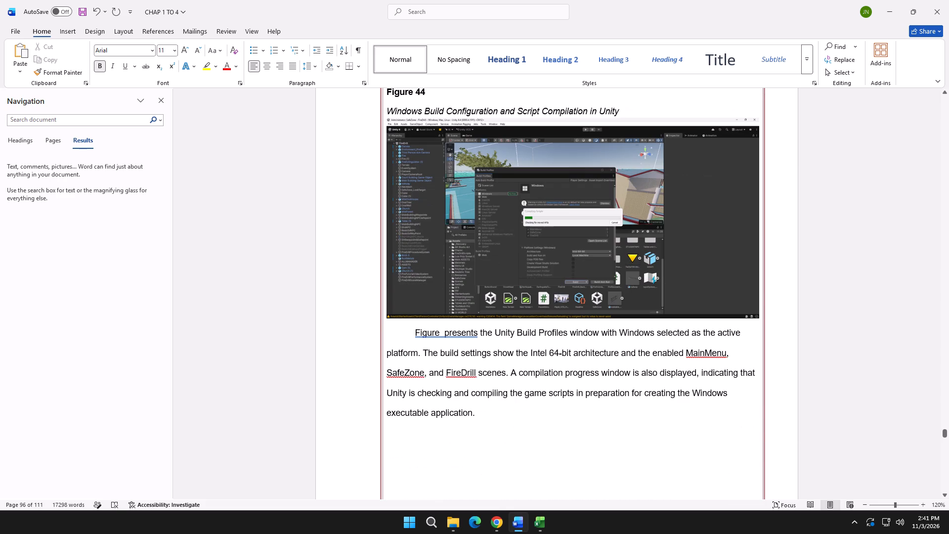
{"action": "left_click_drag", "start_coordinate": [489, 415], "coordinate": [418, 340]}
{"action": "key", "text": "ctrl+c"}
{"action": "scroll", "coordinate": [420, 340], "scroll_direction": "up", "scroll_amount": 14}
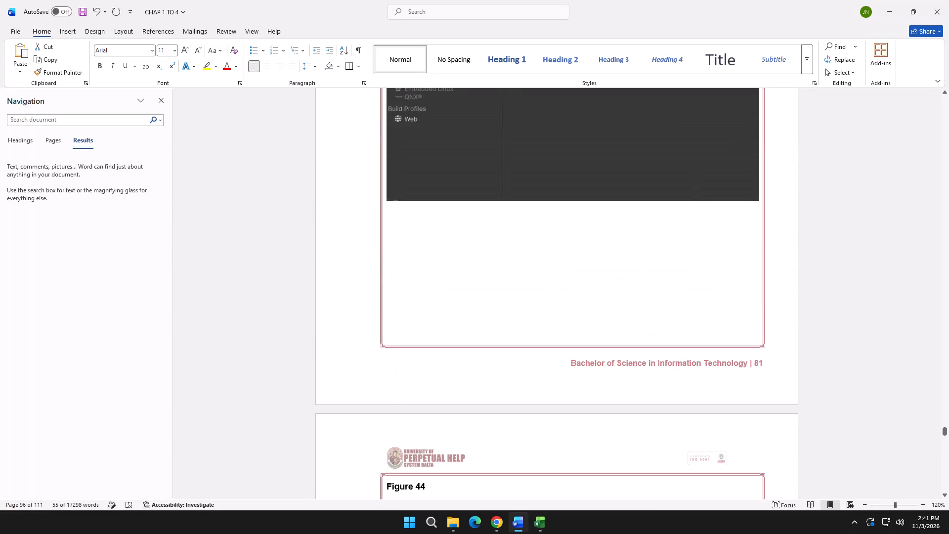
{"action": "left_click", "coordinate": [433, 276]}
{"action": "key", "text": "ctrl+v"}
Insert the number 44 after "Figure" in the pasted Windows build description.
{"action": "left_click", "coordinate": [444, 223]}
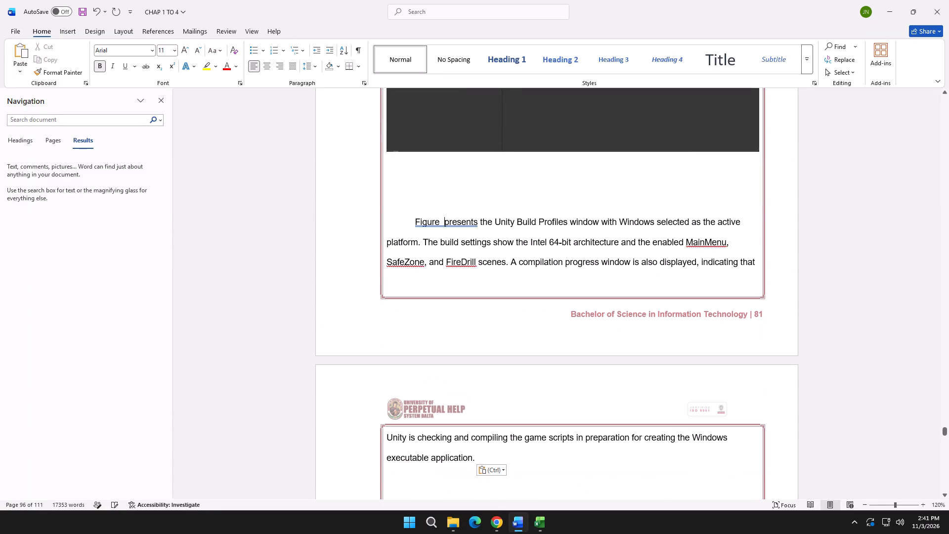
{"action": "type", "text": "44"}
Delete the surplus blank lines above the pasted Figure 44 description so the whole paragraph fits below the Figure 43 image.
{"action": "scroll", "coordinate": [451, 268], "scroll_direction": "down", "scroll_amount": 7}
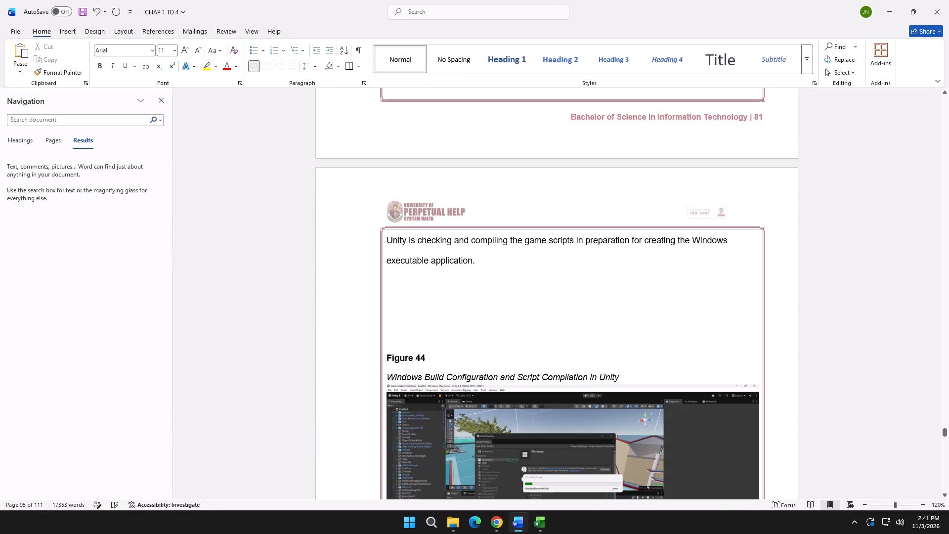
{"action": "scroll", "coordinate": [451, 269], "scroll_direction": "up", "scroll_amount": 7}
{"action": "left_click", "coordinate": [412, 220]}
{"action": "key", "text": "BackSpace"}
{"action": "key", "text": "BackSpace"}
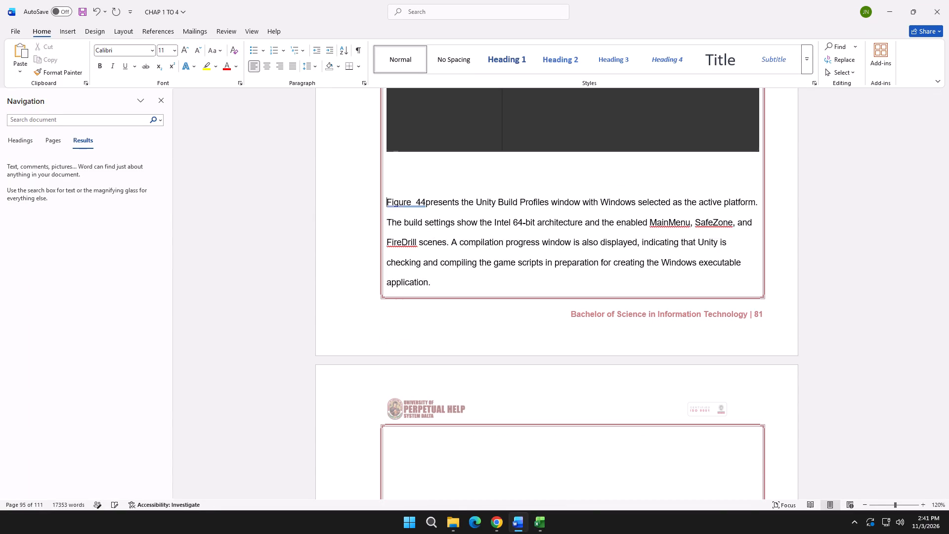
{"action": "key", "text": "BackSpace"}
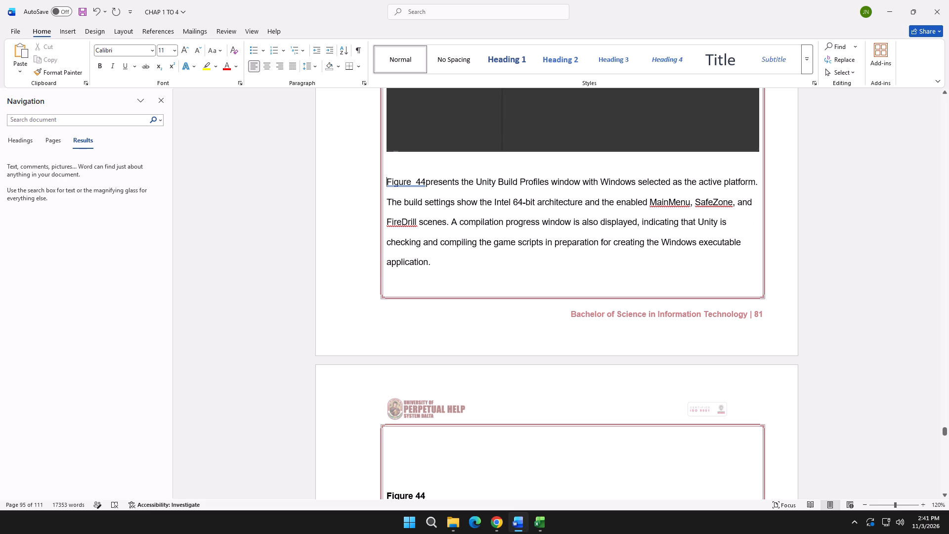
Add a space after 44 in the pasted description and indent the paragraph's first line.
{"action": "left_click", "coordinate": [426, 182]}
{"action": "key", "text": "space"}
{"action": "left_click", "coordinate": [388, 181]}
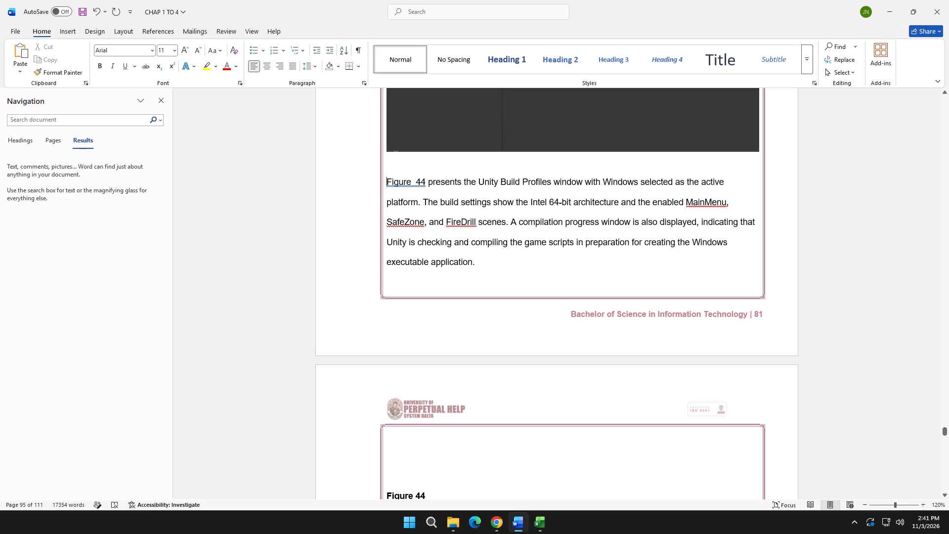
{"action": "key", "text": "Tab"}
Delete the surplus blank lines above the Figure 44 label so it starts at the top of its page.
{"action": "scroll", "coordinate": [446, 218], "scroll_direction": "down", "scroll_amount": 6}
{"action": "left_click", "coordinate": [393, 301]}
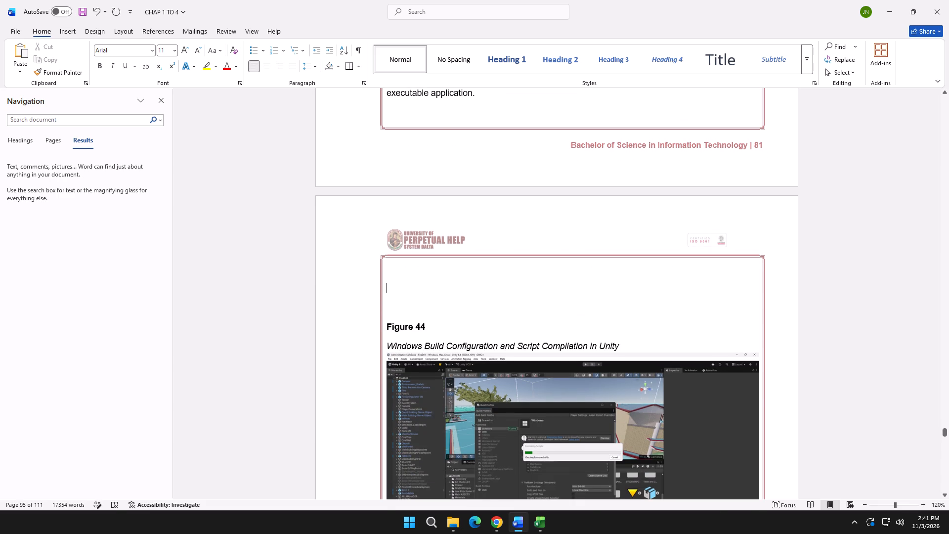
{"action": "key", "text": "BackSpace"}
{"action": "key", "text": "BackSpace"}
{"action": "double_click", "coordinate": [386, 287]}
{"action": "left_click", "coordinate": [388, 291]}
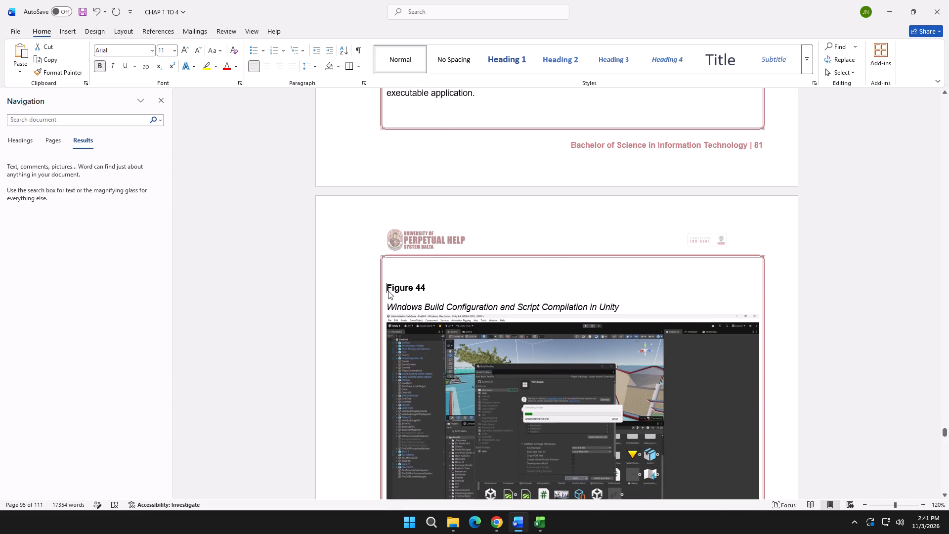
{"action": "key", "text": "BackSpace"}
{"action": "key", "text": "BackSpace"}
{"action": "key", "text": "Return"}
Delete the duplicate, unnumbered Windows build description paragraph below the Figure 44 image.
{"action": "scroll", "coordinate": [464, 300], "scroll_direction": "down", "scroll_amount": 4}
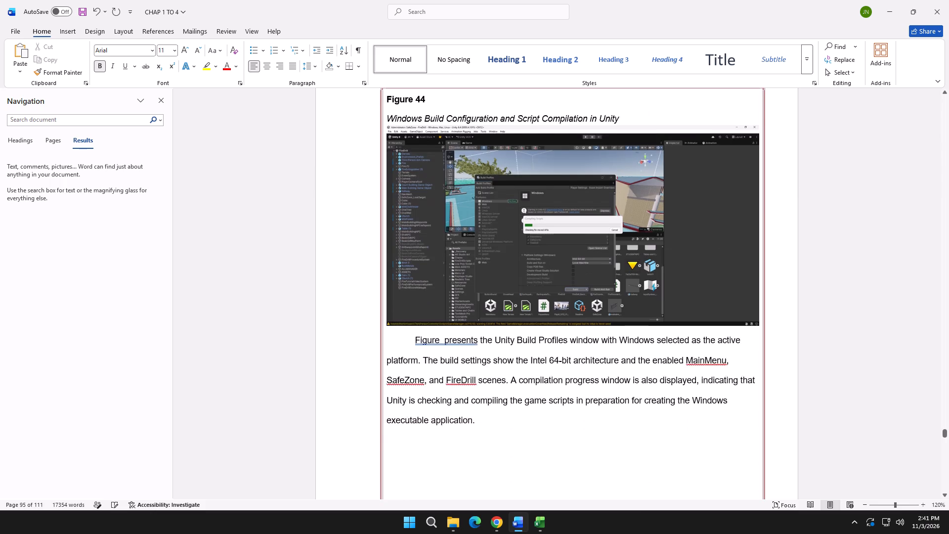
{"action": "scroll", "coordinate": [465, 300], "scroll_direction": "down", "scroll_amount": 5}
{"action": "scroll", "coordinate": [467, 297], "scroll_direction": "up", "scroll_amount": 11}
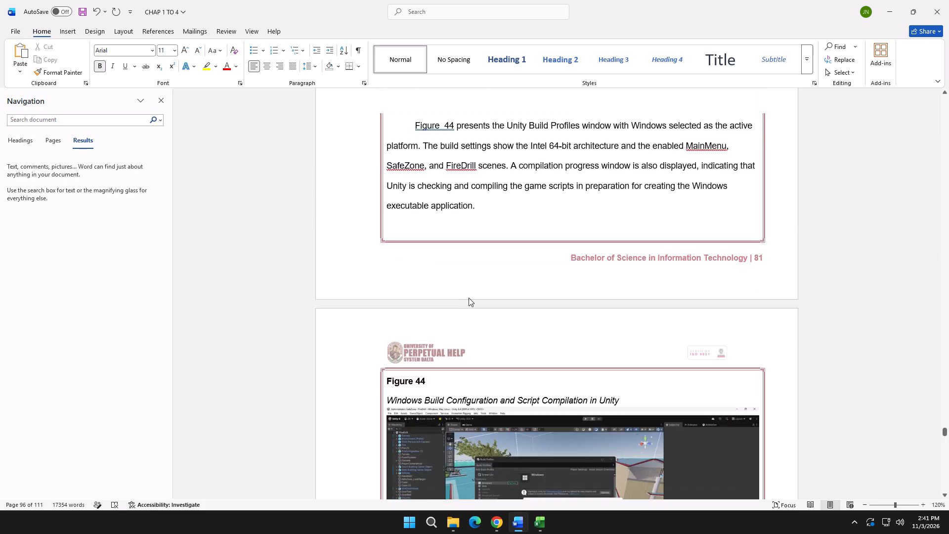
{"action": "scroll", "coordinate": [469, 298], "scroll_direction": "up", "scroll_amount": 3}
{"action": "scroll", "coordinate": [472, 292], "scroll_direction": "down", "scroll_amount": 14}
{"action": "left_click_drag", "start_coordinate": [488, 336], "coordinate": [406, 260]}
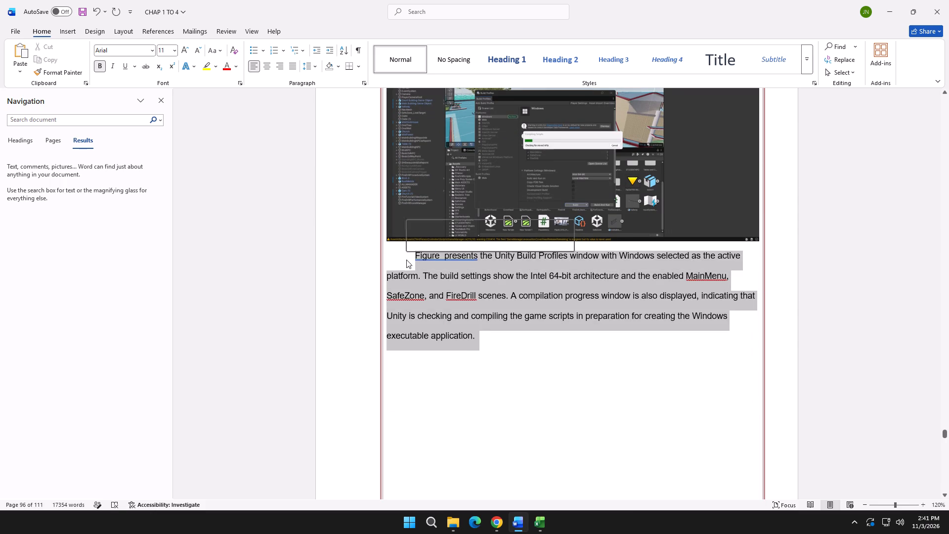
{"action": "key", "text": "BackSpace"}
Delete the surplus blank lines between the Figure 44 image and the label of the generated executable application file figure.
{"action": "left_click", "coordinate": [392, 392]}
{"action": "key", "text": "BackSpace"}
{"action": "key", "text": "BackSpace"}
{"action": "key", "text": "BackSpace"}
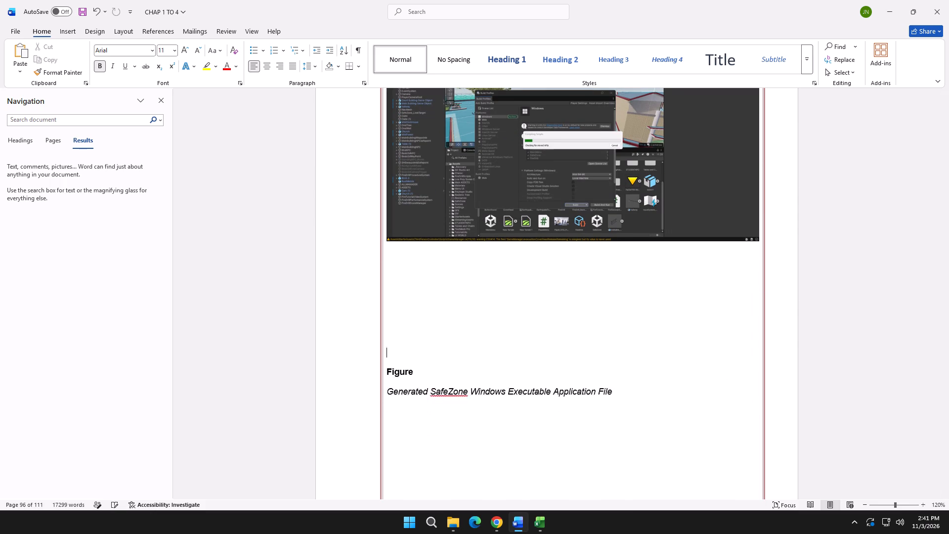
{"action": "key", "text": "BackSpace"}
{"action": "key", "text": "BackSpace"}
{"action": "key", "text": "BackSpace"}
{"action": "key", "text": "BackSpace"}
Number the generated executable application file label Figure 45 and delete the last blank line above it.
{"action": "left_click", "coordinate": [423, 274]}
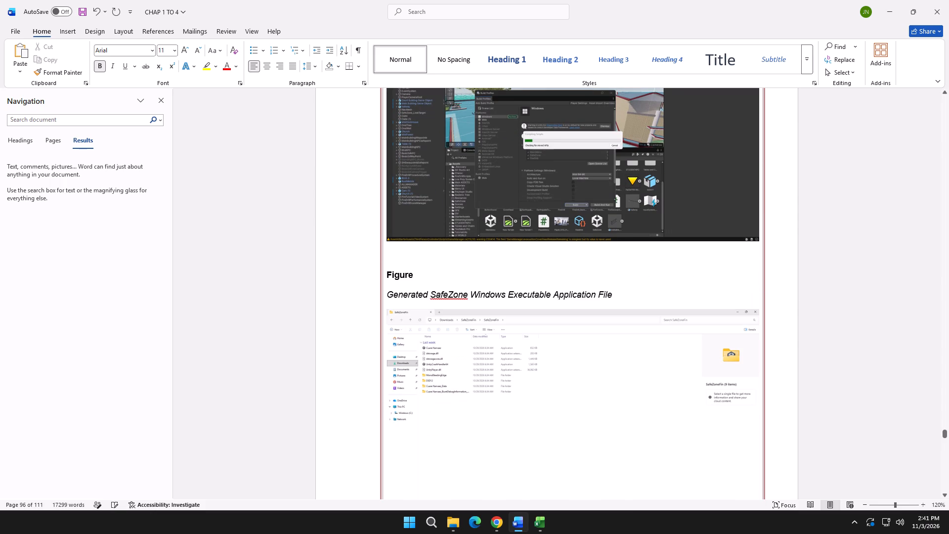
{"action": "key", "text": "4"}
{"action": "key", "text": "5"}
{"action": "left_click", "coordinate": [385, 275]}
{"action": "key", "text": "BackSpace"}
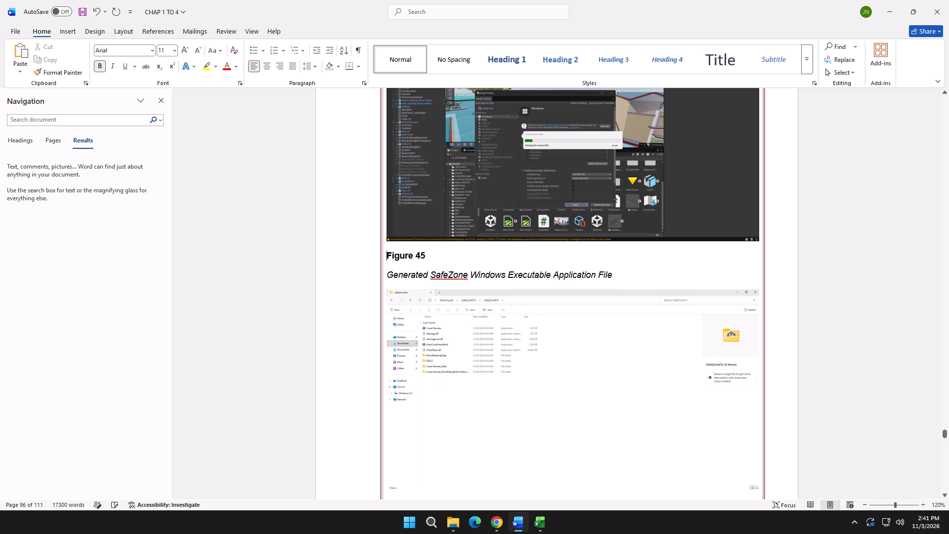
Insert the number 45 after "Figure" in the description of the generated SafeZone application files.
{"action": "scroll", "coordinate": [428, 299], "scroll_direction": "down", "scroll_amount": 13}
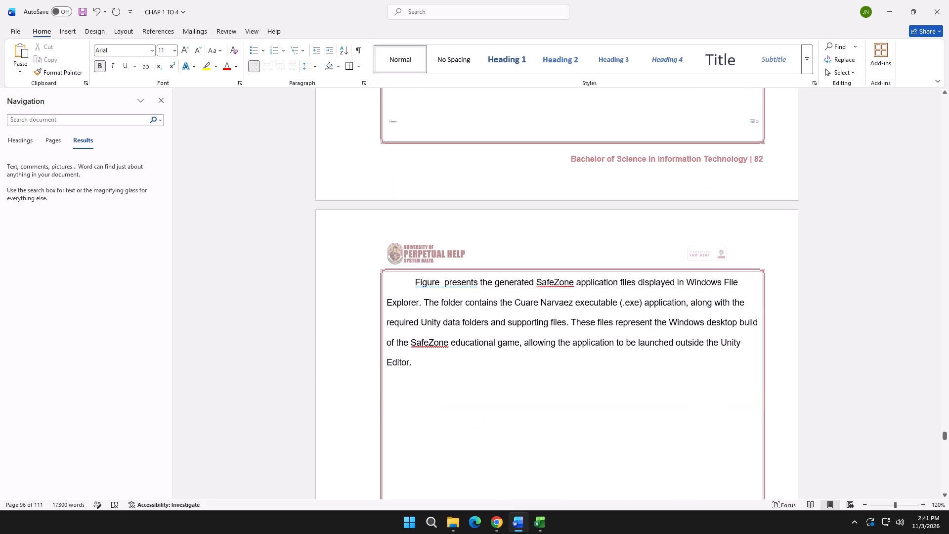
{"action": "left_click", "coordinate": [442, 284]}
{"action": "type", "text": "45"}
Add the number 46 to the figure label below the Figure 45 description.
{"action": "scroll", "coordinate": [434, 337], "scroll_direction": "down", "scroll_amount": 8}
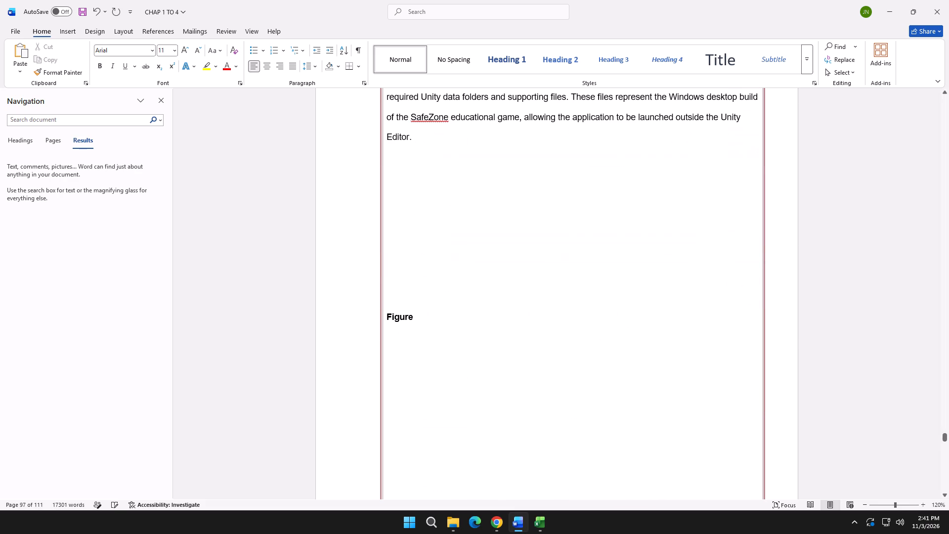
{"action": "left_click", "coordinate": [413, 315]}
{"action": "key", "text": "space"}
{"action": "type", "text": "46"}
Delete the surplus blank lines between the Figure 45 description and the Figure 46 label.
{"action": "left_click", "coordinate": [387, 316]}
{"action": "key", "text": "BackSpace"}
{"action": "key", "text": "BackSpace"}
{"action": "key", "text": "BackSpace"}
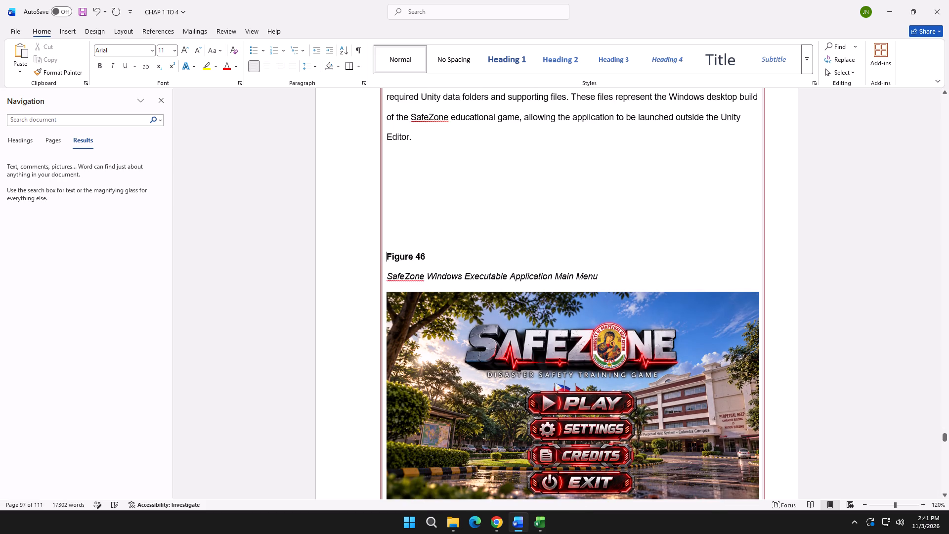
{"action": "key", "text": "BackSpace"}
{"action": "key", "text": "BackSpace"}
{"action": "key", "text": "BackSpace"}
{"action": "key", "text": "BackSpace"}
{"action": "key", "text": "BackSpace"}
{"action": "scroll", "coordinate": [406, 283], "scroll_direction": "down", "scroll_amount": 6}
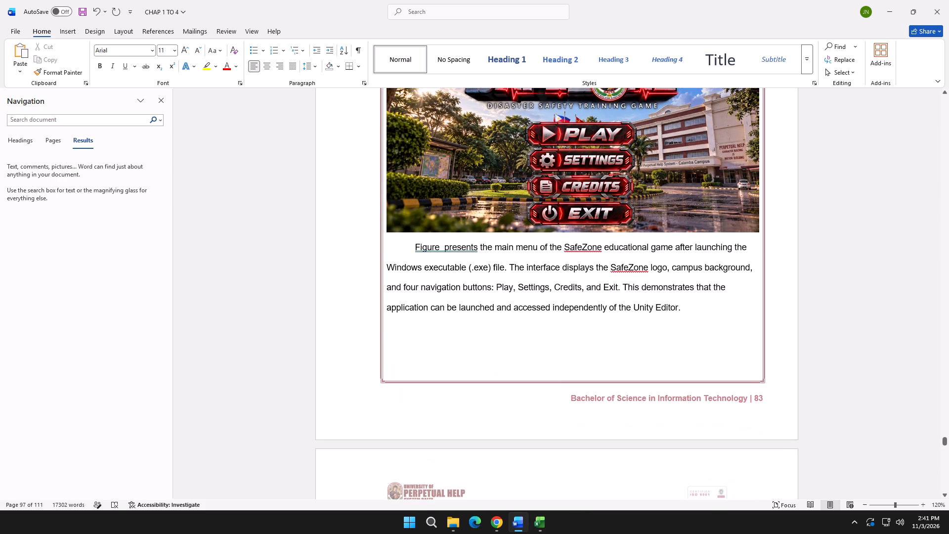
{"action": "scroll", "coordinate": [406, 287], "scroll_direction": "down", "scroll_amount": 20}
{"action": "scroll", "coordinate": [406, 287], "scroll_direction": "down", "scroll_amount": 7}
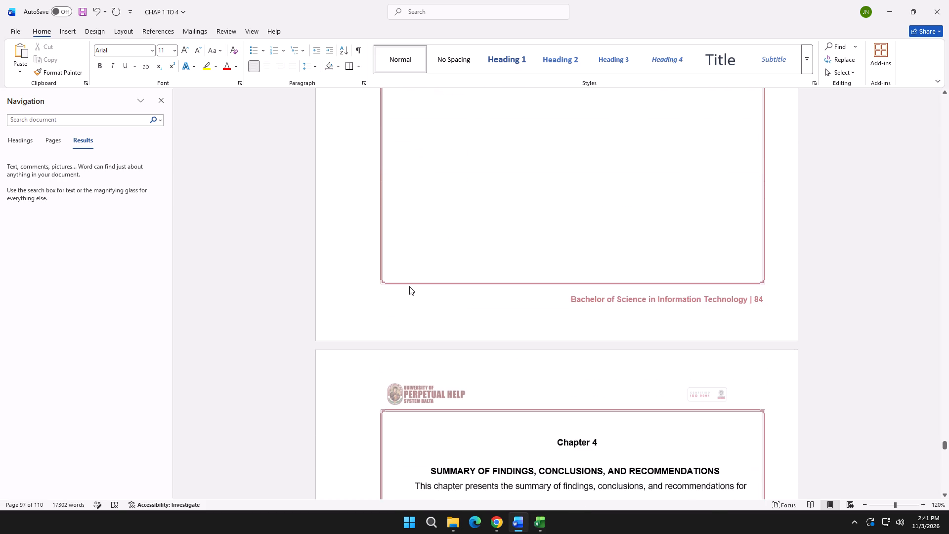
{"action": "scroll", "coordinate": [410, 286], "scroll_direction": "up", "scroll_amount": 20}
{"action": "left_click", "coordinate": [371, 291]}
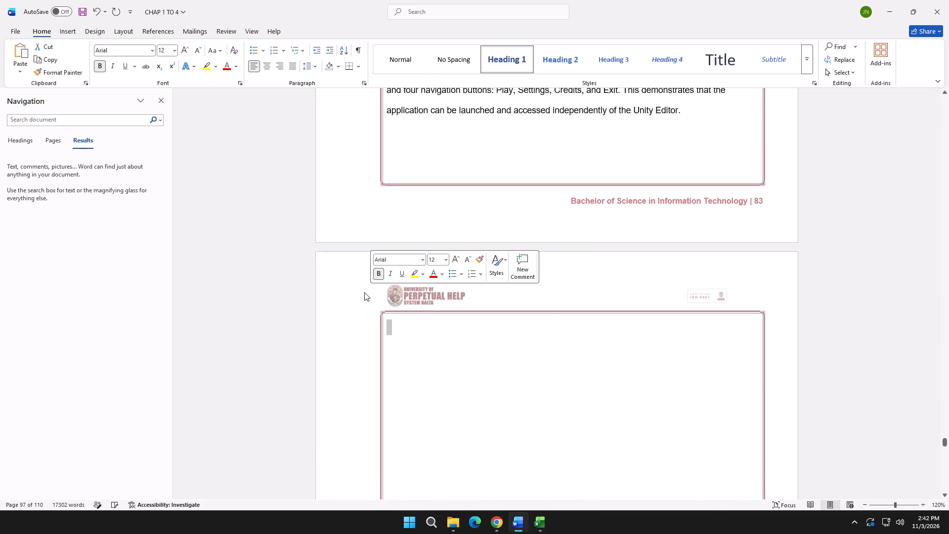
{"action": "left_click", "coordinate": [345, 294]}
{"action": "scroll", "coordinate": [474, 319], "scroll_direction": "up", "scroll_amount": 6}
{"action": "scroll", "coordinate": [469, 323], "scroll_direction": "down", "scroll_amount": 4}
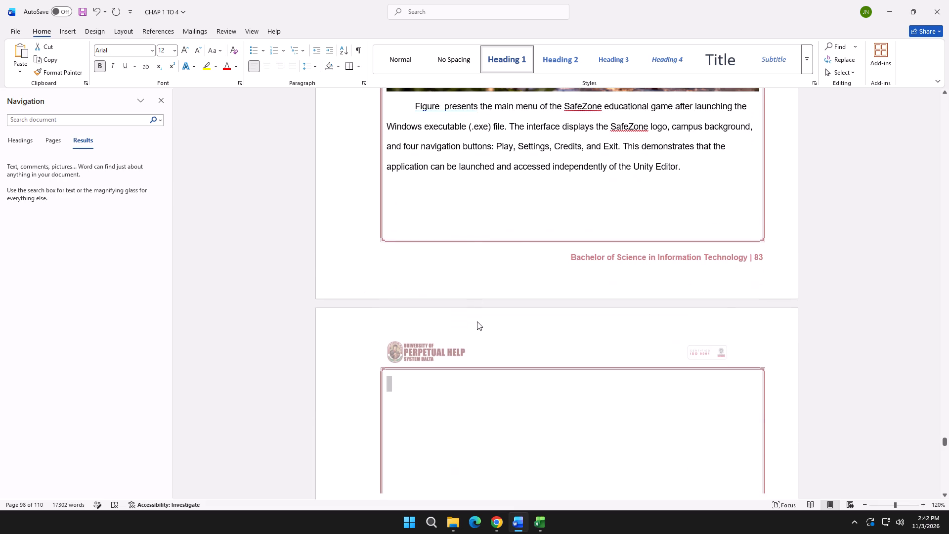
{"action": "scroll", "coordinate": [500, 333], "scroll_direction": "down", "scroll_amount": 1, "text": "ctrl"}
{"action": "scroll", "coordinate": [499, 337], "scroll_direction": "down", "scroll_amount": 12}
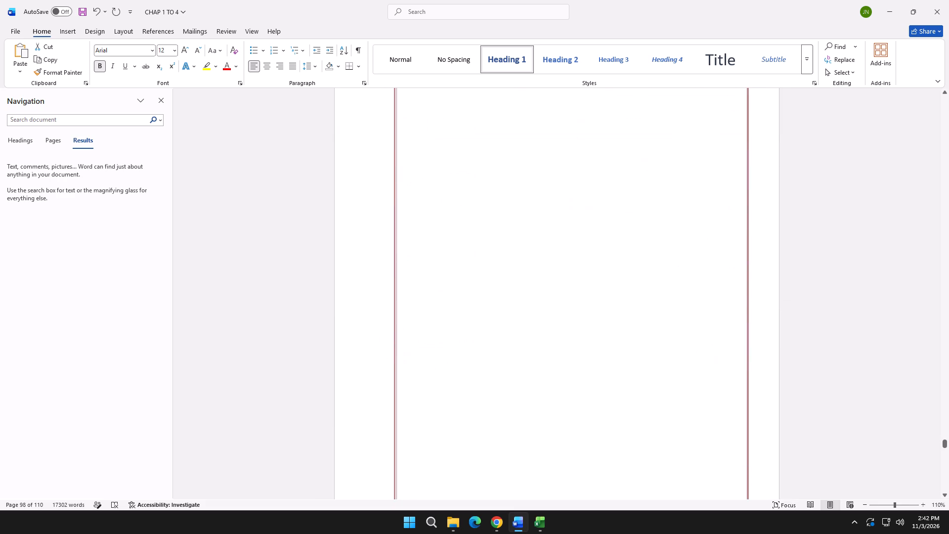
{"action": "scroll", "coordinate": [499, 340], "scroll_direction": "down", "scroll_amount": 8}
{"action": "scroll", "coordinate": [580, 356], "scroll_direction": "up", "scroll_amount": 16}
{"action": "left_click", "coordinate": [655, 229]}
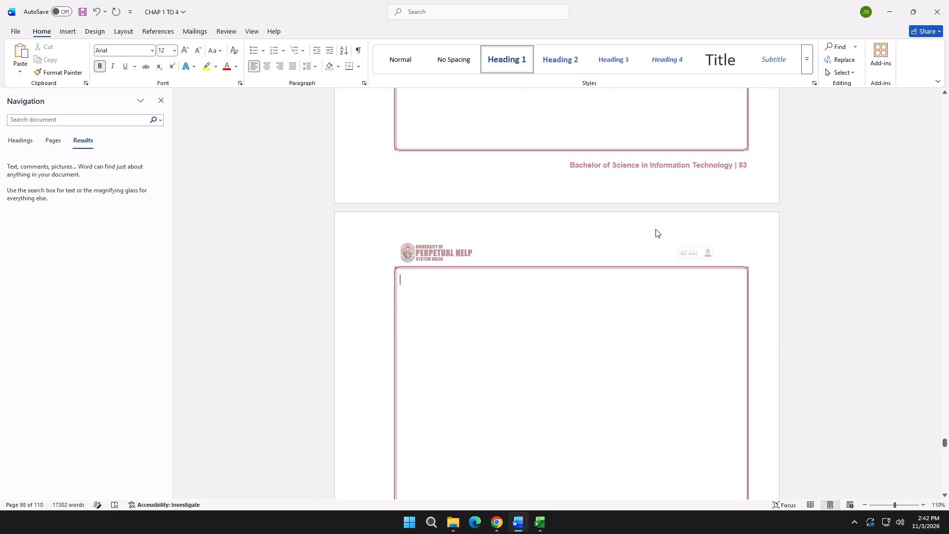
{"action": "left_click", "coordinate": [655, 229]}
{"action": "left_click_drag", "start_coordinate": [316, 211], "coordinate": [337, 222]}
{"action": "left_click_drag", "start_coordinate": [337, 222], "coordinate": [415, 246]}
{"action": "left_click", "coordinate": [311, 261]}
Delete the blank lines above the Chapter 4 heading, removing the empty page so the heading starts directly after the Figure 46 page.
{"action": "scroll", "coordinate": [321, 322], "scroll_direction": "down", "scroll_amount": 17}
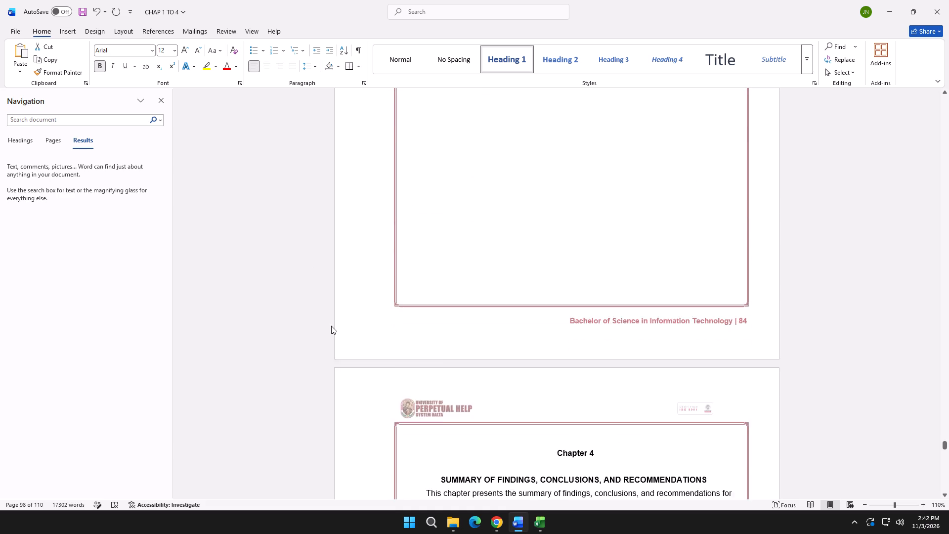
{"action": "scroll", "coordinate": [331, 326], "scroll_direction": "down", "scroll_amount": 8}
{"action": "left_click", "coordinate": [552, 250]}
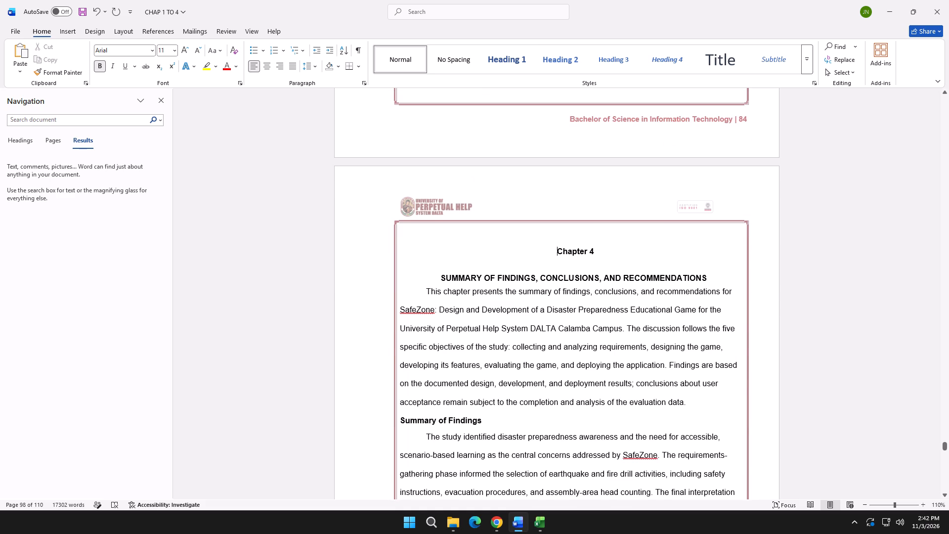
{"action": "scroll", "coordinate": [526, 296], "scroll_direction": "up", "scroll_amount": 5}
{"action": "key", "text": "BackSpace"}
{"action": "key", "text": "BackSpace"}
{"action": "key", "text": "BackSpace"}
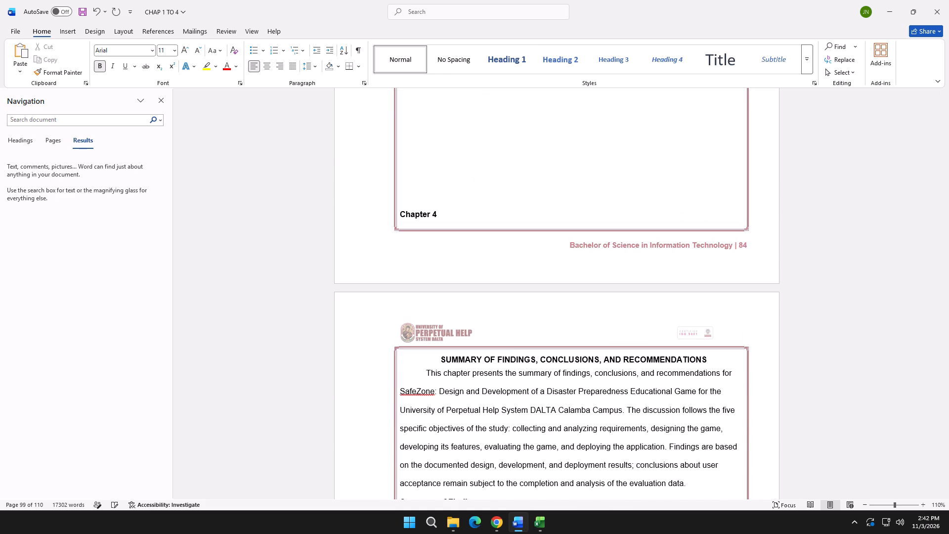
{"action": "scroll", "coordinate": [525, 301], "scroll_direction": "up", "scroll_amount": 6}
{"action": "key", "text": "BackSpace"}
{"action": "key", "text": "BackSpace"}
{"action": "key", "text": "BackSpace"}
{"action": "key", "text": "BackSpace"}
{"action": "key", "text": "BackSpace"}
{"action": "key", "text": "BackSpace"}
{"action": "scroll", "coordinate": [527, 302], "scroll_direction": "up", "scroll_amount": 7}
{"action": "key", "text": "BackSpace"}
{"action": "key", "text": "BackSpace"}
{"action": "key", "text": "BackSpace"}
{"action": "key", "text": "BackSpace"}
{"action": "key", "text": "BackSpace"}
{"action": "key", "text": "BackSpace"}
{"action": "key", "text": "BackSpace"}
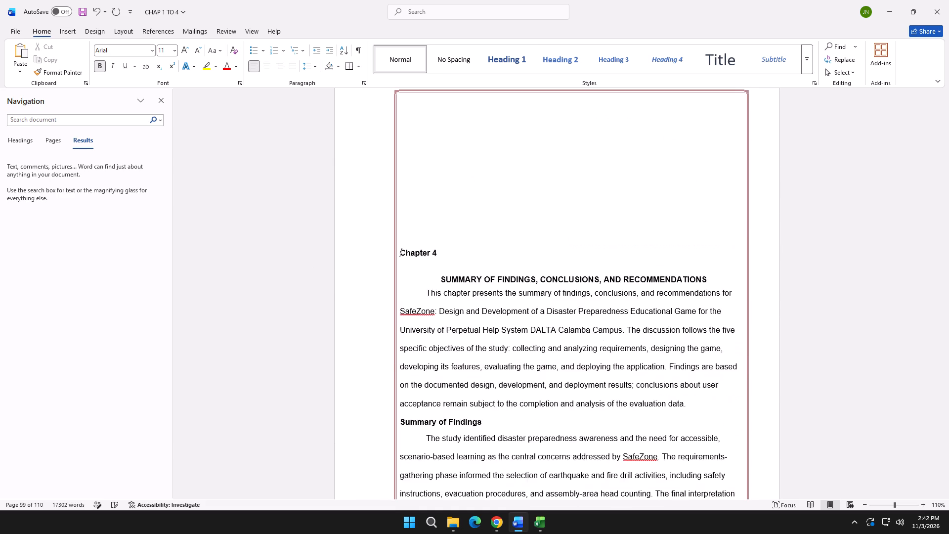
{"action": "key", "text": "BackSpace"}
{"action": "key", "text": "BackSpace"}
{"action": "key", "text": "BackSpace"}
{"action": "key", "text": "BackSpace"}
{"action": "key", "text": "BackSpace"}
{"action": "scroll", "coordinate": [528, 304], "scroll_direction": "up", "scroll_amount": 5}
{"action": "key", "text": "BackSpace"}
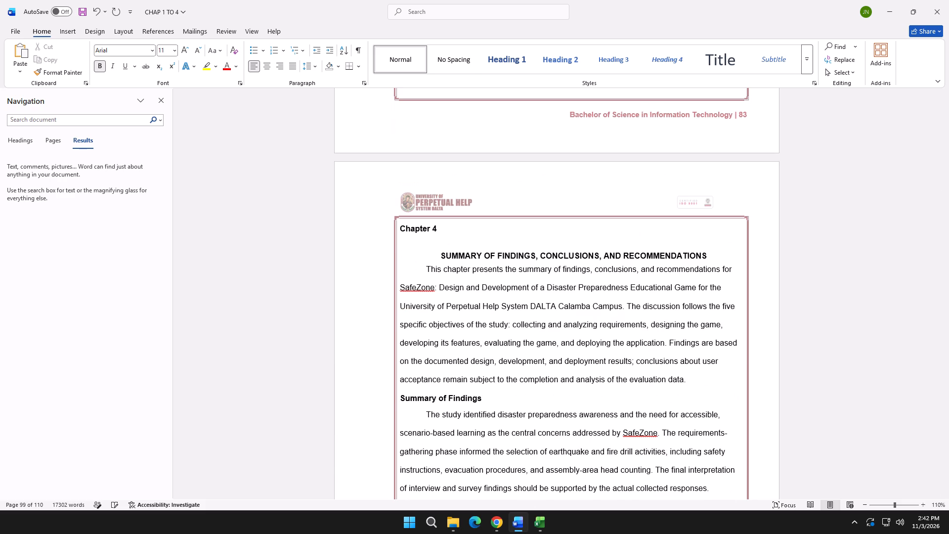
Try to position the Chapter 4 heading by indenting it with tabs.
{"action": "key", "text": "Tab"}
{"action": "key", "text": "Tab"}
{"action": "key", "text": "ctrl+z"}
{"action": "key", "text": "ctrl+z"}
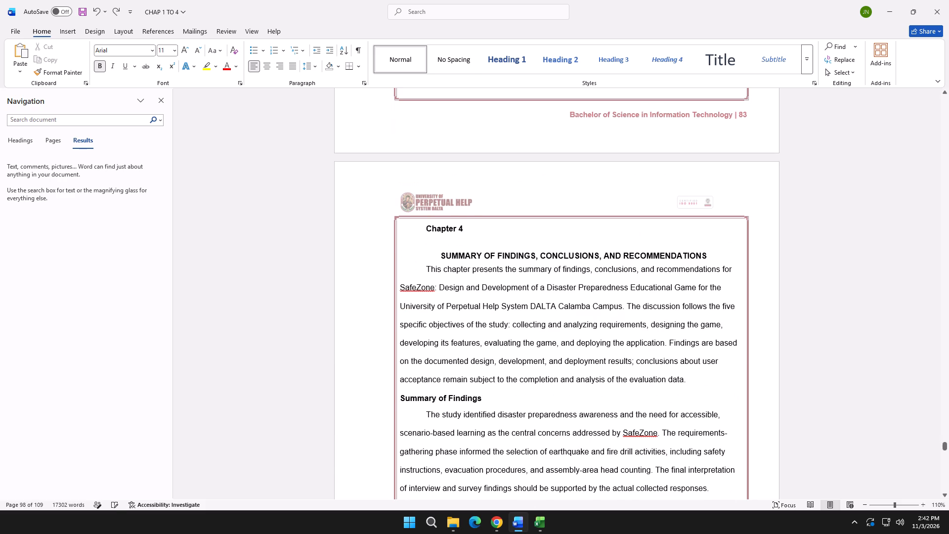
Centre the Chapter 4 heading.
{"action": "left_click", "coordinate": [273, 65]}
{"action": "left_click", "coordinate": [269, 66]}
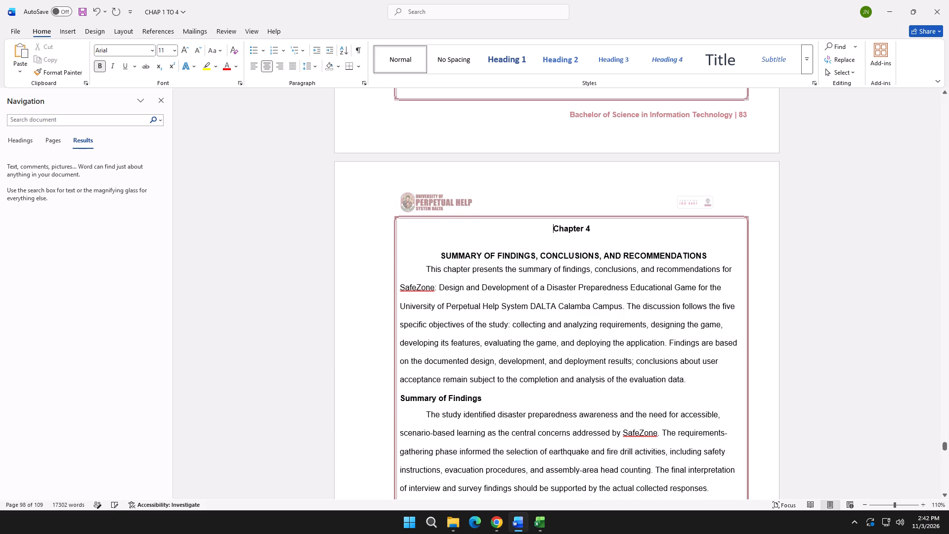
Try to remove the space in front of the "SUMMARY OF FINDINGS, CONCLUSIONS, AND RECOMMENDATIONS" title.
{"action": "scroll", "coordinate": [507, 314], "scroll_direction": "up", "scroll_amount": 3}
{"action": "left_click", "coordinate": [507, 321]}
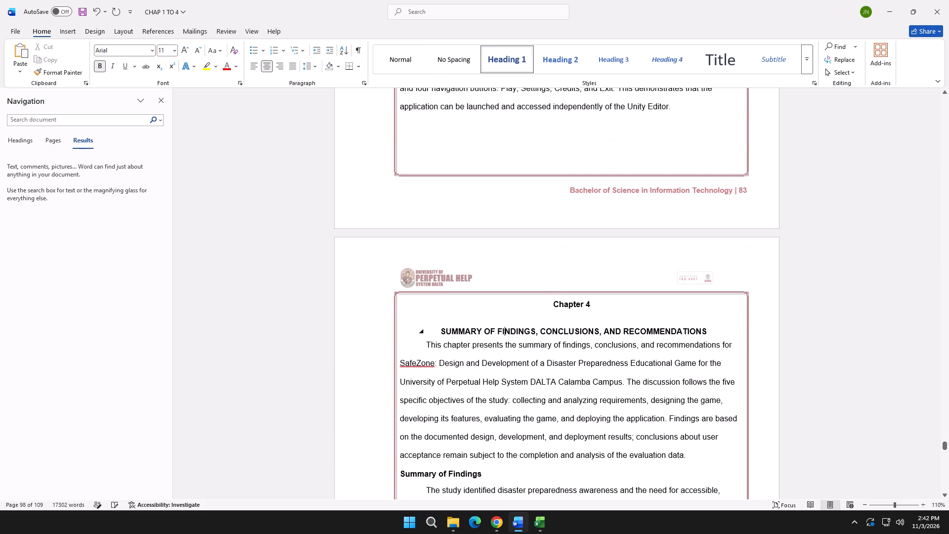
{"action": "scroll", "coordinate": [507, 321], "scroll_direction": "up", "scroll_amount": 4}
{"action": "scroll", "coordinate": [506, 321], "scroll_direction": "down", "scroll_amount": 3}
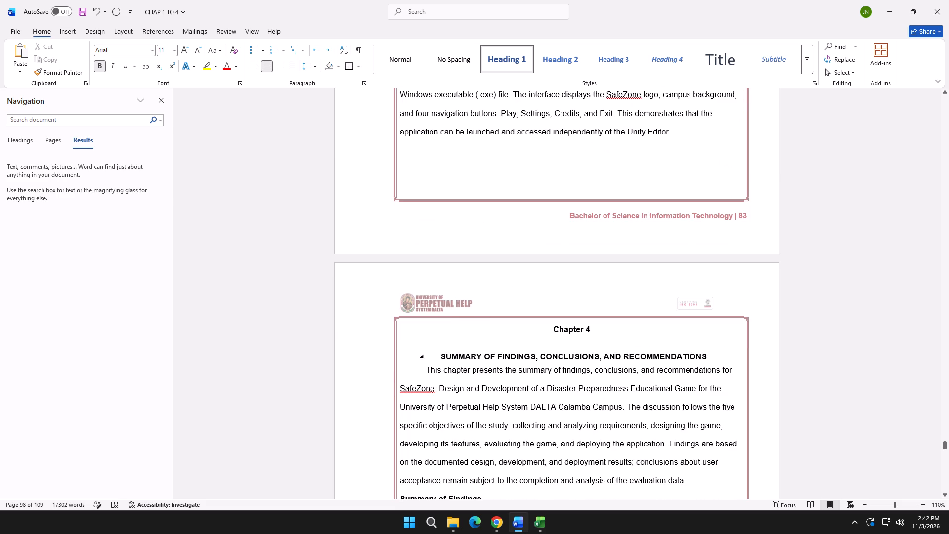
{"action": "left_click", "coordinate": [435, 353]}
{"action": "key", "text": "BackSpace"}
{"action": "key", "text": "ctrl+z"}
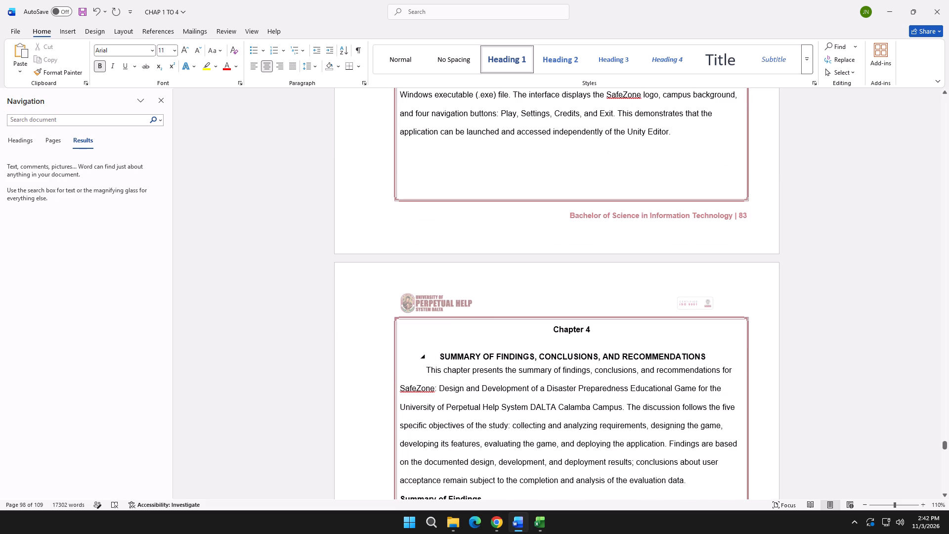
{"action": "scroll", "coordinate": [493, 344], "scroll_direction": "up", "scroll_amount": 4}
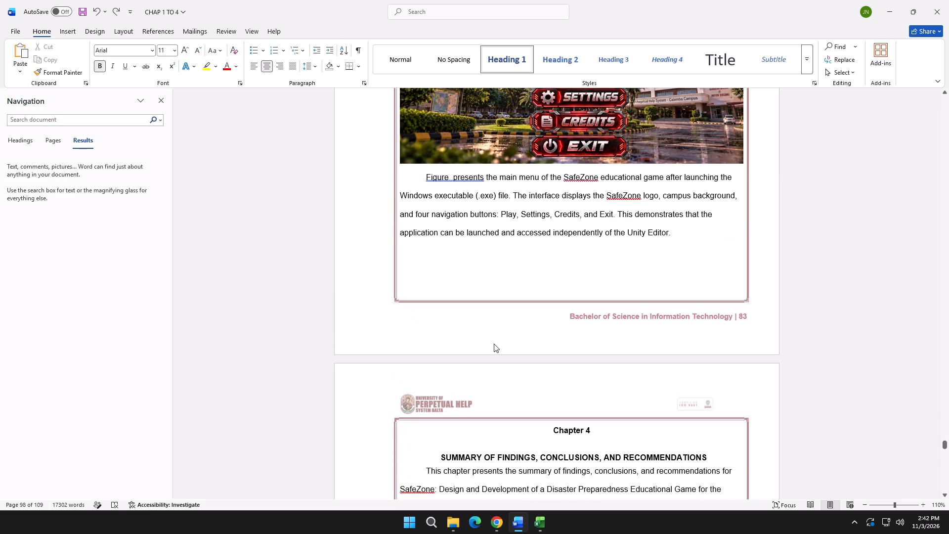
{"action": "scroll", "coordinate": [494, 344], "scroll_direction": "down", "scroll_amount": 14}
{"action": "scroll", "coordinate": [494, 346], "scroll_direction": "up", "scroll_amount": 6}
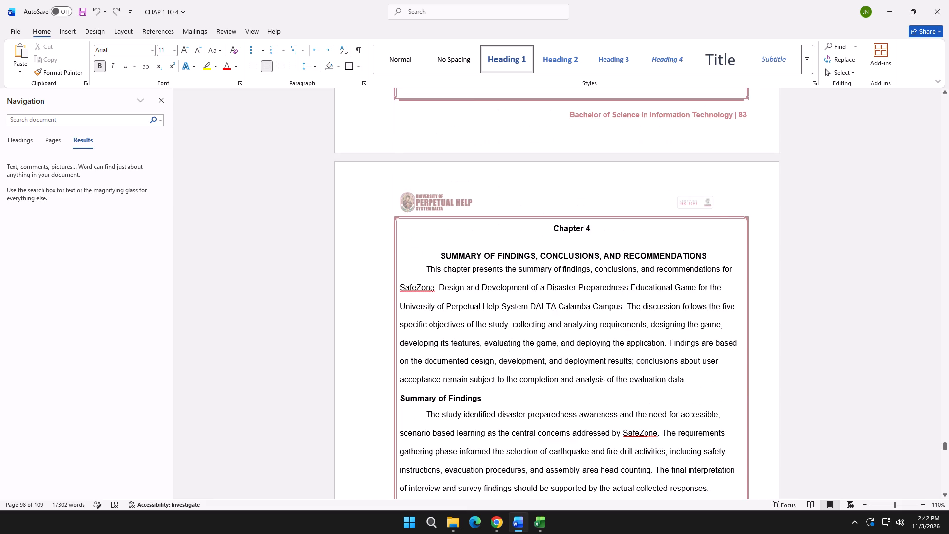
Switch to the Chapter 4 SafeZone Draft chat in ChatGPT and start a new message with "now".
{"action": "key", "text": "alt+Tab"}
{"action": "key", "text": "alt+Tab"}
{"action": "key", "text": "alt+Tab"}
{"action": "key", "text": "alt+Tab"}
{"action": "key", "text": "alt+Tab"}
{"action": "key", "text": "alt+Tab"}
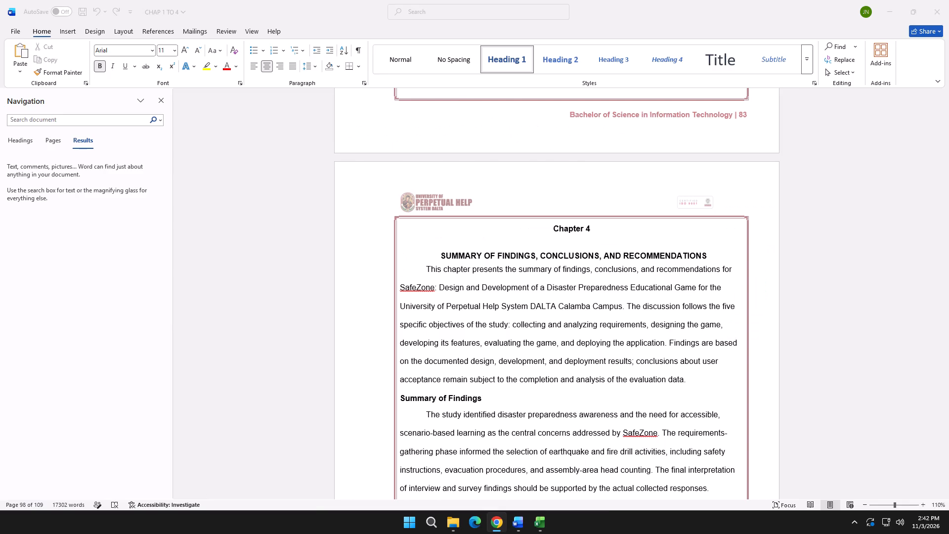
{"action": "key", "text": "alt+Tab"}
{"action": "left_click", "coordinate": [224, 0]}
{"action": "scroll", "coordinate": [409, 358], "scroll_direction": "down", "scroll_amount": 8}
{"action": "left_click", "coordinate": [442, 482]}
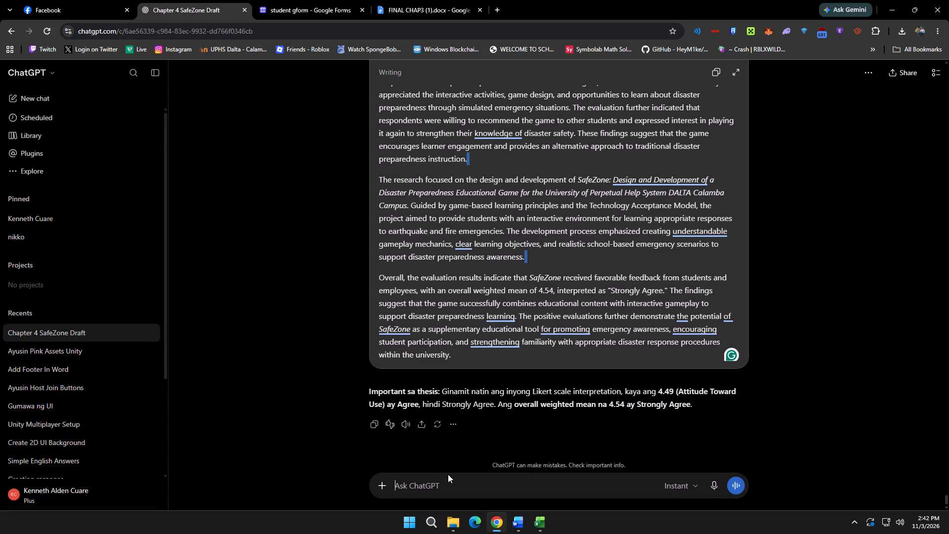
{"action": "type", "text": "now"}
{"action": "key", "text": "space"}
Switch to the Word thesis and copy all of Chapter 4, from its heading through the last recommendation before References.
{"action": "key", "text": "alt+Tab"}
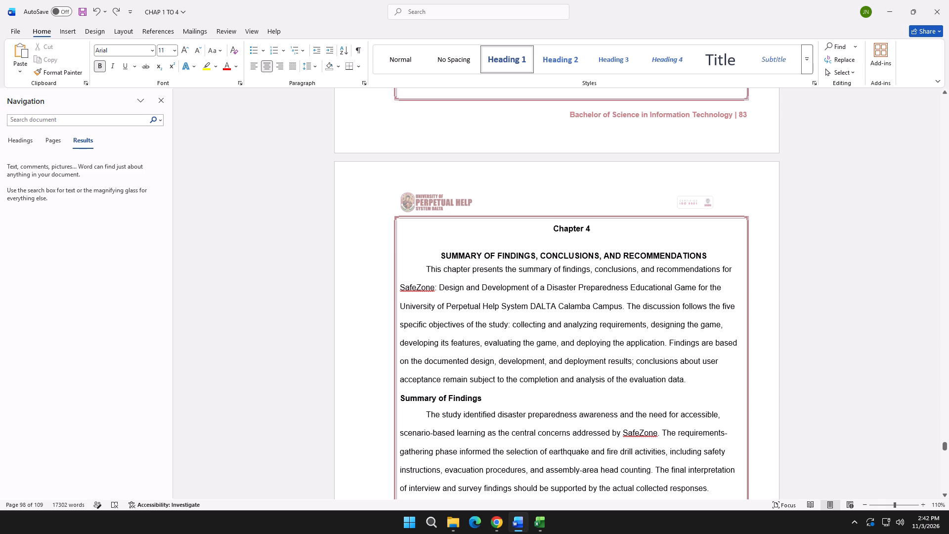
{"action": "left_click_drag", "start_coordinate": [553, 231], "coordinate": [638, 377]}
{"action": "scroll", "coordinate": [638, 377], "scroll_direction": "down", "scroll_amount": 20}
{"action": "scroll", "coordinate": [638, 377], "scroll_direction": "down", "scroll_amount": 7}
{"action": "scroll", "coordinate": [638, 377], "scroll_direction": "down", "scroll_amount": 17}
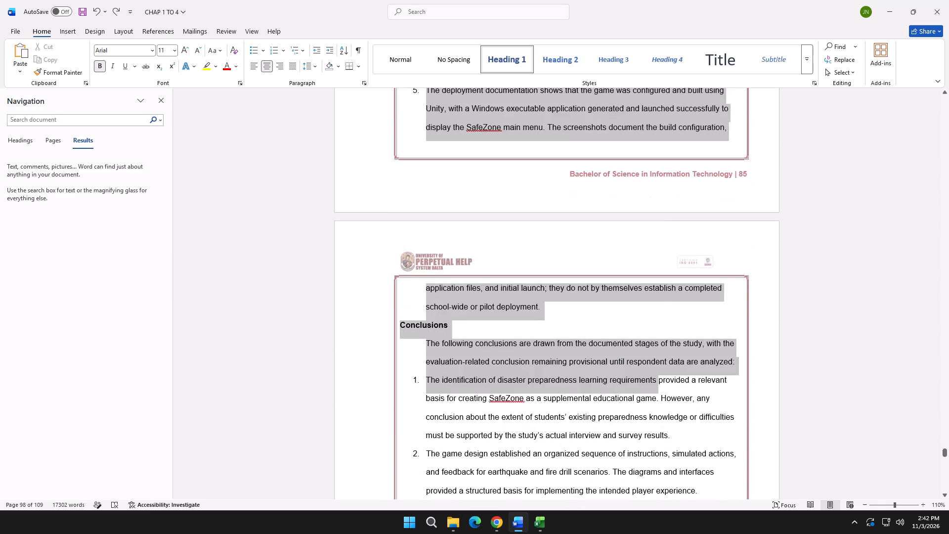
{"action": "scroll", "coordinate": [638, 377], "scroll_direction": "down", "scroll_amount": 16}
{"action": "left_click_drag", "start_coordinate": [638, 377], "coordinate": [619, 375]}
{"action": "scroll", "coordinate": [624, 376], "scroll_direction": "down", "scroll_amount": 14}
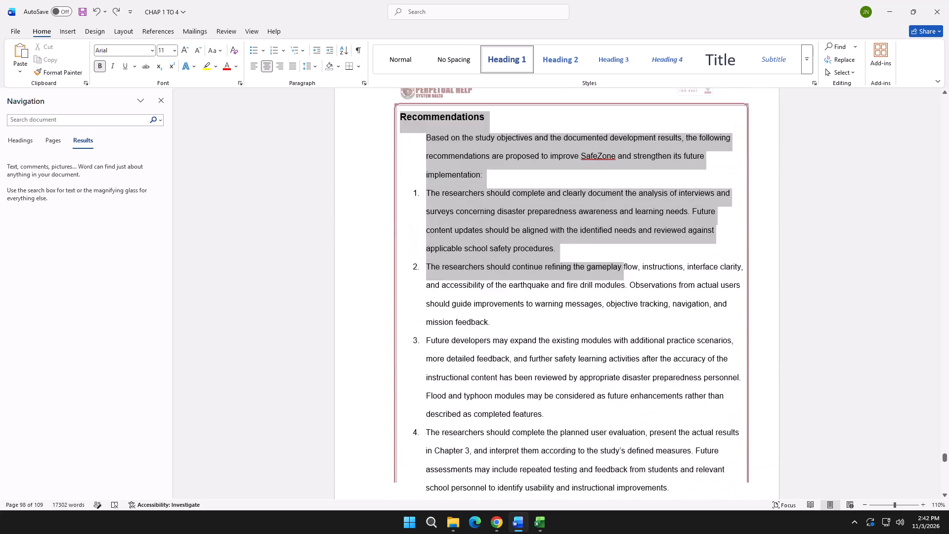
{"action": "left_click_drag", "start_coordinate": [619, 375], "coordinate": [490, 247]}
{"action": "scroll", "coordinate": [619, 375], "scroll_direction": "down", "scroll_amount": 19}
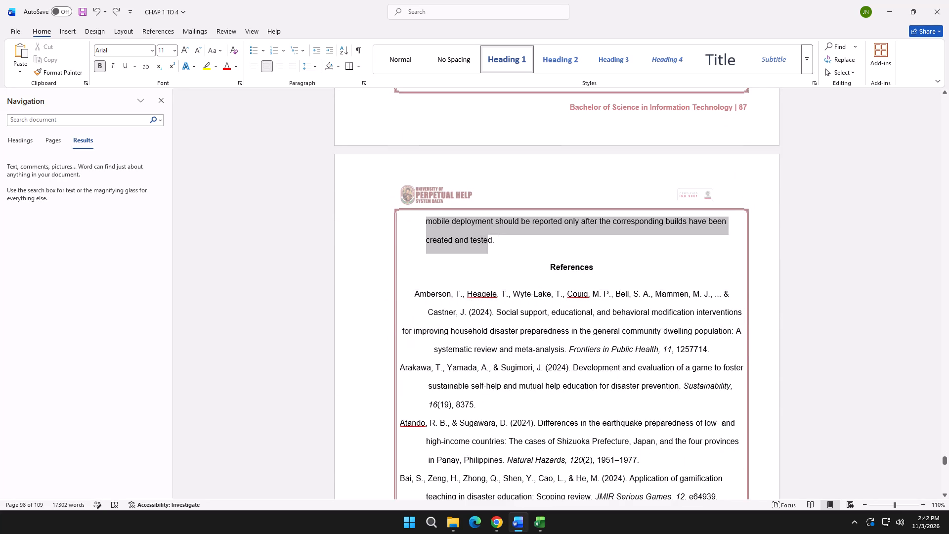
{"action": "left_click_drag", "start_coordinate": [490, 247], "coordinate": [495, 248]}
{"action": "key", "text": "ctrl+c"}
In the ChatGPT SafeZone chat, replace the draft message with "paki check ako sa chapter 4", add the copied chapter text, and send it.
{"action": "key", "text": "alt+Tab"}
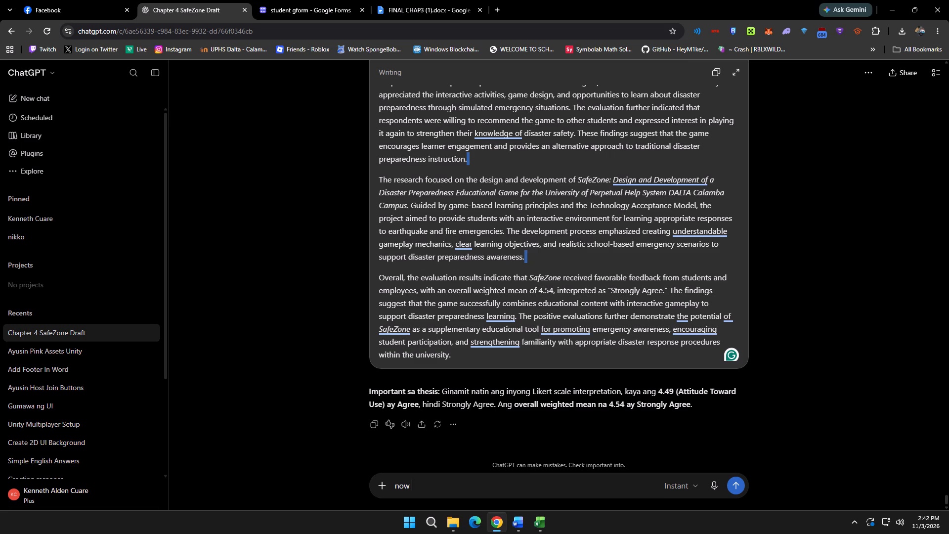
{"action": "key", "text": "BackSpace"}
{"action": "key", "text": "BackSpace"}
{"action": "key", "text": "BackSpace"}
{"action": "key", "text": "BackSpace"}
{"action": "key", "text": "BackSpace"}
{"action": "key", "text": "BackSpace"}
{"action": "key", "text": "BackSpace"}
{"action": "type", "text": "paki check ako sa chapter 4"}
{"action": "key", "text": "space"}
{"action": "key", "text": "ctrl+v"}
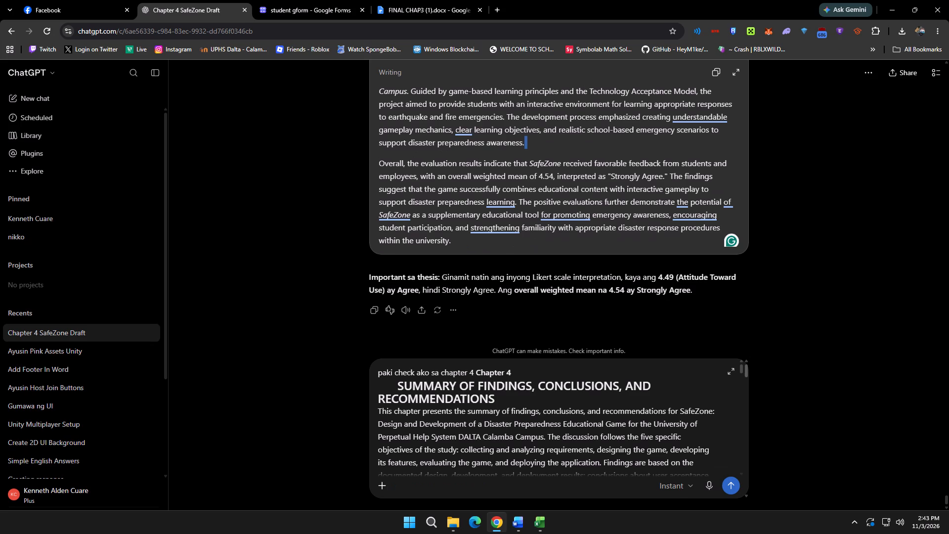
{"action": "left_click", "coordinate": [476, 373]}
{"action": "key", "text": "Return"}
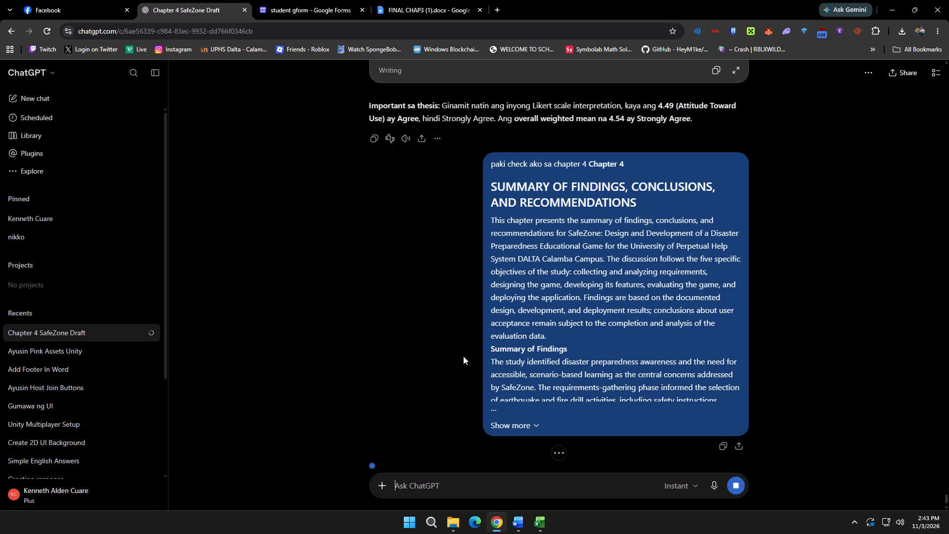
Review ChatGPT's feedback and copy the introductory paragraph of its revised Chapter 4.
{"action": "scroll", "coordinate": [465, 344], "scroll_direction": "down", "scroll_amount": 9}
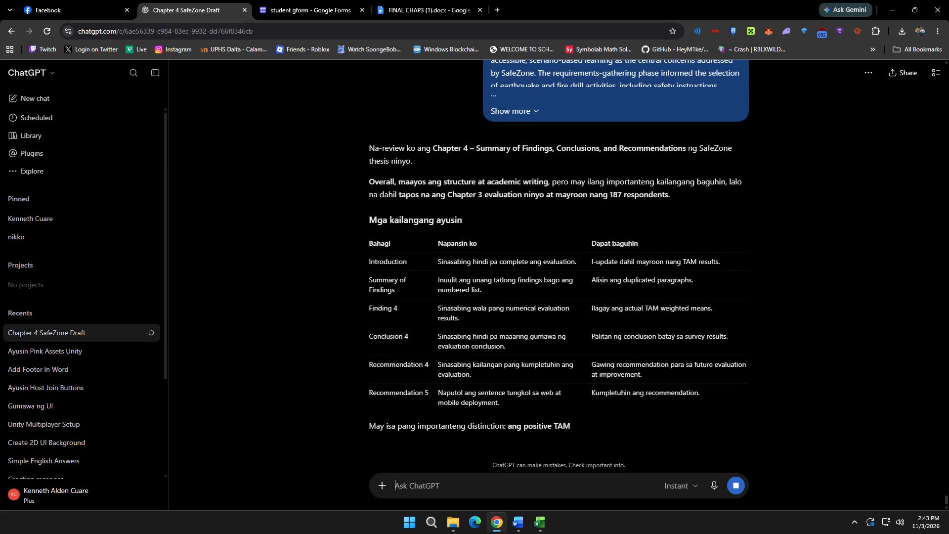
{"action": "scroll", "coordinate": [450, 293], "scroll_direction": "up", "scroll_amount": 6}
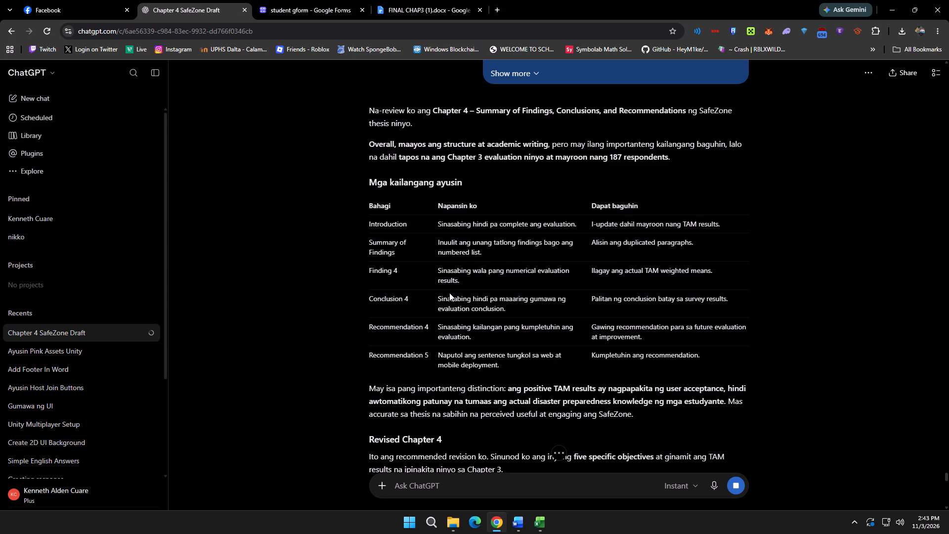
{"action": "scroll", "coordinate": [449, 293], "scroll_direction": "down", "scroll_amount": 7}
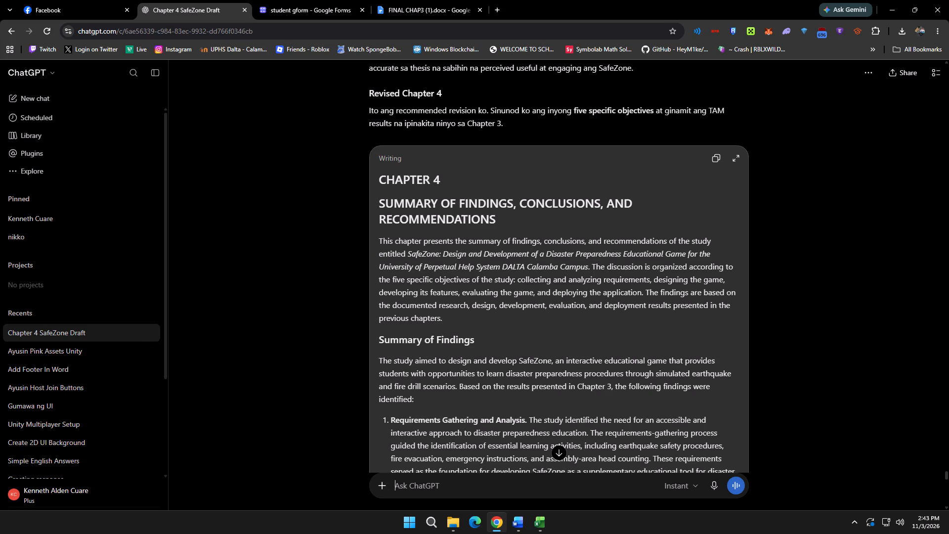
{"action": "left_click_drag", "start_coordinate": [380, 240], "coordinate": [467, 323]}
{"action": "key", "text": "ctrl+c"}
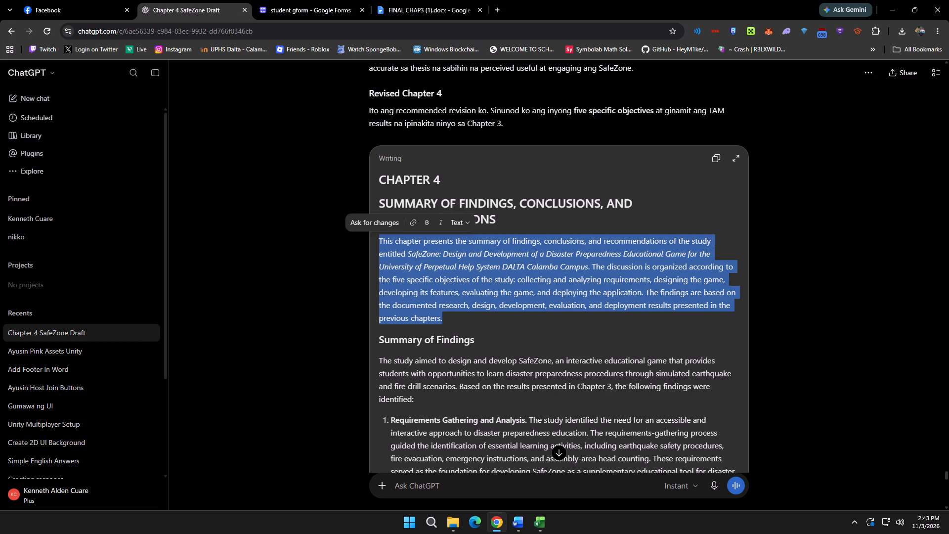
In the Word thesis, replace the paragraph introducing Chapter 4 with the copied revised version.
{"action": "key", "text": "alt+Tab"}
{"action": "scroll", "coordinate": [464, 321], "scroll_direction": "up", "scroll_amount": 20}
{"action": "scroll", "coordinate": [464, 321], "scroll_direction": "up", "scroll_amount": 5}
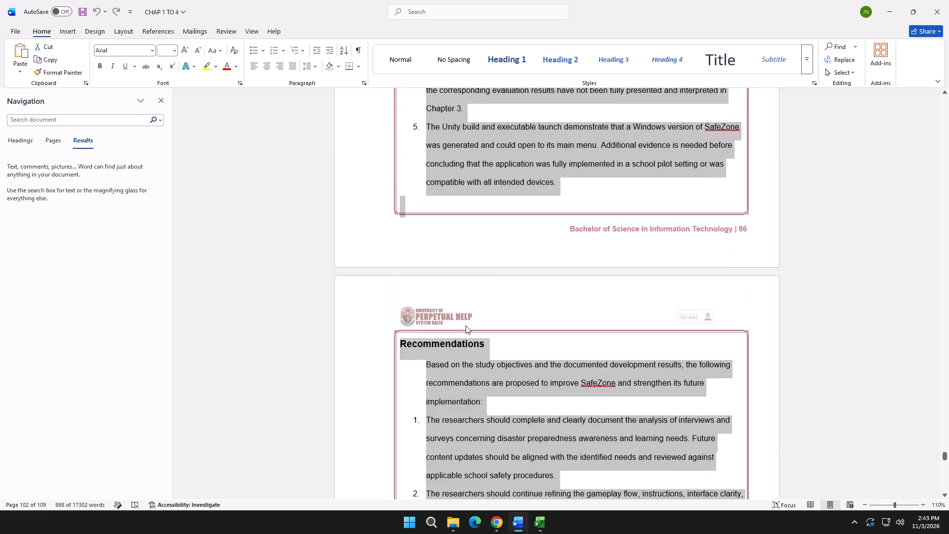
{"action": "scroll", "coordinate": [466, 325], "scroll_direction": "up", "scroll_amount": 20}
{"action": "scroll", "coordinate": [466, 325], "scroll_direction": "up", "scroll_amount": 20}
{"action": "scroll", "coordinate": [466, 325], "scroll_direction": "up", "scroll_amount": 13}
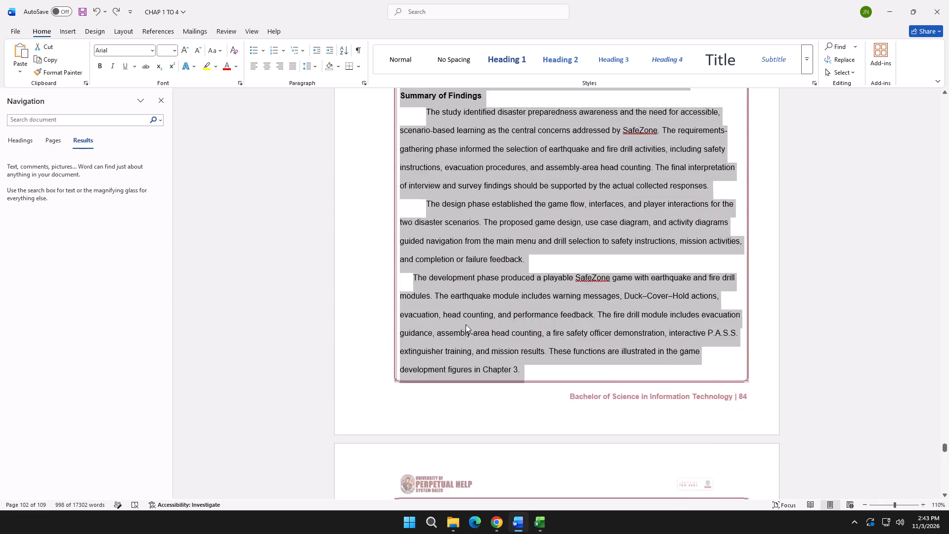
{"action": "scroll", "coordinate": [466, 324], "scroll_direction": "up", "scroll_amount": 17}
{"action": "left_click", "coordinate": [460, 326]}
{"action": "left_click_drag", "start_coordinate": [425, 319], "coordinate": [629, 399]}
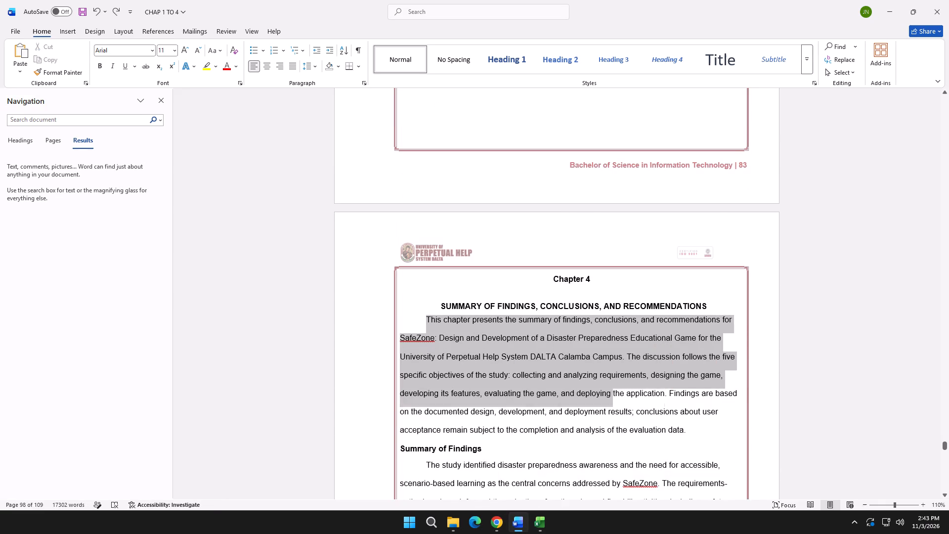
{"action": "left_click_drag", "start_coordinate": [629, 399], "coordinate": [685, 433]}
{"action": "key", "text": "ctrl+v"}
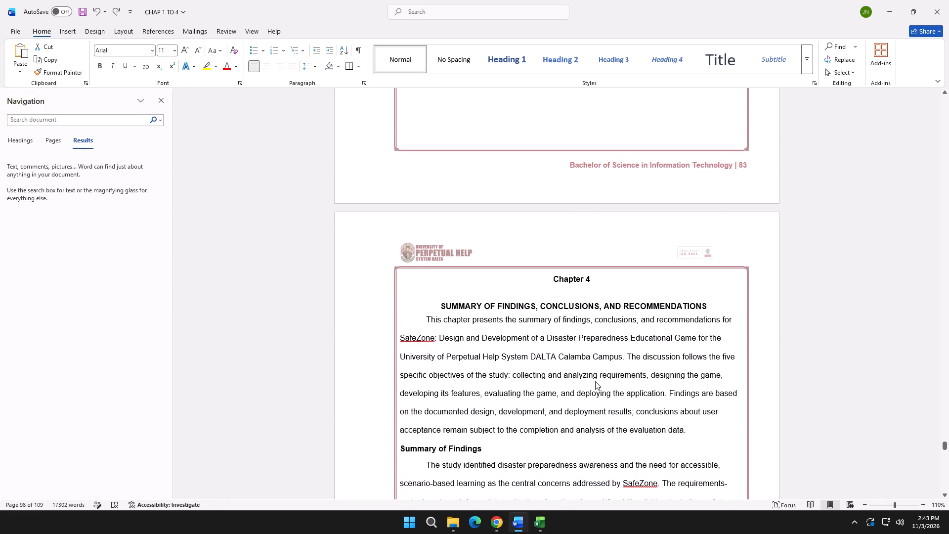
Format the new Chapter 4 introduction with 0 pt spacing after, double line spacing, and a tab indent on the first line.
{"action": "left_click_drag", "start_coordinate": [595, 375], "coordinate": [405, 318]}
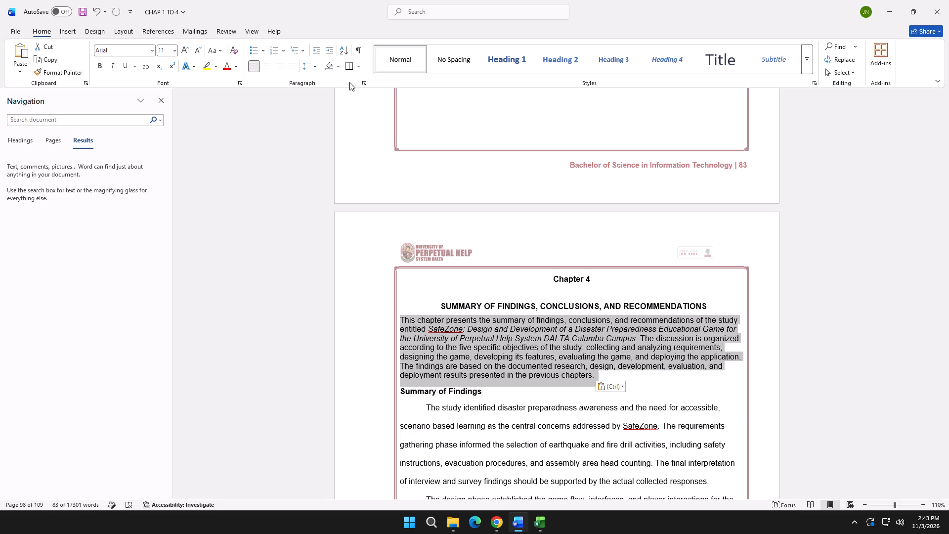
{"action": "left_click", "coordinate": [364, 83]}
{"action": "left_click_drag", "start_coordinate": [725, 312], "coordinate": [678, 306]}
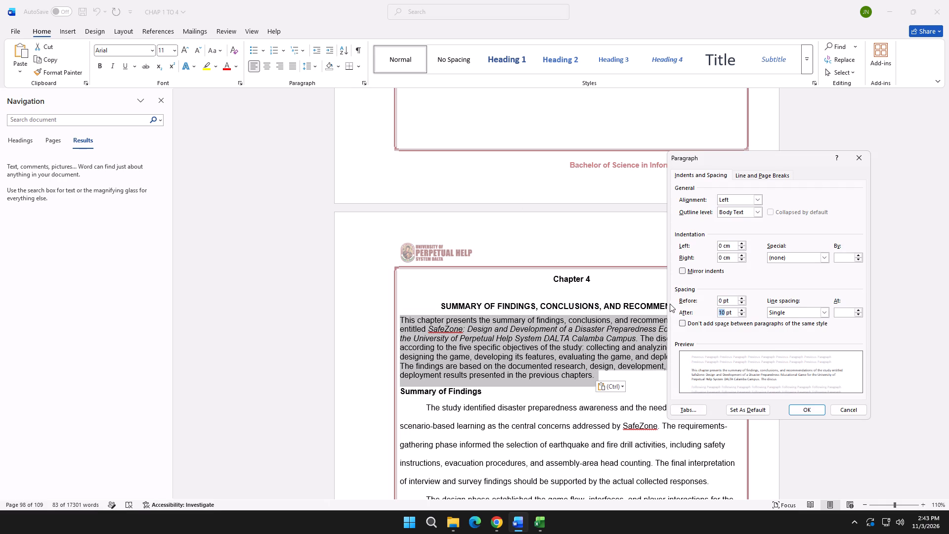
{"action": "key", "text": "0"}
{"action": "left_click", "coordinate": [786, 314]}
{"action": "left_click", "coordinate": [785, 332]}
{"action": "left_click", "coordinate": [802, 406]}
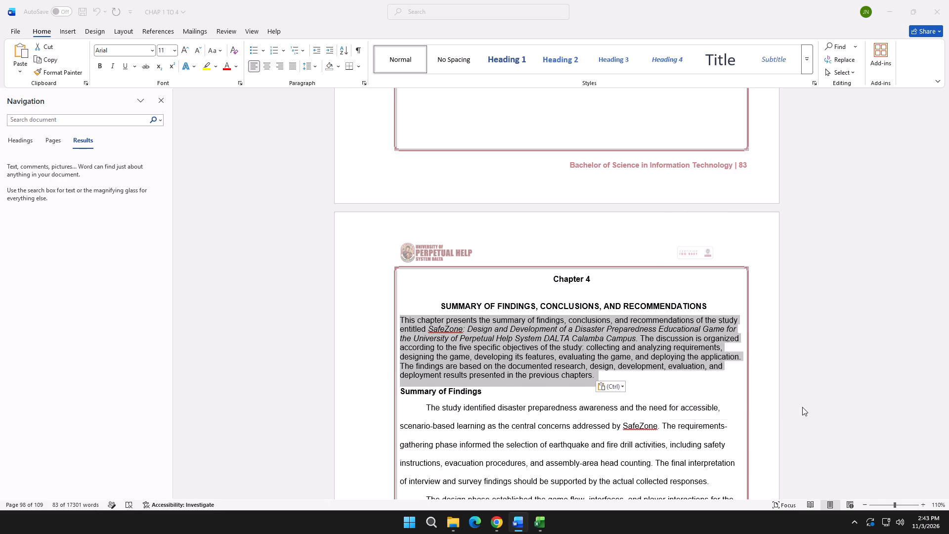
{"action": "left_click", "coordinate": [423, 322]}
{"action": "left_click", "coordinate": [399, 320]}
{"action": "key", "text": "Tab"}
{"action": "scroll", "coordinate": [503, 362], "scroll_direction": "down", "scroll_amount": 3}
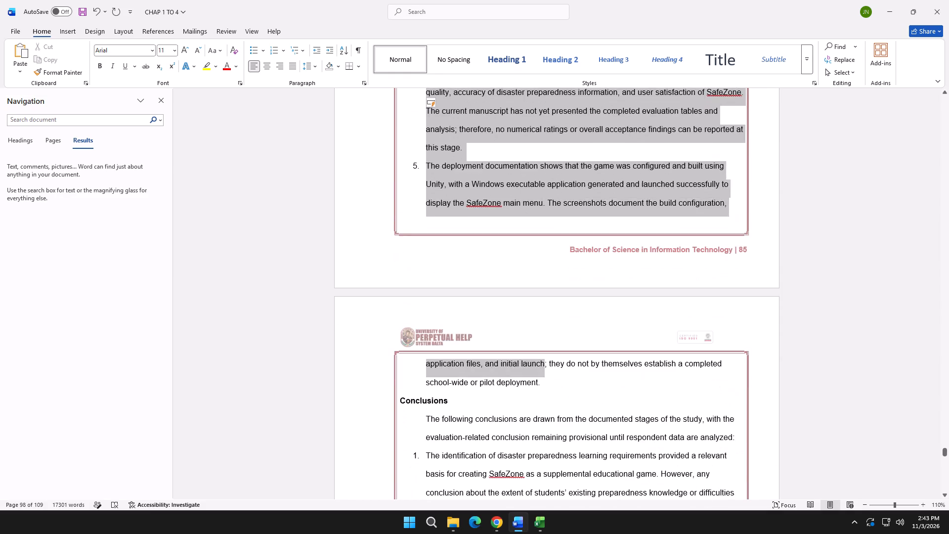
{"action": "left_click_drag", "start_coordinate": [536, 355], "coordinate": [542, 336]}
{"action": "scroll", "coordinate": [535, 353], "scroll_direction": "down", "scroll_amount": 2}
{"action": "key", "text": "ctrl+v"}
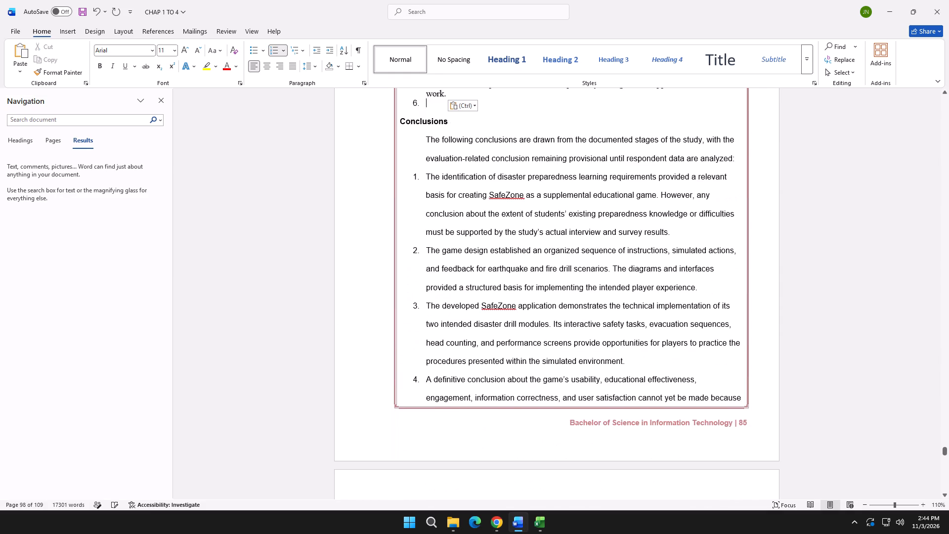
Try to set the pasted Summary of Findings paragraph and its five numbered items to Arial, size 11.
{"action": "scroll", "coordinate": [542, 336], "scroll_direction": "up", "scroll_amount": 4}
{"action": "scroll", "coordinate": [542, 336], "scroll_direction": "up", "scroll_amount": 20}
{"action": "scroll", "coordinate": [542, 336], "scroll_direction": "up", "scroll_amount": 2}
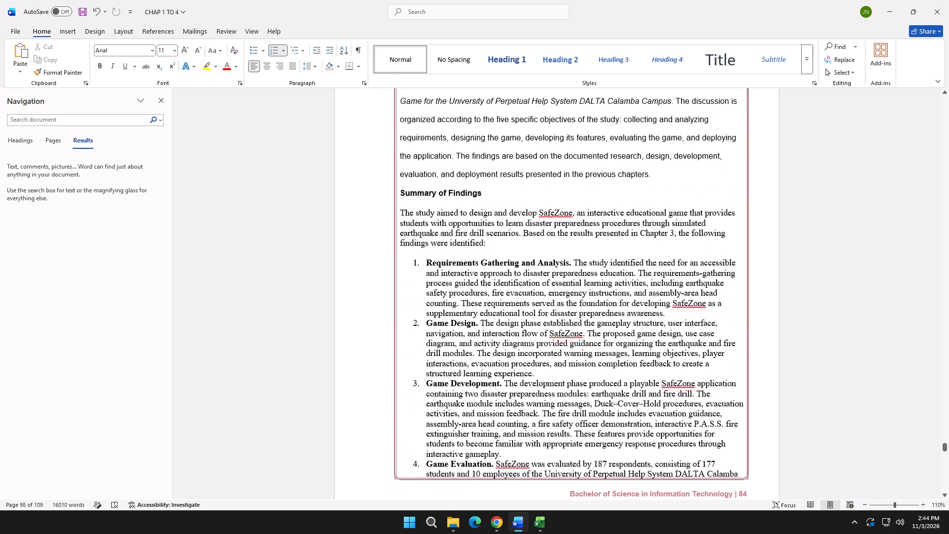
{"action": "left_click_drag", "start_coordinate": [400, 213], "coordinate": [501, 244]}
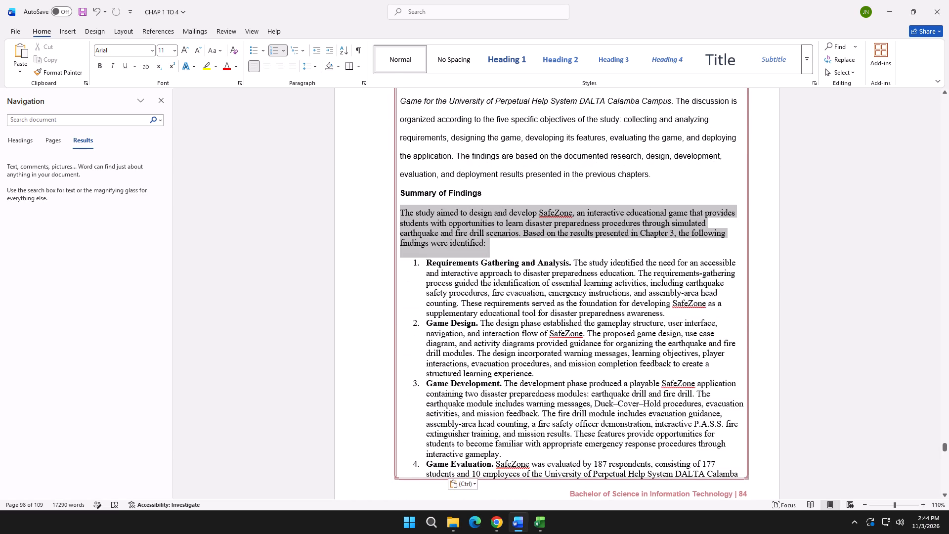
{"action": "left_click_drag", "start_coordinate": [501, 244], "coordinate": [452, 350]}
{"action": "scroll", "coordinate": [555, 342], "scroll_direction": "down", "scroll_amount": 16}
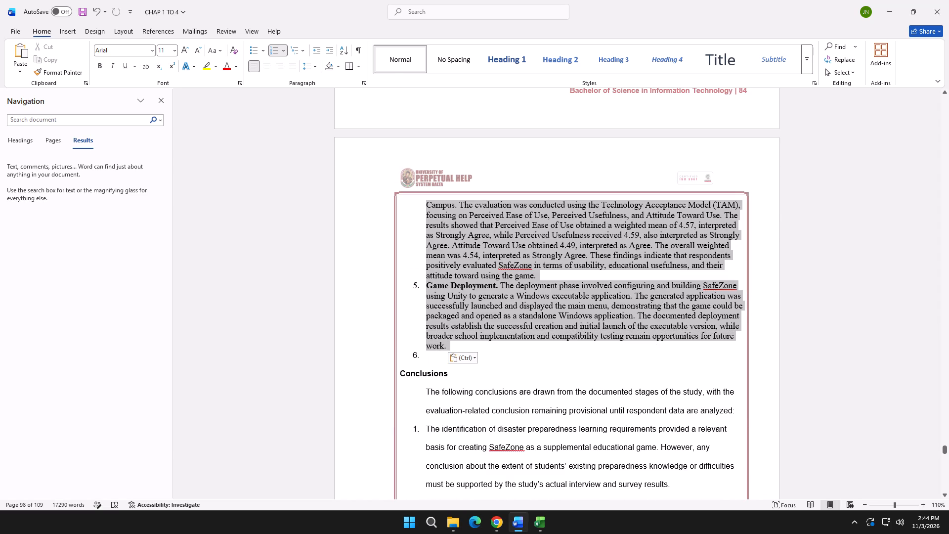
{"action": "left_click_drag", "start_coordinate": [452, 350], "coordinate": [452, 350]}
{"action": "left_click", "coordinate": [143, 49]}
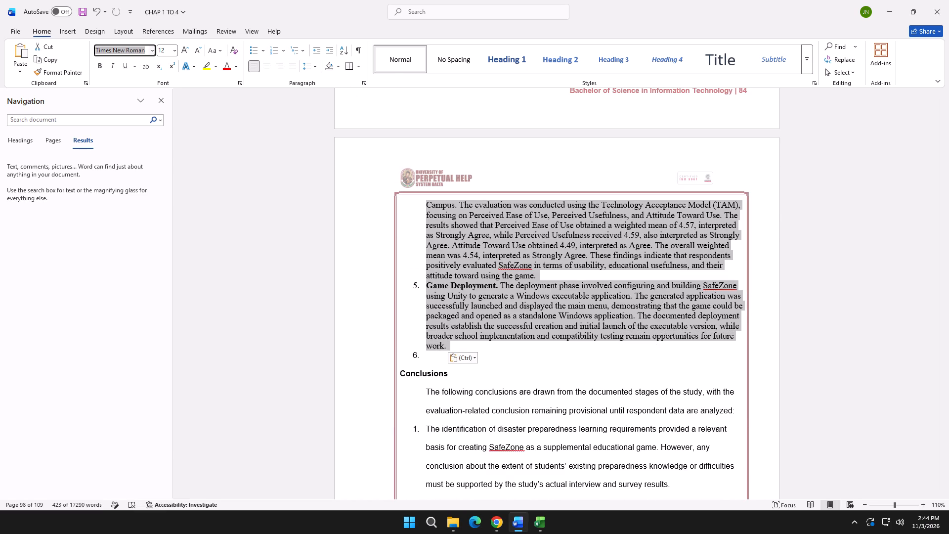
{"action": "key", "text": "a"}
{"action": "key", "text": "Tab"}
{"action": "key", "text": "1"}
{"action": "key", "text": "1"}
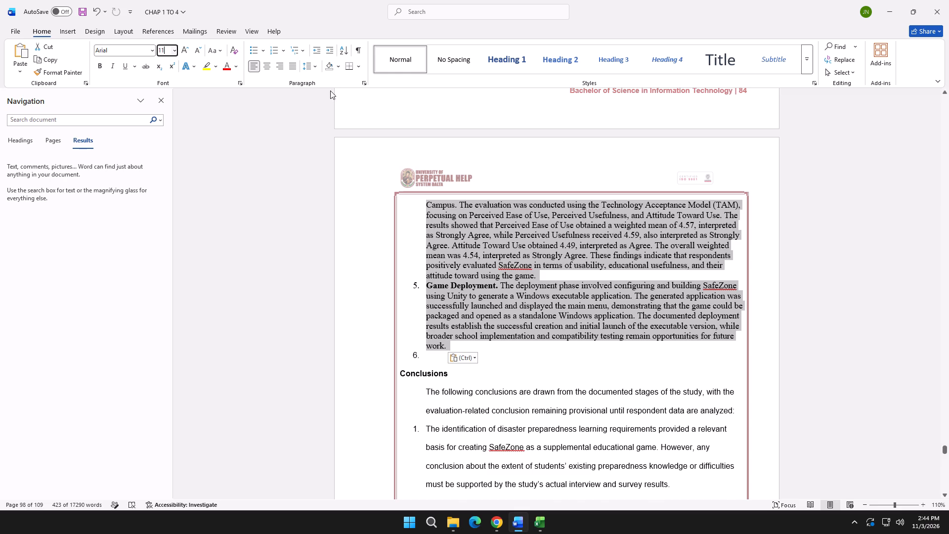
Set the selected Summary of Findings text to double line spacing with 0 spacing before and after.
{"action": "left_click", "coordinate": [363, 84]}
{"action": "left_click", "coordinate": [776, 313]}
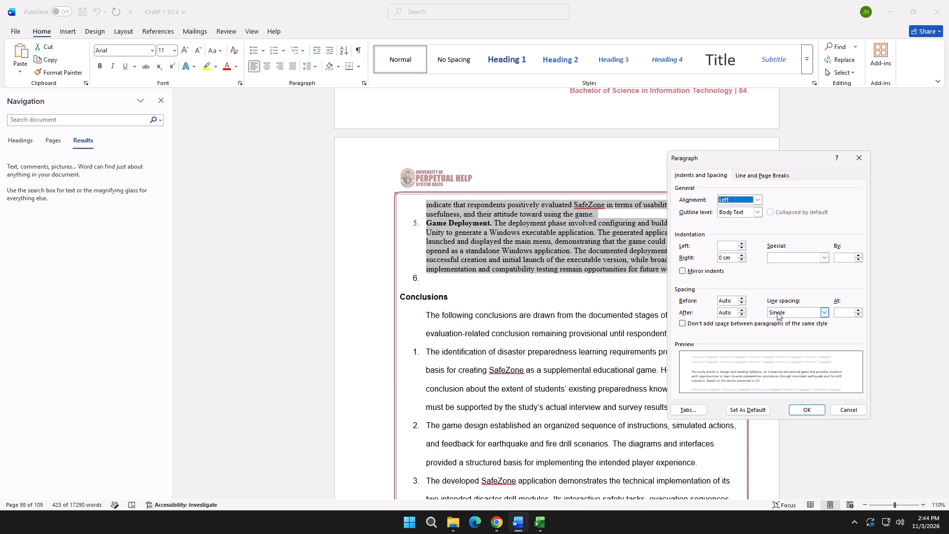
{"action": "left_click", "coordinate": [776, 337]}
{"action": "left_click_drag", "start_coordinate": [731, 300], "coordinate": [709, 299]}
{"action": "key", "text": "0"}
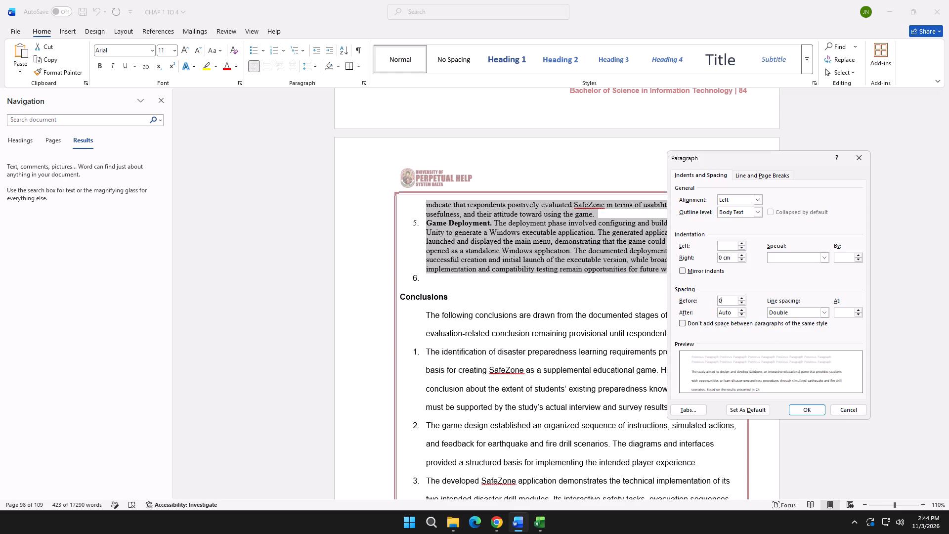
{"action": "left_click_drag", "start_coordinate": [732, 311], "coordinate": [700, 309]}
{"action": "key", "text": "0"}
{"action": "left_click", "coordinate": [803, 410]}
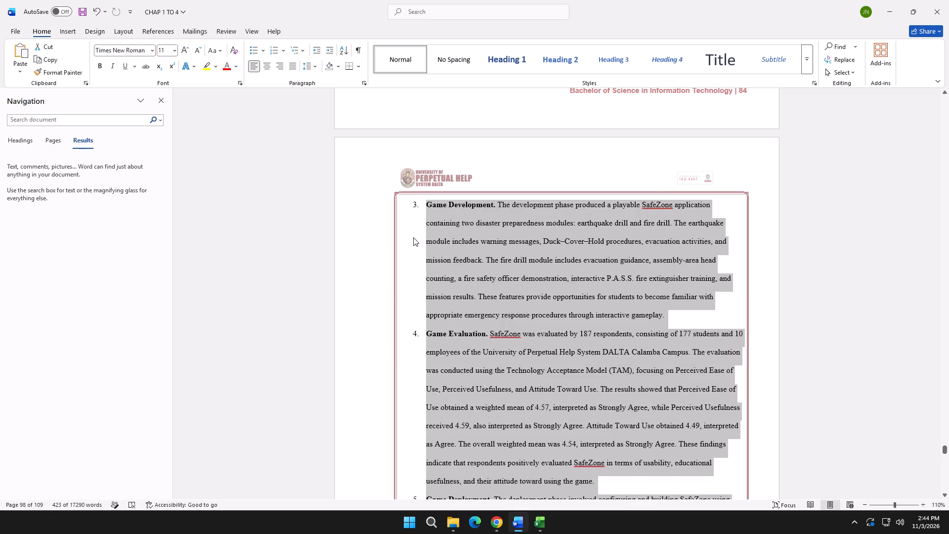
Set the selected Summary of Findings paragraph and its numbered items to Arial, keeping size 11.
{"action": "left_click", "coordinate": [129, 51]}
{"action": "key", "text": "a"}
{"action": "key", "text": "Tab"}
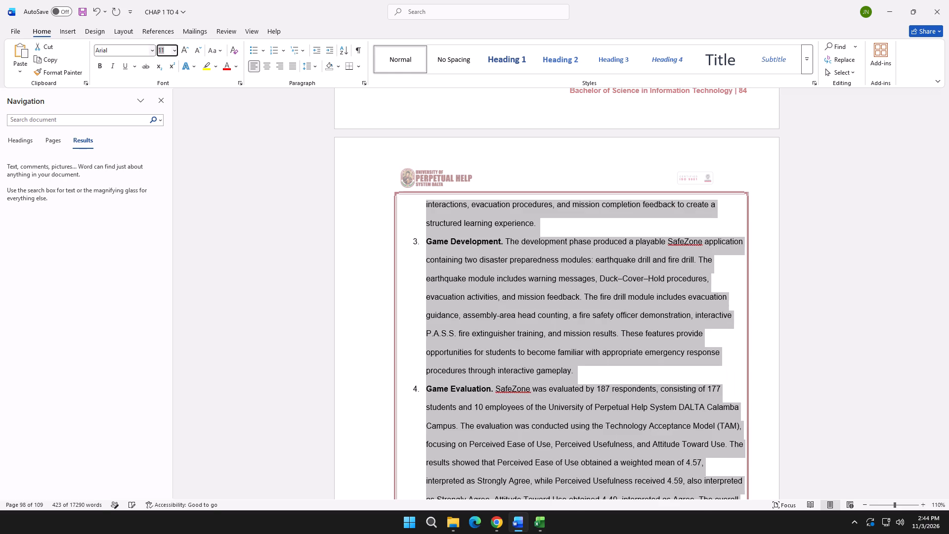
{"action": "key", "text": "Tab"}
{"action": "left_click", "coordinate": [232, 120]}
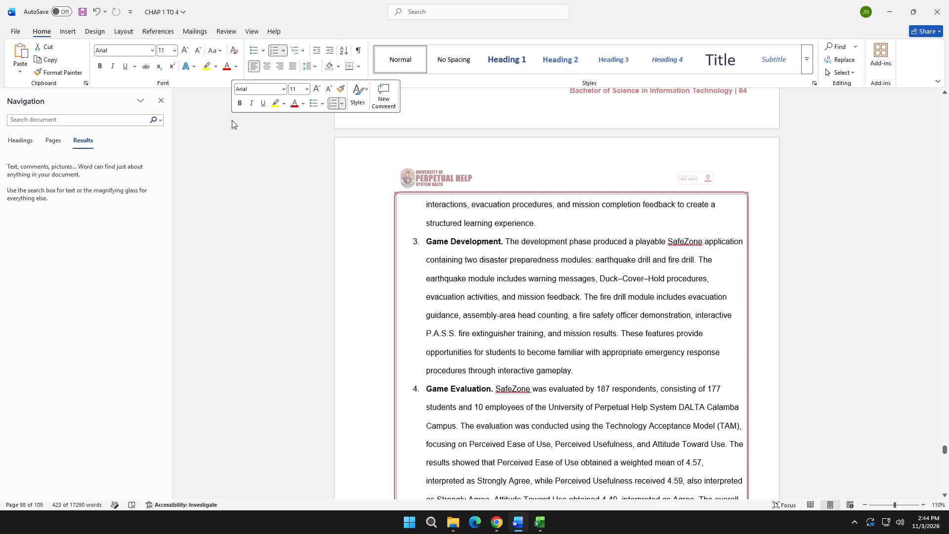
{"action": "scroll", "coordinate": [422, 252], "scroll_direction": "up", "scroll_amount": 11}
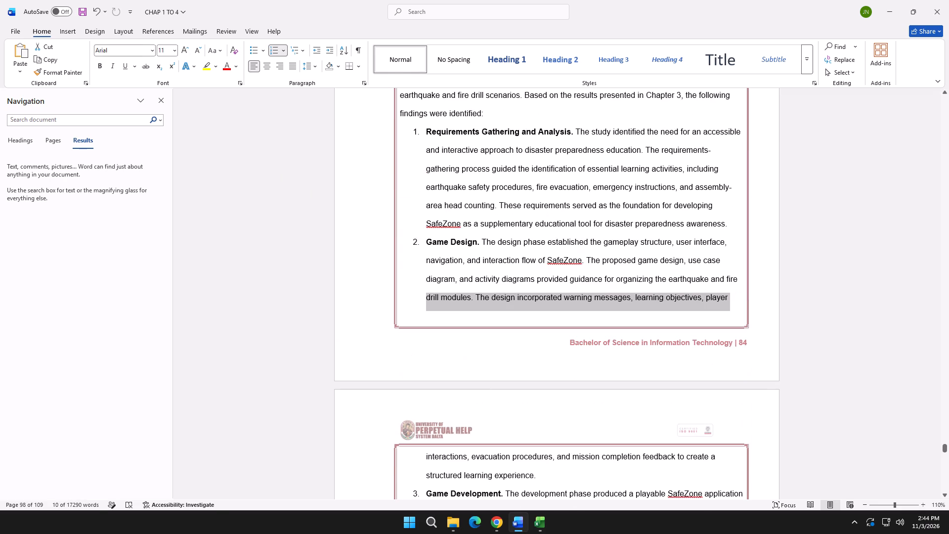
{"action": "scroll", "coordinate": [437, 255], "scroll_direction": "up", "scroll_amount": 3}
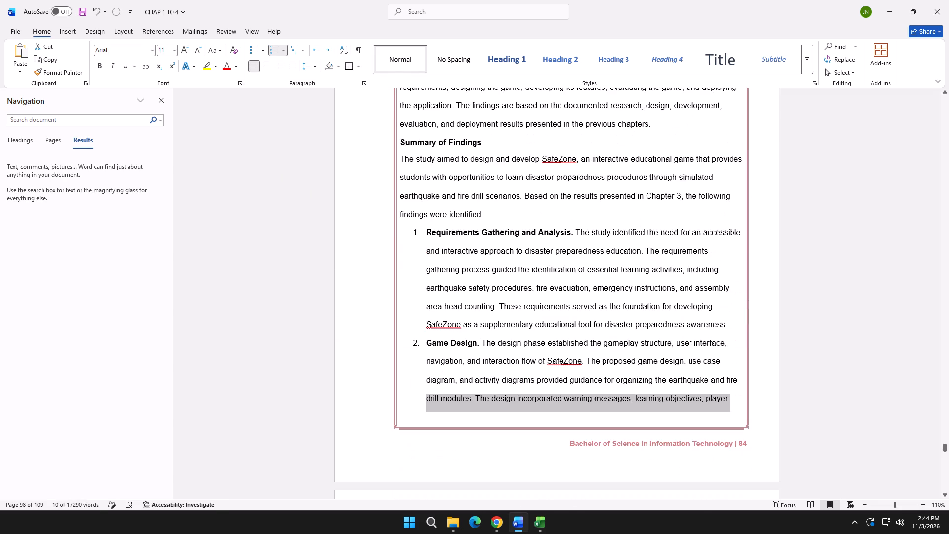
Remove the number from the empty list item between the Game Deployment item and the Conclusions heading.
{"action": "scroll", "coordinate": [437, 250], "scroll_direction": "down", "scroll_amount": 20}
{"action": "scroll", "coordinate": [437, 250], "scroll_direction": "down", "scroll_amount": 12}
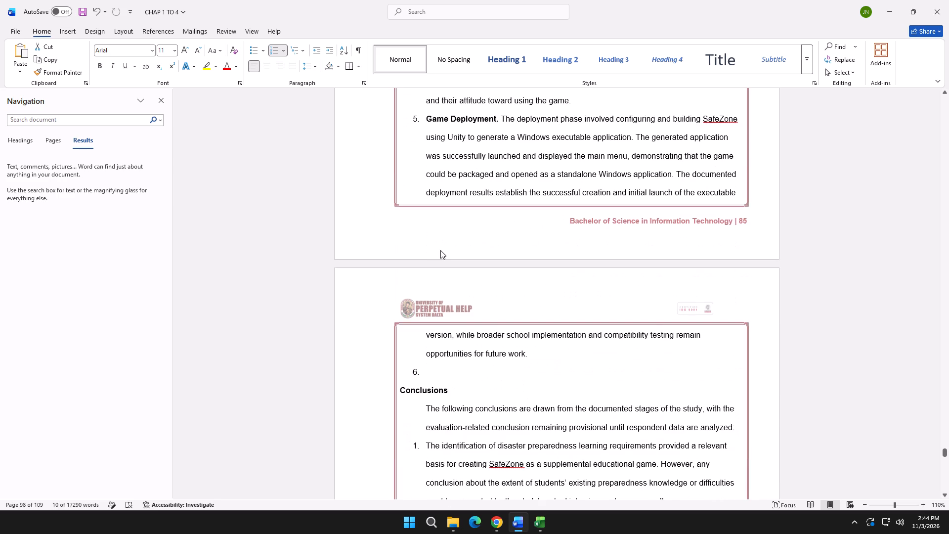
{"action": "left_click", "coordinate": [427, 370]}
{"action": "key", "text": "BackSpace"}
{"action": "left_click", "coordinate": [438, 343]}
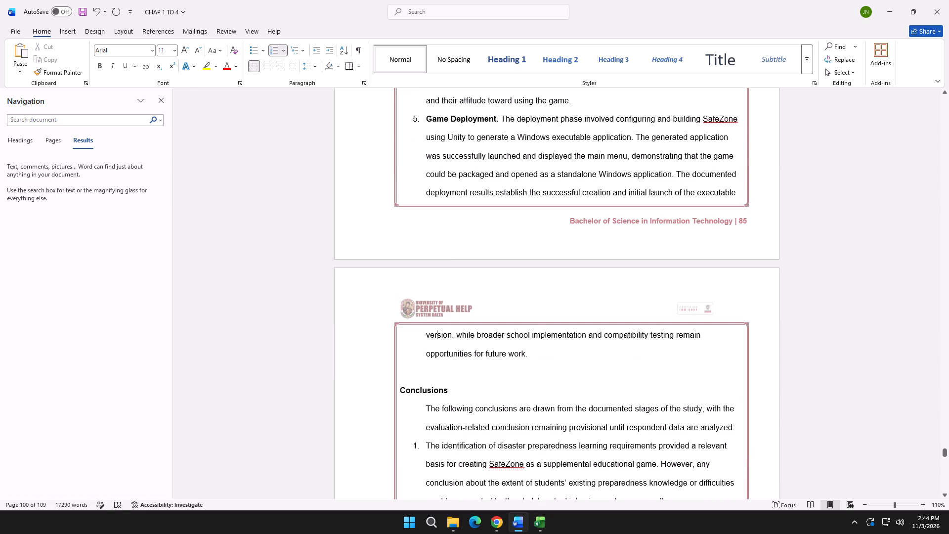
Switch to Chrome and examine how the FINAL CHAP3 (1) reference document formats its numbered Summary of Findings items.
{"action": "key", "text": "alt+Tab"}
{"action": "left_click", "coordinate": [299, 0]}
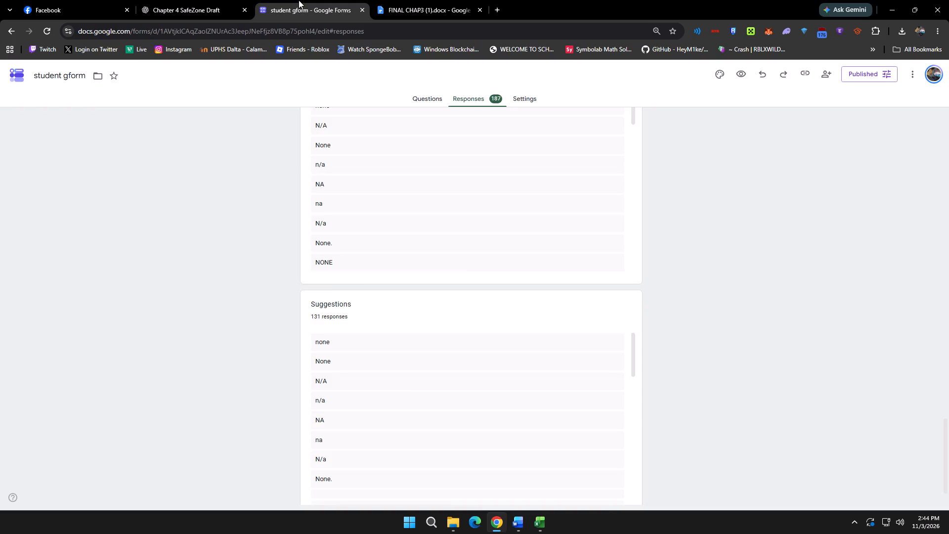
{"action": "left_click", "coordinate": [412, 0]}
{"action": "scroll", "coordinate": [348, 267], "scroll_direction": "down", "scroll_amount": 20}
{"action": "scroll", "coordinate": [348, 267], "scroll_direction": "down", "scroll_amount": 3}
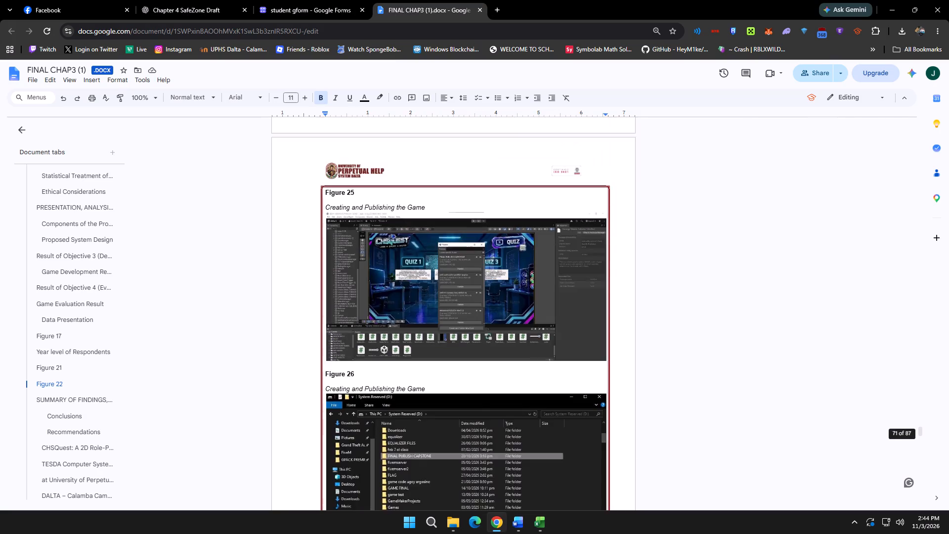
{"action": "scroll", "coordinate": [349, 277], "scroll_direction": "down", "scroll_amount": 20}
{"action": "scroll", "coordinate": [349, 277], "scroll_direction": "down", "scroll_amount": 7}
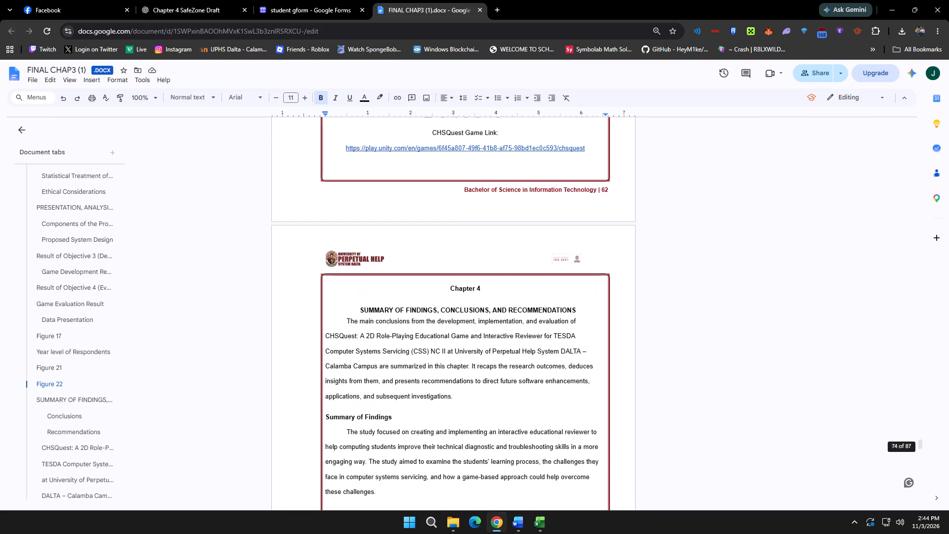
{"action": "scroll", "coordinate": [350, 277], "scroll_direction": "down", "scroll_amount": 13}
{"action": "scroll", "coordinate": [350, 275], "scroll_direction": "up", "scroll_amount": 2}
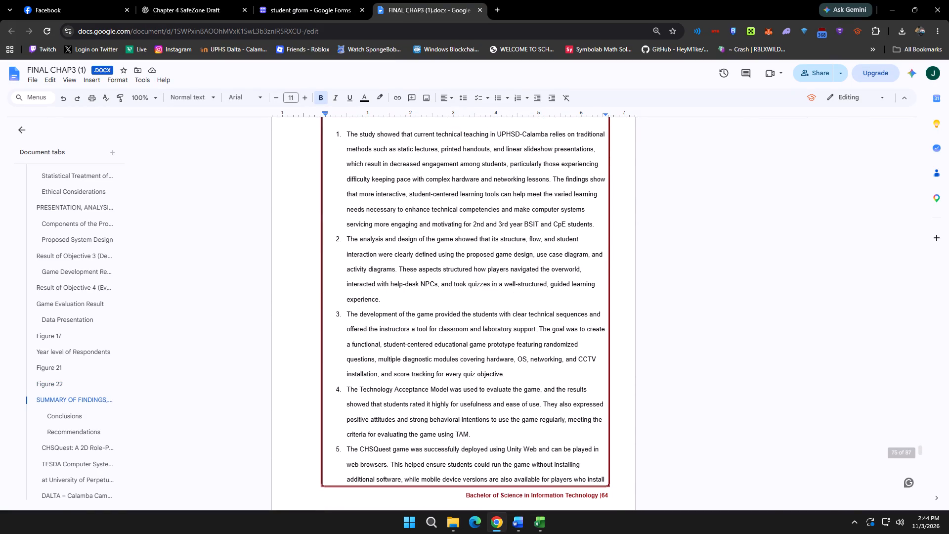
{"action": "key", "text": "alt+Tab"}
Back in Word, remove the bold from "Requirements Gathering and Analysis" at the start of Summary of Findings item 1.
{"action": "scroll", "coordinate": [469, 293], "scroll_direction": "up", "scroll_amount": 19}
{"action": "scroll", "coordinate": [470, 293], "scroll_direction": "up", "scroll_amount": 7}
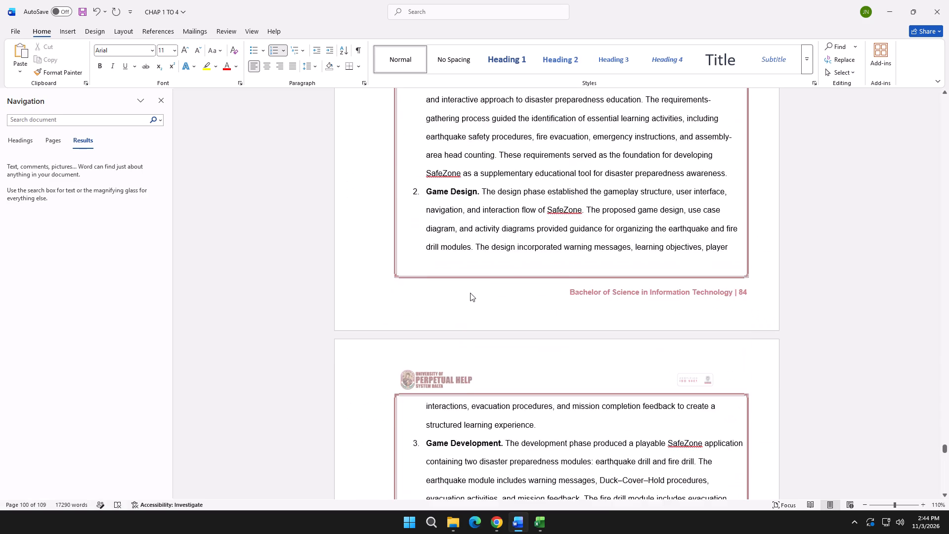
{"action": "scroll", "coordinate": [470, 293], "scroll_direction": "up", "scroll_amount": 5}
{"action": "left_click_drag", "start_coordinate": [427, 205], "coordinate": [568, 208]}
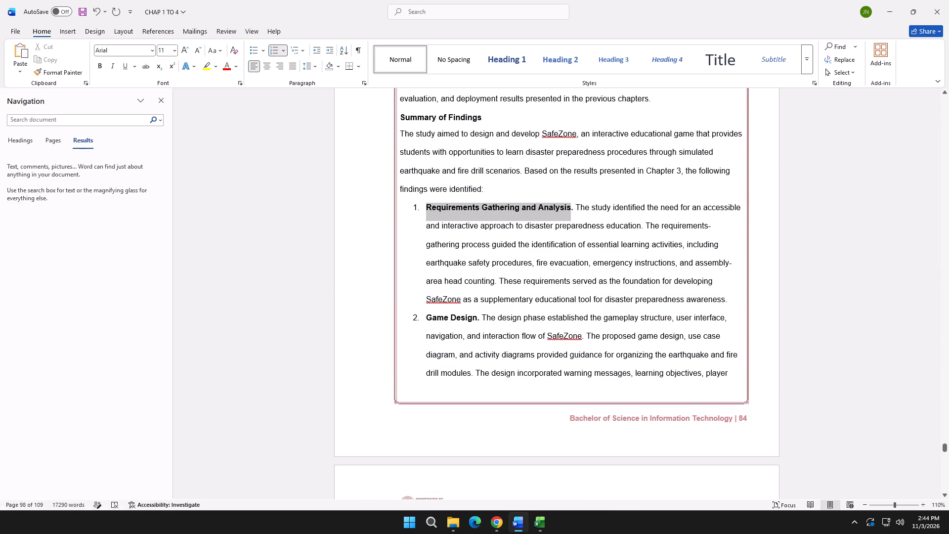
{"action": "left_click_drag", "start_coordinate": [568, 208], "coordinate": [571, 211]}
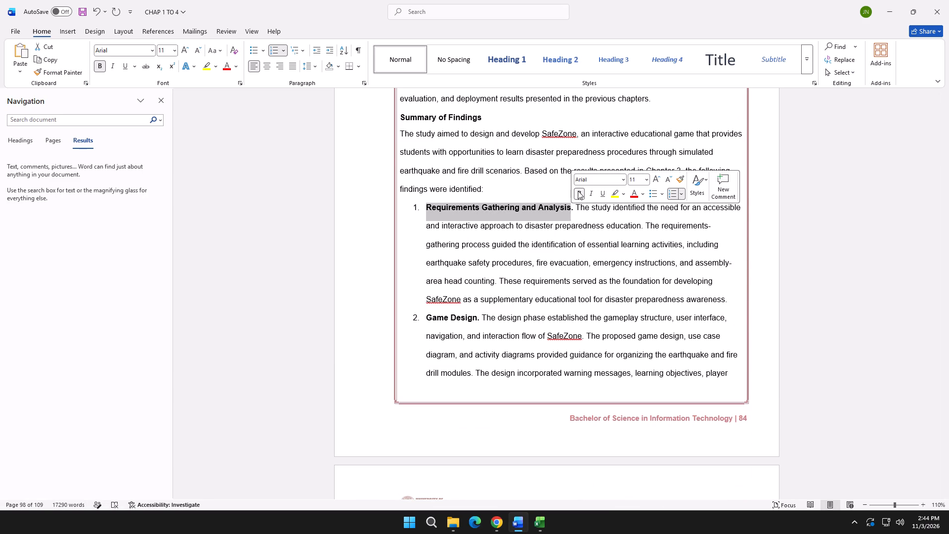
{"action": "left_click", "coordinate": [581, 188]}
{"action": "left_click", "coordinate": [515, 197]}
Examine the Summary of Findings and Conclusions in the FINAL CHAP3 (1) reference document in Chrome, comparing them with the Word thesis.
{"action": "key", "text": "alt+Tab"}
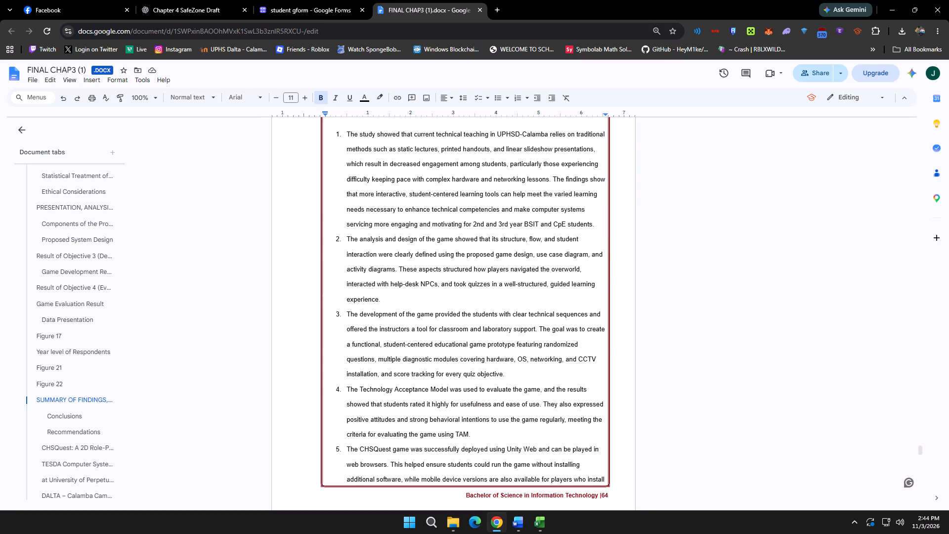
{"action": "scroll", "coordinate": [486, 235], "scroll_direction": "up", "scroll_amount": 5}
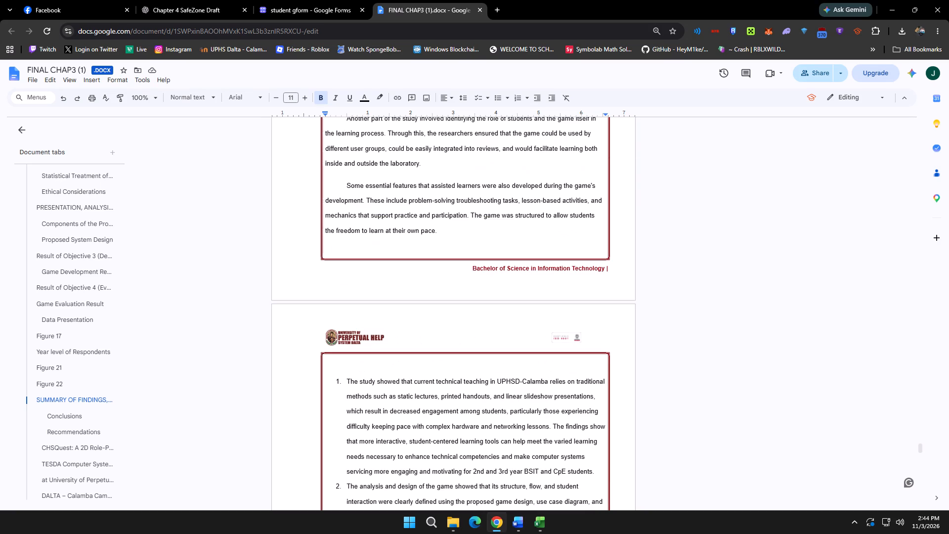
{"action": "scroll", "coordinate": [486, 243], "scroll_direction": "up", "scroll_amount": 4}
{"action": "scroll", "coordinate": [489, 280], "scroll_direction": "down", "scroll_amount": 6}
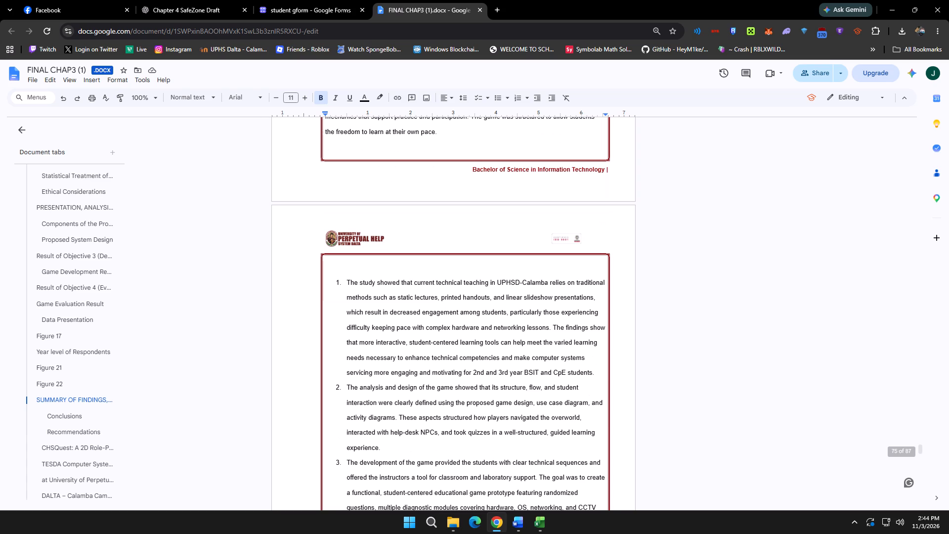
{"action": "key", "text": "alt+Tab"}
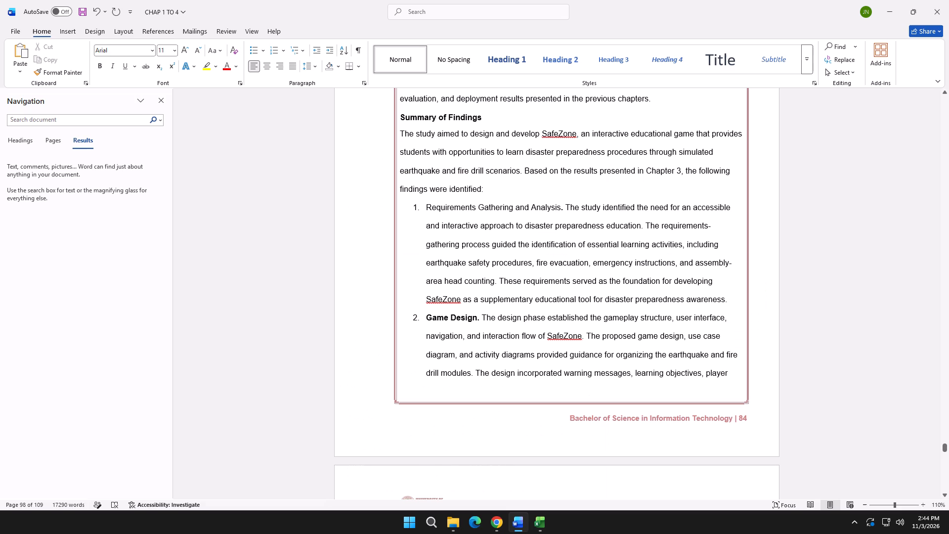
{"action": "key", "text": "alt+Tab"}
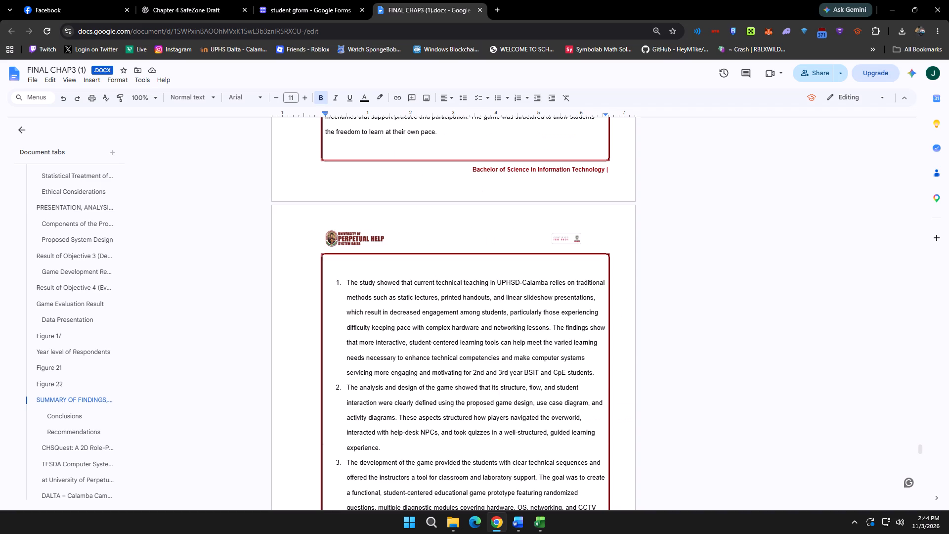
{"action": "scroll", "coordinate": [389, 261], "scroll_direction": "up", "scroll_amount": 3}
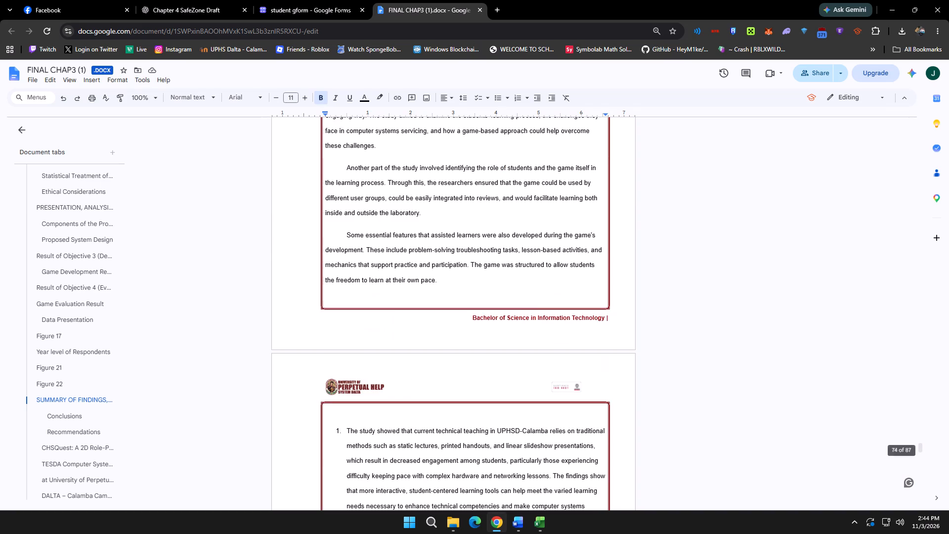
{"action": "scroll", "coordinate": [389, 268], "scroll_direction": "up", "scroll_amount": 7}
{"action": "left_click_drag", "start_coordinate": [450, 287], "coordinate": [450, 287]}
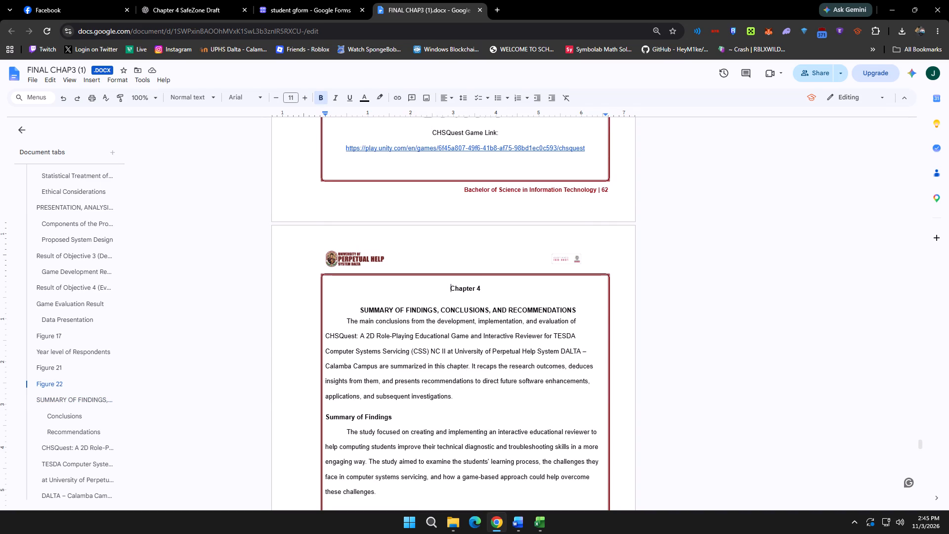
{"action": "left_click_drag", "start_coordinate": [450, 287], "coordinate": [481, 325]}
{"action": "scroll", "coordinate": [578, 348], "scroll_direction": "down", "scroll_amount": 13}
{"action": "scroll", "coordinate": [482, 324], "scroll_direction": "down", "scroll_amount": 3}
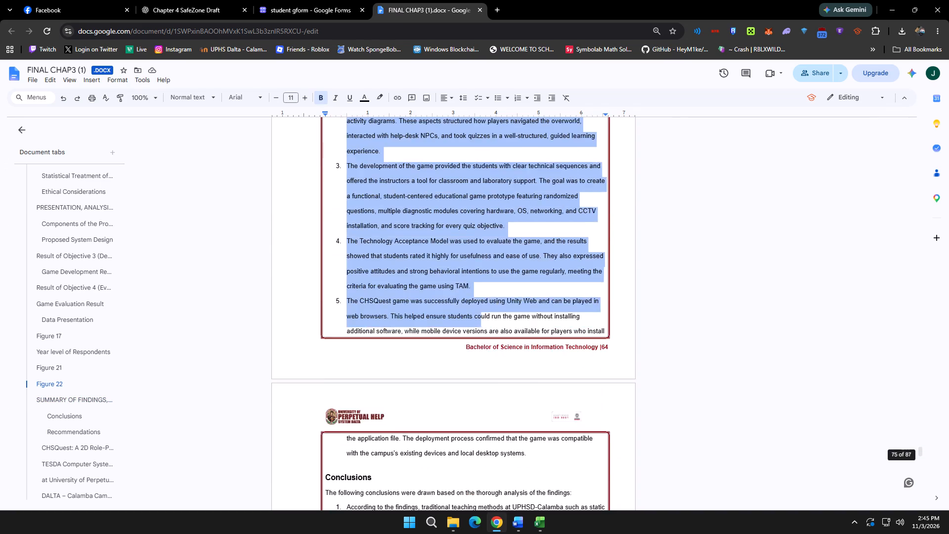
{"action": "scroll", "coordinate": [481, 325], "scroll_direction": "down", "scroll_amount": 4}
{"action": "left_click_drag", "start_coordinate": [481, 325], "coordinate": [460, 317]}
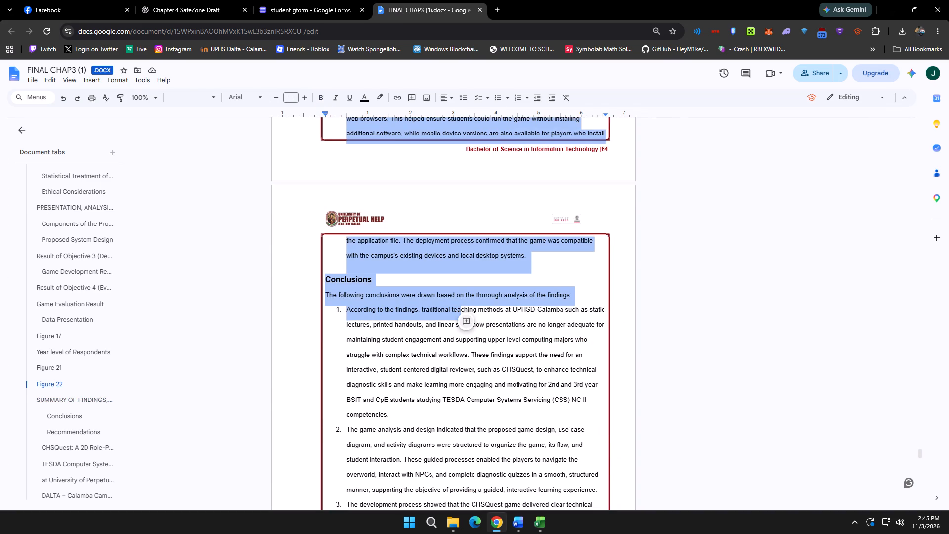
{"action": "left_click", "coordinate": [568, 273]}
{"action": "scroll", "coordinate": [550, 316], "scroll_direction": "down", "scroll_amount": 4}
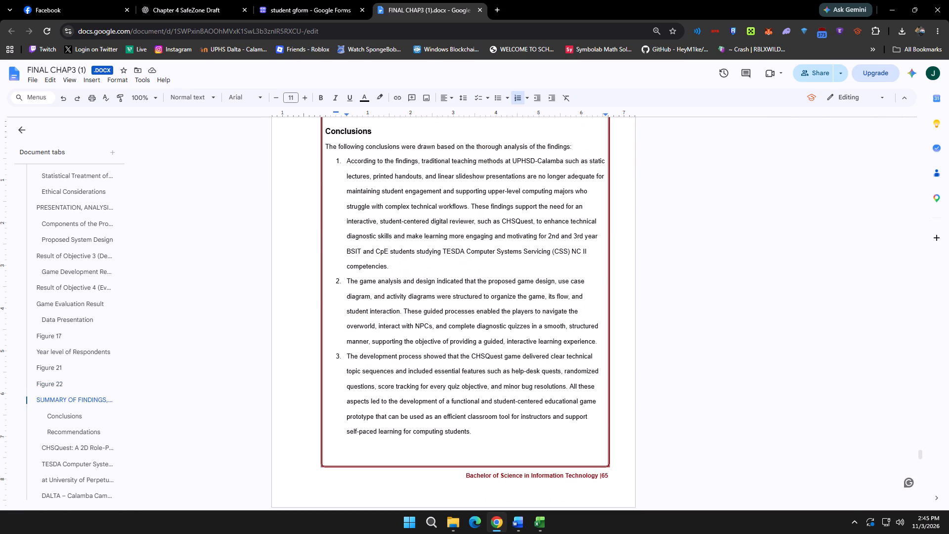
{"action": "key", "text": "alt+Tab"}
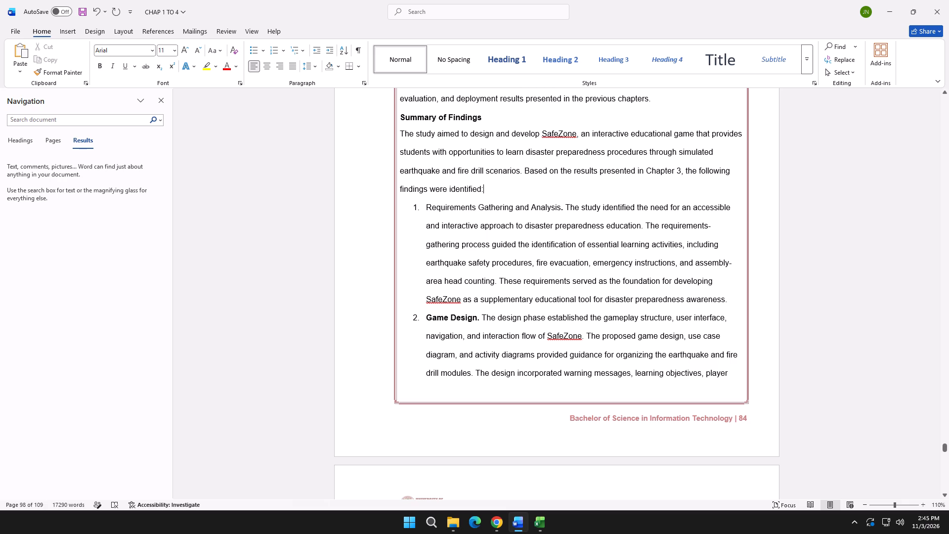
In the Word thesis, remove the bold from "Game Design" in item 2 and delete the space after its period.
{"action": "scroll", "coordinate": [465, 266], "scroll_direction": "down", "scroll_amount": 8}
{"action": "scroll", "coordinate": [464, 267], "scroll_direction": "up", "scroll_amount": 5}
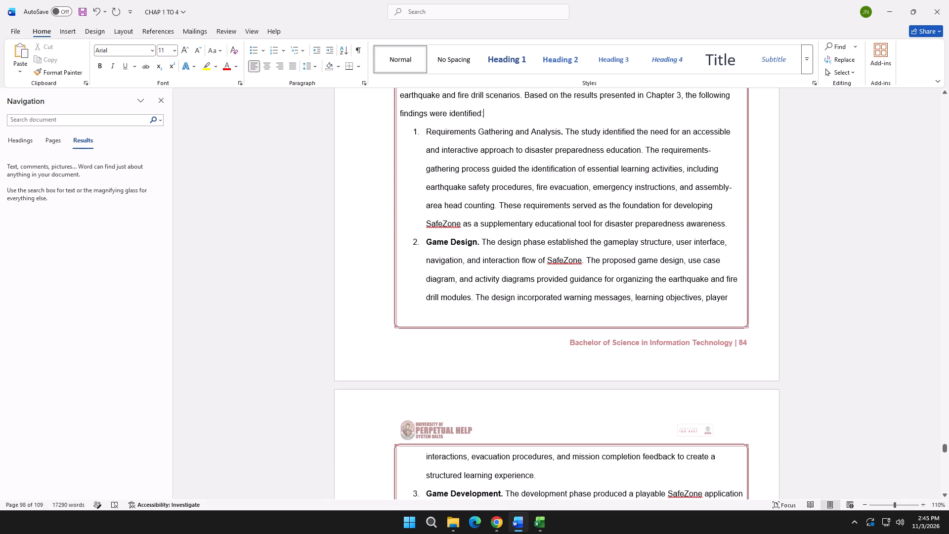
{"action": "left_click_drag", "start_coordinate": [426, 242], "coordinate": [477, 244]}
{"action": "left_click", "coordinate": [484, 232]}
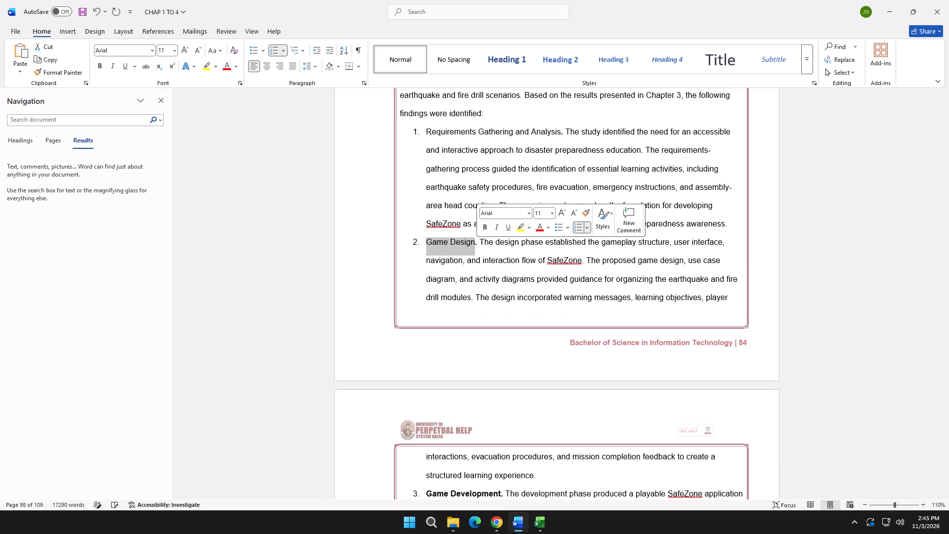
{"action": "left_click", "coordinate": [474, 249]}
{"action": "left_click", "coordinate": [479, 246]}
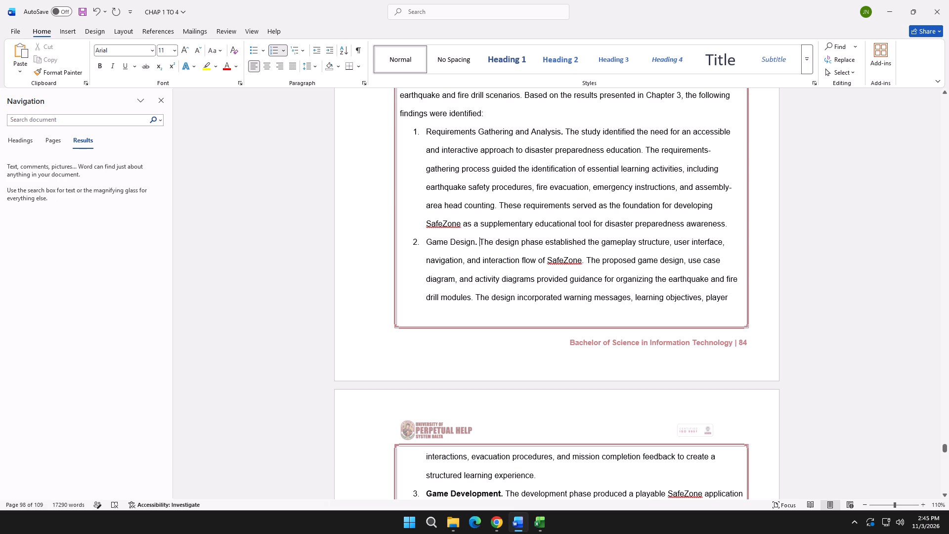
{"action": "key", "text": "BackSpace"}
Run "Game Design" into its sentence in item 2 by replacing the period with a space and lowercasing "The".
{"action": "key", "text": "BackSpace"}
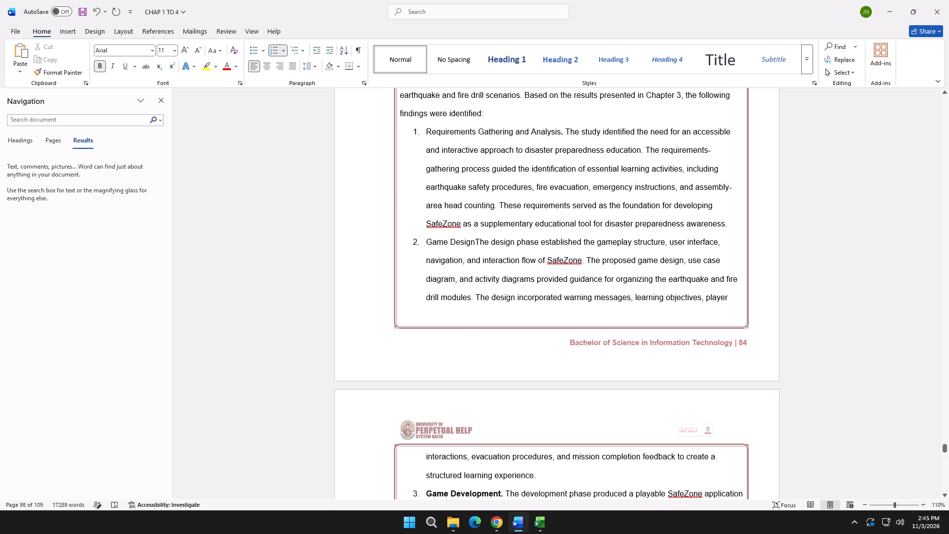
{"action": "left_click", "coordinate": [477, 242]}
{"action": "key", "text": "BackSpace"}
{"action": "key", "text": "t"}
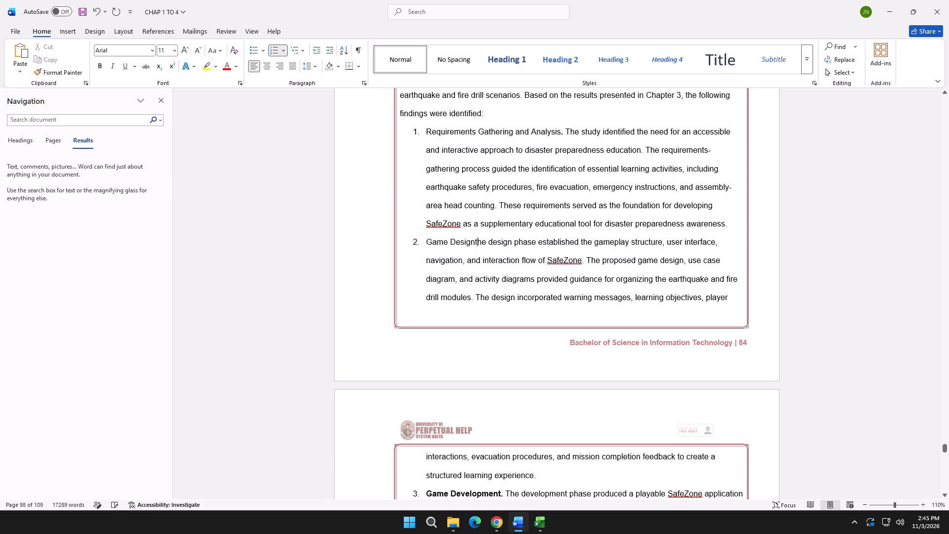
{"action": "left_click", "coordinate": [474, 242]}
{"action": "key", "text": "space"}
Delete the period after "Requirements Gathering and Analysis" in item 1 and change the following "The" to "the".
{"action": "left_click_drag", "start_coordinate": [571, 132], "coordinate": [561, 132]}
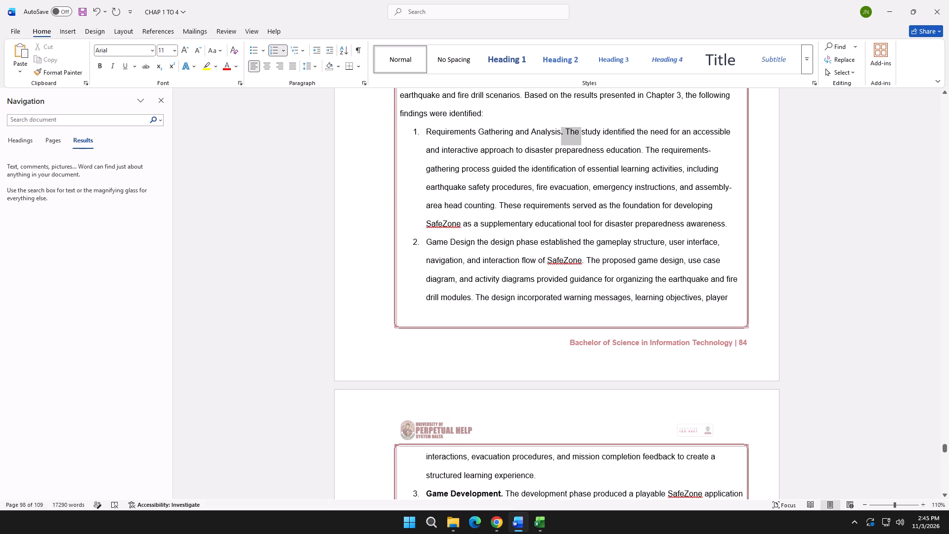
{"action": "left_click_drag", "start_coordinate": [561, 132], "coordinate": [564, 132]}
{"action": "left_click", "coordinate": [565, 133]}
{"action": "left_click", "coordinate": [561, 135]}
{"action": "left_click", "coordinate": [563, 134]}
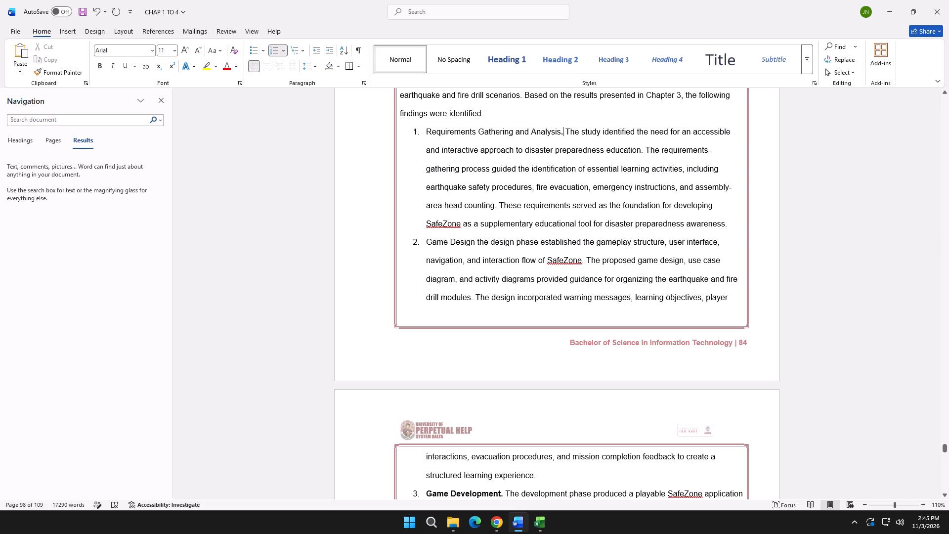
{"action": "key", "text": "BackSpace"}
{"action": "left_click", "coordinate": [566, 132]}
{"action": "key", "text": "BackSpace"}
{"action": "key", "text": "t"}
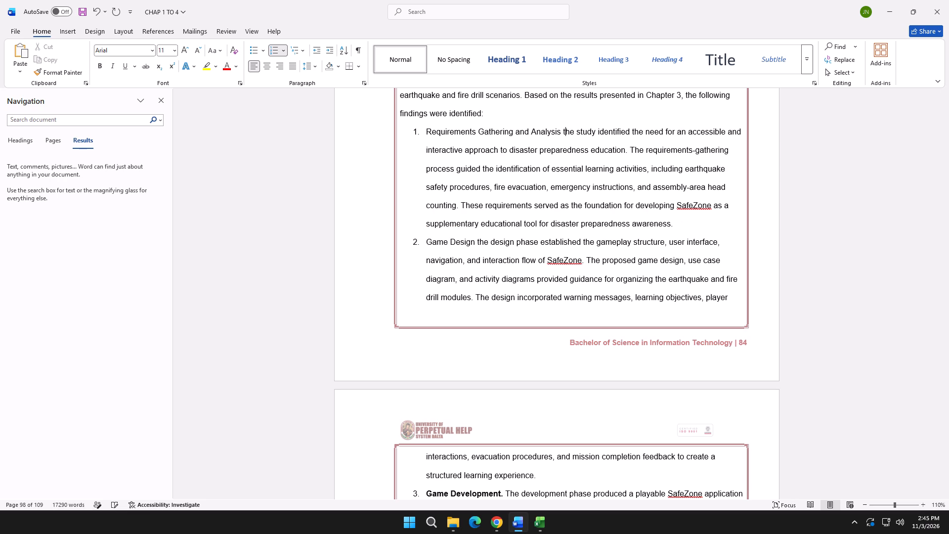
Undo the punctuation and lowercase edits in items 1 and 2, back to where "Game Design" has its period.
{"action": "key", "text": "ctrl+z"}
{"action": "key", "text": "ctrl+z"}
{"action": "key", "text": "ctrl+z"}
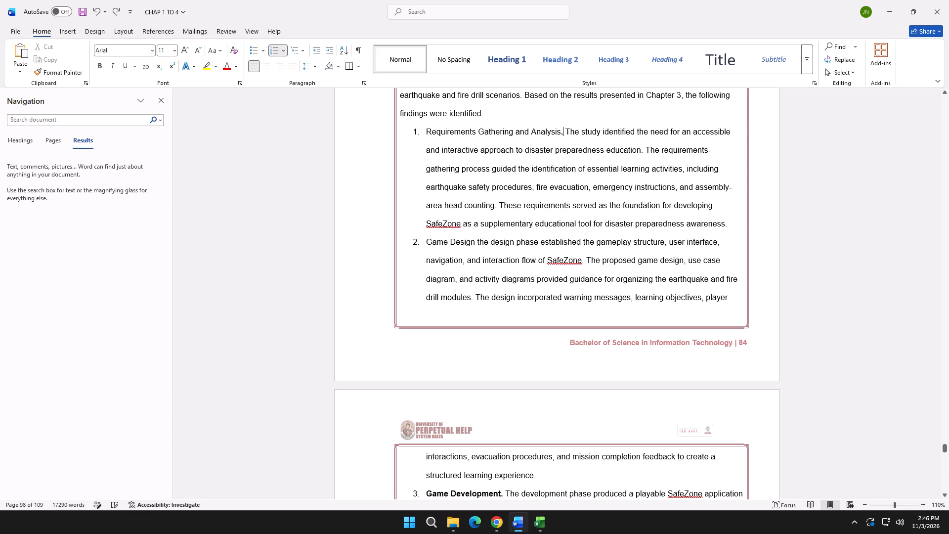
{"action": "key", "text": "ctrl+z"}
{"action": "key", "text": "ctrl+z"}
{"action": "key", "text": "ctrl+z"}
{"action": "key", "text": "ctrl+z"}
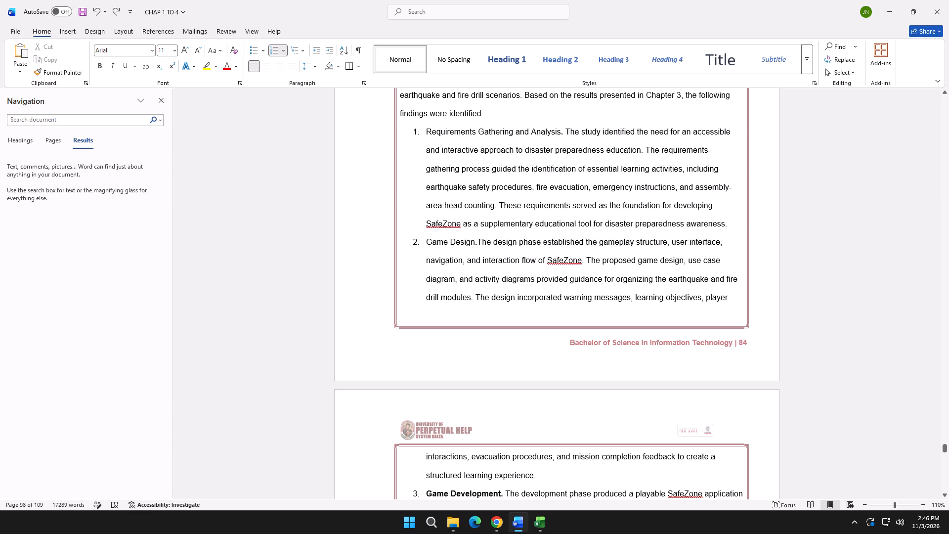
Remove the bold from "Game Development", "Game Evaluation" and "Game Deployment" at the start of findings items 3, 4 and 5.
{"action": "scroll", "coordinate": [509, 243], "scroll_direction": "down", "scroll_amount": 8}
{"action": "left_click_drag", "start_coordinate": [501, 292], "coordinate": [484, 294]}
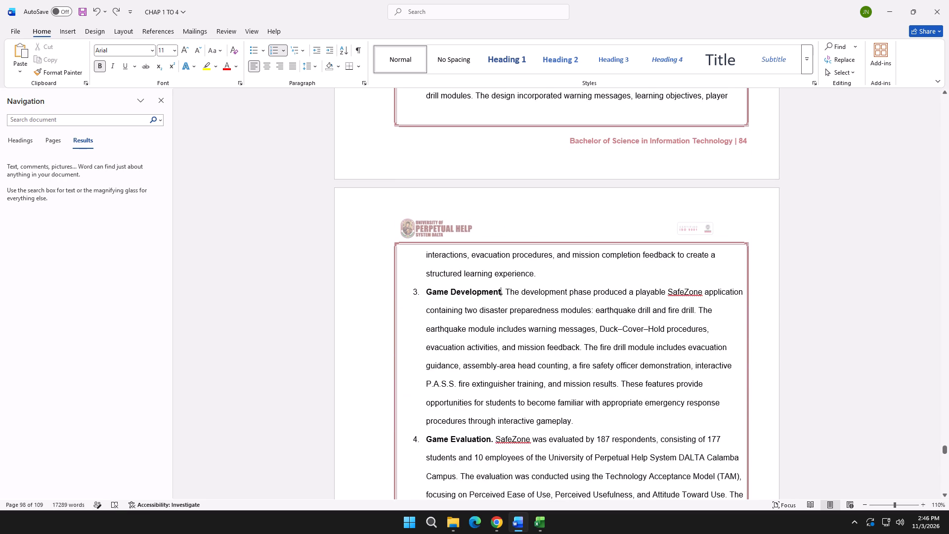
{"action": "left_click_drag", "start_coordinate": [484, 294], "coordinate": [427, 290]}
{"action": "left_click", "coordinate": [432, 279]}
{"action": "left_click", "coordinate": [430, 274]}
{"action": "scroll", "coordinate": [453, 311], "scroll_direction": "down", "scroll_amount": 4}
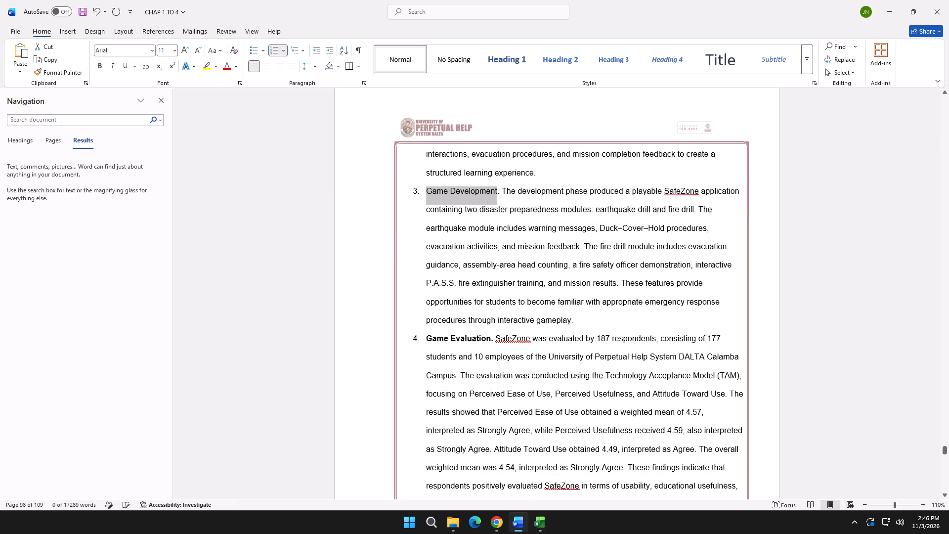
{"action": "left_click_drag", "start_coordinate": [492, 339], "coordinate": [429, 334]}
{"action": "left_click", "coordinate": [435, 323]}
{"action": "left_click", "coordinate": [436, 318]}
{"action": "scroll", "coordinate": [461, 337], "scroll_direction": "down", "scroll_amount": 7}
{"action": "left_click_drag", "start_coordinate": [498, 347], "coordinate": [431, 342]}
{"action": "left_click", "coordinate": [438, 327]}
Delete the empty paragraph between findings item 5 and the Conclusions heading.
{"action": "scroll", "coordinate": [448, 336], "scroll_direction": "down", "scroll_amount": 3}
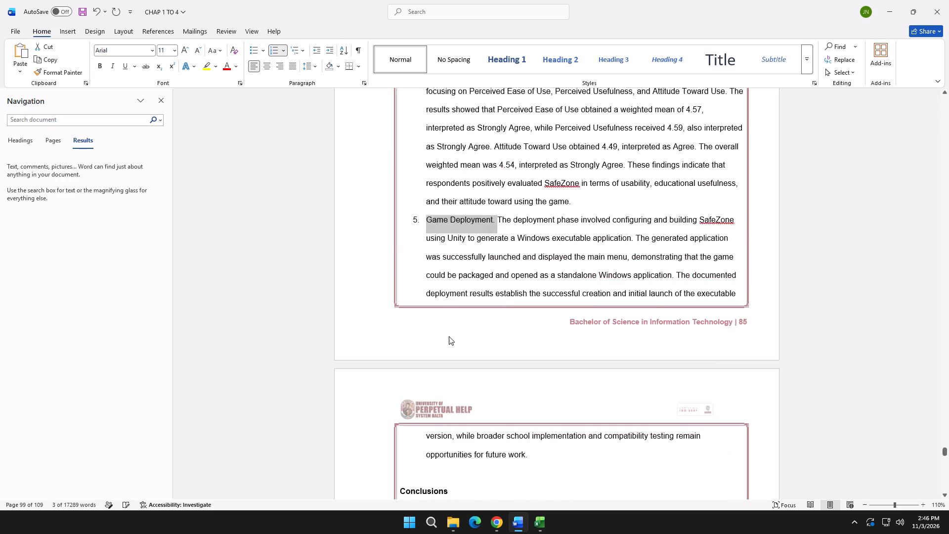
{"action": "scroll", "coordinate": [449, 336], "scroll_direction": "down", "scroll_amount": 8}
{"action": "left_click", "coordinate": [418, 326]}
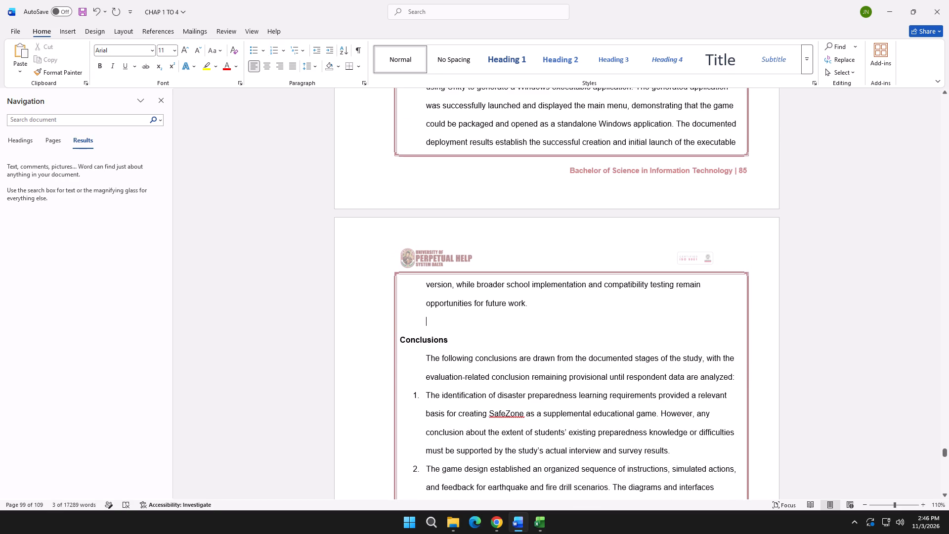
{"action": "key", "text": "BackSpace"}
{"action": "key", "text": "BackSpace"}
Switch to Chrome and compare ChatGPT's revised Conclusions and Recommendations with the Conclusions section in the Word thesis.
{"action": "key", "text": "alt+Tab"}
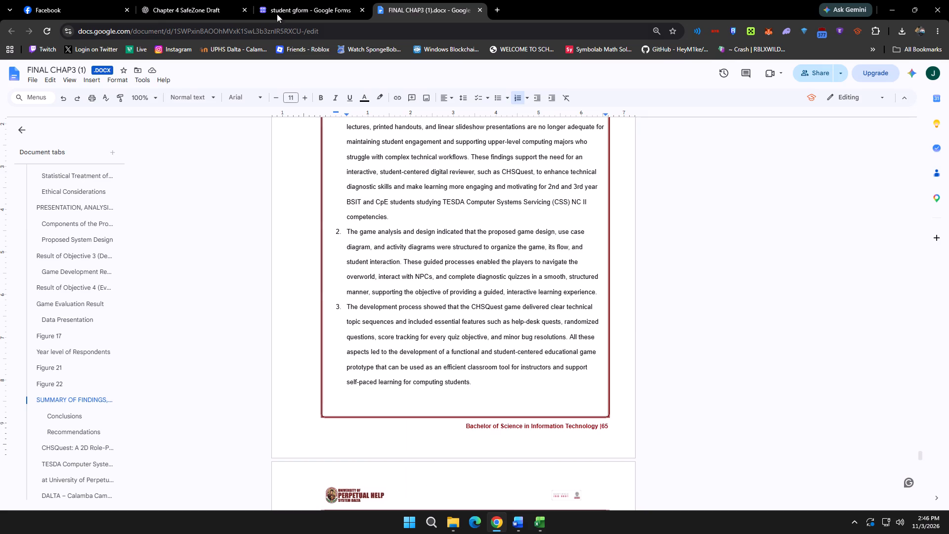
{"action": "left_click", "coordinate": [276, 0]}
{"action": "left_click", "coordinate": [410, 0]}
{"action": "left_click", "coordinate": [191, 0]}
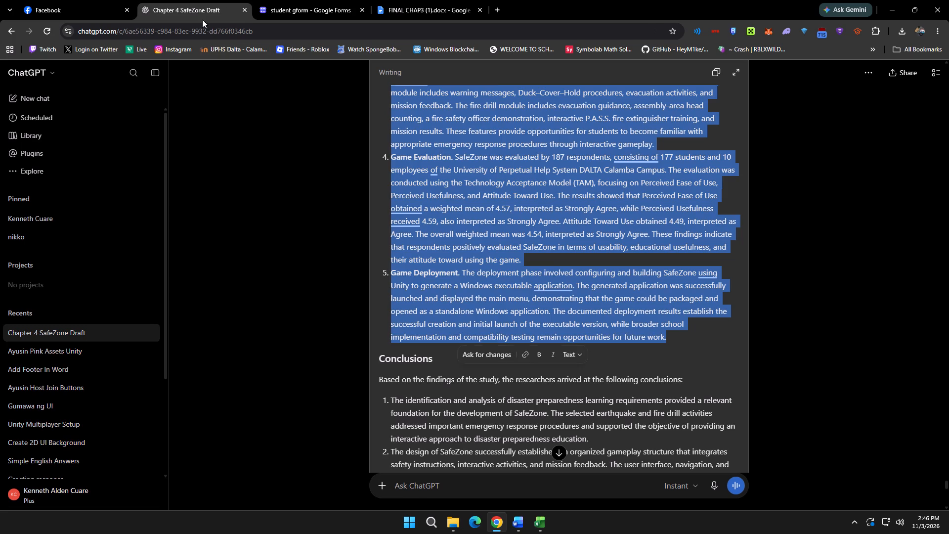
{"action": "scroll", "coordinate": [386, 241], "scroll_direction": "down", "scroll_amount": 5}
{"action": "key", "text": "alt+Tab"}
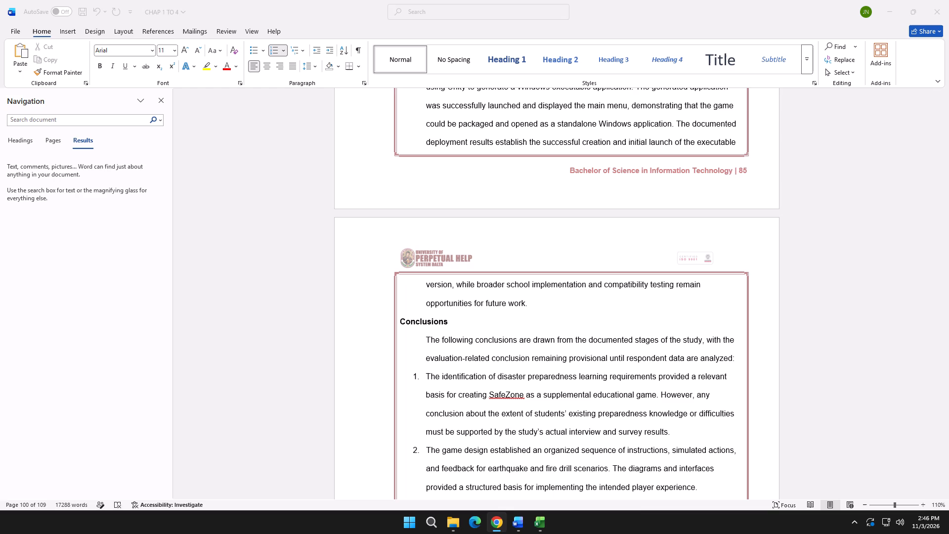
{"action": "key", "text": "alt+Tab"}
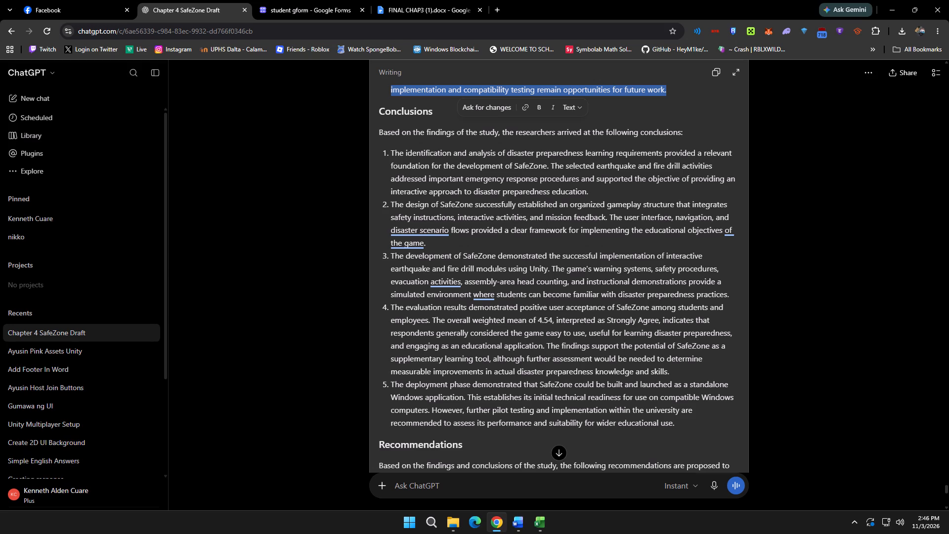
{"action": "scroll", "coordinate": [393, 157], "scroll_direction": "down", "scroll_amount": 5}
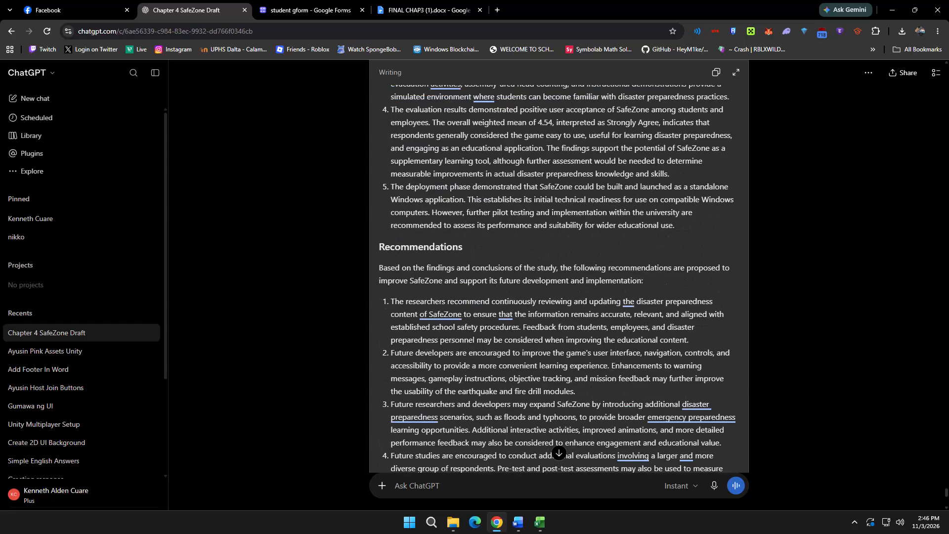
{"action": "scroll", "coordinate": [398, 164], "scroll_direction": "up", "scroll_amount": 6}
{"action": "key", "text": "alt+Tab"}
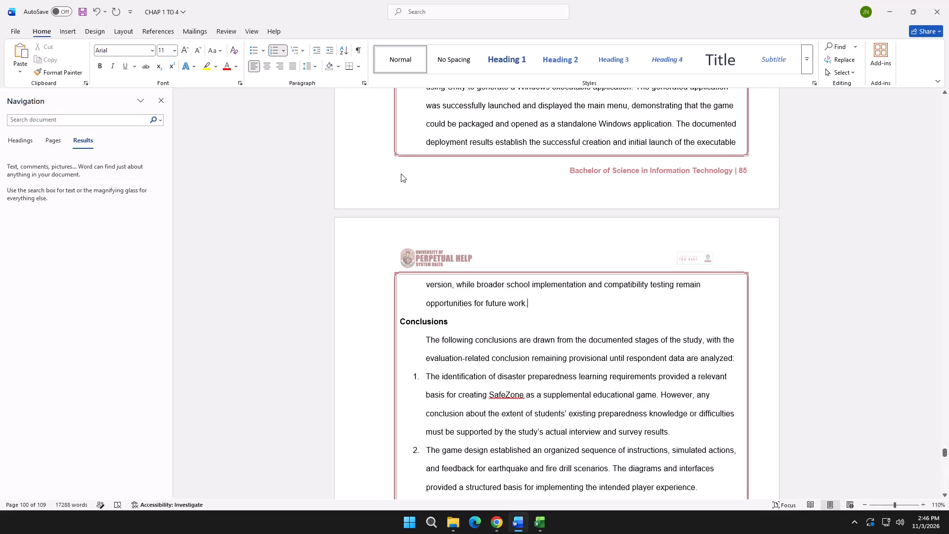
{"action": "key", "text": "alt+Tab"}
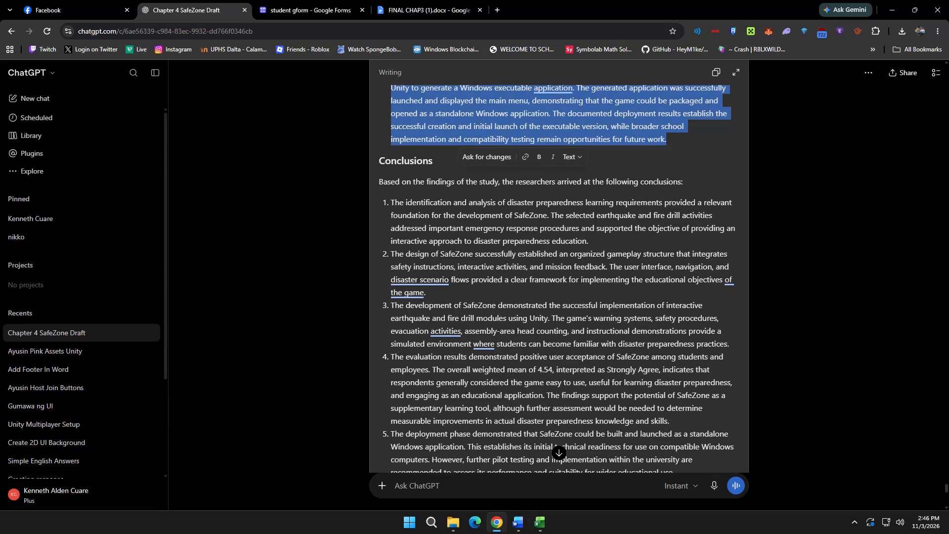
Examine the Conclusions and Recommendations layout in the reference thesis in Google Docs, then return to ChatGPT's draft.
{"action": "left_click", "coordinate": [325, 0]}
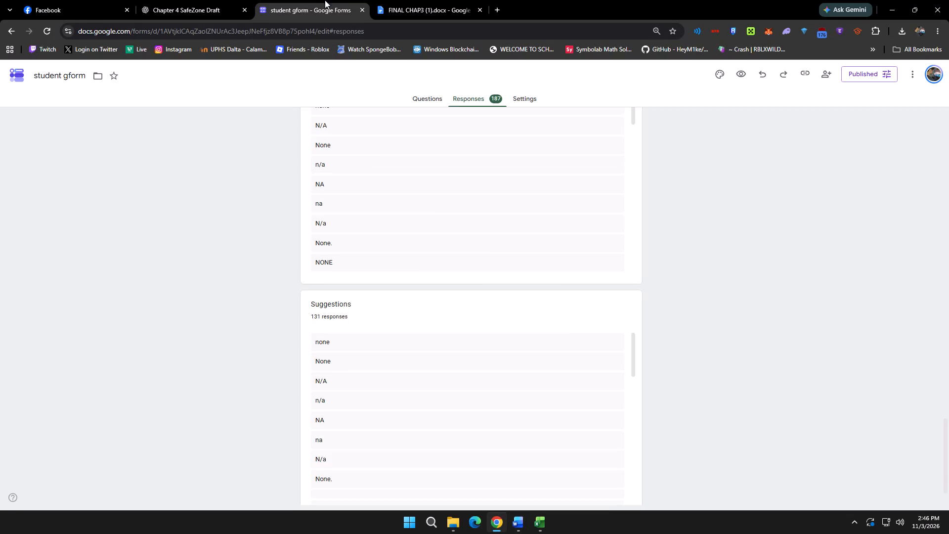
{"action": "left_click", "coordinate": [427, 0]}
{"action": "scroll", "coordinate": [324, 231], "scroll_direction": "down", "scroll_amount": 7}
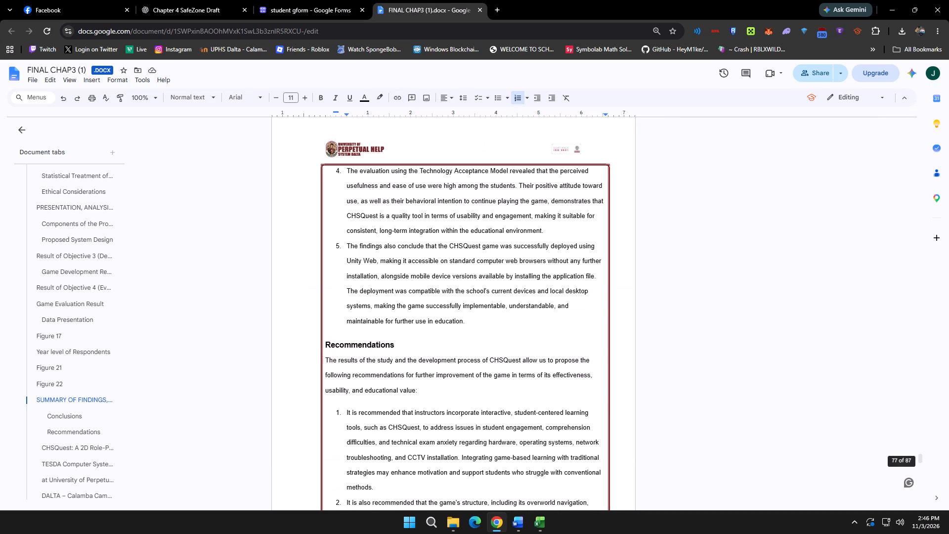
{"action": "scroll", "coordinate": [327, 229], "scroll_direction": "up", "scroll_amount": 9}
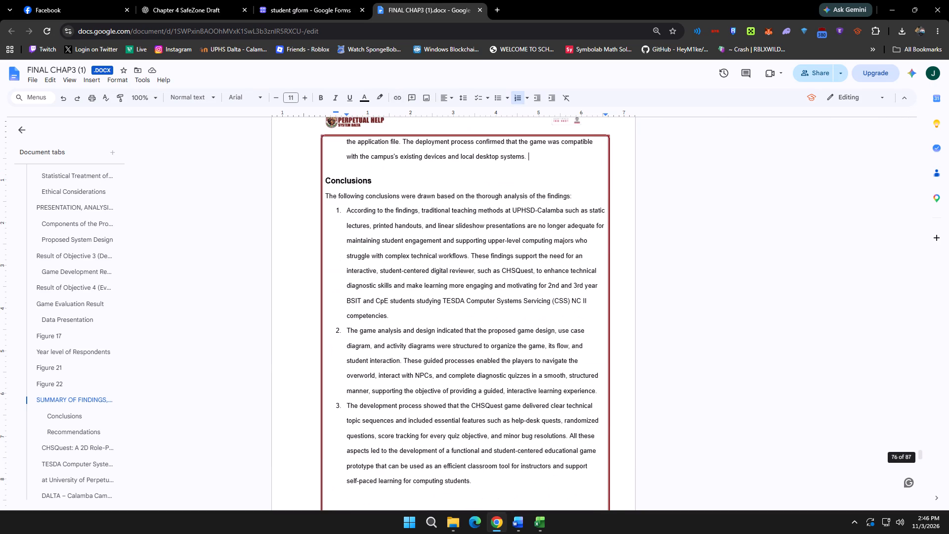
{"action": "scroll", "coordinate": [328, 229], "scroll_direction": "down", "scroll_amount": 1}
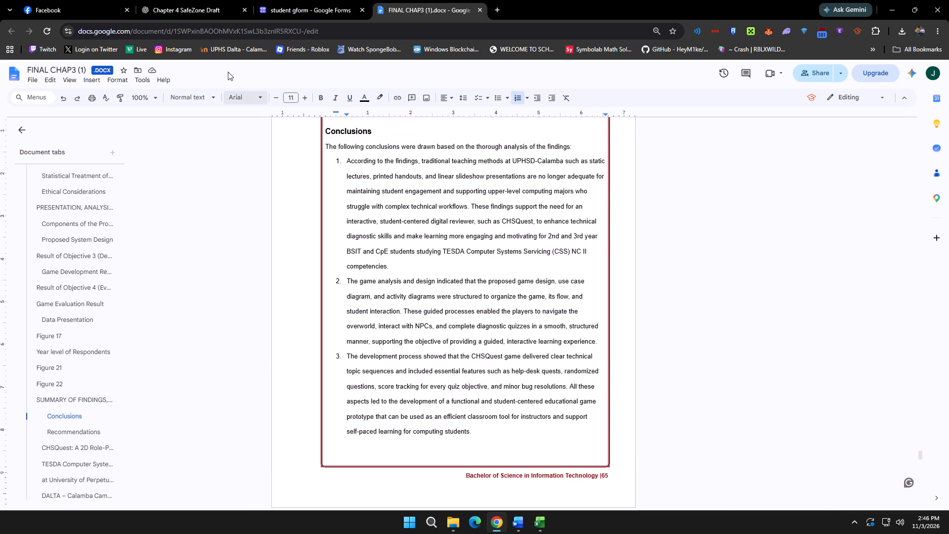
{"action": "left_click", "coordinate": [203, 0]}
{"action": "left_click", "coordinate": [318, 0]}
{"action": "left_click", "coordinate": [432, 0]}
{"action": "key", "text": "alt+Tab"}
{"action": "key", "text": "alt+Tab"}
{"action": "left_click", "coordinate": [186, 0]}
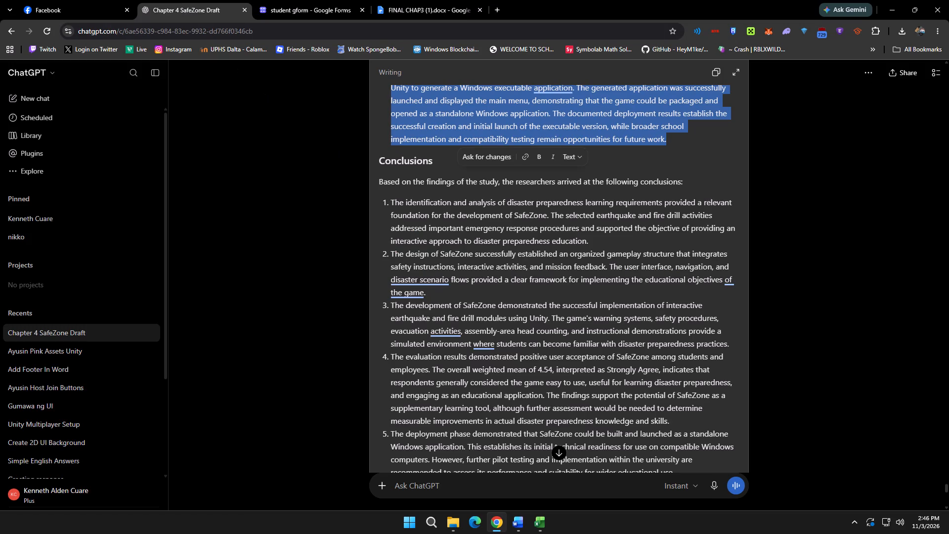
Compare ChatGPT's introductory sentence for the Conclusions with the one in the reference thesis.
{"action": "left_click_drag", "start_coordinate": [379, 181], "coordinate": [396, 182]}
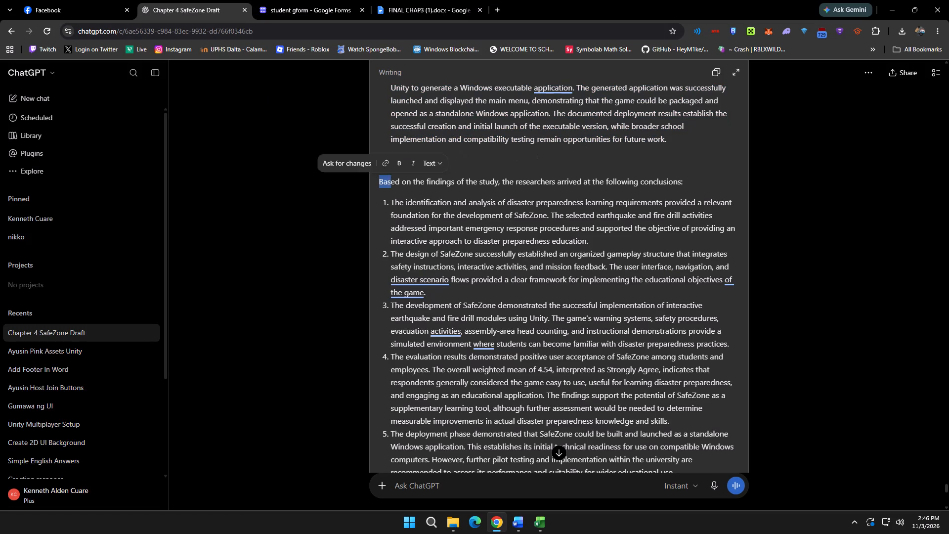
{"action": "left_click_drag", "start_coordinate": [396, 182], "coordinate": [700, 187]}
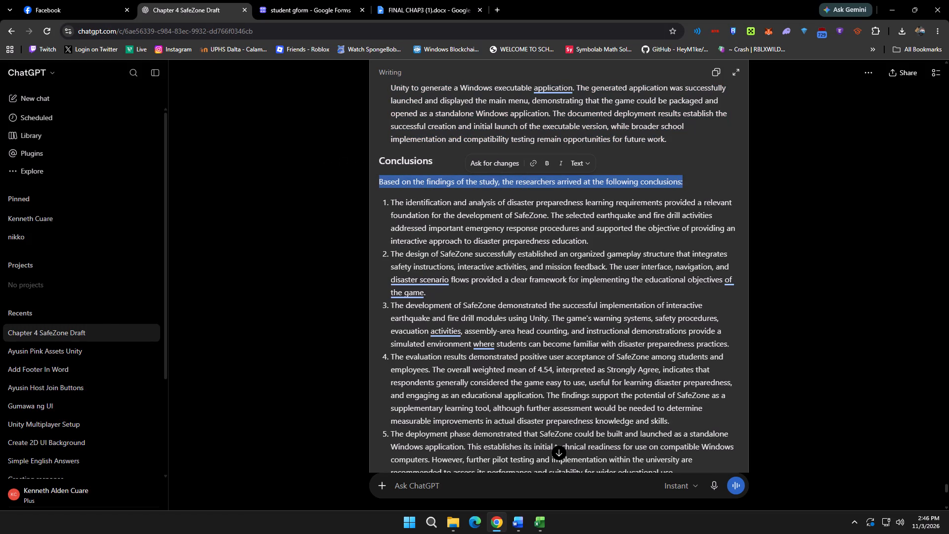
{"action": "key", "text": "alt+Tab"}
{"action": "key", "text": "alt+Tab"}
{"action": "left_click", "coordinate": [306, 0]}
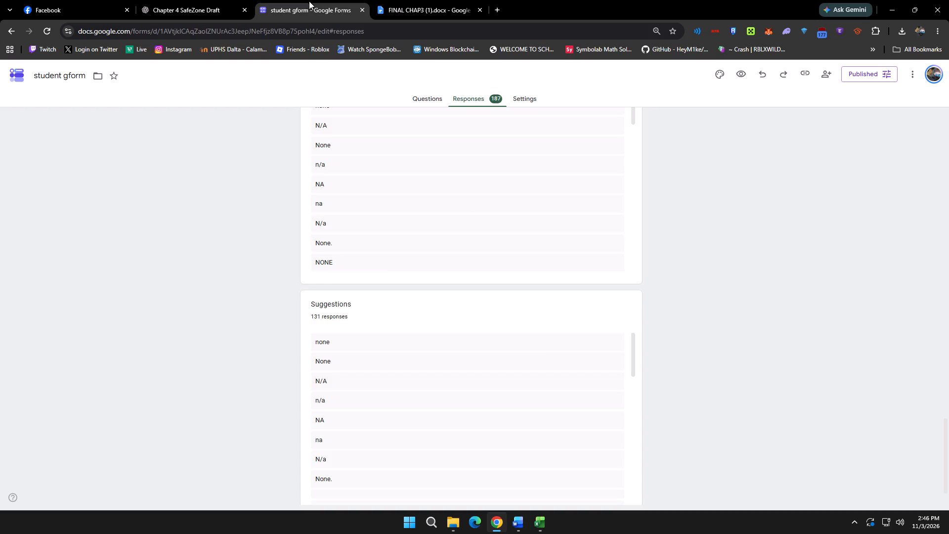
{"action": "left_click", "coordinate": [414, 0]}
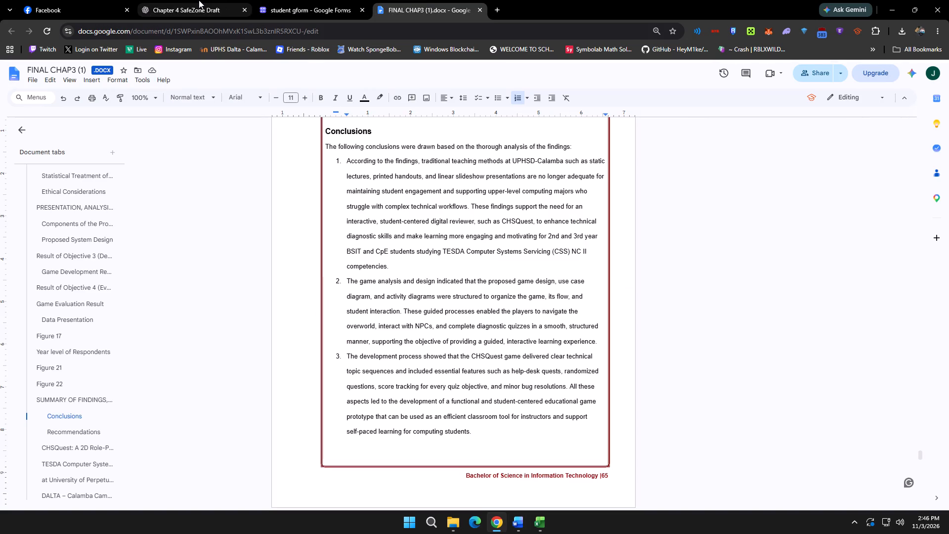
{"action": "left_click", "coordinate": [199, 0]}
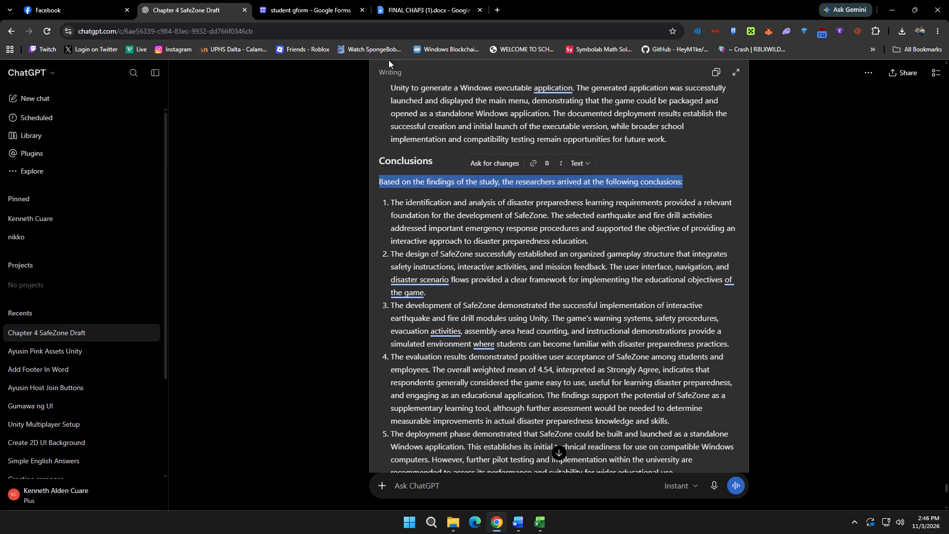
{"action": "left_click", "coordinate": [407, 4]}
{"action": "left_click", "coordinate": [173, 0]}
Copy ChatGPT's sentence "Based on the findings of the study, the researchers arrived at the following conclusions:" onto a new line under Word's Conclusions heading.
{"action": "left_click", "coordinate": [382, 185]}
{"action": "left_click_drag", "start_coordinate": [379, 182], "coordinate": [696, 185]}
{"action": "key", "text": "ctrl+c"}
{"action": "key", "text": "alt+Tab"}
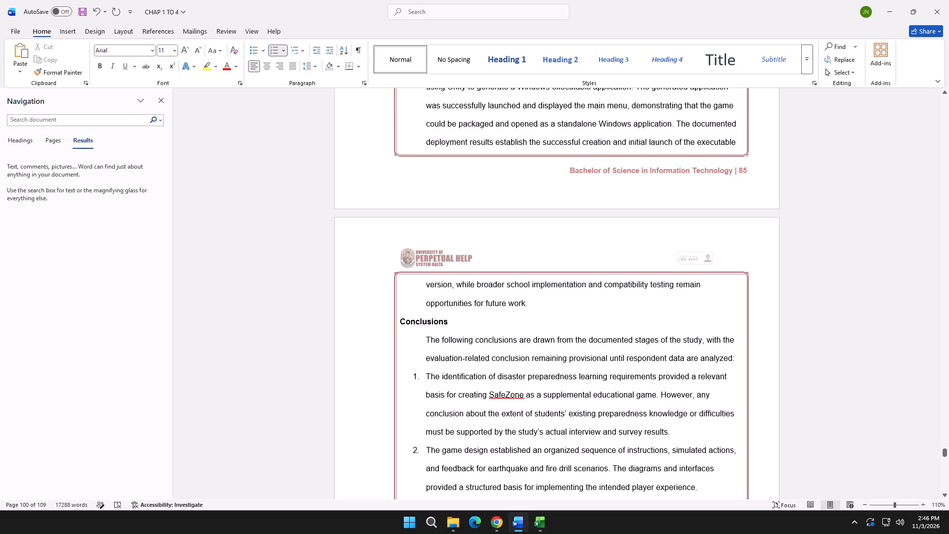
{"action": "left_click", "coordinate": [477, 324]}
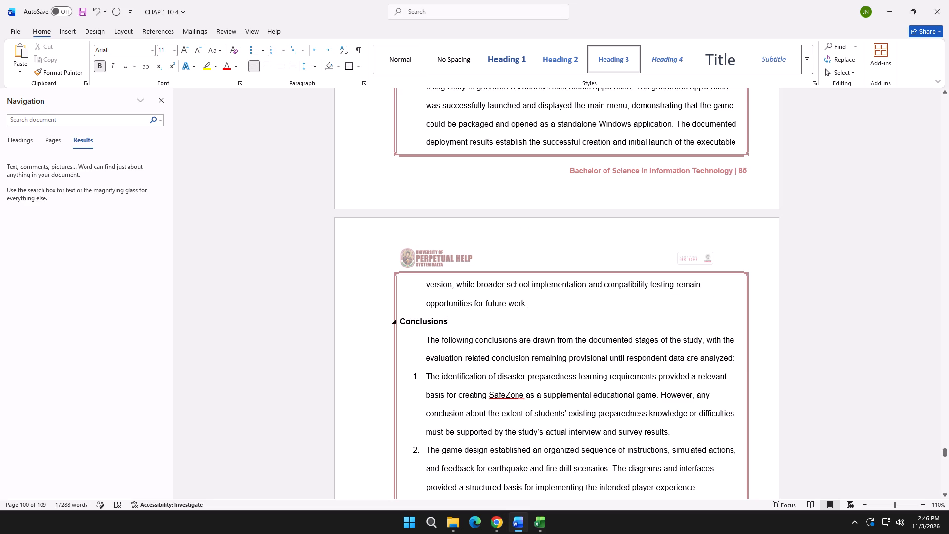
{"action": "key", "text": "shift+Return"}
{"action": "key", "text": "ctrl+v"}
{"action": "left_click", "coordinate": [759, 360]}
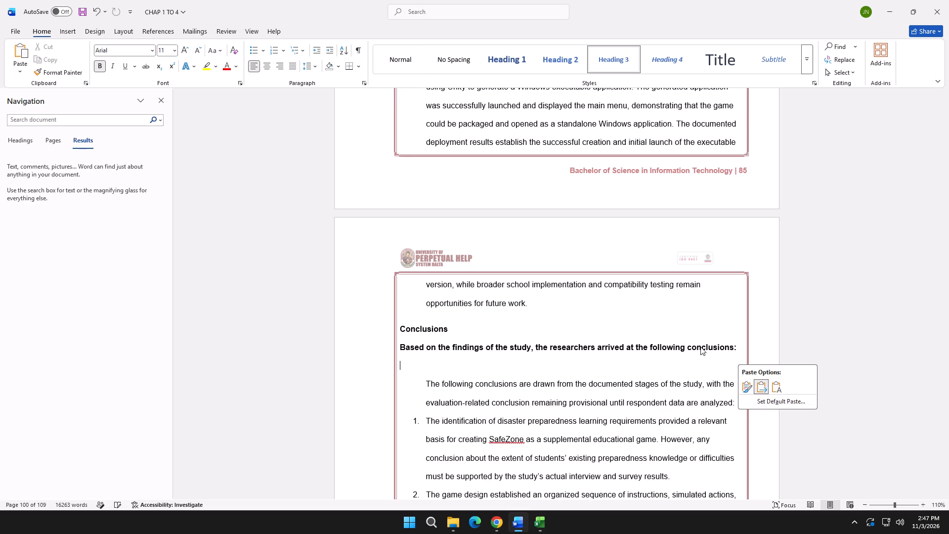
Remove the bold from the pasted introductory sentence under the Conclusions heading.
{"action": "left_click", "coordinate": [737, 344]}
{"action": "left_click_drag", "start_coordinate": [738, 347], "coordinate": [402, 348]}
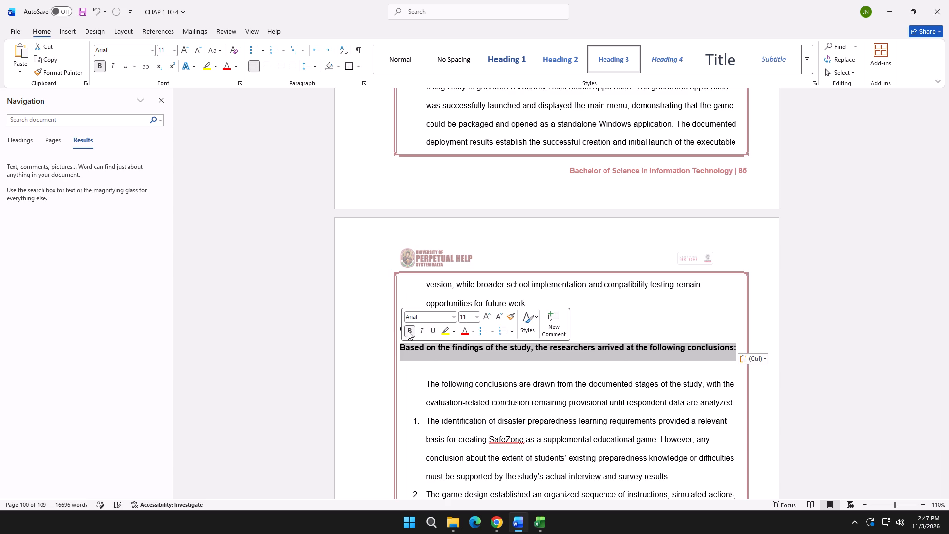
{"action": "left_click", "coordinate": [408, 331]}
{"action": "left_click", "coordinate": [428, 360]}
Delete the blank line and the old "The following conclusions are drawn from the documented stages" paragraph below the new introductory sentence.
{"action": "key", "text": "alt+Tab"}
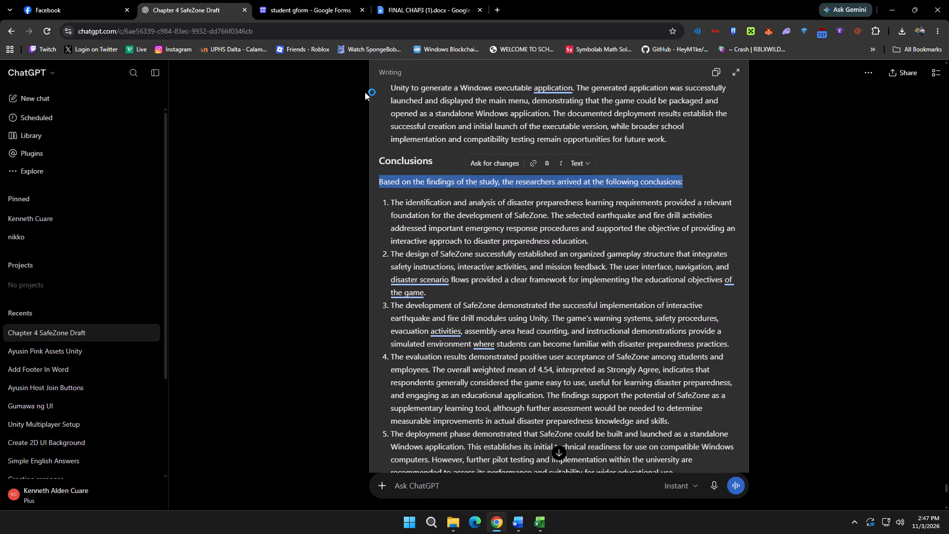
{"action": "left_click", "coordinate": [402, 1]}
{"action": "key", "text": "alt+Tab"}
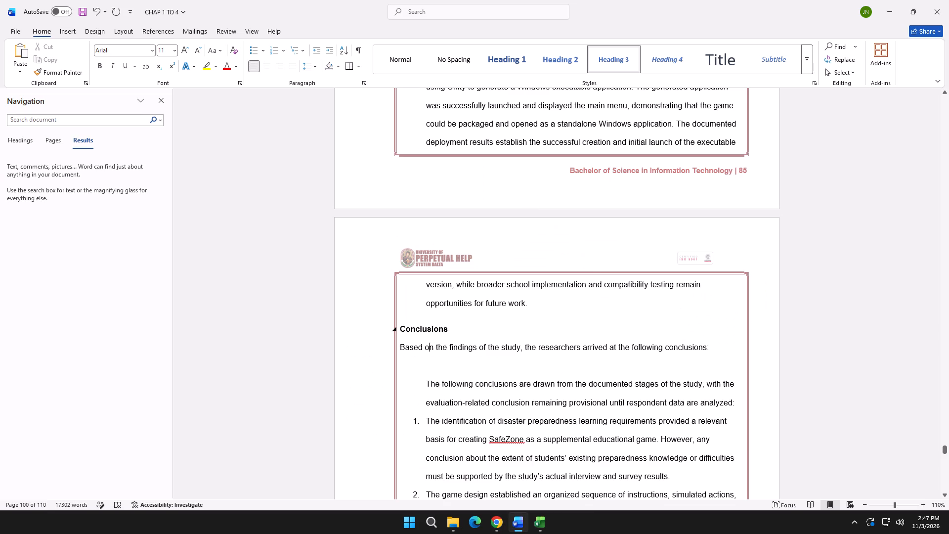
{"action": "left_click", "coordinate": [483, 373]}
{"action": "key", "text": "BackSpace"}
{"action": "left_click_drag", "start_coordinate": [740, 386], "coordinate": [724, 384]}
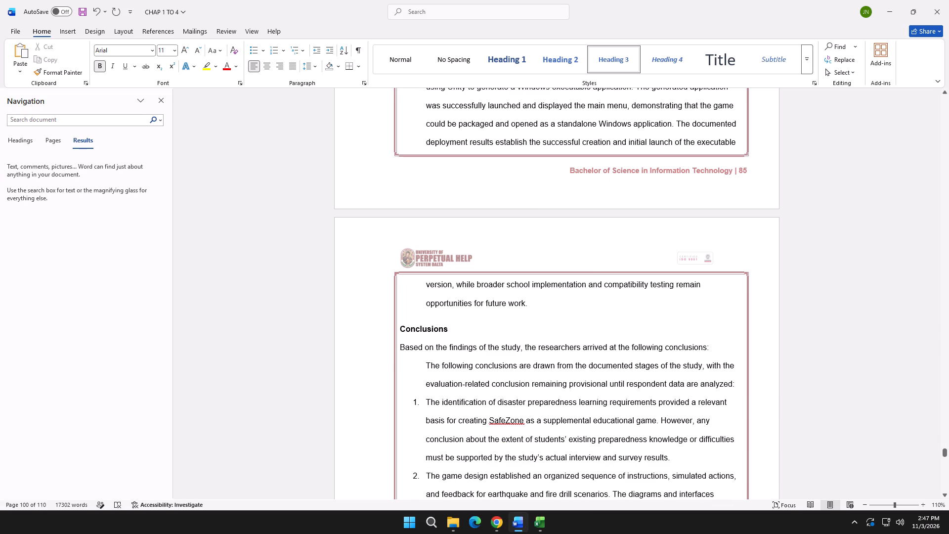
{"action": "left_click_drag", "start_coordinate": [724, 384], "coordinate": [431, 365]}
{"action": "key", "text": "BackSpace"}
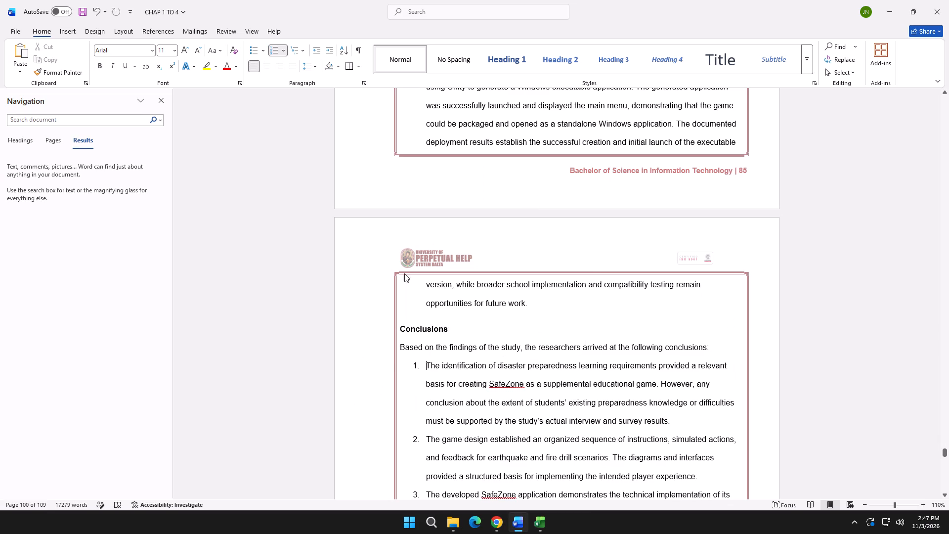
Replace the five old numbered conclusions in the Word thesis with ChatGPT's five revised conclusions.
{"action": "key", "text": "alt+Tab"}
{"action": "left_click", "coordinate": [293, 0]}
{"action": "left_click", "coordinate": [205, 0]}
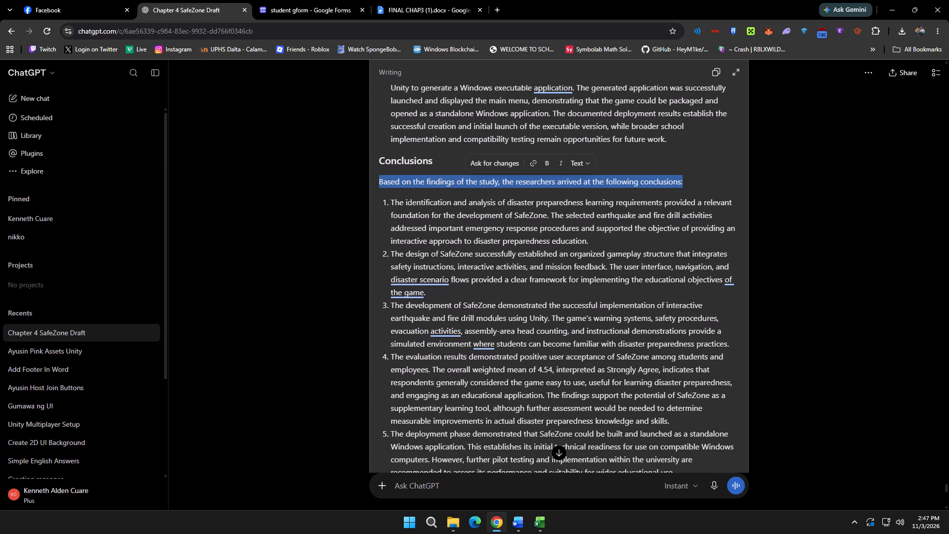
{"action": "left_click", "coordinate": [391, 205]}
{"action": "left_click_drag", "start_coordinate": [382, 203], "coordinate": [505, 265]}
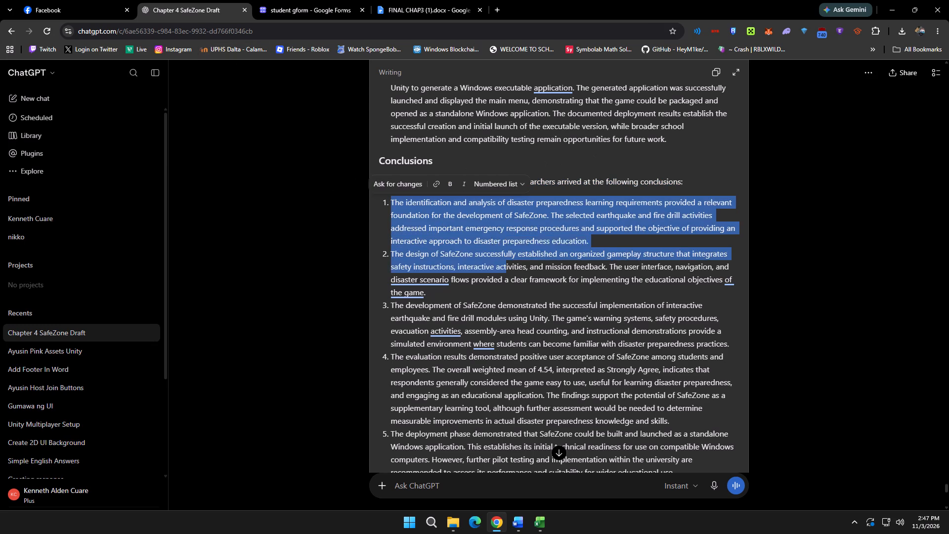
{"action": "scroll", "coordinate": [505, 265], "scroll_direction": "down", "scroll_amount": 4}
{"action": "left_click_drag", "start_coordinate": [505, 265], "coordinate": [687, 274]}
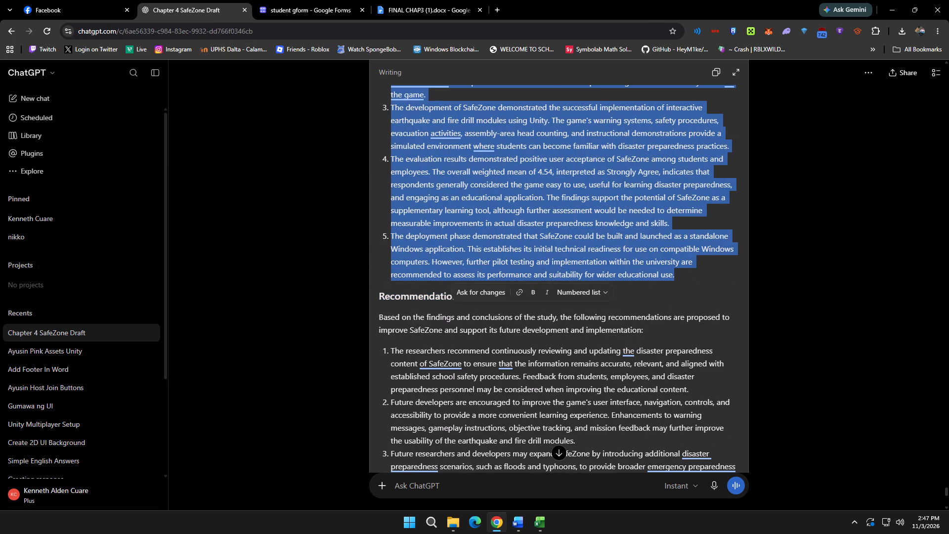
{"action": "key", "text": "ctrl+c"}
{"action": "key", "text": "alt+Tab"}
{"action": "left_click_drag", "start_coordinate": [424, 363], "coordinate": [583, 403]}
{"action": "scroll", "coordinate": [584, 403], "scroll_direction": "down", "scroll_amount": 2}
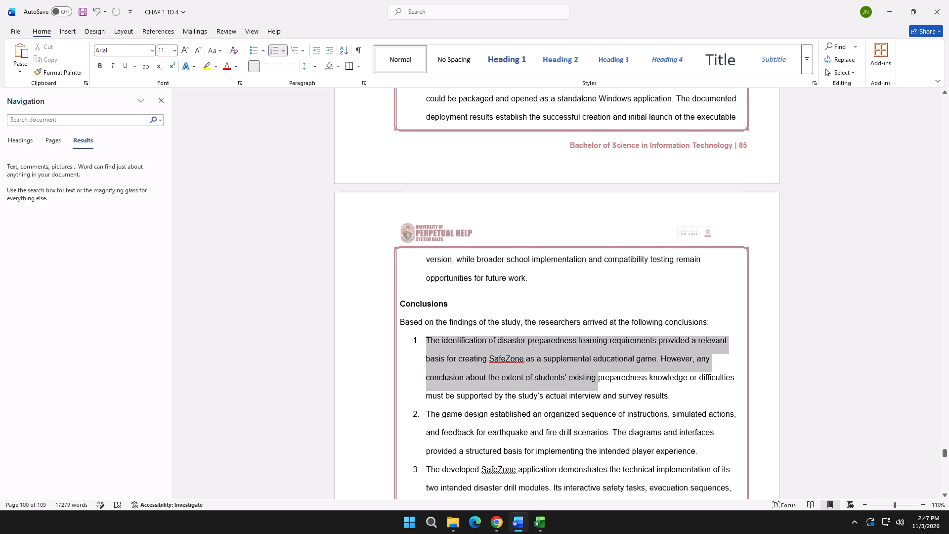
{"action": "scroll", "coordinate": [583, 403], "scroll_direction": "down", "scroll_amount": 9}
{"action": "left_click_drag", "start_coordinate": [583, 403], "coordinate": [566, 400]}
{"action": "scroll", "coordinate": [574, 405], "scroll_direction": "down", "scroll_amount": 1}
{"action": "key", "text": "ctrl+v"}
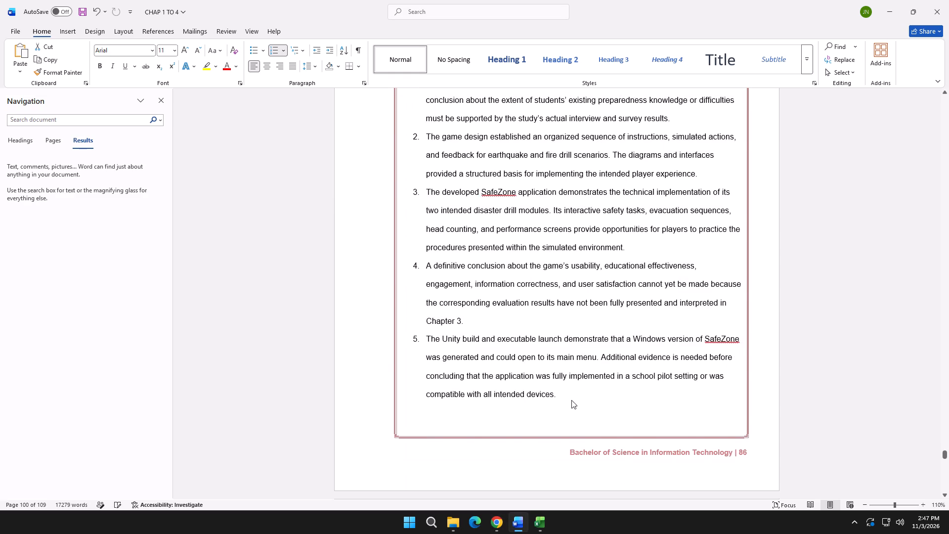
{"action": "scroll", "coordinate": [567, 387], "scroll_direction": "up", "scroll_amount": 13}
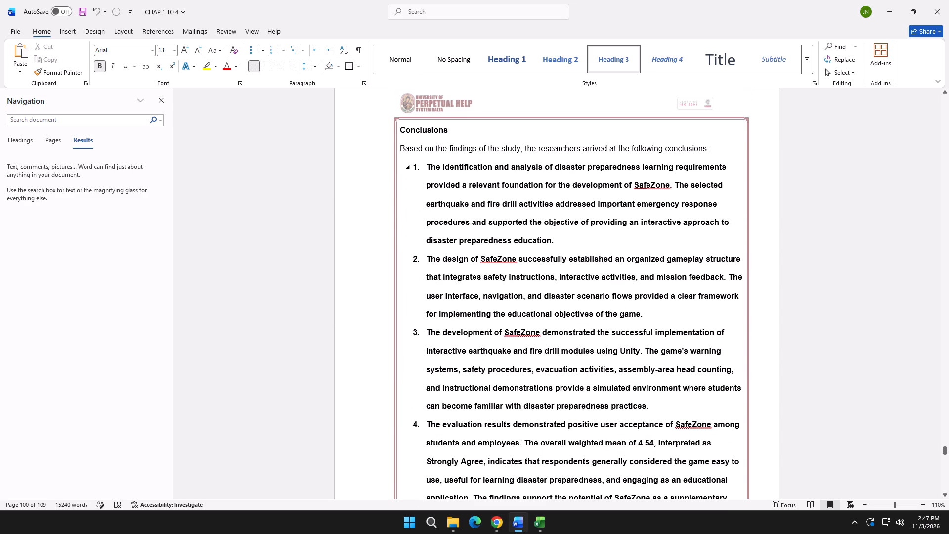
Remove the bold from all five pasted conclusions.
{"action": "left_click", "coordinate": [424, 166]}
{"action": "left_click_drag", "start_coordinate": [424, 166], "coordinate": [563, 258]}
{"action": "scroll", "coordinate": [560, 251], "scroll_direction": "down", "scroll_amount": 14}
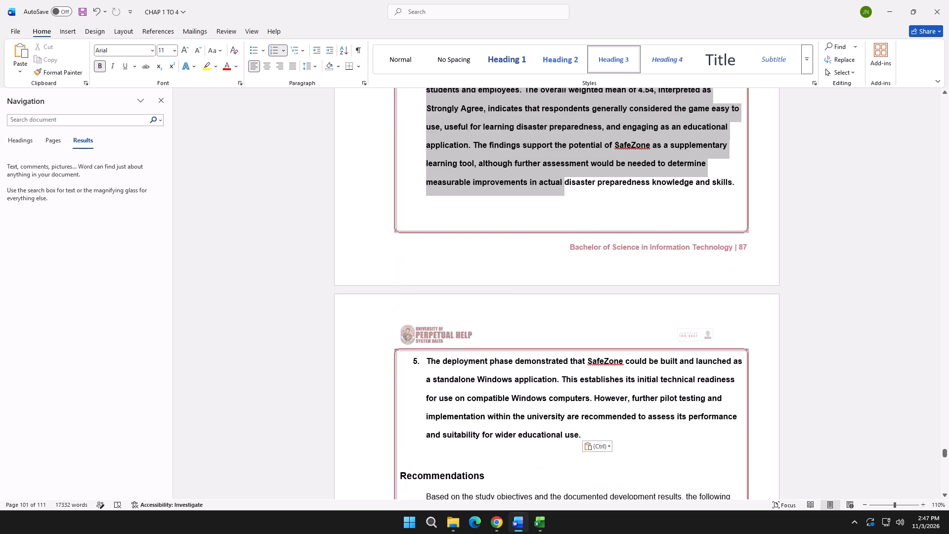
{"action": "scroll", "coordinate": [563, 258], "scroll_direction": "down", "scroll_amount": 4}
{"action": "left_click_drag", "start_coordinate": [563, 258], "coordinate": [580, 335]}
{"action": "left_click", "coordinate": [586, 318]}
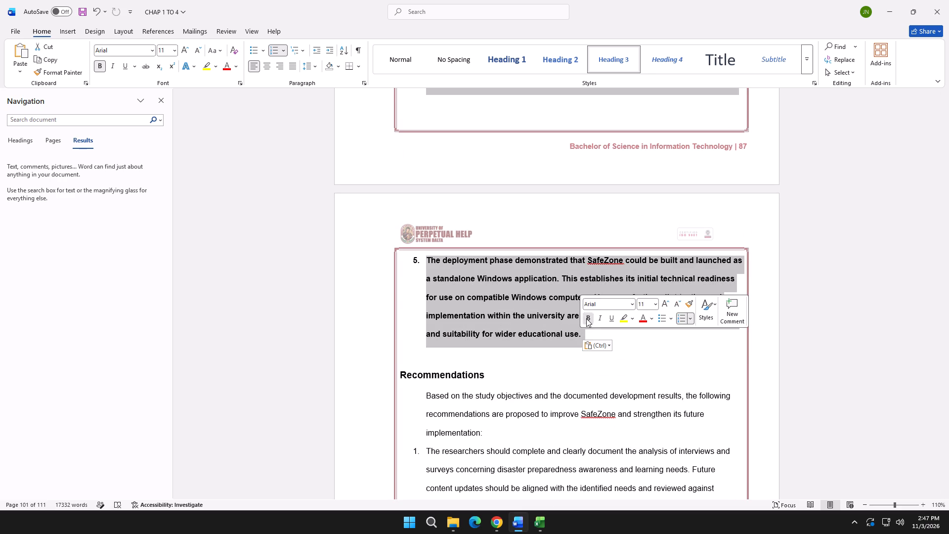
{"action": "left_click", "coordinate": [498, 331]}
Delete the blank line between the fifth conclusion and the Recommendations heading.
{"action": "left_click", "coordinate": [429, 357]}
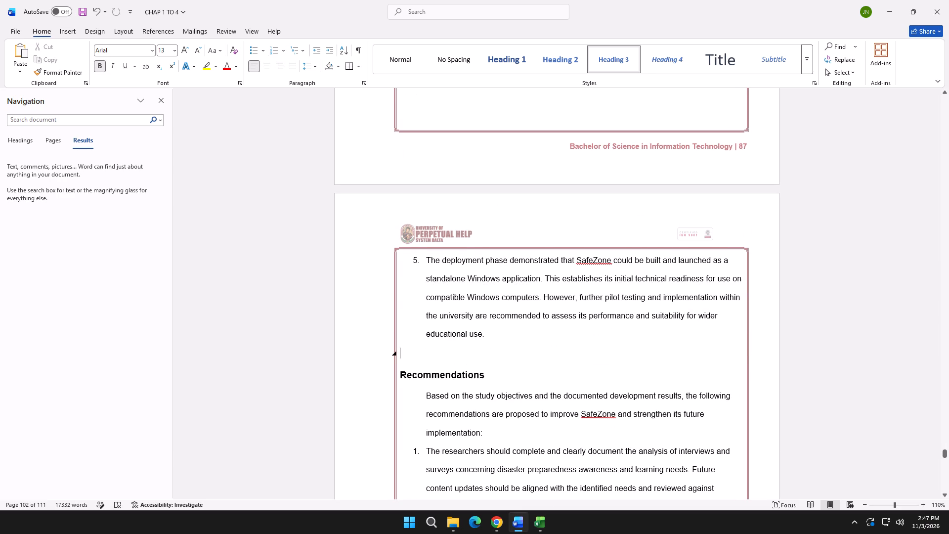
{"action": "key", "text": "BackSpace"}
Review how the Recommendations section is introduced and laid out in the reference thesis in Google Docs.
{"action": "key", "text": "alt+Tab"}
{"action": "left_click", "coordinate": [326, 0]}
{"action": "left_click", "coordinate": [421, 0]}
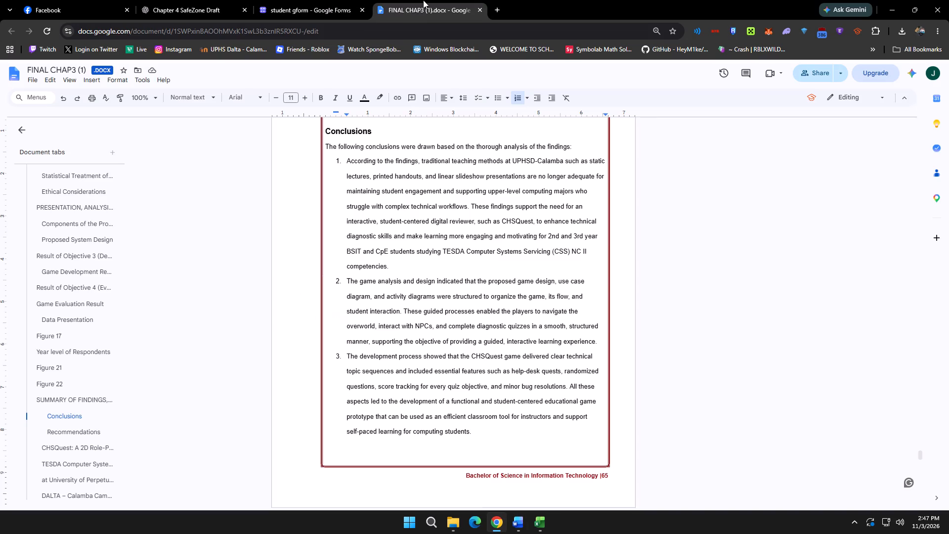
{"action": "scroll", "coordinate": [372, 250], "scroll_direction": "down", "scroll_amount": 12}
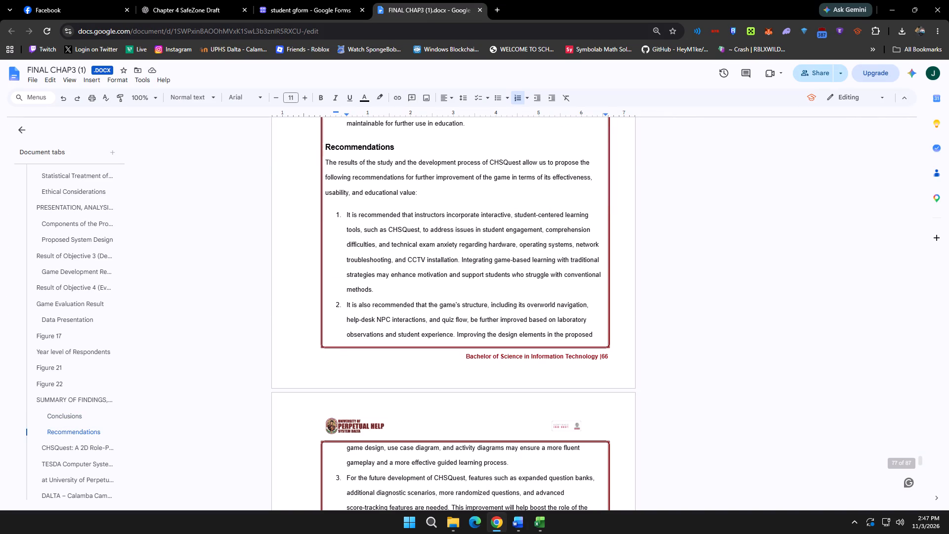
{"action": "key", "text": "alt+Tab"}
{"action": "key", "text": "alt+Tab"}
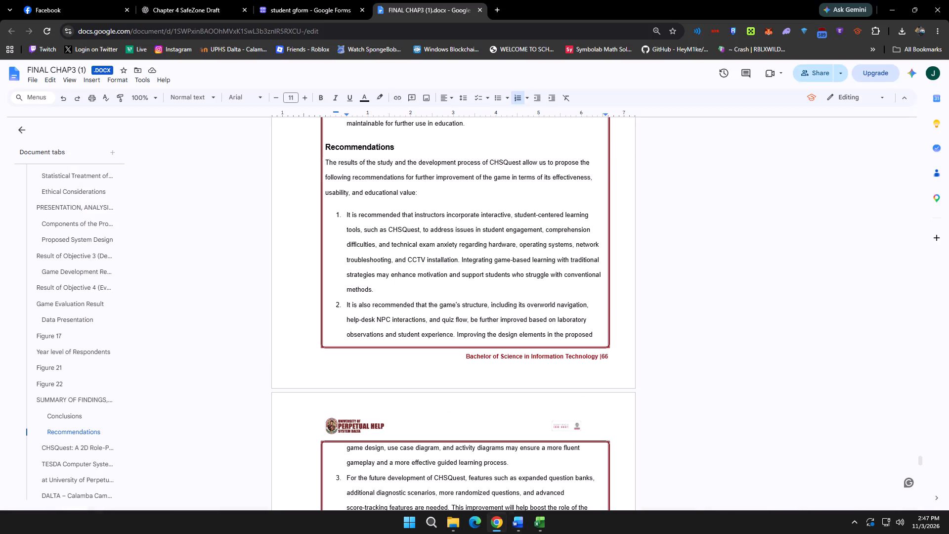
Copy ChatGPT's introductory sentence for the Recommendations, "Based on the findings and conclusions of the study...", onto a new line under Word's Recommendations heading.
{"action": "left_click", "coordinate": [191, 0]}
{"action": "left_click", "coordinate": [378, 318]}
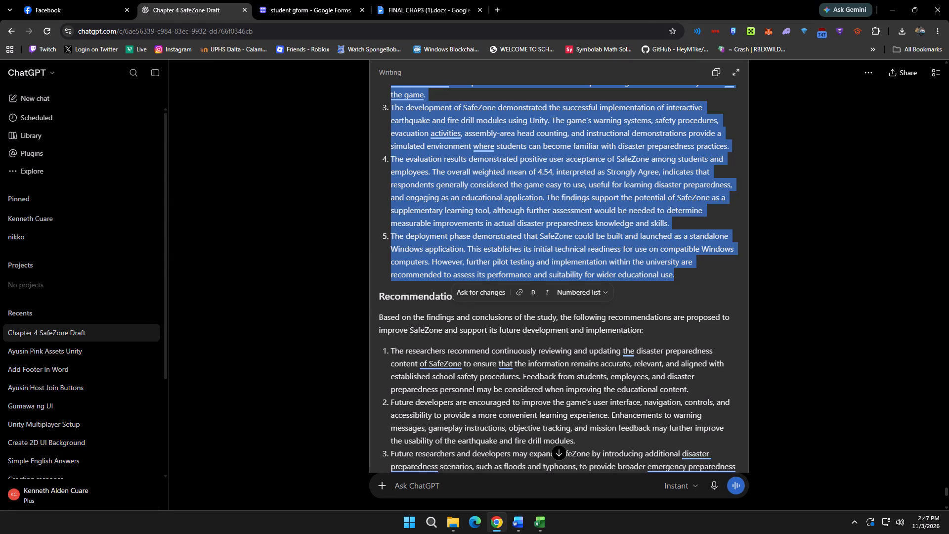
{"action": "left_click_drag", "start_coordinate": [379, 316], "coordinate": [662, 330]}
{"action": "key", "text": "ctrl+c"}
{"action": "key", "text": "alt+Tab"}
{"action": "key", "text": "alt+Tab"}
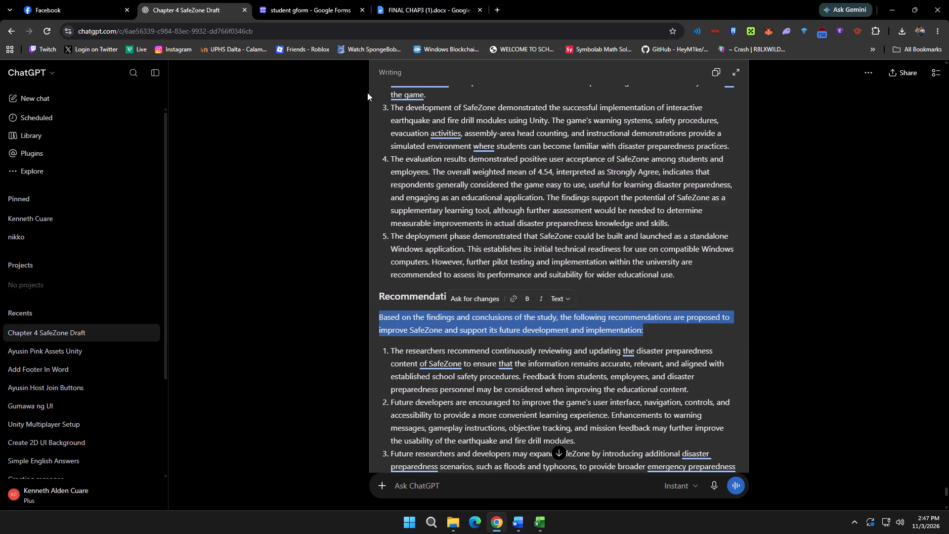
{"action": "left_click", "coordinate": [390, 0]}
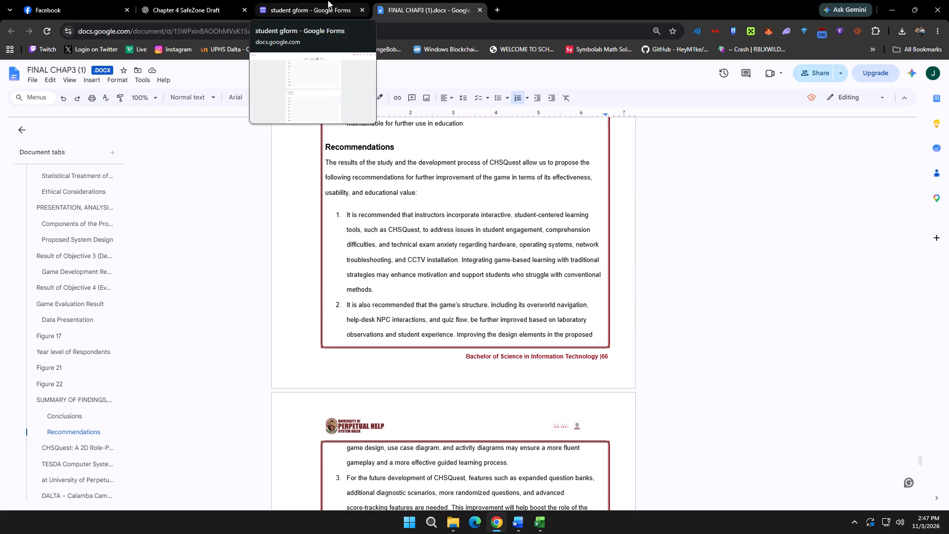
{"action": "left_click", "coordinate": [328, 0]}
{"action": "left_click", "coordinate": [428, 0]}
{"action": "key", "text": "alt+Tab"}
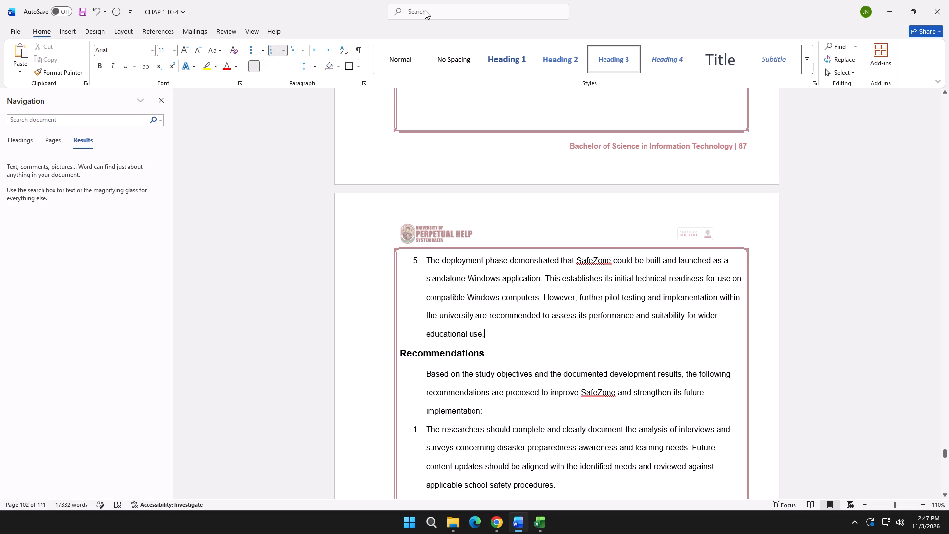
{"action": "left_click", "coordinate": [492, 356]}
{"action": "key", "text": "shift+Return"}
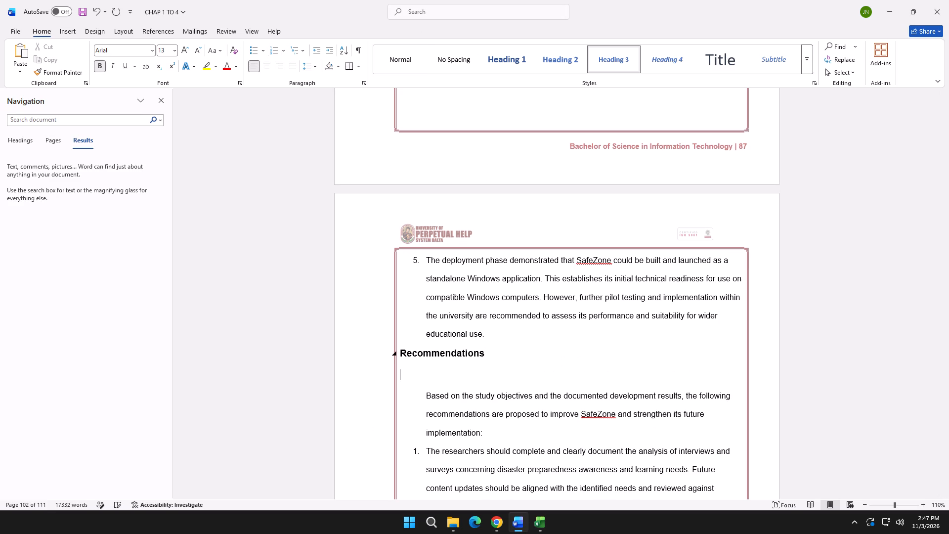
{"action": "key", "text": "ctrl+v"}
{"action": "key", "text": "ctrl+z"}
{"action": "key", "text": "ctrl+v"}
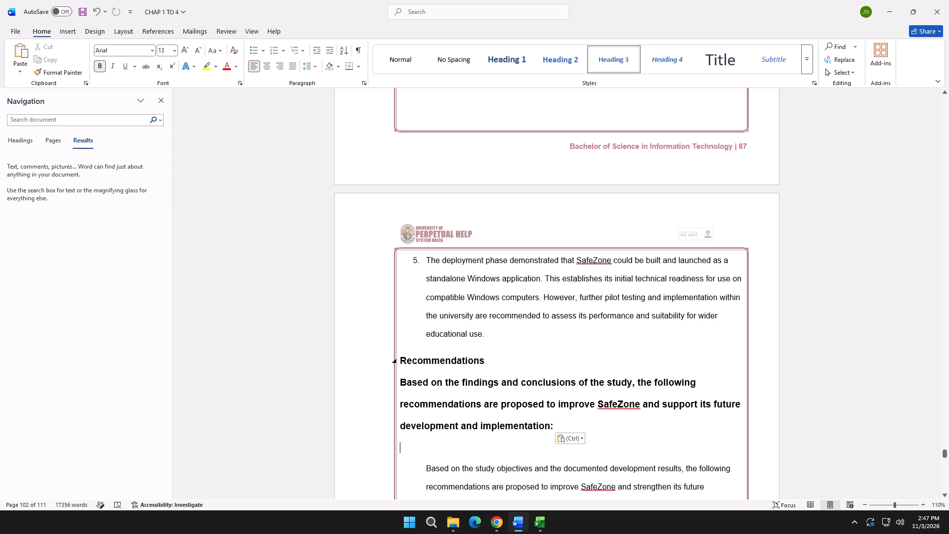
Remove the bold from the pasted Recommendations introductory sentence and set its font size to 11.
{"action": "left_click_drag", "start_coordinate": [559, 424], "coordinate": [409, 394]}
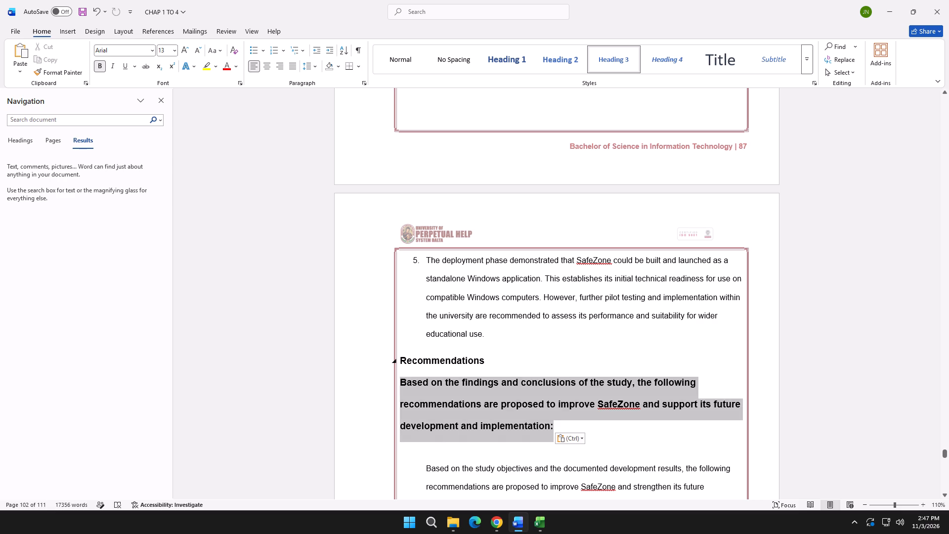
{"action": "left_click_drag", "start_coordinate": [409, 394], "coordinate": [400, 387]}
{"action": "left_click", "coordinate": [405, 373]}
{"action": "left_click", "coordinate": [463, 357]}
{"action": "key", "text": "1"}
{"action": "key", "text": "1"}
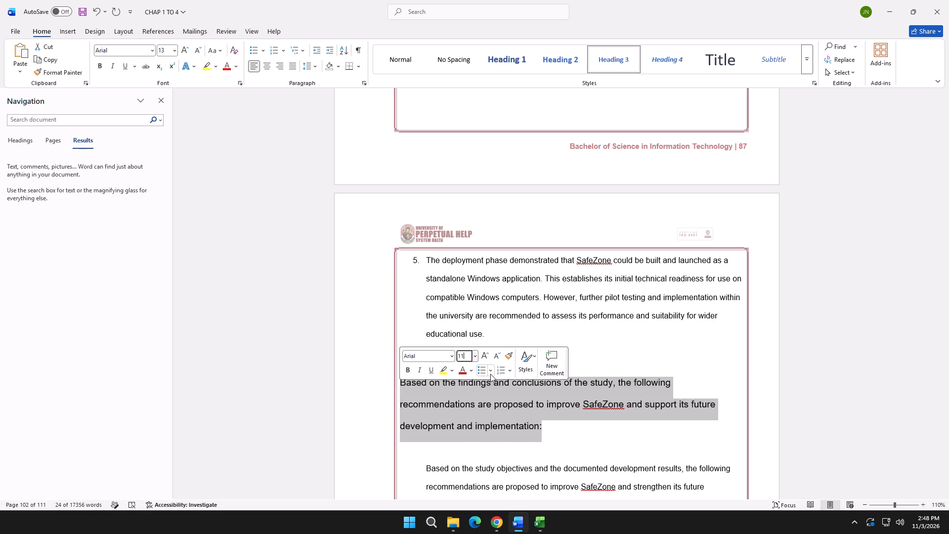
{"action": "key", "text": "Return"}
Delete the blank line and the old "Based on the study objectives" paragraph under the new Recommendations introduction, checking against the reference thesis.
{"action": "key", "text": "alt+Tab"}
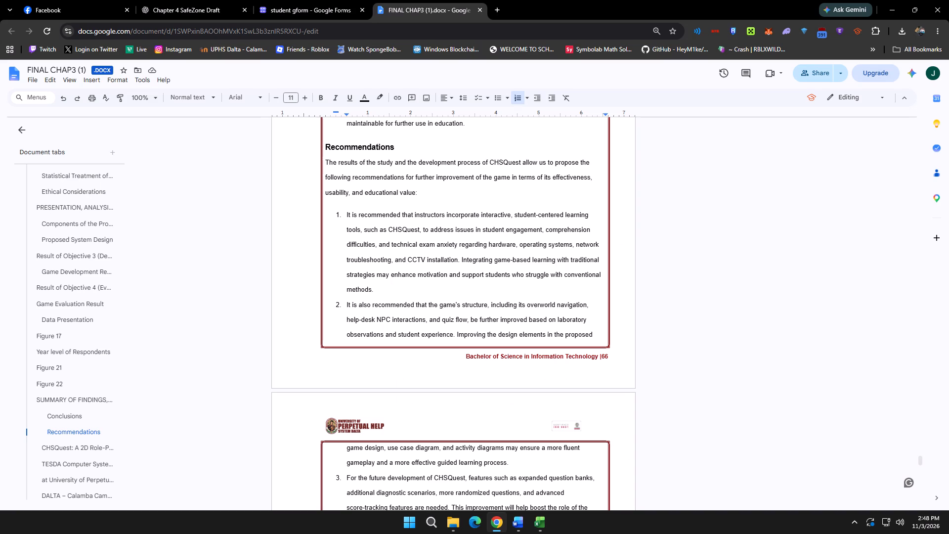
{"action": "key", "text": "alt+Tab"}
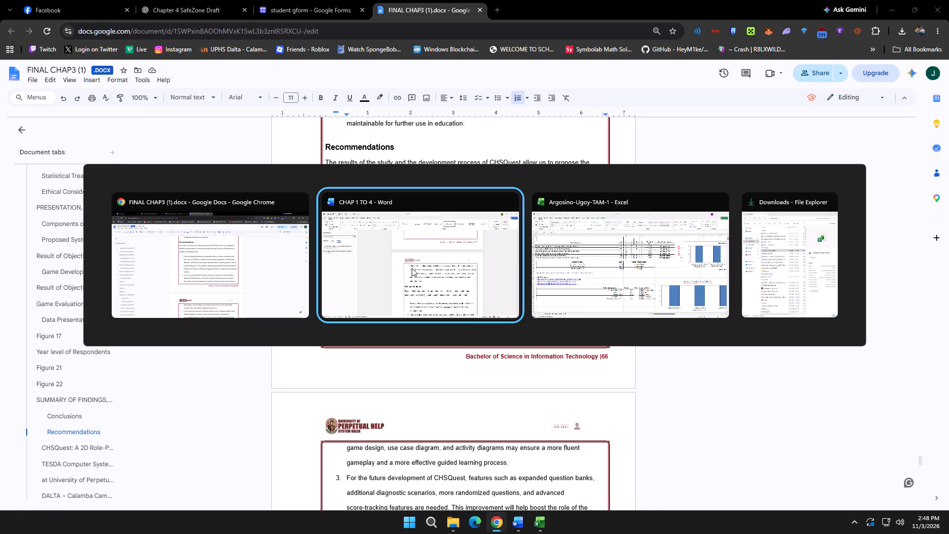
{"action": "left_click", "coordinate": [457, 404]}
{"action": "scroll", "coordinate": [423, 386], "scroll_direction": "down", "scroll_amount": 3}
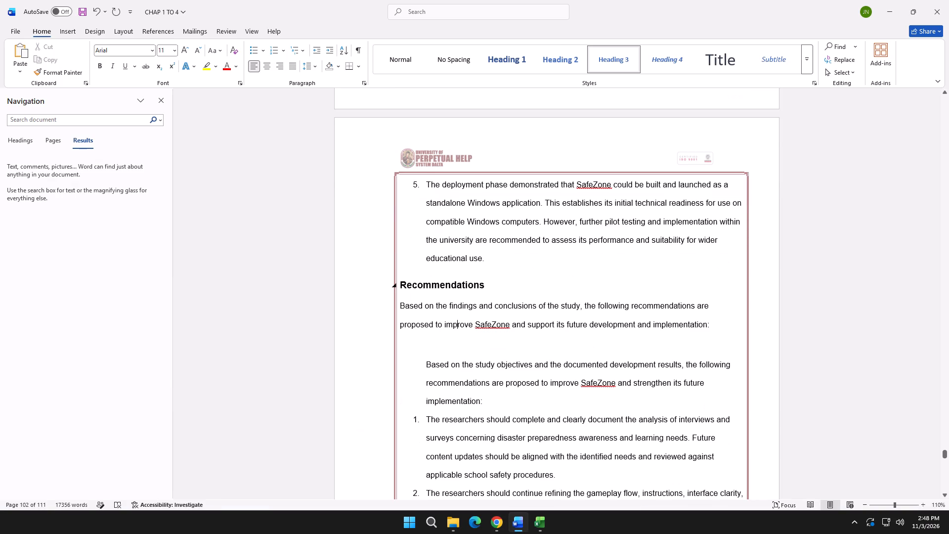
{"action": "left_click_drag", "start_coordinate": [501, 406], "coordinate": [423, 359]}
{"action": "key", "text": "BackSpace"}
{"action": "key", "text": "alt+Tab"}
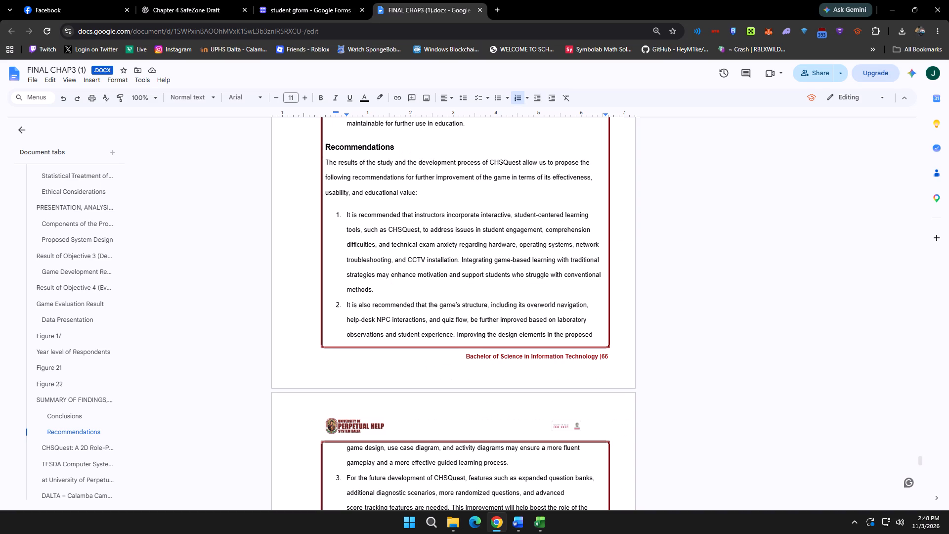
{"action": "key", "text": "alt+Tab"}
{"action": "key", "text": "alt+Tab"}
{"action": "key", "text": "alt+Tab"}
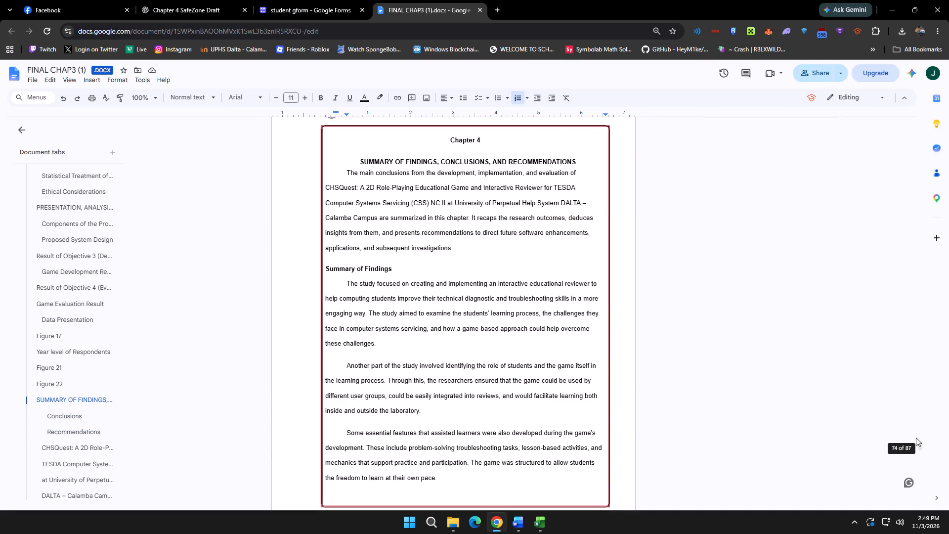
{"action": "left_click_drag", "start_coordinate": [922, 445], "coordinate": [927, 114]}
{"action": "scroll", "coordinate": [695, 303], "scroll_direction": "down", "scroll_amount": 16}
{"action": "scroll", "coordinate": [677, 302], "scroll_direction": "down", "scroll_amount": 16}
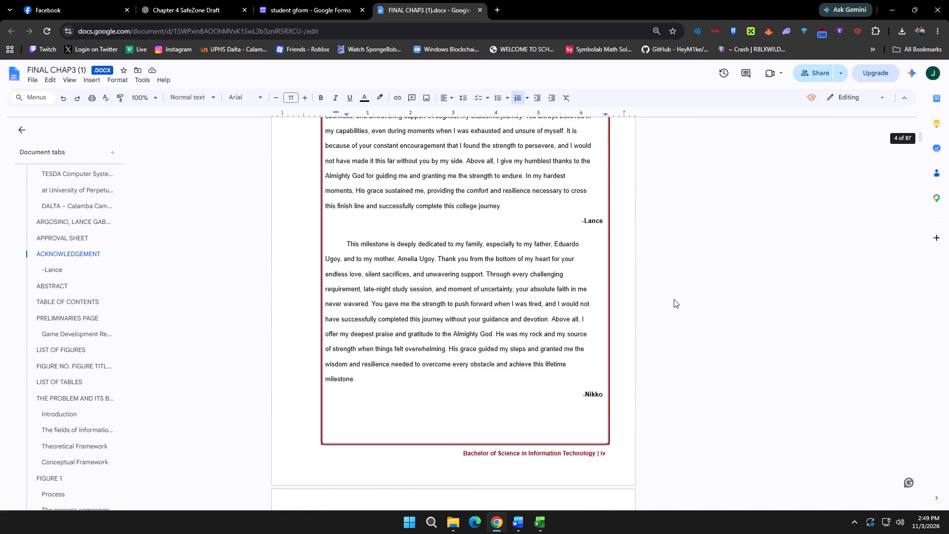
{"action": "scroll", "coordinate": [674, 299], "scroll_direction": "down", "scroll_amount": 20}
{"action": "scroll", "coordinate": [671, 298], "scroll_direction": "down", "scroll_amount": 12}
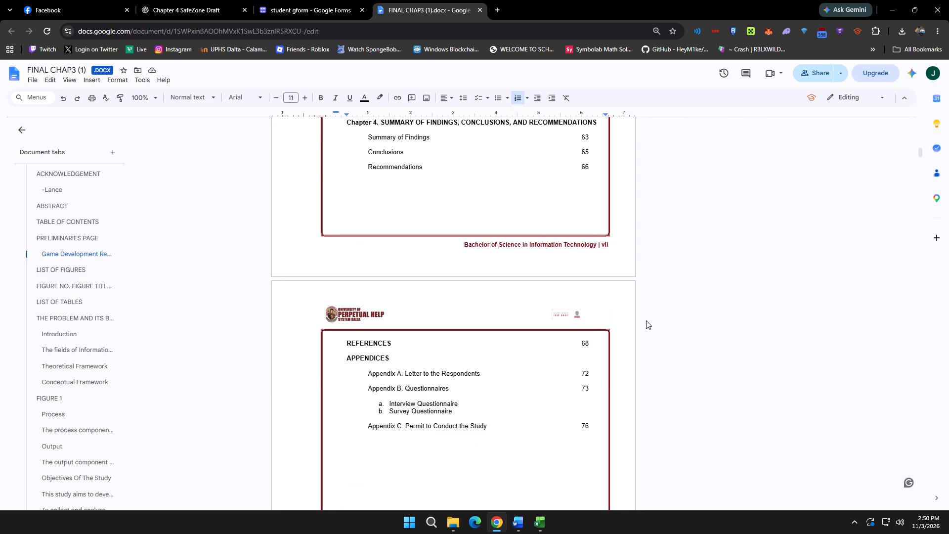
{"action": "scroll", "coordinate": [646, 320], "scroll_direction": "up", "scroll_amount": 1}
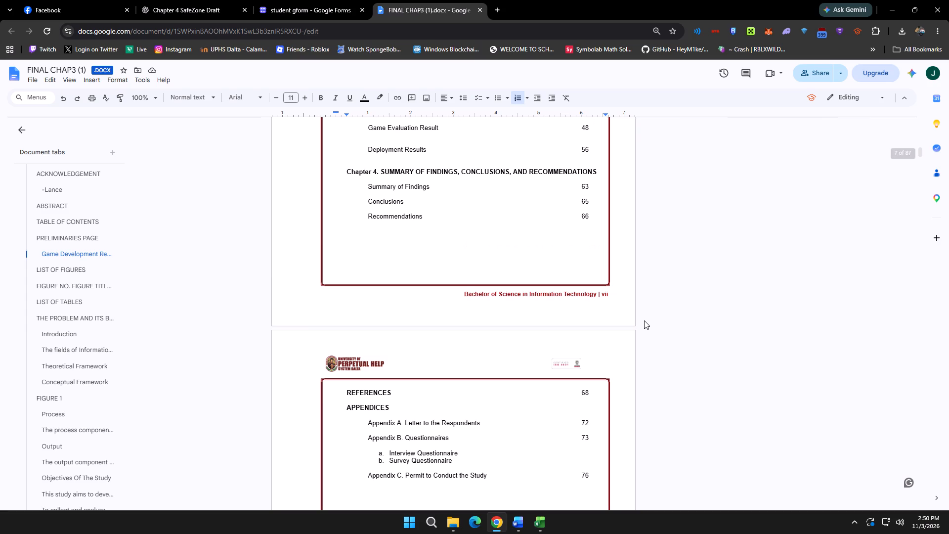
Switch to the thesis in Word and look through the Chapter 3 interface, evaluation and deployment pages to check their layout.
{"action": "key", "text": "alt+Tab"}
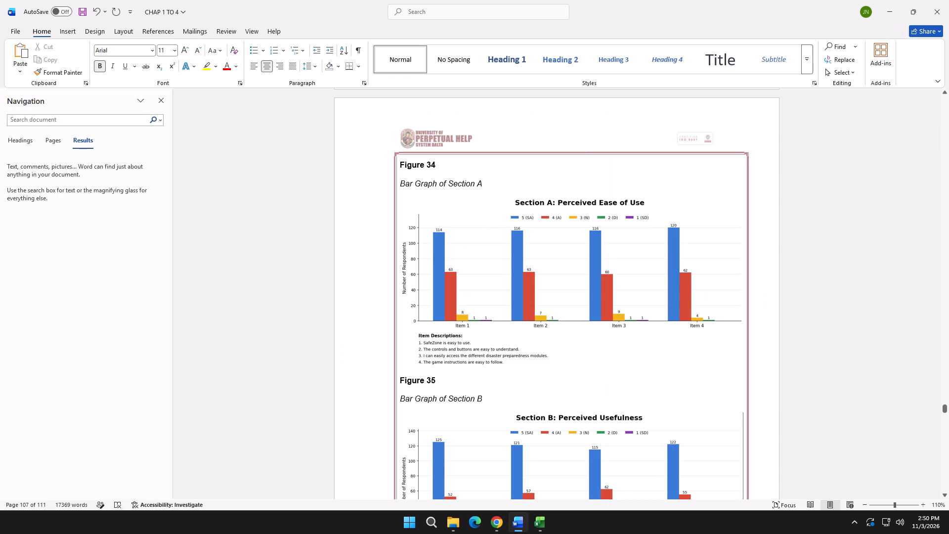
{"action": "scroll", "coordinate": [797, 361], "scroll_direction": "up", "scroll_amount": 20}
{"action": "scroll", "coordinate": [797, 361], "scroll_direction": "up", "scroll_amount": 11}
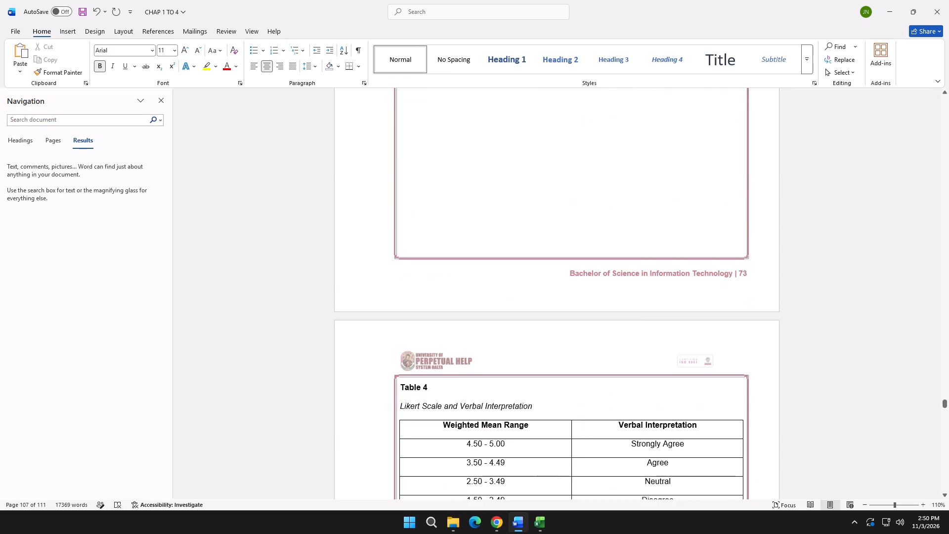
{"action": "scroll", "coordinate": [797, 378], "scroll_direction": "up", "scroll_amount": 20}
{"action": "scroll", "coordinate": [797, 378], "scroll_direction": "up", "scroll_amount": 20}
{"action": "scroll", "coordinate": [797, 378], "scroll_direction": "up", "scroll_amount": 3}
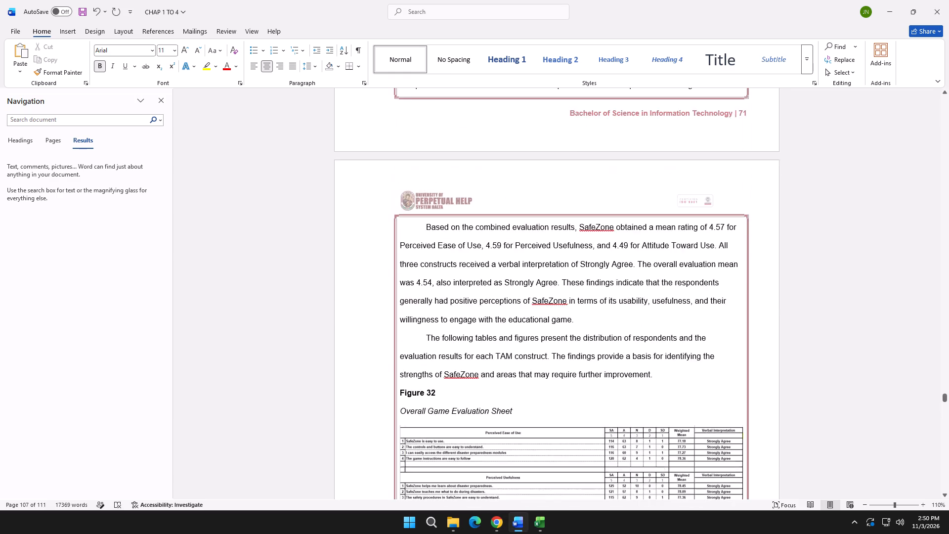
{"action": "scroll", "coordinate": [798, 380], "scroll_direction": "up", "scroll_amount": 20}
{"action": "scroll", "coordinate": [798, 380], "scroll_direction": "up", "scroll_amount": 20}
{"action": "scroll", "coordinate": [798, 380], "scroll_direction": "up", "scroll_amount": 1}
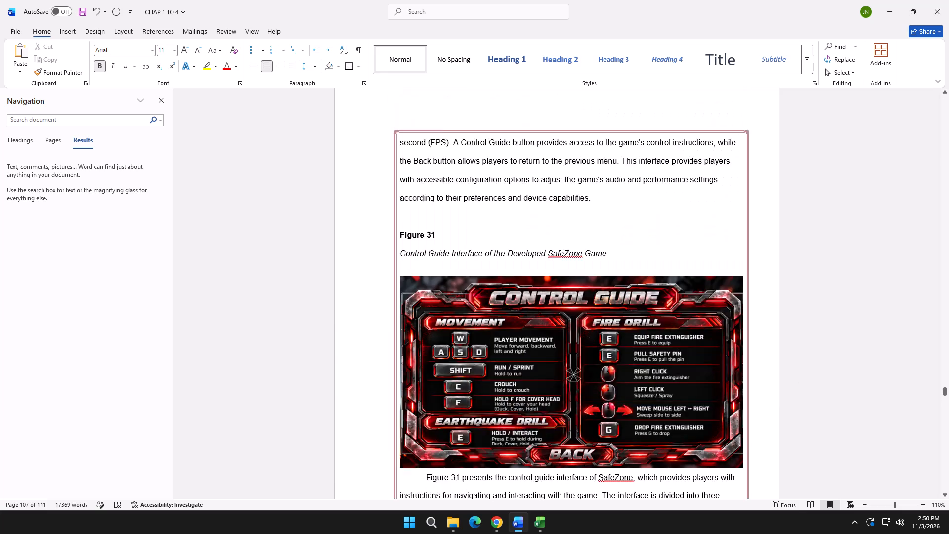
{"action": "scroll", "coordinate": [825, 398], "scroll_direction": "down", "scroll_amount": 7}
{"action": "left_click_drag", "start_coordinate": [944, 393], "coordinate": [941, 409]}
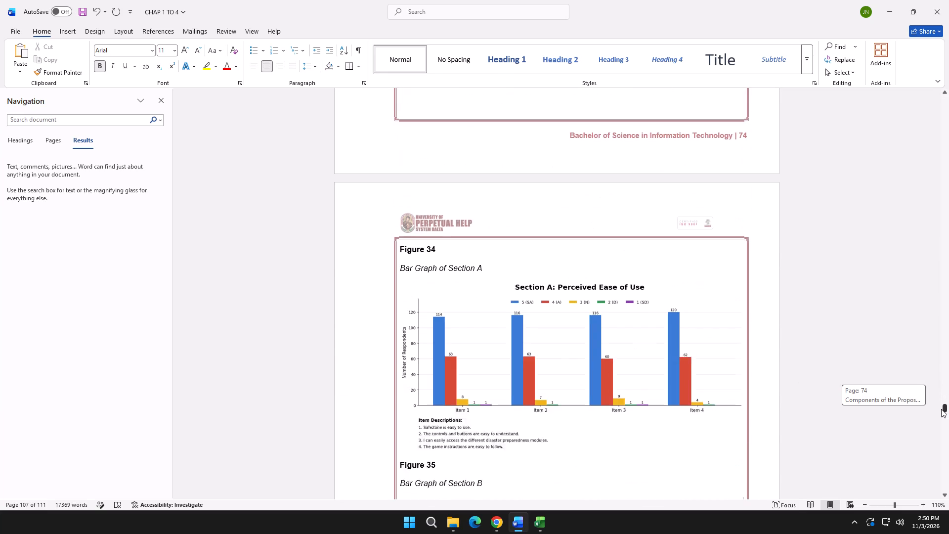
{"action": "left_click_drag", "start_coordinate": [941, 409], "coordinate": [941, 425]}
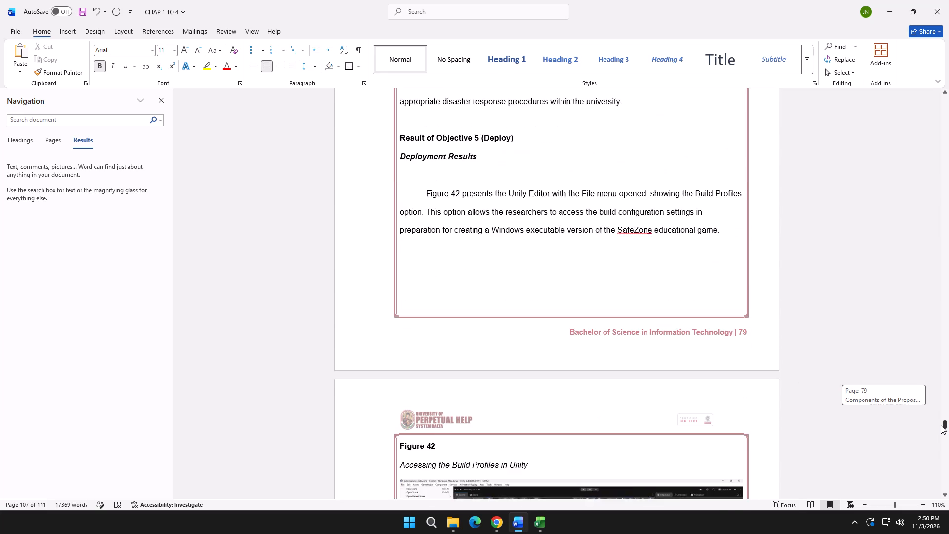
{"action": "left_click_drag", "start_coordinate": [941, 425], "coordinate": [941, 424]}
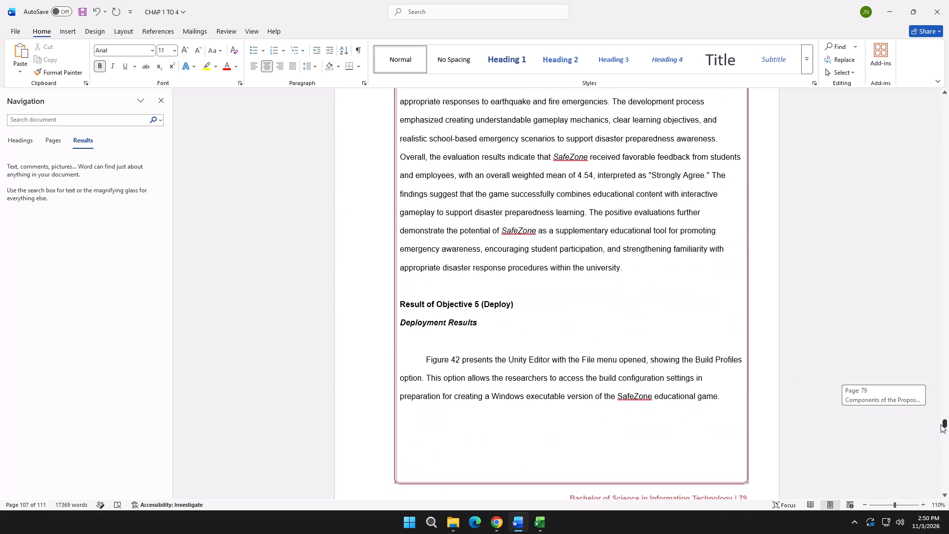
{"action": "left_click_drag", "start_coordinate": [941, 424], "coordinate": [941, 425]}
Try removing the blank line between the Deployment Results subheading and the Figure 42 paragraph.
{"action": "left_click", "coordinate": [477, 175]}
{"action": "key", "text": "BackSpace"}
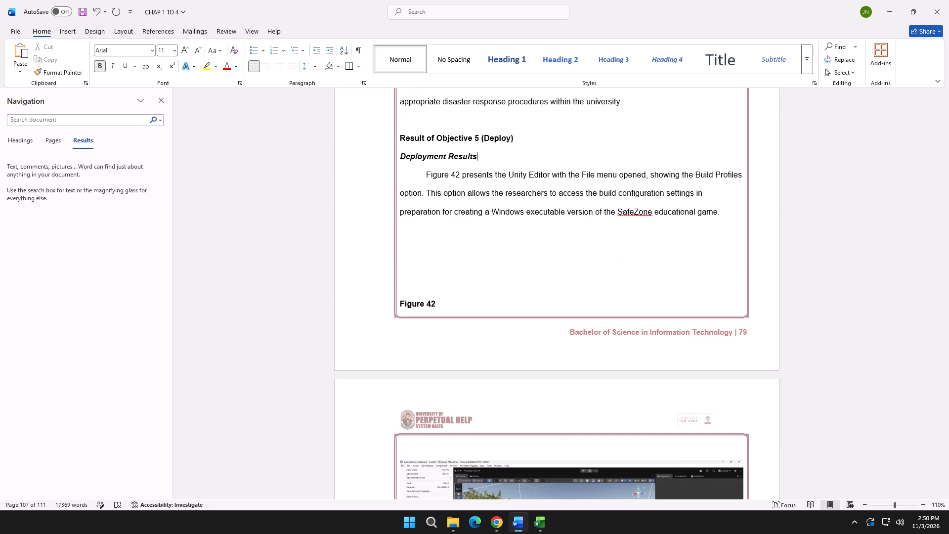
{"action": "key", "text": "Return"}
Look over the deployment figure pages through the Chapter 4 opening, and back through Chapter 3 to the title page.
{"action": "scroll", "coordinate": [550, 305], "scroll_direction": "down", "scroll_amount": 11}
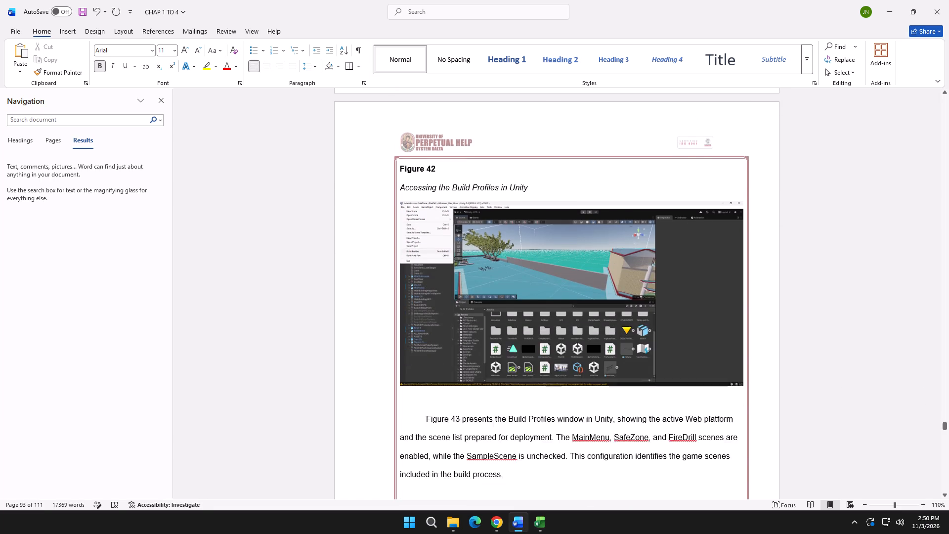
{"action": "scroll", "coordinate": [582, 326], "scroll_direction": "down", "scroll_amount": 19}
{"action": "left_click_drag", "start_coordinate": [946, 427], "coordinate": [945, 434]}
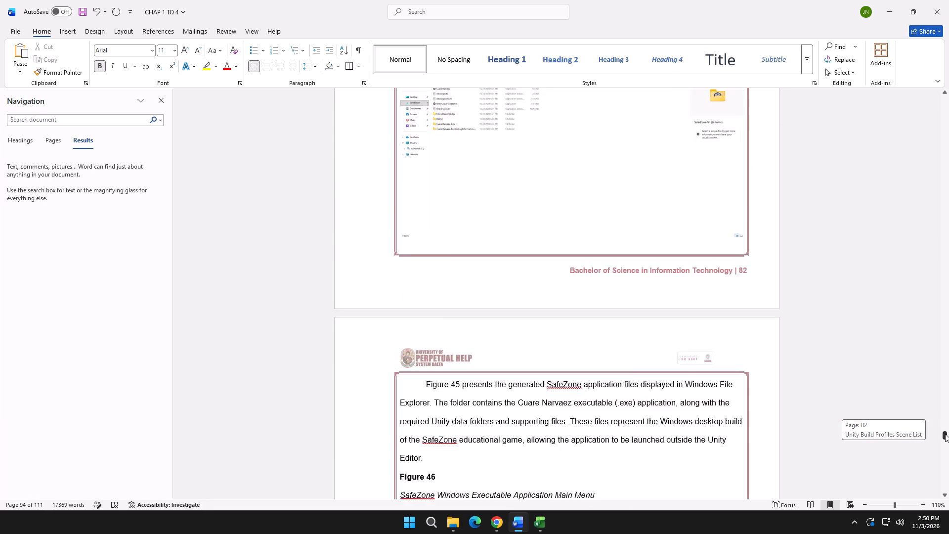
{"action": "left_click_drag", "start_coordinate": [945, 434], "coordinate": [947, 438]}
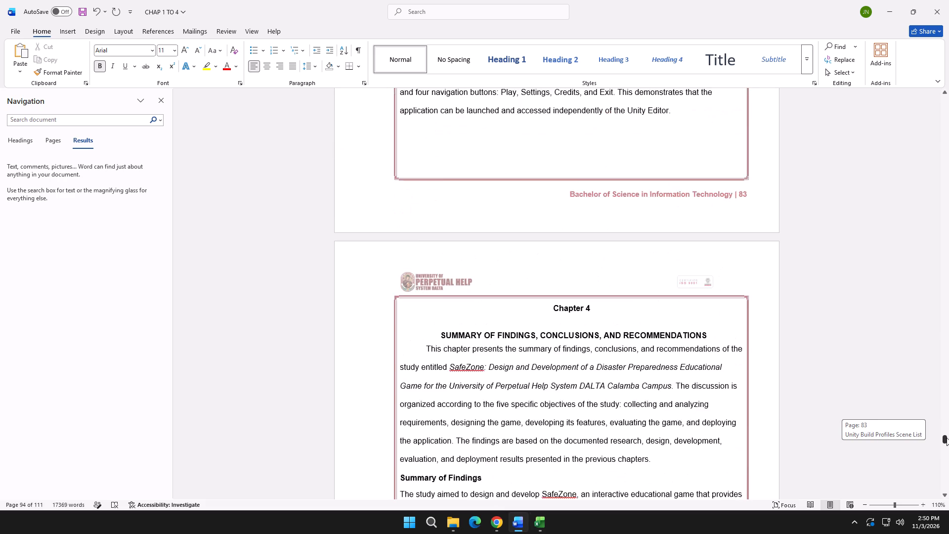
{"action": "left_click_drag", "start_coordinate": [947, 438], "coordinate": [945, 381]}
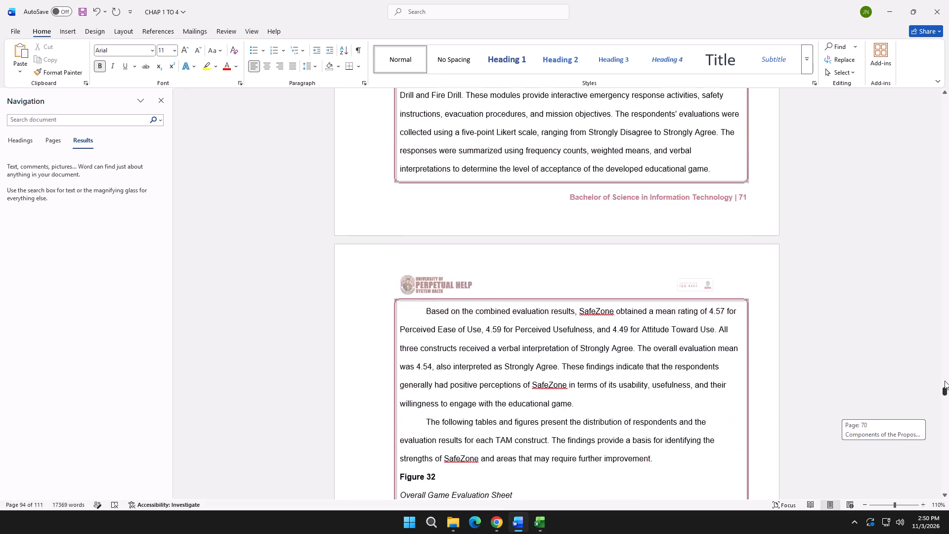
{"action": "left_click_drag", "start_coordinate": [945, 381], "coordinate": [934, 309]}
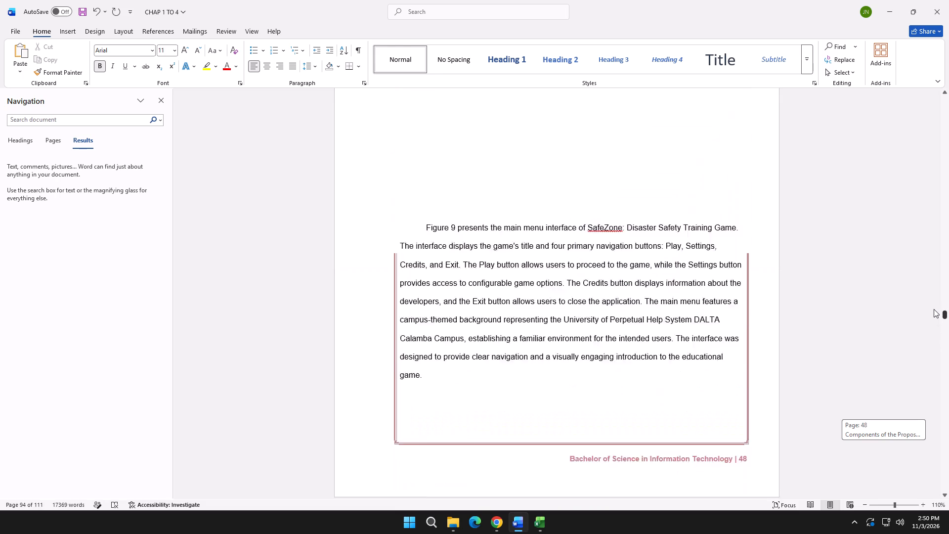
{"action": "left_click_drag", "start_coordinate": [934, 309], "coordinate": [897, 86]}
Examine the thesis's preliminary pages and table of contents, comparing its entries with the reference thesis in Google Docs.
{"action": "scroll", "coordinate": [760, 259], "scroll_direction": "down", "scroll_amount": 3}
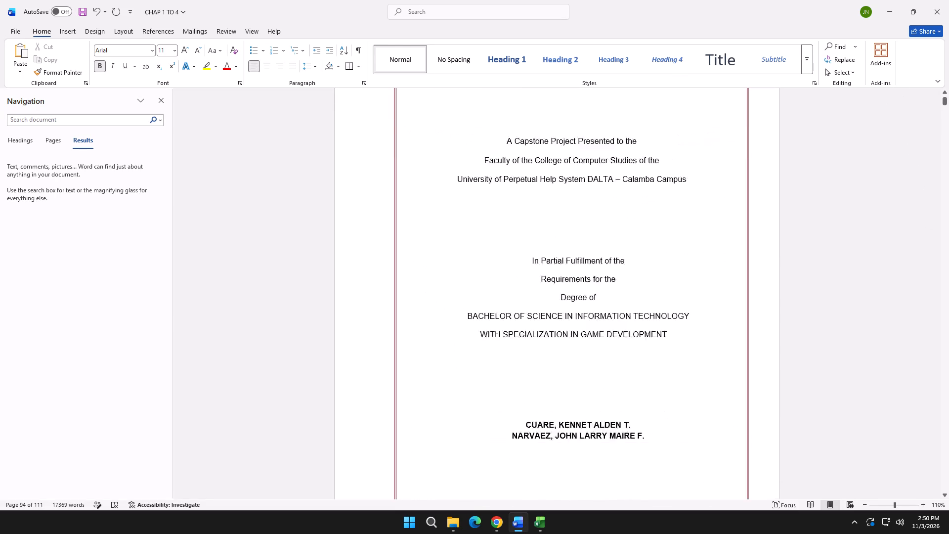
{"action": "scroll", "coordinate": [762, 265], "scroll_direction": "down", "scroll_amount": 20}
{"action": "scroll", "coordinate": [762, 265], "scroll_direction": "down", "scroll_amount": 20}
{"action": "scroll", "coordinate": [762, 265], "scroll_direction": "down", "scroll_amount": 20}
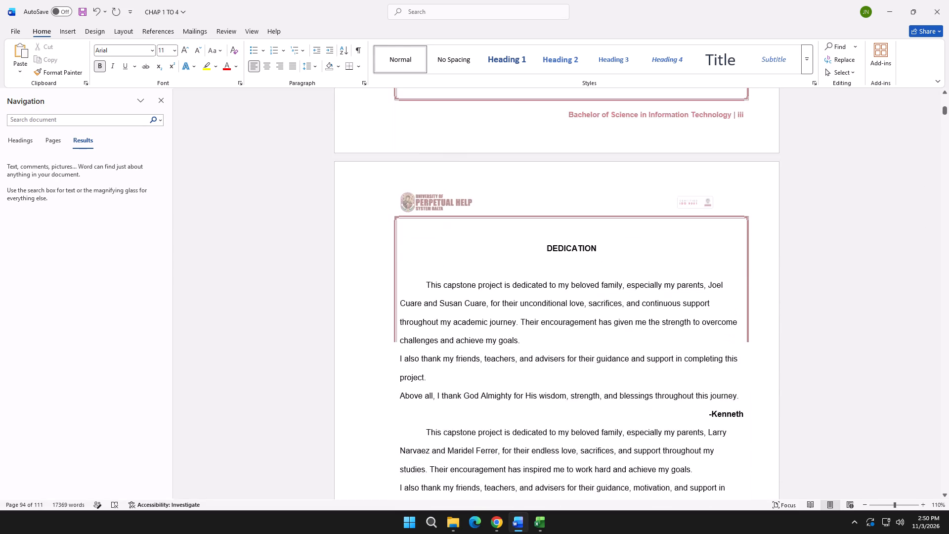
{"action": "scroll", "coordinate": [690, 347], "scroll_direction": "down", "scroll_amount": 6}
{"action": "scroll", "coordinate": [685, 338], "scroll_direction": "up", "scroll_amount": 1}
{"action": "scroll", "coordinate": [683, 350], "scroll_direction": "down", "scroll_amount": 20}
{"action": "scroll", "coordinate": [683, 350], "scroll_direction": "down", "scroll_amount": 20}
{"action": "scroll", "coordinate": [683, 350], "scroll_direction": "down", "scroll_amount": 11}
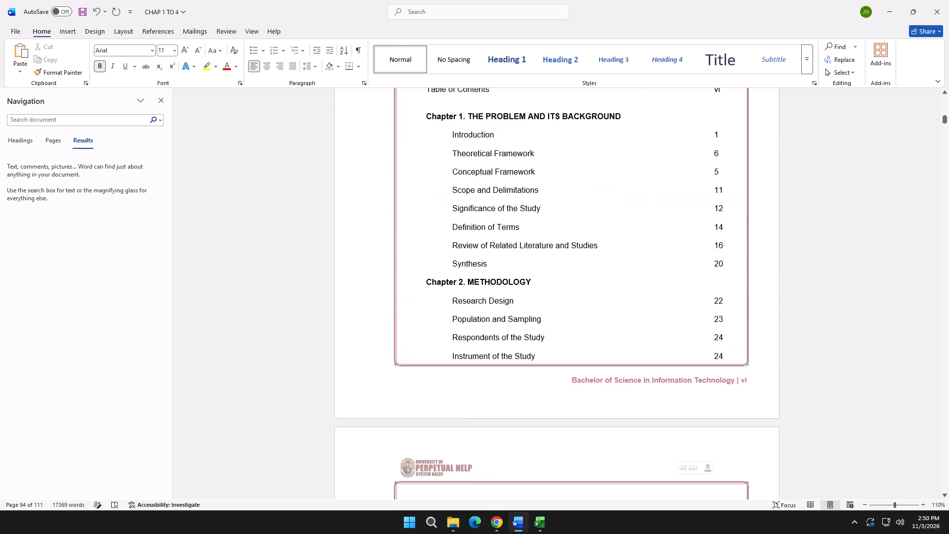
{"action": "scroll", "coordinate": [678, 357], "scroll_direction": "down", "scroll_amount": 6}
{"action": "scroll", "coordinate": [678, 357], "scroll_direction": "down", "scroll_amount": 17}
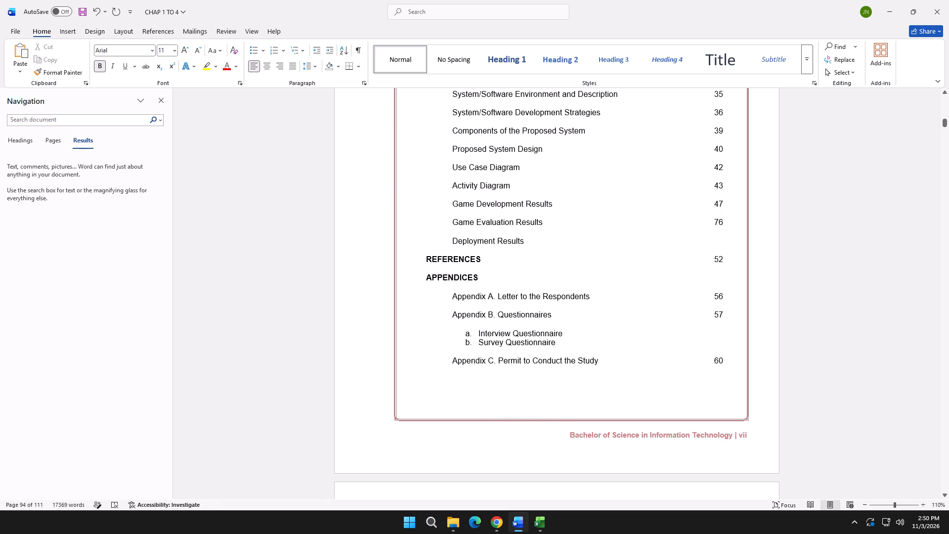
{"action": "scroll", "coordinate": [672, 357], "scroll_direction": "up", "scroll_amount": 4}
{"action": "key", "text": "alt+Tab"}
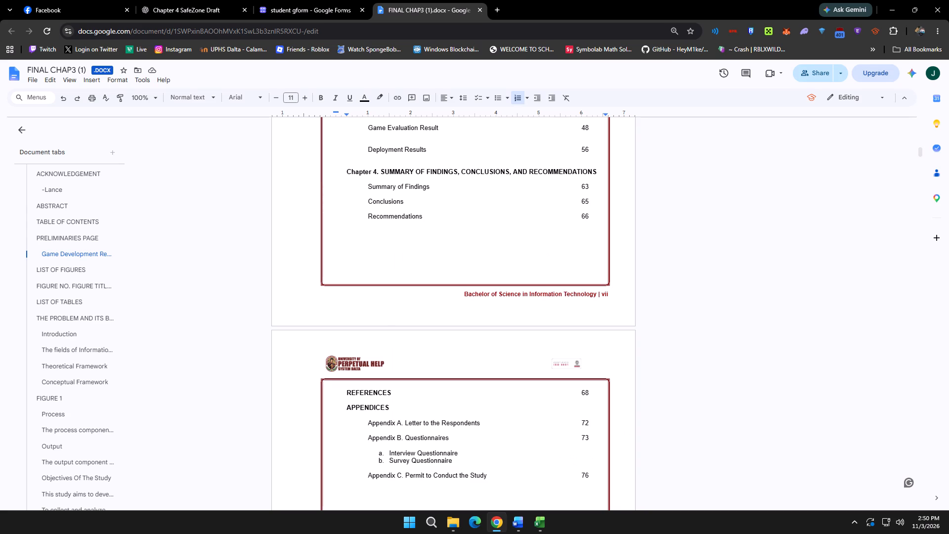
{"action": "key", "text": "alt+Tab"}
{"action": "key", "text": "alt+Tab"}
{"action": "key", "text": "alt+Tab"}
Insert four line breaks before the REFERENCES entry in the Word table of contents.
{"action": "left_click", "coordinate": [570, 351]}
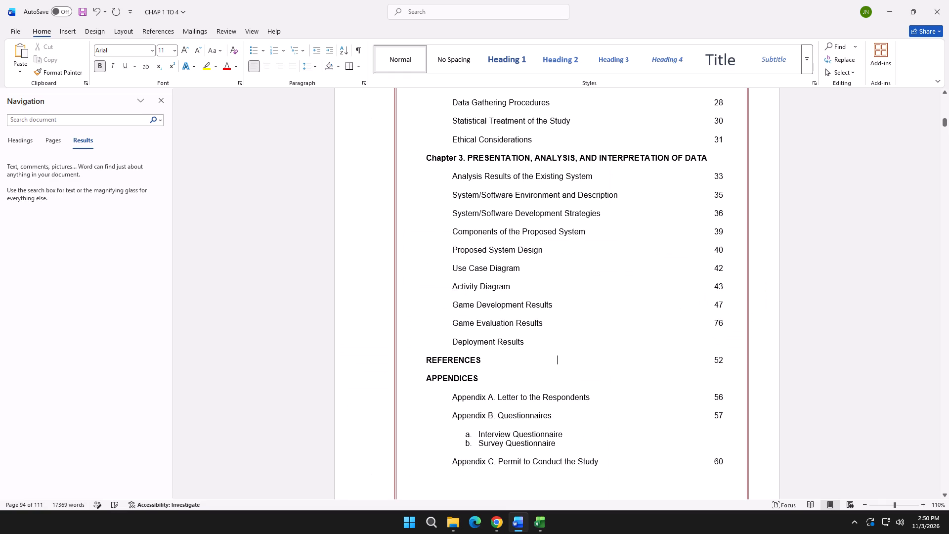
{"action": "left_click", "coordinate": [422, 361]}
{"action": "key", "text": "shift+Return"}
{"action": "key", "text": "shift+Return"}
{"action": "key", "text": "shift+Return"}
{"action": "key", "text": "shift+Return"}
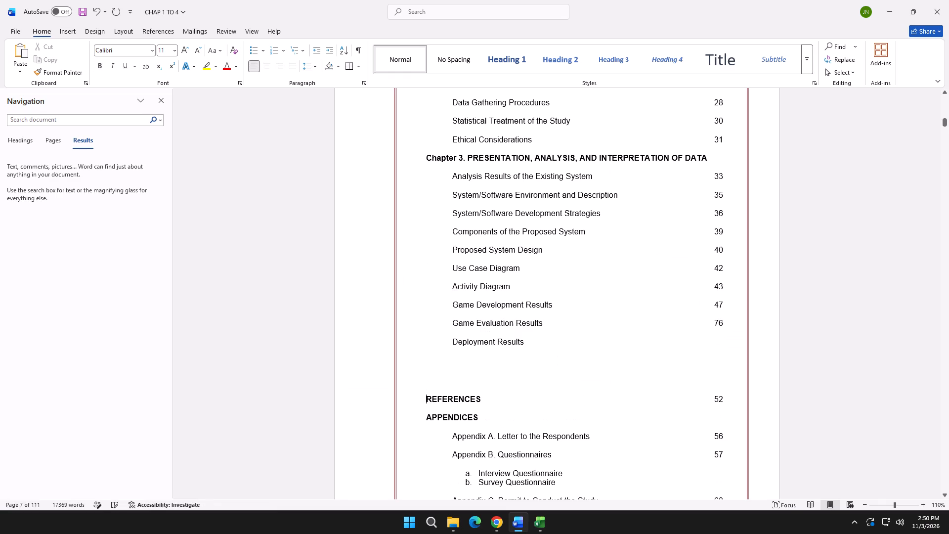
Copy the Chapter 3 heading entry into the gap below Deployment Results and renumber the copy as Chapter 4.
{"action": "left_click", "coordinate": [452, 364]}
{"action": "left_click_drag", "start_coordinate": [428, 159], "coordinate": [709, 159]}
{"action": "key", "text": "ctrl+c"}
{"action": "left_click", "coordinate": [441, 369]}
{"action": "key", "text": "ctrl+v"}
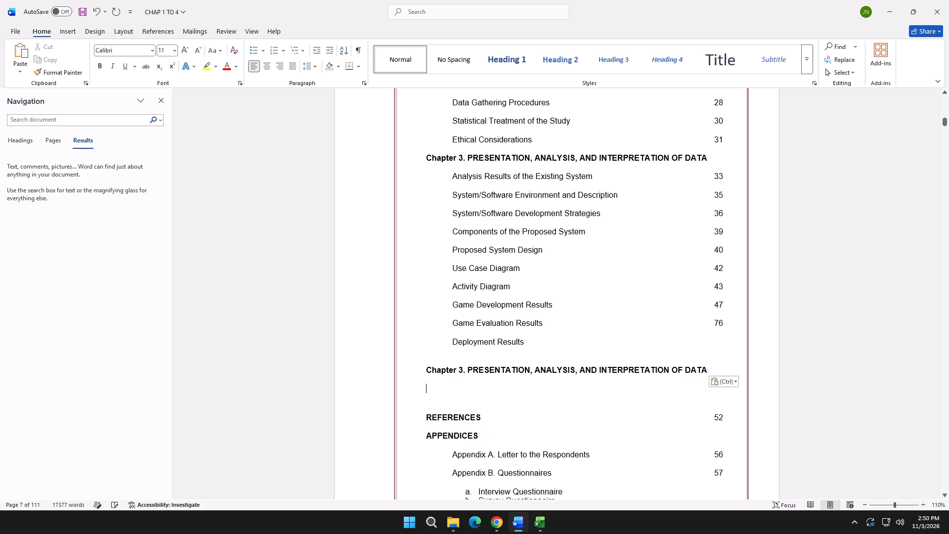
{"action": "left_click_drag", "start_coordinate": [464, 372], "coordinate": [459, 371]}
{"action": "key", "text": "4"}
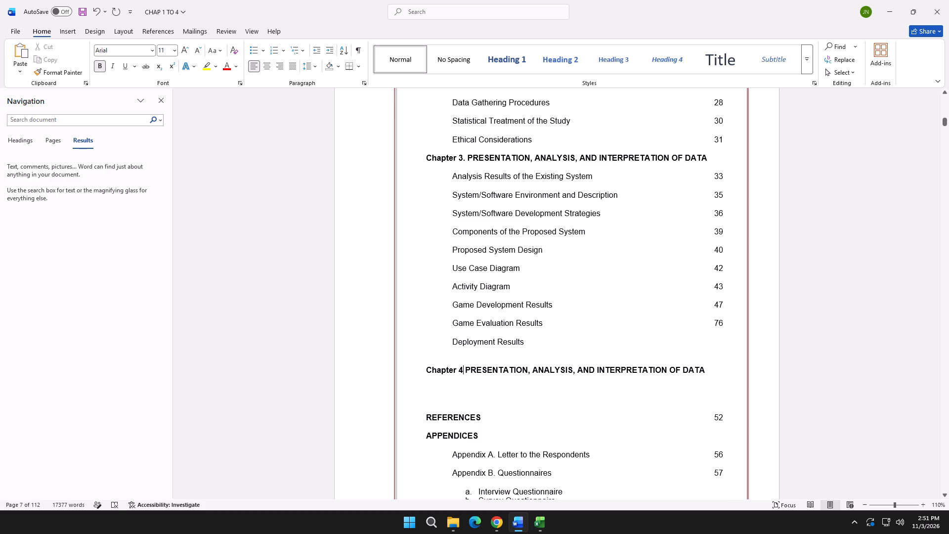
{"action": "key", "text": "period"}
Replace the Chapter 4 entry's title with SUMMARY OF FINDINGS, CONCLUSIONS, AND RECOMMENDATIONS, copied from the reference thesis's table of contents.
{"action": "key", "text": "alt+Tab"}
{"action": "left_click_drag", "start_coordinate": [382, 173], "coordinate": [576, 178]}
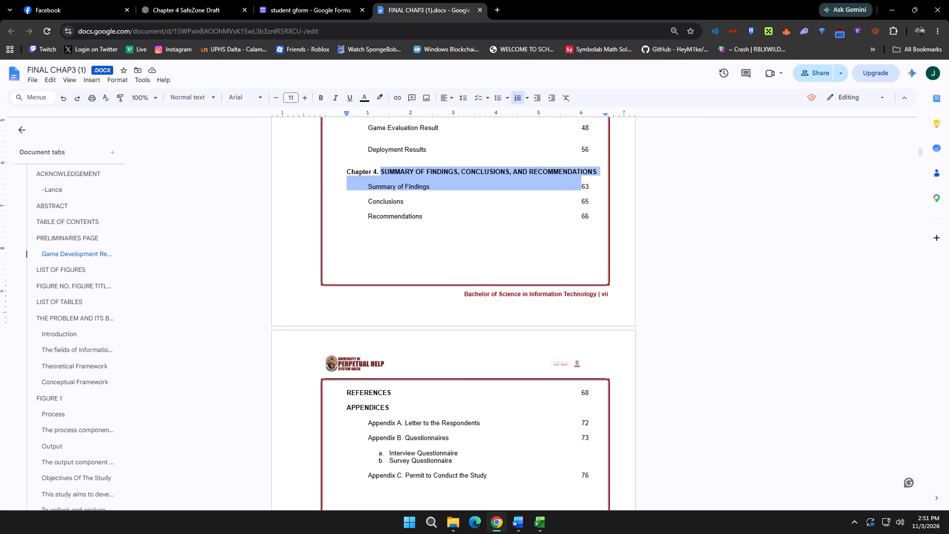
{"action": "left_click_drag", "start_coordinate": [576, 178], "coordinate": [597, 172]}
{"action": "key", "text": "ctrl+c"}
{"action": "key", "text": "alt+Tab"}
{"action": "left_click_drag", "start_coordinate": [467, 371], "coordinate": [641, 370]}
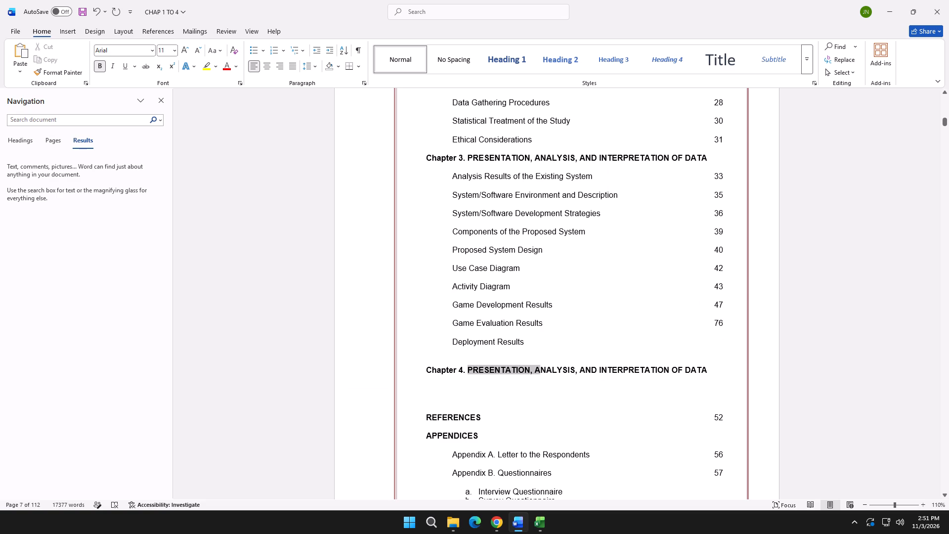
{"action": "left_click_drag", "start_coordinate": [641, 370], "coordinate": [702, 369]}
{"action": "key", "text": "ctrl+v"}
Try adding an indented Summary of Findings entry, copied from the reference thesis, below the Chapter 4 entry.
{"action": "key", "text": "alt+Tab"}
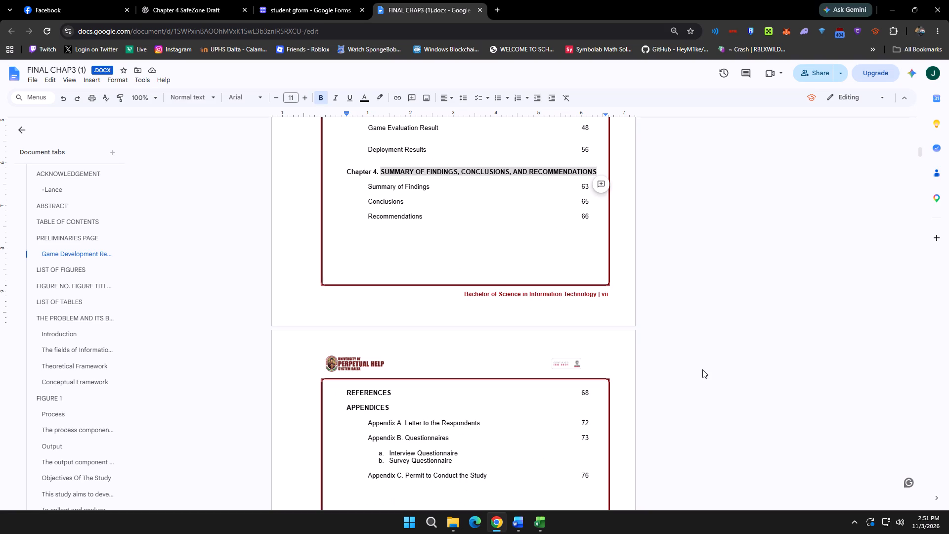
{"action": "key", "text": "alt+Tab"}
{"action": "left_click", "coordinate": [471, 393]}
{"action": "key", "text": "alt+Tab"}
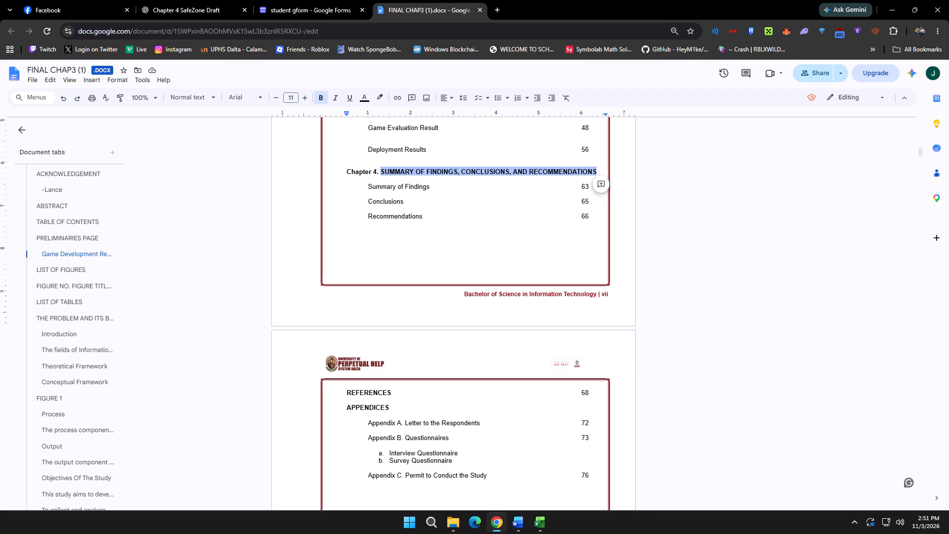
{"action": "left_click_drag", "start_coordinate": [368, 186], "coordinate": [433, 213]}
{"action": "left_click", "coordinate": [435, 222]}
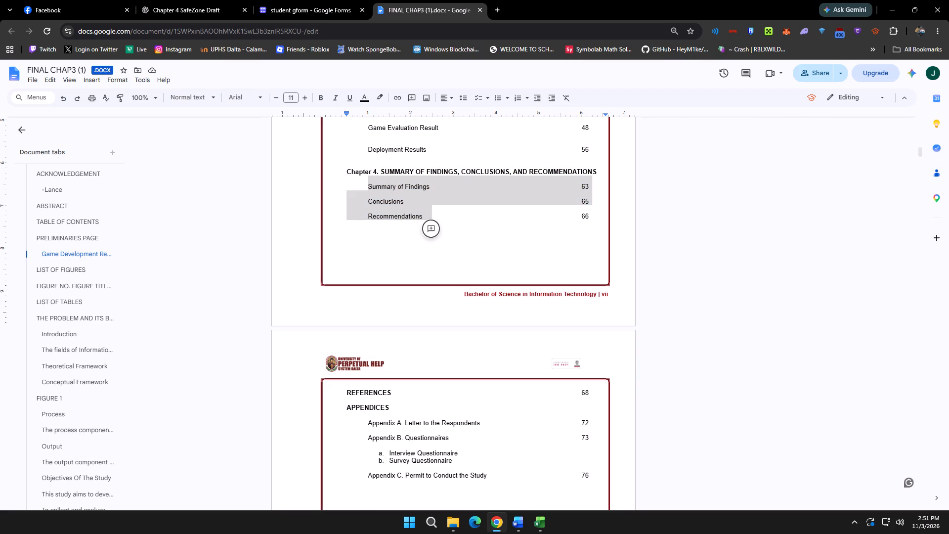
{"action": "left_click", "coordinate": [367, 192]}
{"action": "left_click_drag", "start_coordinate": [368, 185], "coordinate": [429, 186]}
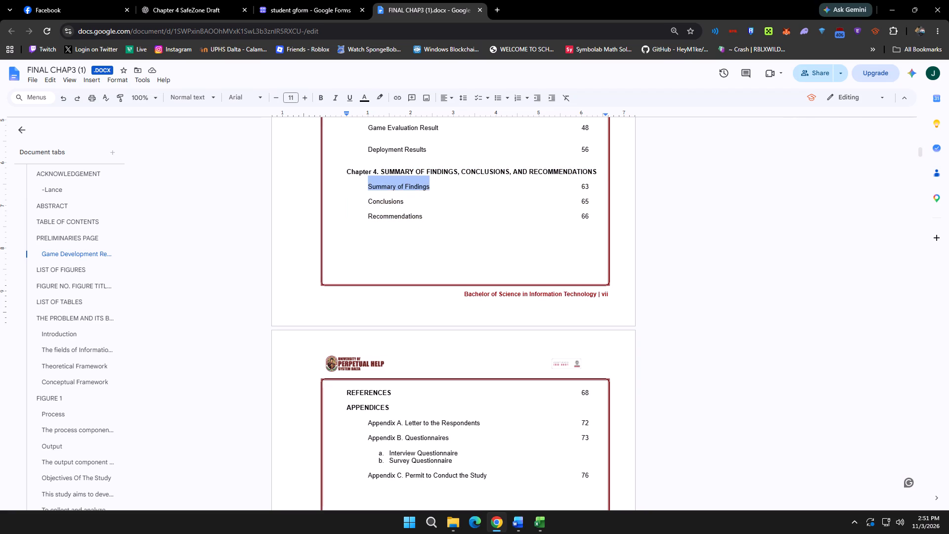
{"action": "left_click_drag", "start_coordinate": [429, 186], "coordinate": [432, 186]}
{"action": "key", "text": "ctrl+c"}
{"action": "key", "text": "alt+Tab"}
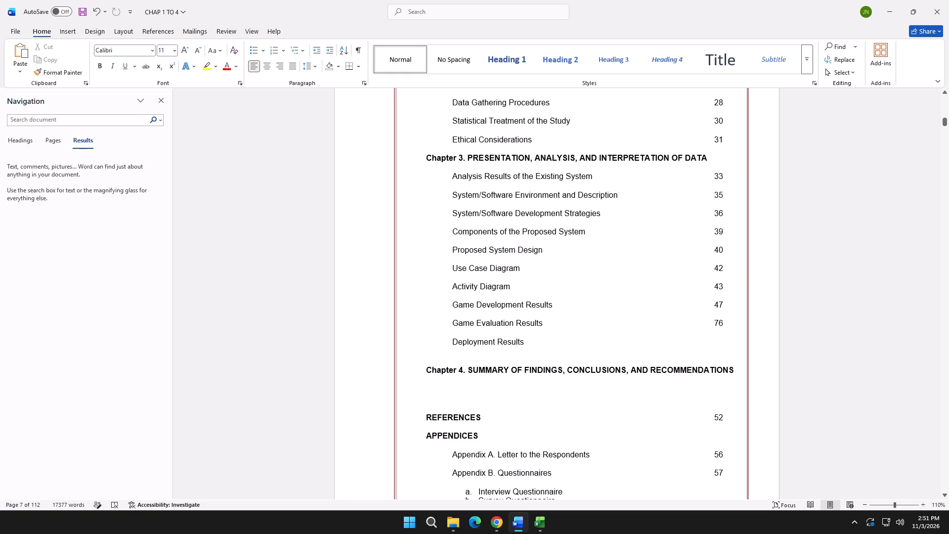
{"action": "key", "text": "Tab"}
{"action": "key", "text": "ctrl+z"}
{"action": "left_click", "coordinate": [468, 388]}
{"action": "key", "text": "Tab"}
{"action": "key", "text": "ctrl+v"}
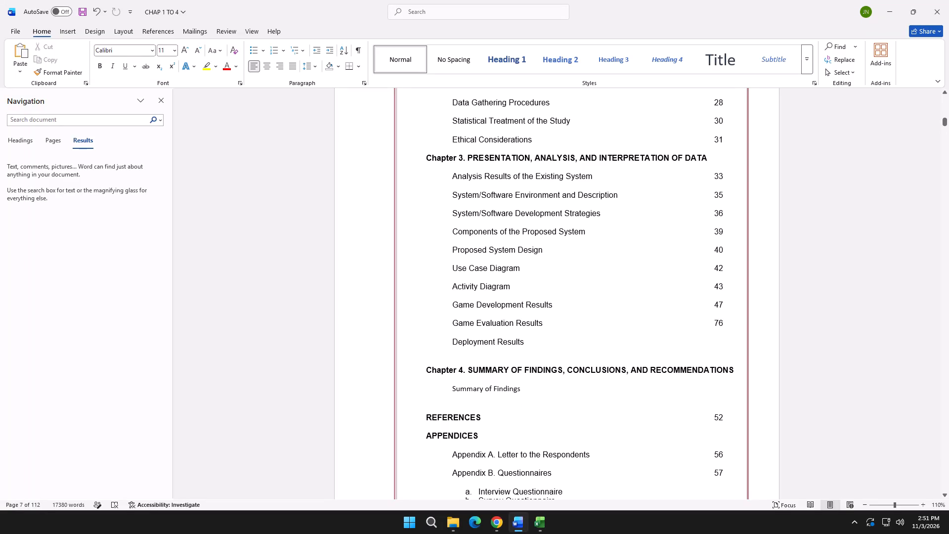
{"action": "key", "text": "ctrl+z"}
Copy the Analysis Results of the Existing System entry's text below the Chapter 4 entry and overwrite the copy with "Summary".
{"action": "left_click_drag", "start_coordinate": [453, 178], "coordinate": [595, 178]}
{"action": "key", "text": "ctrl+c"}
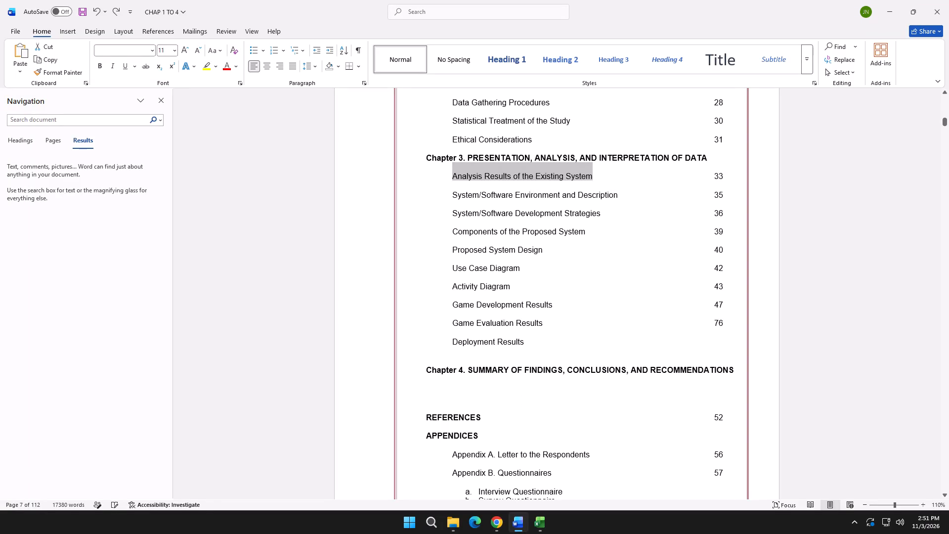
{"action": "left_click", "coordinate": [457, 388]}
{"action": "key", "text": "ctrl+v"}
{"action": "left_click_drag", "start_coordinate": [594, 389], "coordinate": [464, 386]}
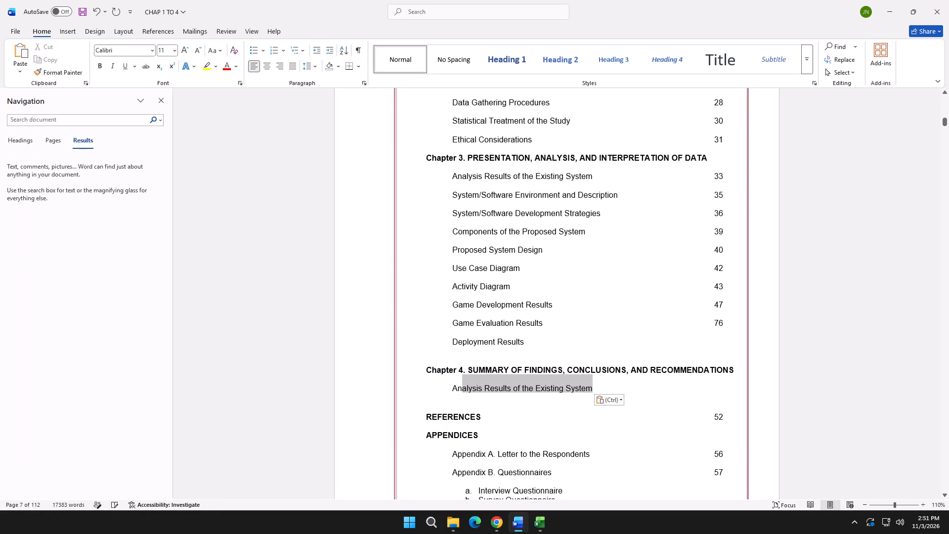
{"action": "left_click_drag", "start_coordinate": [464, 386], "coordinate": [454, 388]}
{"action": "type", "text": "uma"}
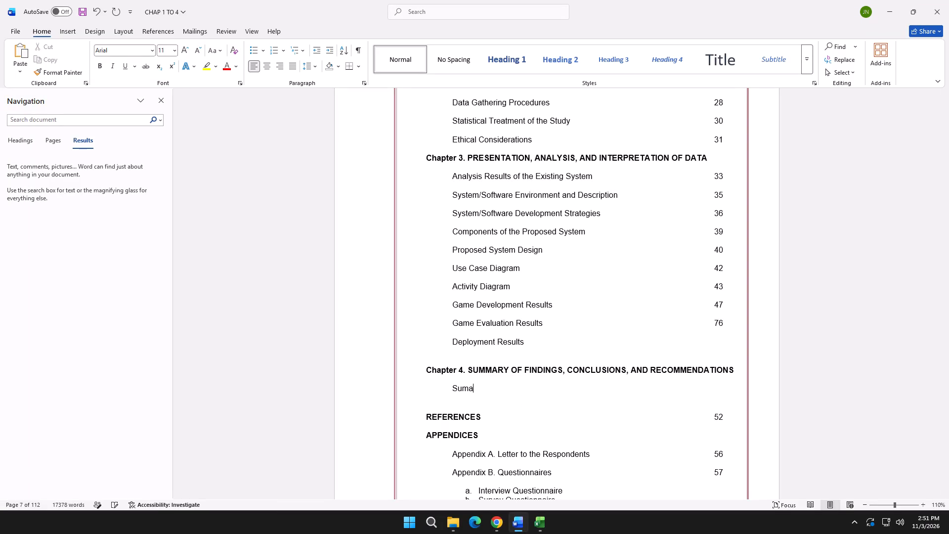
{"action": "key", "text": "BackSpace"}
{"action": "type", "text": "mary"}
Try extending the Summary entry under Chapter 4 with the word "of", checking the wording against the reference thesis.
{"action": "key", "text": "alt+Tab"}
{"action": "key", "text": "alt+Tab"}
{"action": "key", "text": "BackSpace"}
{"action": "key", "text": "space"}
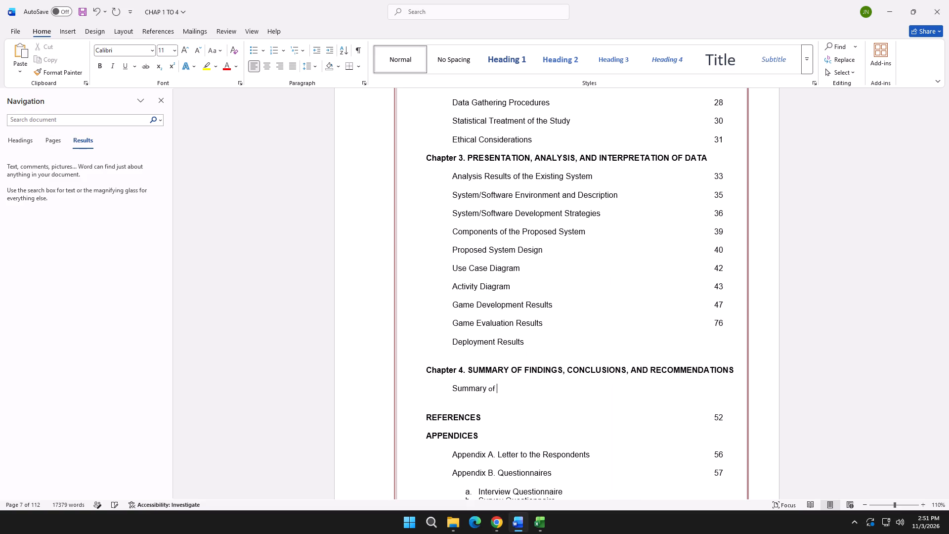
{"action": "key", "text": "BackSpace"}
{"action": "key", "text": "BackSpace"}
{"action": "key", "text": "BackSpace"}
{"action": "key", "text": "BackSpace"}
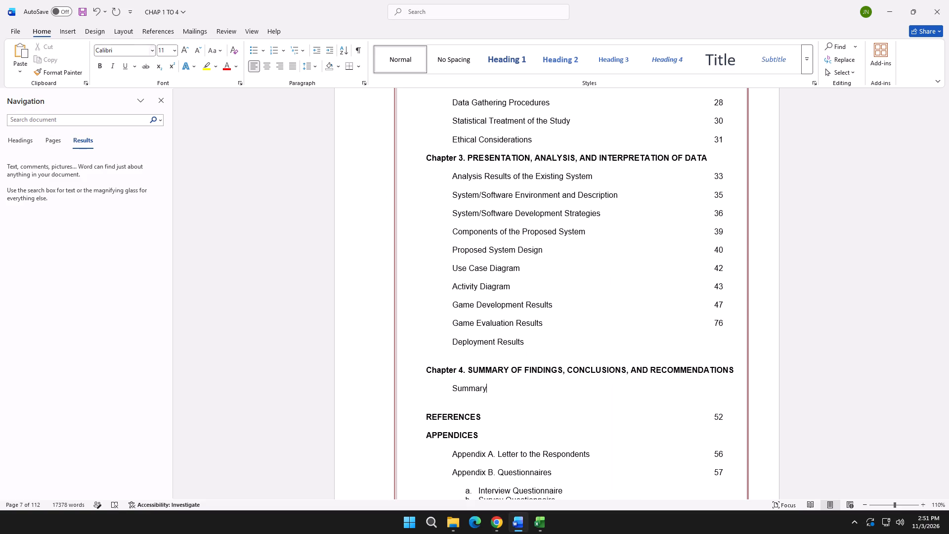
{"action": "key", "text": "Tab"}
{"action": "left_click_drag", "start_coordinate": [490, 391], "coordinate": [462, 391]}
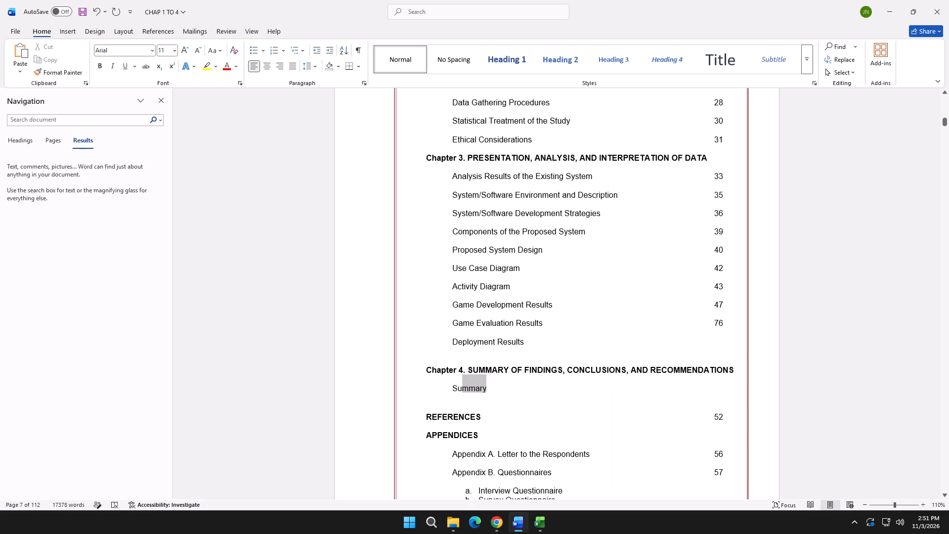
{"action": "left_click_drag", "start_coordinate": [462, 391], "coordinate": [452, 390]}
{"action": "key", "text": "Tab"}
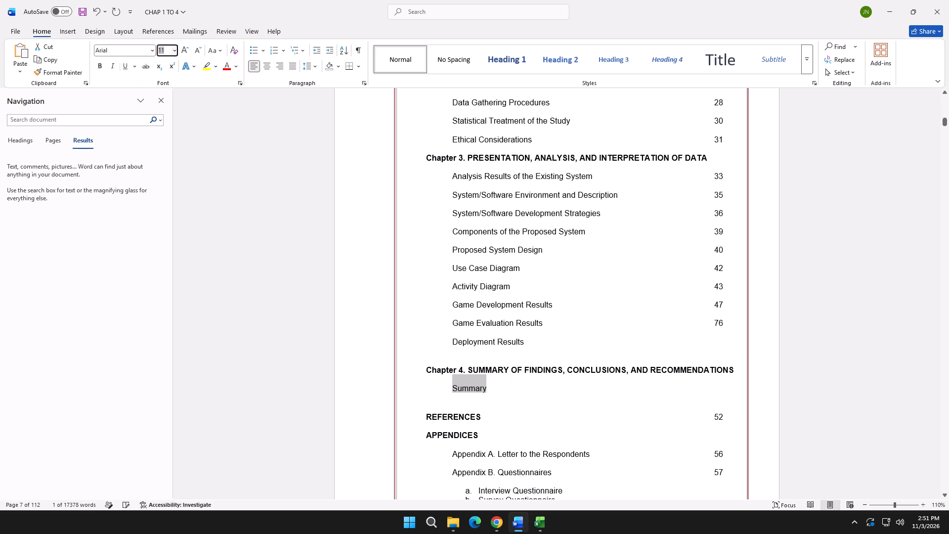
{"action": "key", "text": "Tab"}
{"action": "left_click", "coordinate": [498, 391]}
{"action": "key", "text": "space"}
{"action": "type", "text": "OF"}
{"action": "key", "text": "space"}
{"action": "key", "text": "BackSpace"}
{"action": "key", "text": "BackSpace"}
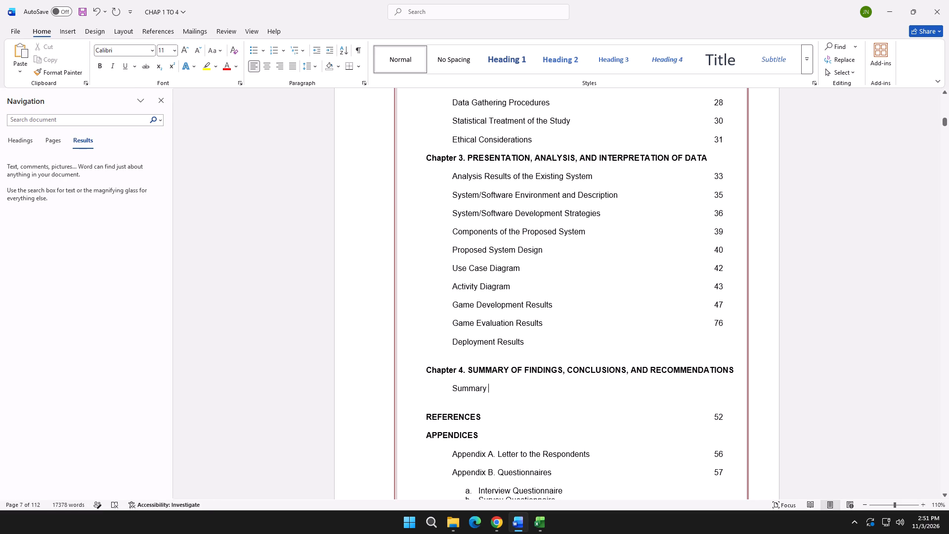
Remove the stray trailing characters after Summary and complete the entry as "Summary of Findings" in Arial, matching the reference thesis.
{"action": "left_click", "coordinate": [519, 277]}
{"action": "left_click_drag", "start_coordinate": [488, 390], "coordinate": [443, 384]}
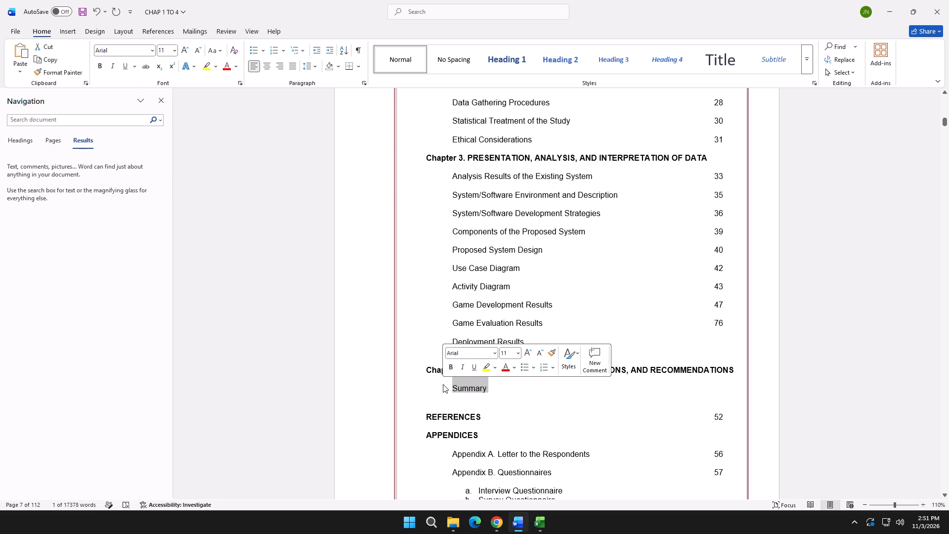
{"action": "left_click", "coordinate": [489, 389]}
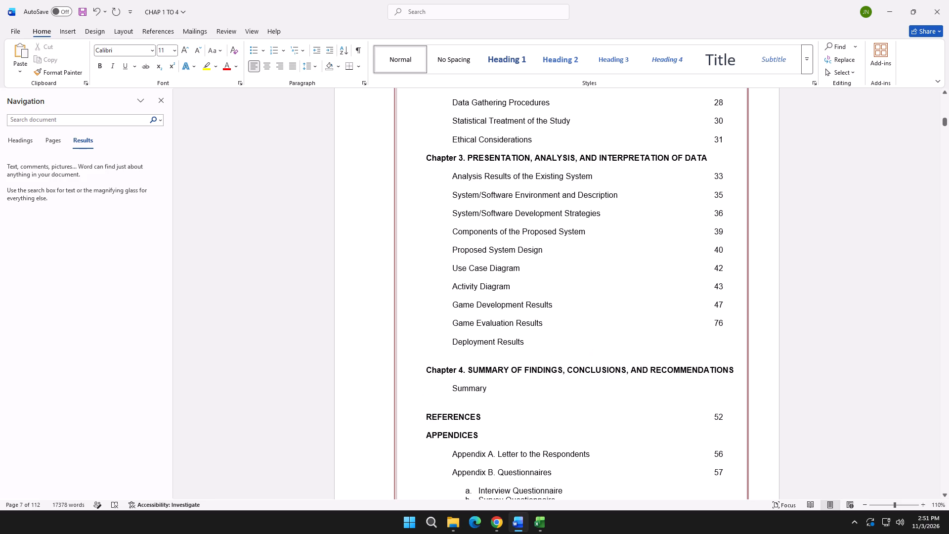
{"action": "key", "text": "BackSpace"}
{"action": "key", "text": "BackSpace"}
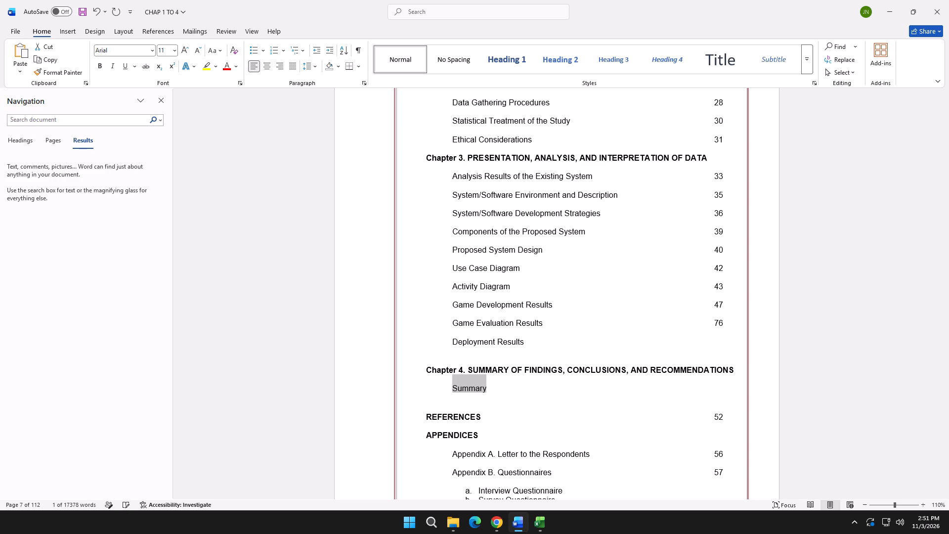
{"action": "left_click", "coordinate": [495, 391]}
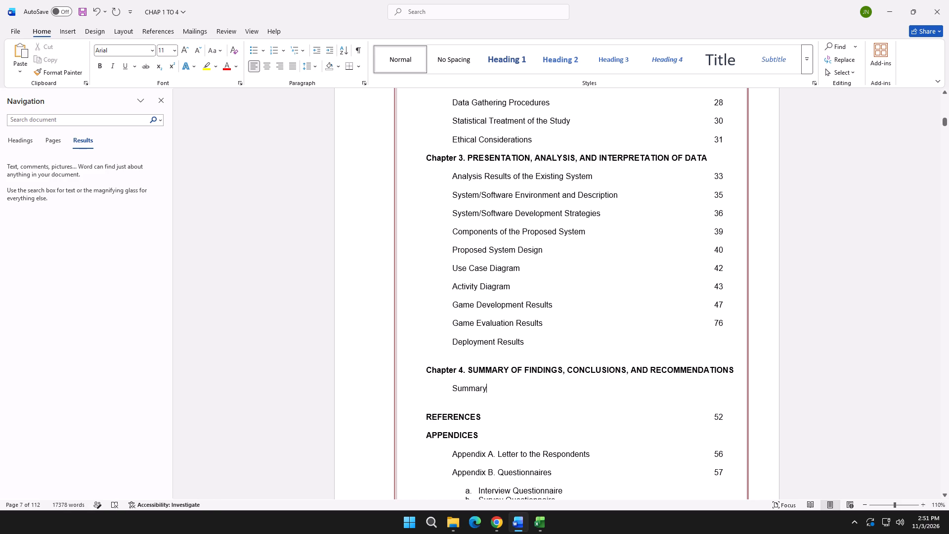
{"action": "key", "text": "space"}
{"action": "type", "text": "of"}
{"action": "key", "text": "space"}
{"action": "key", "text": "alt+Tab"}
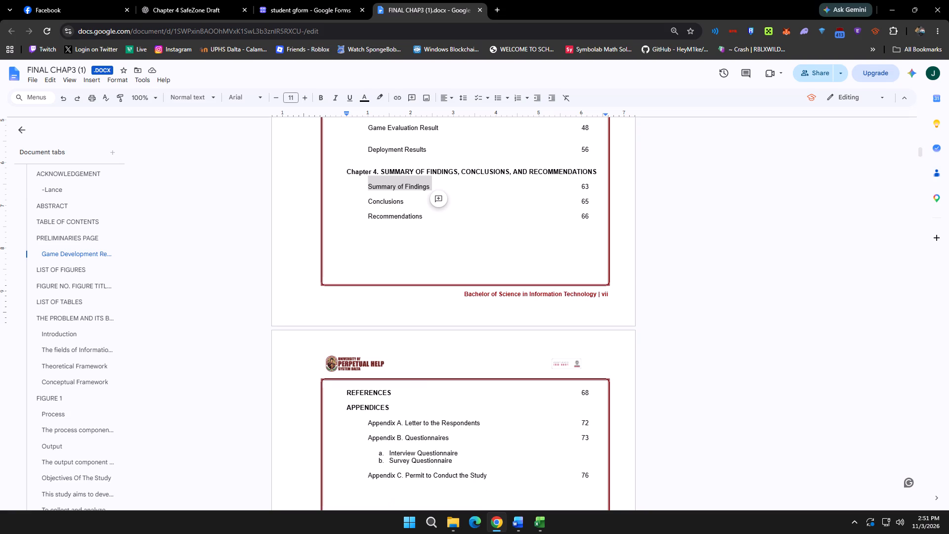
{"action": "key", "text": "alt+Tab"}
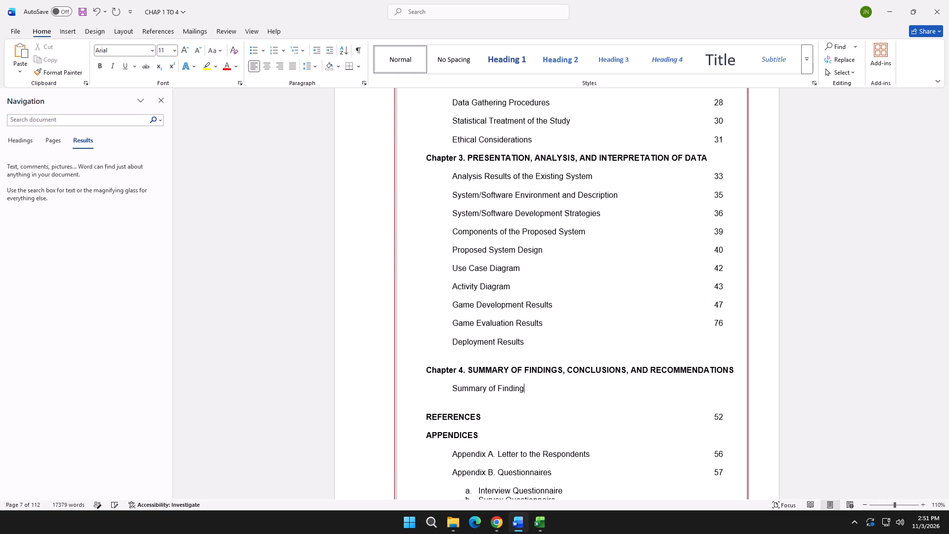
{"action": "key", "text": "alt+Tab"}
{"action": "key", "text": "alt+Tab"}
Insert eight tabs after the Summary of Findings entry to reach the page-number column.
{"action": "key", "text": "Tab"}
{"action": "key", "text": "Tab"}
{"action": "key", "text": "Tab"}
{"action": "key", "text": "Tab"}
{"action": "key", "text": "Tab"}
{"action": "key", "text": "Tab"}
{"action": "key", "text": "Tab"}
{"action": "key", "text": "Tab"}
{"action": "key", "text": "alt+Tab"}
{"action": "key", "text": "alt+Tab"}
Search for "chapter 4" to find the Summary of Findings section's page, and enter 84 as that entry's page number in the table of contents.
{"action": "left_click", "coordinate": [96, 118]}
{"action": "type", "text": "chapter"}
{"action": "key", "text": "space"}
{"action": "key", "text": "4"}
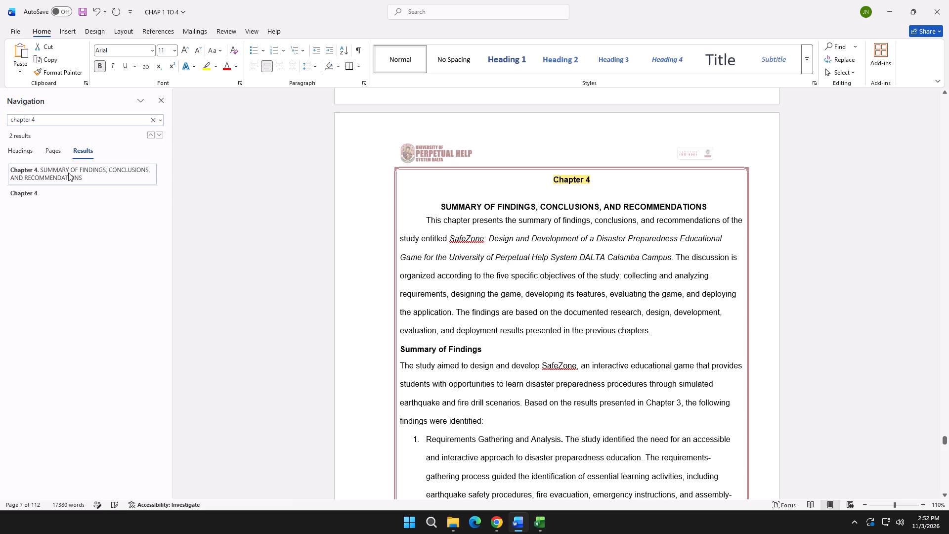
{"action": "scroll", "coordinate": [359, 233], "scroll_direction": "down", "scroll_amount": 7}
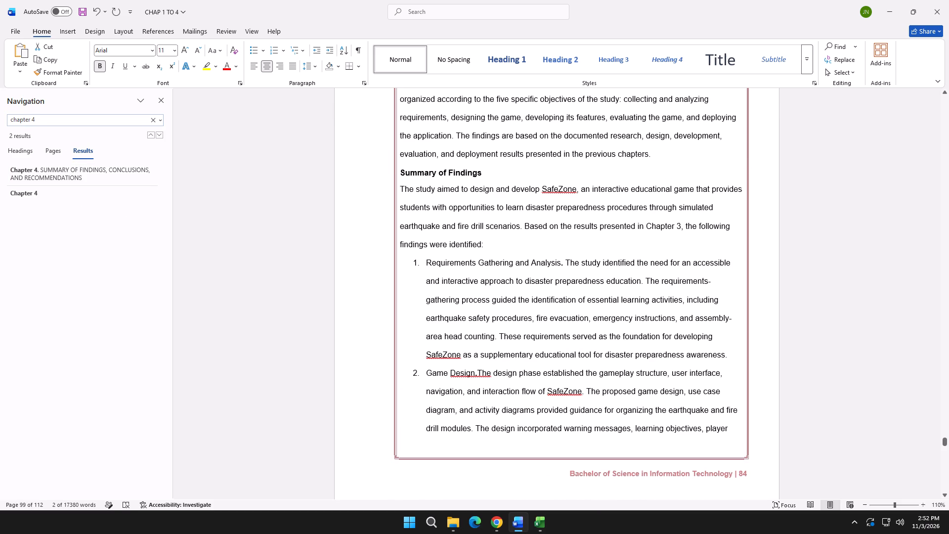
{"action": "left_click", "coordinate": [100, 170]}
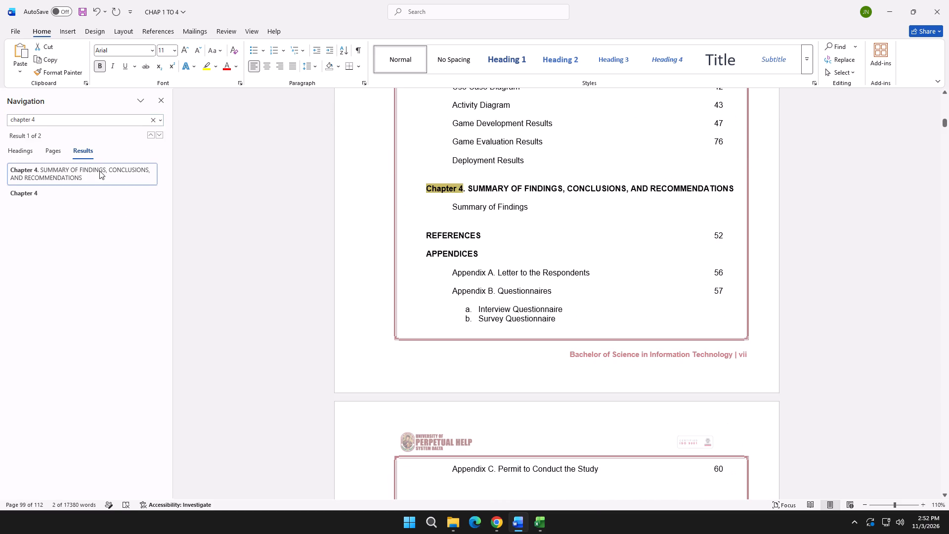
{"action": "left_click", "coordinate": [685, 207]}
{"action": "left_click", "coordinate": [708, 206]}
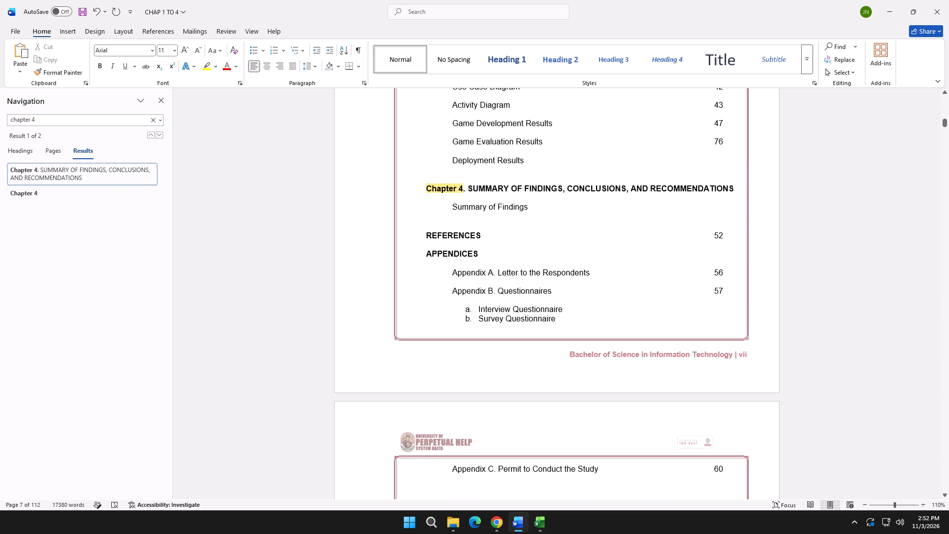
{"action": "type", "text": "84"}
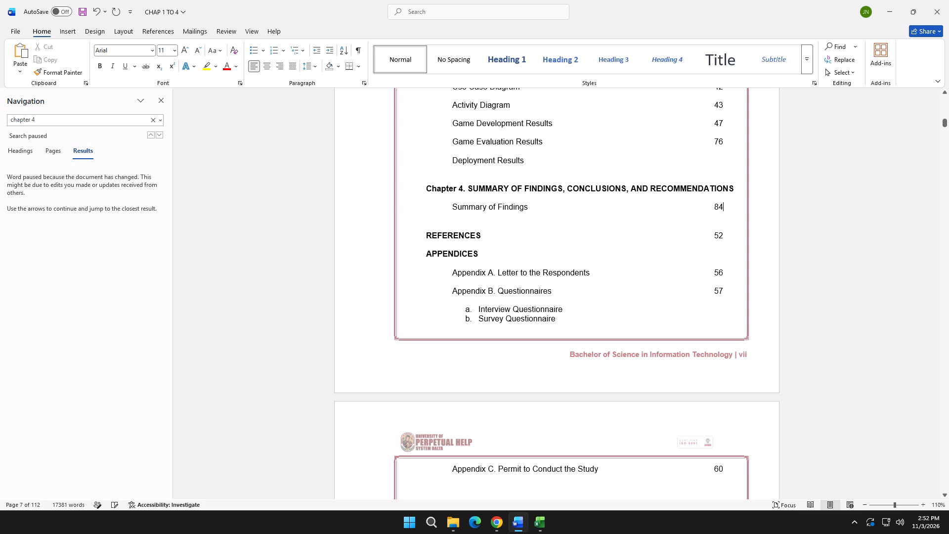
Insert a line break after the Summary of Findings page number, undo the extra tab, and clear the document search.
{"action": "key", "text": "shift+Return"}
{"action": "key", "text": "Tab"}
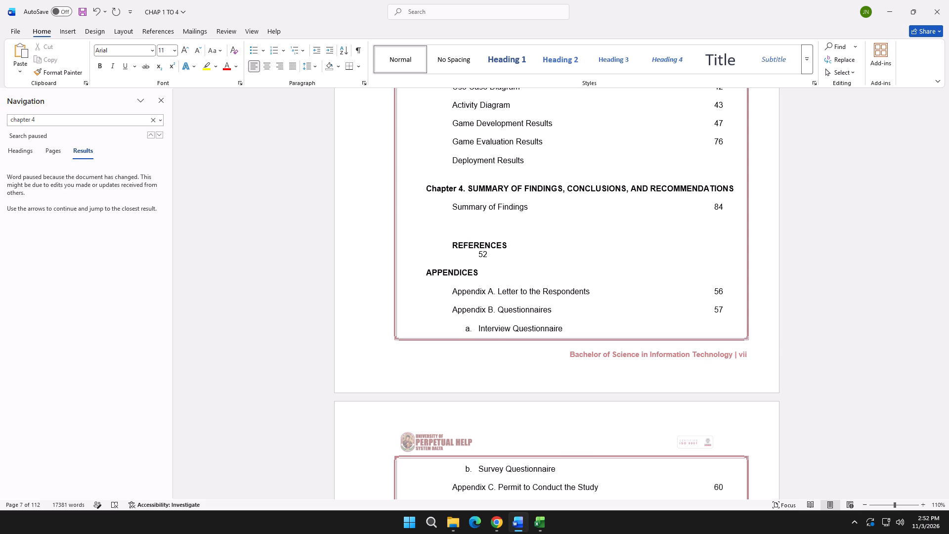
{"action": "key", "text": "ctrl+z"}
{"action": "left_click", "coordinate": [152, 120]}
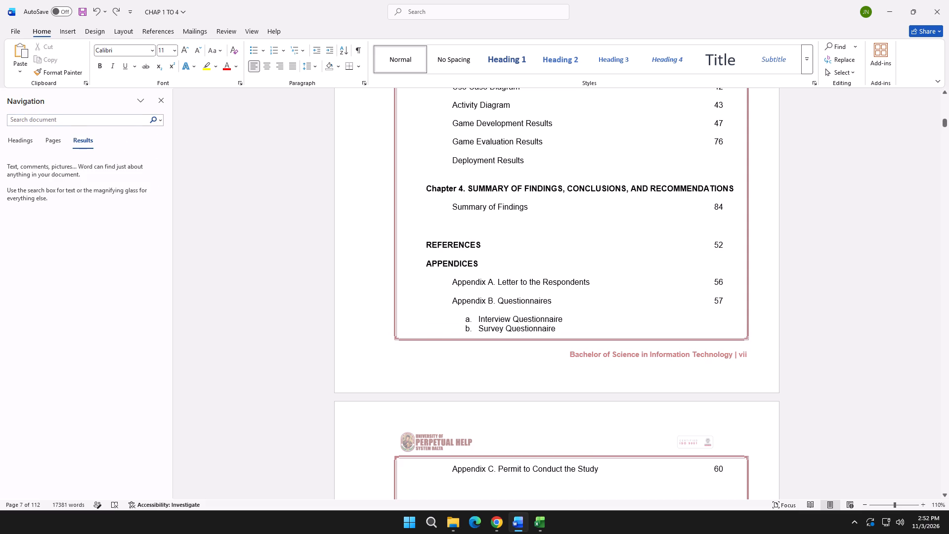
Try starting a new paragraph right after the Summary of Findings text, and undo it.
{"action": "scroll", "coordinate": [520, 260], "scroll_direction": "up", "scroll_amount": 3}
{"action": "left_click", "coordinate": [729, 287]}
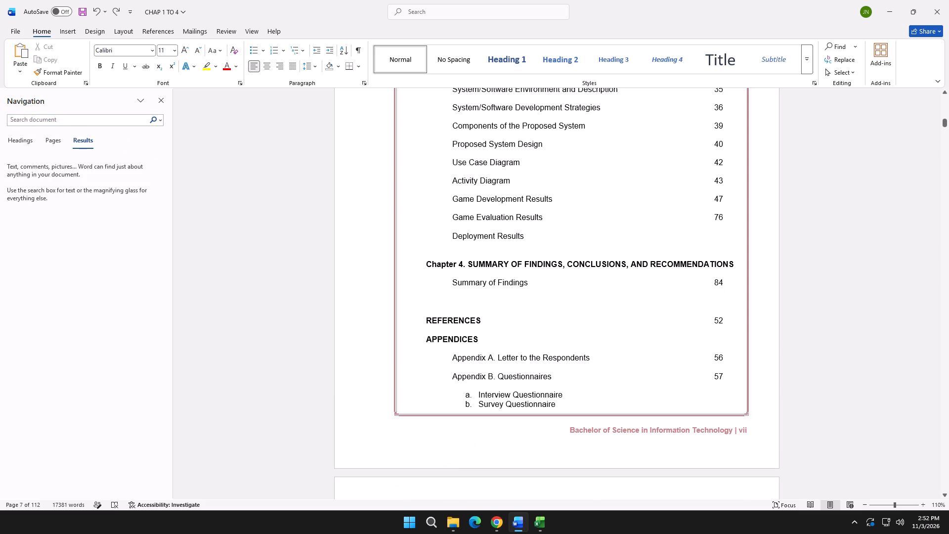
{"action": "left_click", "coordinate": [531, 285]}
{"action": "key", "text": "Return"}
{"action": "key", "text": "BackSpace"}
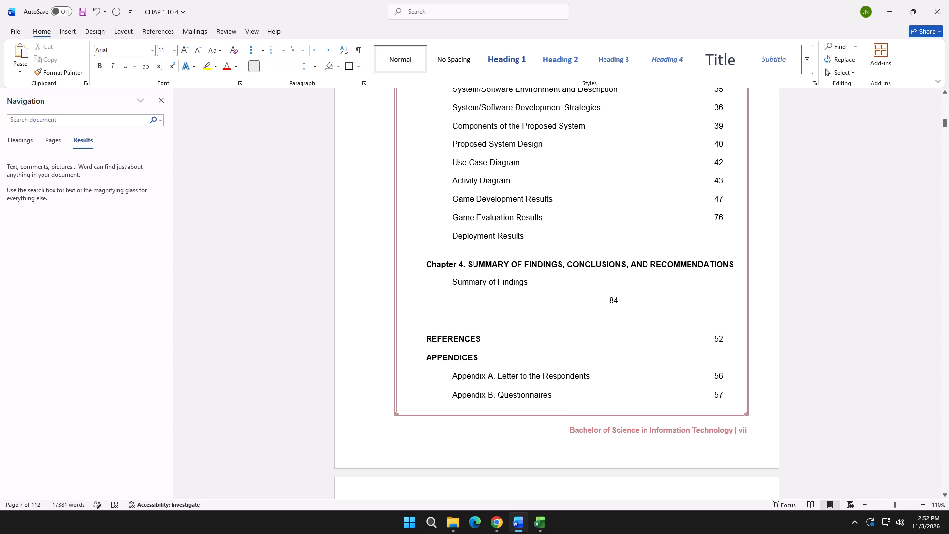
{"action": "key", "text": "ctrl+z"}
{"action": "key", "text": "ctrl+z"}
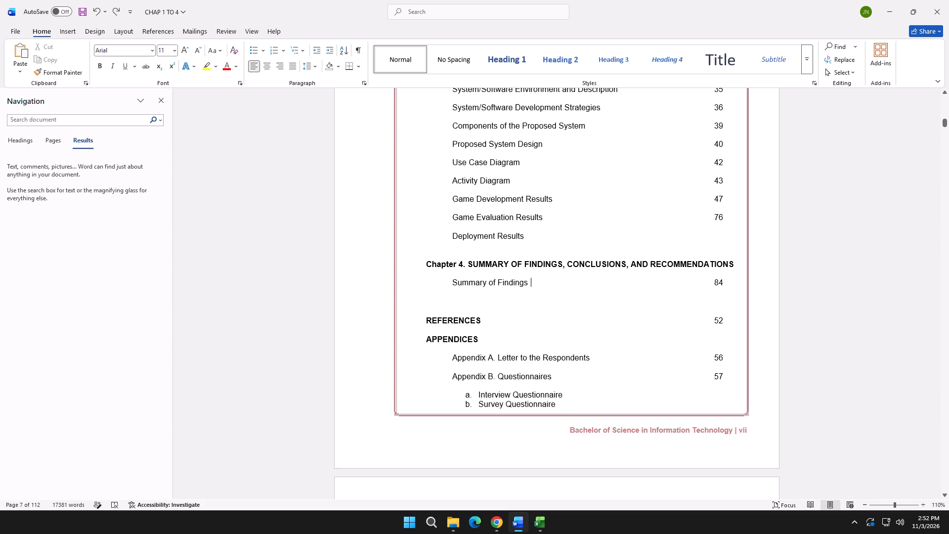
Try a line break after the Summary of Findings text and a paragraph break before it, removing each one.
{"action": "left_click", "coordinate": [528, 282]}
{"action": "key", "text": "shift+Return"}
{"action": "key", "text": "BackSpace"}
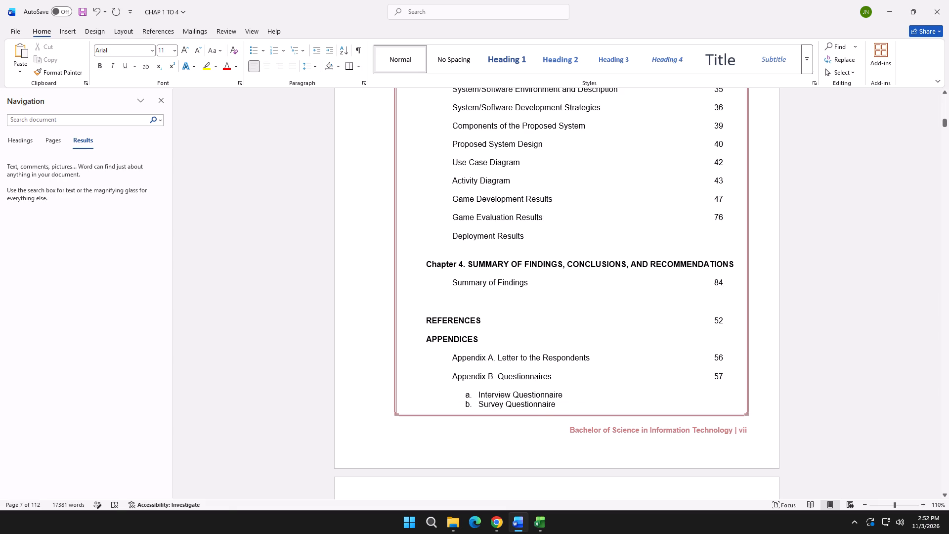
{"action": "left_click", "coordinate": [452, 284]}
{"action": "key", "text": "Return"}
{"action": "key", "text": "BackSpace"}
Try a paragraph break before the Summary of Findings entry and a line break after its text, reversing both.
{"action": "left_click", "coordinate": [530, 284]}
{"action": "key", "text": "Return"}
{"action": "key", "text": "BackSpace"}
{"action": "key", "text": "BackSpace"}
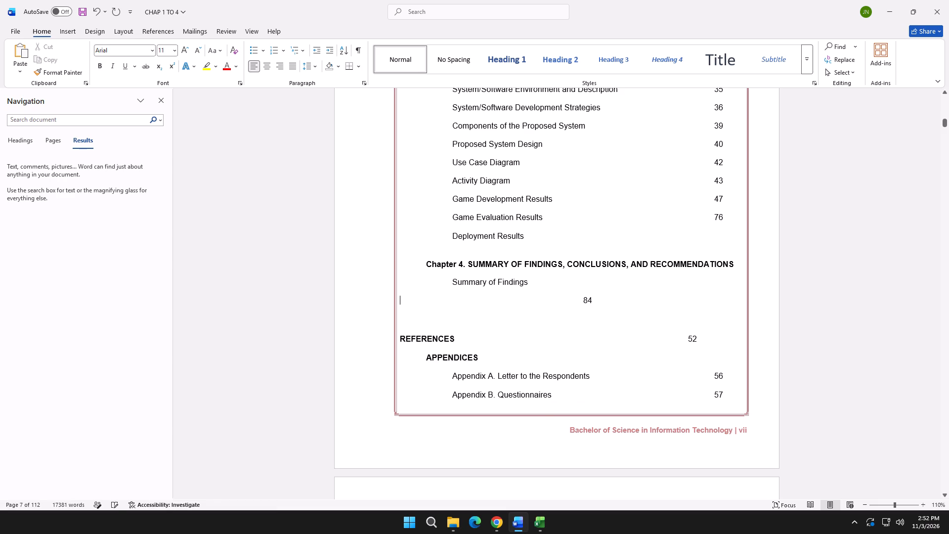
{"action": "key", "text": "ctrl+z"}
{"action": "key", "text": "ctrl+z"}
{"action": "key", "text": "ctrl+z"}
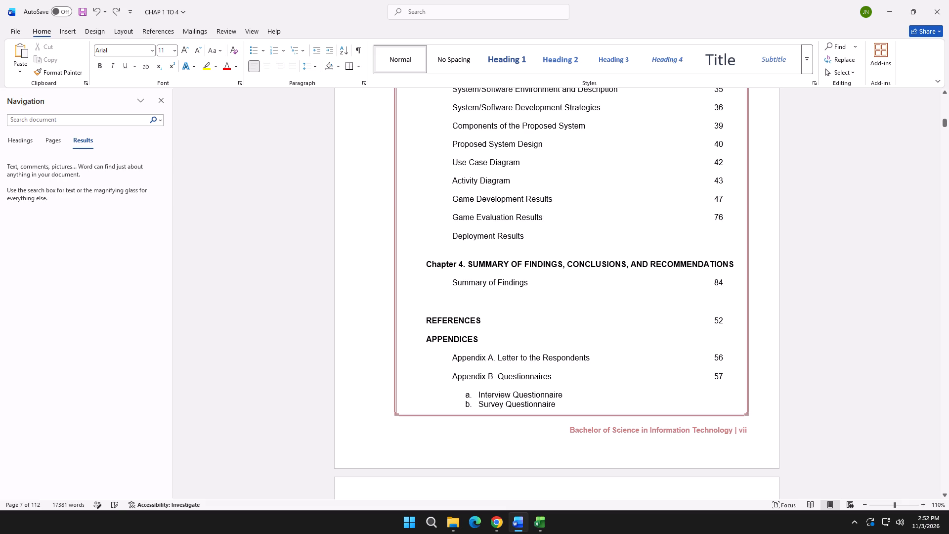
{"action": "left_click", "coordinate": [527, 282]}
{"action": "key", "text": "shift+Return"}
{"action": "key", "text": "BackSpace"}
Insert a line break after the Summary of Findings page number, and undo the extra tab.
{"action": "left_click", "coordinate": [733, 283]}
{"action": "key", "text": "shift+Return"}
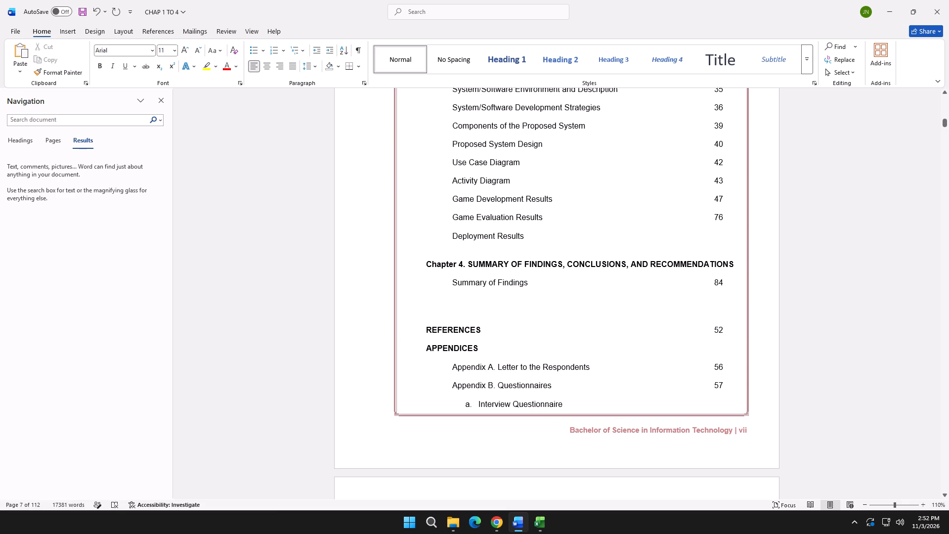
{"action": "key", "text": "Tab"}
{"action": "key", "text": "ctrl+z"}
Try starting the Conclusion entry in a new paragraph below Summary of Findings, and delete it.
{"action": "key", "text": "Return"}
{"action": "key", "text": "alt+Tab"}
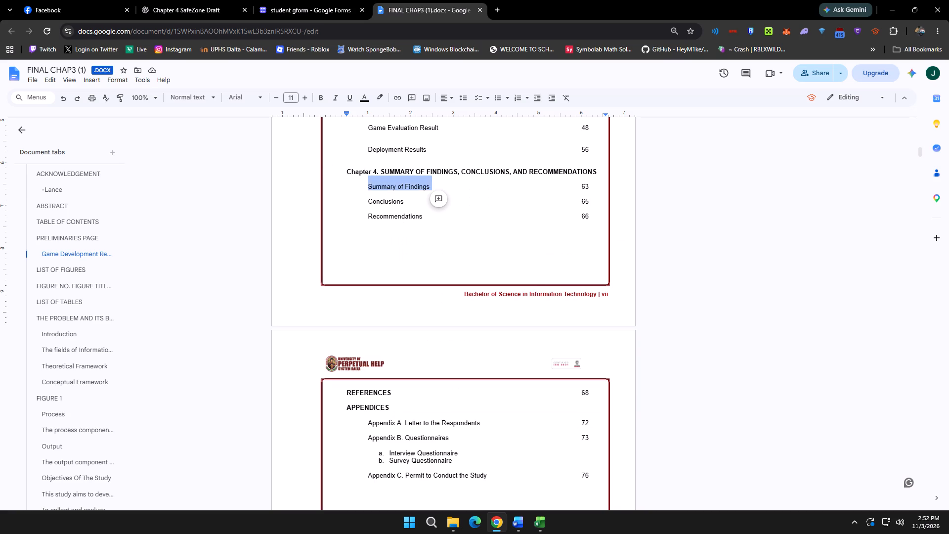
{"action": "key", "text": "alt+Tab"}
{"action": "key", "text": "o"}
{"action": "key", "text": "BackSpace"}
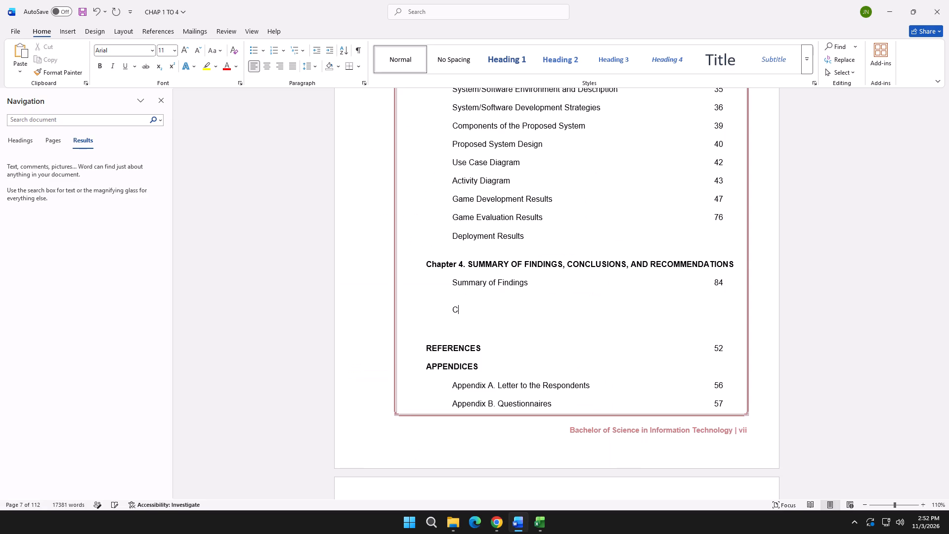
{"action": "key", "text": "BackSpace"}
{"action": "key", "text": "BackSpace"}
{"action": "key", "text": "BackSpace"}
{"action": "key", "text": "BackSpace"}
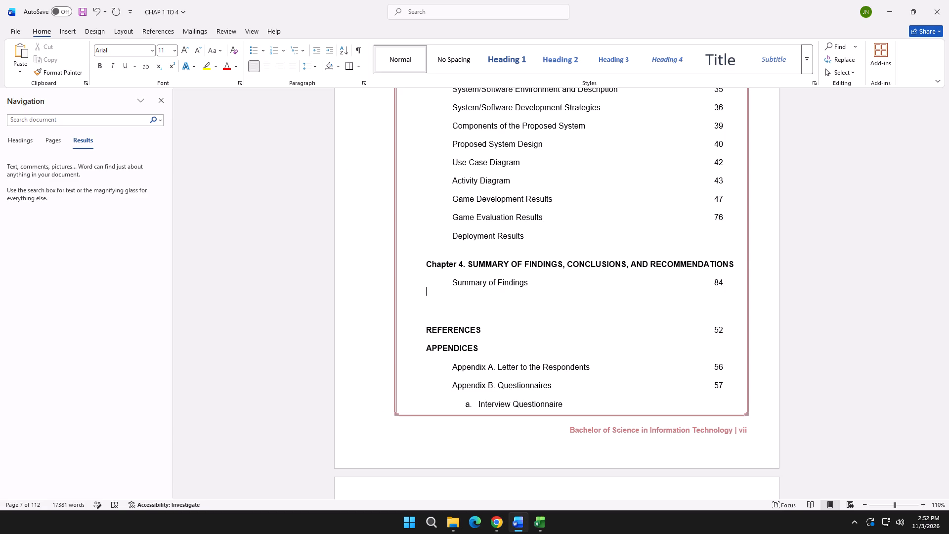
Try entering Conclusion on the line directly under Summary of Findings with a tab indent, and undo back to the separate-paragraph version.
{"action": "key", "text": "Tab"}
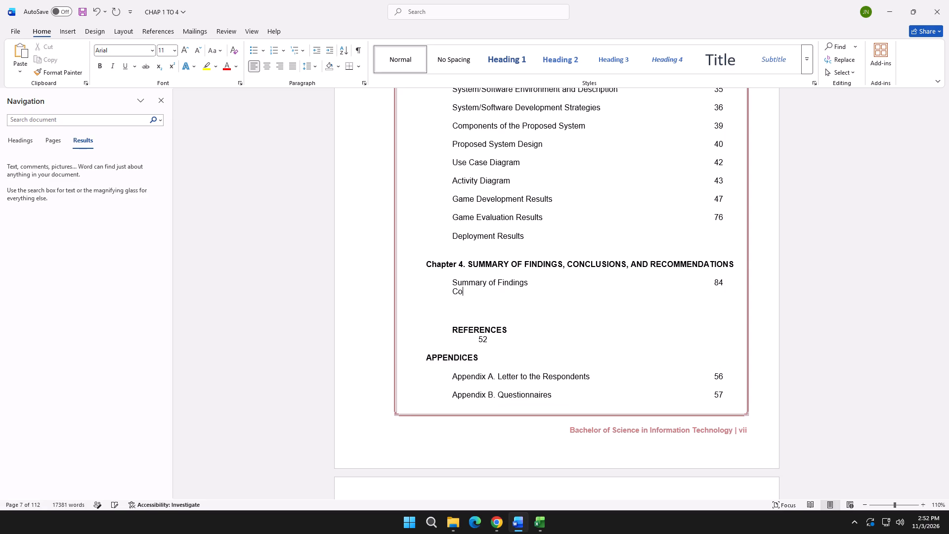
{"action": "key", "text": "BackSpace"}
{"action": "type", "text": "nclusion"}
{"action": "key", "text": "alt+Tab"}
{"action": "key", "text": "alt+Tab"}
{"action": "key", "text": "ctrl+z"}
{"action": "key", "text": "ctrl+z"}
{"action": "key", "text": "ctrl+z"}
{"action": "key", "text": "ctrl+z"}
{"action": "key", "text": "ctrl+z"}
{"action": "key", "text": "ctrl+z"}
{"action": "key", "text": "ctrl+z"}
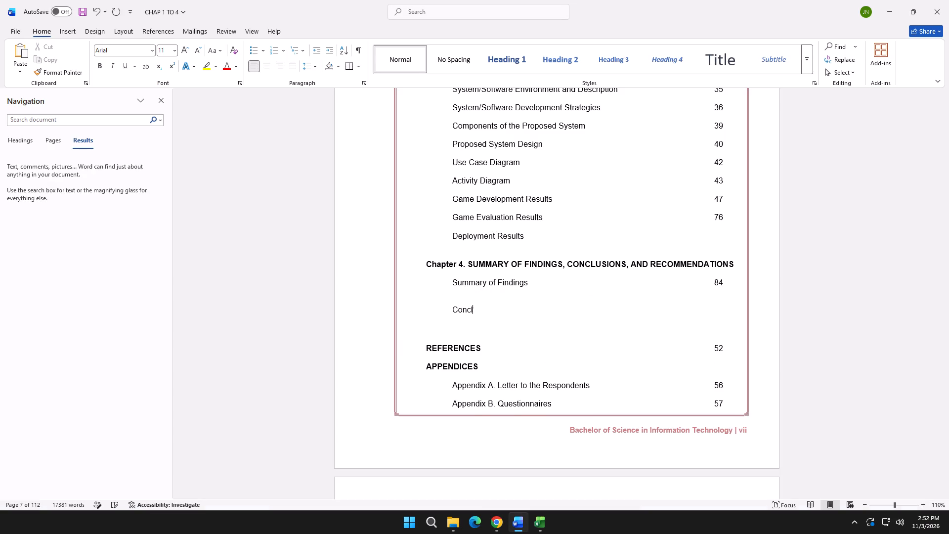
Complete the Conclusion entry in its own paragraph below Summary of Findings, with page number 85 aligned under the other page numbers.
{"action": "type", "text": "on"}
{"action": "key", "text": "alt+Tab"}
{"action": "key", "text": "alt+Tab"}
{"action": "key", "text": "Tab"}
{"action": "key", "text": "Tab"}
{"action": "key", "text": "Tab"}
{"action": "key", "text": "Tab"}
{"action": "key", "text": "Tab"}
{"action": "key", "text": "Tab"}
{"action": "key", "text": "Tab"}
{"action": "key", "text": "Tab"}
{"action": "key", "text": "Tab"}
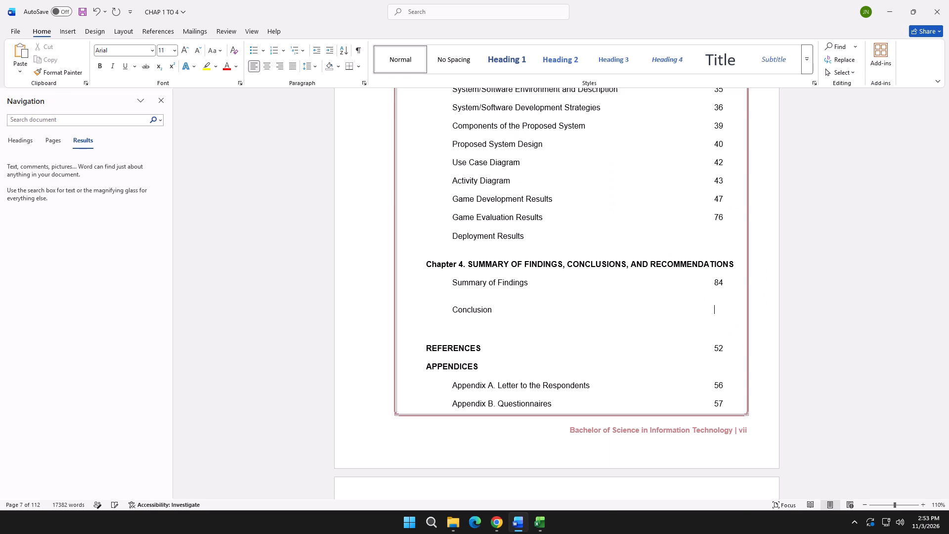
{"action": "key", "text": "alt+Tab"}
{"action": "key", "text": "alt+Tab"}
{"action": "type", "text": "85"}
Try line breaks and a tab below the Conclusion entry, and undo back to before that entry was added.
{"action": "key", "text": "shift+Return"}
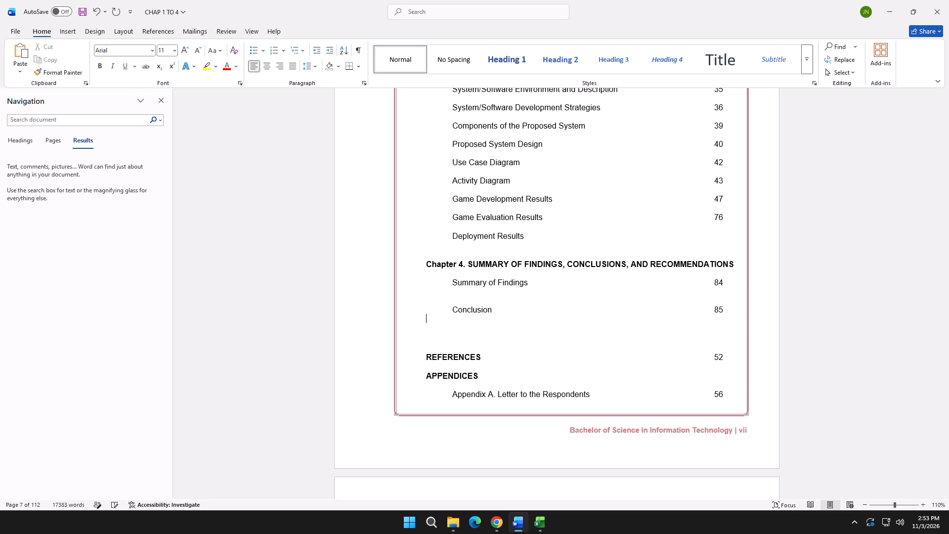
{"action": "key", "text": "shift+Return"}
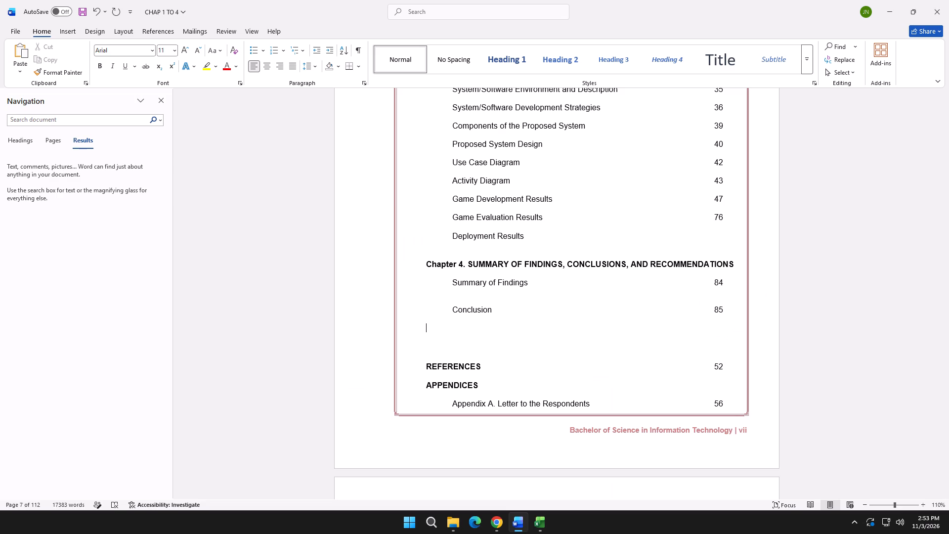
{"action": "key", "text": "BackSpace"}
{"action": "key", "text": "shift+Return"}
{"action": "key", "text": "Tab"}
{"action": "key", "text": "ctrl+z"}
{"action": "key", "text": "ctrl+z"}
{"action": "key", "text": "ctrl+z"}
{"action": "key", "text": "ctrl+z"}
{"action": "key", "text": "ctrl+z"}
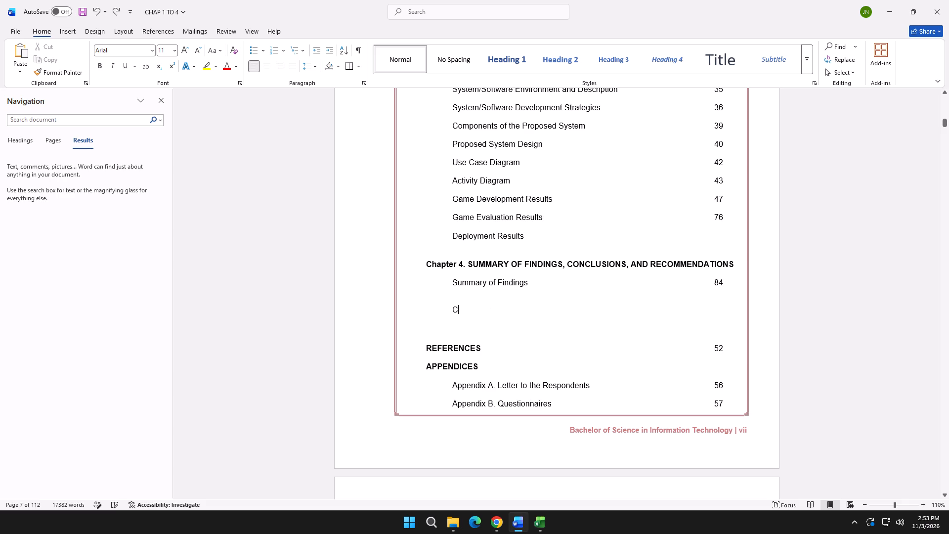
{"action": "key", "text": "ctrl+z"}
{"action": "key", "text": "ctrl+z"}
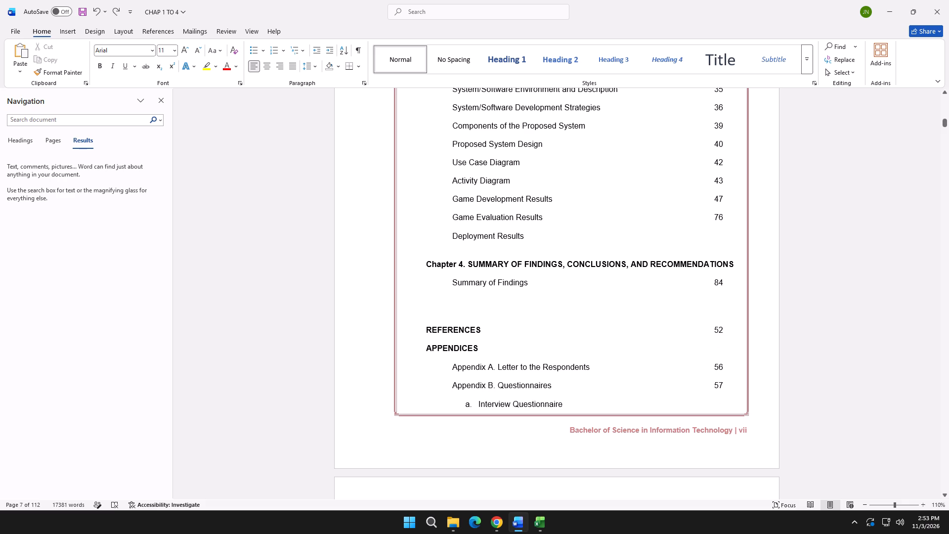
Add a Conclusion entry in a new paragraph below Summary of Findings, with page number 85 aligned under 84.
{"action": "key", "text": "Return"}
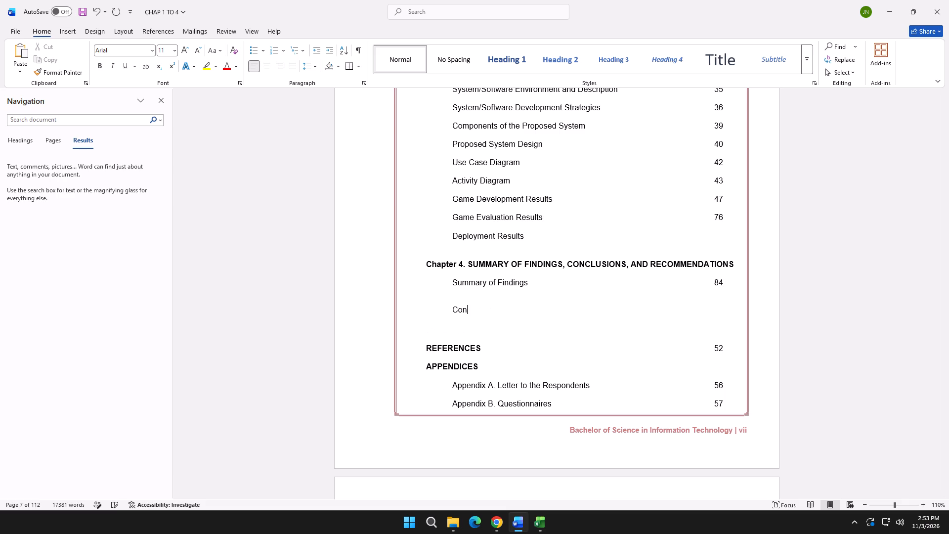
{"action": "key", "text": "Tab"}
{"action": "key", "text": "Tab"}
{"action": "key", "text": "Tab"}
{"action": "key", "text": "Tab"}
{"action": "key", "text": "Tab"}
{"action": "key", "text": "Tab"}
{"action": "key", "text": "Tab"}
{"action": "key", "text": "Tab"}
{"action": "key", "text": "Tab"}
{"action": "key", "text": "8"}
{"action": "key", "text": "5"}
Add a Recommendations entry below Conclusion after a line break and new paragraph, with page number 86 aligned under 85.
{"action": "key", "text": "shift+Return"}
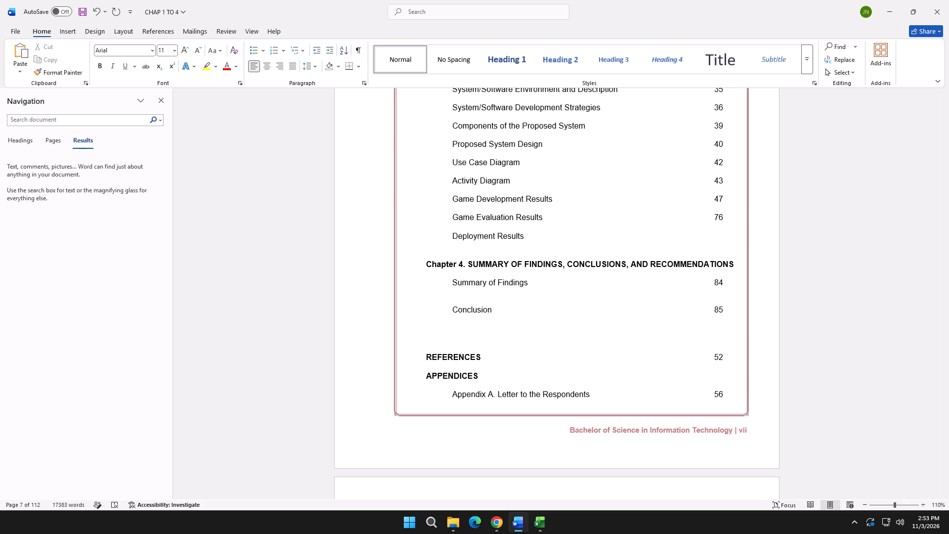
{"action": "key", "text": "Return"}
{"action": "key", "text": "alt+Tab"}
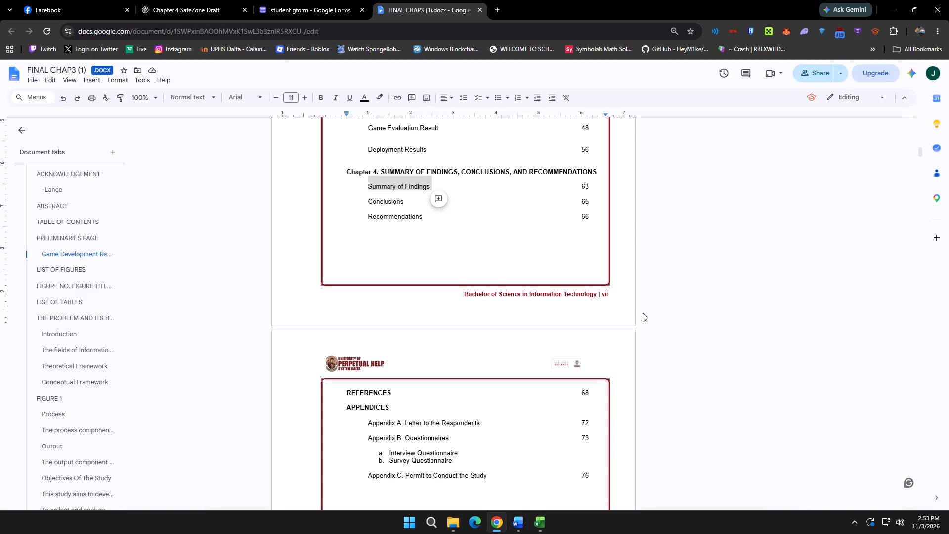
{"action": "key", "text": "alt+Tab"}
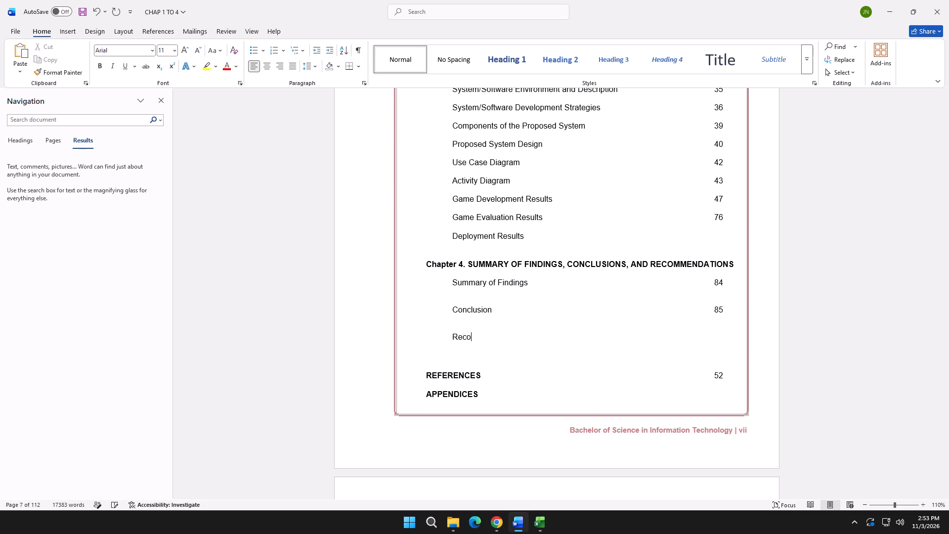
{"action": "key", "text": "alt+Tab"}
{"action": "key", "text": "alt+Tab"}
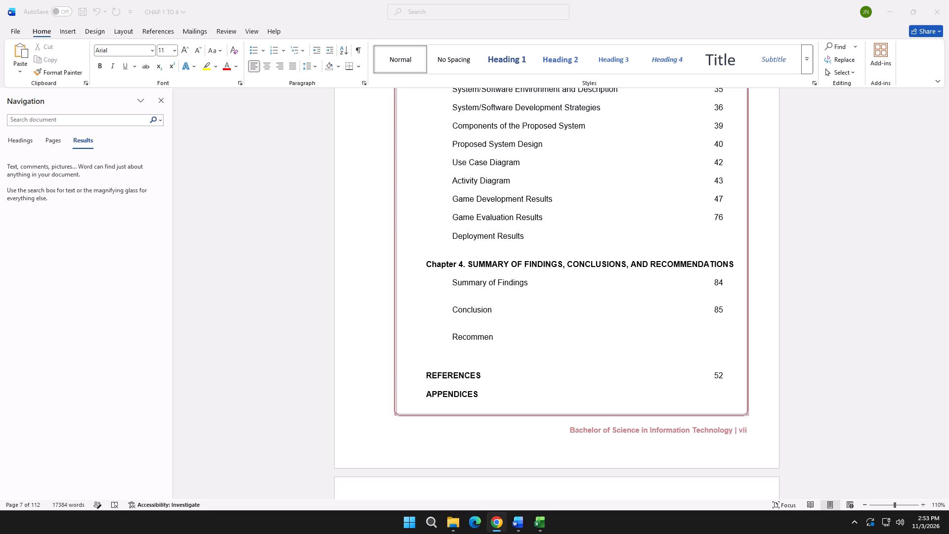
{"action": "type", "text": "dation"}
{"action": "key", "text": "alt+Tab"}
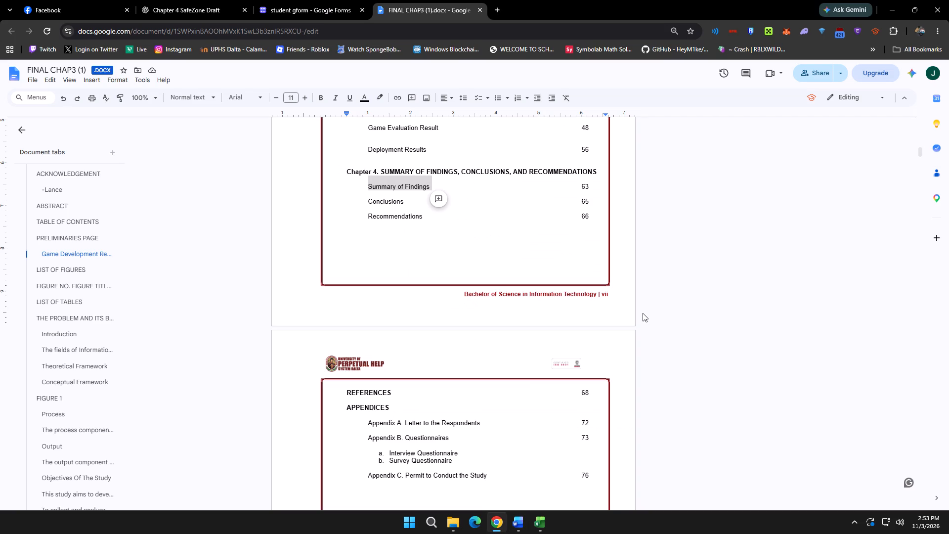
{"action": "key", "text": "alt+Tab"}
{"action": "key", "text": "s"}
{"action": "key", "text": "Tab"}
{"action": "key", "text": "Tab"}
{"action": "key", "text": "Tab"}
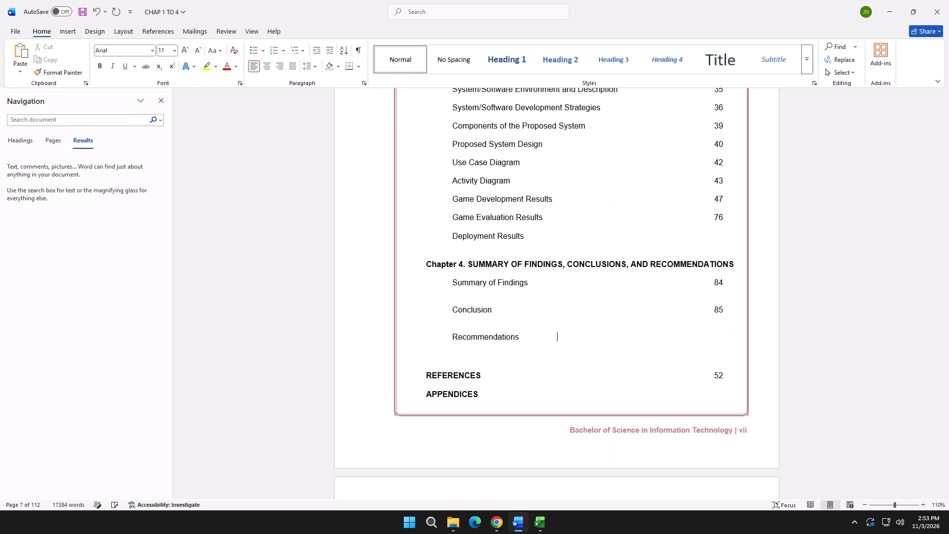
{"action": "key", "text": "Tab"}
{"action": "key", "text": "Tab"}
{"action": "key", "text": "Tab"}
{"action": "key", "text": "Tab"}
{"action": "key", "text": "Tab"}
{"action": "type", "text": "86"}
Insert two paragraph breaks before the REFERENCES entry to push it onto the next page.
{"action": "left_click", "coordinate": [426, 373]}
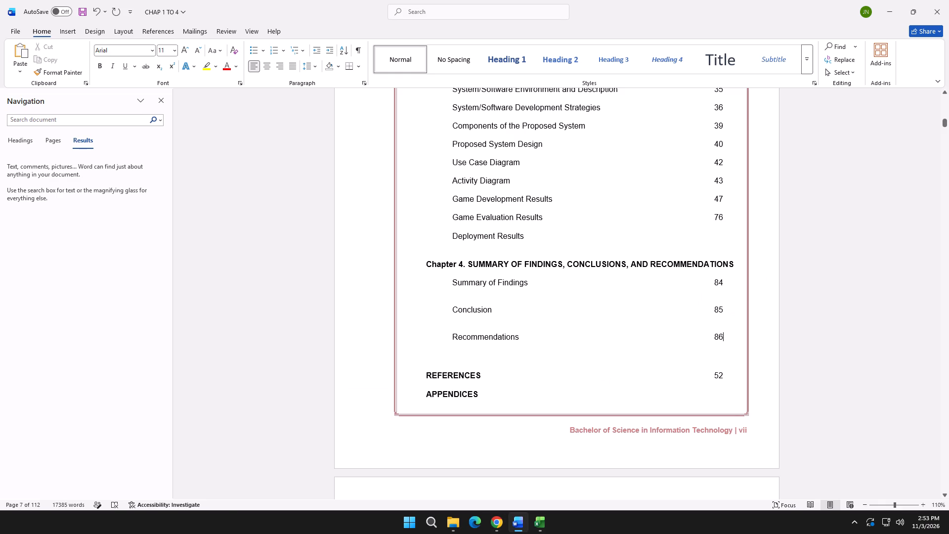
{"action": "left_click", "coordinate": [426, 378]}
{"action": "left_click", "coordinate": [427, 378]}
{"action": "key", "text": "Return"}
{"action": "key", "text": "Return"}
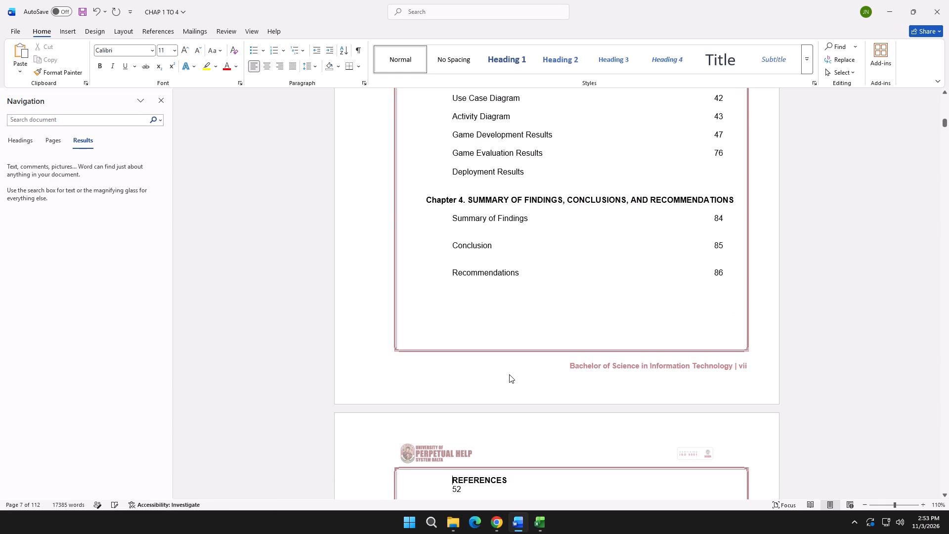
Replace the two paragraph breaks before the REFERENCES entry with line breaks, keeping it on the next page as in the reference thesis.
{"action": "scroll", "coordinate": [514, 379], "scroll_direction": "down", "scroll_amount": 4}
{"action": "key", "text": "BackSpace"}
{"action": "key", "text": "BackSpace"}
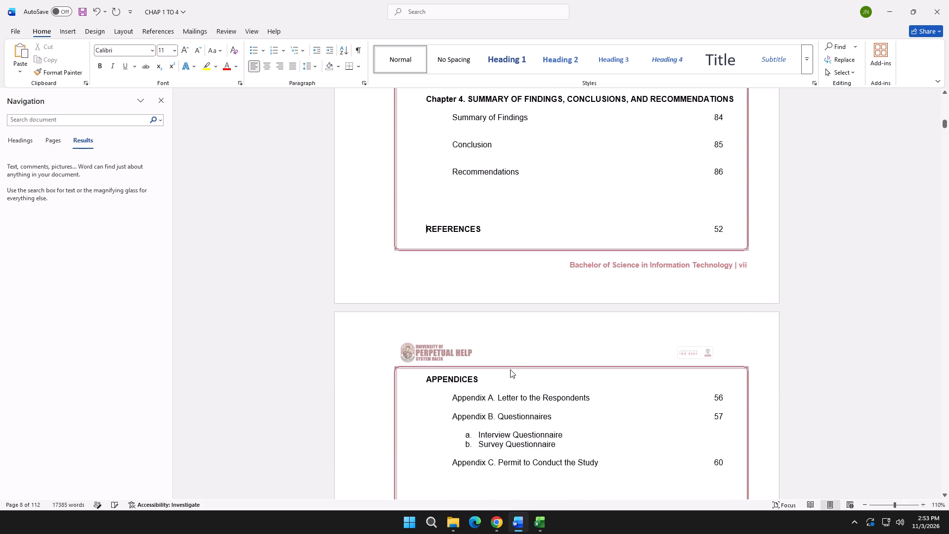
{"action": "key", "text": "shift+Return"}
{"action": "key", "text": "shift+Return"}
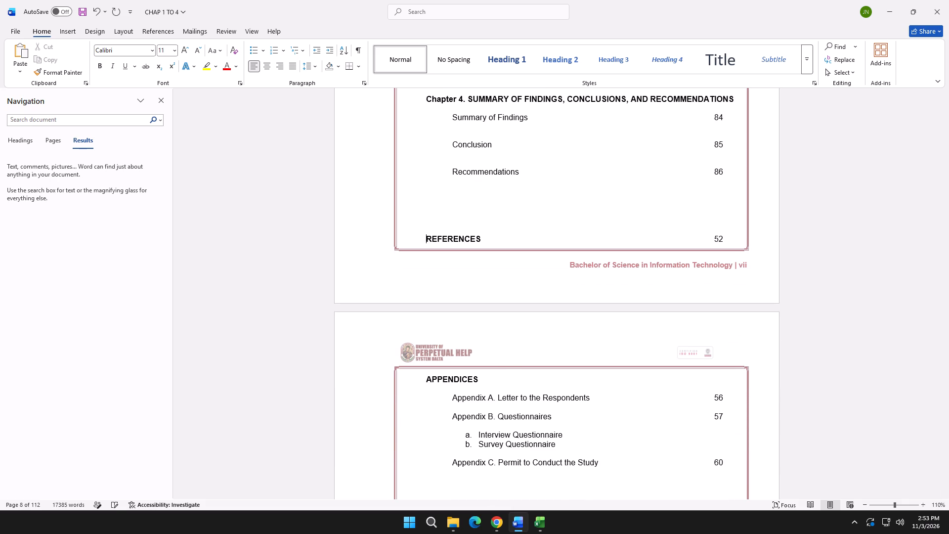
{"action": "left_click", "coordinate": [431, 376]}
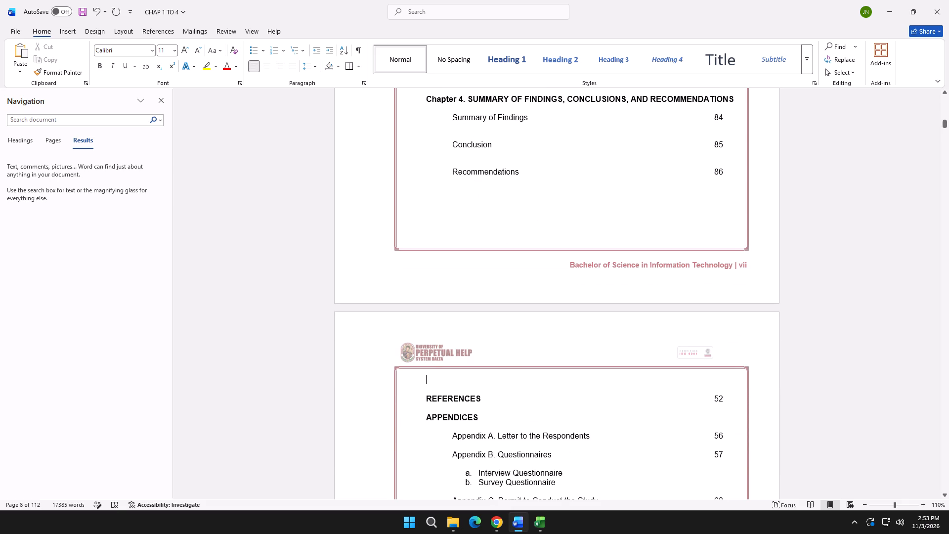
{"action": "key", "text": "BackSpace"}
{"action": "key", "text": "BackSpace"}
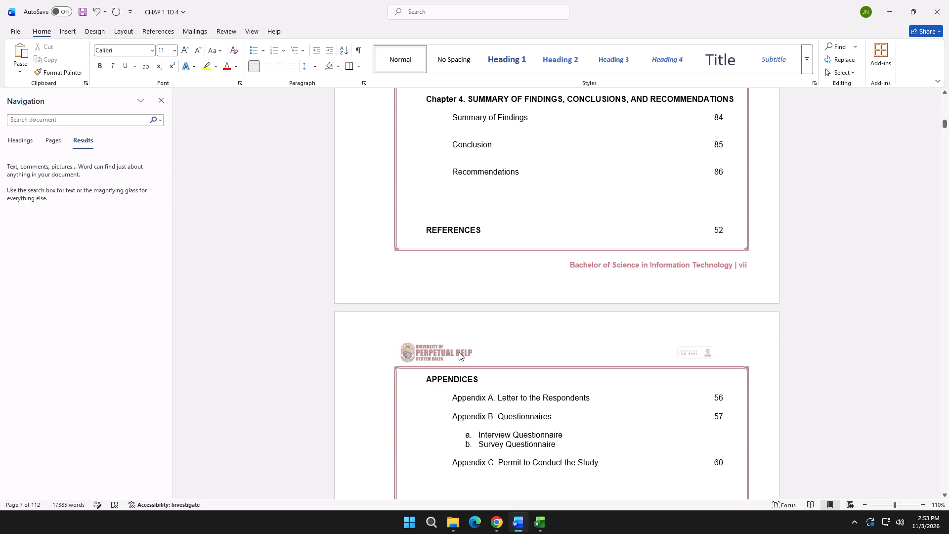
{"action": "key", "text": "shift+Return"}
{"action": "key", "text": "shift+Return"}
{"action": "scroll", "coordinate": [510, 362], "scroll_direction": "down", "scroll_amount": 4}
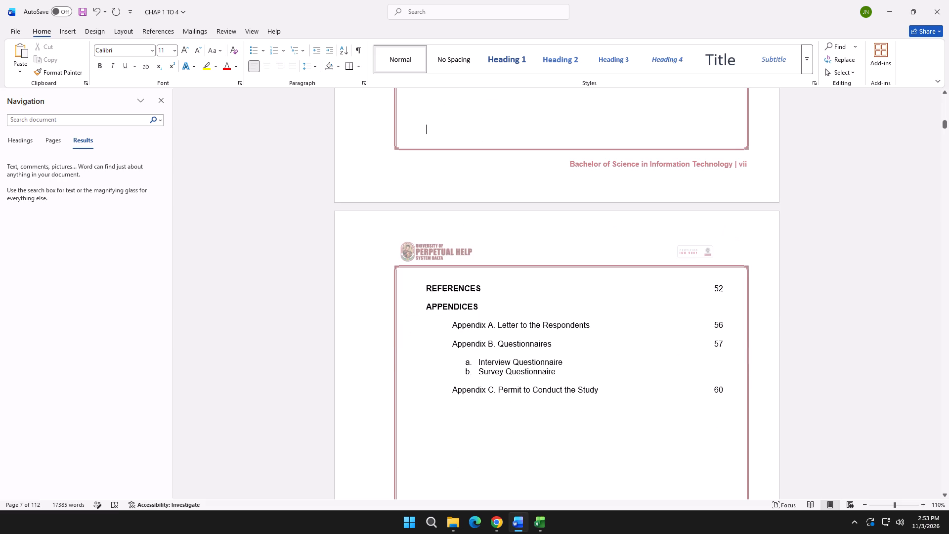
{"action": "key", "text": "alt+Tab"}
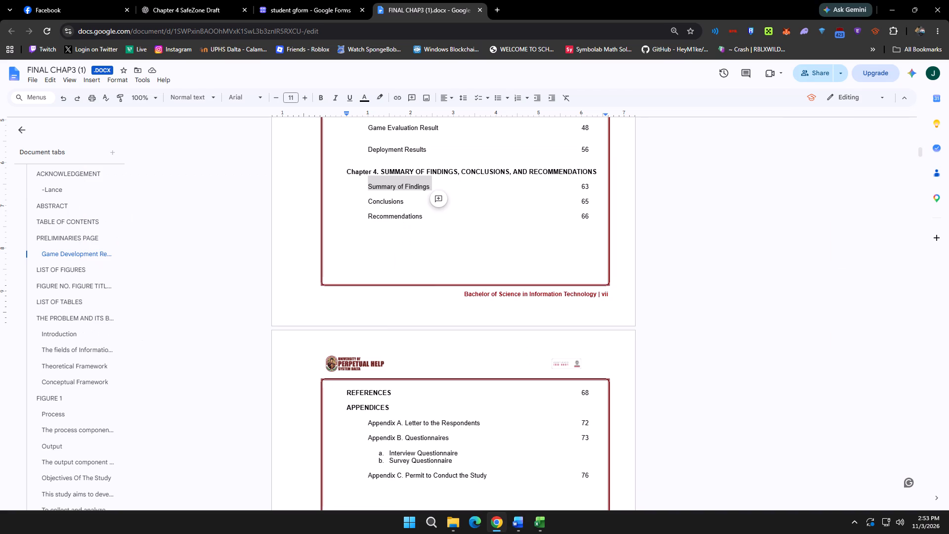
{"action": "key", "text": "alt+Tab"}
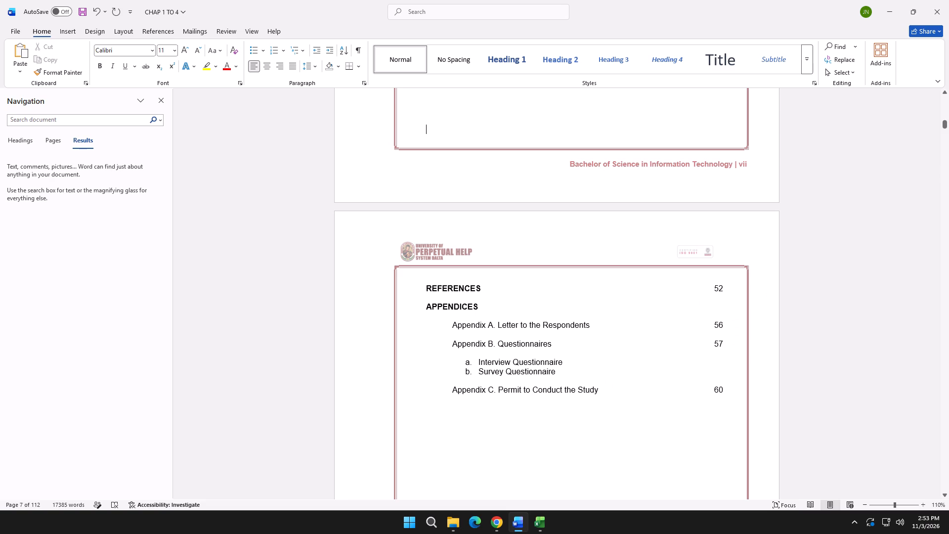
Locate the References section in the thesis body and set the REFERENCES entry's page number to 89.
{"action": "left_click_drag", "start_coordinate": [945, 126], "coordinate": [917, 478]}
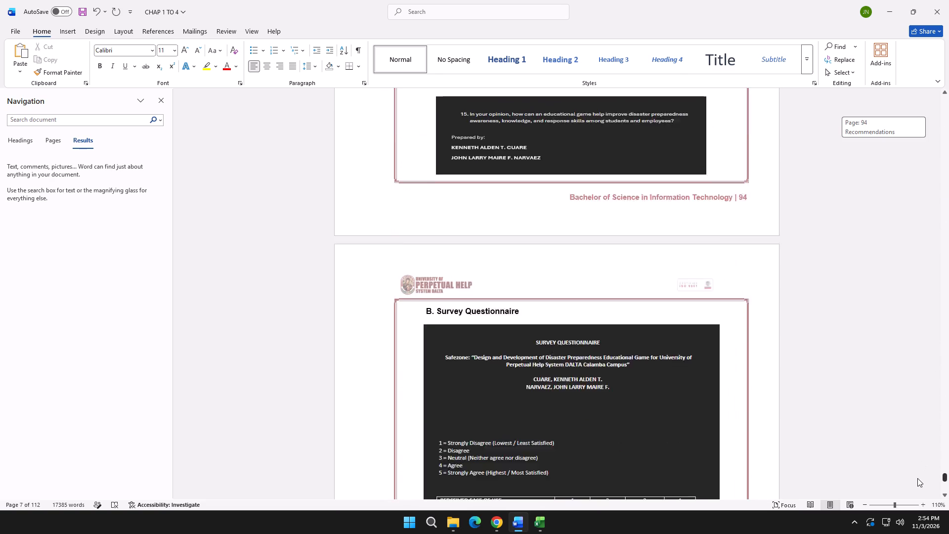
{"action": "left_click_drag", "start_coordinate": [917, 478], "coordinate": [918, 461]}
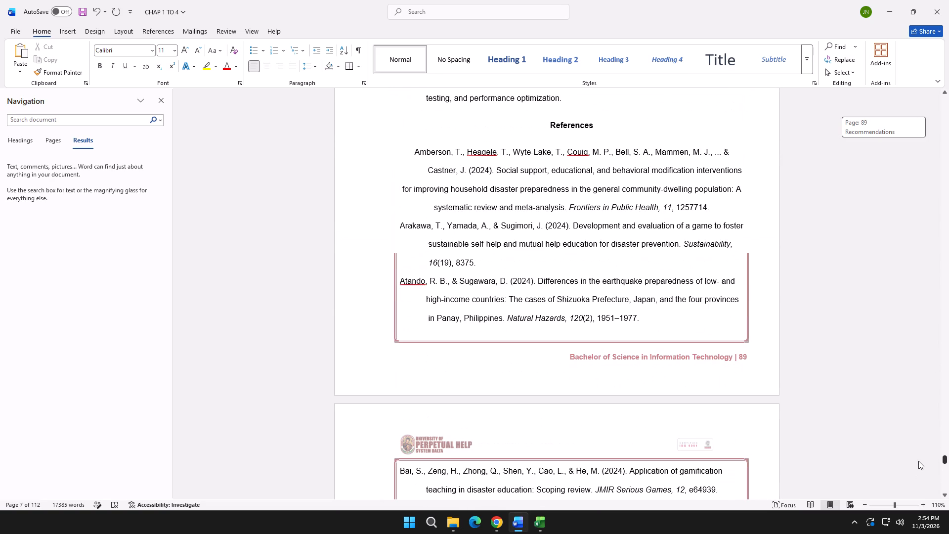
{"action": "left_click_drag", "start_coordinate": [918, 461], "coordinate": [936, 143]}
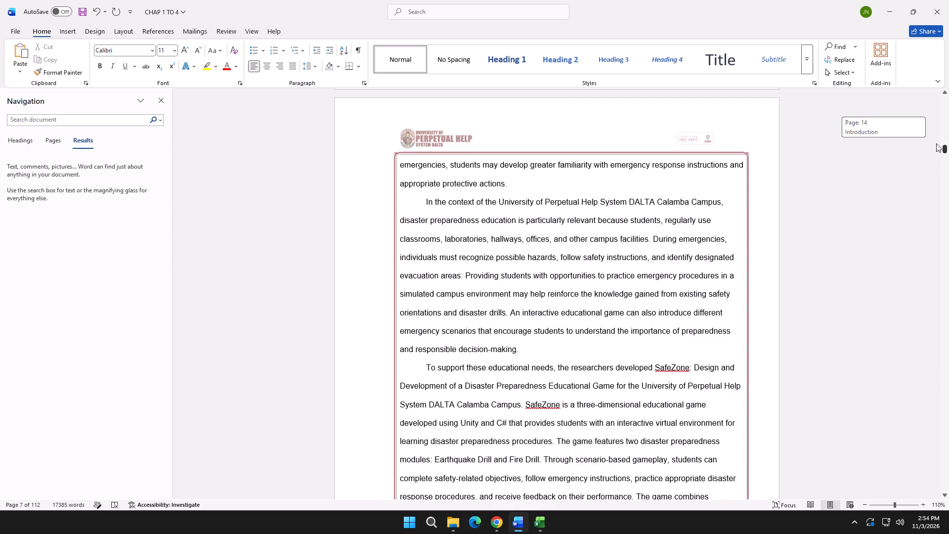
{"action": "left_click_drag", "start_coordinate": [936, 143], "coordinate": [935, 116]}
{"action": "scroll", "coordinate": [762, 298], "scroll_direction": "down", "scroll_amount": 8}
{"action": "scroll", "coordinate": [762, 298], "scroll_direction": "up", "scroll_amount": 1}
{"action": "scroll", "coordinate": [762, 298], "scroll_direction": "down", "scroll_amount": 7}
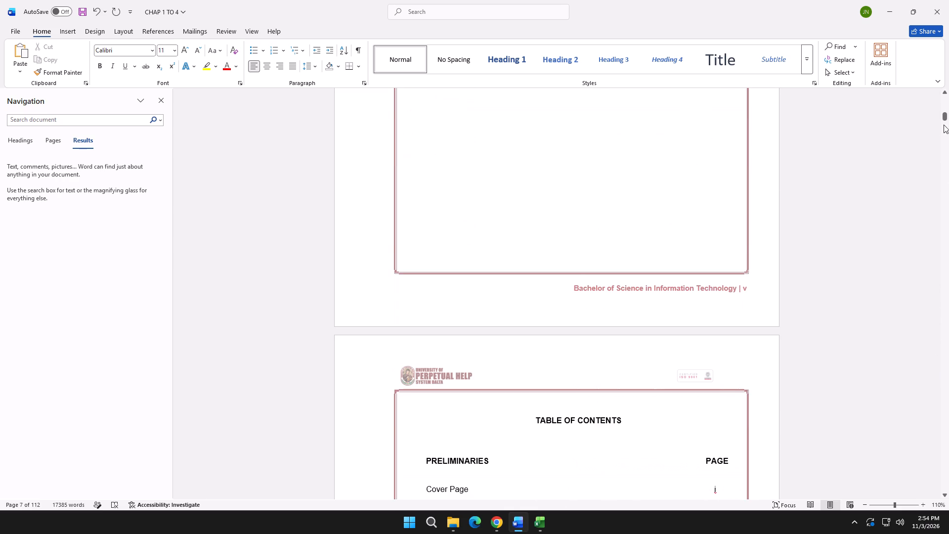
{"action": "left_click_drag", "start_coordinate": [946, 119], "coordinate": [938, 141]}
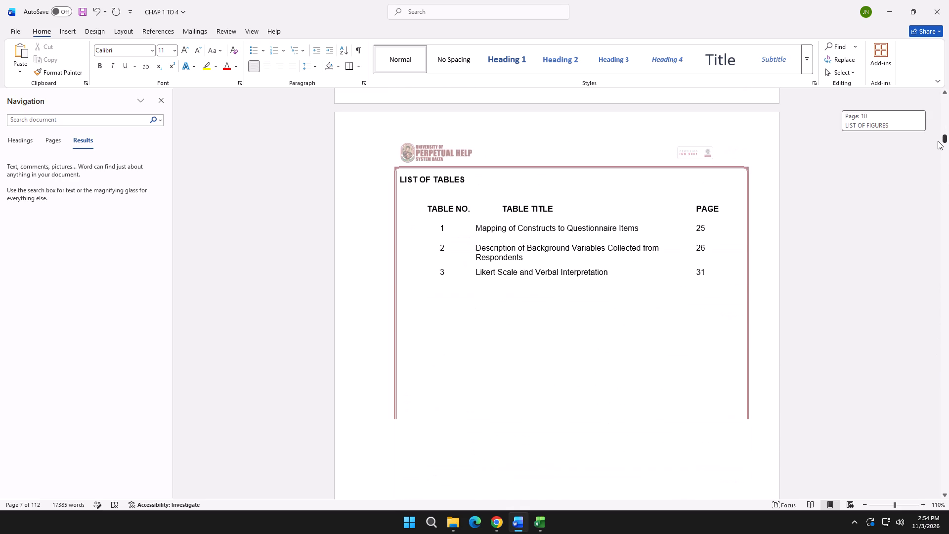
{"action": "left_click_drag", "start_coordinate": [938, 141], "coordinate": [944, 128]}
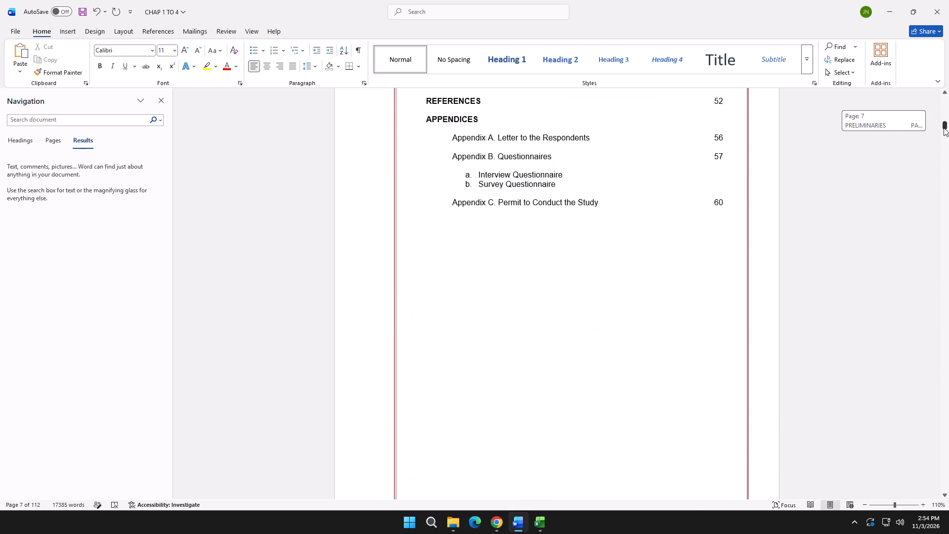
{"action": "left_click_drag", "start_coordinate": [944, 128], "coordinate": [942, 127]}
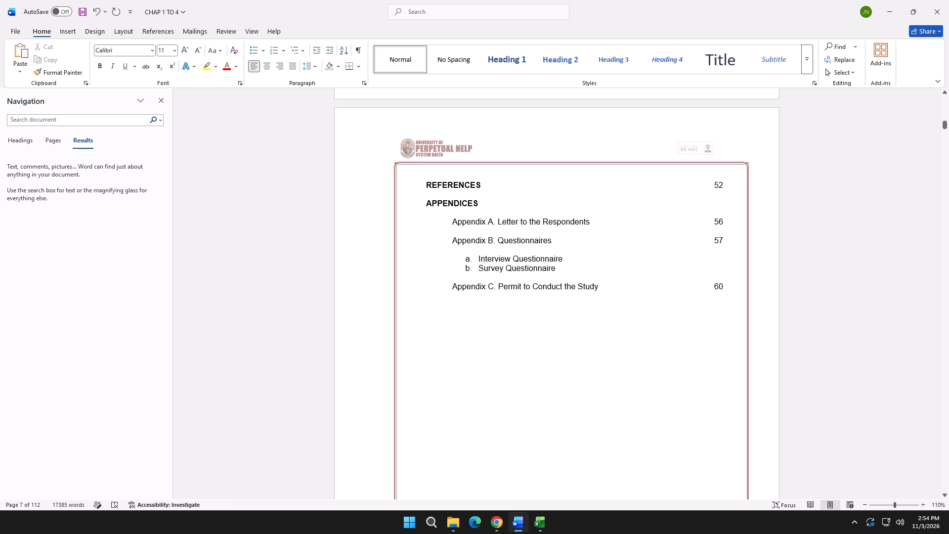
{"action": "left_click_drag", "start_coordinate": [725, 183], "coordinate": [715, 184]}
{"action": "type", "text": "89"}
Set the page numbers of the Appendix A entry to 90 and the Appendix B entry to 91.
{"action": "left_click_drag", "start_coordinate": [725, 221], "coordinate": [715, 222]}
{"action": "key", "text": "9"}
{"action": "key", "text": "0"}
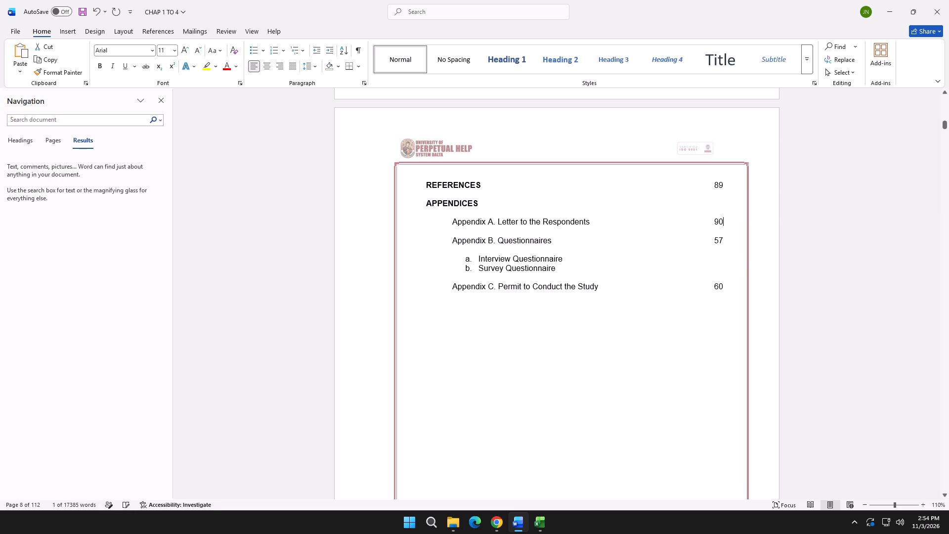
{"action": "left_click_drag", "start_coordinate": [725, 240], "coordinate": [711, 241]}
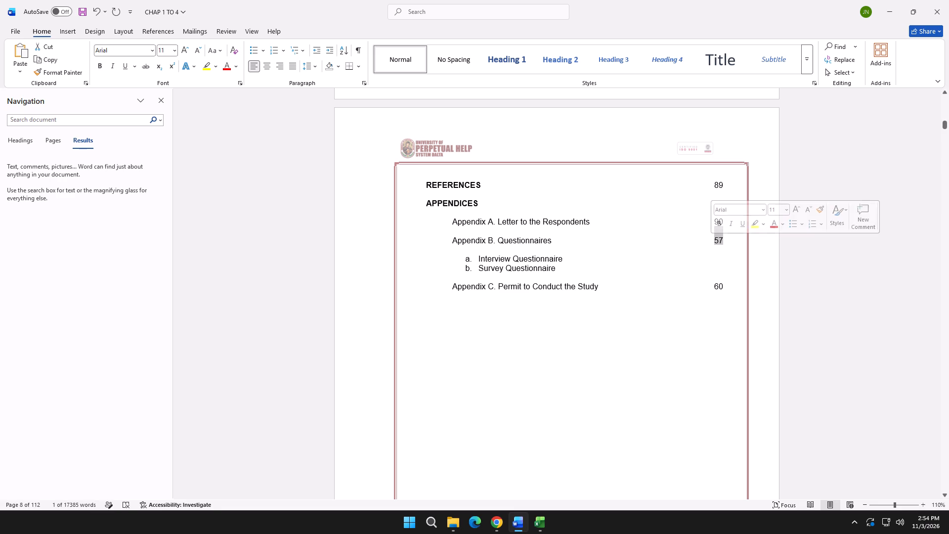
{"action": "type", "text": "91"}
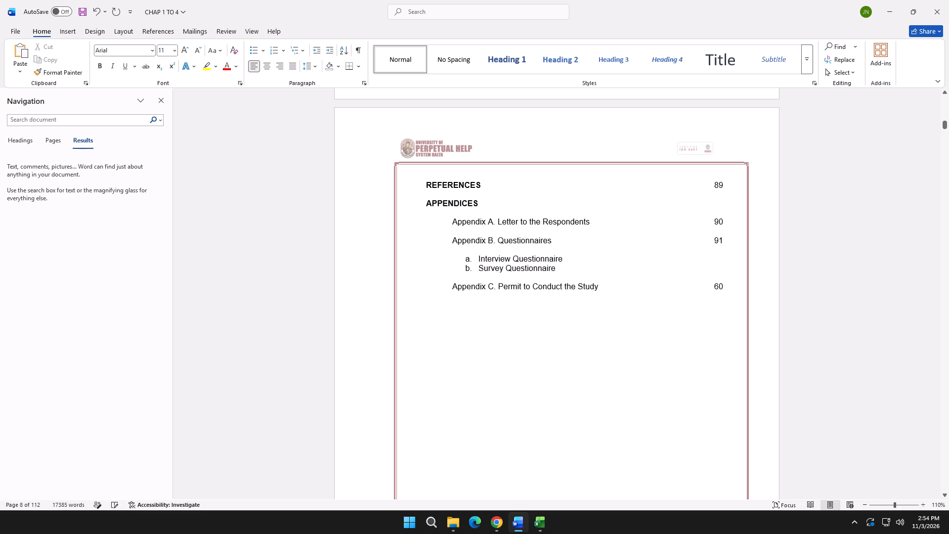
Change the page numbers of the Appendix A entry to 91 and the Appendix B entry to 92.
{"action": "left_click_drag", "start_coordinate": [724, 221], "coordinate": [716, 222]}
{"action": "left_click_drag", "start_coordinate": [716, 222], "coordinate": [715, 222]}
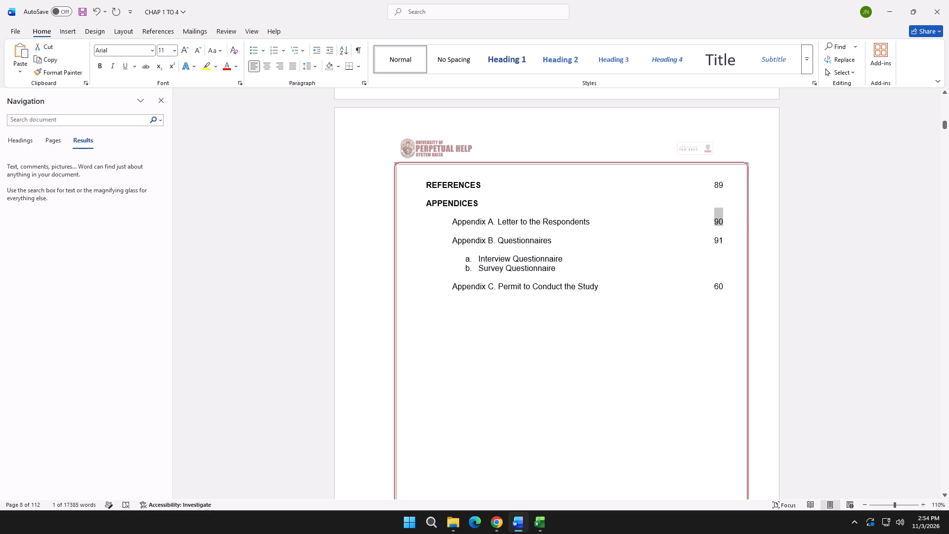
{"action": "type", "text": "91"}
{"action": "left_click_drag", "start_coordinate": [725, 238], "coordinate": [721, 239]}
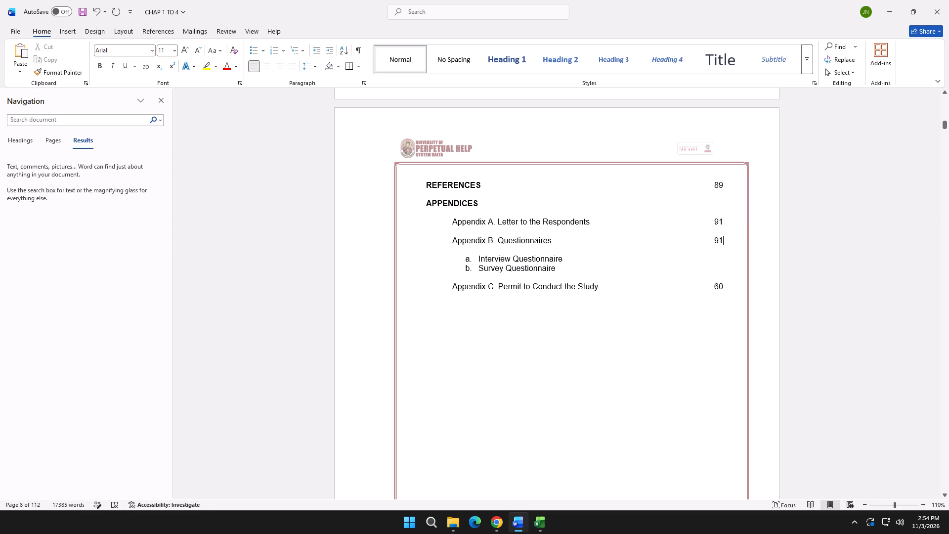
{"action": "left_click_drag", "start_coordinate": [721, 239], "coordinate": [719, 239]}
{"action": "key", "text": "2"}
Search the document for "Appendix A. Letter to the Respondents", retry without the word "Appendix", and clear the search.
{"action": "left_click_drag", "start_coordinate": [451, 223], "coordinate": [585, 223]}
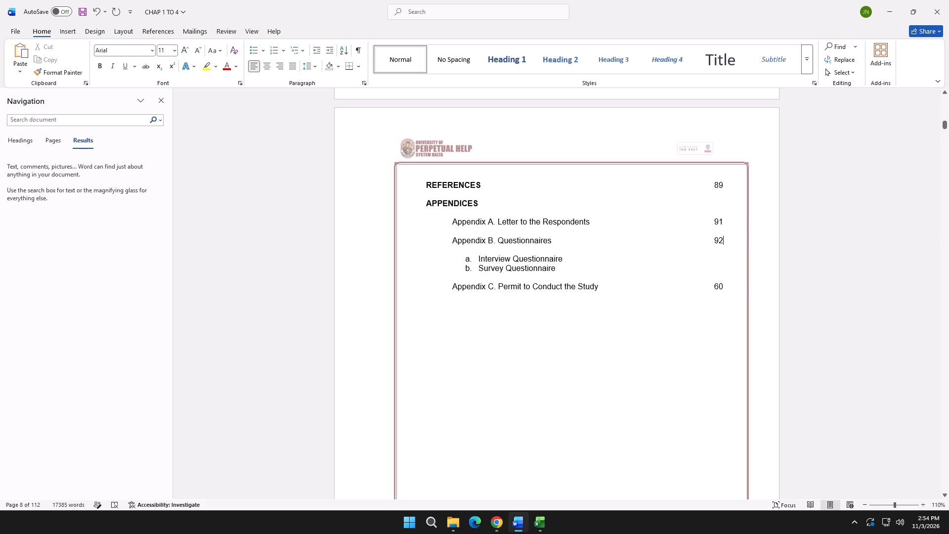
{"action": "left_click_drag", "start_coordinate": [590, 222], "coordinate": [445, 224]}
{"action": "key", "text": "ctrl+c"}
{"action": "left_click", "coordinate": [102, 122]}
{"action": "key", "text": "ctrl+v"}
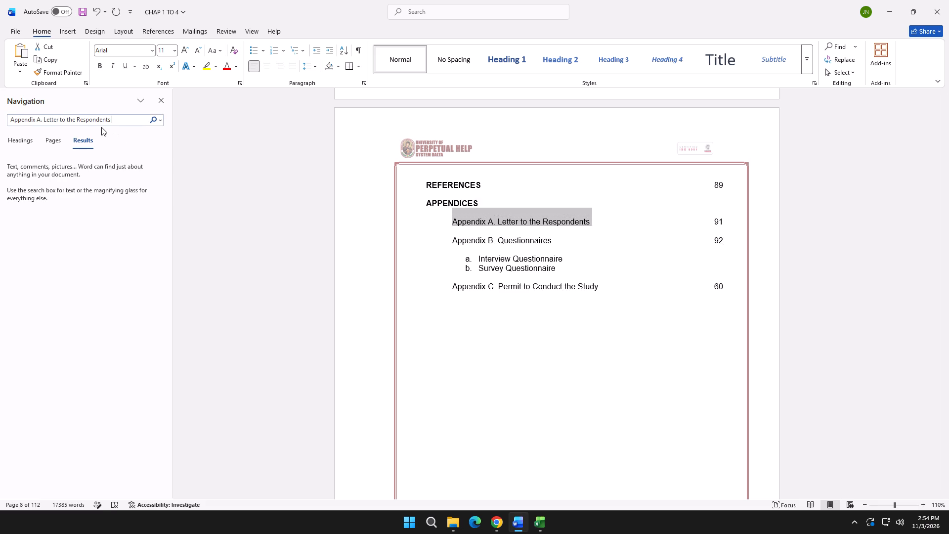
{"action": "left_click", "coordinate": [114, 170]}
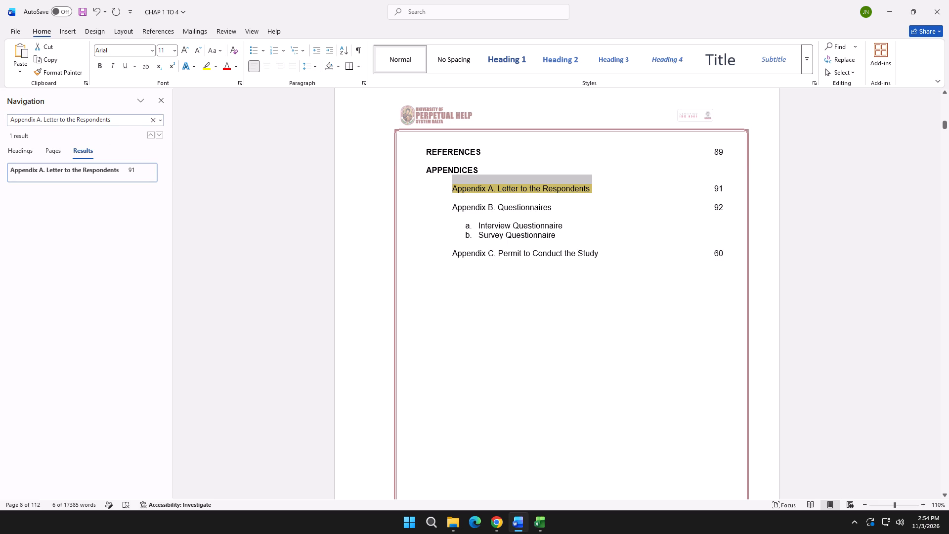
{"action": "left_click_drag", "start_coordinate": [35, 119], "coordinate": [0, 119]}
{"action": "left_click_drag", "start_coordinate": [37, 119], "coordinate": [15, 121]}
{"action": "key", "text": "BackSpace"}
{"action": "key", "text": "BackSpace"}
{"action": "key", "text": "BackSpace"}
{"action": "key", "text": "BackSpace"}
{"action": "key", "text": "BackSpace"}
{"action": "key", "text": "BackSpace"}
{"action": "left_click", "coordinate": [152, 118]}
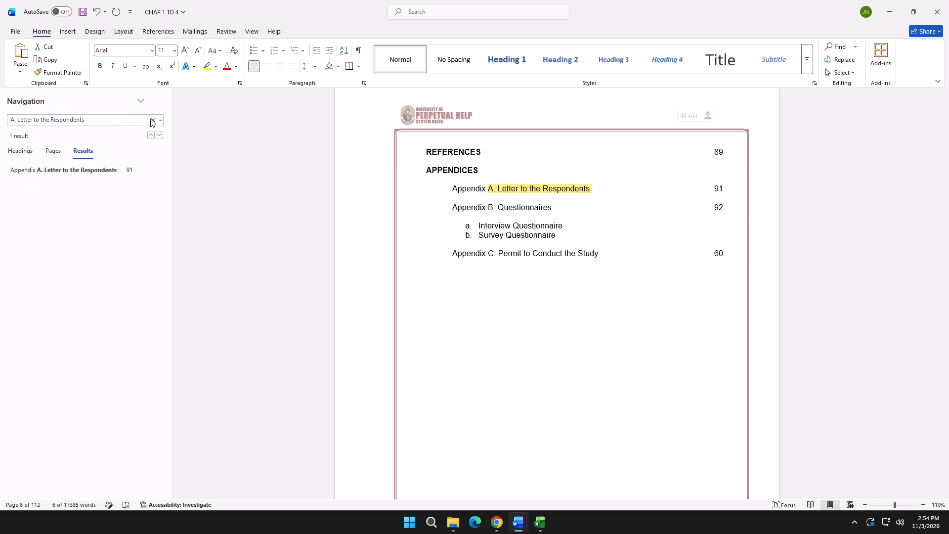
Locate Appendix A in the thesis body, and set the contents page numbers of Appendix A to 93 and Appendix B to 94.
{"action": "left_click_drag", "start_coordinate": [947, 126], "coordinate": [947, 457]}
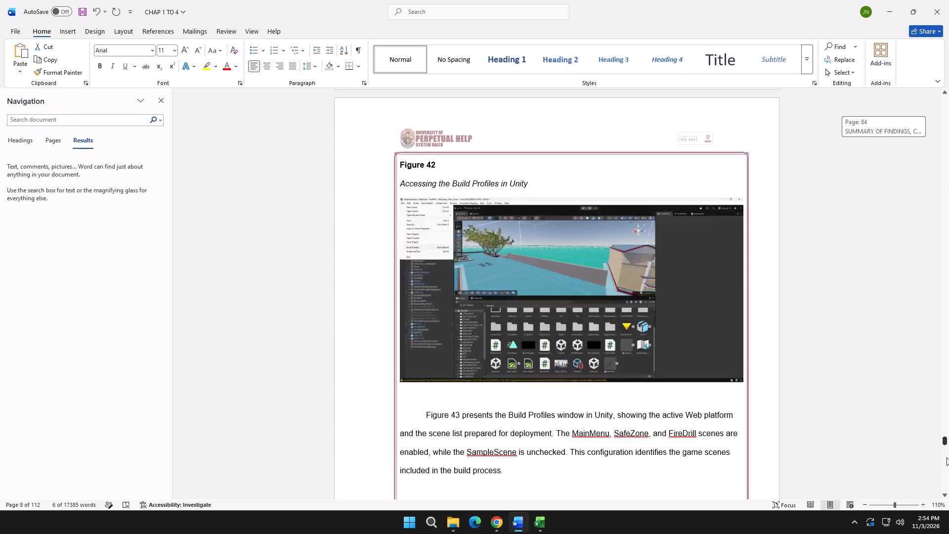
{"action": "left_click_drag", "start_coordinate": [947, 457], "coordinate": [946, 472]}
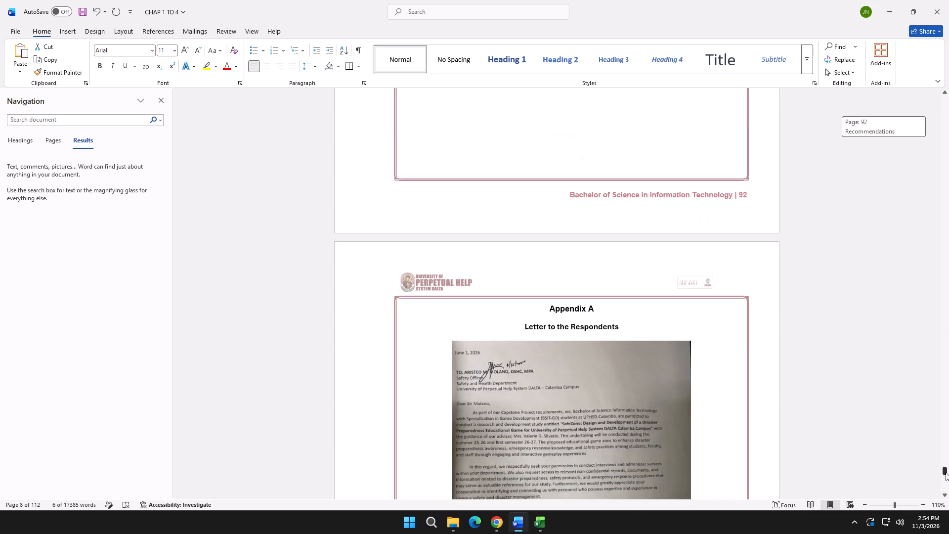
{"action": "left_click_drag", "start_coordinate": [946, 472], "coordinate": [946, 474]}
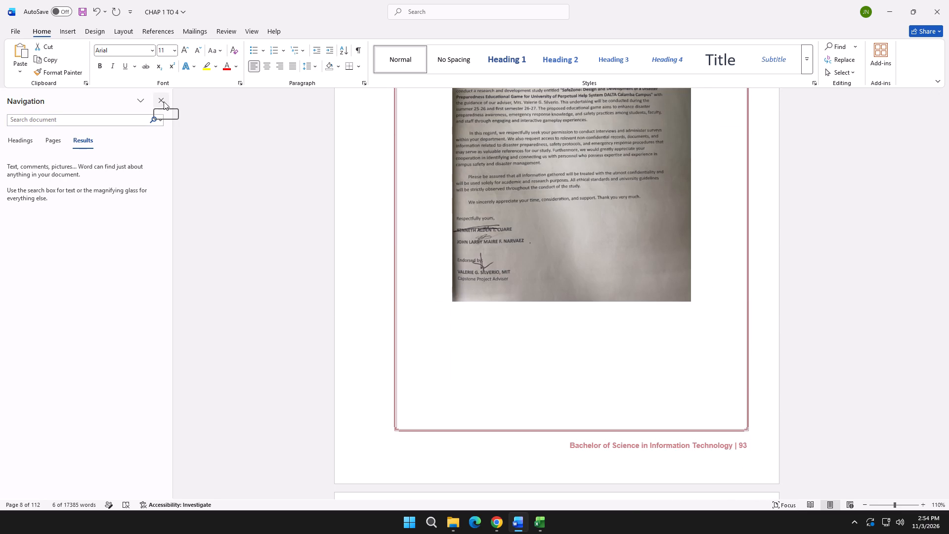
{"action": "left_click_drag", "start_coordinate": [947, 472], "coordinate": [948, 121]}
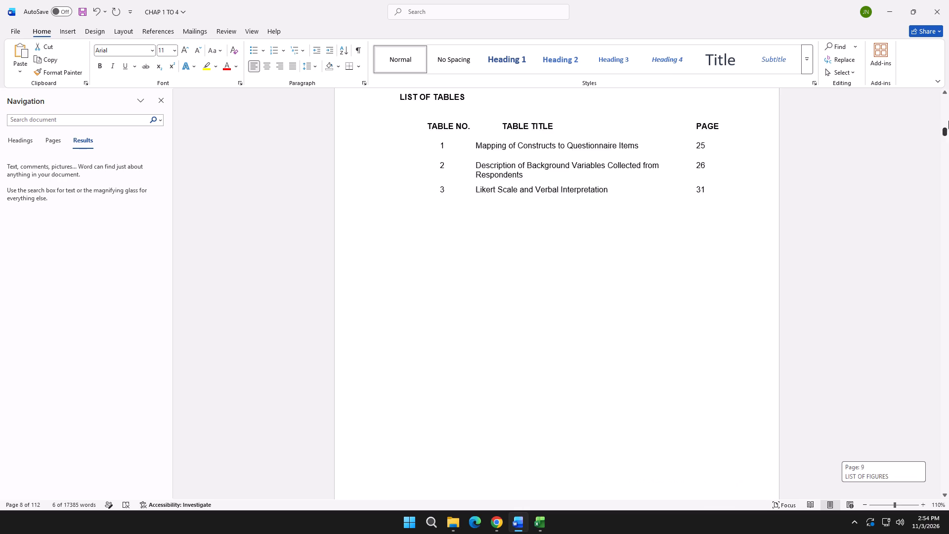
{"action": "left_click_drag", "start_coordinate": [948, 121], "coordinate": [948, 79]}
{"action": "scroll", "coordinate": [671, 244], "scroll_direction": "down", "scroll_amount": 20}
{"action": "scroll", "coordinate": [671, 244], "scroll_direction": "down", "scroll_amount": 20}
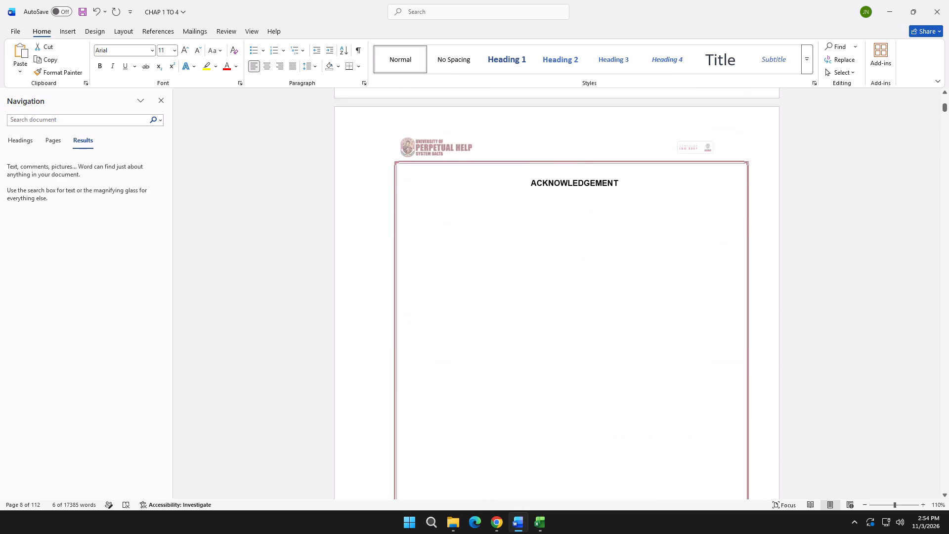
{"action": "scroll", "coordinate": [640, 278], "scroll_direction": "down", "scroll_amount": 20}
{"action": "scroll", "coordinate": [640, 278], "scroll_direction": "down", "scroll_amount": 20}
{"action": "scroll", "coordinate": [640, 278], "scroll_direction": "down", "scroll_amount": 20}
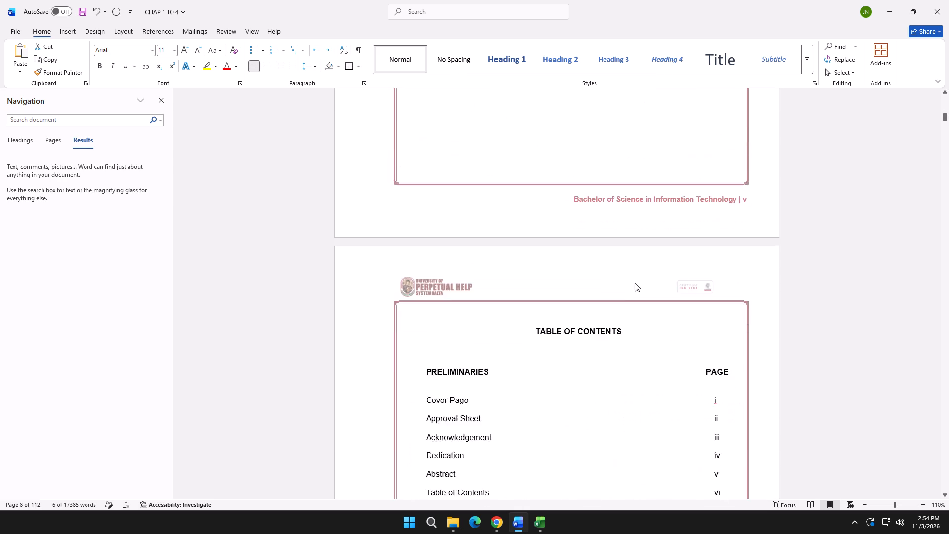
{"action": "scroll", "coordinate": [635, 283], "scroll_direction": "down", "scroll_amount": 20}
{"action": "scroll", "coordinate": [635, 283], "scroll_direction": "down", "scroll_amount": 20}
{"action": "scroll", "coordinate": [635, 283], "scroll_direction": "down", "scroll_amount": 16}
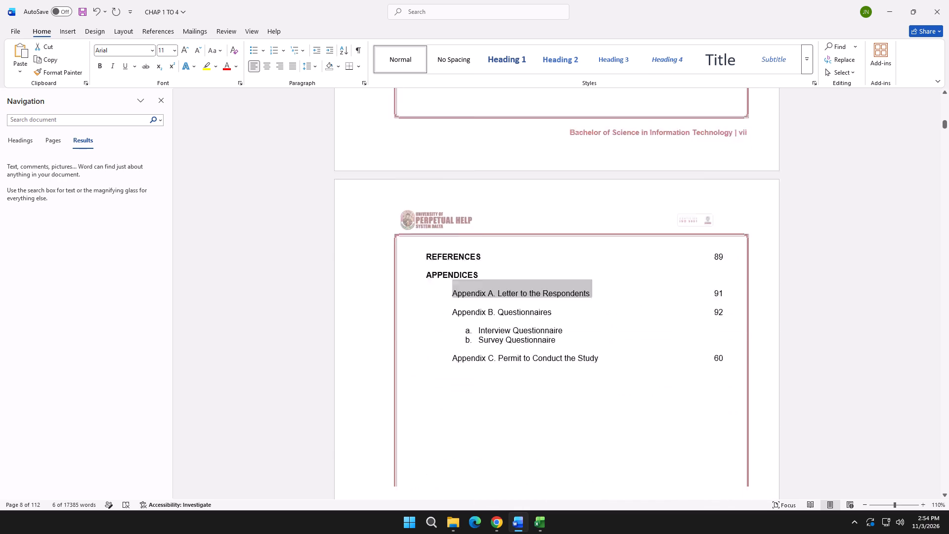
{"action": "scroll", "coordinate": [640, 278], "scroll_direction": "down", "scroll_amount": 2}
{"action": "left_click", "coordinate": [726, 244]}
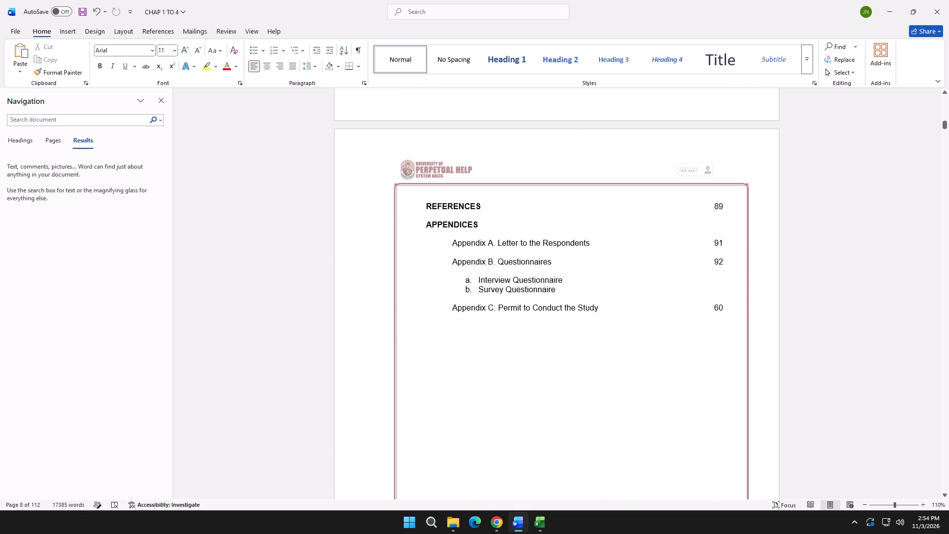
{"action": "key", "text": "BackSpace"}
{"action": "key", "text": "3"}
{"action": "left_click", "coordinate": [723, 261]}
{"action": "key", "text": "4"}
Set the page number of the Appendix C entry in the table of contents to 95.
{"action": "left_click_drag", "start_coordinate": [723, 307], "coordinate": [714, 308]}
{"action": "key", "text": "5"}
{"action": "key", "text": "BackSpace"}
{"action": "type", "text": "95"}
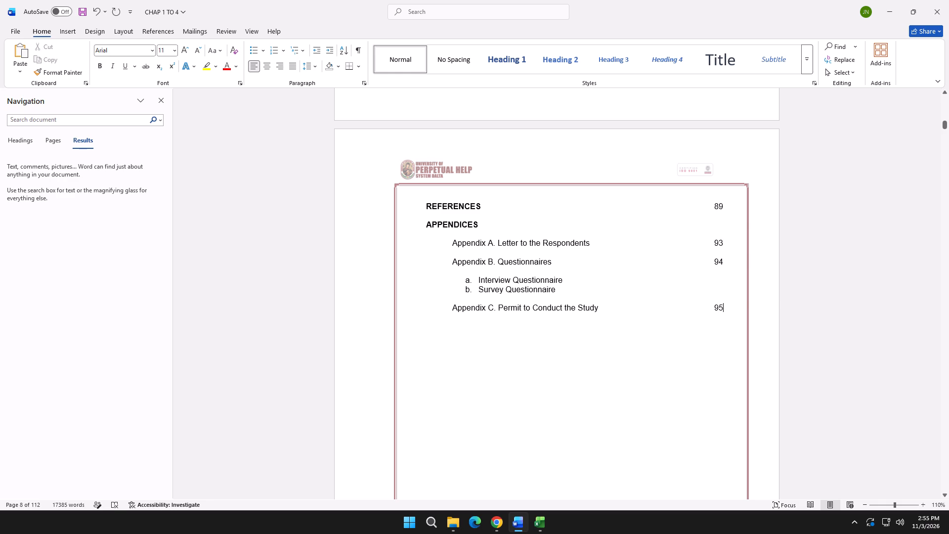
Look at the List of Figures in the Google Docs reference, and review the thesis's own List of Figures entries and page numbers in Word.
{"action": "key", "text": "alt+Tab"}
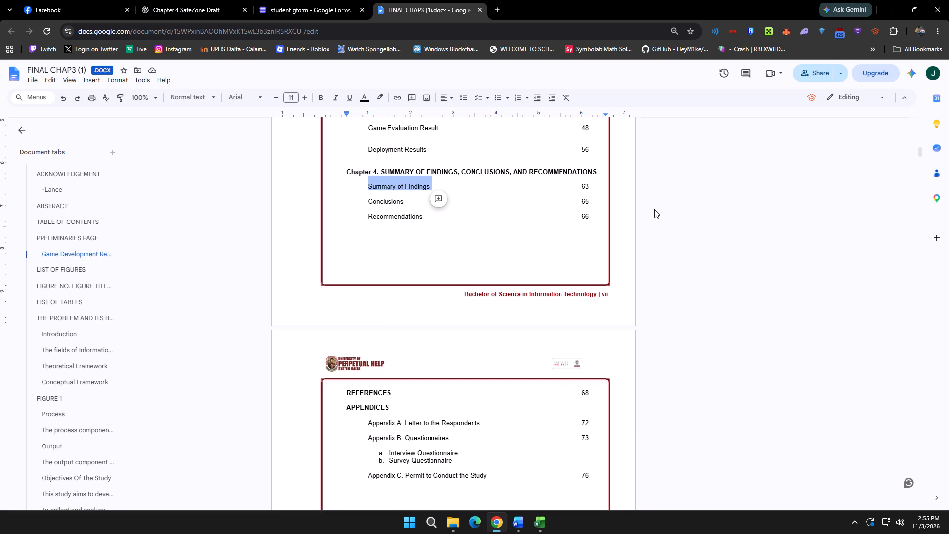
{"action": "scroll", "coordinate": [654, 213], "scroll_direction": "down", "scroll_amount": 14}
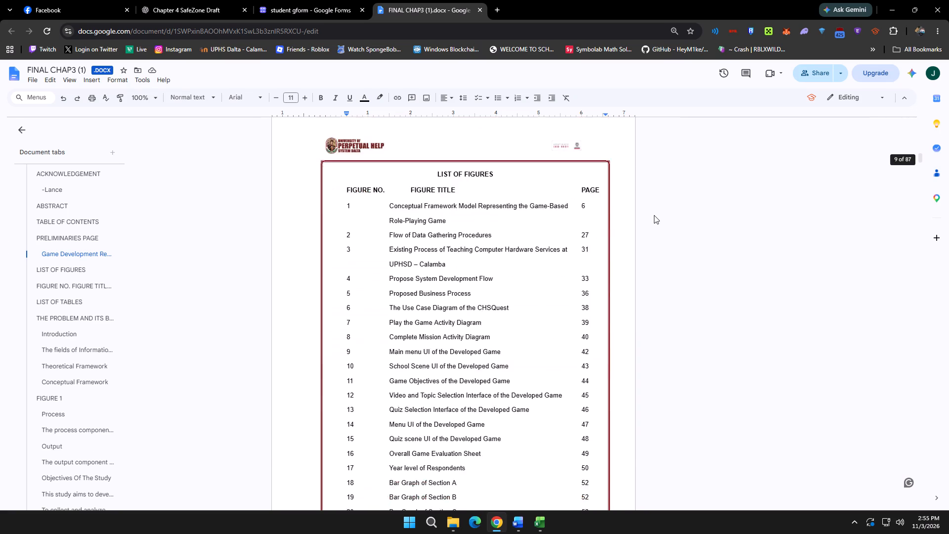
{"action": "scroll", "coordinate": [654, 215], "scroll_direction": "down", "scroll_amount": 1}
{"action": "key", "text": "alt+Tab"}
{"action": "scroll", "coordinate": [654, 222], "scroll_direction": "down", "scroll_amount": 18}
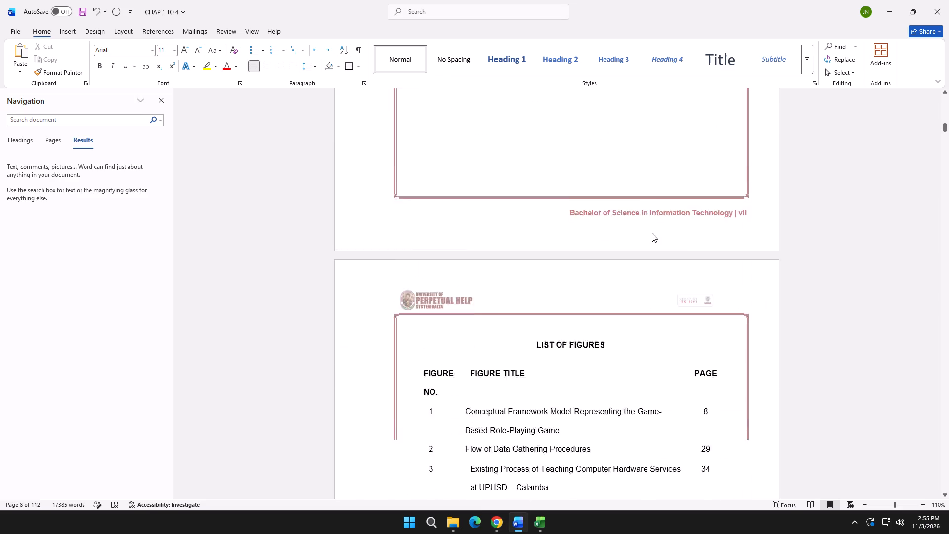
{"action": "scroll", "coordinate": [652, 233], "scroll_direction": "down", "scroll_amount": 14}
{"action": "scroll", "coordinate": [658, 232], "scroll_direction": "up", "scroll_amount": 4}
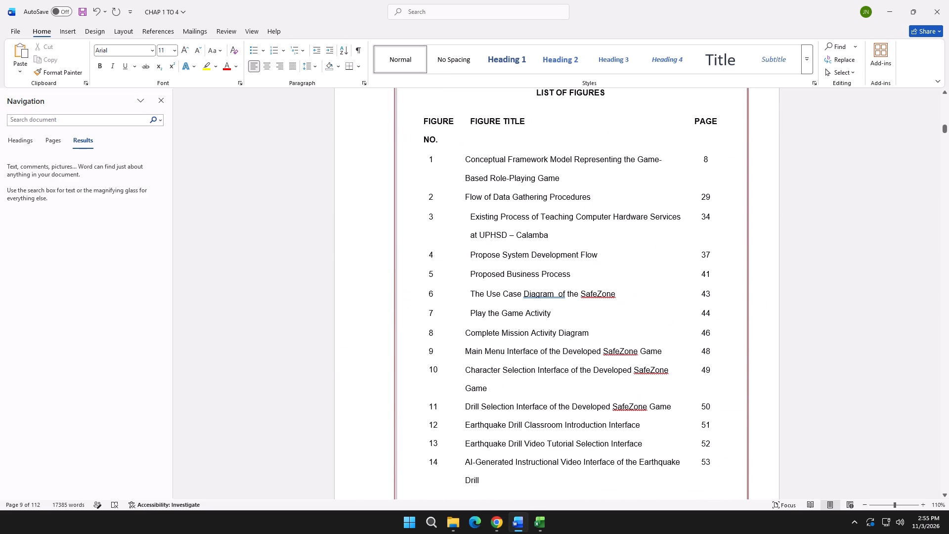
{"action": "scroll", "coordinate": [660, 232], "scroll_direction": "down", "scroll_amount": 19}
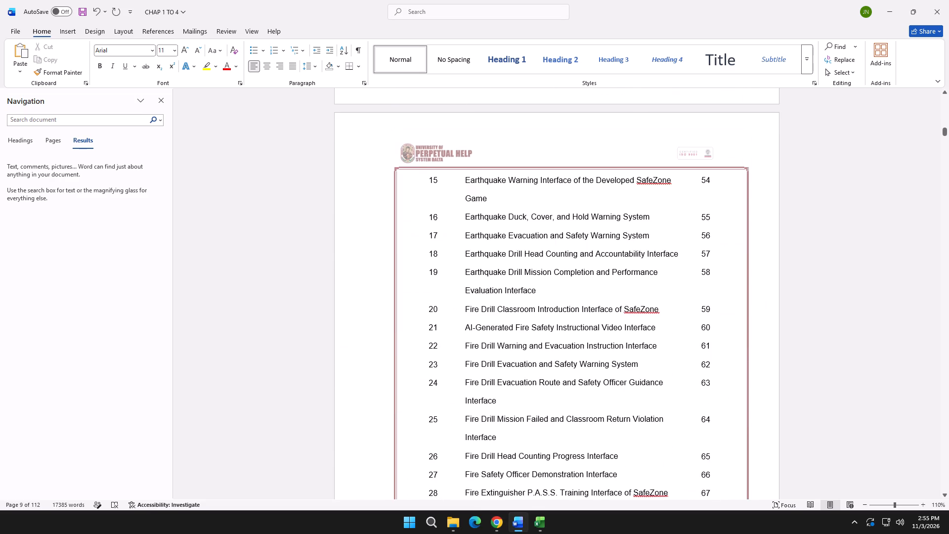
{"action": "scroll", "coordinate": [660, 235], "scroll_direction": "down", "scroll_amount": 14}
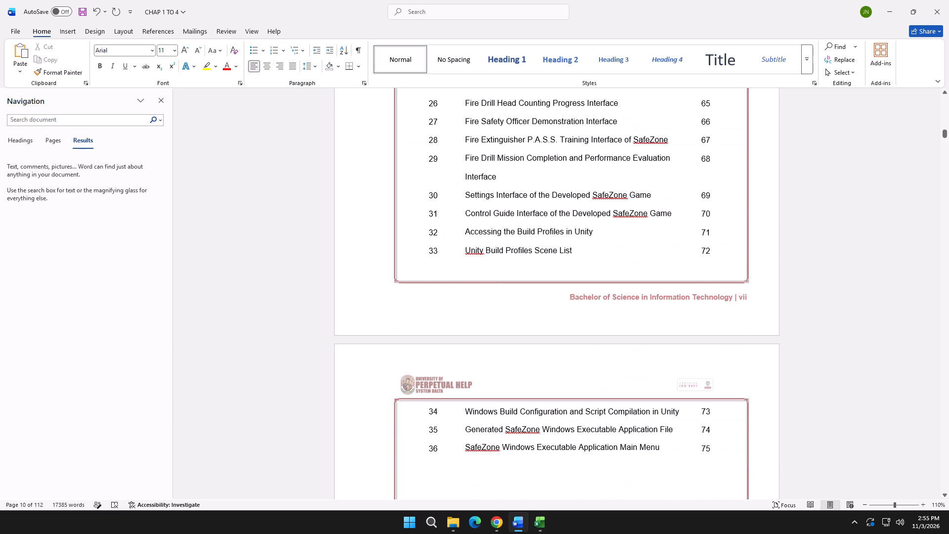
{"action": "scroll", "coordinate": [661, 235], "scroll_direction": "up", "scroll_amount": 1}
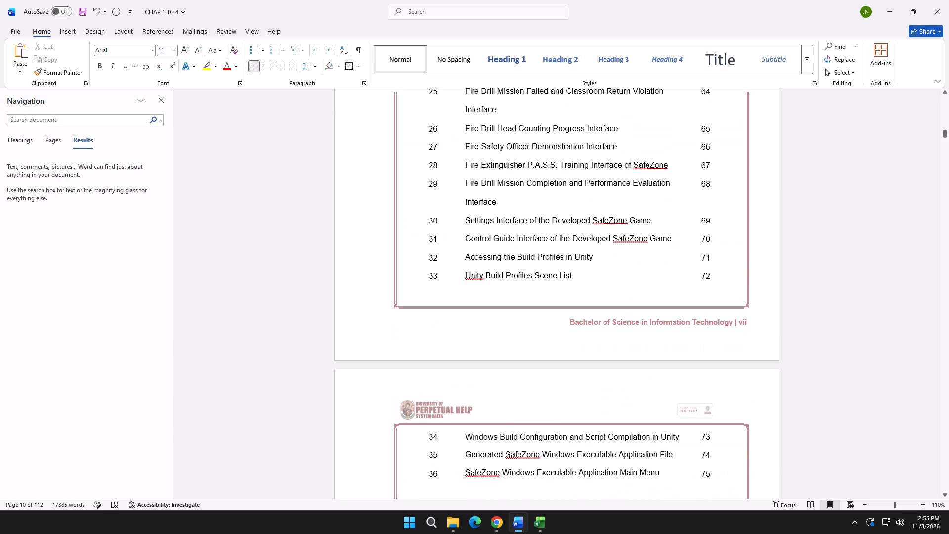
{"action": "left_click", "coordinate": [512, 207]}
{"action": "left_click", "coordinate": [715, 220]}
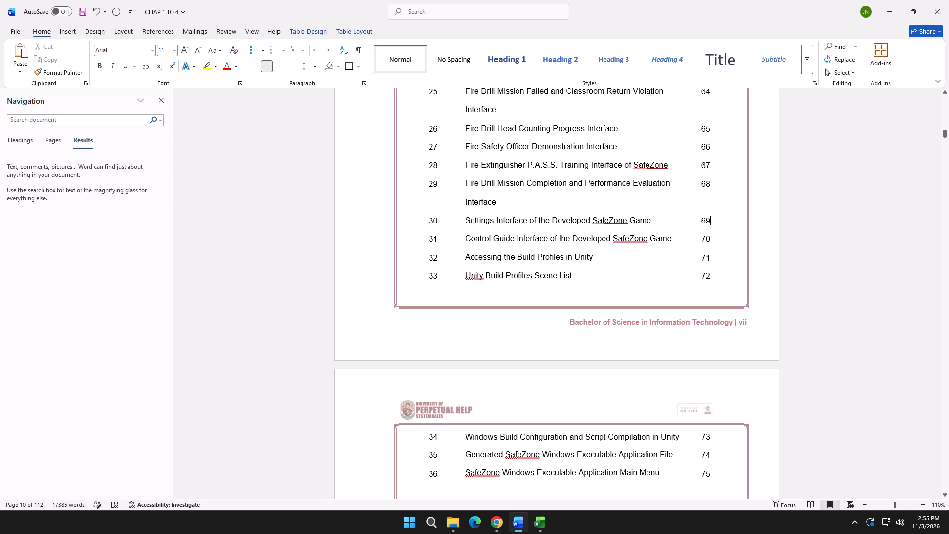
{"action": "left_click", "coordinate": [443, 223]}
{"action": "scroll", "coordinate": [465, 228], "scroll_direction": "up", "scroll_amount": 2}
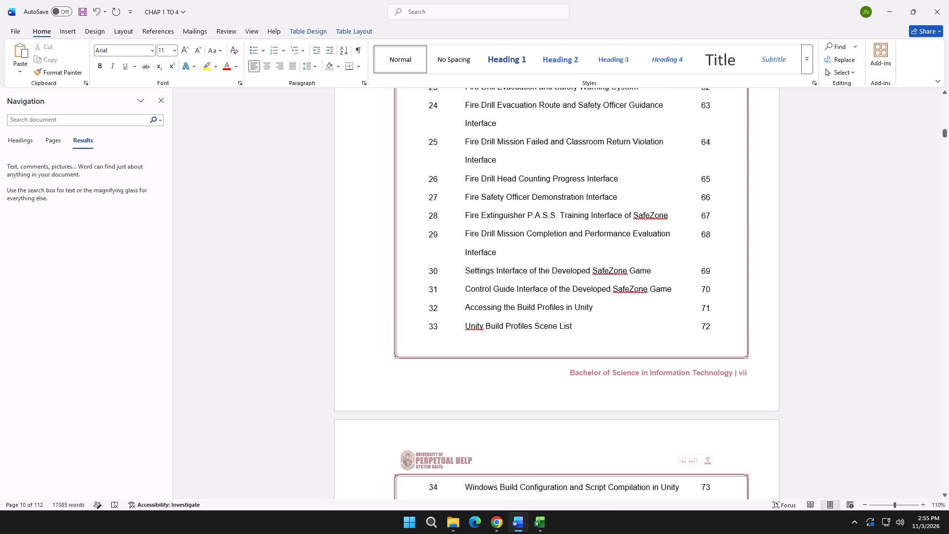
{"action": "scroll", "coordinate": [476, 255], "scroll_direction": "down", "scroll_amount": 2}
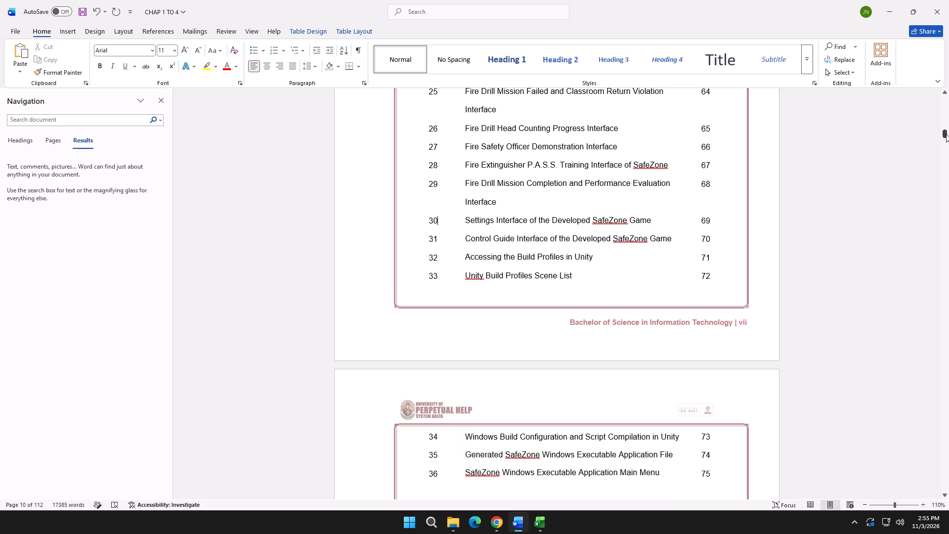
Search the thesis for "figure 31", continue to Figure 32 in the body, and copy its title "Overall Game Evaluation Sheet".
{"action": "left_click", "coordinate": [113, 120]}
{"action": "type", "text": "figure 31"}
{"action": "key", "text": "Return"}
{"action": "scroll", "coordinate": [452, 223], "scroll_direction": "down", "scroll_amount": 8}
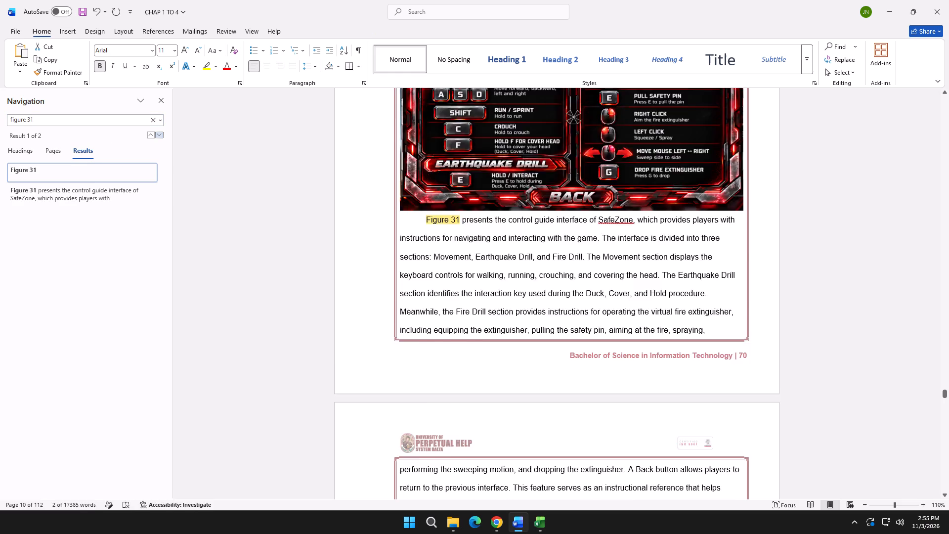
{"action": "scroll", "coordinate": [450, 228], "scroll_direction": "down", "scroll_amount": 17}
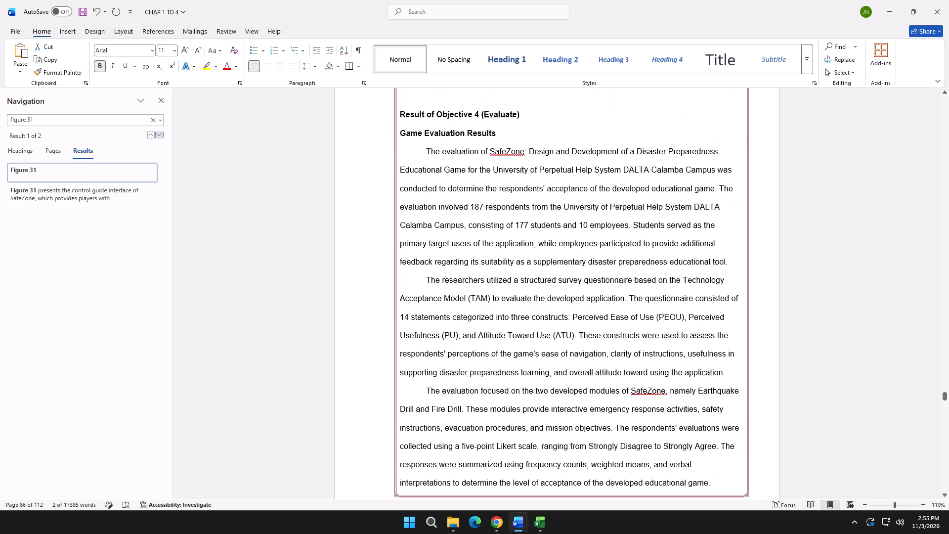
{"action": "scroll", "coordinate": [450, 232], "scroll_direction": "down", "scroll_amount": 11}
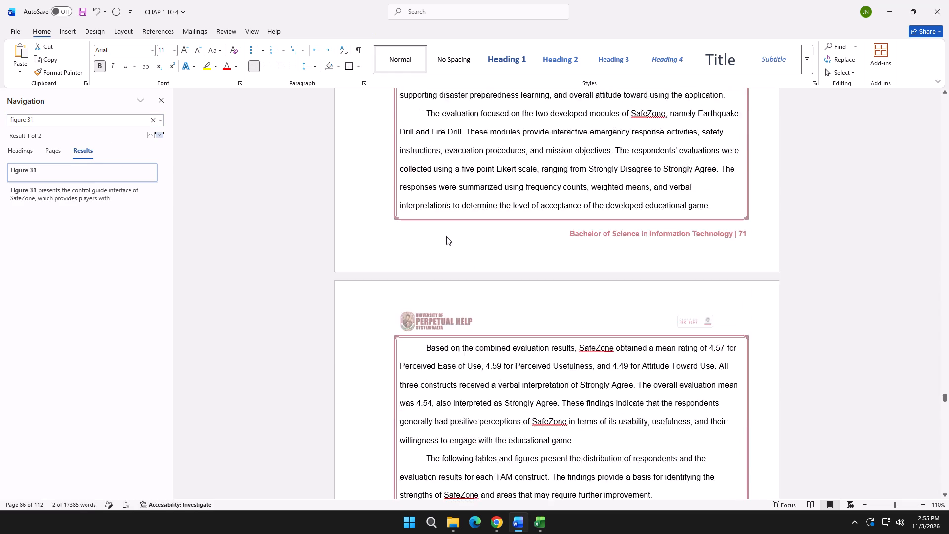
{"action": "scroll", "coordinate": [446, 236], "scroll_direction": "down", "scroll_amount": 6}
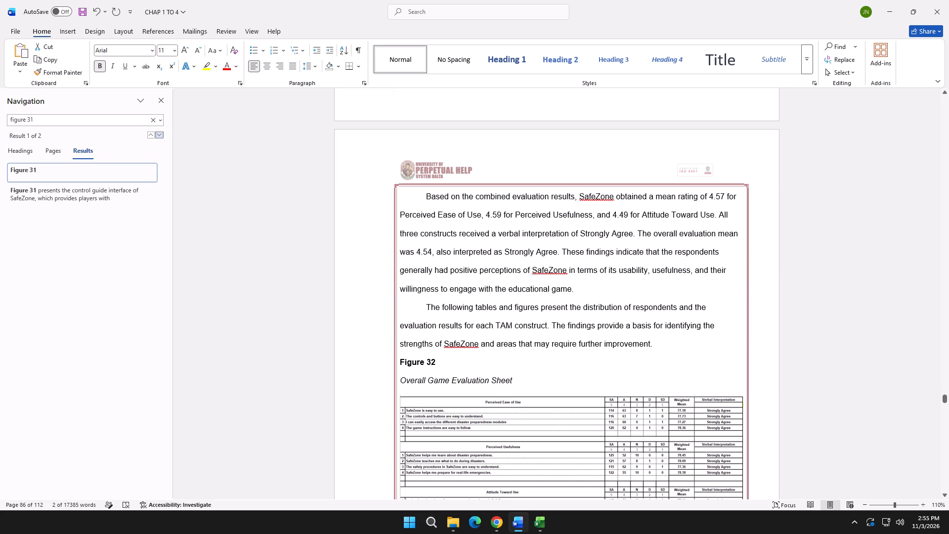
{"action": "left_click_drag", "start_coordinate": [514, 382], "coordinate": [405, 378]}
{"action": "key", "text": "ctrl+c"}
Search the document for "figure 32" to check its caption and page.
{"action": "left_click", "coordinate": [76, 119]}
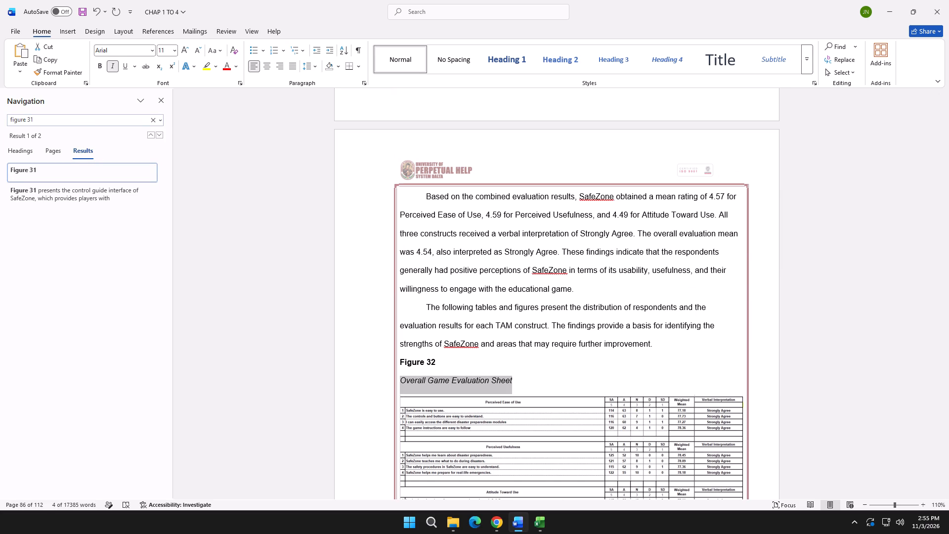
{"action": "left_click", "coordinate": [76, 119]}
{"action": "key", "text": "BackSpace"}
{"action": "key", "text": "2"}
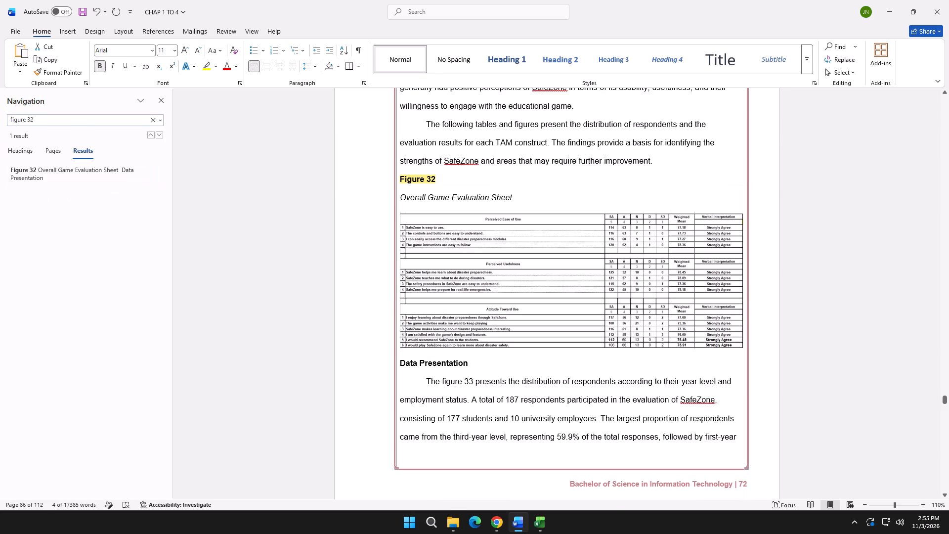
Replace the title of entry 32 in the List of Figures with the copied "Overall Game Evaluation Sheet" and remove its italics.
{"action": "left_click_drag", "start_coordinate": [71, 120], "coordinate": [36, 119]}
{"action": "left_click_drag", "start_coordinate": [36, 119], "coordinate": [25, 120]}
{"action": "key", "text": "BackSpace"}
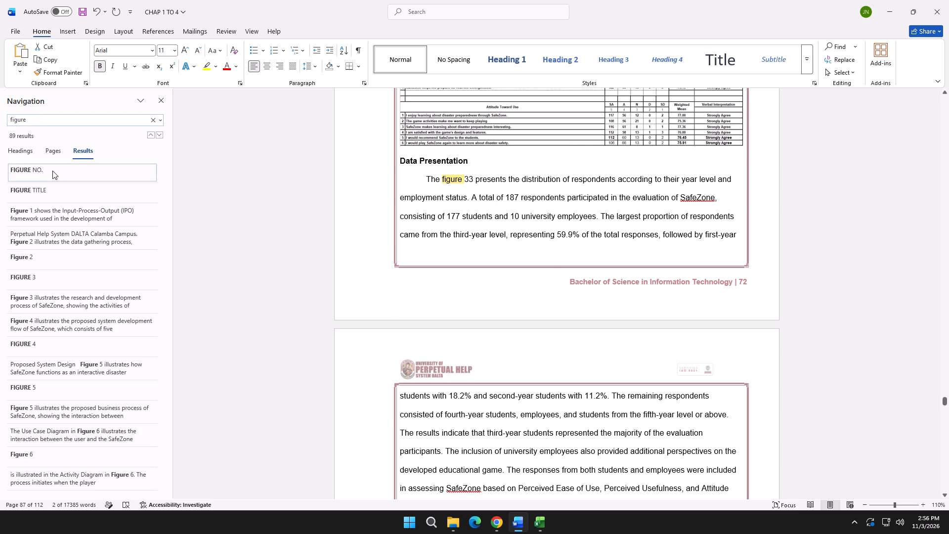
{"action": "left_click", "coordinate": [52, 171]}
{"action": "scroll", "coordinate": [425, 268], "scroll_direction": "down", "scroll_amount": 19}
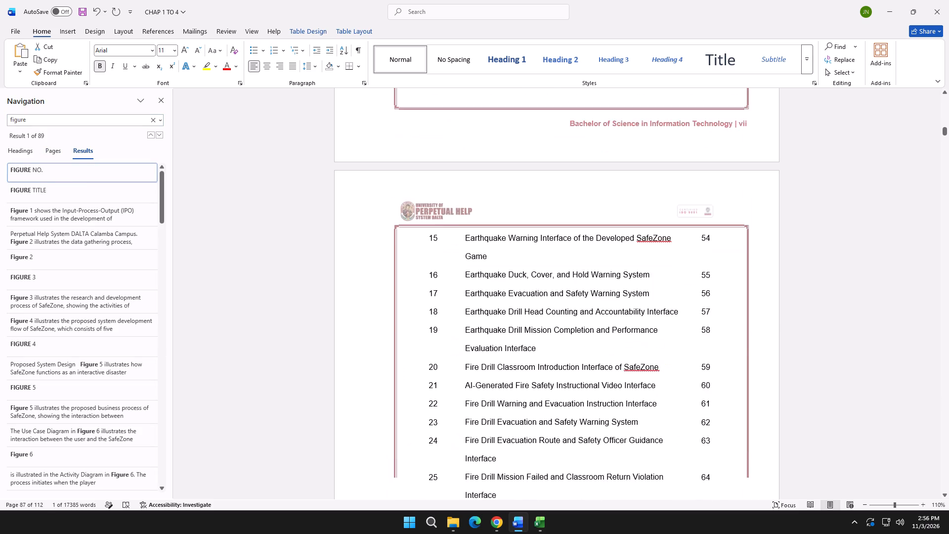
{"action": "scroll", "coordinate": [450, 289], "scroll_direction": "down", "scroll_amount": 12}
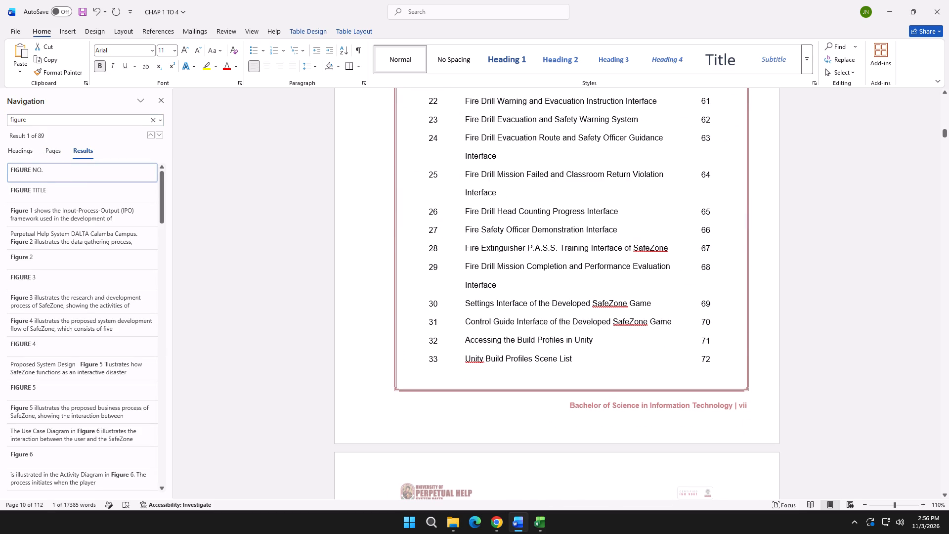
{"action": "left_click_drag", "start_coordinate": [467, 340], "coordinate": [589, 340]}
{"action": "key", "text": "ctrl+v"}
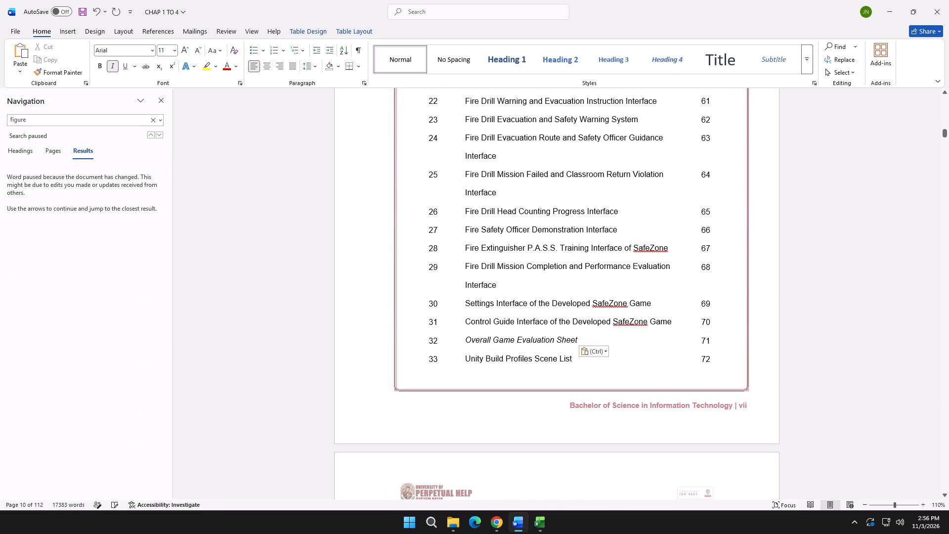
{"action": "left_click_drag", "start_coordinate": [579, 339], "coordinate": [471, 337]}
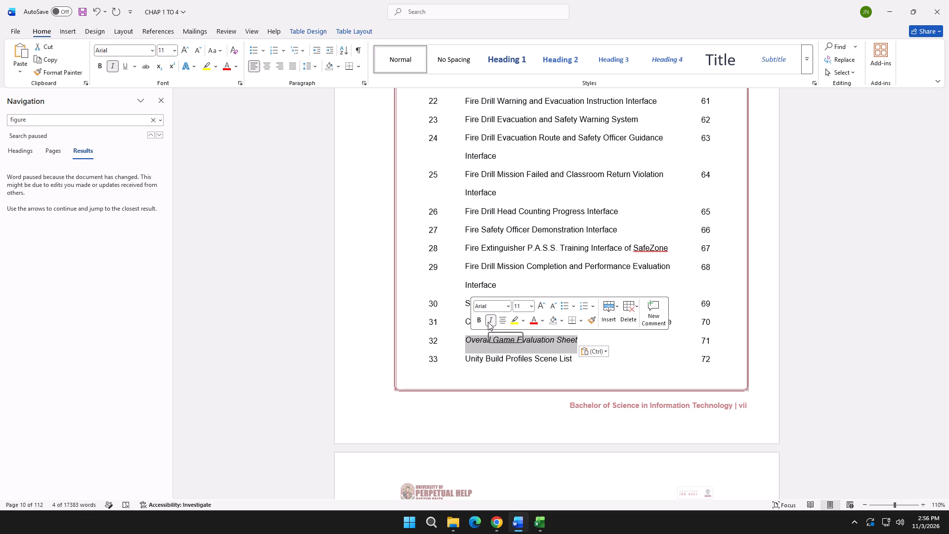
{"action": "left_click", "coordinate": [488, 322]}
{"action": "left_click", "coordinate": [494, 345]}
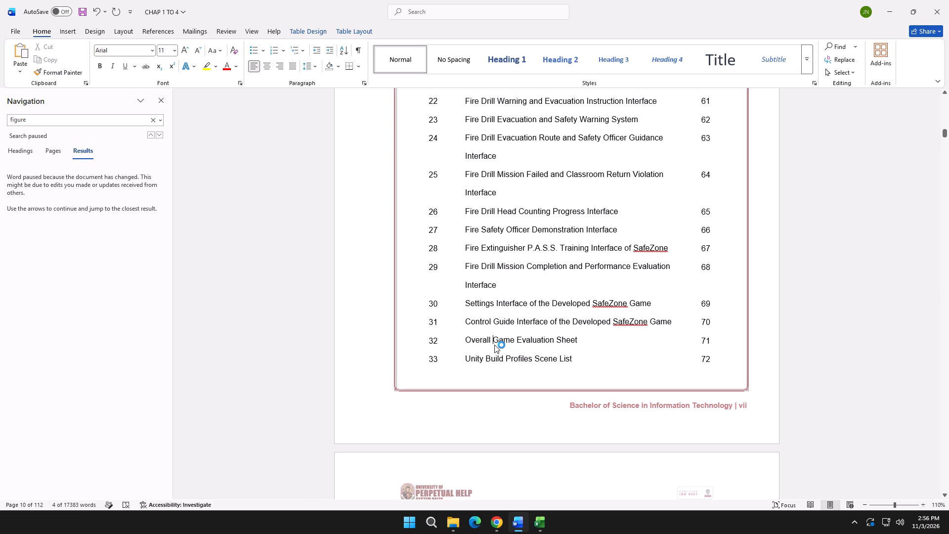
Search the document for "figure 33" and examine its caption and page in the thesis body.
{"action": "double_click", "coordinate": [66, 118]}
{"action": "type", "text": "33"}
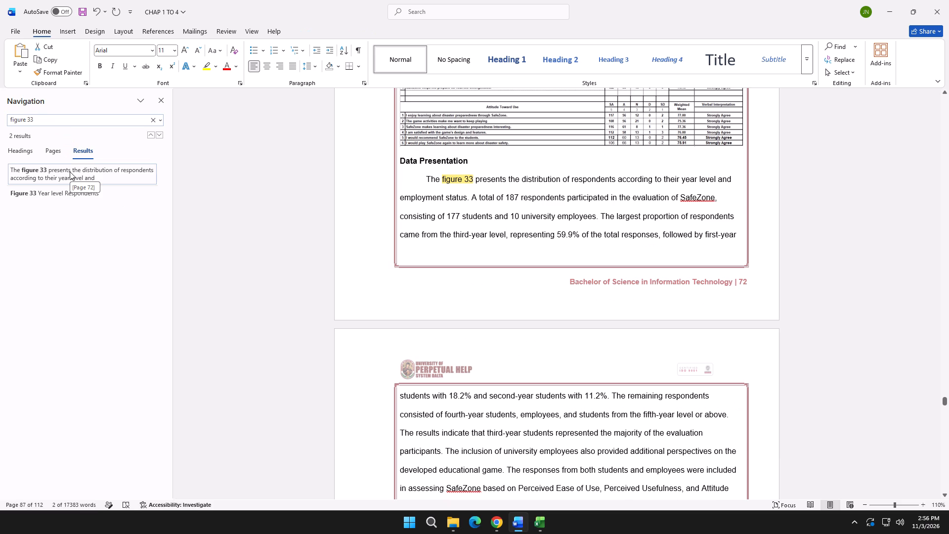
{"action": "scroll", "coordinate": [354, 239], "scroll_direction": "up", "scroll_amount": 3}
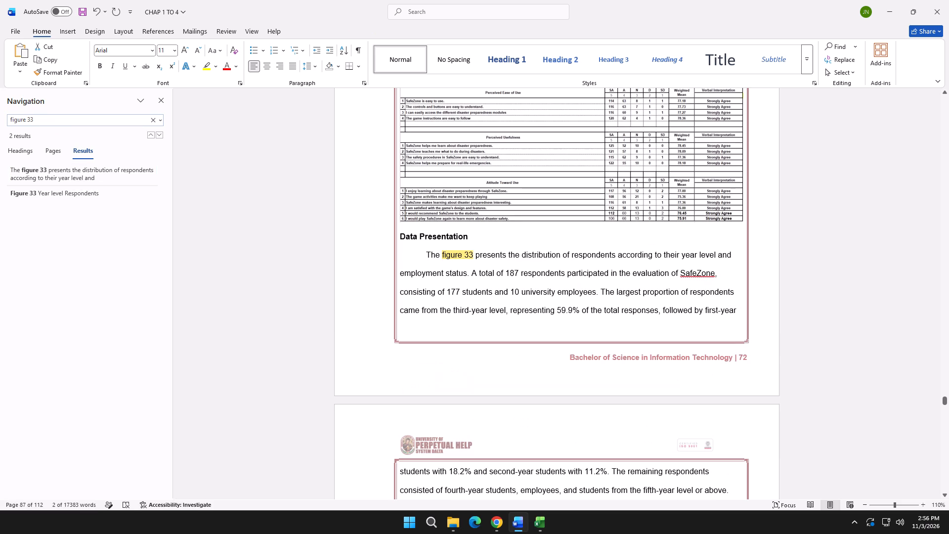
{"action": "scroll", "coordinate": [435, 262], "scroll_direction": "up", "scroll_amount": 4}
{"action": "scroll", "coordinate": [438, 269], "scroll_direction": "down", "scroll_amount": 13}
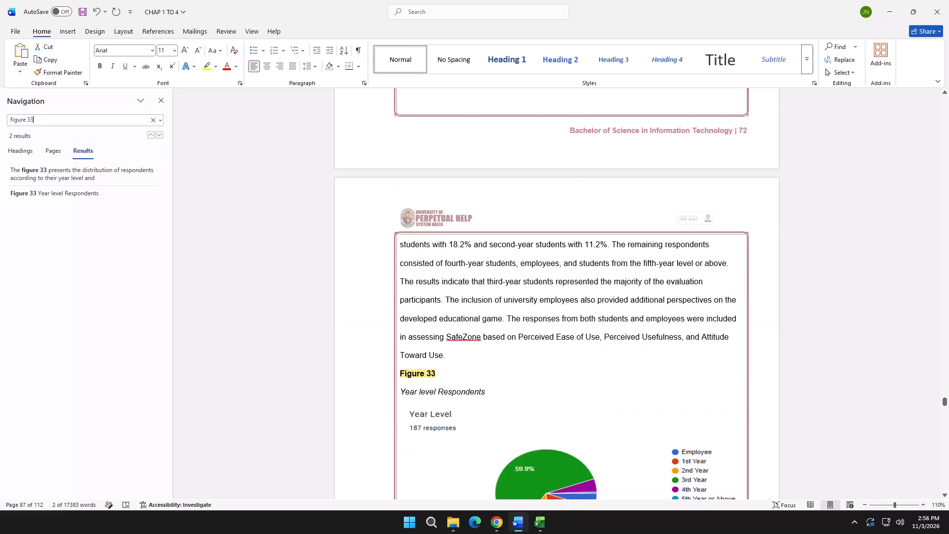
{"action": "scroll", "coordinate": [439, 271], "scroll_direction": "down", "scroll_amount": 11}
{"action": "scroll", "coordinate": [438, 271], "scroll_direction": "up", "scroll_amount": 4}
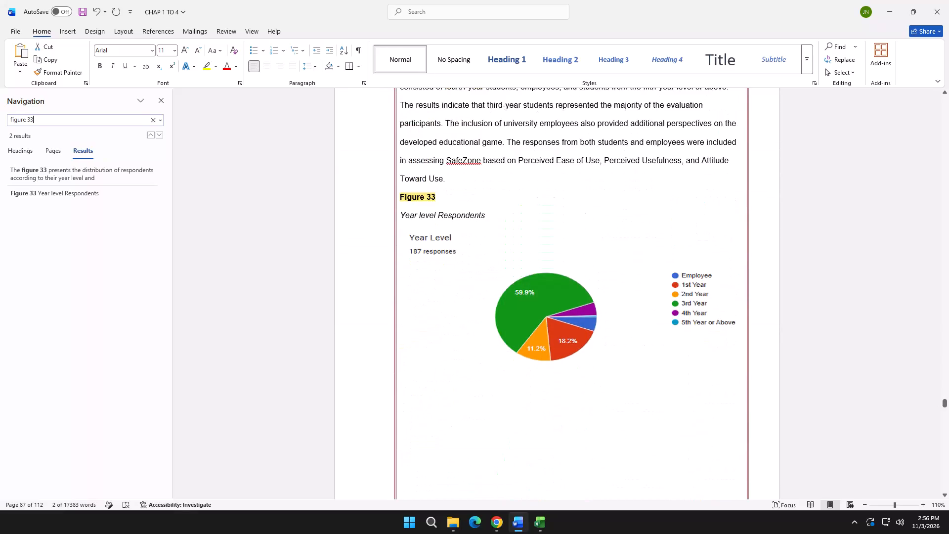
{"action": "scroll", "coordinate": [438, 271], "scroll_direction": "up", "scroll_amount": 10}
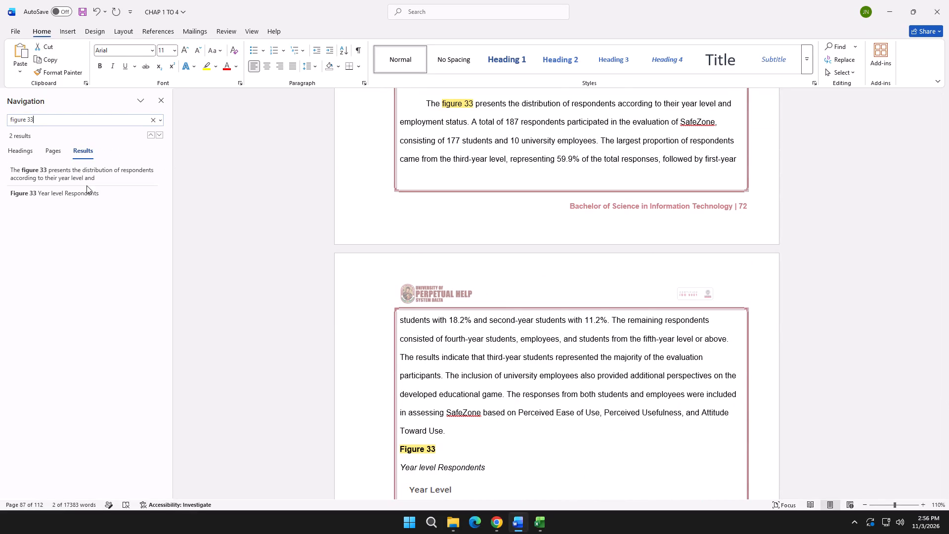
Go back to the List of Figures and check the title and page listed for entry 33.
{"action": "key", "text": "BackSpace"}
{"action": "key", "text": "BackSpace"}
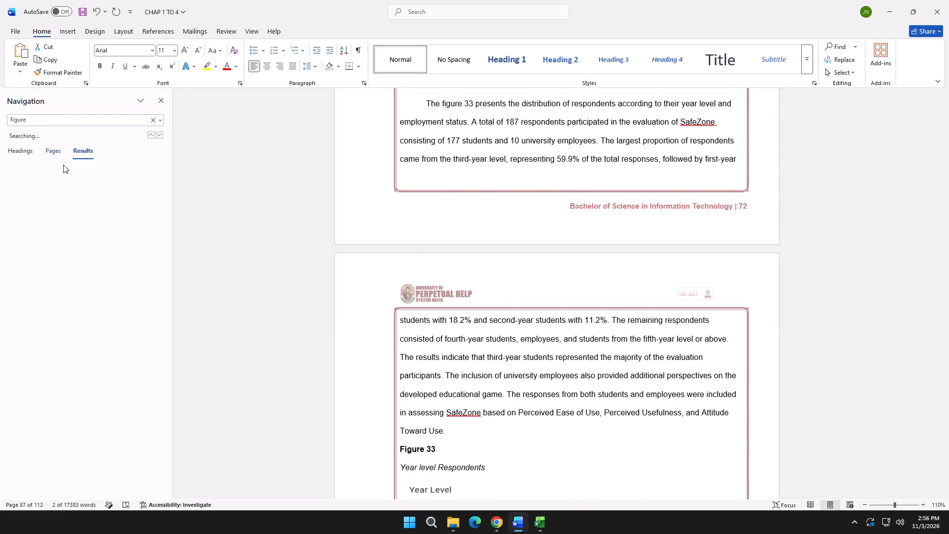
{"action": "left_click", "coordinate": [64, 173]}
{"action": "scroll", "coordinate": [526, 338], "scroll_direction": "down", "scroll_amount": 8}
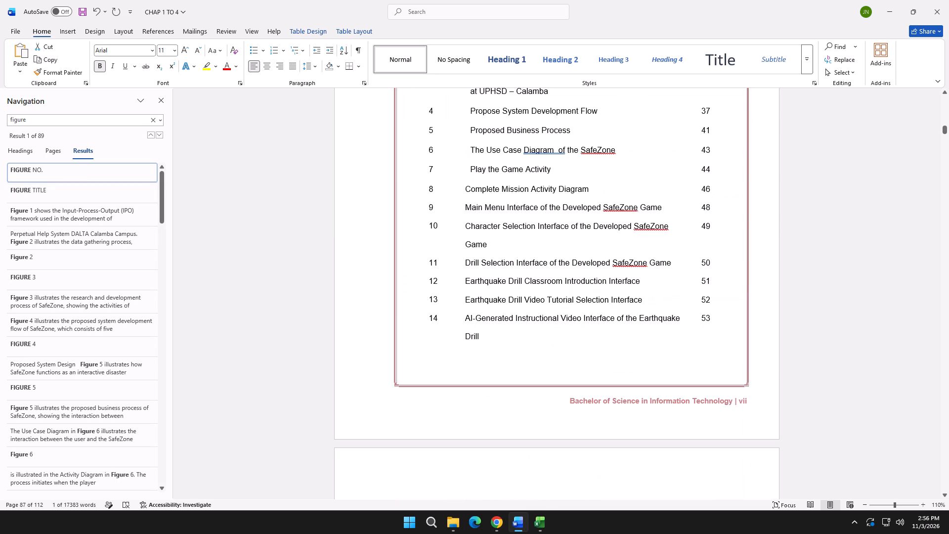
{"action": "scroll", "coordinate": [562, 336], "scroll_direction": "down", "scroll_amount": 20}
{"action": "scroll", "coordinate": [562, 336], "scroll_direction": "down", "scroll_amount": 5}
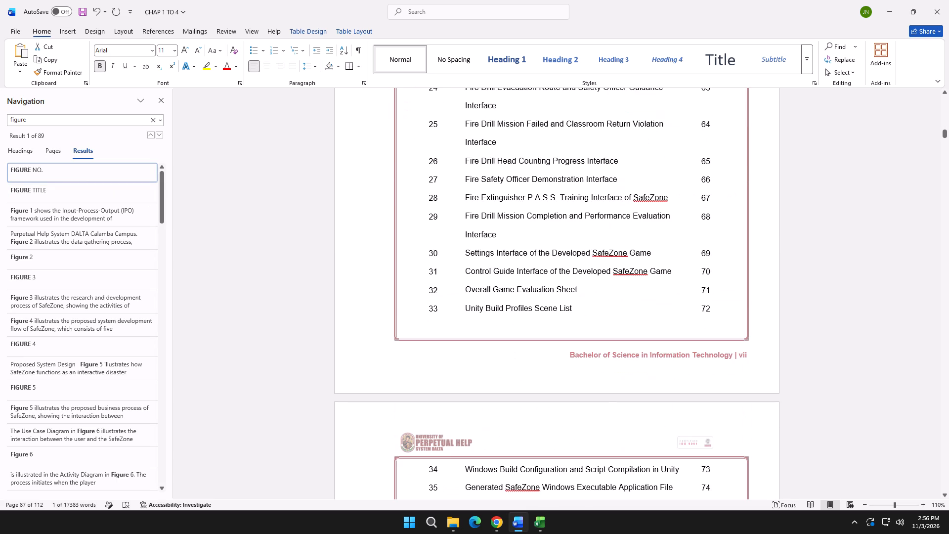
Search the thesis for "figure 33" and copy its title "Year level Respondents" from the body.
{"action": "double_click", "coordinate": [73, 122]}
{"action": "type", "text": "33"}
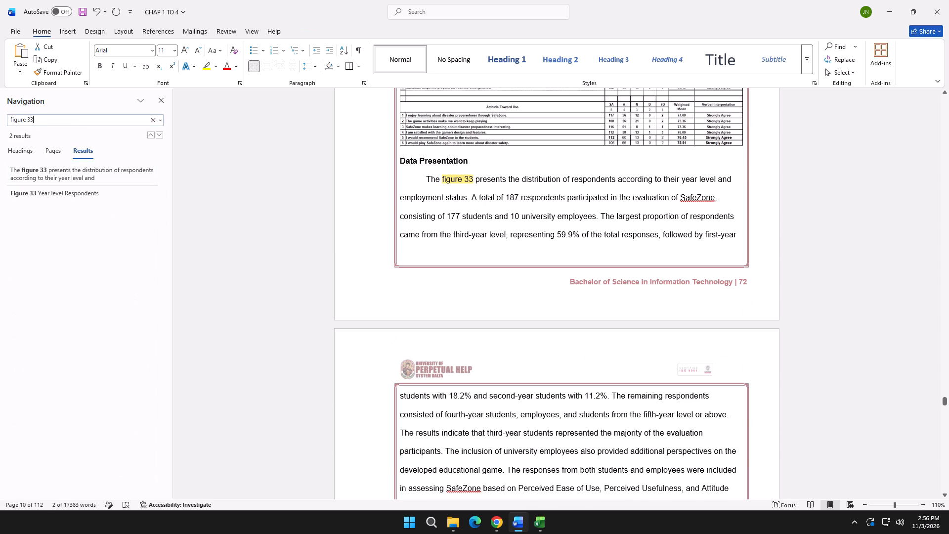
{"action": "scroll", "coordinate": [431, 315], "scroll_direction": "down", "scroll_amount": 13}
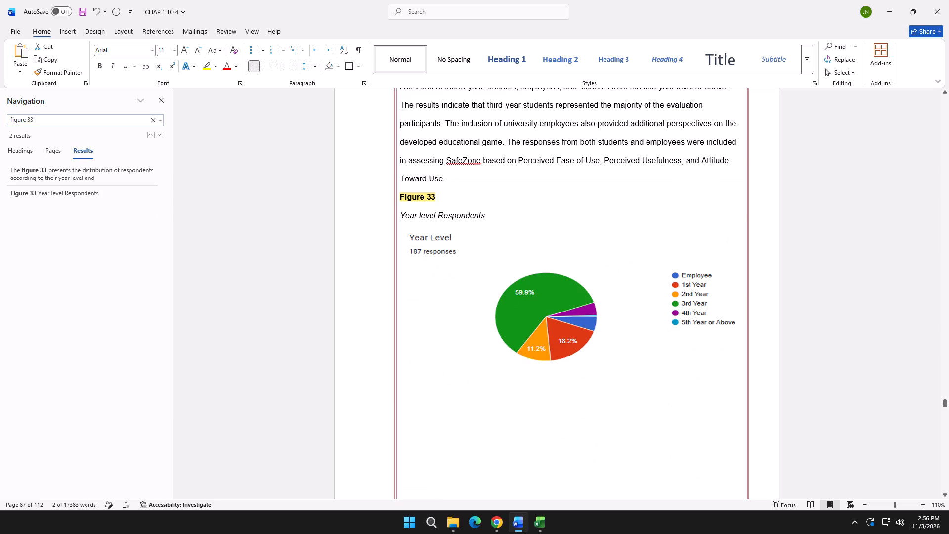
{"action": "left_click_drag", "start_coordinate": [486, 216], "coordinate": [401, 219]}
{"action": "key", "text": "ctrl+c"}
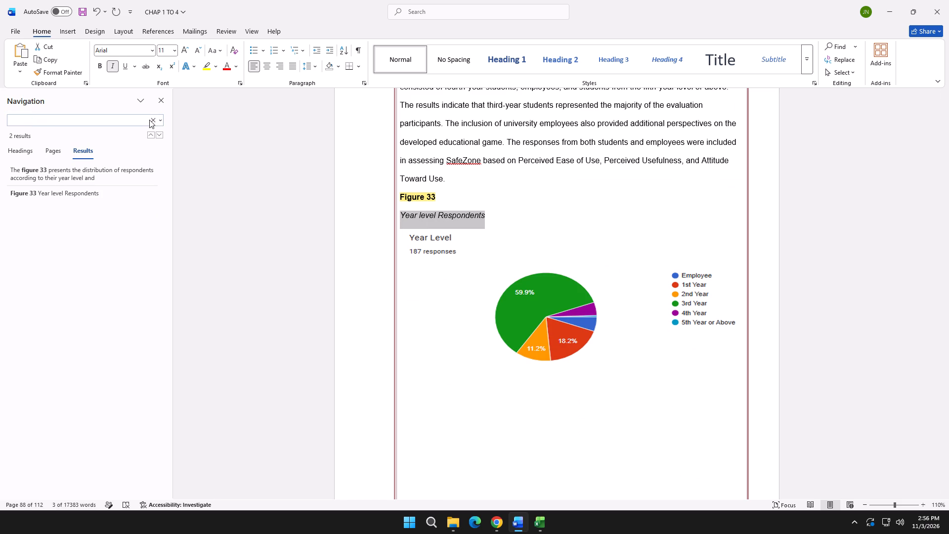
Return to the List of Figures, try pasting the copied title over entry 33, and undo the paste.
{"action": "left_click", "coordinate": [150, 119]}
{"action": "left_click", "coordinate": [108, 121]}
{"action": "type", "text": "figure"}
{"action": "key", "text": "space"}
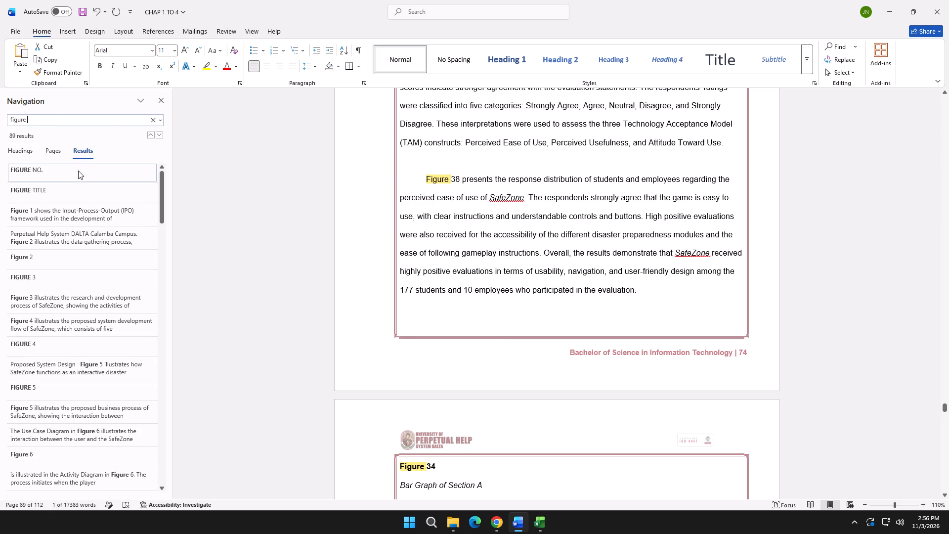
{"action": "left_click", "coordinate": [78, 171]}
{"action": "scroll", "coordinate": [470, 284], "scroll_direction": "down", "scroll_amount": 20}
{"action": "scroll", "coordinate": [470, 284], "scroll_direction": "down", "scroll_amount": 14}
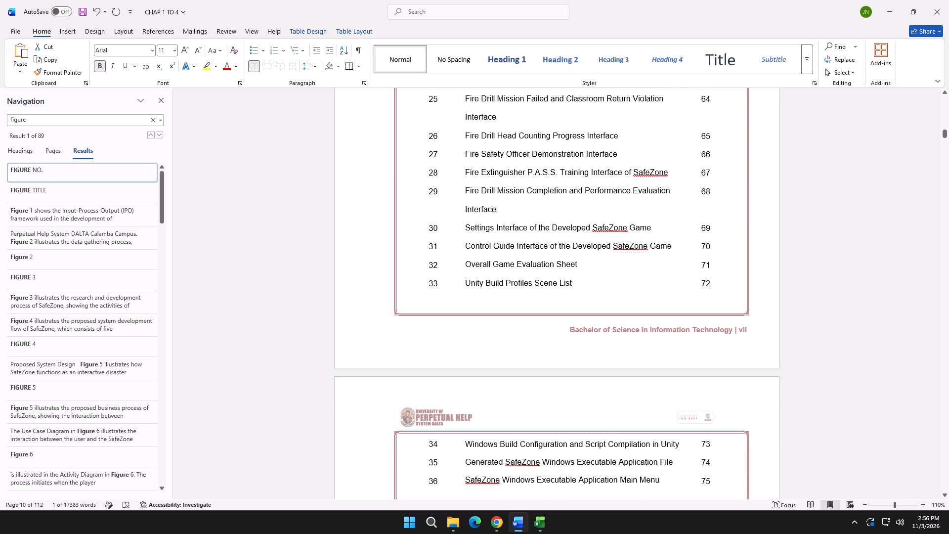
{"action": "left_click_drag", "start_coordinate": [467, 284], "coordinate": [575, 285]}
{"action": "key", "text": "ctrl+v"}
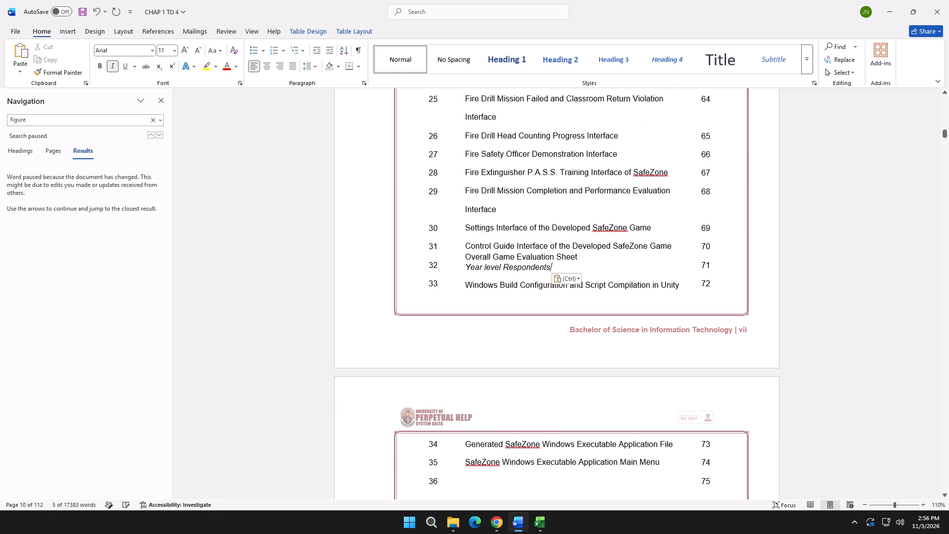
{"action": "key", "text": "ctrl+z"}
Replace the title of entry 33 in the List of Figures with "Year level of Respondents", following the reference list in Google Docs.
{"action": "left_click", "coordinate": [579, 285]}
{"action": "left_click_drag", "start_coordinate": [576, 282], "coordinate": [472, 283]}
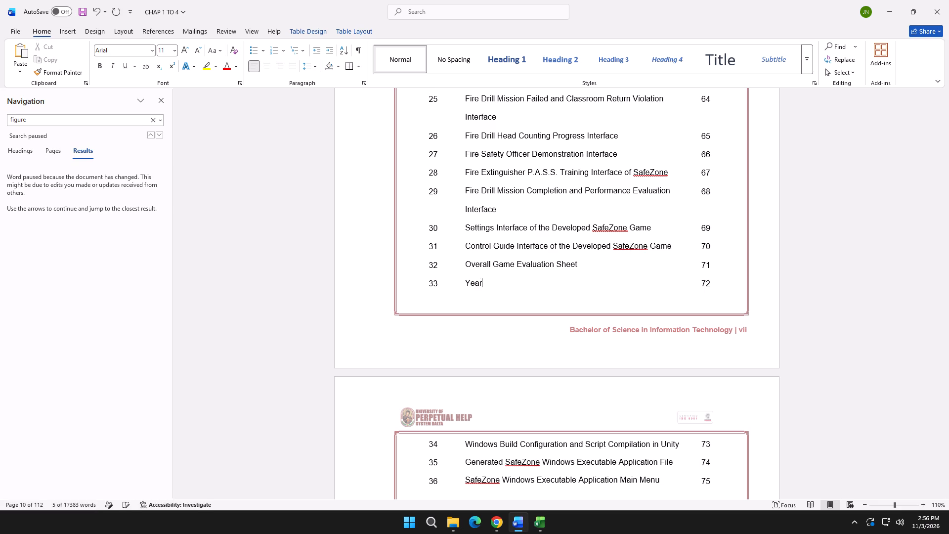
{"action": "key", "text": "BackSpace"}
{"action": "key", "text": "BackSpace"}
{"action": "key", "text": "BackSpace"}
{"action": "key", "text": "BackSpace"}
{"action": "key", "text": "BackSpace"}
{"action": "key", "text": "l"}
{"action": "key", "text": "BackSpace"}
{"action": "key", "text": "space"}
{"action": "type", "text": "level"}
{"action": "key", "text": "alt+Tab"}
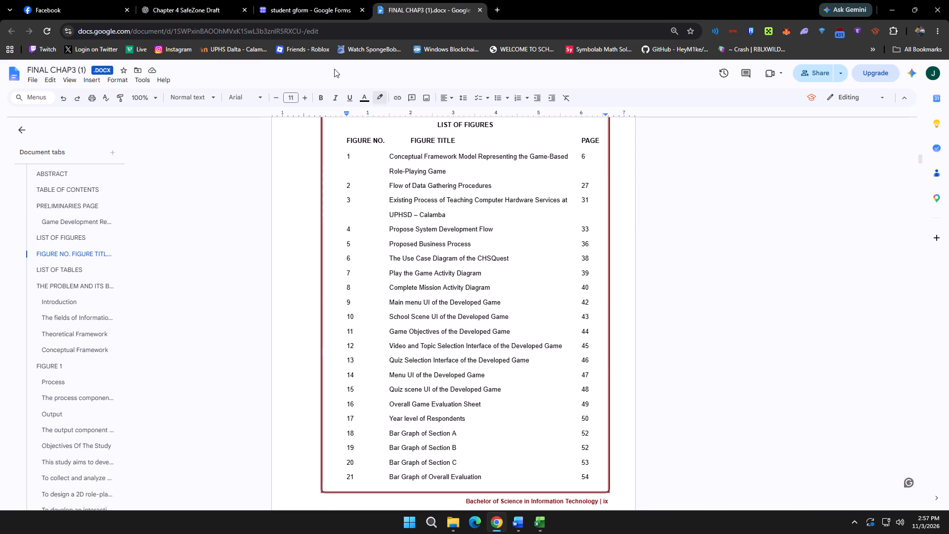
{"action": "scroll", "coordinate": [417, 265], "scroll_direction": "down", "scroll_amount": 6}
{"action": "scroll", "coordinate": [399, 272], "scroll_direction": "up", "scroll_amount": 3}
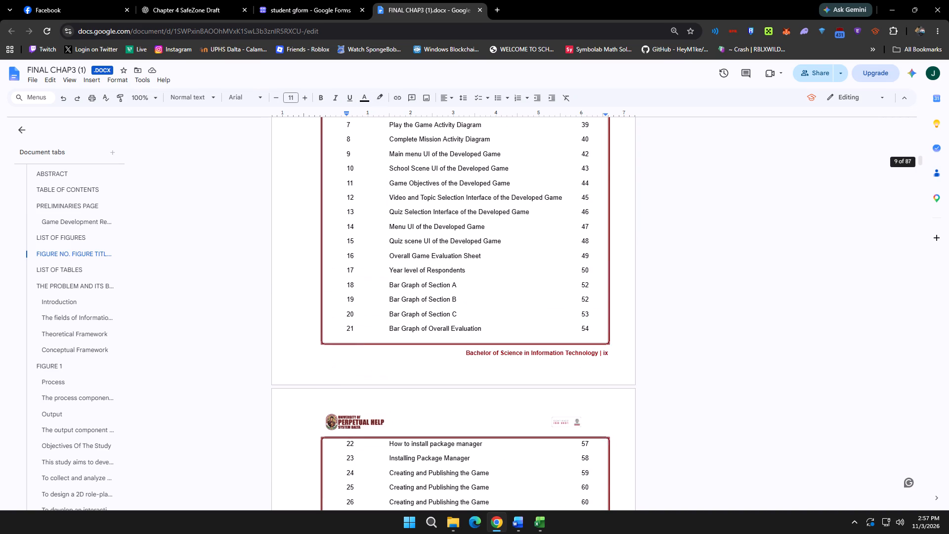
{"action": "key", "text": "alt+Tab"}
{"action": "key", "text": "space"}
{"action": "type", "text": "of re"}
{"action": "key", "text": "BackSpace"}
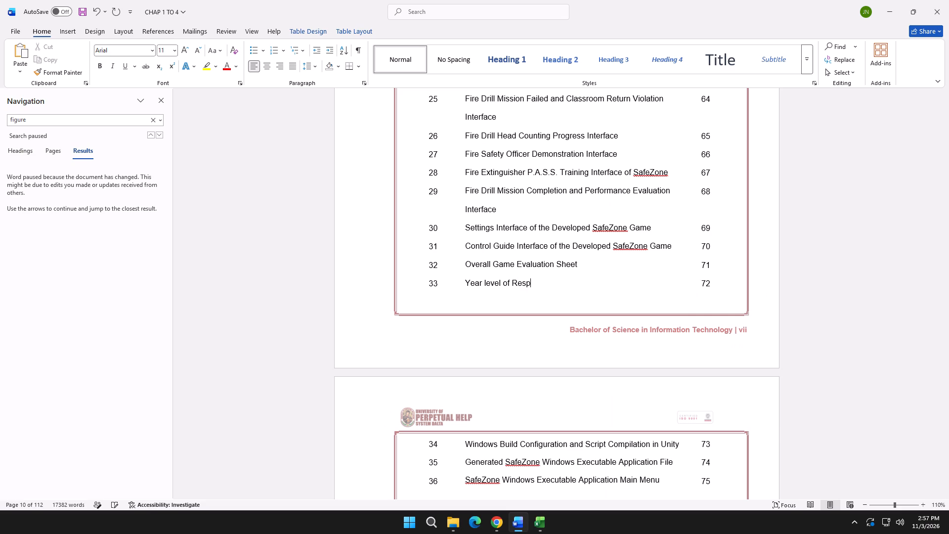
{"action": "key", "text": "alt+Tab"}
{"action": "key", "text": "alt+Tab"}
{"action": "type", "text": "ndents"}
{"action": "key", "text": "alt+Tab"}
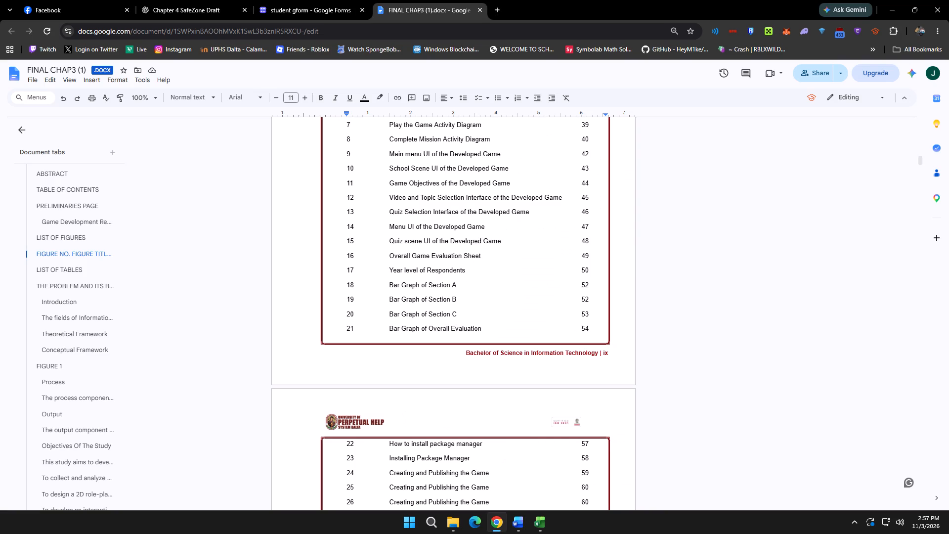
{"action": "key", "text": "alt+Tab"}
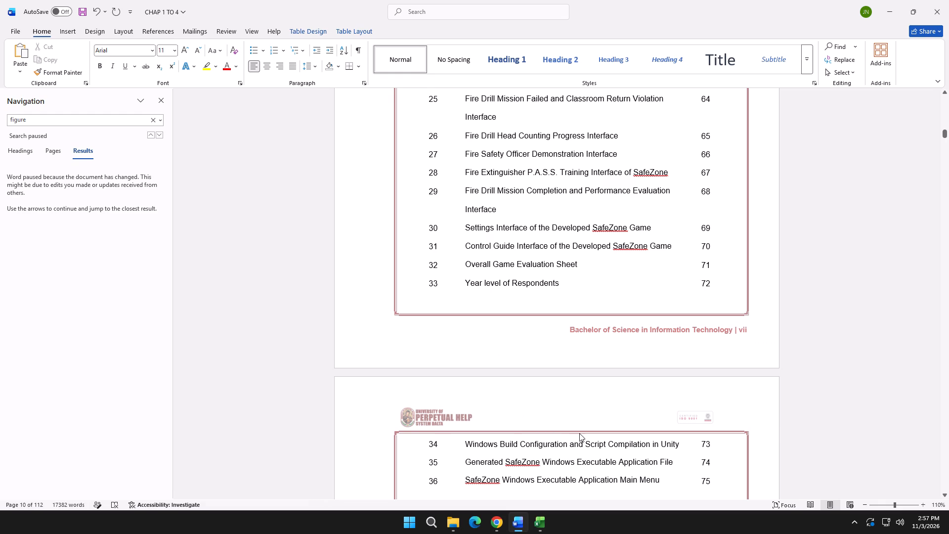
Replace the title of entry 34 in the List of Figures with "Bar Graph of Section A", checking the wording against the Google Docs reference list.
{"action": "scroll", "coordinate": [558, 411], "scroll_direction": "down", "scroll_amount": 2}
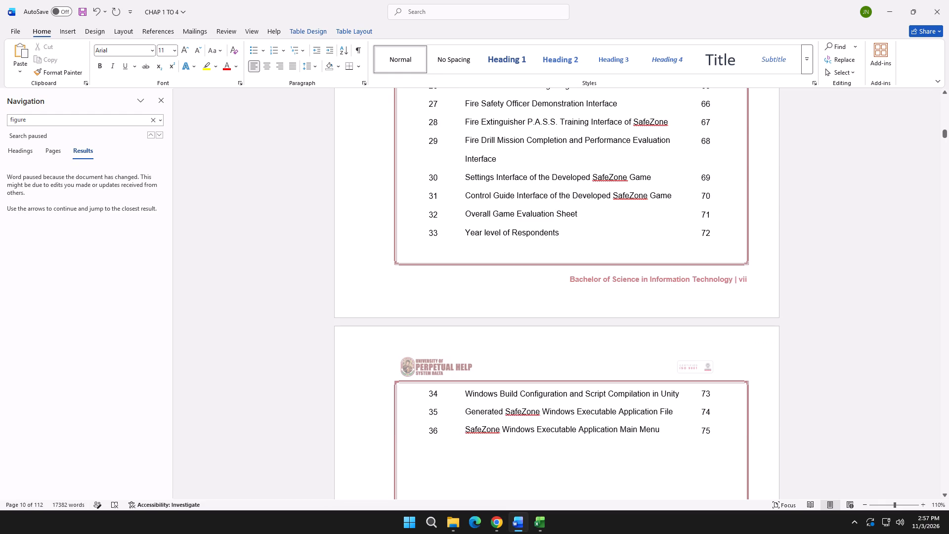
{"action": "left_click_drag", "start_coordinate": [687, 395], "coordinate": [497, 389]}
{"action": "left_click", "coordinate": [459, 406]}
{"action": "left_click_drag", "start_coordinate": [680, 393], "coordinate": [577, 399]}
{"action": "key", "text": "ctrl+z"}
{"action": "left_click", "coordinate": [680, 394]}
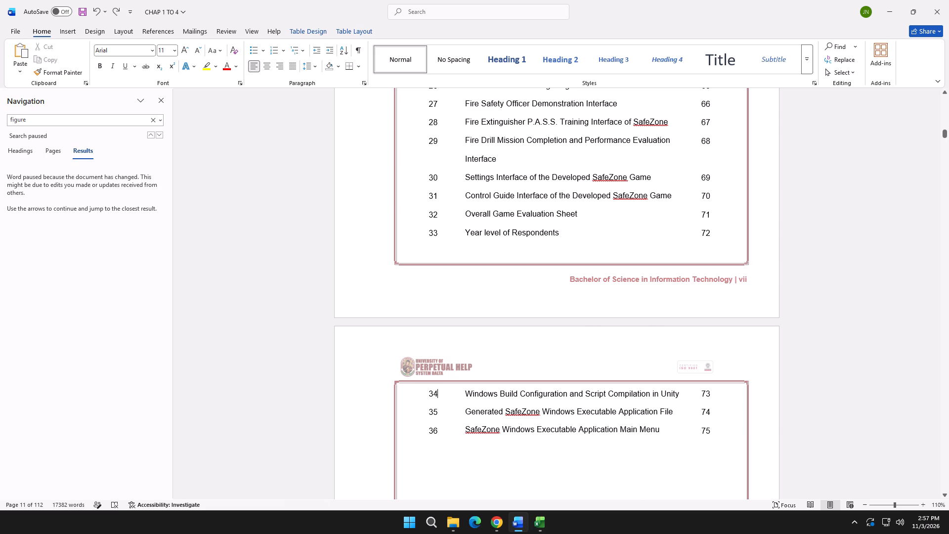
{"action": "left_click", "coordinate": [679, 393]}
{"action": "left_click_drag", "start_coordinate": [679, 393], "coordinate": [489, 389]}
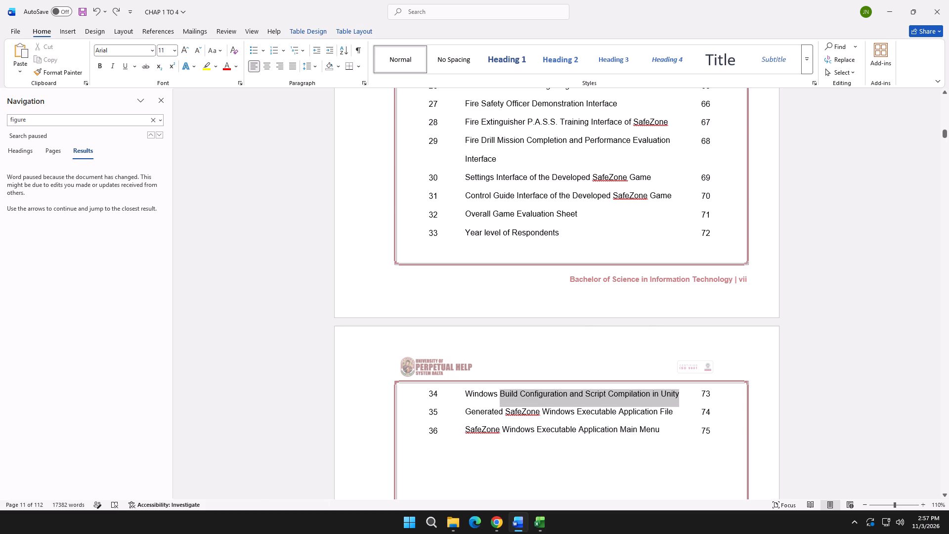
{"action": "left_click_drag", "start_coordinate": [489, 389], "coordinate": [479, 389]}
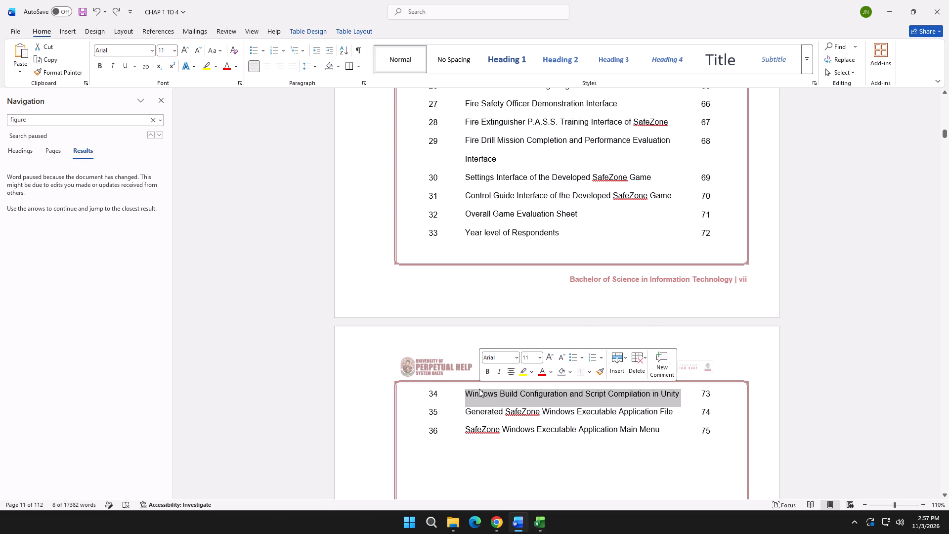
{"action": "key", "text": "alt+Tab"}
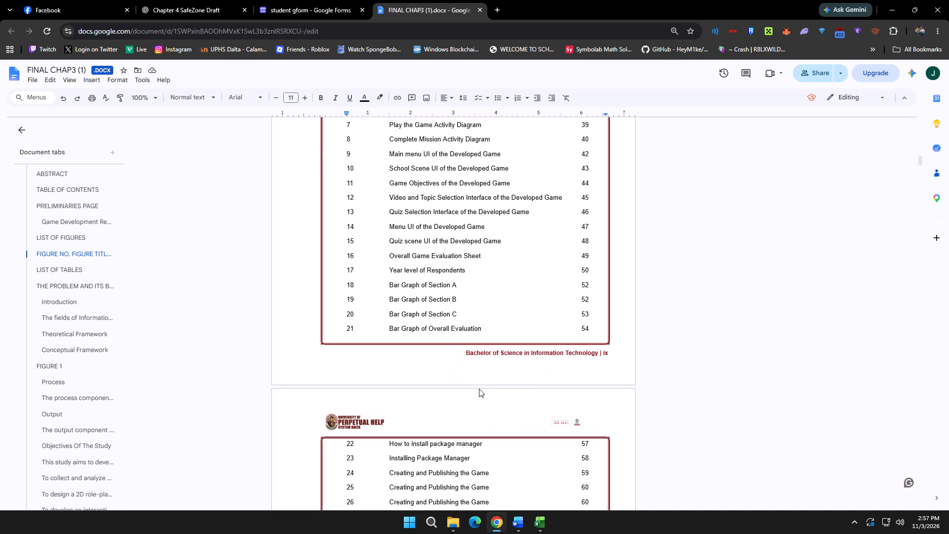
{"action": "key", "text": "alt+Tab"}
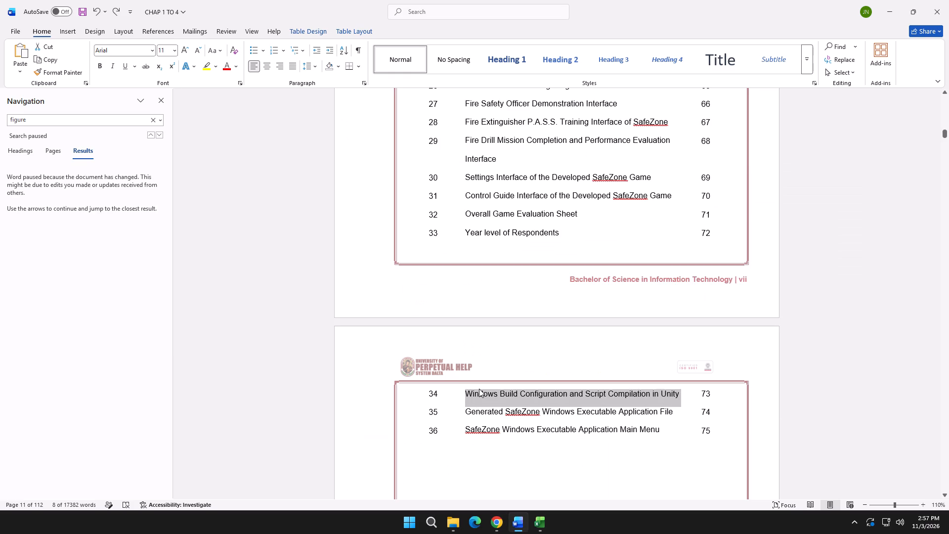
{"action": "key", "text": "alt+Tab"}
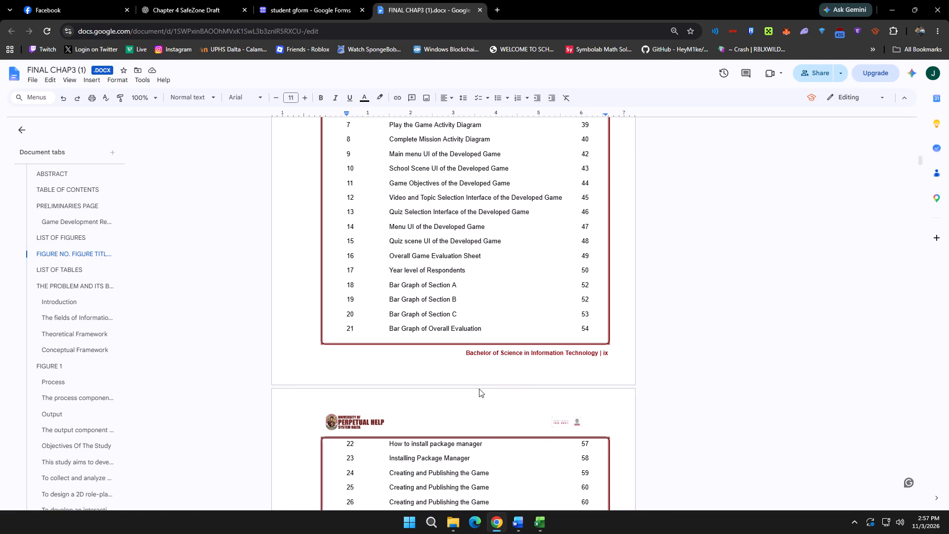
{"action": "key", "text": "alt+Tab"}
{"action": "key", "text": "alt+Tab"}
{"action": "key", "text": "alt+Tab"}
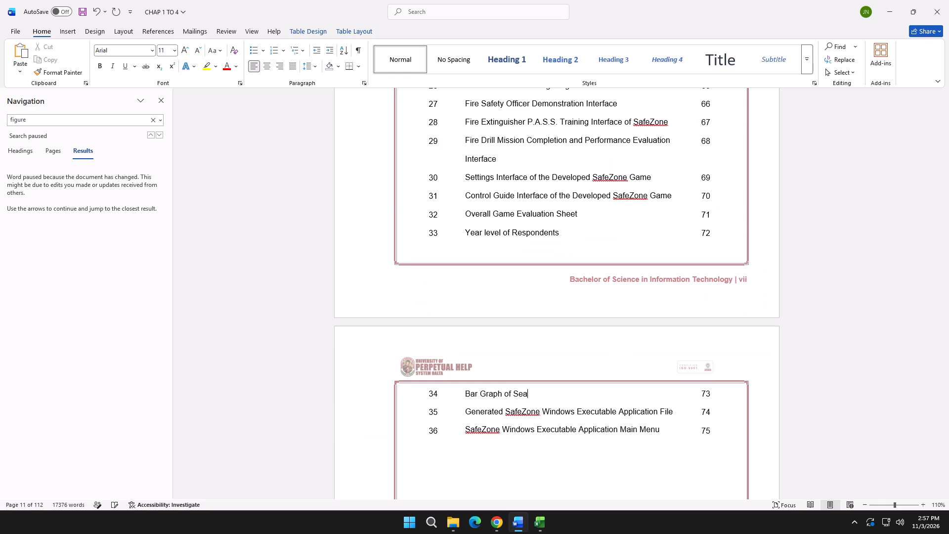
{"action": "key", "text": "BackSpace"}
{"action": "key", "text": "alt+Tab"}
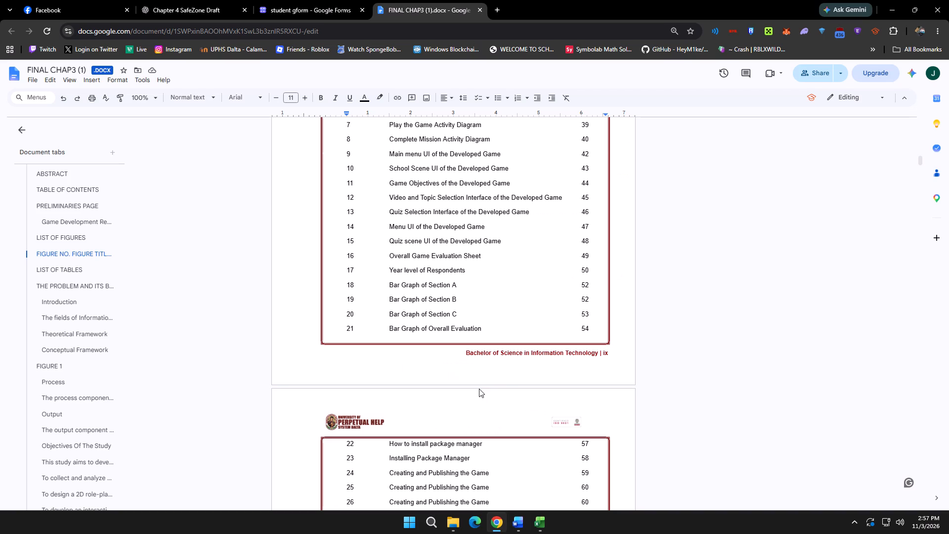
{"action": "key", "text": "alt+Tab"}
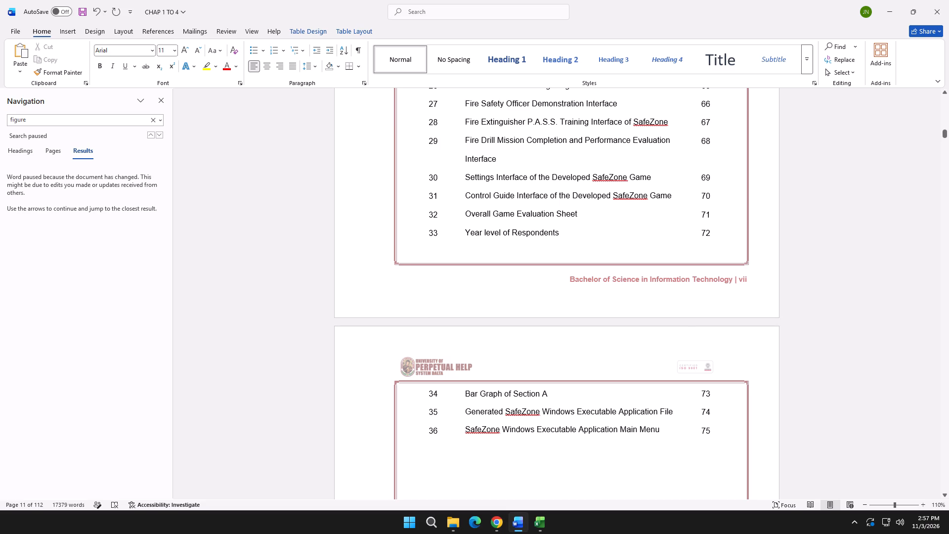
Set the page numbers of List of Figures entries 33, 34, 35 and 36 to 73, 74, 75 and 76.
{"action": "left_click", "coordinate": [706, 233]}
{"action": "key", "text": "3"}
{"action": "left_click_drag", "start_coordinate": [711, 392], "coordinate": [705, 392]}
{"action": "key", "text": "4"}
{"action": "left_click_drag", "start_coordinate": [714, 410], "coordinate": [708, 411]}
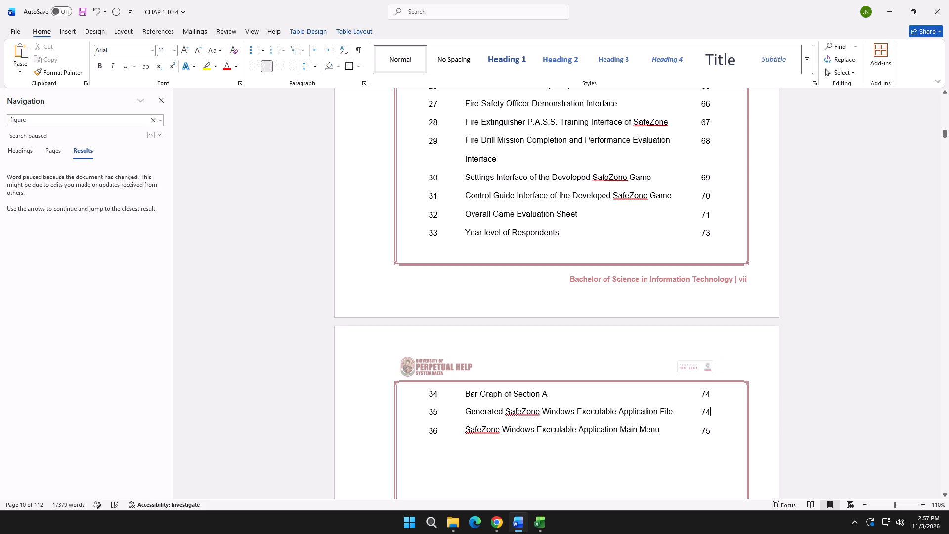
{"action": "left_click_drag", "start_coordinate": [708, 411], "coordinate": [706, 411]}
{"action": "key", "text": "5"}
{"action": "left_click_drag", "start_coordinate": [713, 431], "coordinate": [705, 431]}
{"action": "key", "text": "6"}
Replace the title of entry 35 in the List of Figures with "Bar Graph of Section B".
{"action": "left_click", "coordinate": [567, 394]}
{"action": "left_click_drag", "start_coordinate": [676, 414], "coordinate": [479, 412]}
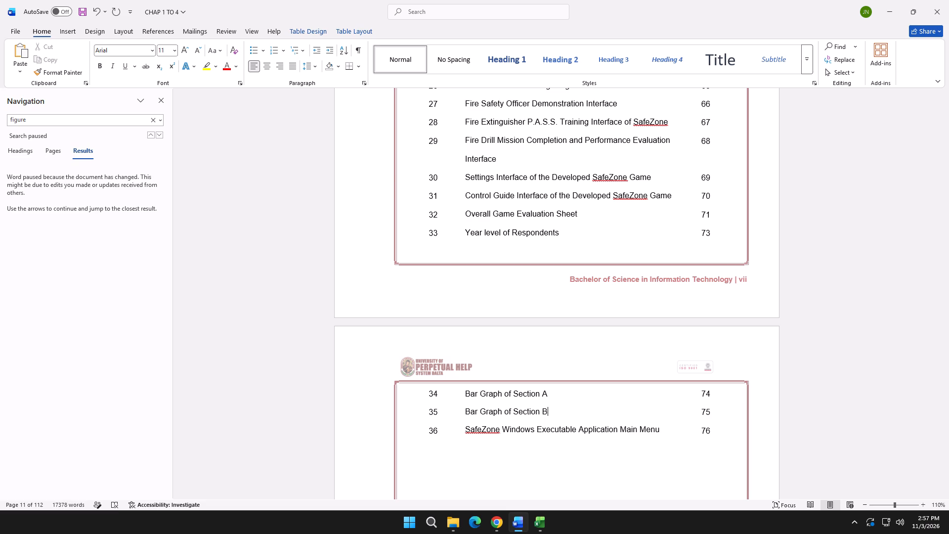
Replace the title of entry 36 in the List of Figures with "Bar Graph of Section C", checking the wording against the Google Docs reference list.
{"action": "key", "text": "alt+Tab"}
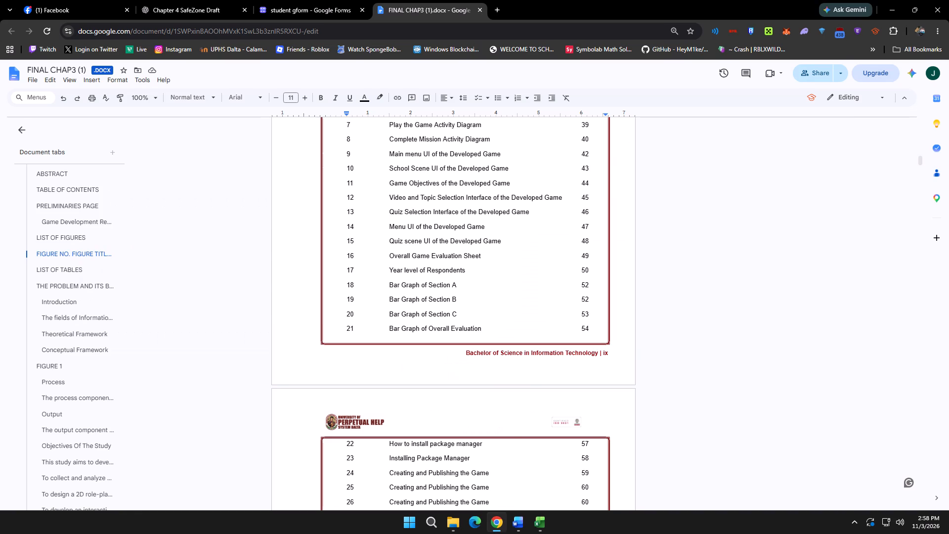
{"action": "key", "text": "alt+Tab"}
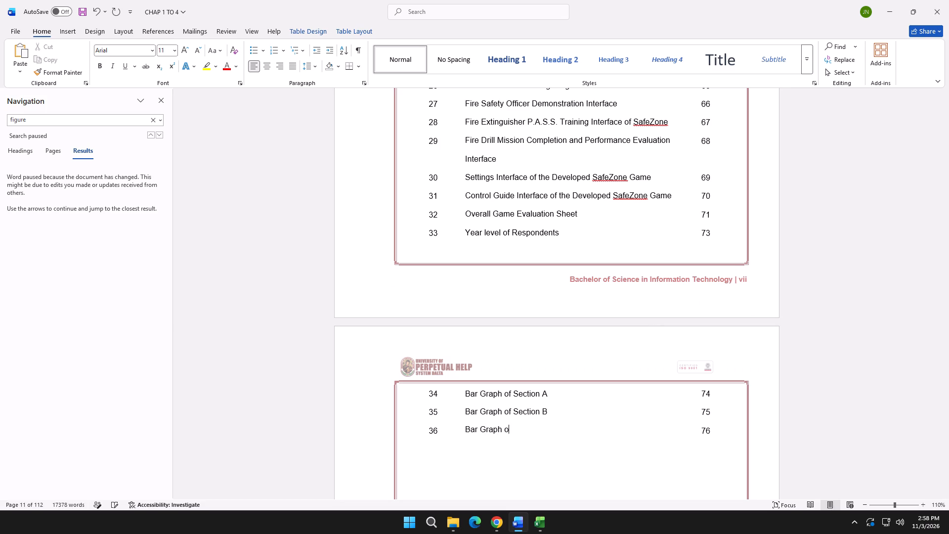
{"action": "key", "text": "BackSpace"}
{"action": "key", "text": "BackSpace"}
{"action": "key", "text": "alt+Tab"}
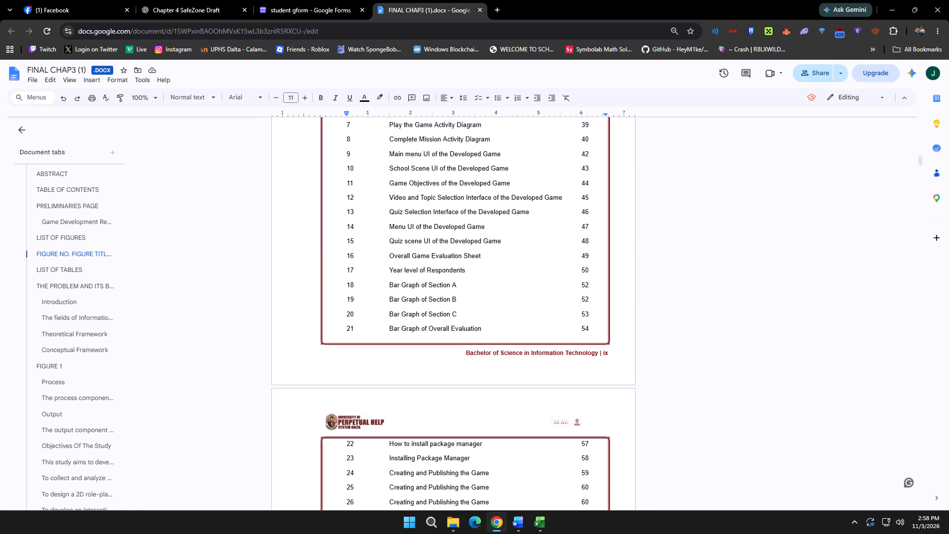
{"action": "key", "text": "alt+Tab"}
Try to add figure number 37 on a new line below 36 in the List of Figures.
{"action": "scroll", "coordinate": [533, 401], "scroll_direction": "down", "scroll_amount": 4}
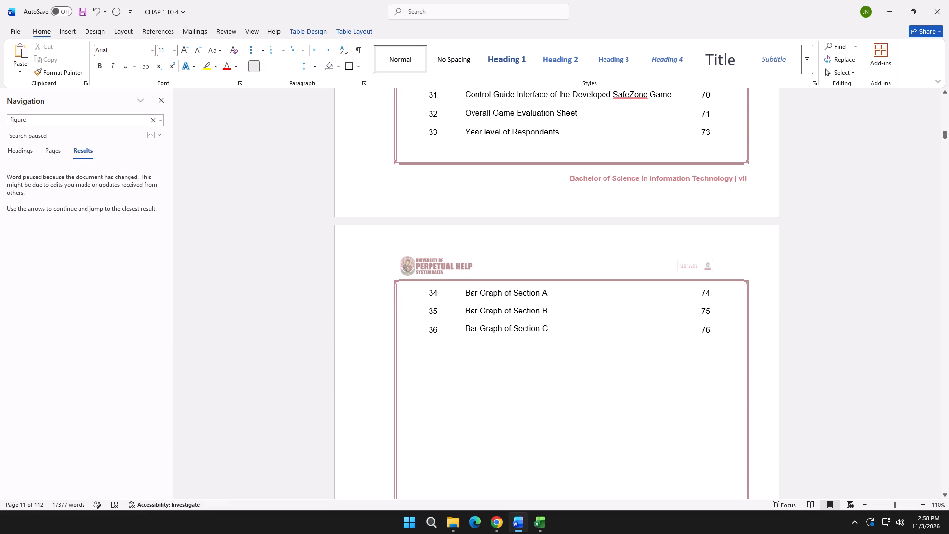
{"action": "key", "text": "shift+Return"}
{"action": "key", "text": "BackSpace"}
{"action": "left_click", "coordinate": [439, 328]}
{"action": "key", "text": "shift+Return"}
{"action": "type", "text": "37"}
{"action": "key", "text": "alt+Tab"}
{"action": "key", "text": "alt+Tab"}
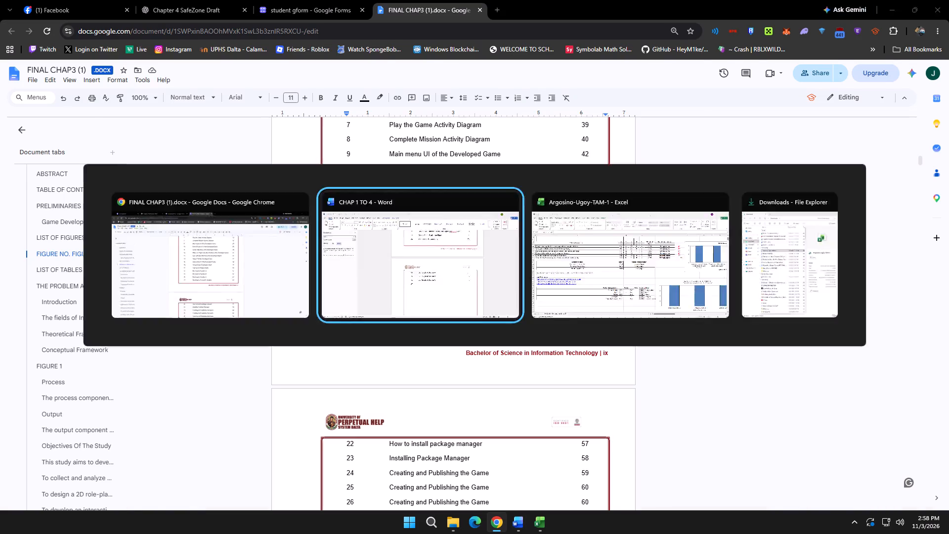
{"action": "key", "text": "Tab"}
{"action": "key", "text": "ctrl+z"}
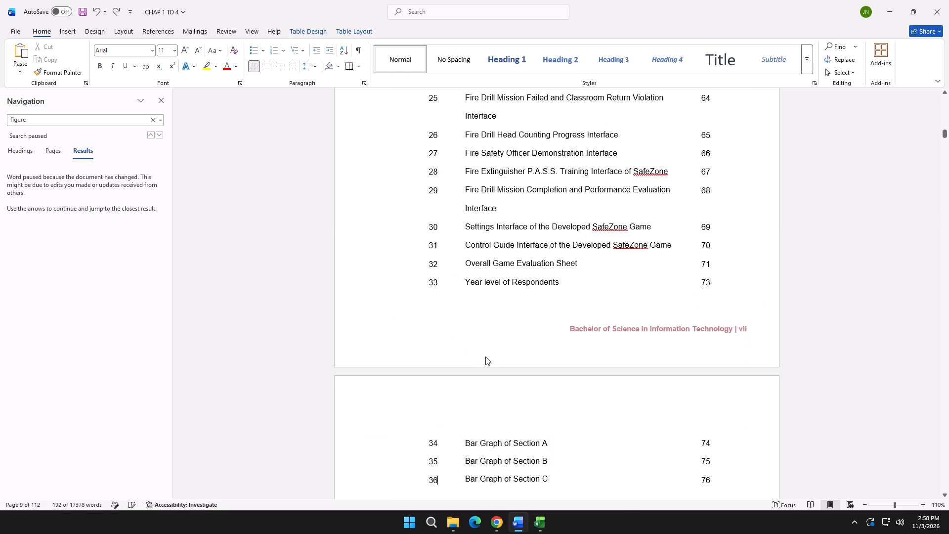
Add figure number 37 on a new line below 36 in the List of Figures number column.
{"action": "scroll", "coordinate": [486, 362], "scroll_direction": "down", "scroll_amount": 5}
{"action": "key", "text": "shift+Return"}
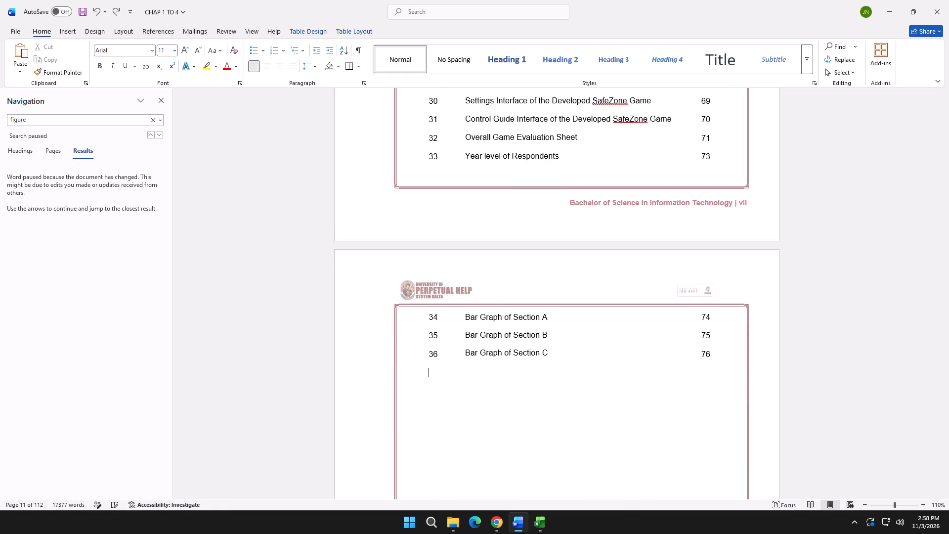
{"action": "type", "text": "37"}
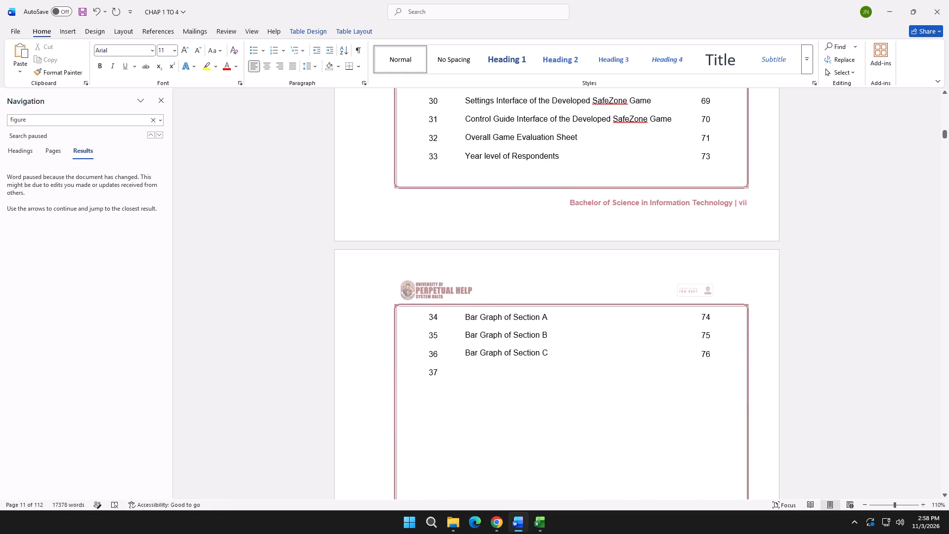
{"action": "scroll", "coordinate": [576, 377], "scroll_direction": "down", "scroll_amount": 5}
{"action": "scroll", "coordinate": [576, 377], "scroll_direction": "up", "scroll_amount": 3}
{"action": "scroll", "coordinate": [574, 380], "scroll_direction": "down", "scroll_amount": 13}
{"action": "scroll", "coordinate": [572, 382], "scroll_direction": "up", "scroll_amount": 8}
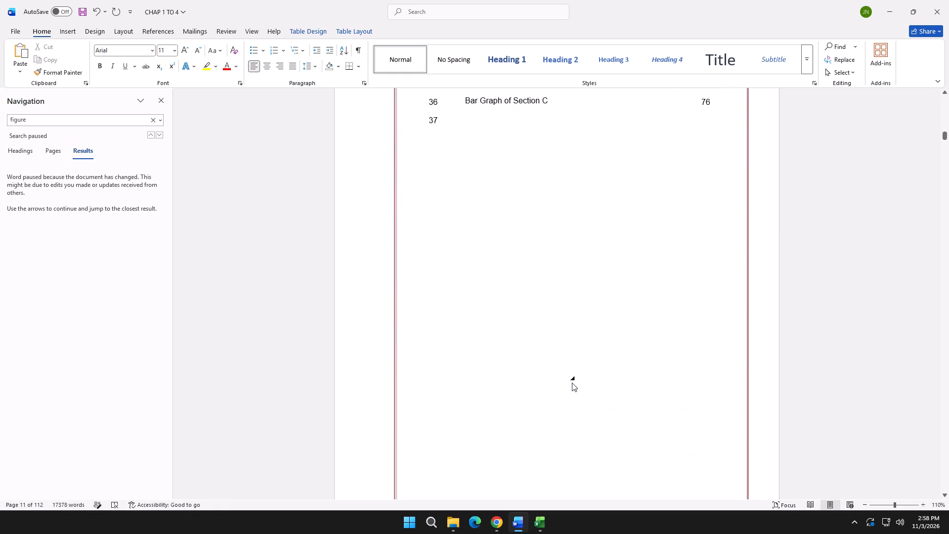
{"action": "scroll", "coordinate": [572, 383], "scroll_direction": "up", "scroll_amount": 3}
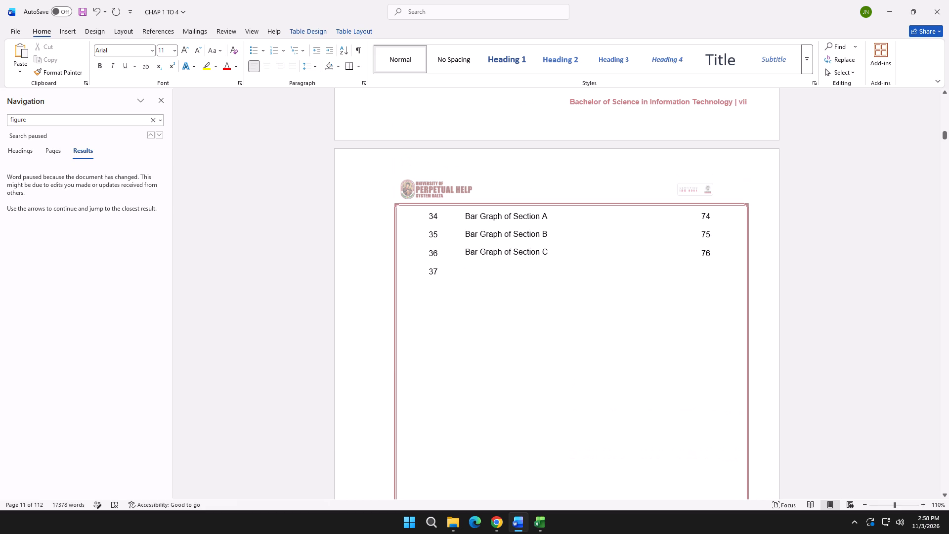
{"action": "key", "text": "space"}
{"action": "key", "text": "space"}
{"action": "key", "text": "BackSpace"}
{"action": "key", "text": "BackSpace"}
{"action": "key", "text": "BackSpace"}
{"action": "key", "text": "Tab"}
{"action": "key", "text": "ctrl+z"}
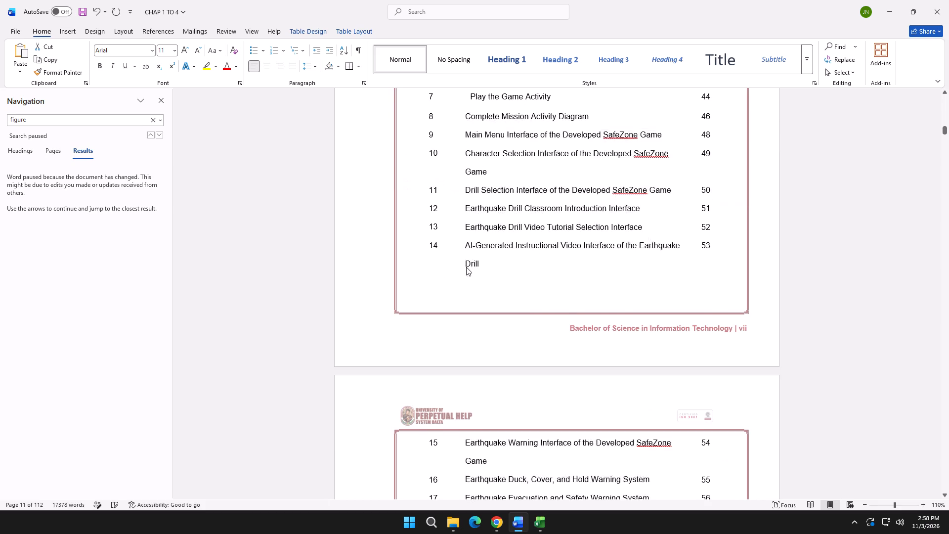
Check the Google Docs List of Figures for the entries that follow "Bar Graph of Section C" to find the title for entry 37.
{"action": "scroll", "coordinate": [518, 367], "scroll_direction": "down", "scroll_amount": 3}
{"action": "left_click", "coordinate": [475, 399]}
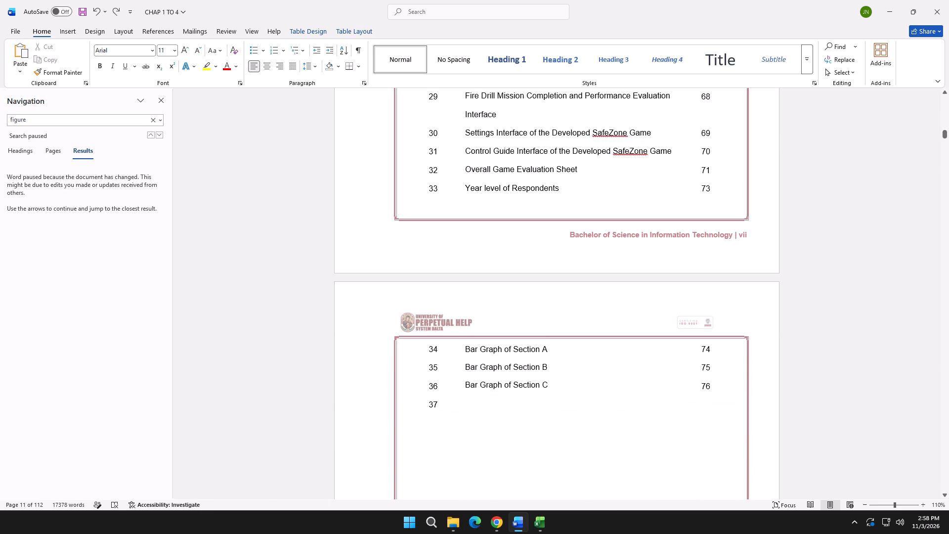
{"action": "key", "text": "alt+Tab"}
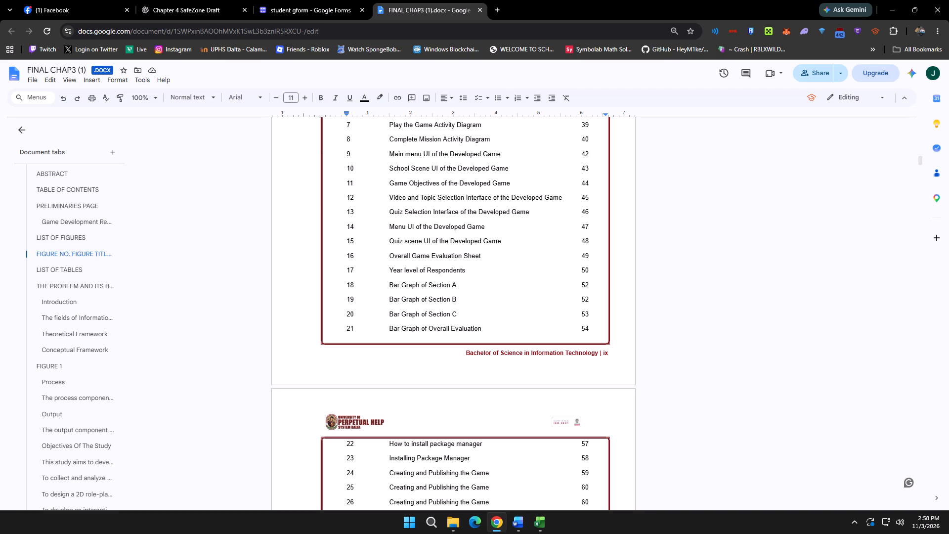
{"action": "scroll", "coordinate": [502, 257], "scroll_direction": "down", "scroll_amount": 4}
{"action": "scroll", "coordinate": [488, 259], "scroll_direction": "up", "scroll_amount": 4}
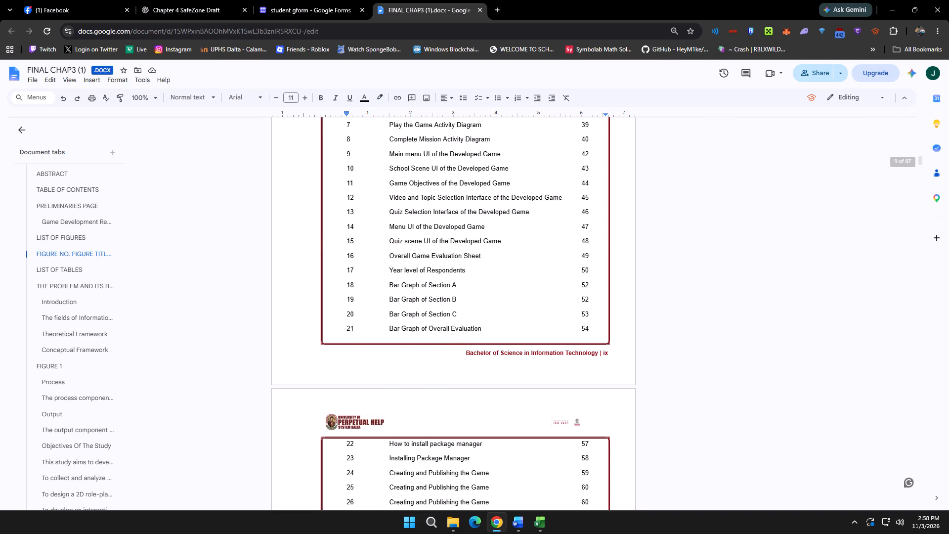
{"action": "scroll", "coordinate": [487, 270], "scroll_direction": "down", "scroll_amount": 3}
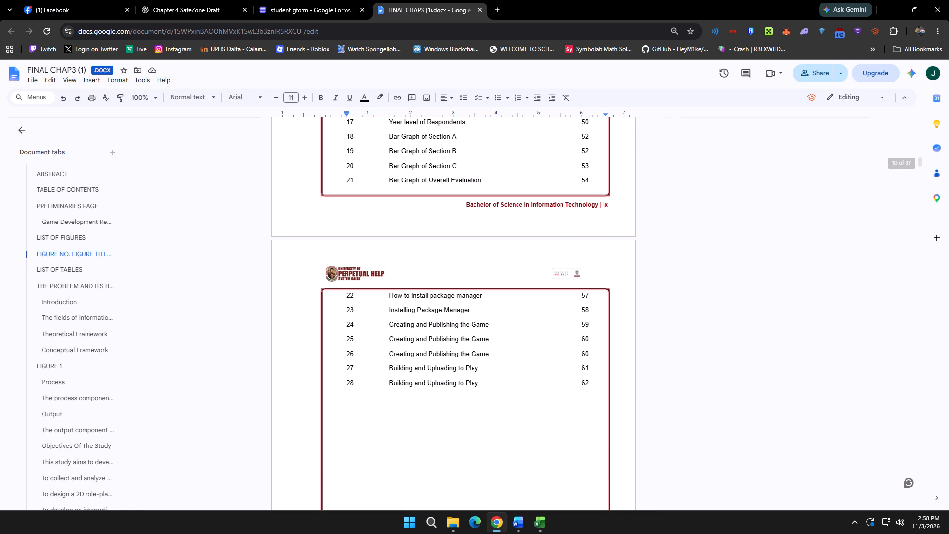
{"action": "key", "text": "alt+Tab"}
{"action": "key", "text": "alt+Tab"}
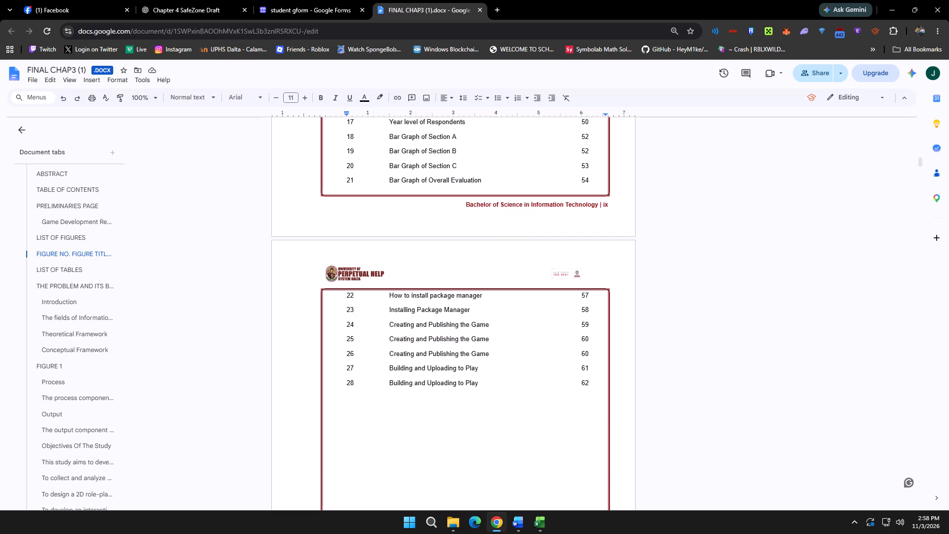
{"action": "scroll", "coordinate": [559, 296], "scroll_direction": "down", "scroll_amount": 4}
{"action": "scroll", "coordinate": [560, 295], "scroll_direction": "up", "scroll_amount": 5}
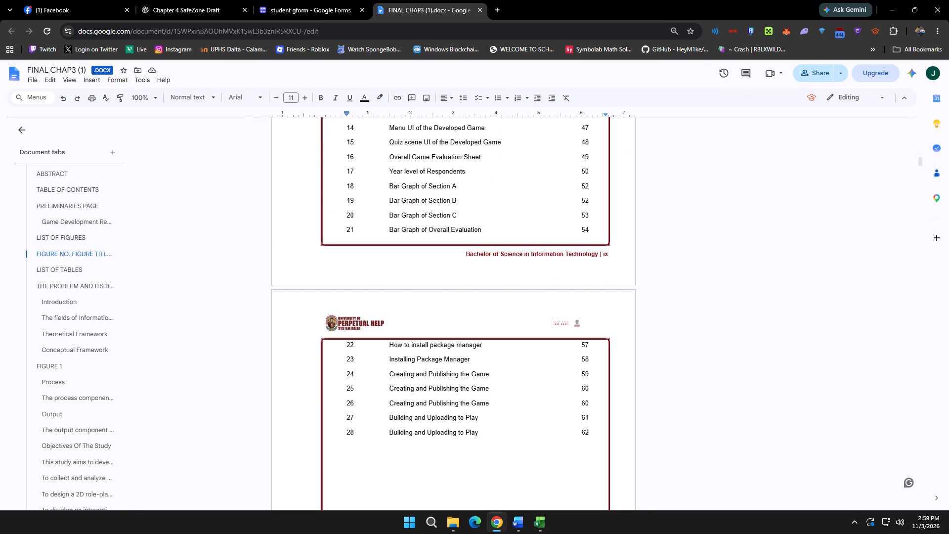
{"action": "key", "text": "alt+Tab"}
{"action": "key", "text": "alt+Tab"}
{"action": "key", "text": "alt+Tab"}
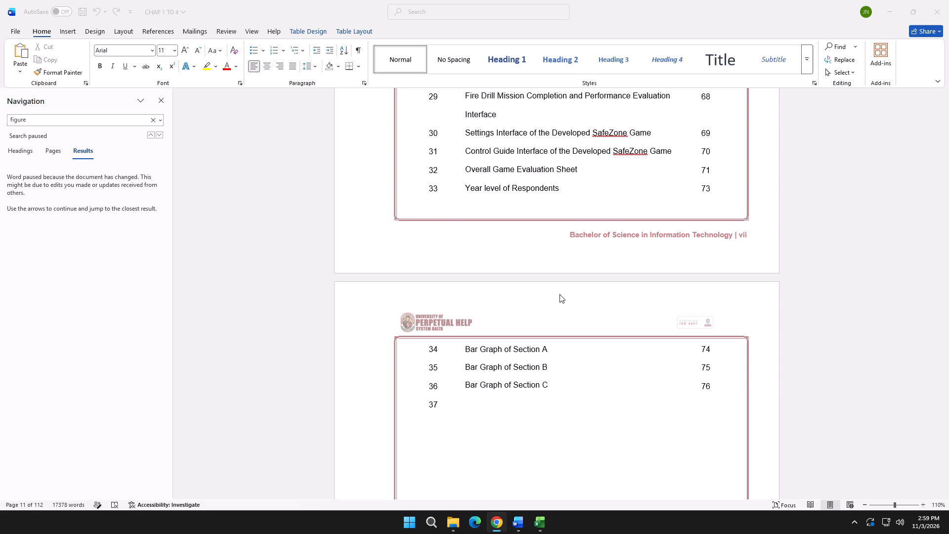
{"action": "key", "text": "alt+Tab"}
{"action": "key", "text": "alt+Tab"}
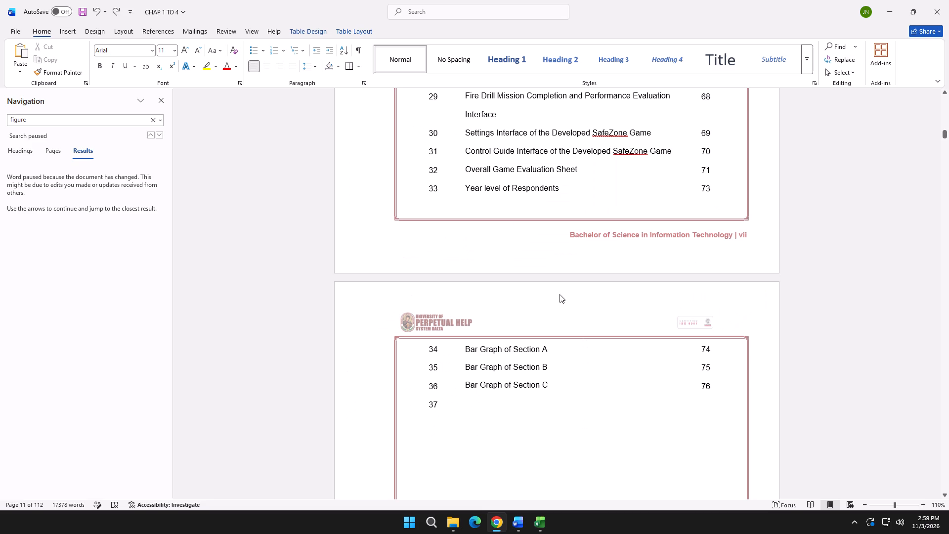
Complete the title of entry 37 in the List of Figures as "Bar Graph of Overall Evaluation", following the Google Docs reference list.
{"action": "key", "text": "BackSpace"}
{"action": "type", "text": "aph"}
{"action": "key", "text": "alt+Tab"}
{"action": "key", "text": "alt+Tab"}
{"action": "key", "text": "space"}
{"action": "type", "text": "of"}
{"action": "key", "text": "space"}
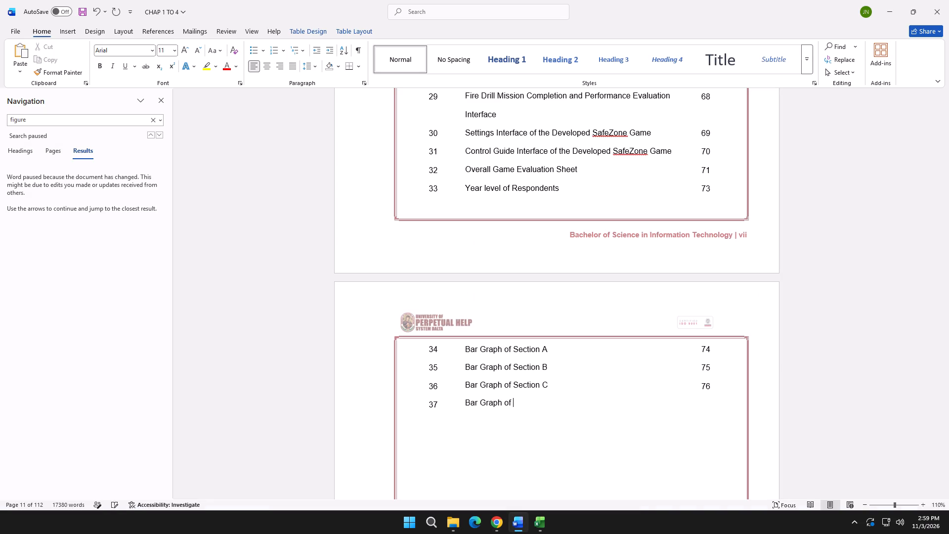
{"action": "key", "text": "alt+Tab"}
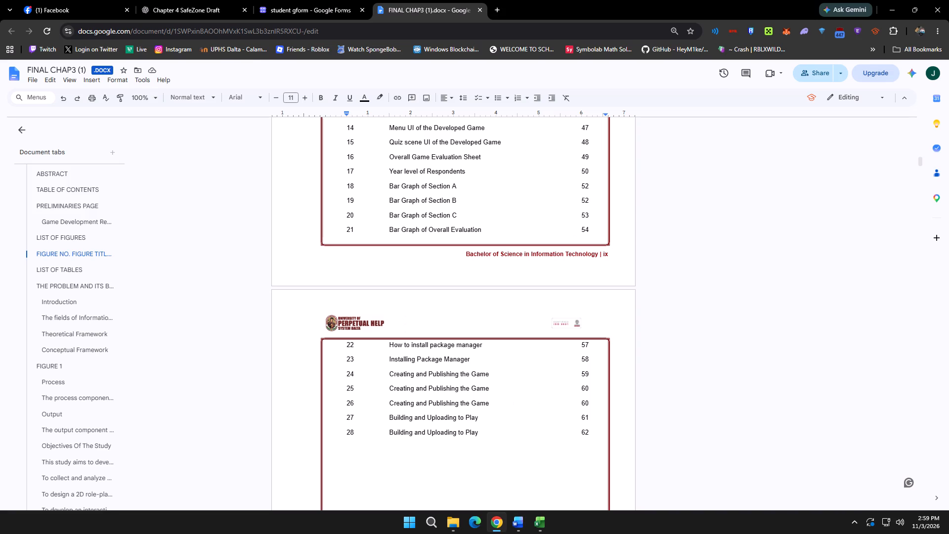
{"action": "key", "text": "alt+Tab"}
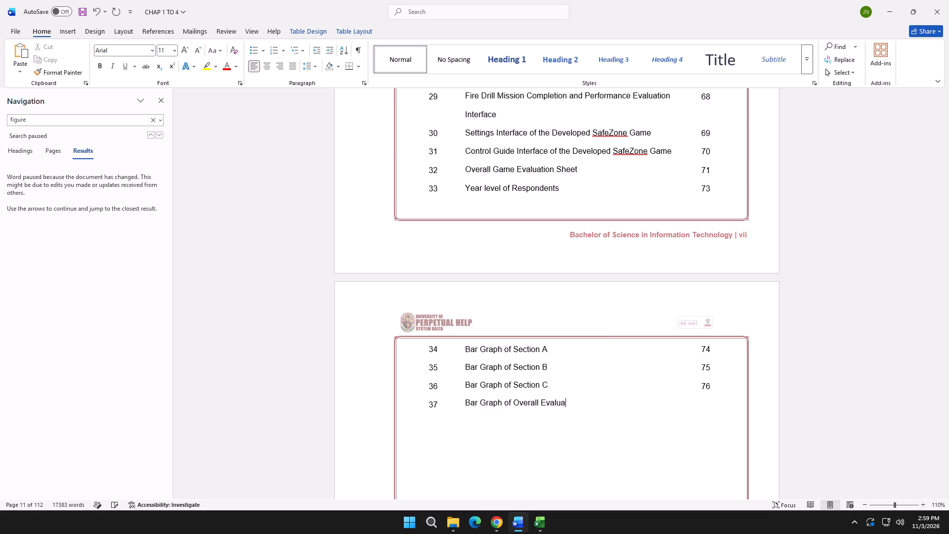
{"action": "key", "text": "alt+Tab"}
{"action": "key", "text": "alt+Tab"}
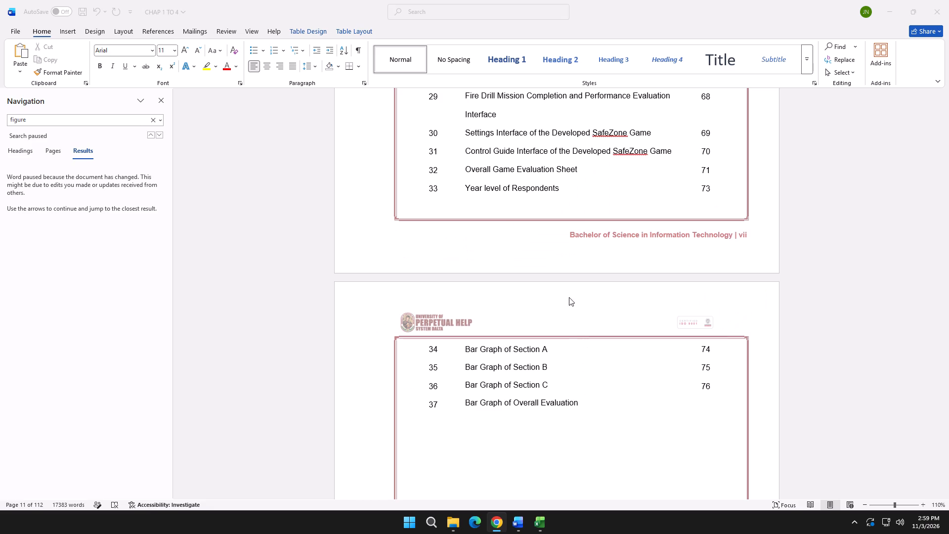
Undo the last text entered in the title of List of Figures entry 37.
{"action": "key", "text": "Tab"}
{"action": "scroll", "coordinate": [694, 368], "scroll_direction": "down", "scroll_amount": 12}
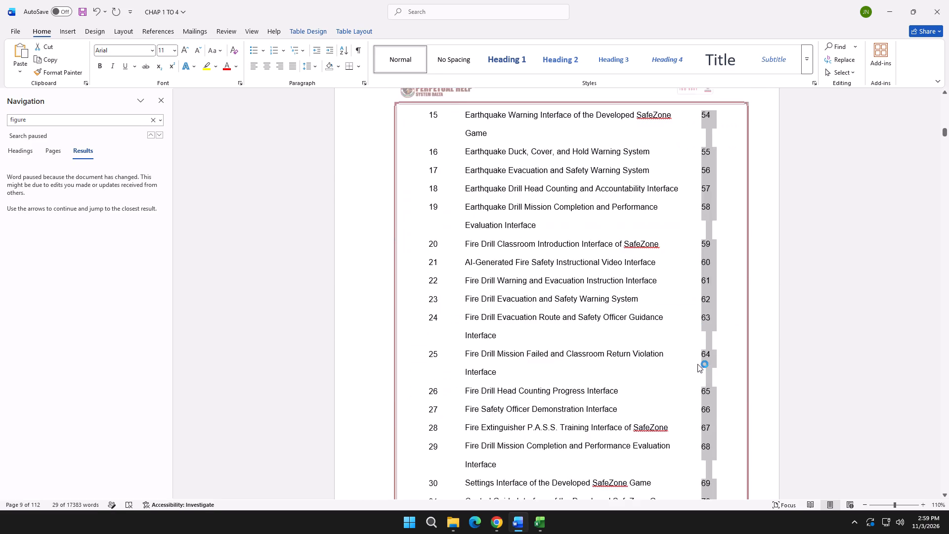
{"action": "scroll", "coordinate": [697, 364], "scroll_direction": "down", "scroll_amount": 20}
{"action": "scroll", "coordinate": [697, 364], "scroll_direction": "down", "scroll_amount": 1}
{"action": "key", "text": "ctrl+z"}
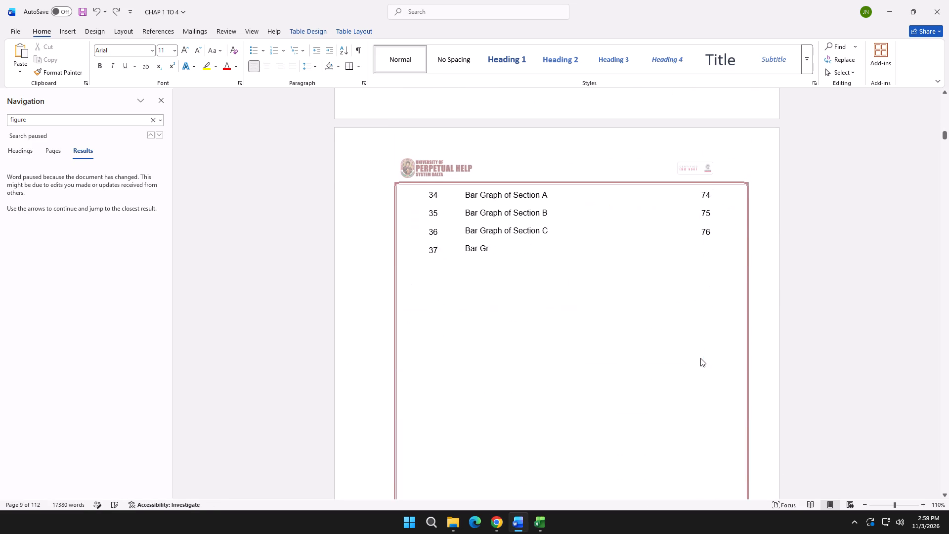
Complete the title of entry 37 in Word's List of Figures as "Bar Graph of Overall Evaluation", following the Google Docs reference.
{"action": "key", "text": "alt+Tab"}
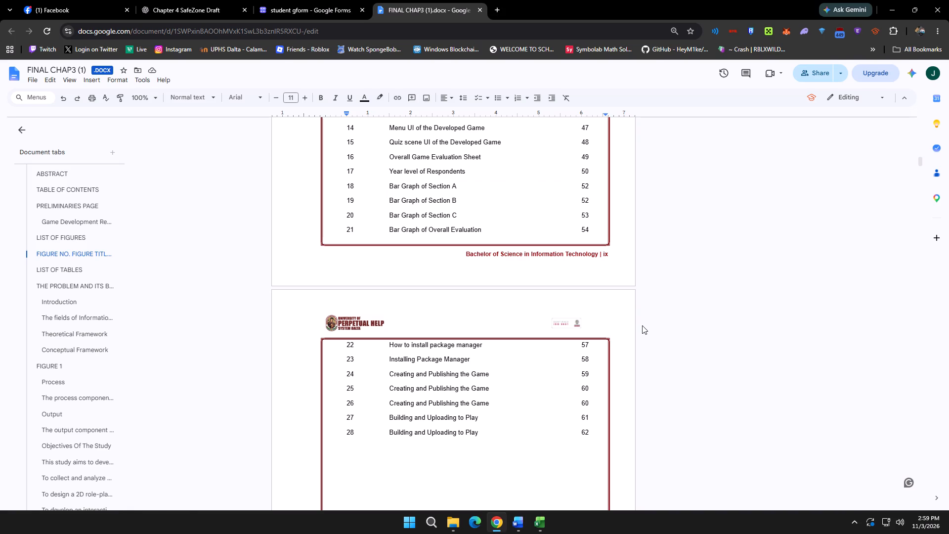
{"action": "key", "text": "alt+Tab"}
{"action": "key", "text": "r"}
{"action": "key", "text": "BackSpace"}
{"action": "type", "text": "aph of"}
{"action": "key", "text": "space"}
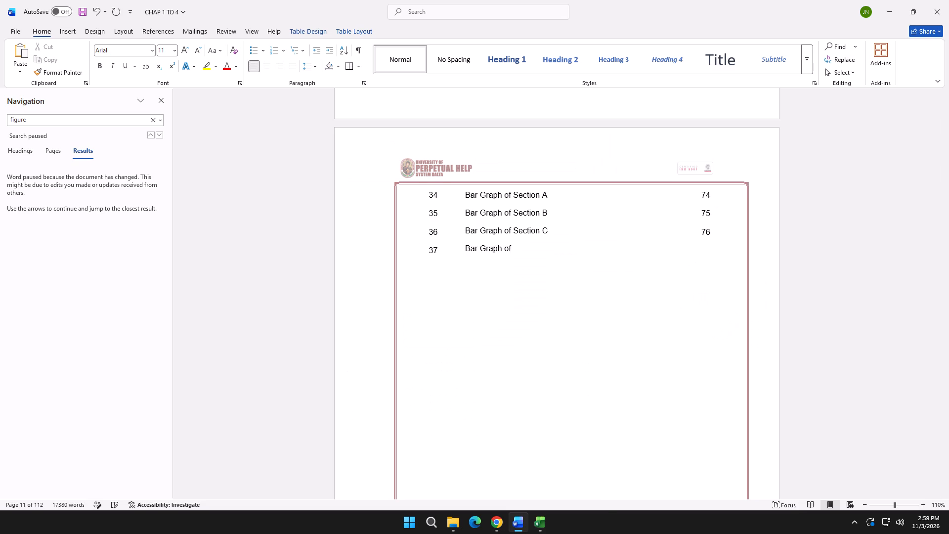
{"action": "key", "text": "alt+Tab"}
{"action": "key", "text": "alt+Tab"}
{"action": "key", "text": "alt+Tab"}
{"action": "key", "text": "alt+Tab"}
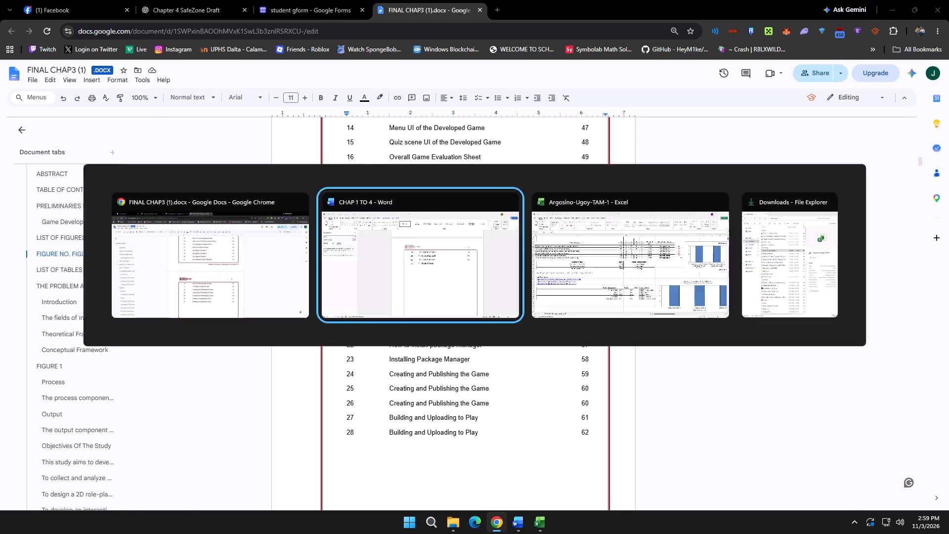
{"action": "type", "text": "val"}
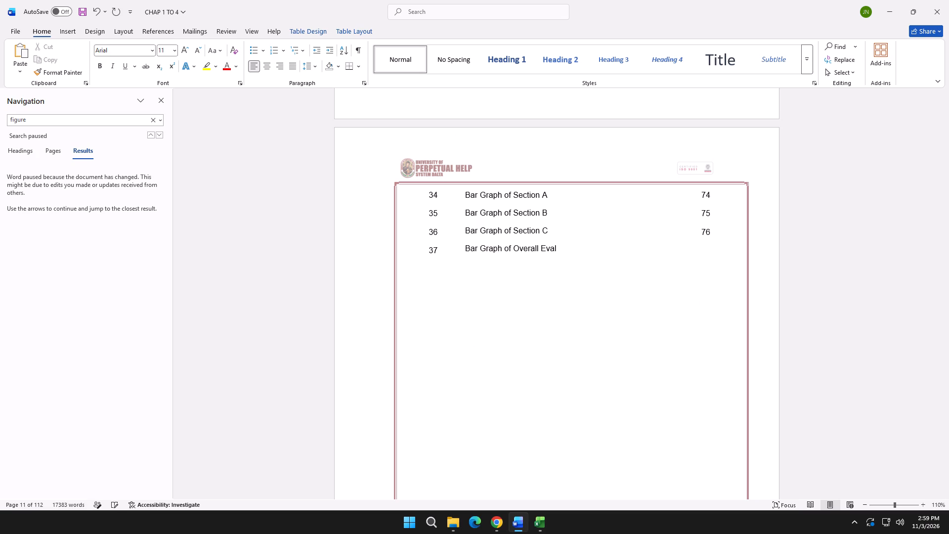
{"action": "type", "text": "uatu"}
{"action": "key", "text": "BackSpace"}
{"action": "type", "text": "ion"}
Add page number 77 for entry 37 on a new line below 76 in the List of Figures.
{"action": "key", "text": "alt+Tab"}
{"action": "key", "text": "alt+Tab"}
{"action": "left_click", "coordinate": [718, 237]}
{"action": "key", "text": "shift+Return"}
{"action": "type", "text": "77"}
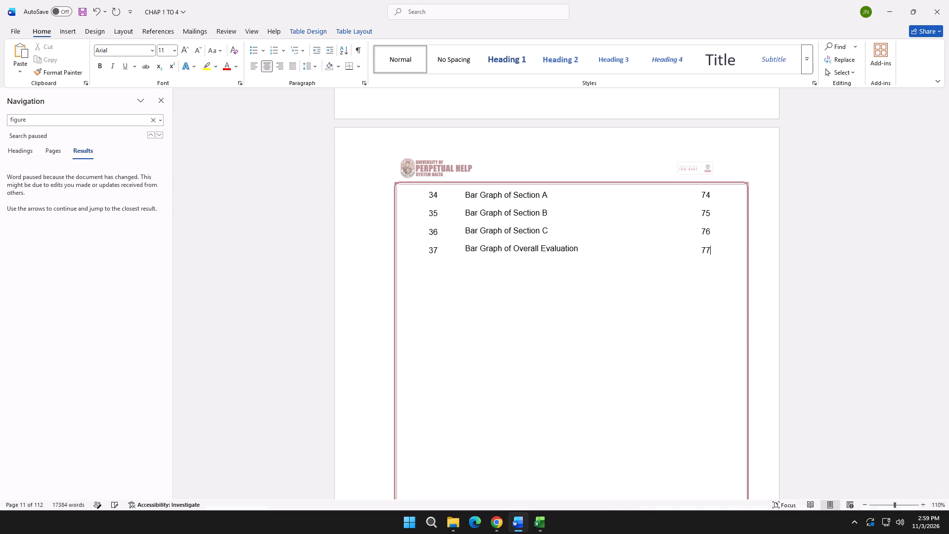
Add figure number 38 on a new line below 37 in the List of Figures number column.
{"action": "key", "text": "alt+Tab"}
{"action": "key", "text": "alt+Tab"}
{"action": "left_click", "coordinate": [442, 255]}
{"action": "key", "text": "shift+Return"}
{"action": "type", "text": "38"}
{"action": "key", "text": "alt+Tab"}
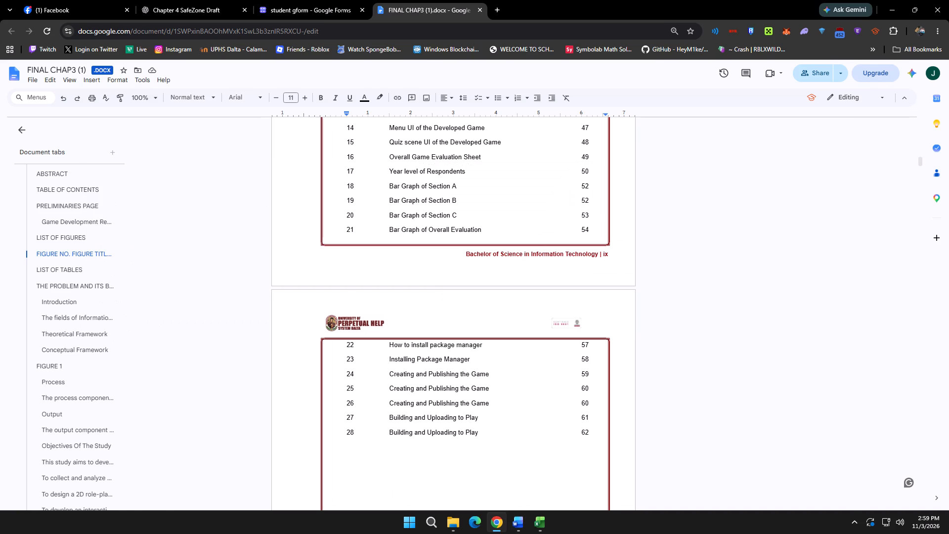
{"action": "key", "text": "alt+Tab"}
{"action": "key", "text": "BackSpace"}
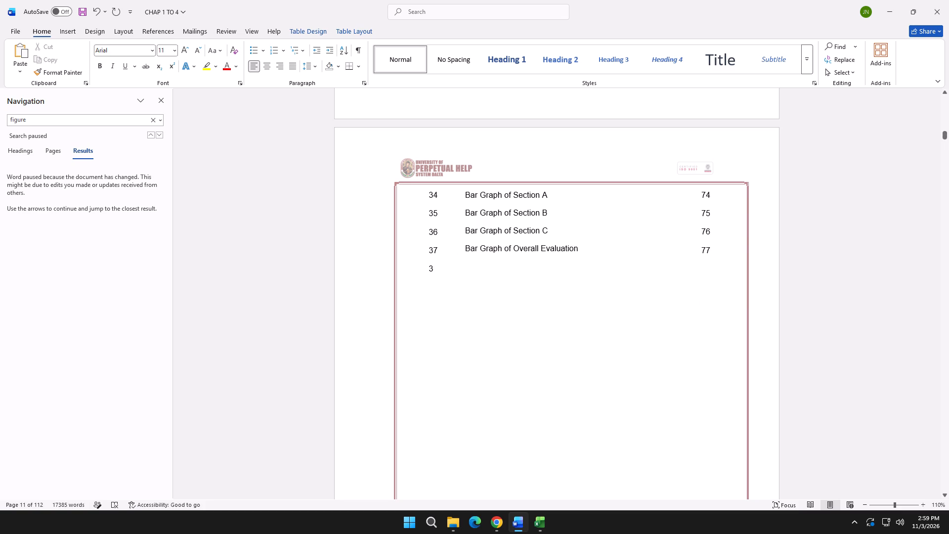
{"action": "key", "text": "8"}
Search the Word document for "figure 38" and examine the matching passage and the figure caption that follows it.
{"action": "left_click", "coordinate": [83, 123]}
{"action": "left_click", "coordinate": [83, 123]}
{"action": "key", "text": "space"}
{"action": "type", "text": "38"}
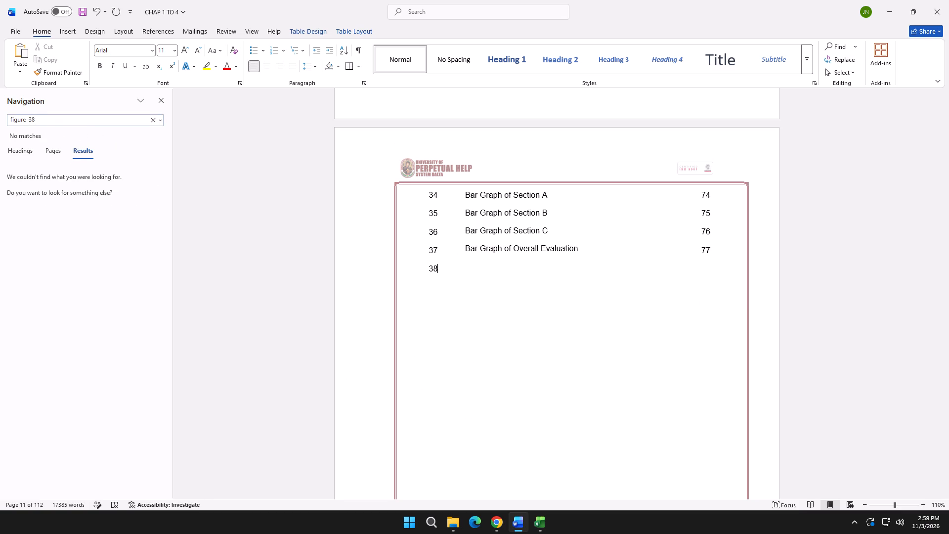
{"action": "key", "text": "BackSpace"}
{"action": "key", "text": "BackSpace"}
{"action": "key", "text": "BackSpace"}
{"action": "type", "text": "38"}
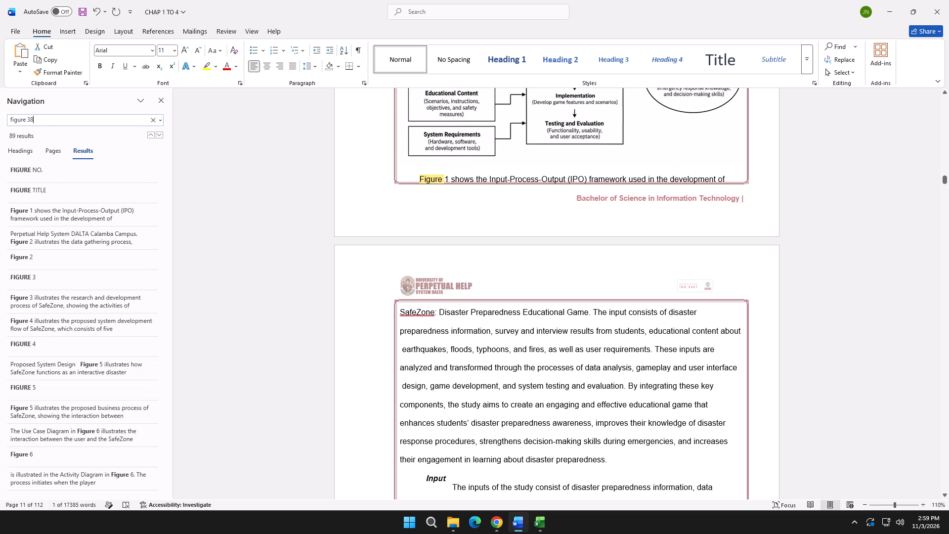
{"action": "left_click", "coordinate": [46, 172]}
{"action": "scroll", "coordinate": [396, 256], "scroll_direction": "up", "scroll_amount": 6}
{"action": "scroll", "coordinate": [397, 256], "scroll_direction": "down", "scroll_amount": 10}
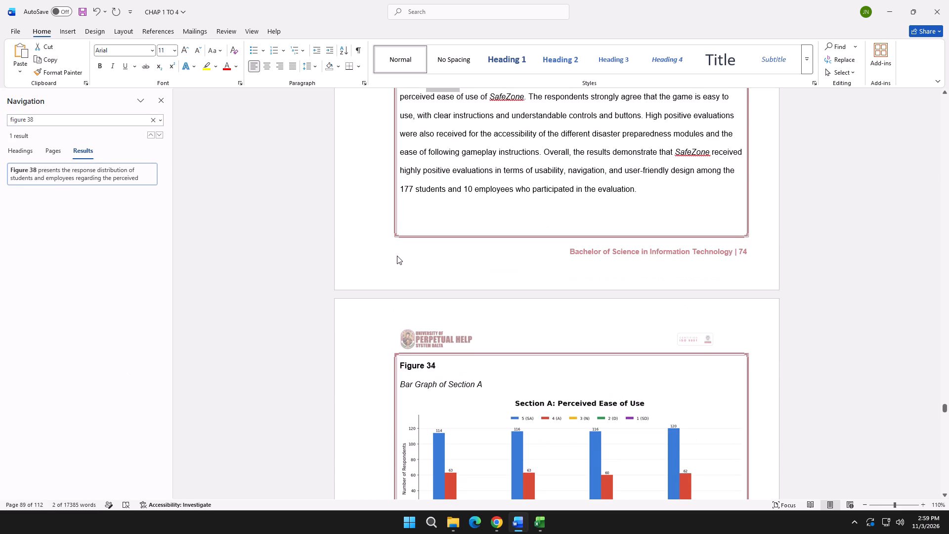
{"action": "scroll", "coordinate": [397, 256], "scroll_direction": "down", "scroll_amount": 8}
{"action": "scroll", "coordinate": [397, 256], "scroll_direction": "up", "scroll_amount": 12}
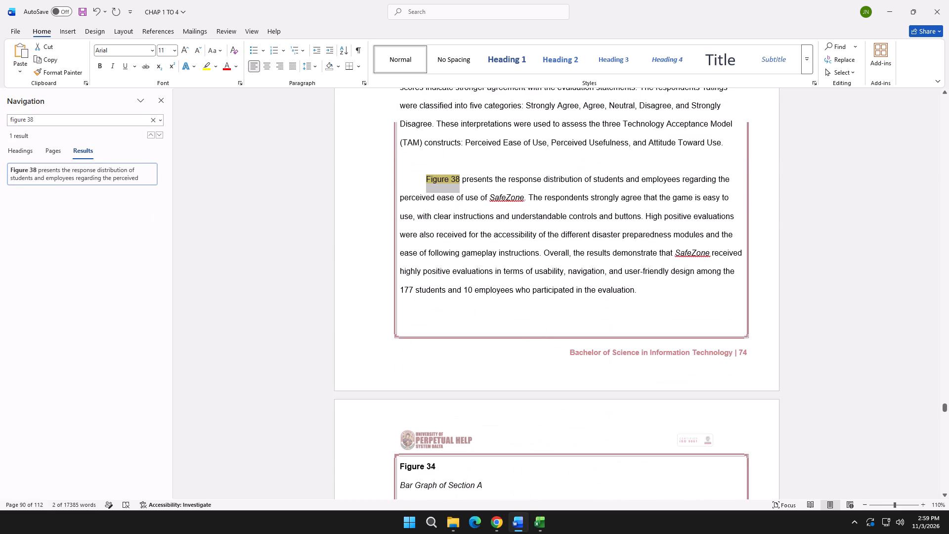
Change the in-text reference in the perceived ease of use paragraph below Table 4 to Figure 34.
{"action": "left_click", "coordinate": [461, 176]}
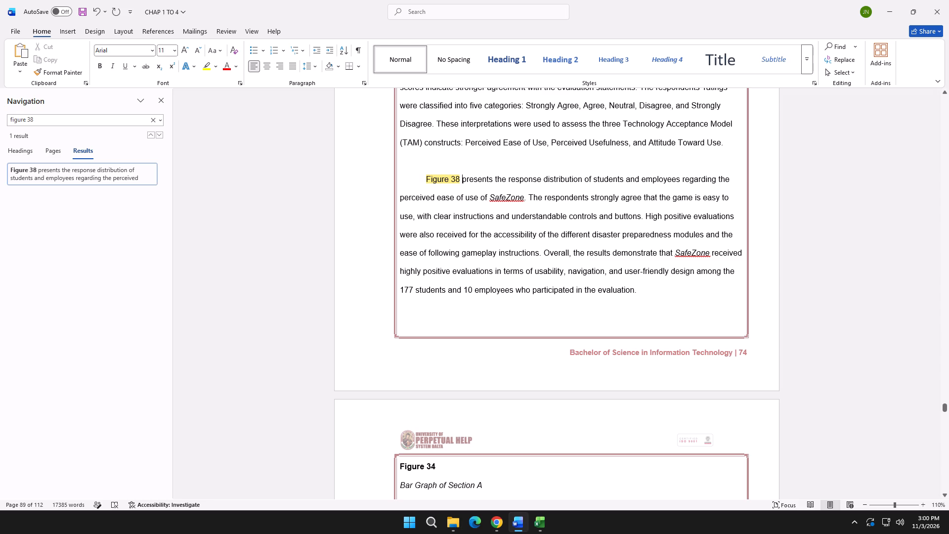
{"action": "scroll", "coordinate": [453, 200], "scroll_direction": "up", "scroll_amount": 4}
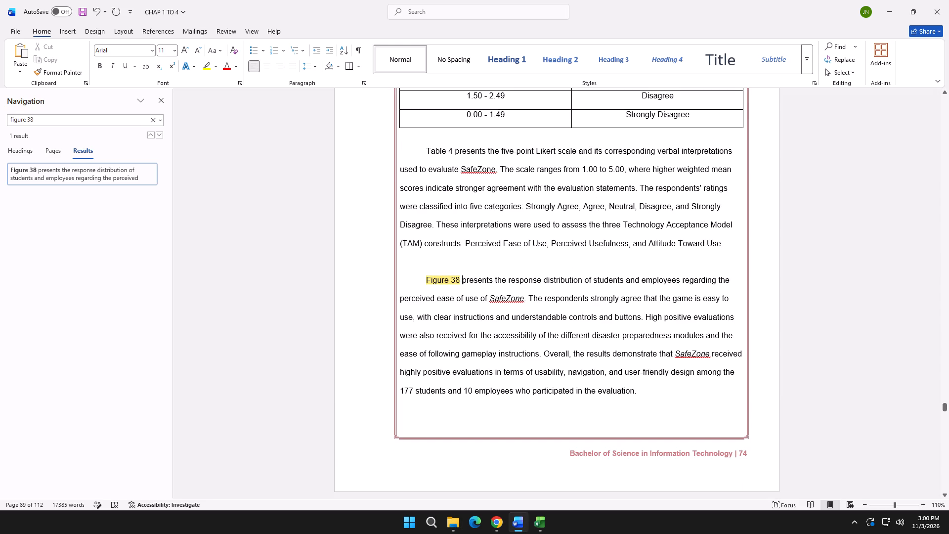
{"action": "left_click", "coordinate": [460, 281]}
{"action": "key", "text": "BackSpace"}
{"action": "scroll", "coordinate": [462, 280], "scroll_direction": "down", "scroll_amount": 6}
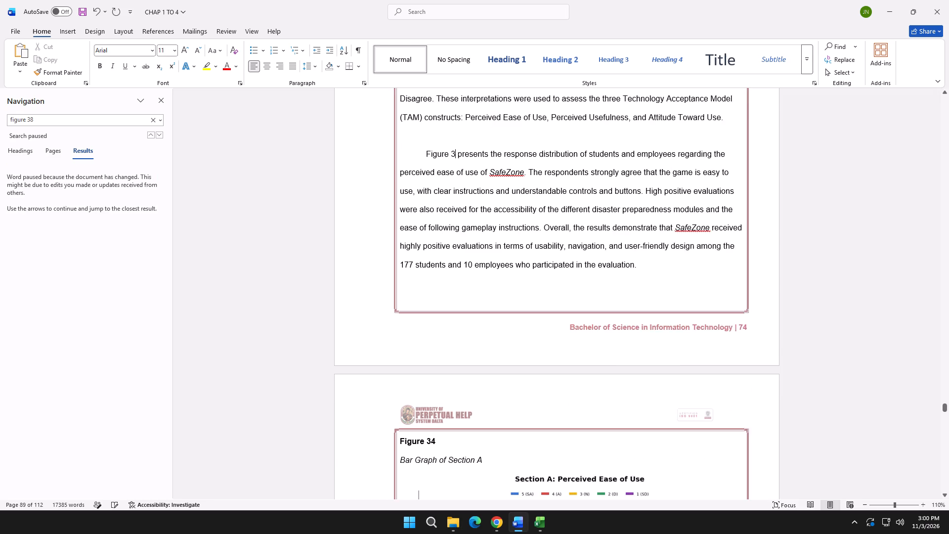
{"action": "key", "text": "4"}
Change the in-text reference in the perceived usefulness paragraph after the Section B bar graph to Figure 35.
{"action": "scroll", "coordinate": [464, 279], "scroll_direction": "down", "scroll_amount": 13}
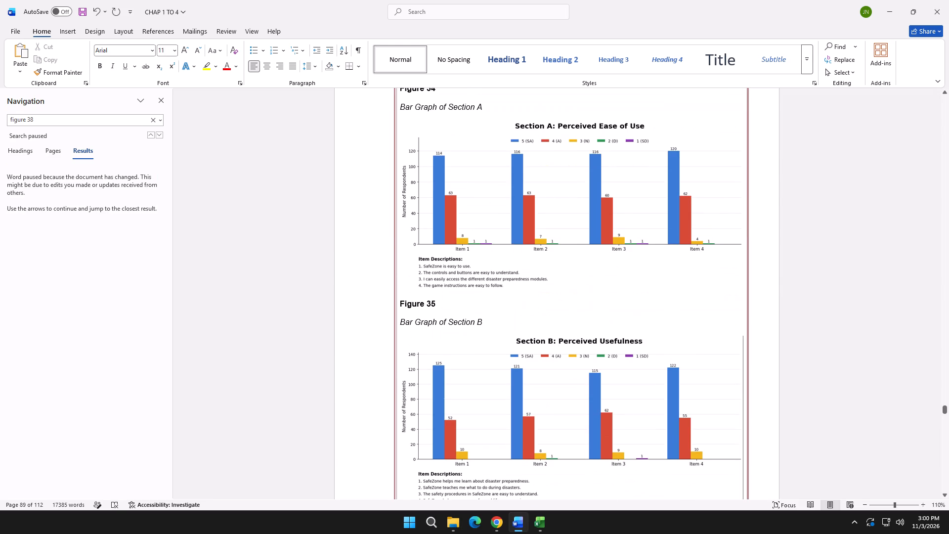
{"action": "scroll", "coordinate": [465, 279], "scroll_direction": "down", "scroll_amount": 13}
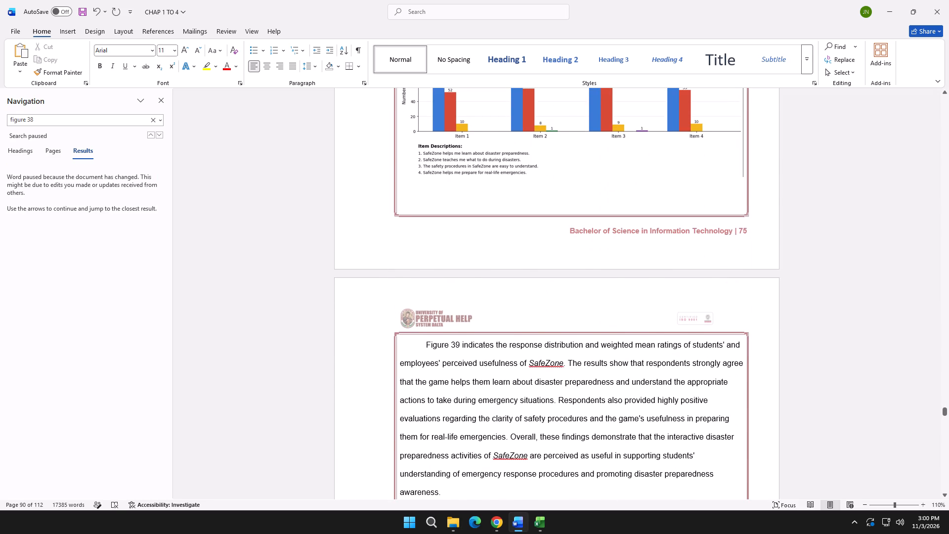
{"action": "left_click_drag", "start_coordinate": [460, 343], "coordinate": [456, 344]}
{"action": "scroll", "coordinate": [482, 278], "scroll_direction": "up", "scroll_amount": 9}
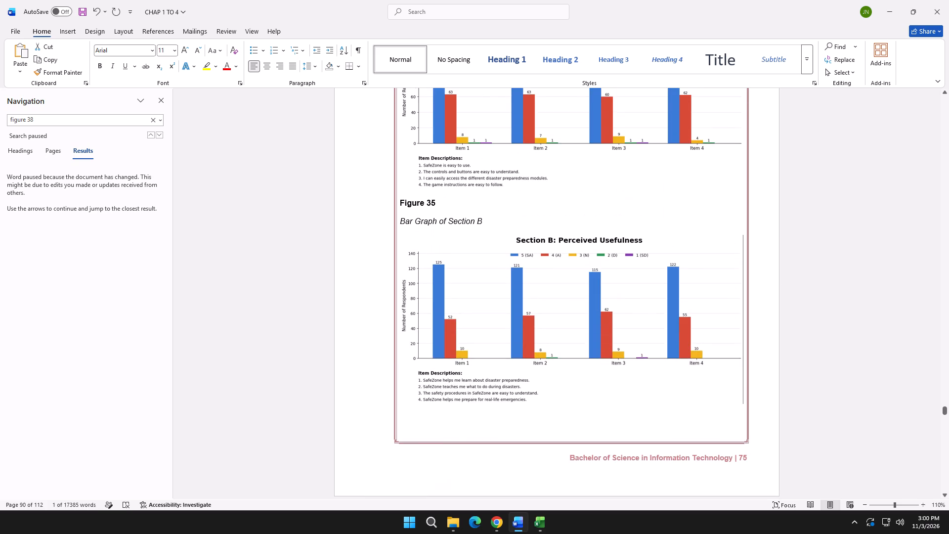
{"action": "scroll", "coordinate": [482, 277], "scroll_direction": "down", "scroll_amount": 7}
{"action": "key", "text": "5"}
Change the in-text reference in the paragraph below the Section C bar graph to Figure 36.
{"action": "scroll", "coordinate": [481, 277], "scroll_direction": "down", "scroll_amount": 18}
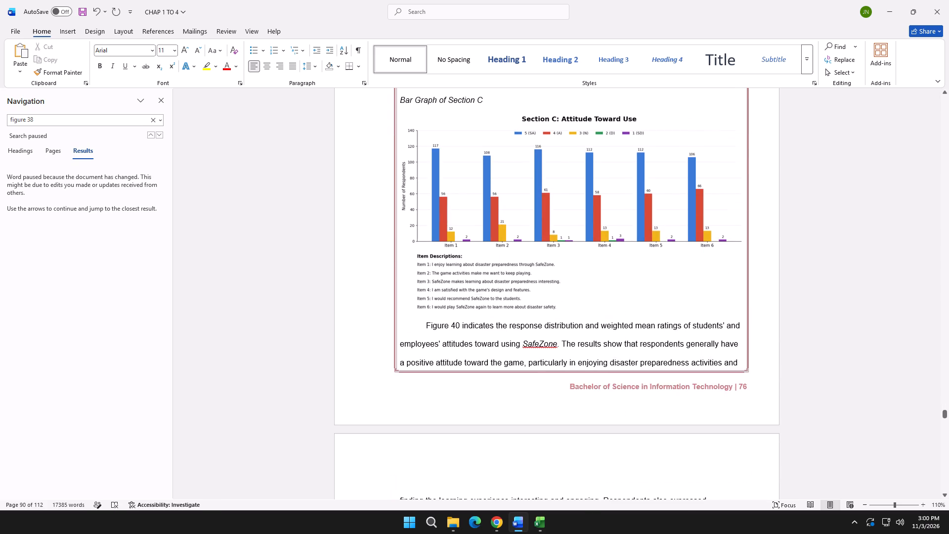
{"action": "scroll", "coordinate": [479, 279], "scroll_direction": "down", "scroll_amount": 2}
{"action": "left_click", "coordinate": [458, 302]}
{"action": "key", "text": "3"}
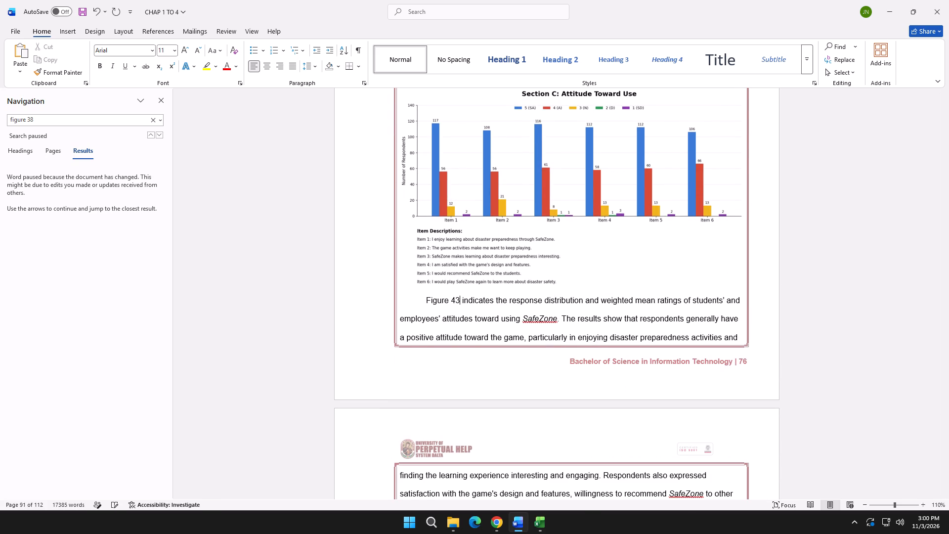
{"action": "left_click_drag", "start_coordinate": [459, 301], "coordinate": [452, 301]}
{"action": "key", "text": "3"}
{"action": "key", "text": "6"}
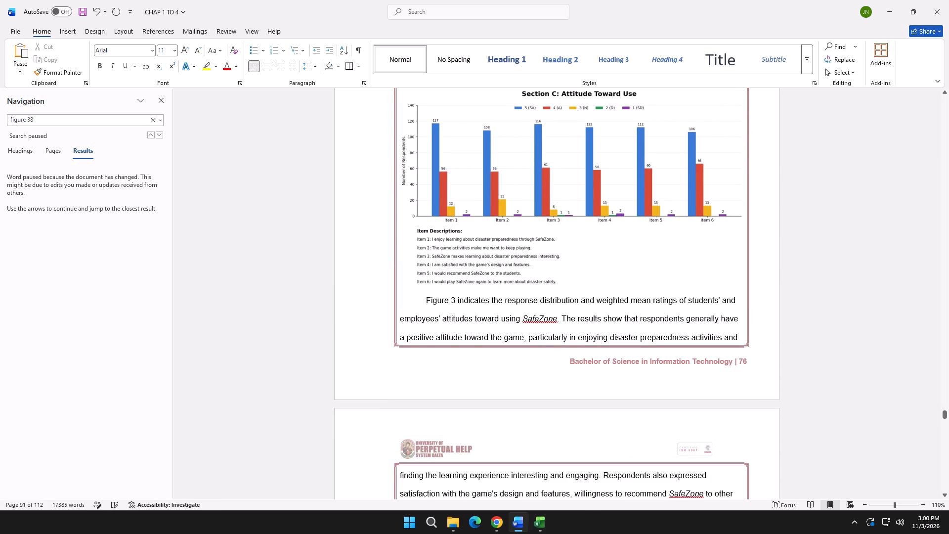
Change the in-text reference in the paragraph below the Overall Evaluation bar graph to Figure 37.
{"action": "scroll", "coordinate": [458, 302], "scroll_direction": "down", "scroll_amount": 17}
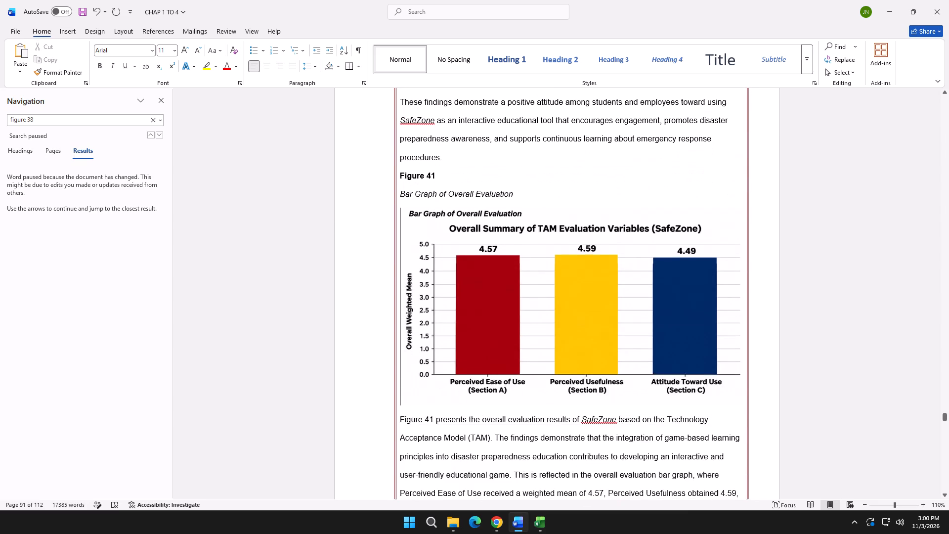
{"action": "scroll", "coordinate": [459, 306], "scroll_direction": "up", "scroll_amount": 13}
{"action": "scroll", "coordinate": [459, 306], "scroll_direction": "down", "scroll_amount": 3}
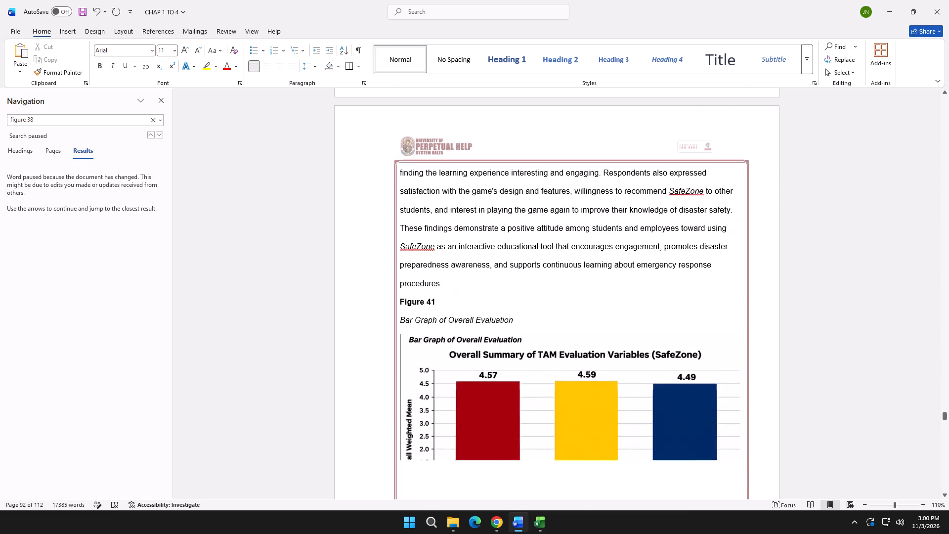
{"action": "scroll", "coordinate": [459, 306], "scroll_direction": "down", "scroll_amount": 13}
{"action": "left_click_drag", "start_coordinate": [433, 345], "coordinate": [427, 345]}
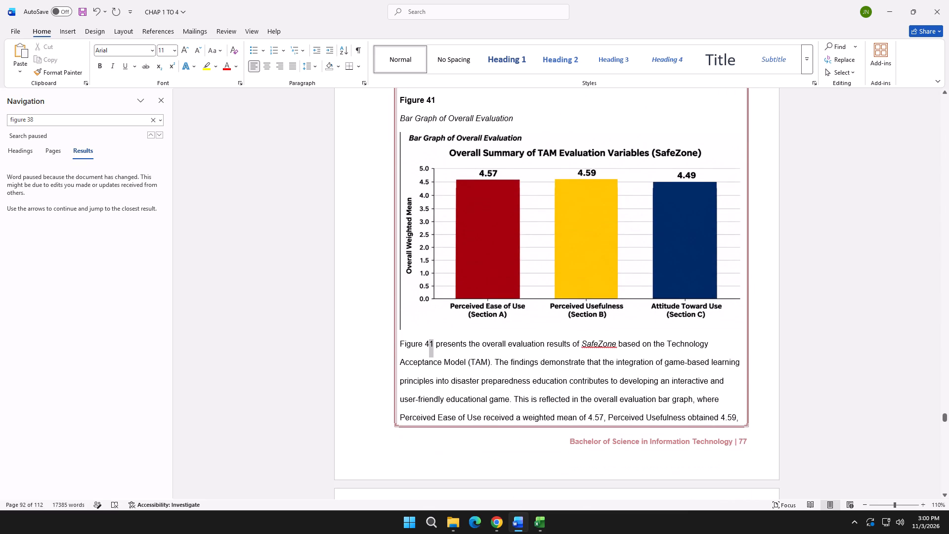
{"action": "left_click_drag", "start_coordinate": [427, 345], "coordinate": [426, 345]}
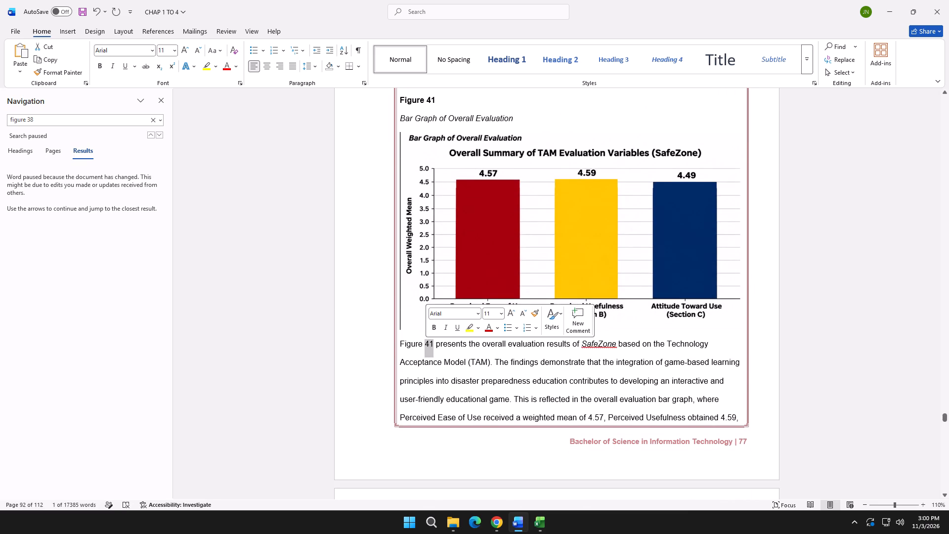
{"action": "type", "text": "37"}
Review the figure captions and in-text references from the year-level pie chart through the Section B bar graph for consistent numbering.
{"action": "scroll", "coordinate": [453, 305], "scroll_direction": "up", "scroll_amount": 20}
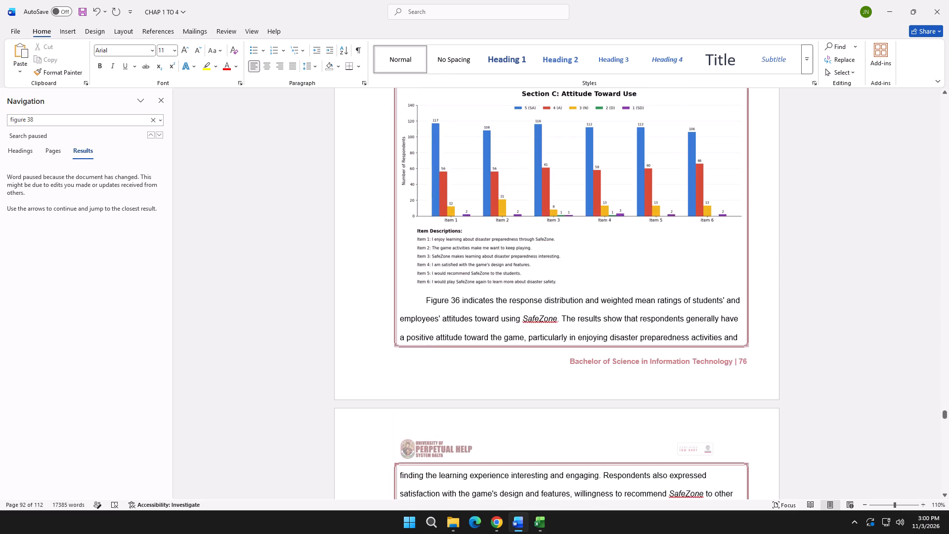
{"action": "scroll", "coordinate": [457, 312], "scroll_direction": "up", "scroll_amount": 15}
{"action": "scroll", "coordinate": [454, 312], "scroll_direction": "up", "scroll_amount": 11}
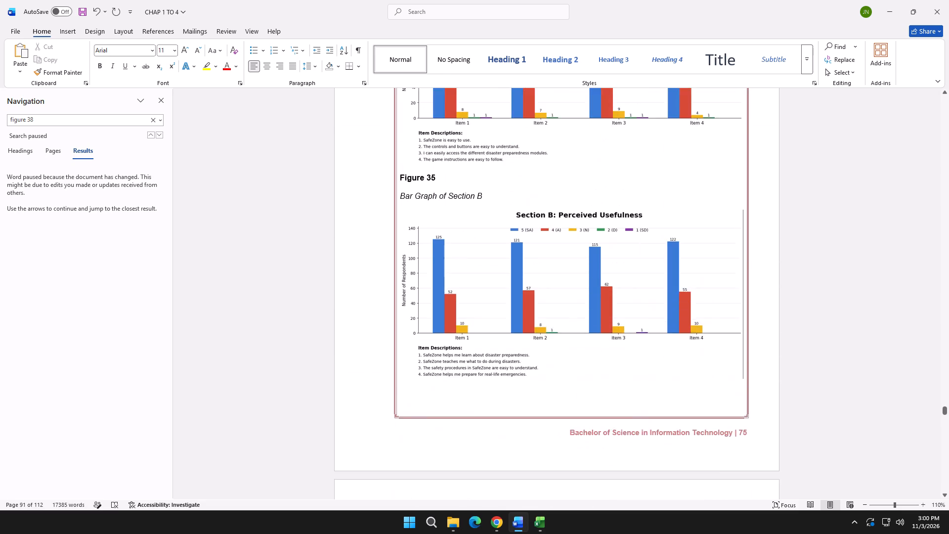
{"action": "scroll", "coordinate": [442, 316], "scroll_direction": "up", "scroll_amount": 20}
{"action": "scroll", "coordinate": [442, 316], "scroll_direction": "up", "scroll_amount": 16}
{"action": "scroll", "coordinate": [437, 317], "scroll_direction": "up", "scroll_amount": 8}
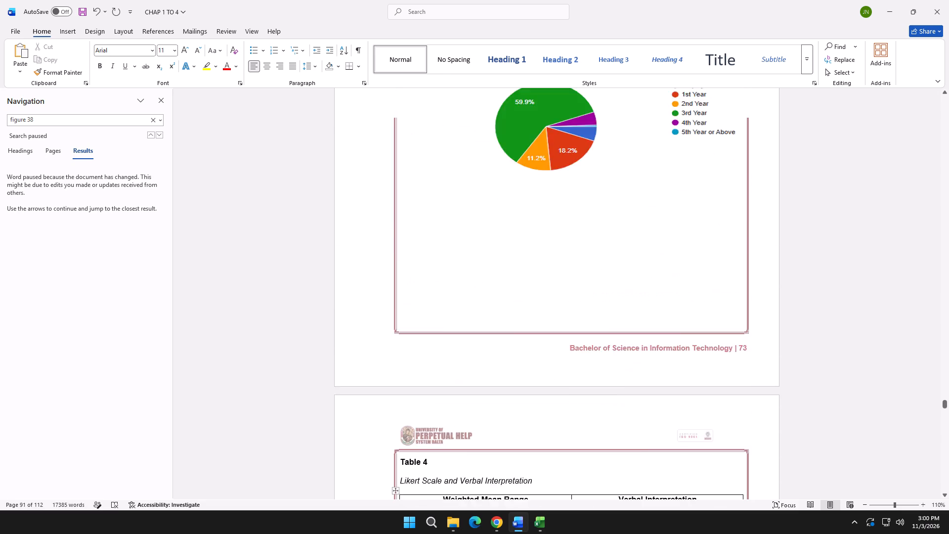
{"action": "scroll", "coordinate": [437, 317], "scroll_direction": "up", "scroll_amount": 14}
{"action": "scroll", "coordinate": [434, 318], "scroll_direction": "down", "scroll_amount": 20}
{"action": "scroll", "coordinate": [434, 318], "scroll_direction": "down", "scroll_amount": 9}
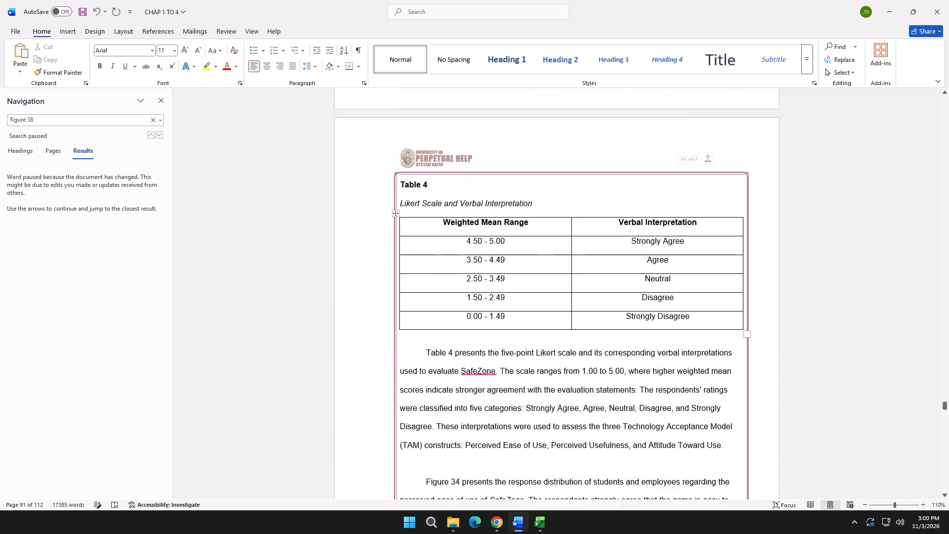
{"action": "scroll", "coordinate": [447, 272], "scroll_direction": "down", "scroll_amount": 20}
{"action": "scroll", "coordinate": [472, 259], "scroll_direction": "down", "scroll_amount": 8}
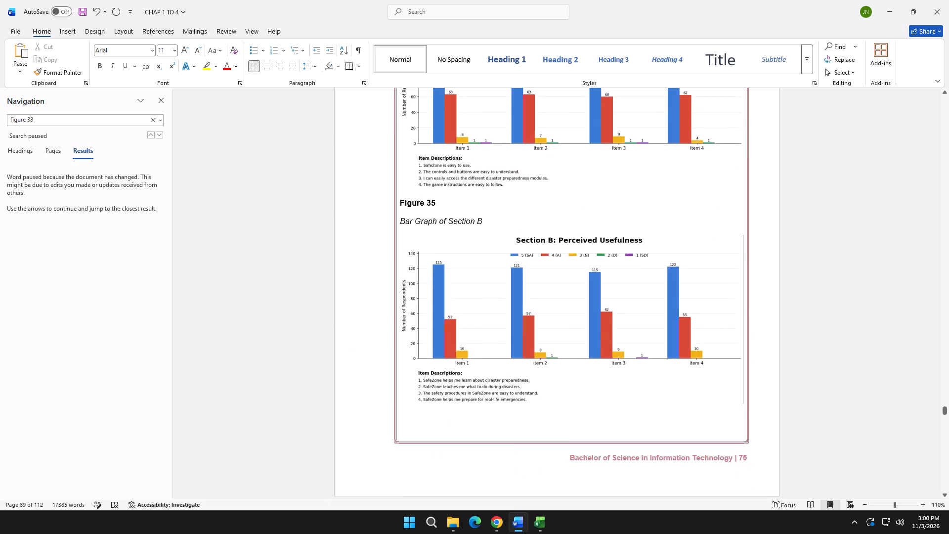
Renumber the caption above the Bar Graph of Overall Evaluation as Figure 37.
{"action": "scroll", "coordinate": [473, 261], "scroll_direction": "down", "scroll_amount": 19}
{"action": "scroll", "coordinate": [481, 267], "scroll_direction": "down", "scroll_amount": 19}
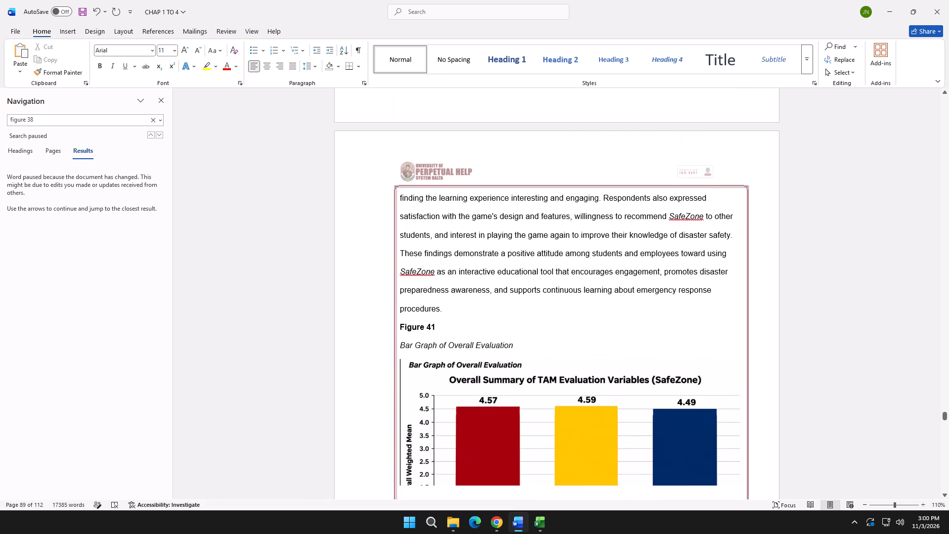
{"action": "left_click_drag", "start_coordinate": [438, 329], "coordinate": [428, 327]}
{"action": "key", "text": "3"}
{"action": "key", "text": "7"}
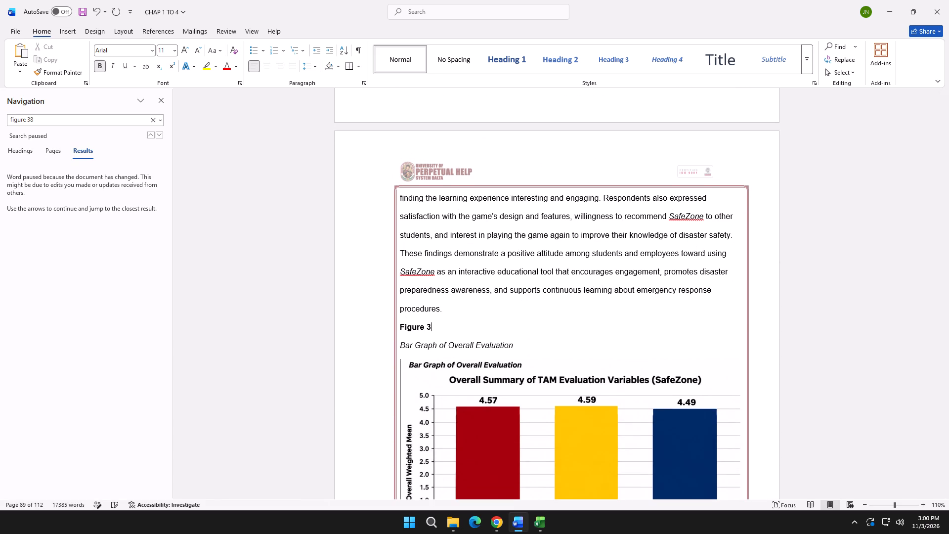
Change the in-text reference in the Unity Editor File menu paragraph under Deployment Results to Figure 38.
{"action": "scroll", "coordinate": [444, 318], "scroll_direction": "down", "scroll_amount": 11}
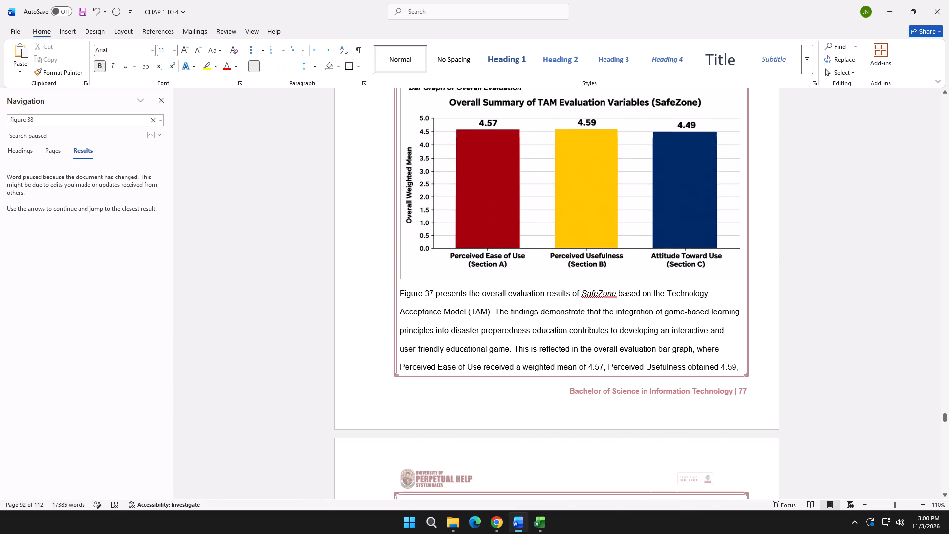
{"action": "scroll", "coordinate": [447, 319], "scroll_direction": "down", "scroll_amount": 15}
{"action": "scroll", "coordinate": [447, 319], "scroll_direction": "down", "scroll_amount": 12}
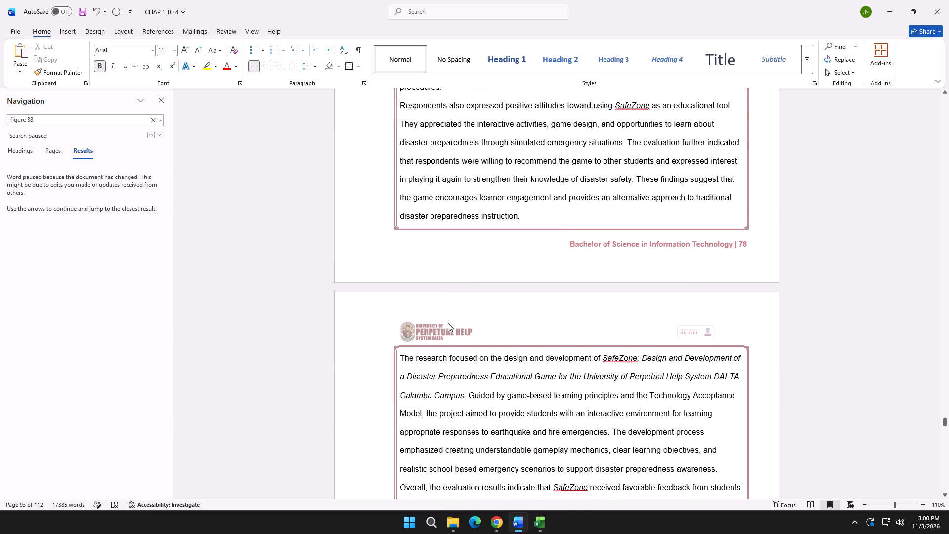
{"action": "scroll", "coordinate": [448, 323], "scroll_direction": "down", "scroll_amount": 15}
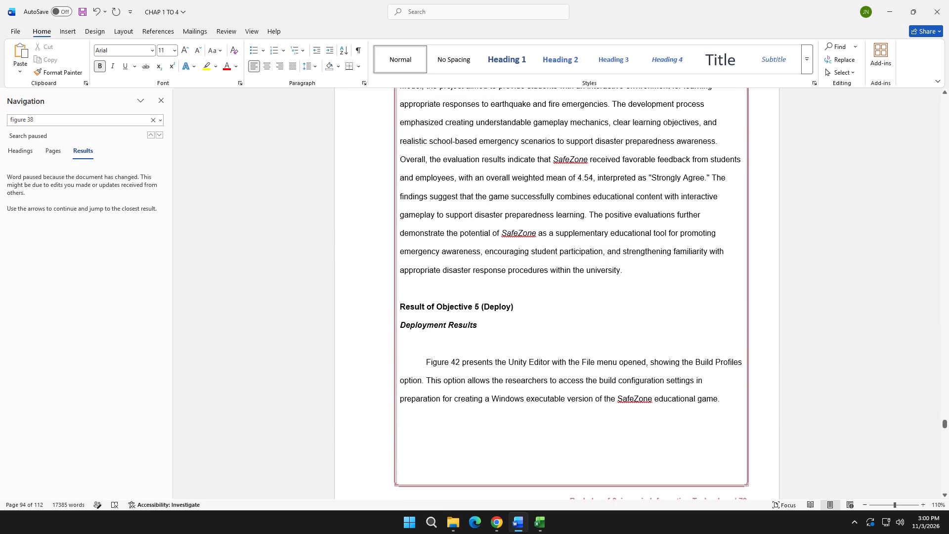
{"action": "left_click_drag", "start_coordinate": [459, 364], "coordinate": [454, 364]}
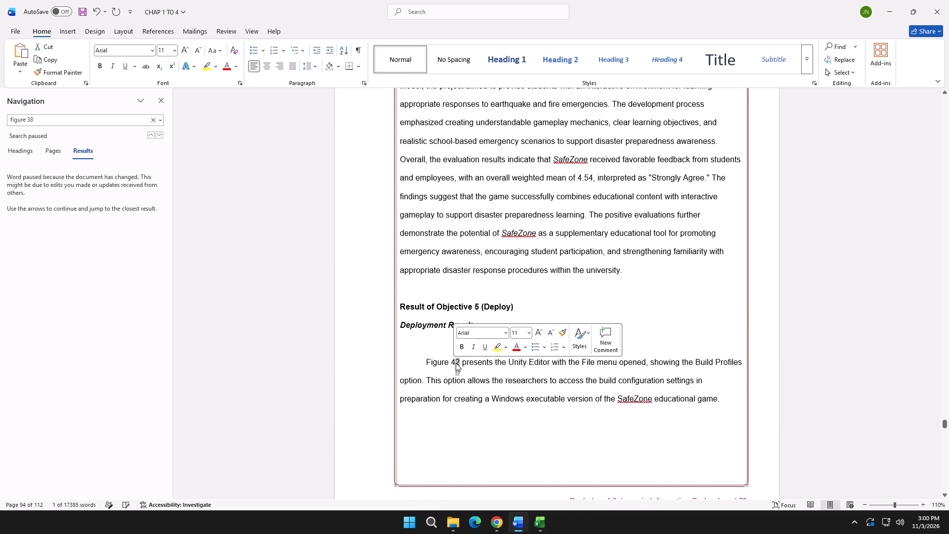
{"action": "key", "text": "BackSpace"}
{"action": "key", "text": "BackSpace"}
{"action": "type", "text": "38"}
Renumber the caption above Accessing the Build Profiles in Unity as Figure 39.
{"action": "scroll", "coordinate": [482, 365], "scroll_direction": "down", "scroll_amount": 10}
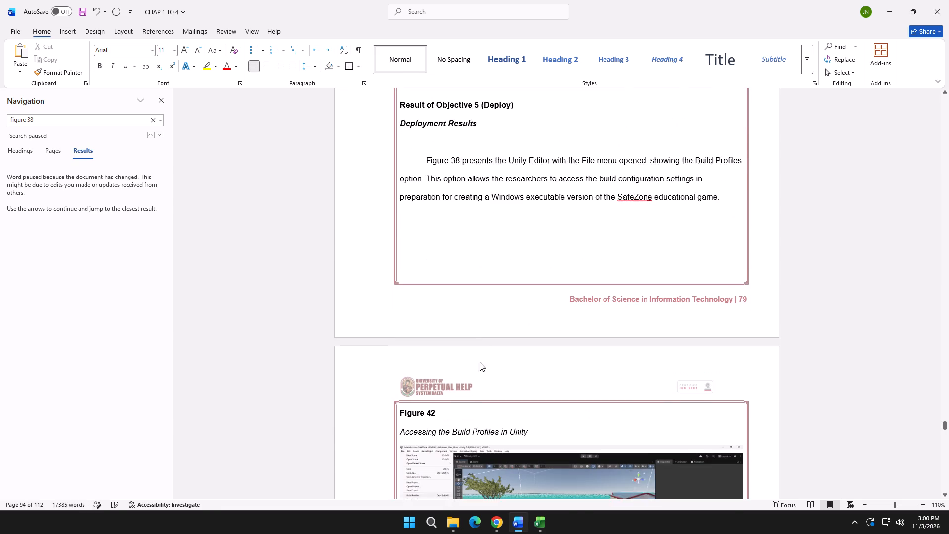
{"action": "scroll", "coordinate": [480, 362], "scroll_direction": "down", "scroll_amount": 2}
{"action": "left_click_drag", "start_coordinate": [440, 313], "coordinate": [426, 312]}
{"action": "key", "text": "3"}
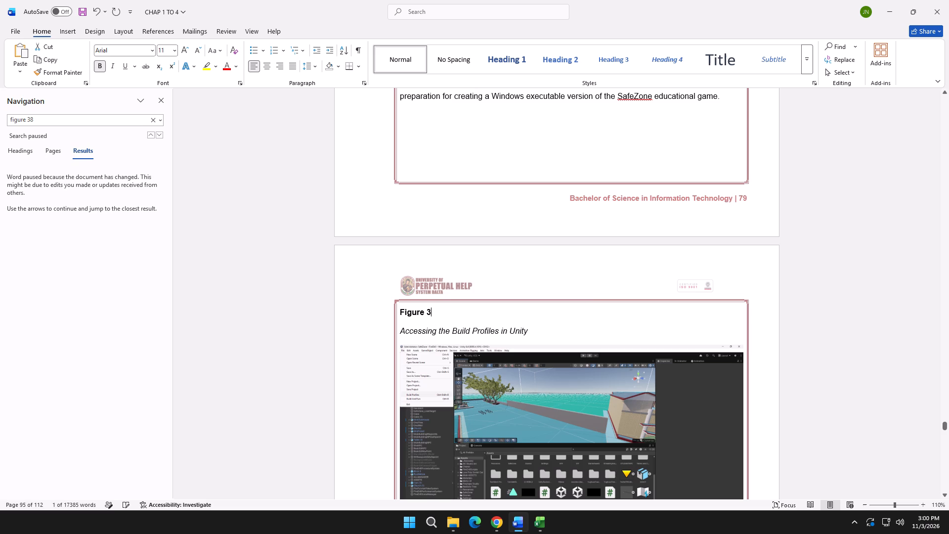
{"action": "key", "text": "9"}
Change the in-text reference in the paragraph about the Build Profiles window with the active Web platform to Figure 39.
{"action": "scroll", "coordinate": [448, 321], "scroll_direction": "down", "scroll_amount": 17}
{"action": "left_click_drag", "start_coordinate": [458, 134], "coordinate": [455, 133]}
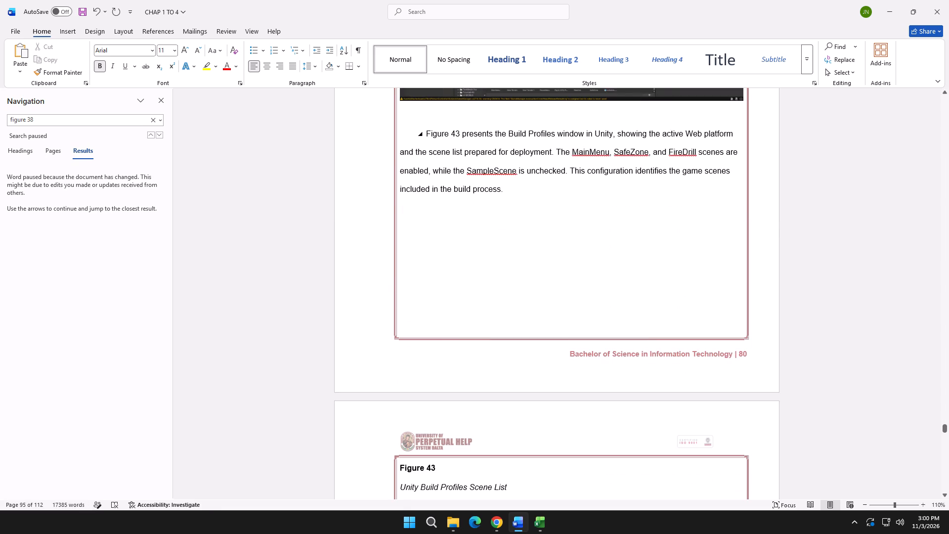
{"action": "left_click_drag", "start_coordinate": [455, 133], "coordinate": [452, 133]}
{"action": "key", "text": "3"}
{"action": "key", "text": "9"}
Check the figure captions and in-text references from Deployment Results through the Unity Build Profiles Scene List.
{"action": "scroll", "coordinate": [485, 243], "scroll_direction": "up", "scroll_amount": 20}
{"action": "scroll", "coordinate": [485, 243], "scroll_direction": "up", "scroll_amount": 4}
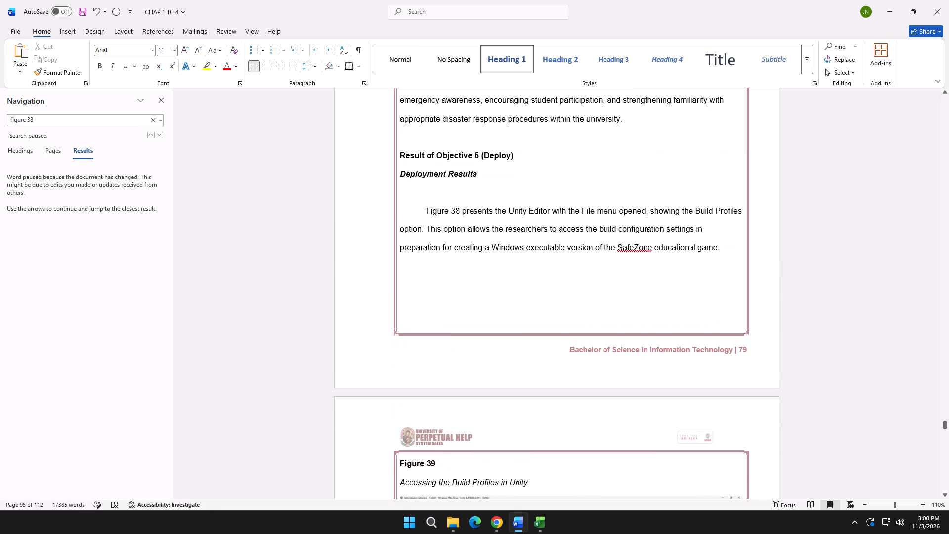
{"action": "left_click_drag", "start_coordinate": [460, 235], "coordinate": [456, 235]}
{"action": "scroll", "coordinate": [456, 318], "scroll_direction": "up", "scroll_amount": 6}
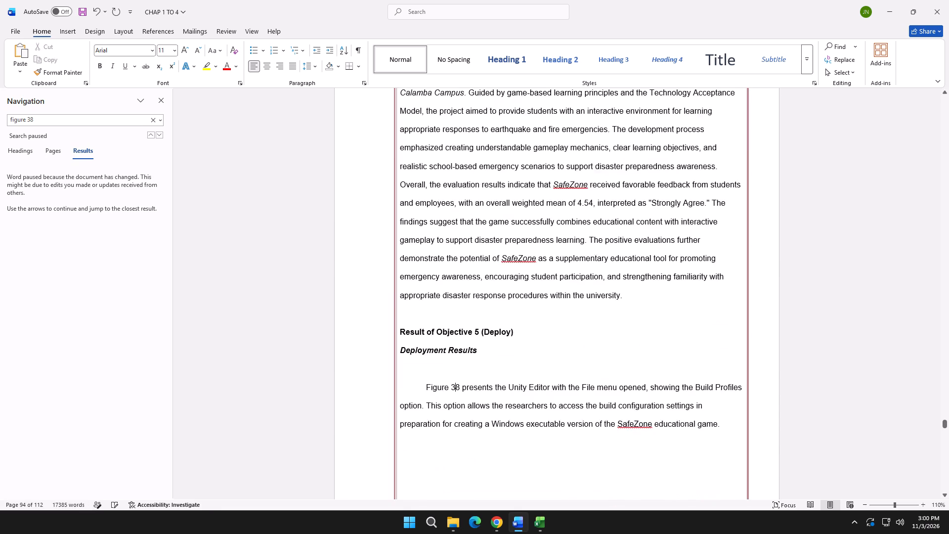
{"action": "scroll", "coordinate": [459, 322], "scroll_direction": "up", "scroll_amount": 7}
{"action": "scroll", "coordinate": [459, 323], "scroll_direction": "down", "scroll_amount": 20}
{"action": "scroll", "coordinate": [459, 323], "scroll_direction": "down", "scroll_amount": 11}
{"action": "scroll", "coordinate": [459, 325], "scroll_direction": "down", "scroll_amount": 10}
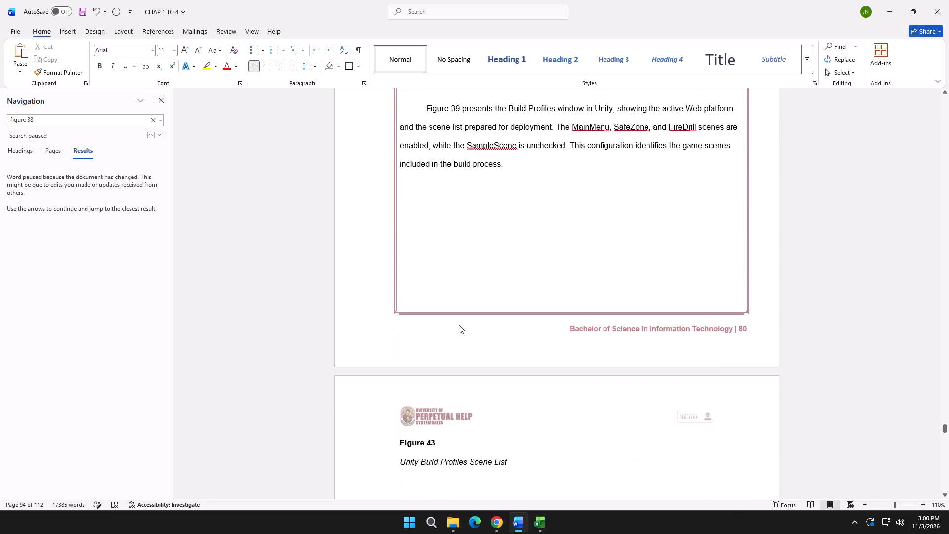
{"action": "scroll", "coordinate": [459, 325], "scroll_direction": "down", "scroll_amount": 5}
{"action": "scroll", "coordinate": [441, 254], "scroll_direction": "up", "scroll_amount": 10}
Renumber the caption above Unity Build Profiles Scene List as Figure 40.
{"action": "scroll", "coordinate": [444, 281], "scroll_direction": "down", "scroll_amount": 7}
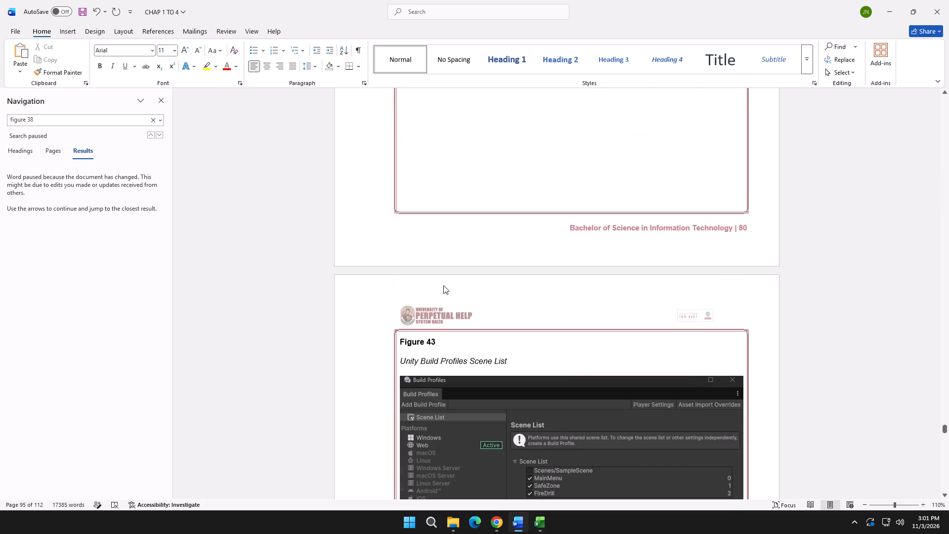
{"action": "left_click_drag", "start_coordinate": [437, 314], "coordinate": [431, 316]}
{"action": "key", "text": "0"}
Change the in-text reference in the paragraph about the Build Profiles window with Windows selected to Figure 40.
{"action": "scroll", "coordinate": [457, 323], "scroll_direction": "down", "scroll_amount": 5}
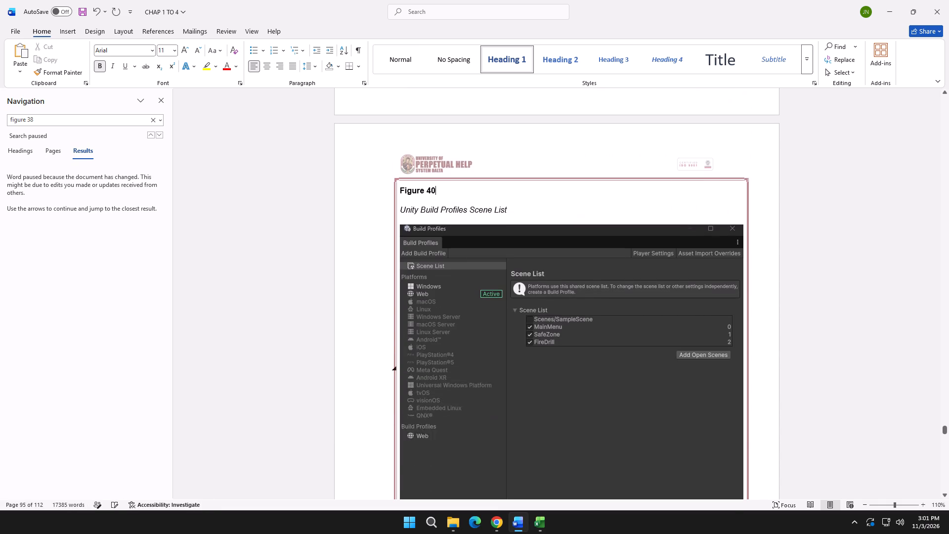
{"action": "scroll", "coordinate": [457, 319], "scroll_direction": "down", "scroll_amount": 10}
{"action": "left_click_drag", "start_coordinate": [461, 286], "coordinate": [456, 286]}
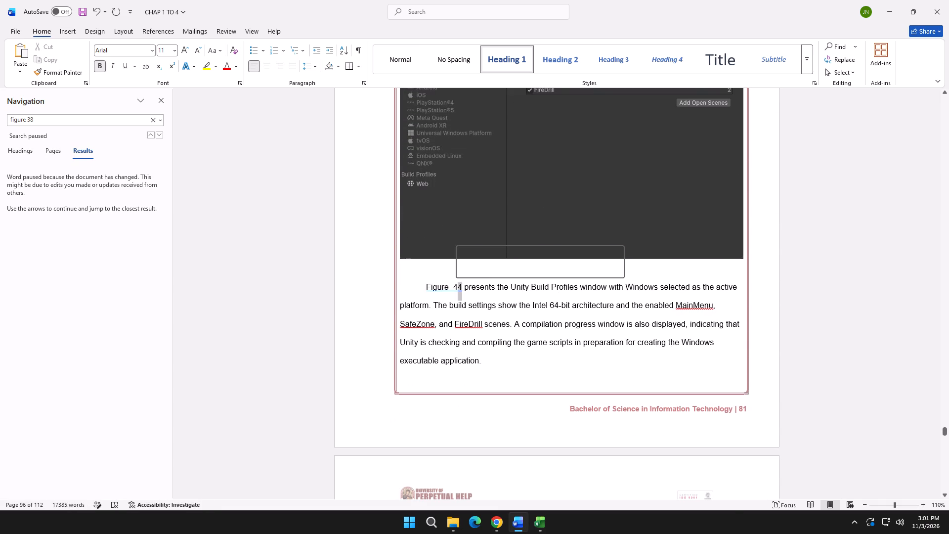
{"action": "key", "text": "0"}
Renumber the captions for Windows Build Configuration and Script Compilation as Figure 41 and Generated SafeZone Windows Executable Application File as Figure 42.
{"action": "scroll", "coordinate": [482, 308], "scroll_direction": "down", "scroll_amount": 12}
{"action": "left_click_drag", "start_coordinate": [444, 219], "coordinate": [431, 220]}
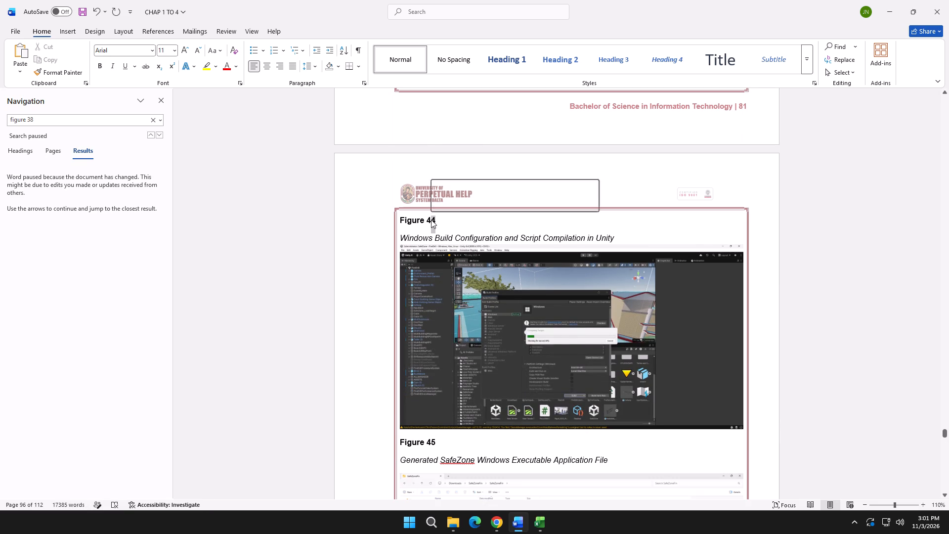
{"action": "key", "text": "1"}
{"action": "scroll", "coordinate": [457, 303], "scroll_direction": "down", "scroll_amount": 5}
{"action": "left_click_drag", "start_coordinate": [438, 316], "coordinate": [431, 315]}
{"action": "key", "text": "2"}
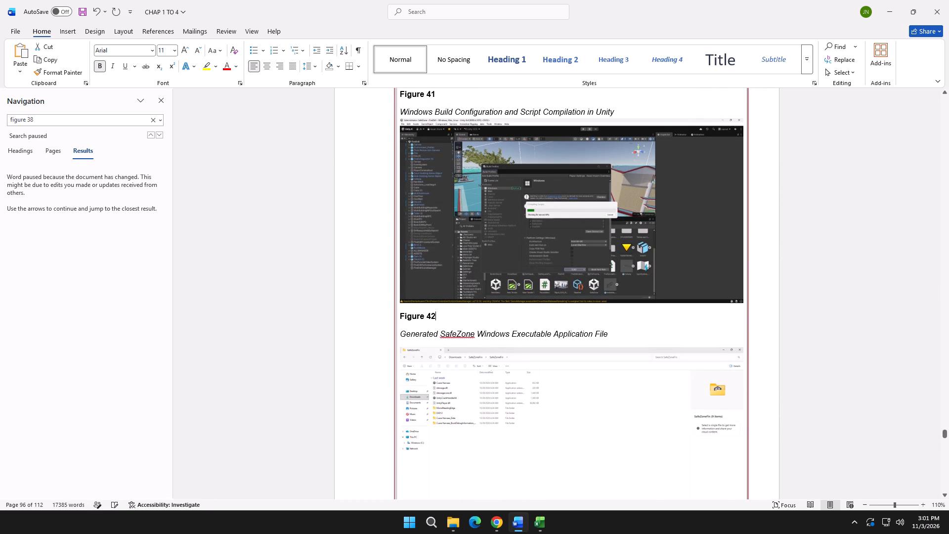
Change the in-text reference in the paragraph about the generated SafeZone application files to Figure 42.
{"action": "scroll", "coordinate": [454, 317], "scroll_direction": "down", "scroll_amount": 14}
{"action": "left_click_drag", "start_coordinate": [460, 323], "coordinate": [458, 324]}
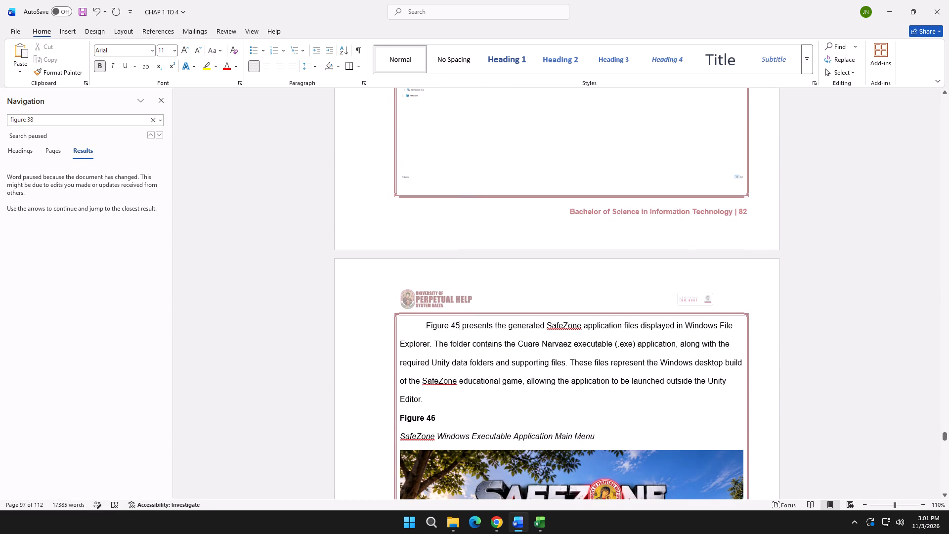
{"action": "left_click_drag", "start_coordinate": [458, 324], "coordinate": [454, 324]}
{"action": "scroll", "coordinate": [456, 324], "scroll_direction": "up", "scroll_amount": 10}
{"action": "scroll", "coordinate": [456, 327], "scroll_direction": "down", "scroll_amount": 7}
{"action": "key", "text": "2"}
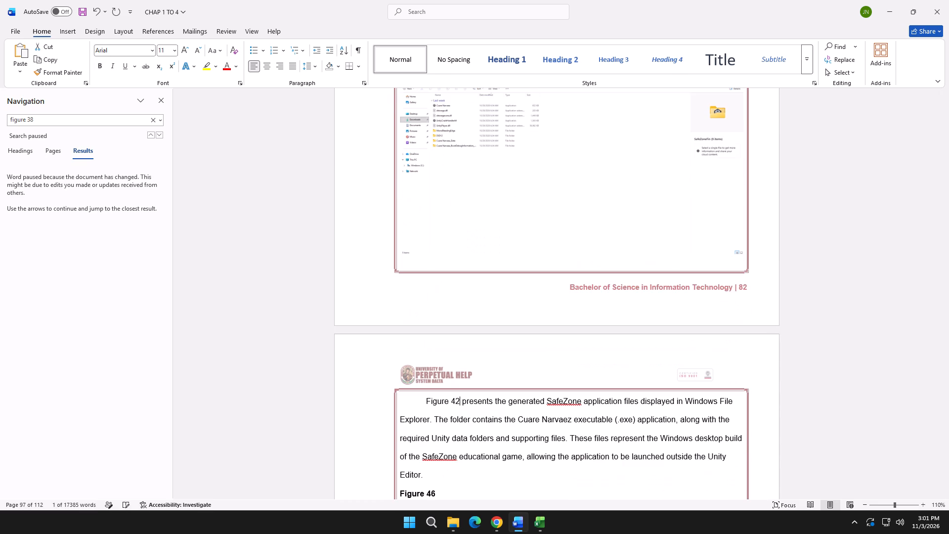
Change the in-text reference in the paragraph about the Build Profiles window with Windows selected to Figure 41.
{"action": "scroll", "coordinate": [457, 329], "scroll_direction": "up", "scroll_amount": 20}
{"action": "scroll", "coordinate": [457, 329], "scroll_direction": "up", "scroll_amount": 5}
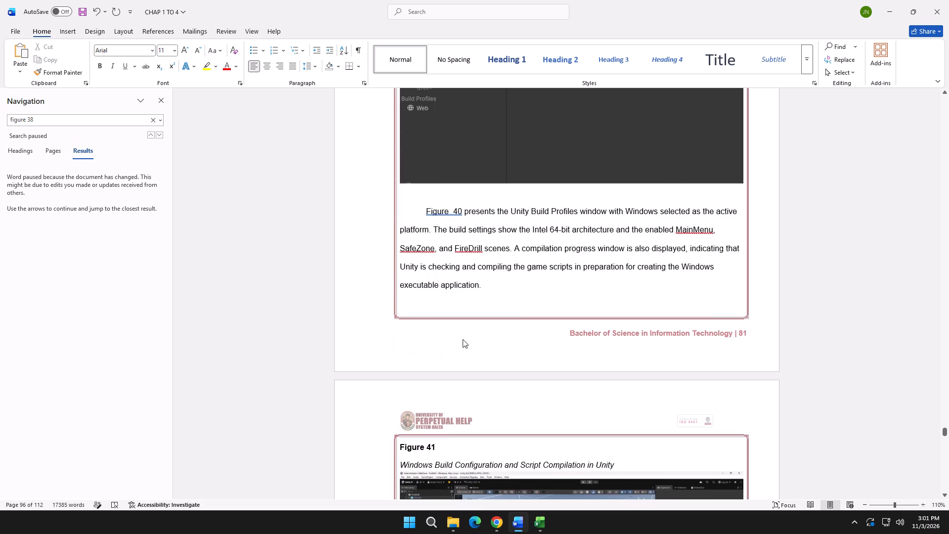
{"action": "left_click", "coordinate": [461, 211]}
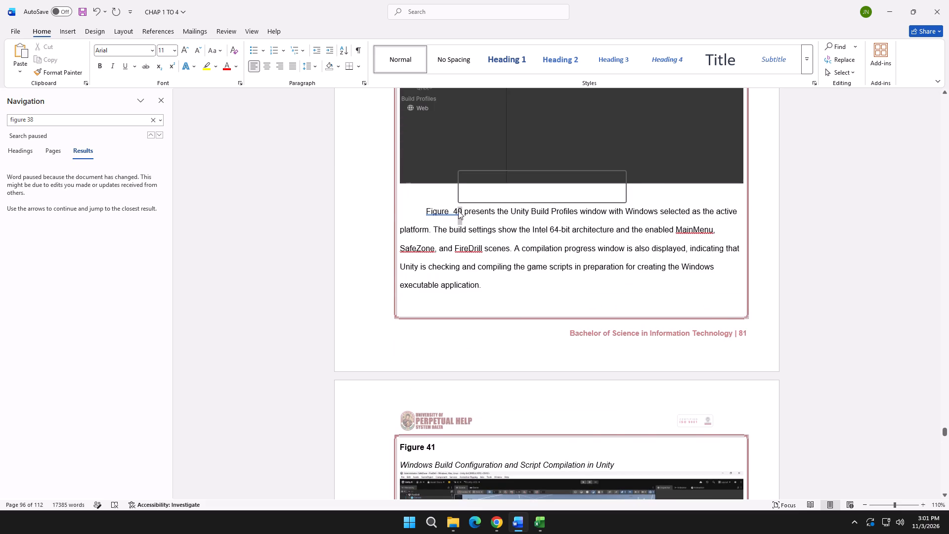
{"action": "key", "text": "1"}
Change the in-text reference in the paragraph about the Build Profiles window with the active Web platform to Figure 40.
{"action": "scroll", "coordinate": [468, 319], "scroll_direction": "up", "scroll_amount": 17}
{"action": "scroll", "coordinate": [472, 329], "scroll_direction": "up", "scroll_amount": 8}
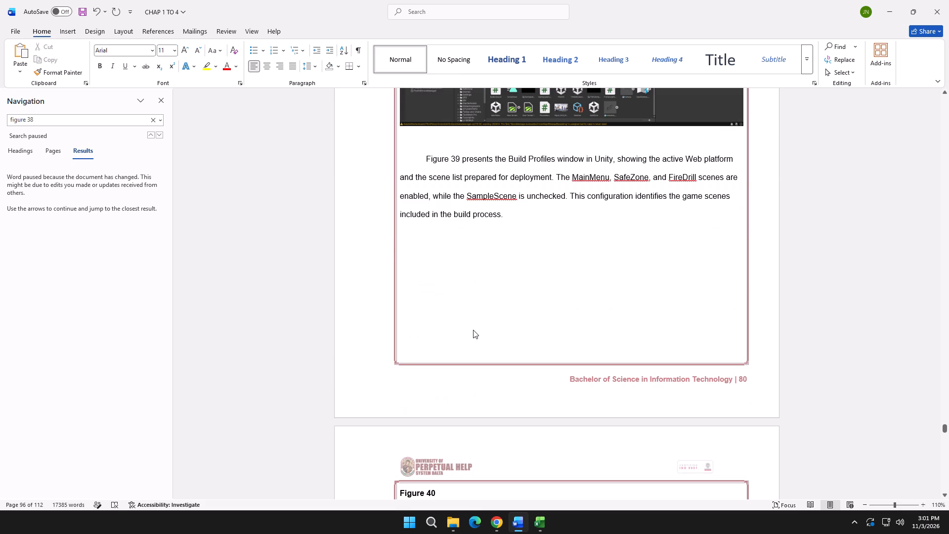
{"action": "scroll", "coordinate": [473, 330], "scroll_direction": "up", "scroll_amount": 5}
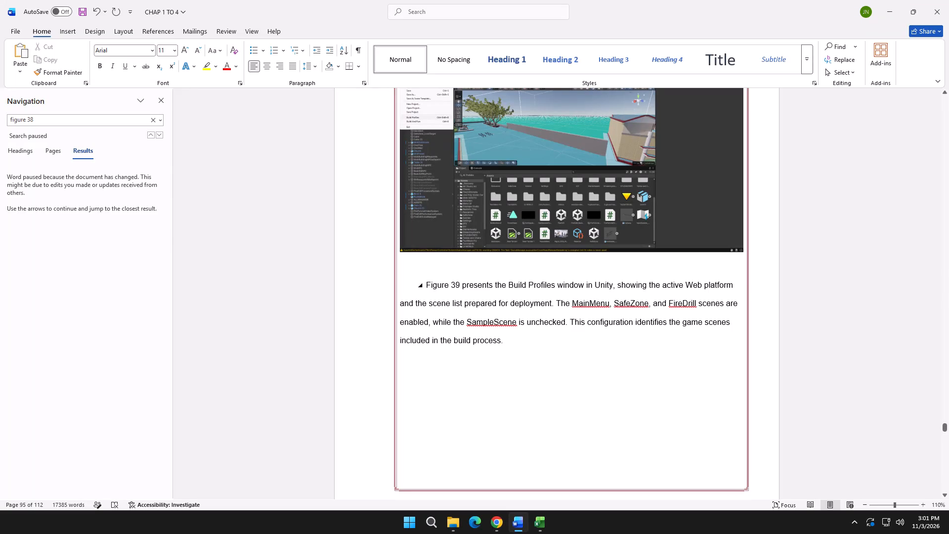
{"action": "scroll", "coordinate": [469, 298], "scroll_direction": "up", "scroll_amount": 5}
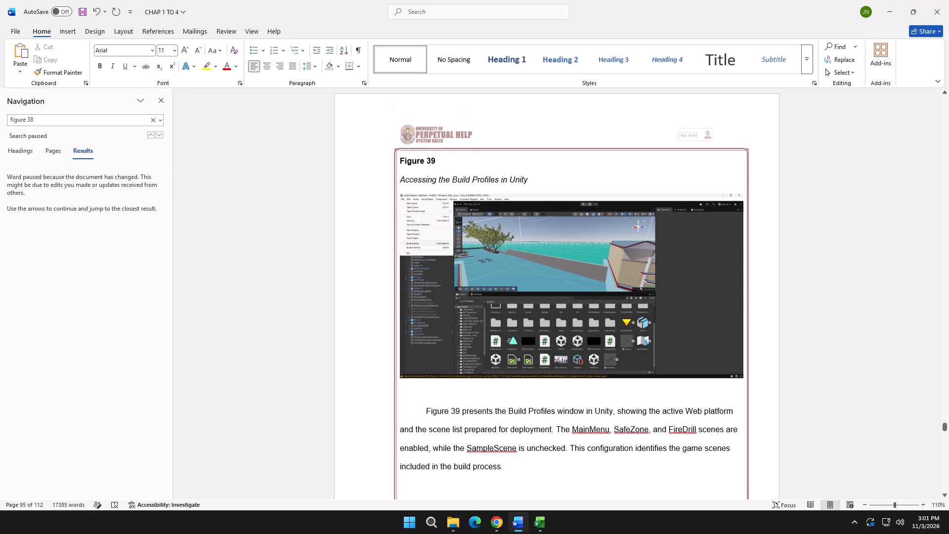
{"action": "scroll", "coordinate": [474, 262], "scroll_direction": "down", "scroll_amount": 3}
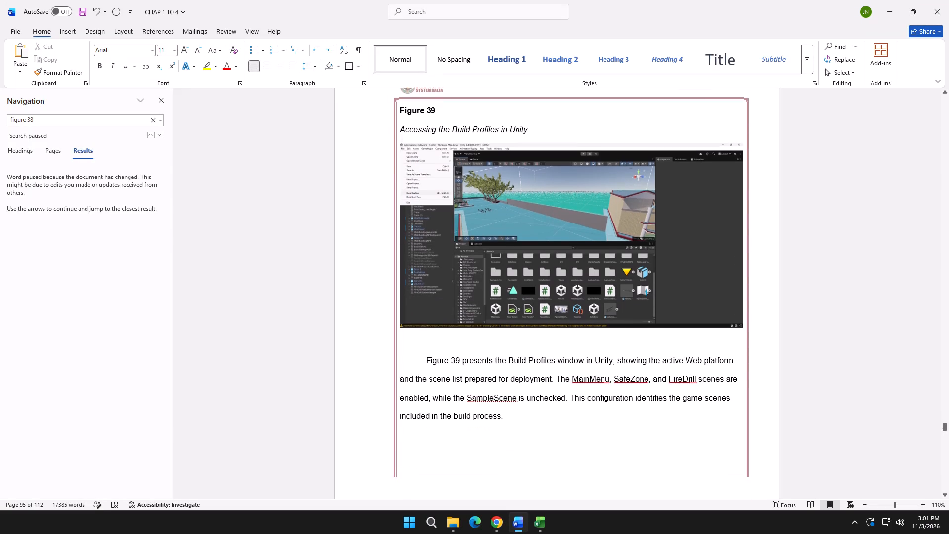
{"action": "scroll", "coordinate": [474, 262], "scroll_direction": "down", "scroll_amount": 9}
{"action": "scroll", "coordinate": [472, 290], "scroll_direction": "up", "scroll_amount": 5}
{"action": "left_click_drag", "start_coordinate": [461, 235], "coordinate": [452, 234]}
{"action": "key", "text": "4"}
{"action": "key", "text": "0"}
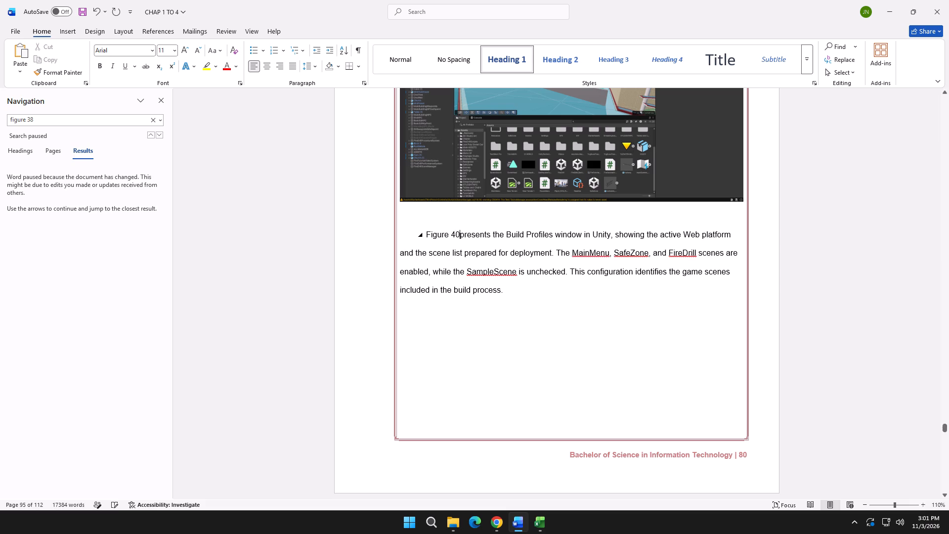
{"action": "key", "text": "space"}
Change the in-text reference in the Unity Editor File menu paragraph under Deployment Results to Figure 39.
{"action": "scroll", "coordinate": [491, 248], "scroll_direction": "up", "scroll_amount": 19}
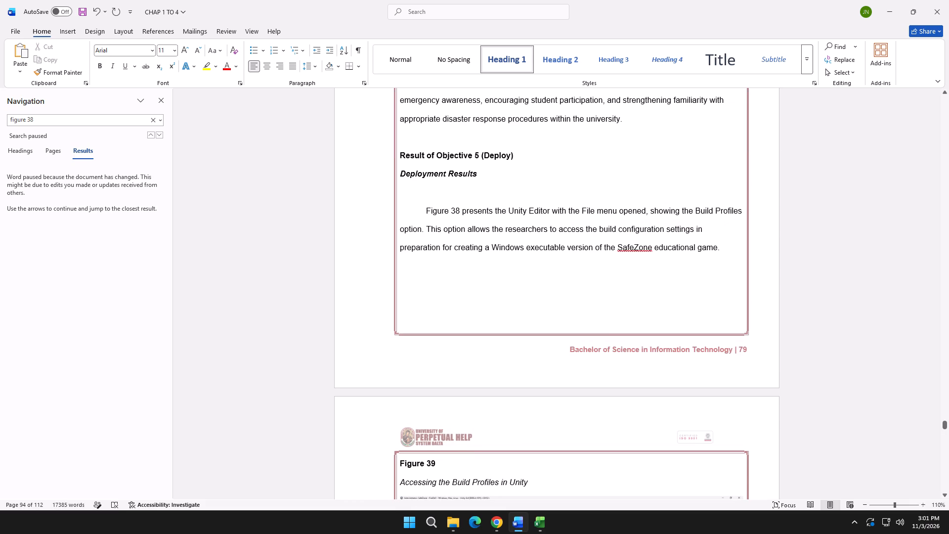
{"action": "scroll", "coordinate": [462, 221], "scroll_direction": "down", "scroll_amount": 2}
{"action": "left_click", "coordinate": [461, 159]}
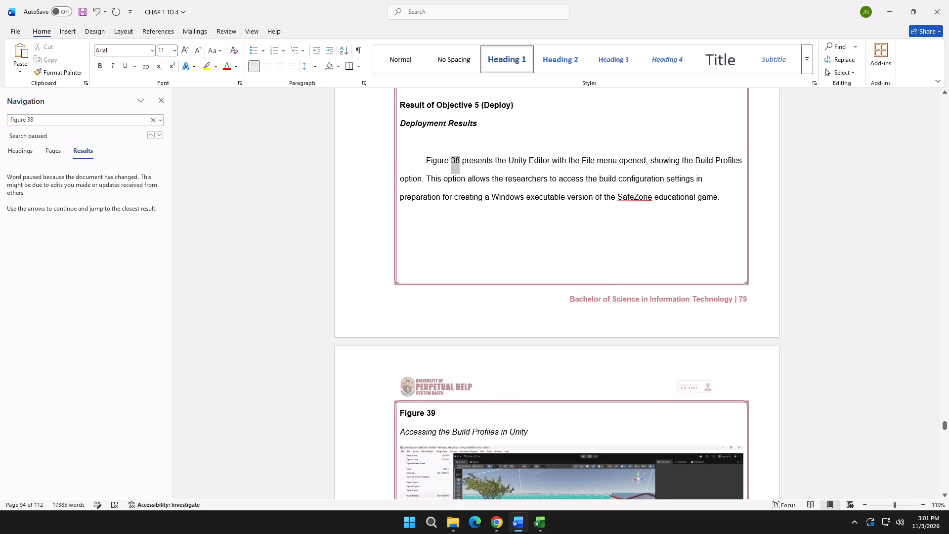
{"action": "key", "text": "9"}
Check the figure number used for the Overall Evaluation bar graph against the numbering in Deployment Results.
{"action": "scroll", "coordinate": [520, 219], "scroll_direction": "up", "scroll_amount": 16}
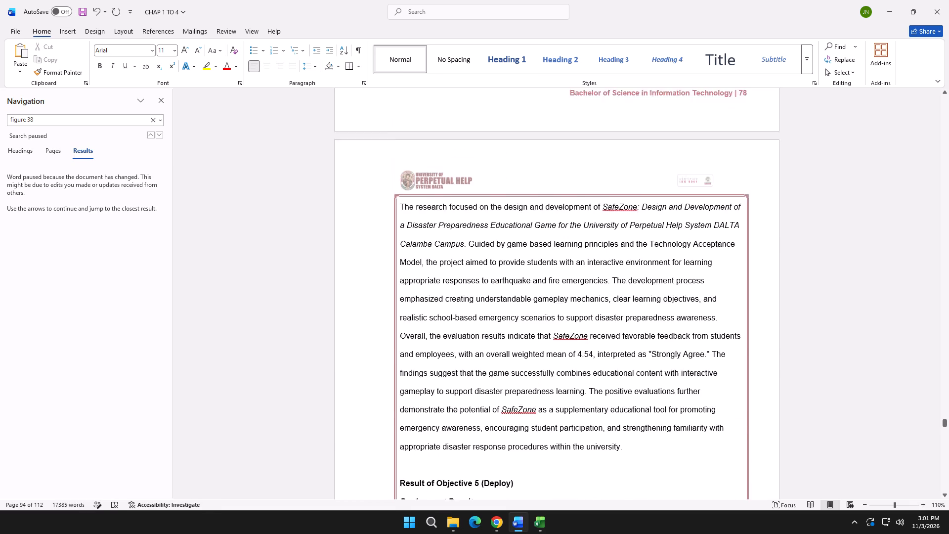
{"action": "scroll", "coordinate": [500, 231], "scroll_direction": "up", "scroll_amount": 11}
{"action": "scroll", "coordinate": [494, 266], "scroll_direction": "up", "scroll_amount": 12}
{"action": "scroll", "coordinate": [498, 273], "scroll_direction": "up", "scroll_amount": 13}
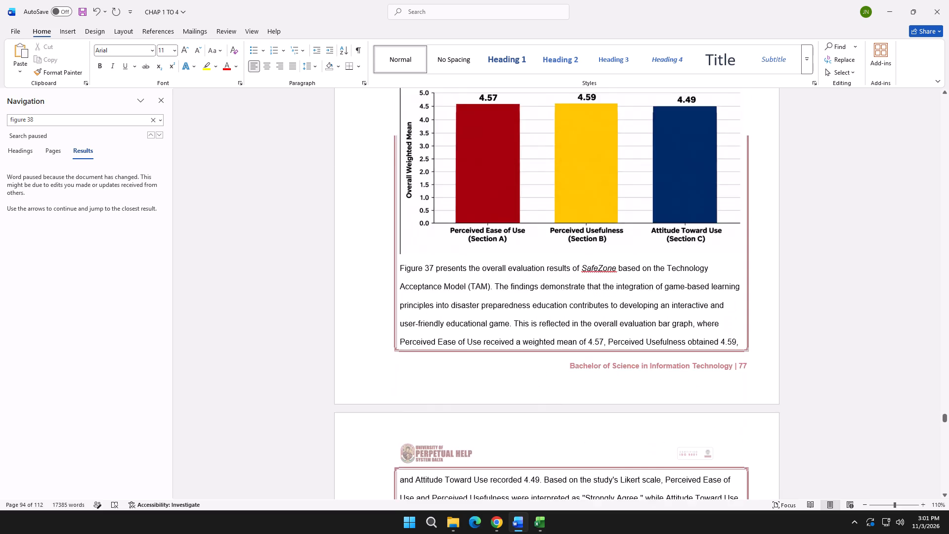
{"action": "scroll", "coordinate": [499, 274], "scroll_direction": "up", "scroll_amount": 3}
{"action": "scroll", "coordinate": [499, 274], "scroll_direction": "down", "scroll_amount": 6}
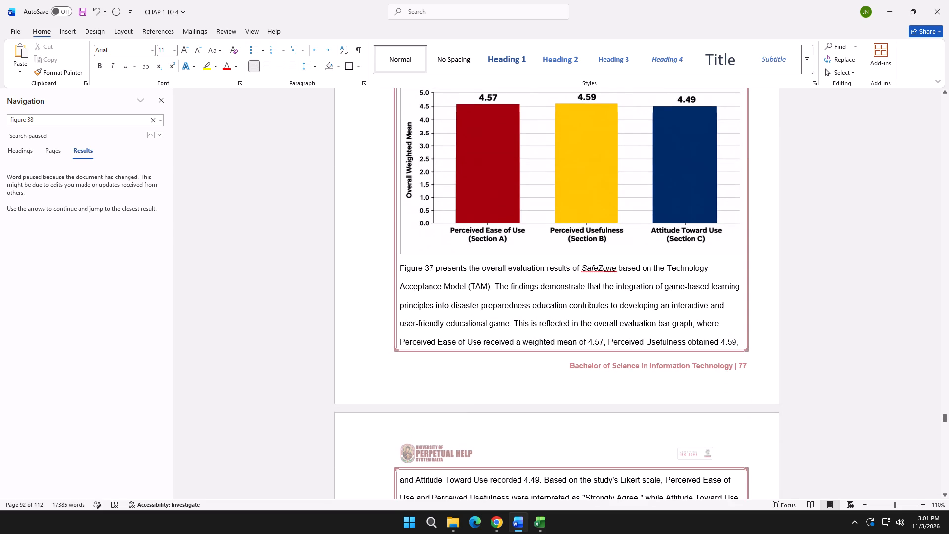
{"action": "scroll", "coordinate": [522, 198], "scroll_direction": "up", "scroll_amount": 5}
{"action": "scroll", "coordinate": [506, 278], "scroll_direction": "down", "scroll_amount": 3}
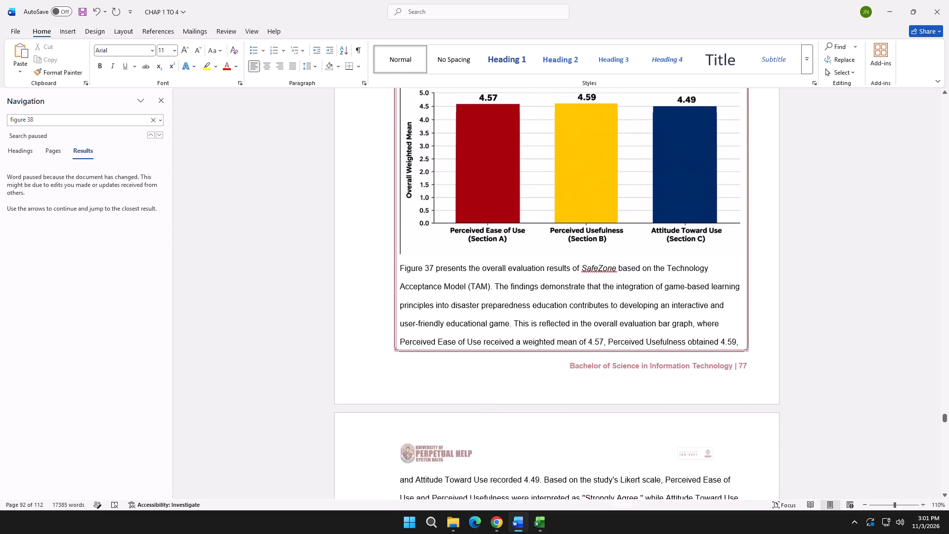
Set the in-text reference in the Unity Editor File menu paragraph under Deployment Results back to Figure 38.
{"action": "scroll", "coordinate": [506, 278], "scroll_direction": "down", "scroll_amount": 14}
{"action": "scroll", "coordinate": [504, 280], "scroll_direction": "down", "scroll_amount": 18}
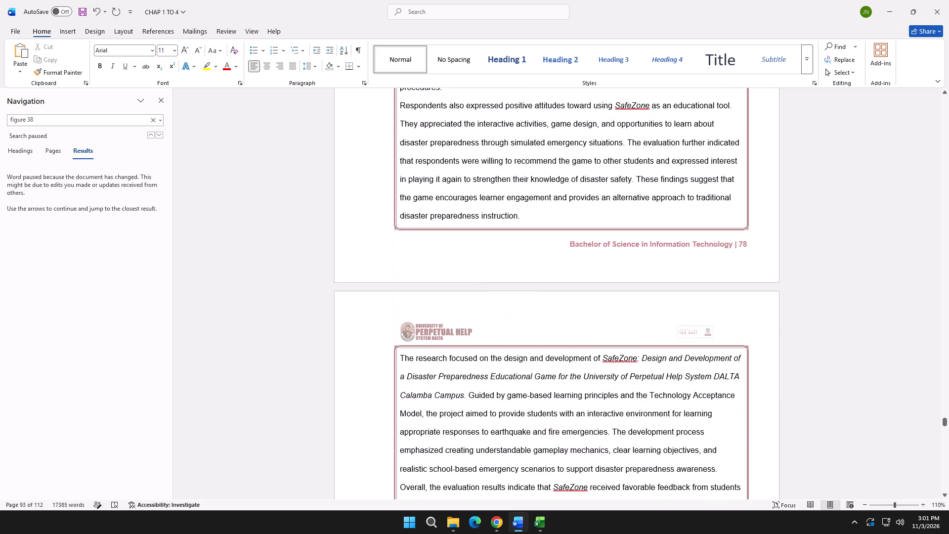
{"action": "scroll", "coordinate": [489, 287], "scroll_direction": "down", "scroll_amount": 15}
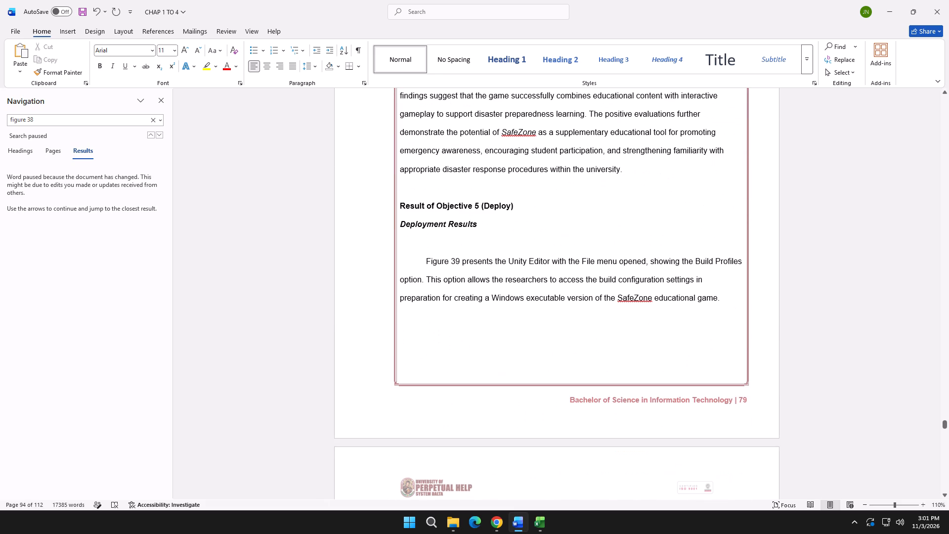
{"action": "left_click_drag", "start_coordinate": [461, 262], "coordinate": [456, 261]}
{"action": "key", "text": "8"}
Renumber the caption above Accessing the Build Profiles in Unity as Figure 38.
{"action": "scroll", "coordinate": [514, 278], "scroll_direction": "down", "scroll_amount": 11}
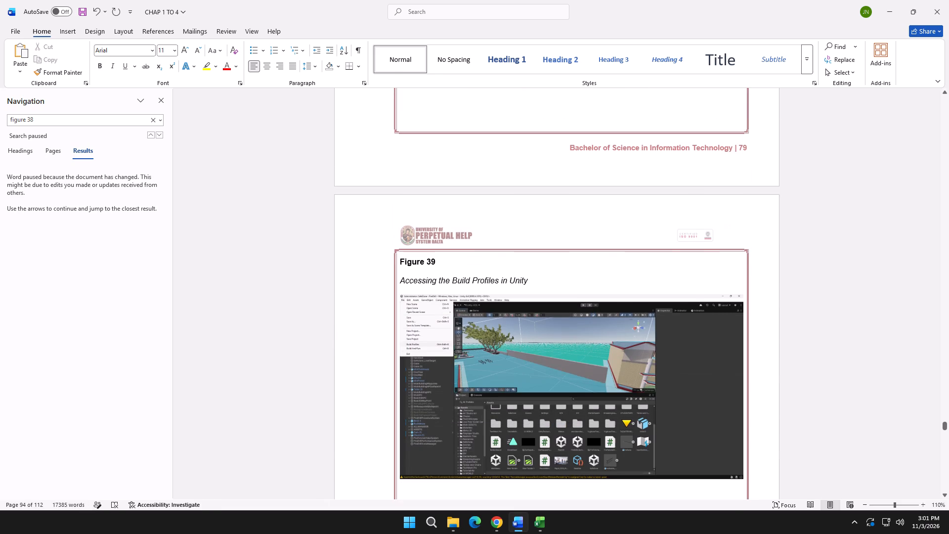
{"action": "left_click_drag", "start_coordinate": [442, 238], "coordinate": [431, 238]}
{"action": "key", "text": "8"}
Change the in-text reference in the paragraph about the Build Profiles window with the active Web platform to Figure 38.
{"action": "scroll", "coordinate": [471, 279], "scroll_direction": "down", "scroll_amount": 8}
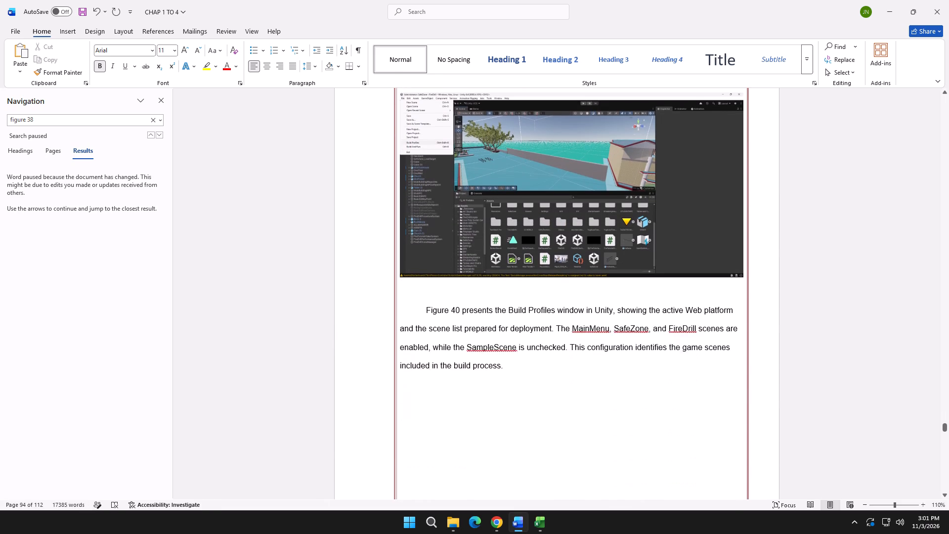
{"action": "scroll", "coordinate": [472, 280], "scroll_direction": "down", "scroll_amount": 1}
{"action": "left_click_drag", "start_coordinate": [458, 261], "coordinate": [451, 260]}
{"action": "key", "text": "3"}
{"action": "key", "text": "8"}
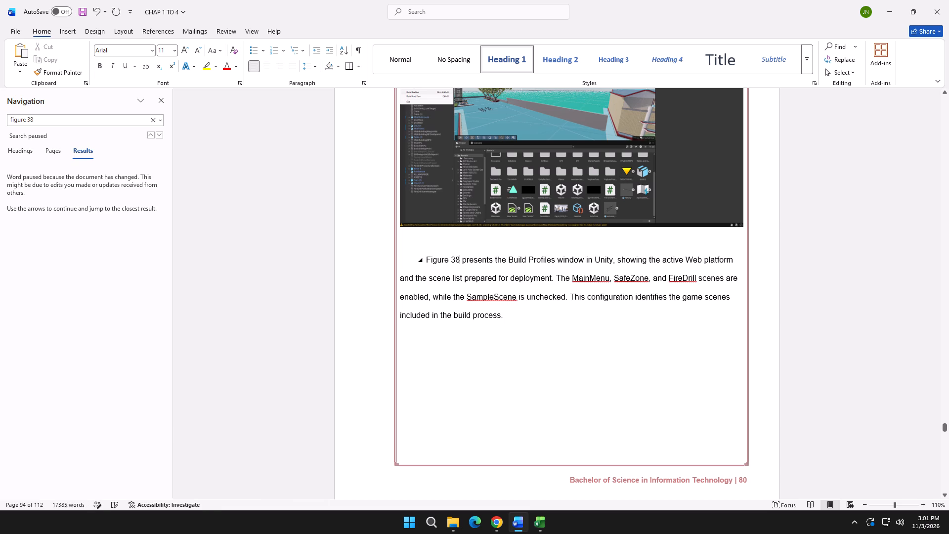
Set the in-text reference in the Build Profiles window paragraph and the Unity Build Profiles Scene List caption to Figure 39.
{"action": "left_click_drag", "start_coordinate": [462, 258], "coordinate": [452, 261]}
{"action": "type", "text": "39"}
{"action": "key", "text": "space"}
{"action": "scroll", "coordinate": [455, 271], "scroll_direction": "down", "scroll_amount": 8}
{"action": "left_click_drag", "start_coordinate": [439, 387], "coordinate": [428, 390]}
{"action": "key", "text": "3"}
{"action": "key", "text": "9"}
Set the in-text reference in the script compilation paragraph and the Windows Build Configuration and Script Compilation in Unity caption to Figure 40.
{"action": "scroll", "coordinate": [454, 367], "scroll_direction": "down", "scroll_amount": 2}
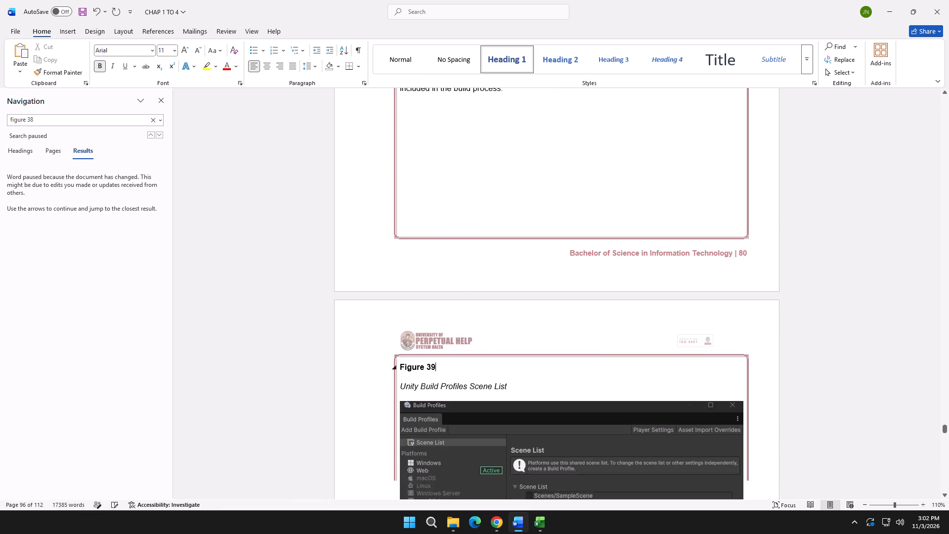
{"action": "scroll", "coordinate": [454, 367], "scroll_direction": "down", "scroll_amount": 14}
{"action": "left_click_drag", "start_coordinate": [463, 335], "coordinate": [455, 336]}
{"action": "type", "text": "40"}
{"action": "scroll", "coordinate": [464, 343], "scroll_direction": "down", "scroll_amount": 11}
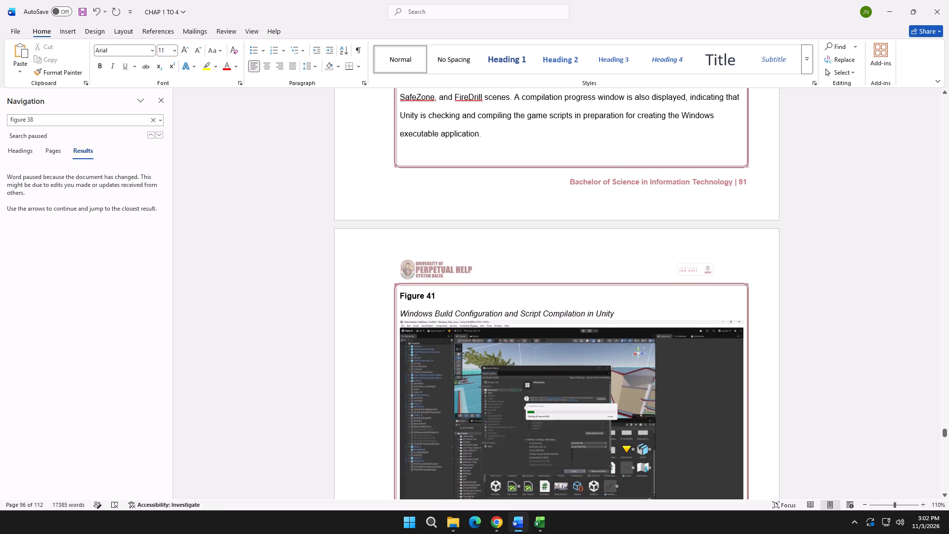
{"action": "left_click_drag", "start_coordinate": [440, 299], "coordinate": [428, 298]}
{"action": "key", "text": "4"}
{"action": "key", "text": "0"}
Renumber the Generated SafeZone Windows Executable Application File caption and the in-text reference in its description paragraph as Figure 41.
{"action": "scroll", "coordinate": [448, 306], "scroll_direction": "down", "scroll_amount": 7}
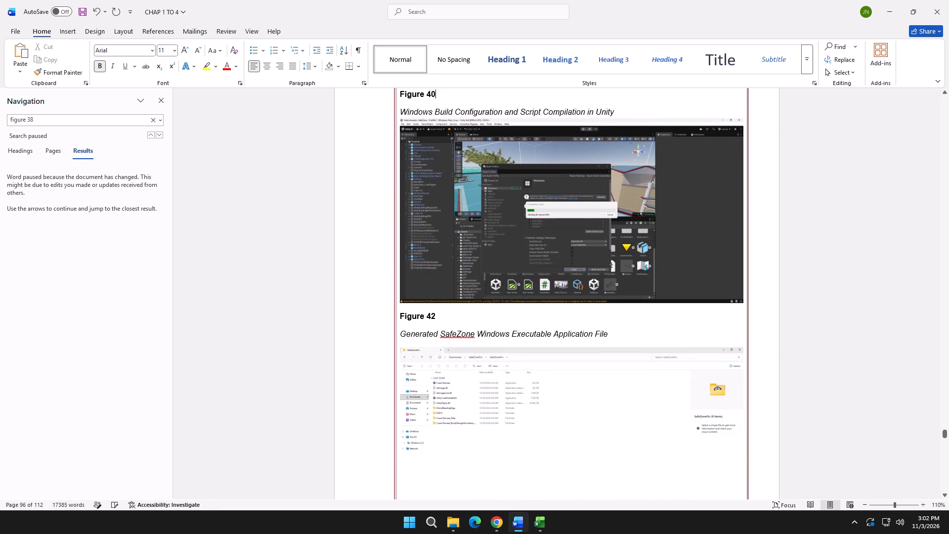
{"action": "scroll", "coordinate": [450, 309], "scroll_direction": "down", "scroll_amount": 4}
{"action": "left_click_drag", "start_coordinate": [440, 238], "coordinate": [432, 239]}
{"action": "key", "text": "1"}
{"action": "scroll", "coordinate": [460, 285], "scroll_direction": "down", "scroll_amount": 3}
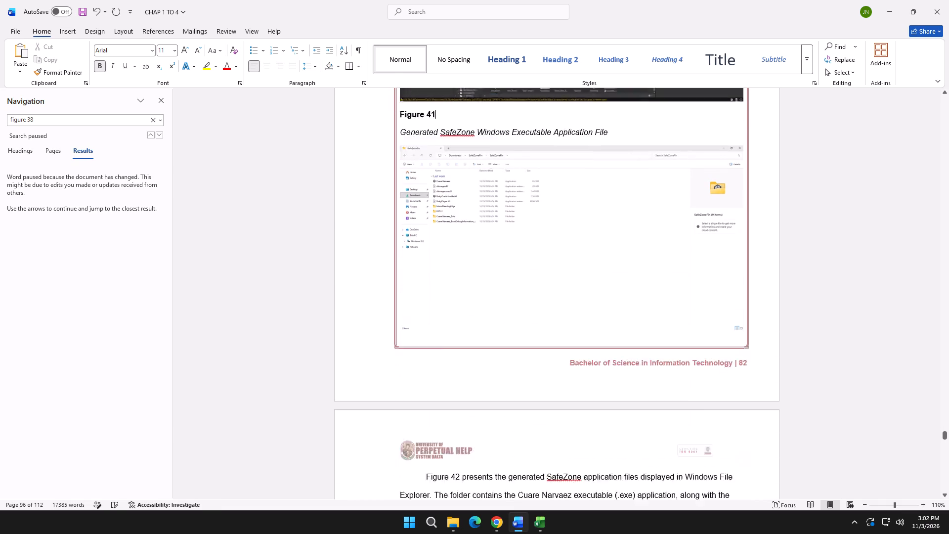
{"action": "scroll", "coordinate": [460, 287], "scroll_direction": "down", "scroll_amount": 7}
{"action": "left_click", "coordinate": [459, 348]}
{"action": "key", "text": "1"}
Renumber the SafeZone Windows Executable Application Main Menu caption as Figure 42 and add 42 to the figure reference in its description paragraph.
{"action": "scroll", "coordinate": [458, 349], "scroll_direction": "down", "scroll_amount": 6}
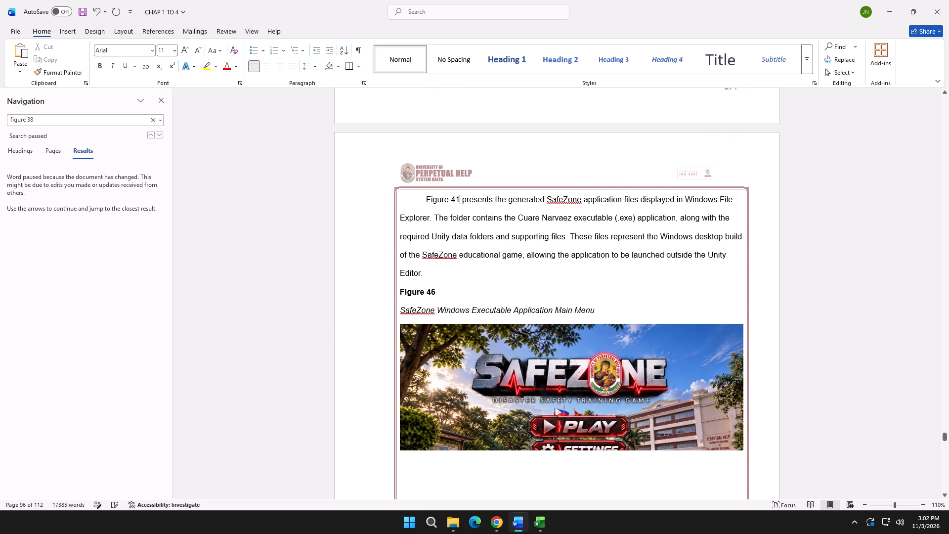
{"action": "left_click_drag", "start_coordinate": [438, 295], "coordinate": [429, 292]}
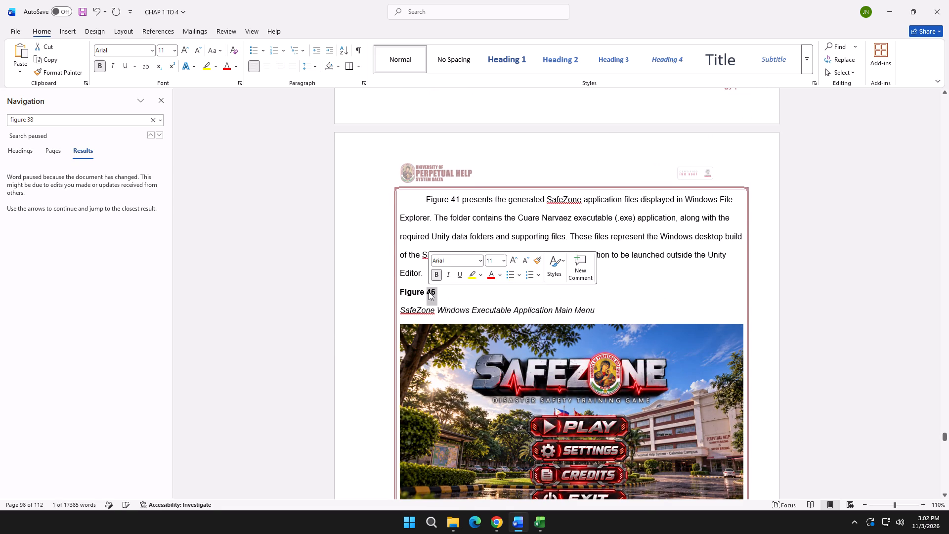
{"action": "key", "text": "4"}
{"action": "key", "text": "2"}
{"action": "scroll", "coordinate": [462, 297], "scroll_direction": "down", "scroll_amount": 7}
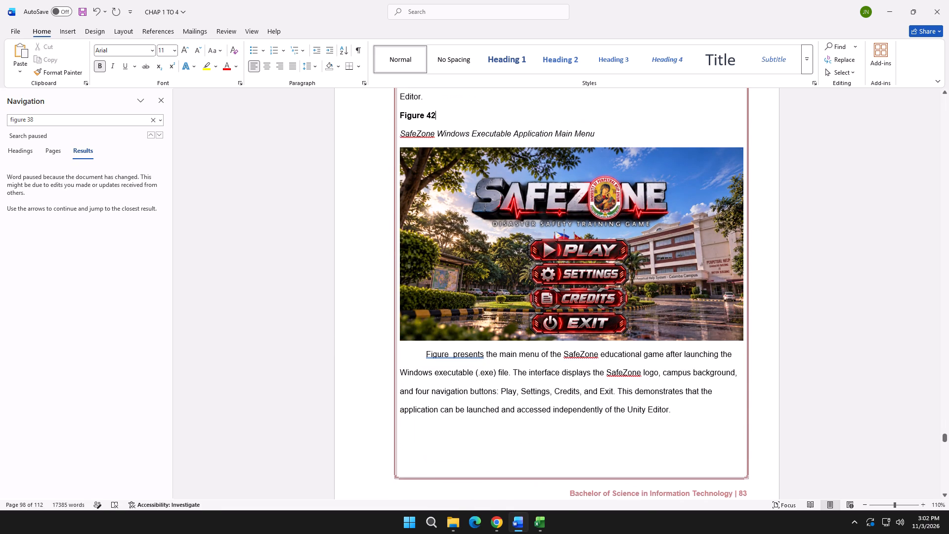
{"action": "left_click", "coordinate": [453, 357]}
{"action": "type", "text": "42"}
{"action": "key", "text": "space"}
Save the thesis document after reaching the start of Chapter 4.
{"action": "scroll", "coordinate": [456, 355], "scroll_direction": "down", "scroll_amount": 7}
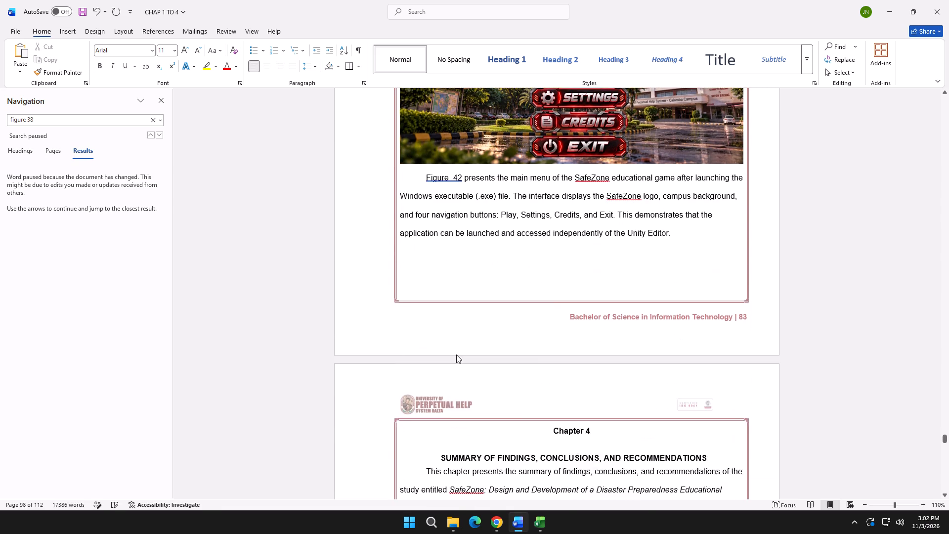
{"action": "scroll", "coordinate": [456, 355], "scroll_direction": "down", "scroll_amount": 12}
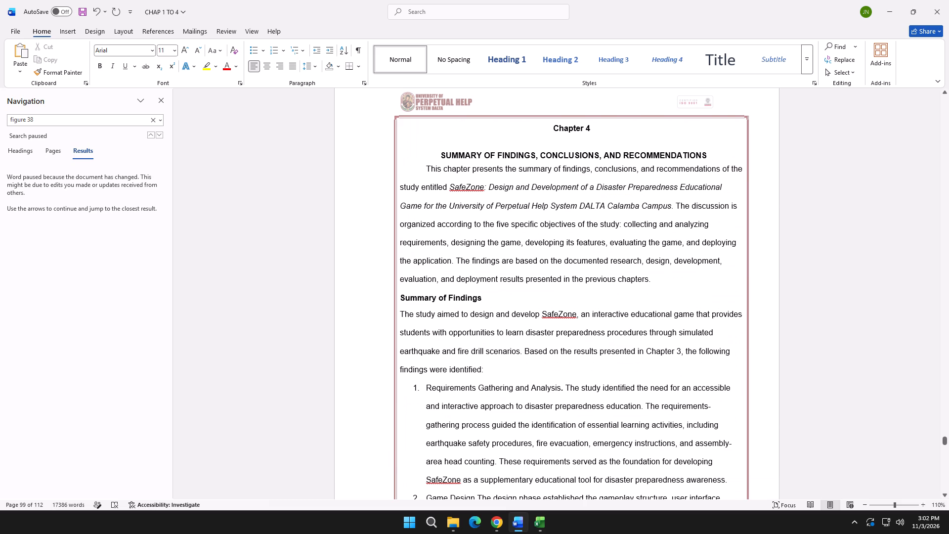
{"action": "key", "text": "ctrl+s"}
Switch to Google Docs in Chrome to check the List of Figures in the FINAL CHAP3 document, and return to Word.
{"action": "key", "text": "alt+Tab"}
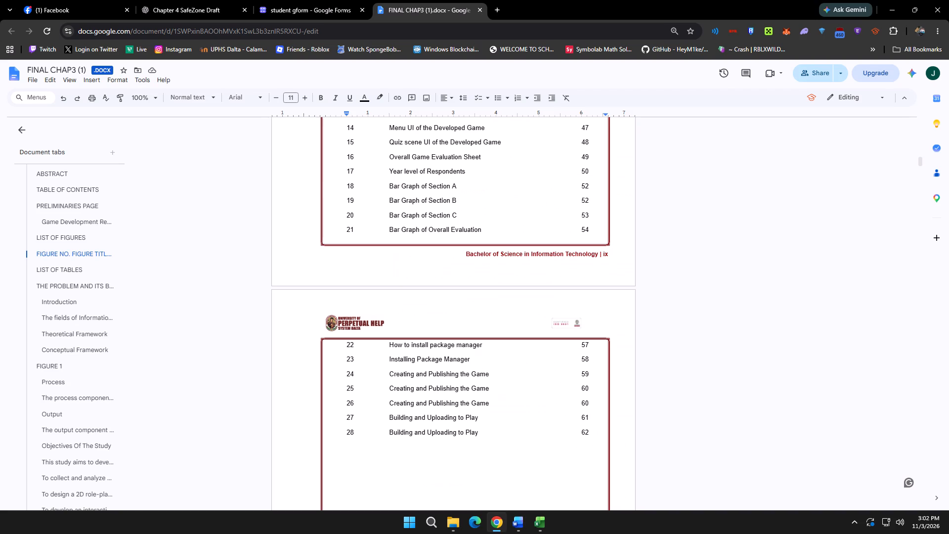
{"action": "scroll", "coordinate": [469, 342], "scroll_direction": "down", "scroll_amount": 4}
{"action": "key", "text": "alt+Tab"}
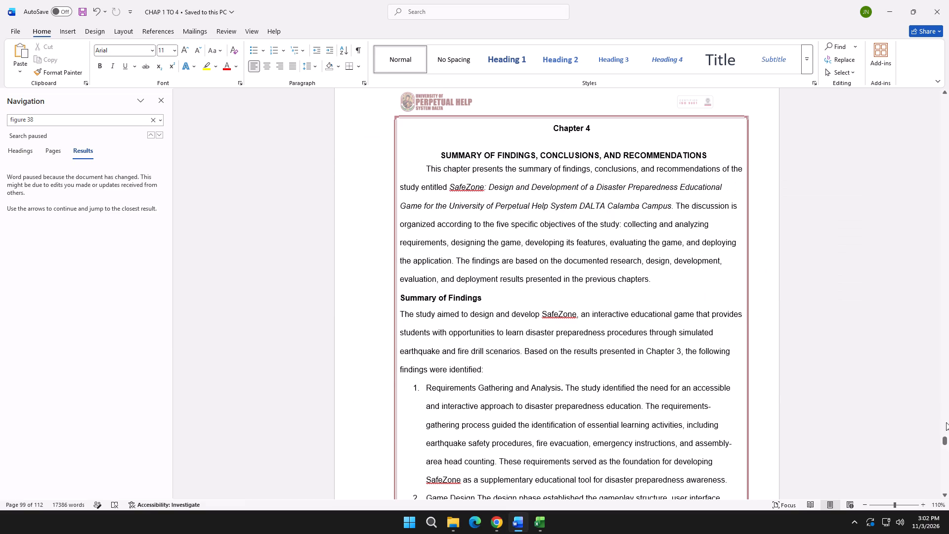
Look through the thesis from Chapter 3 to the appendices, reviewing the figure pages, evaluation results, references and survey questionnaire.
{"action": "left_click_drag", "start_coordinate": [945, 442], "coordinate": [948, 473]}
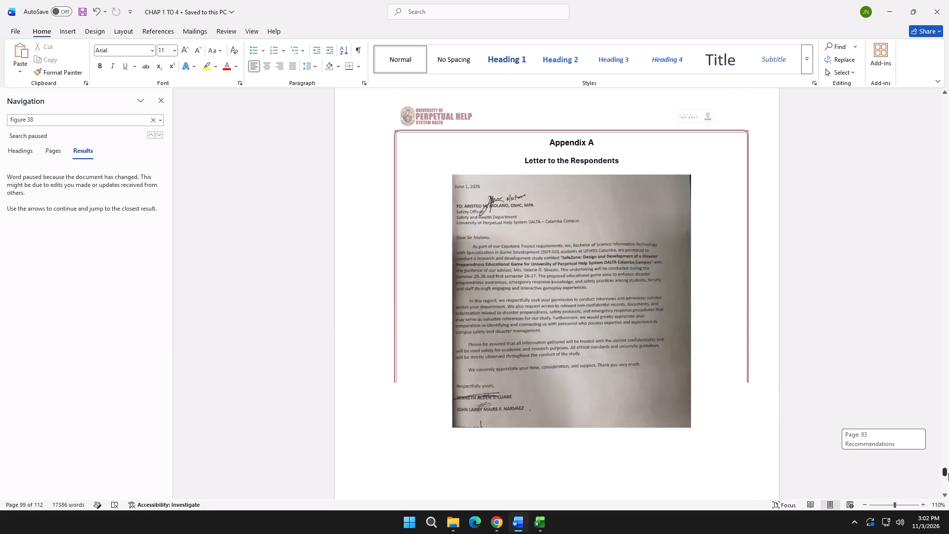
{"action": "left_click_drag", "start_coordinate": [948, 473], "coordinate": [948, 460]}
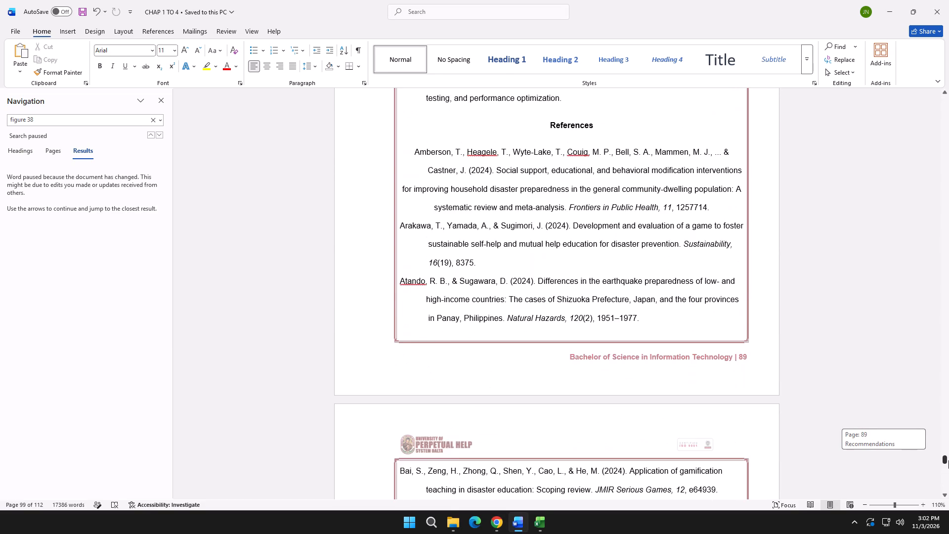
{"action": "left_click_drag", "start_coordinate": [948, 460], "coordinate": [948, 458]}
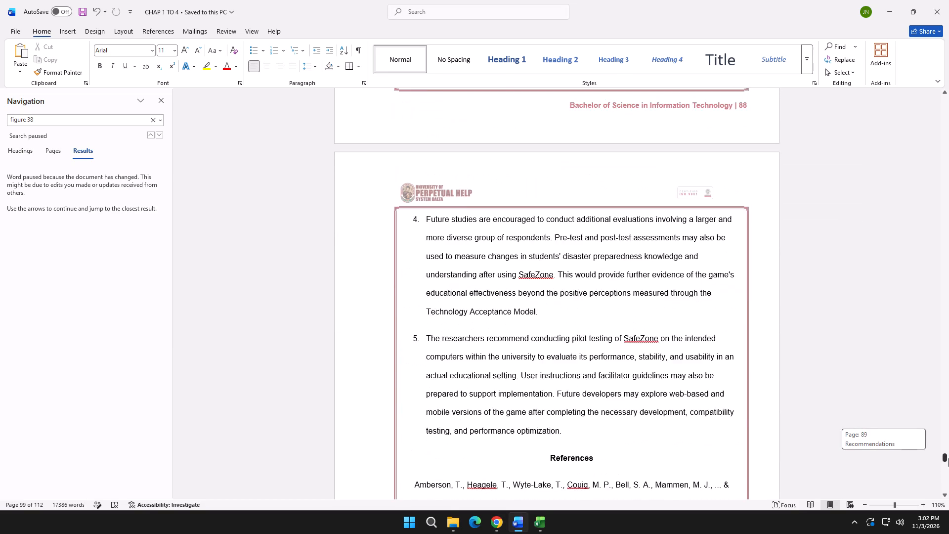
{"action": "left_click_drag", "start_coordinate": [948, 458], "coordinate": [948, 435]}
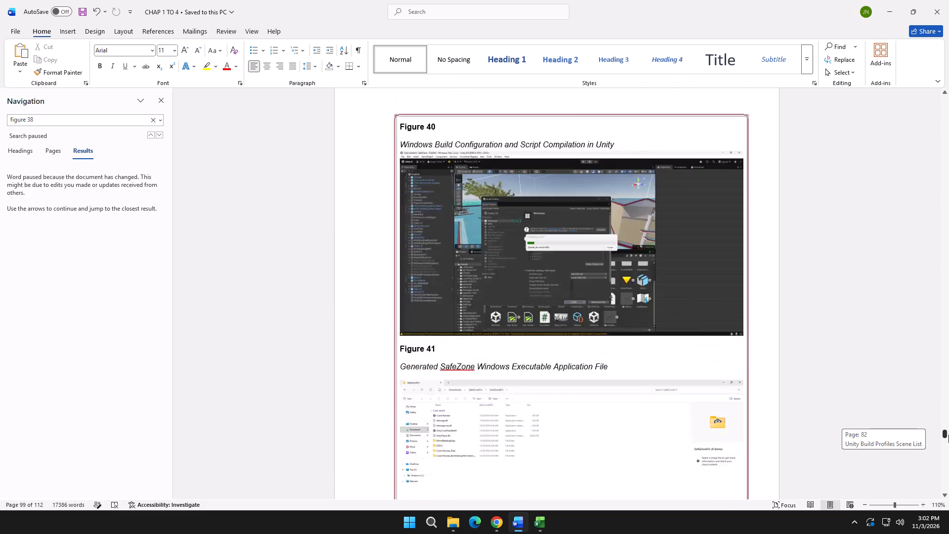
{"action": "left_click_drag", "start_coordinate": [948, 435], "coordinate": [946, 415]}
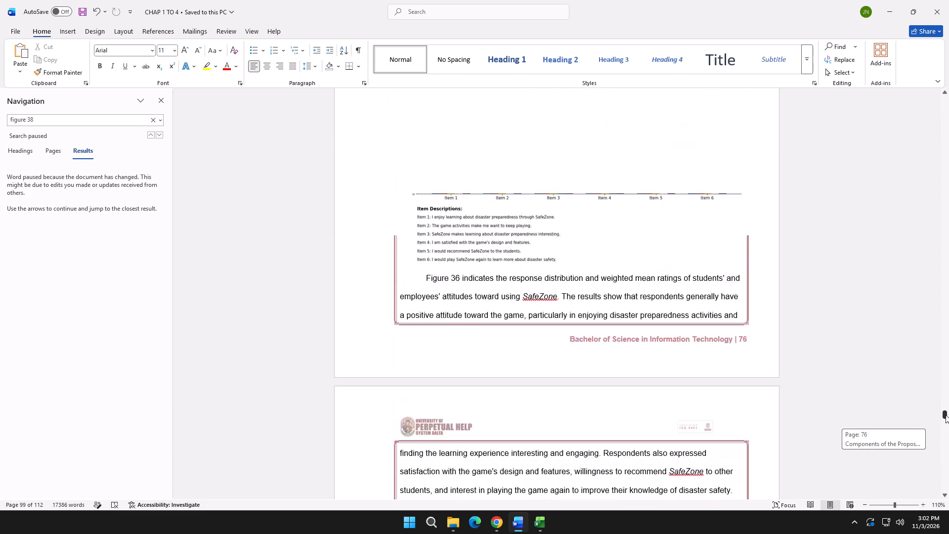
{"action": "left_click_drag", "start_coordinate": [946, 415], "coordinate": [942, 357]}
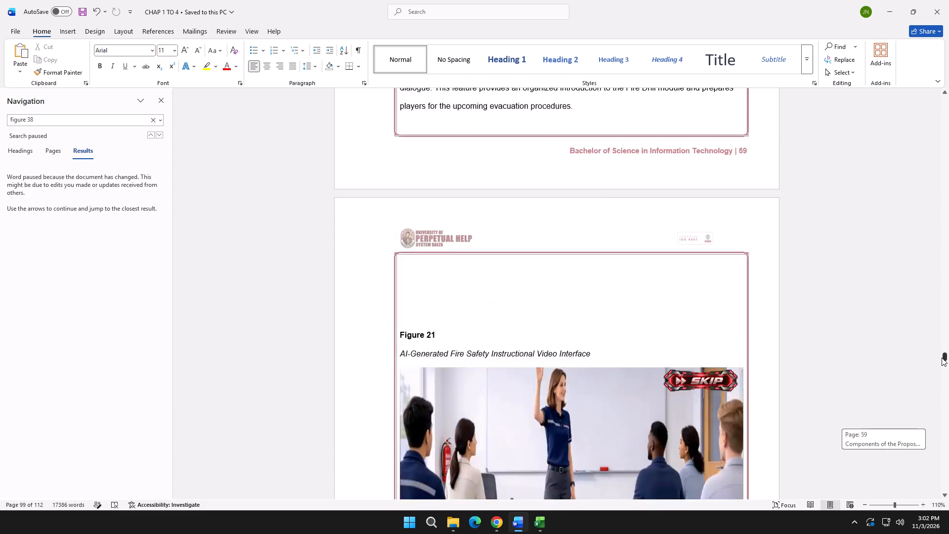
{"action": "left_click_drag", "start_coordinate": [942, 357], "coordinate": [932, 311]}
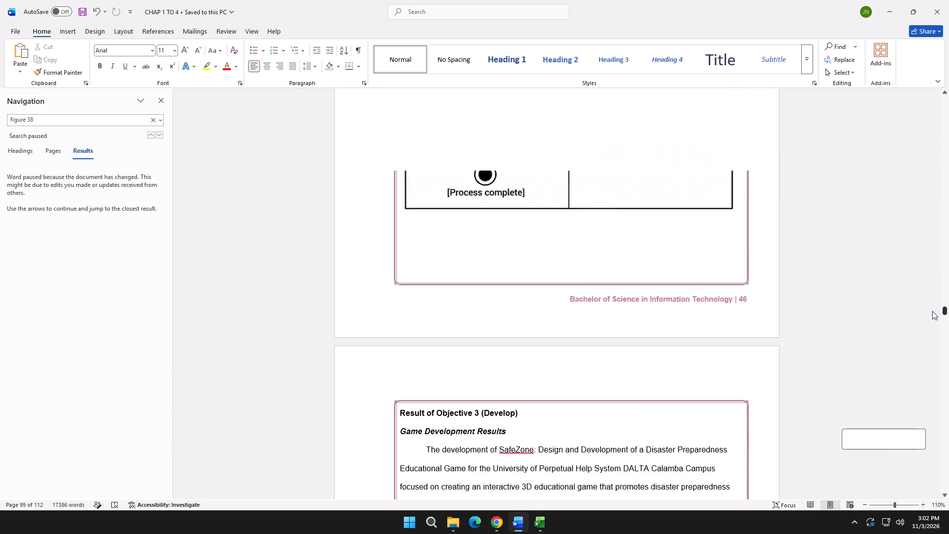
{"action": "left_click_drag", "start_coordinate": [932, 311], "coordinate": [926, 283]}
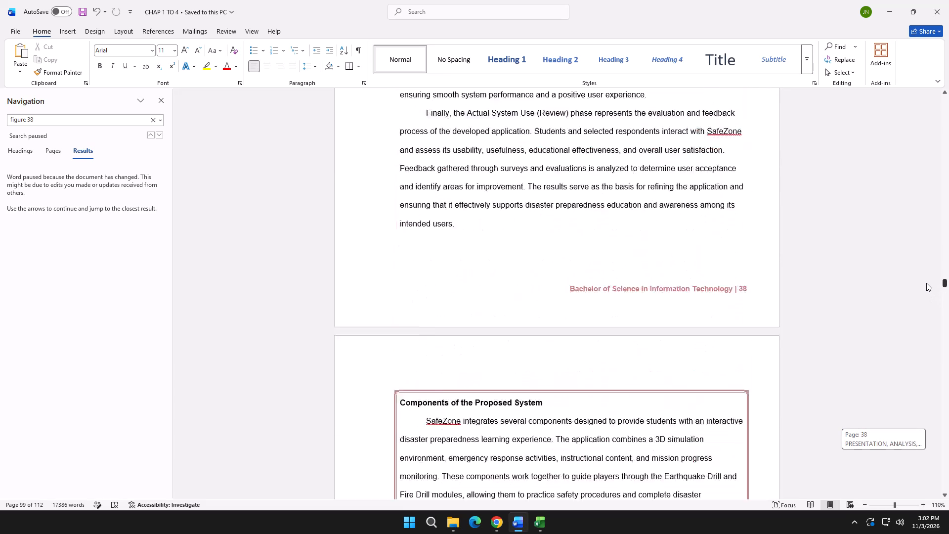
{"action": "left_click_drag", "start_coordinate": [926, 283], "coordinate": [926, 265]}
{"action": "scroll", "coordinate": [857, 333], "scroll_direction": "up", "scroll_amount": 7}
{"action": "scroll", "coordinate": [821, 344], "scroll_direction": "down", "scroll_amount": 10}
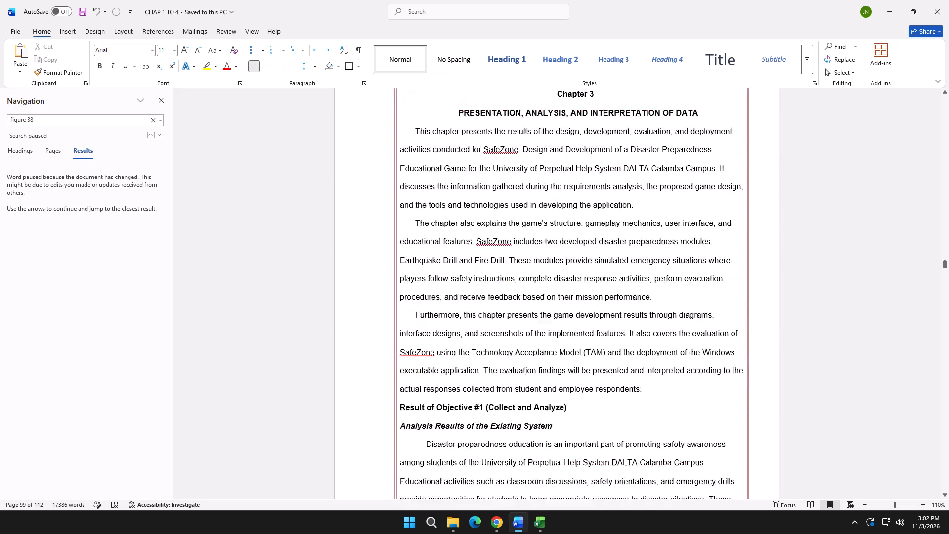
{"action": "scroll", "coordinate": [816, 354], "scroll_direction": "down", "scroll_amount": 3}
{"action": "scroll", "coordinate": [820, 356], "scroll_direction": "up", "scroll_amount": 7}
{"action": "left_click_drag", "start_coordinate": [945, 261], "coordinate": [947, 266]}
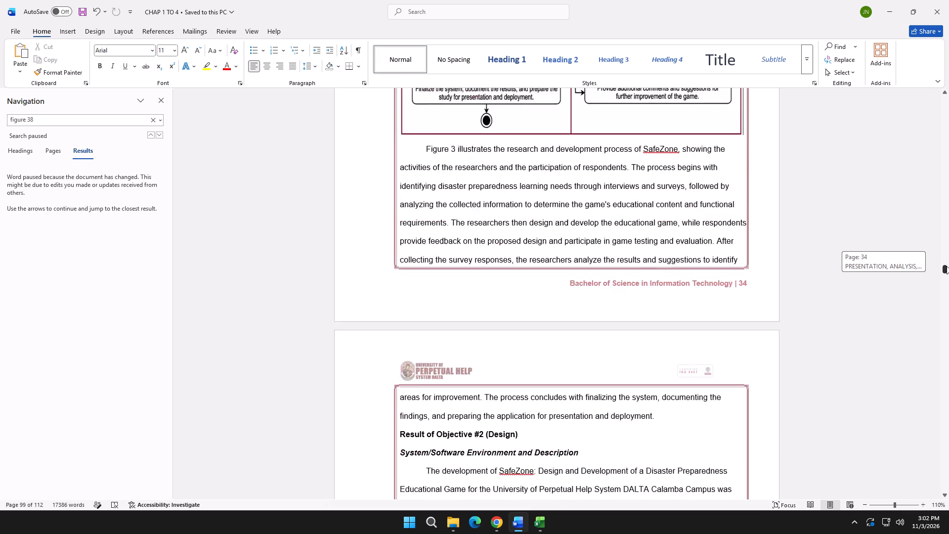
{"action": "left_click_drag", "start_coordinate": [947, 266], "coordinate": [945, 293]}
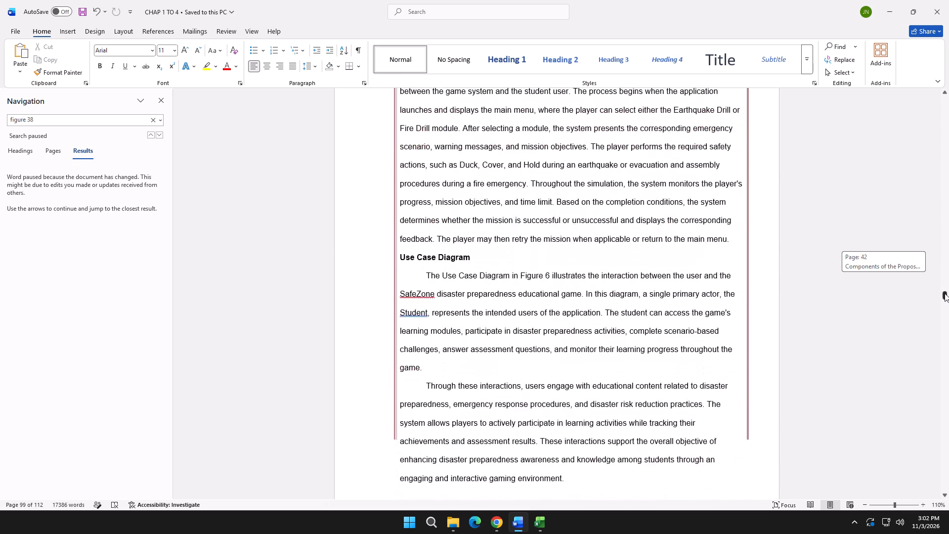
{"action": "left_click_drag", "start_coordinate": [945, 293], "coordinate": [946, 311]}
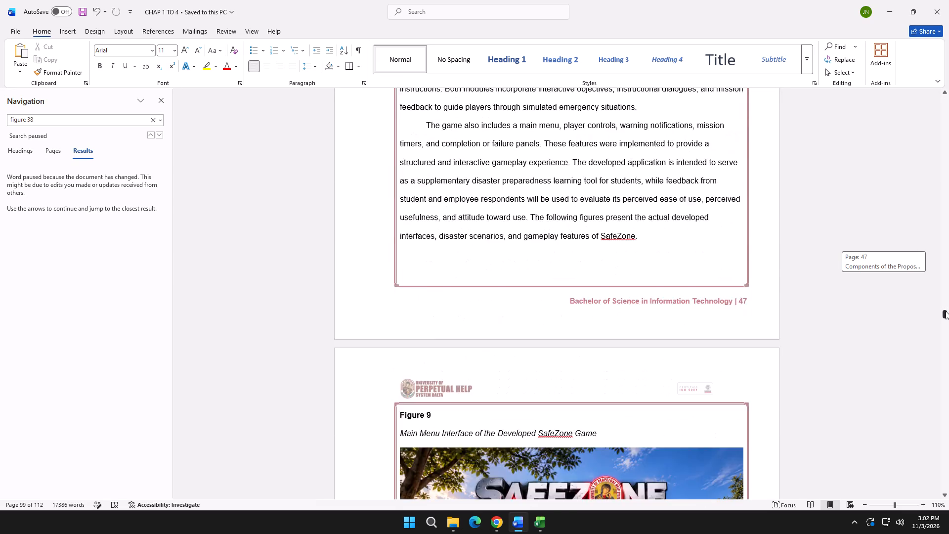
{"action": "left_click_drag", "start_coordinate": [946, 311], "coordinate": [947, 311]}
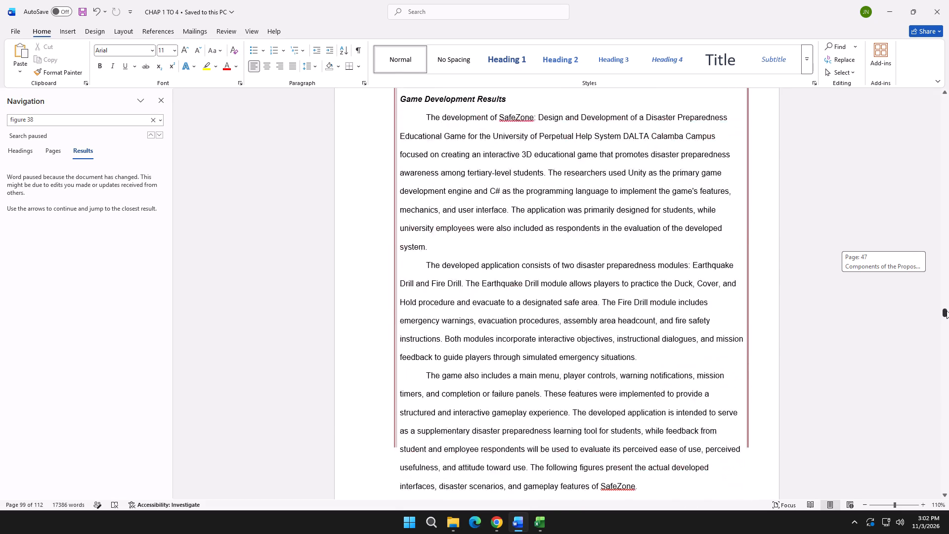
{"action": "left_click_drag", "start_coordinate": [947, 311], "coordinate": [946, 329]}
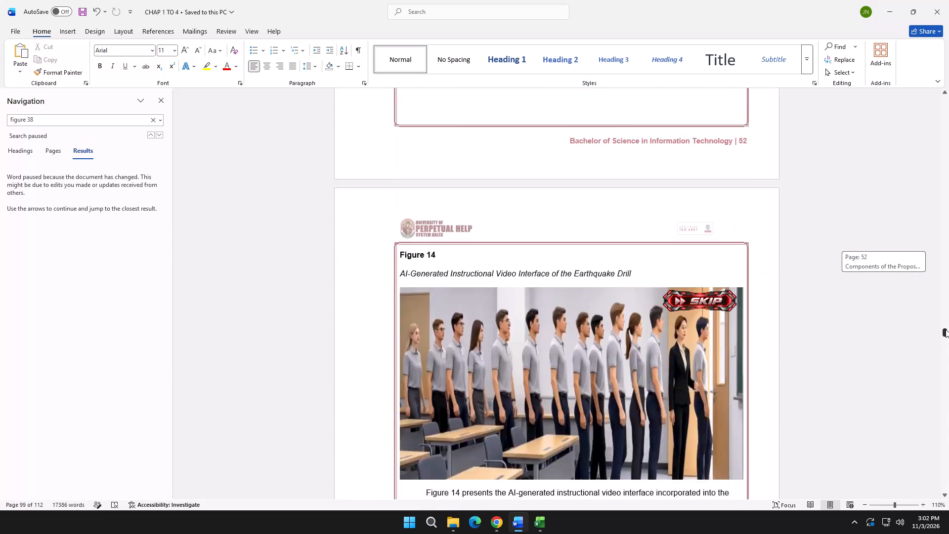
{"action": "left_click_drag", "start_coordinate": [946, 329], "coordinate": [942, 363]}
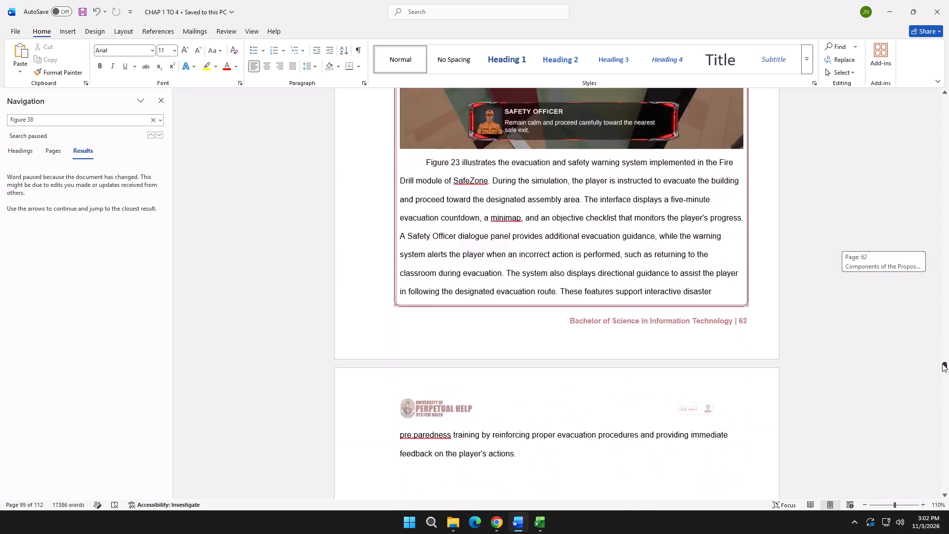
{"action": "left_click_drag", "start_coordinate": [942, 363], "coordinate": [932, 421]}
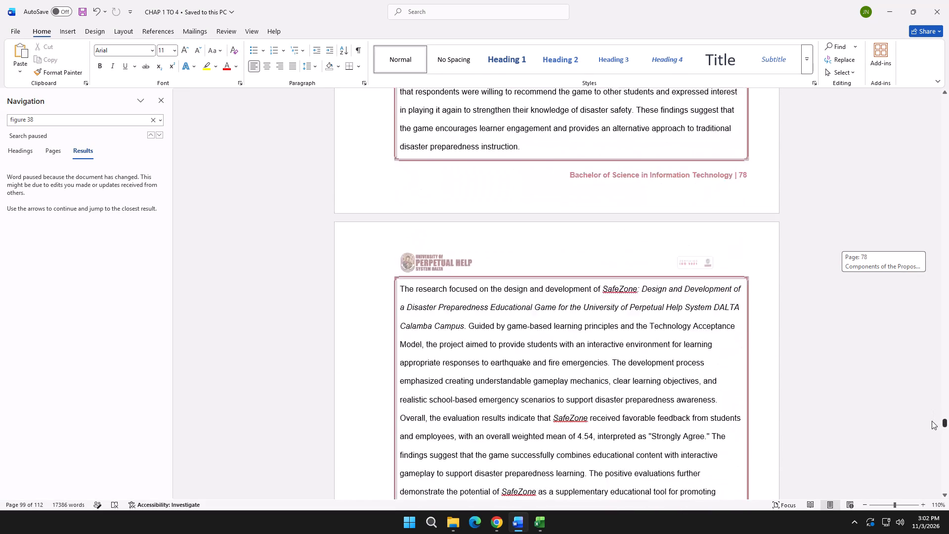
{"action": "left_click_drag", "start_coordinate": [932, 421], "coordinate": [924, 458]}
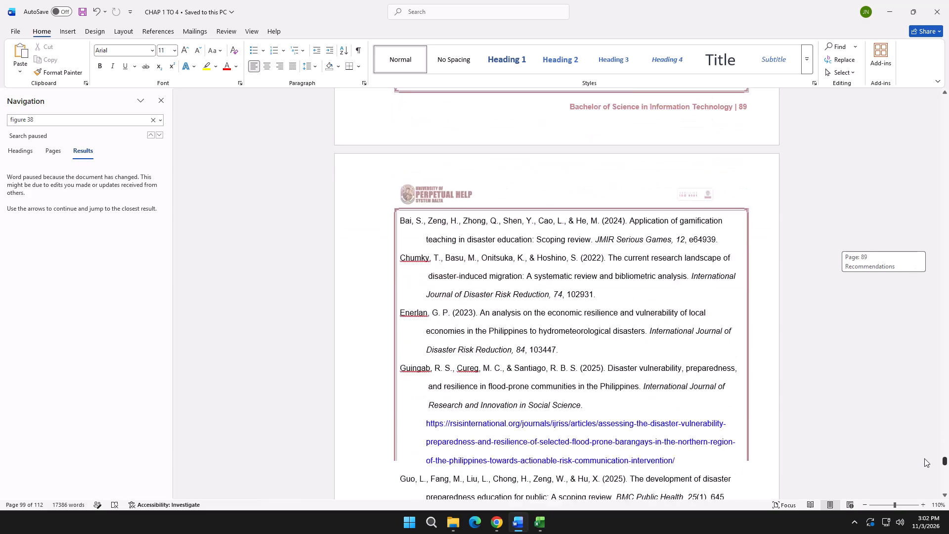
{"action": "left_click_drag", "start_coordinate": [924, 458], "coordinate": [902, 323]}
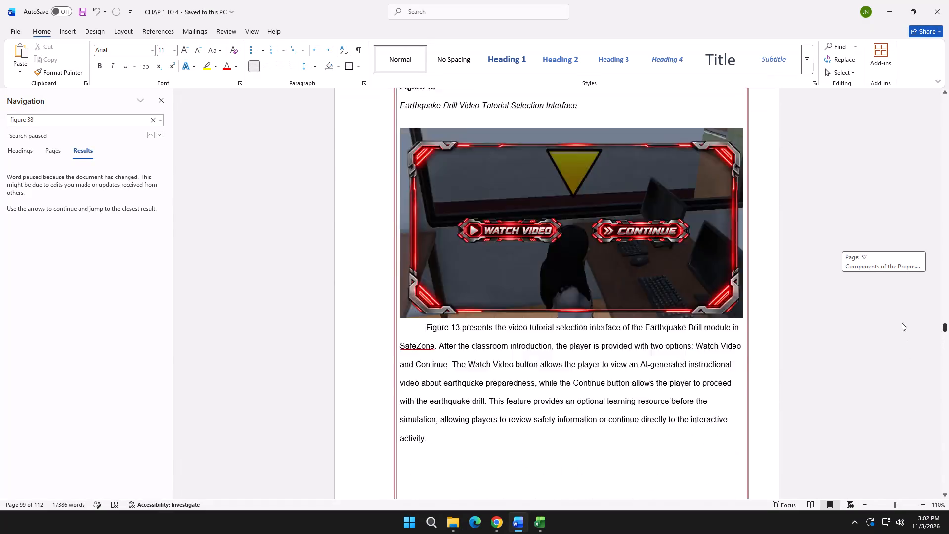
{"action": "left_click_drag", "start_coordinate": [902, 323], "coordinate": [899, 468]}
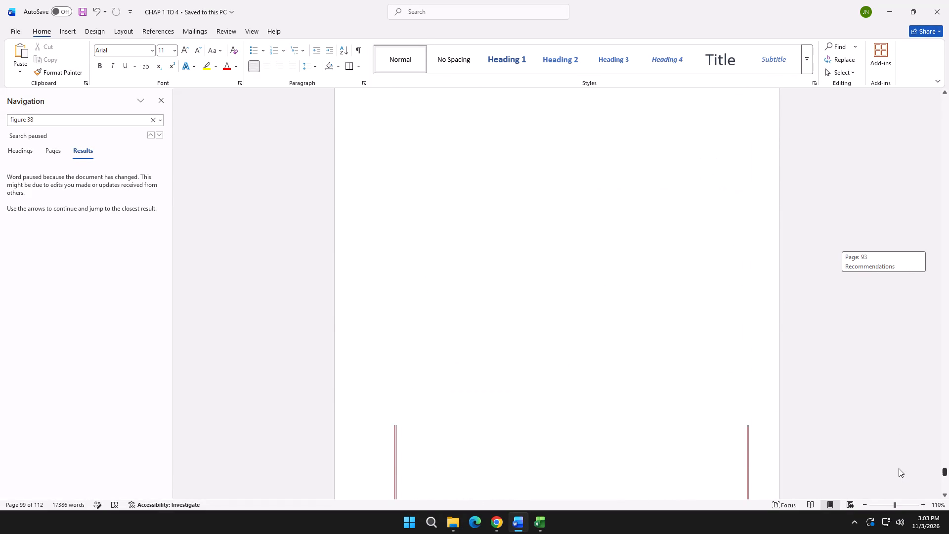
{"action": "left_click_drag", "start_coordinate": [899, 468], "coordinate": [901, 478]}
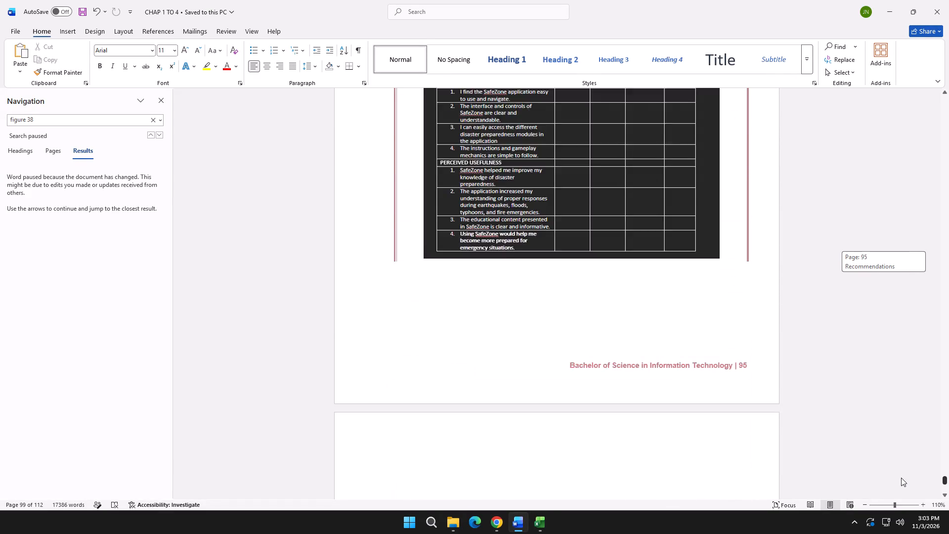
{"action": "left_click_drag", "start_coordinate": [901, 478], "coordinate": [901, 476]}
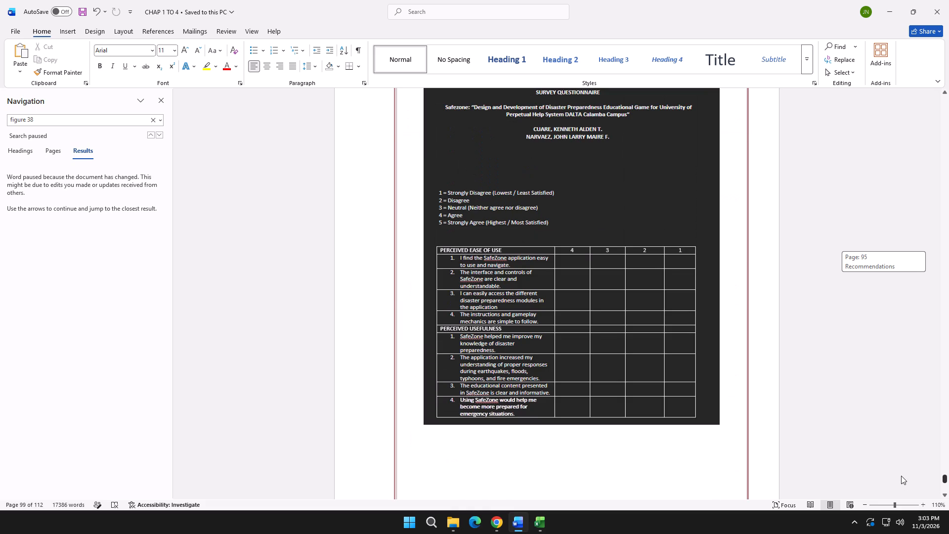
{"action": "left_click_drag", "start_coordinate": [901, 476], "coordinate": [902, 403]}
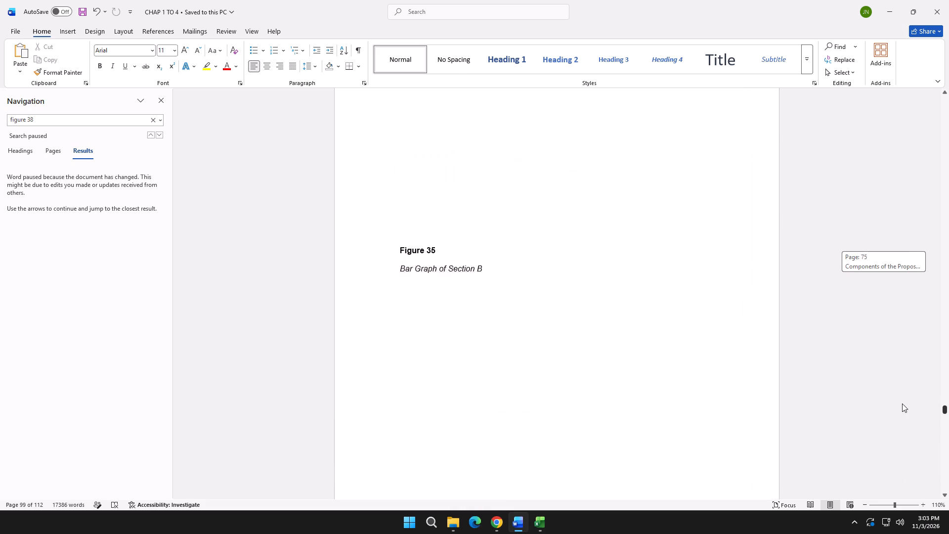
{"action": "left_click_drag", "start_coordinate": [902, 403], "coordinate": [897, 304]}
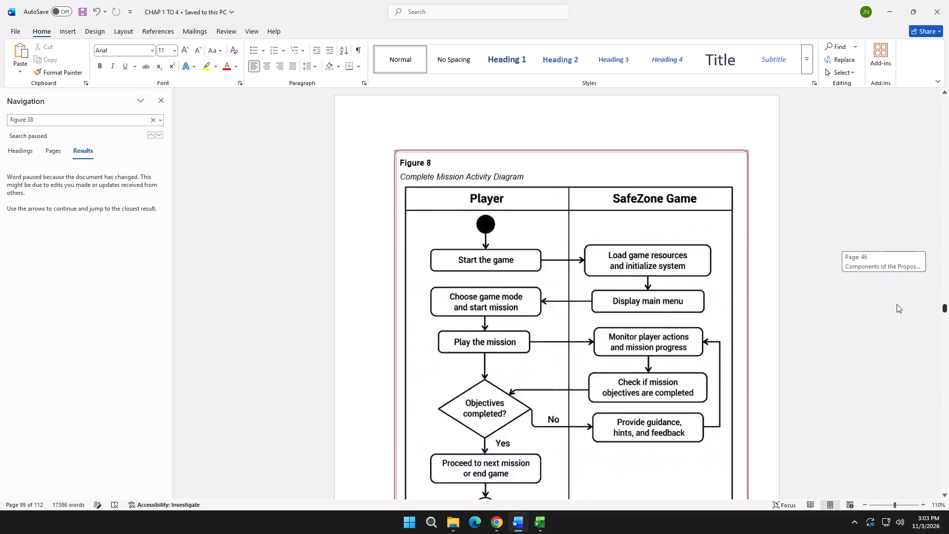
{"action": "left_click_drag", "start_coordinate": [897, 304], "coordinate": [895, 268]}
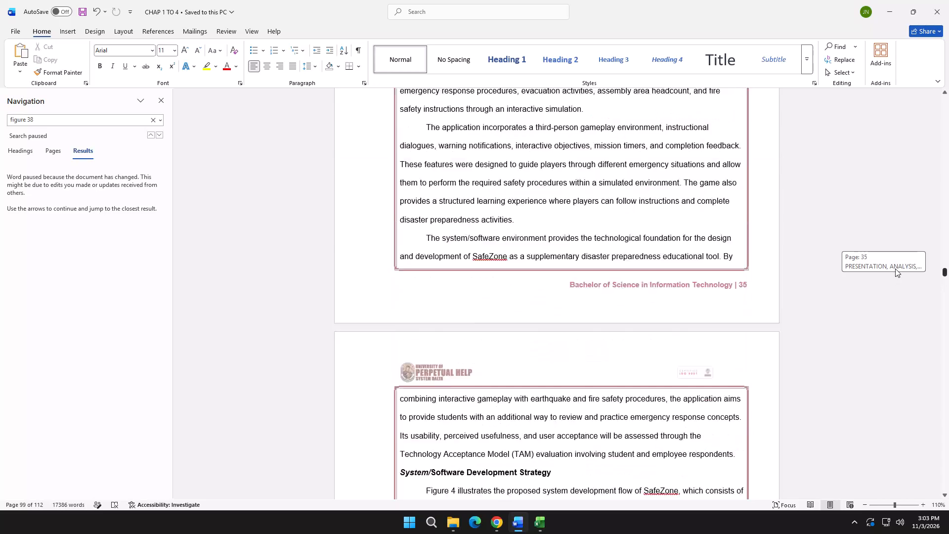
Delete blank lines above the Figure 2 caption, Flow of Data Gathering Procedures, in Chapter 3.
{"action": "left_click_drag", "start_coordinate": [895, 268], "coordinate": [895, 253]}
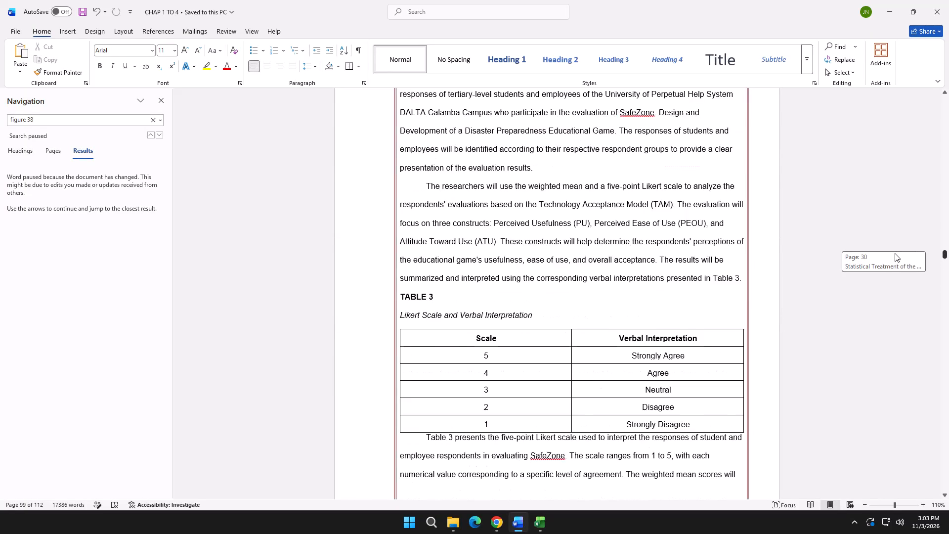
{"action": "left_click_drag", "start_coordinate": [895, 253], "coordinate": [894, 257]}
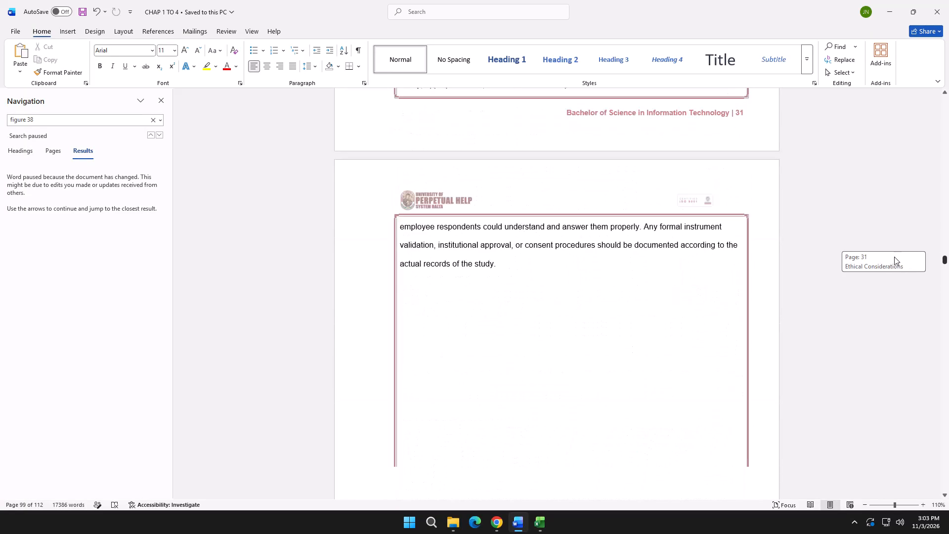
{"action": "left_click_drag", "start_coordinate": [894, 257], "coordinate": [896, 254]}
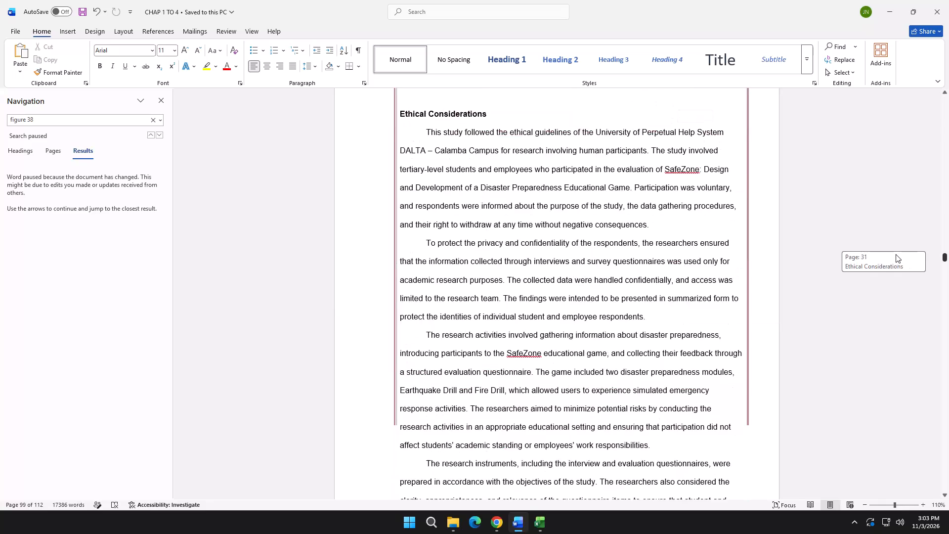
{"action": "left_click_drag", "start_coordinate": [896, 254], "coordinate": [896, 250]}
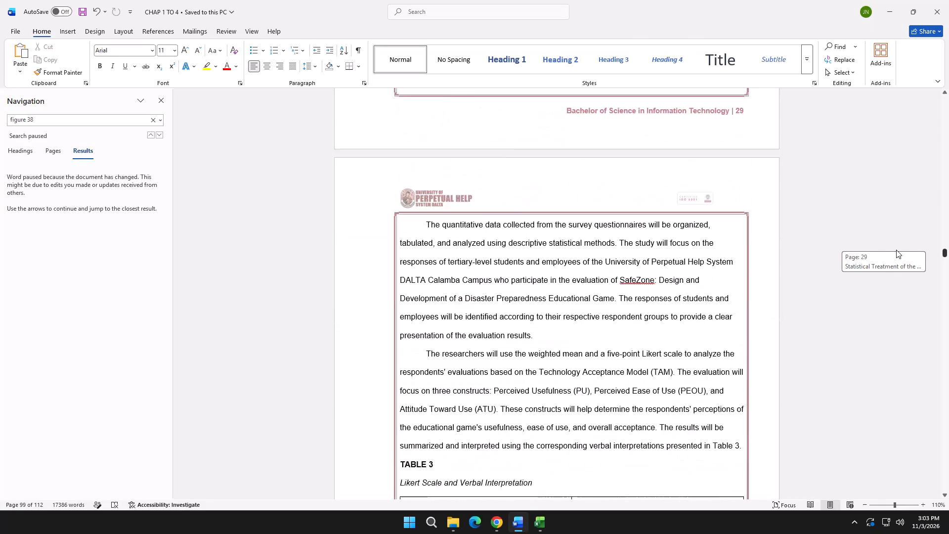
{"action": "left_click_drag", "start_coordinate": [896, 250], "coordinate": [896, 246]}
{"action": "scroll", "coordinate": [648, 298], "scroll_direction": "up", "scroll_amount": 7}
{"action": "scroll", "coordinate": [635, 311], "scroll_direction": "down", "scroll_amount": 9}
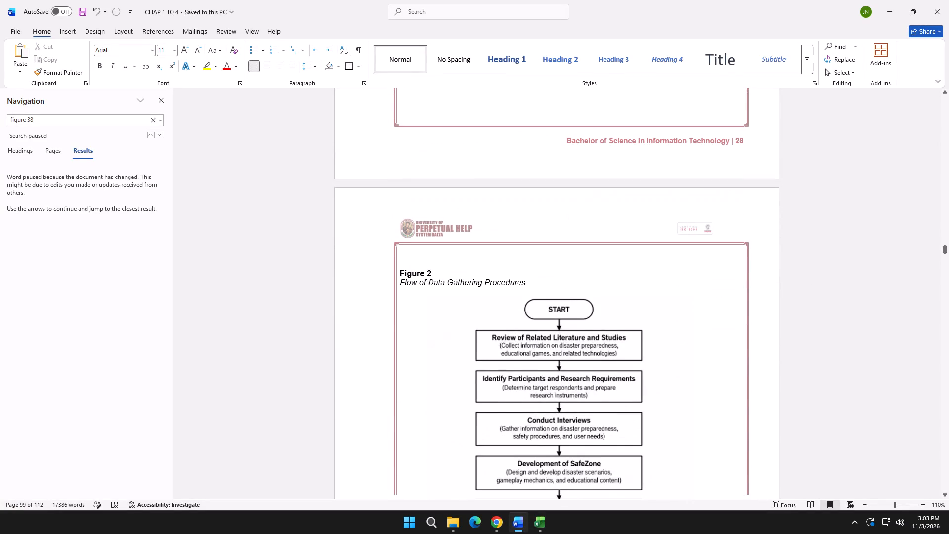
{"action": "left_click", "coordinate": [401, 259]}
{"action": "key", "text": "BackSpace"}
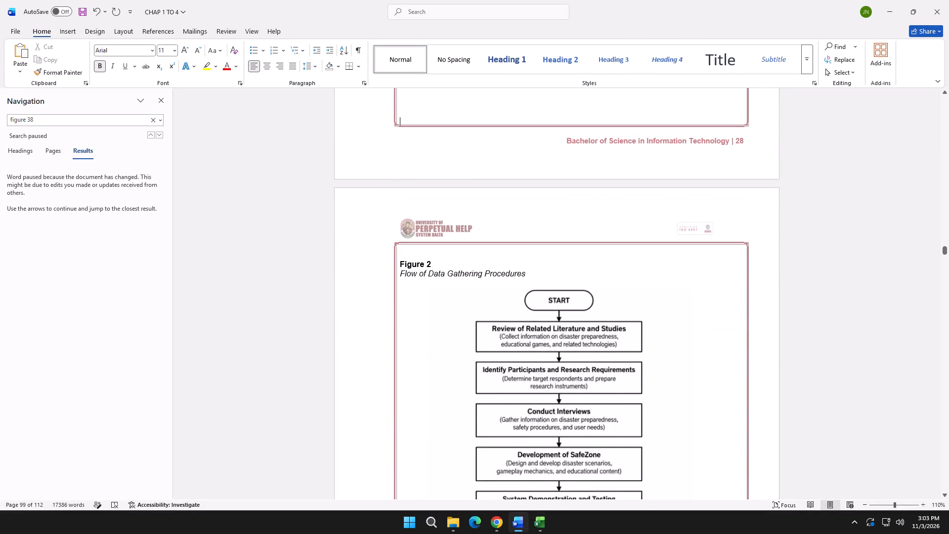
{"action": "key", "text": "Return"}
{"action": "left_click", "coordinate": [401, 263]}
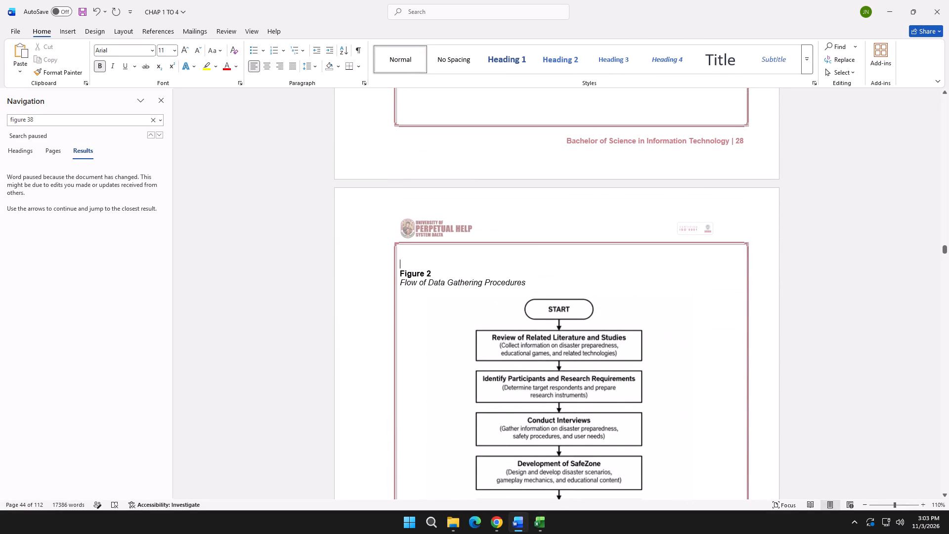
{"action": "key", "text": "BackSpace"}
{"action": "key", "text": "BackSpace"}
{"action": "scroll", "coordinate": [401, 263], "scroll_direction": "up", "scroll_amount": 12}
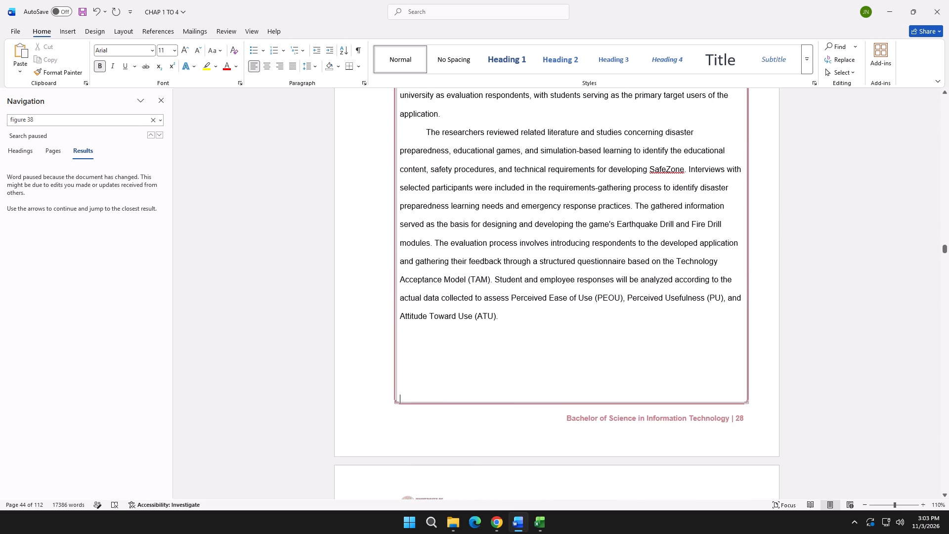
{"action": "scroll", "coordinate": [404, 266], "scroll_direction": "down", "scroll_amount": 20}
{"action": "scroll", "coordinate": [404, 266], "scroll_direction": "down", "scroll_amount": 1}
{"action": "scroll", "coordinate": [403, 269], "scroll_direction": "up", "scroll_amount": 20}
{"action": "scroll", "coordinate": [403, 269], "scroll_direction": "up", "scroll_amount": 9}
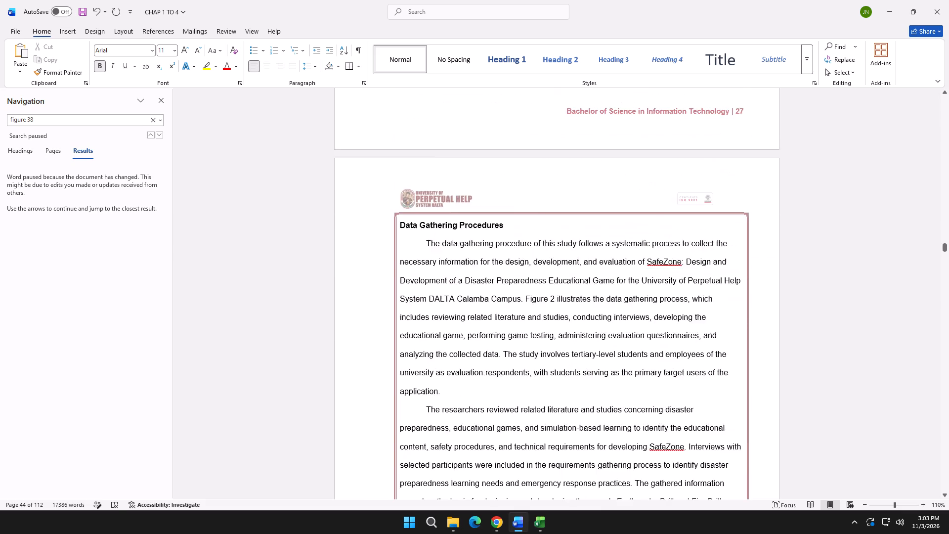
{"action": "scroll", "coordinate": [405, 272], "scroll_direction": "up", "scroll_amount": 20}
{"action": "scroll", "coordinate": [405, 272], "scroll_direction": "up", "scroll_amount": 20}
{"action": "scroll", "coordinate": [405, 272], "scroll_direction": "up", "scroll_amount": 8}
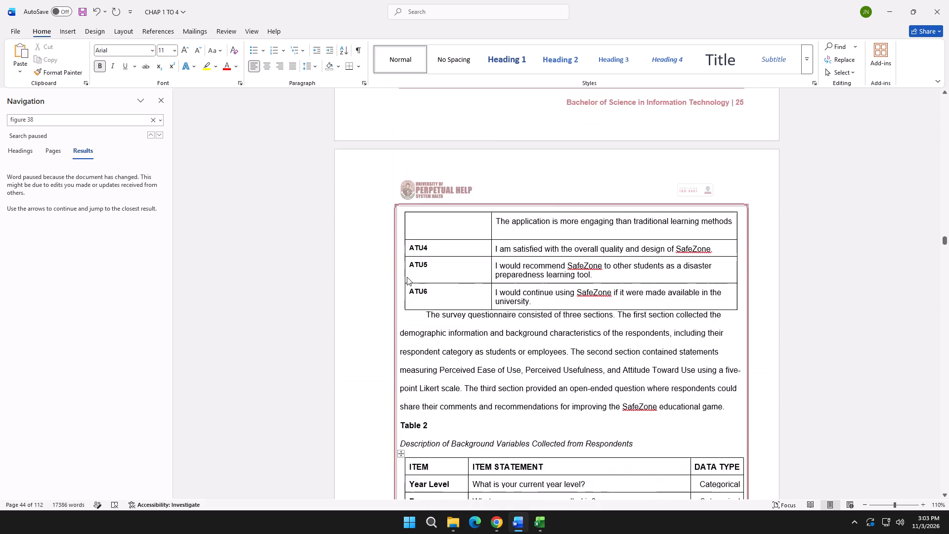
{"action": "scroll", "coordinate": [407, 277], "scroll_direction": "down", "scroll_amount": 6}
{"action": "scroll", "coordinate": [407, 277], "scroll_direction": "up", "scroll_amount": 19}
{"action": "scroll", "coordinate": [407, 277], "scroll_direction": "up", "scroll_amount": 3}
{"action": "scroll", "coordinate": [407, 277], "scroll_direction": "down", "scroll_amount": 3}
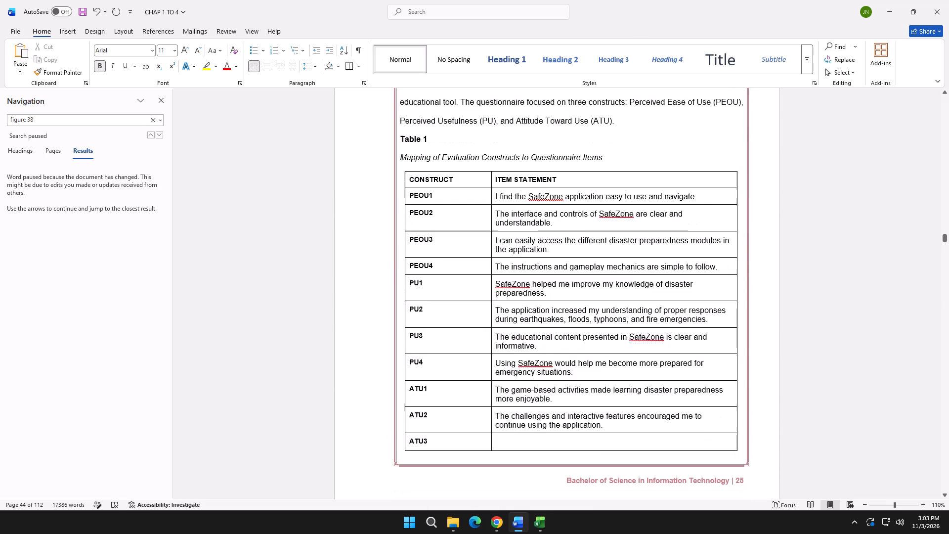
{"action": "scroll", "coordinate": [407, 277], "scroll_direction": "down", "scroll_amount": 1, "text": "ctrl"}
{"action": "scroll", "coordinate": [407, 277], "scroll_direction": "down", "scroll_amount": 4}
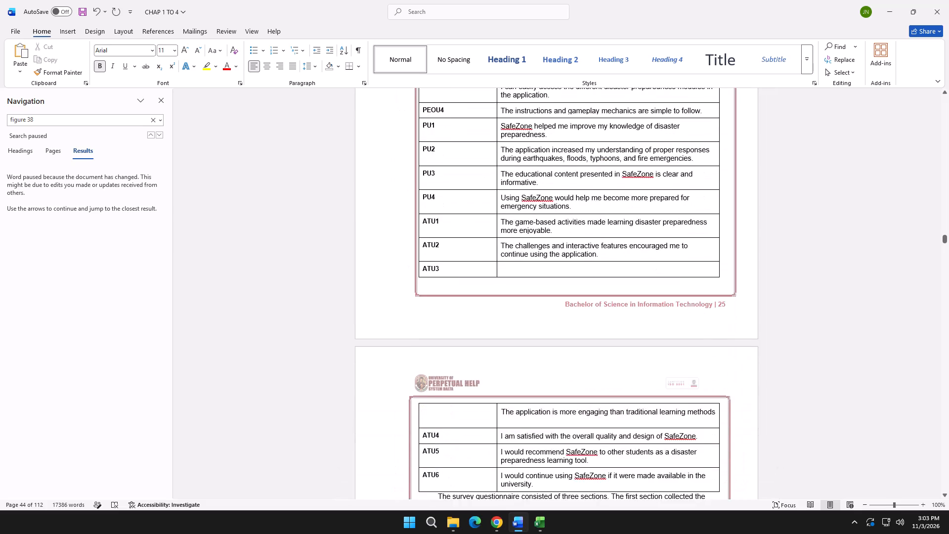
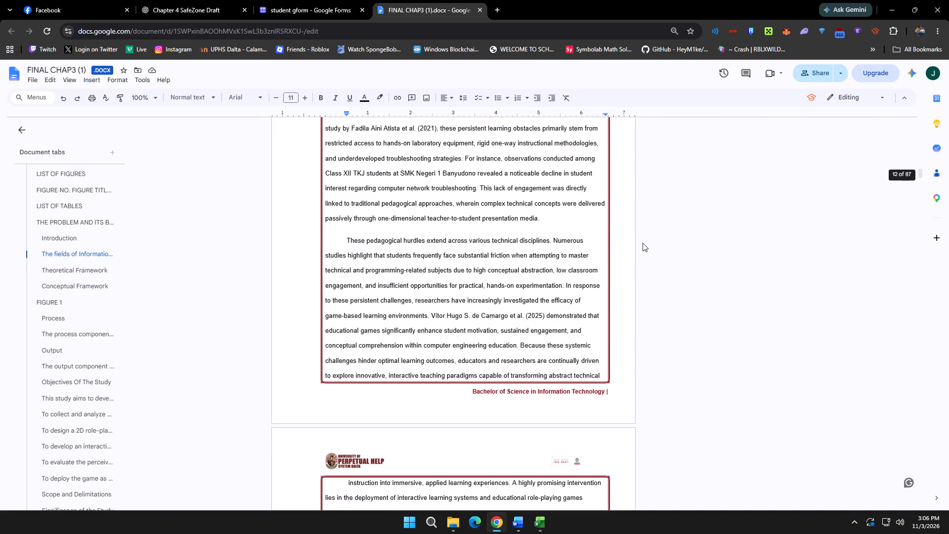
{"action": "scroll", "coordinate": [643, 243], "scroll_direction": "up", "scroll_amount": 4}
{"action": "scroll", "coordinate": [643, 243], "scroll_direction": "down", "scroll_amount": 15}
{"action": "scroll", "coordinate": [642, 243], "scroll_direction": "up", "scroll_amount": 6}
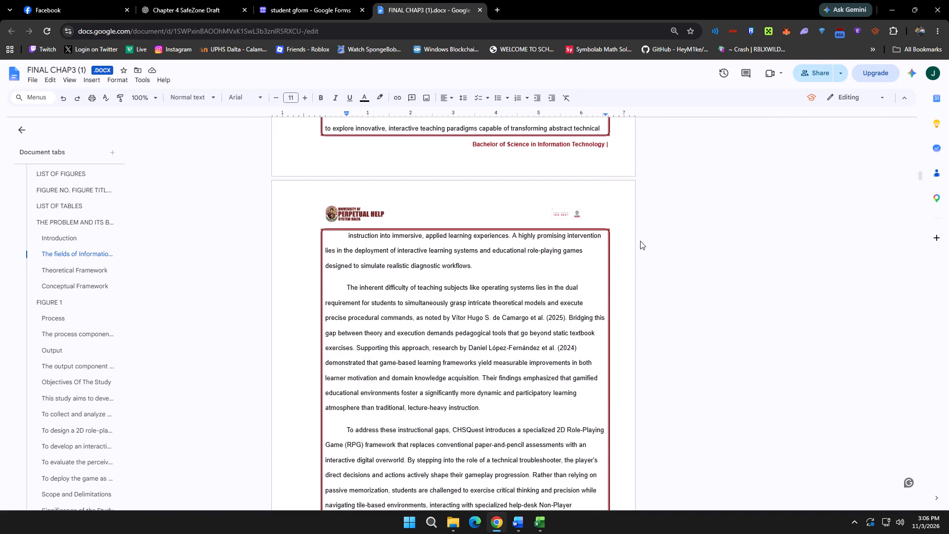
{"action": "scroll", "coordinate": [640, 241], "scroll_direction": "down", "scroll_amount": 4}
{"action": "scroll", "coordinate": [640, 241], "scroll_direction": "down", "scroll_amount": 20}
{"action": "scroll", "coordinate": [640, 241], "scroll_direction": "down", "scroll_amount": 20}
{"action": "scroll", "coordinate": [640, 241], "scroll_direction": "down", "scroll_amount": 2}
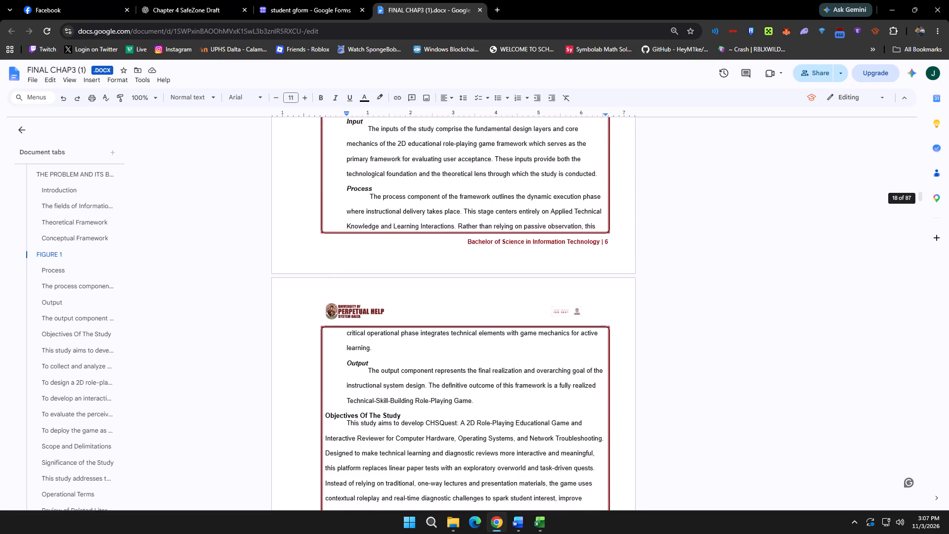
{"action": "scroll", "coordinate": [633, 243], "scroll_direction": "up", "scroll_amount": 7}
{"action": "scroll", "coordinate": [633, 243], "scroll_direction": "down", "scroll_amount": 17}
{"action": "scroll", "coordinate": [632, 242], "scroll_direction": "up", "scroll_amount": 8}
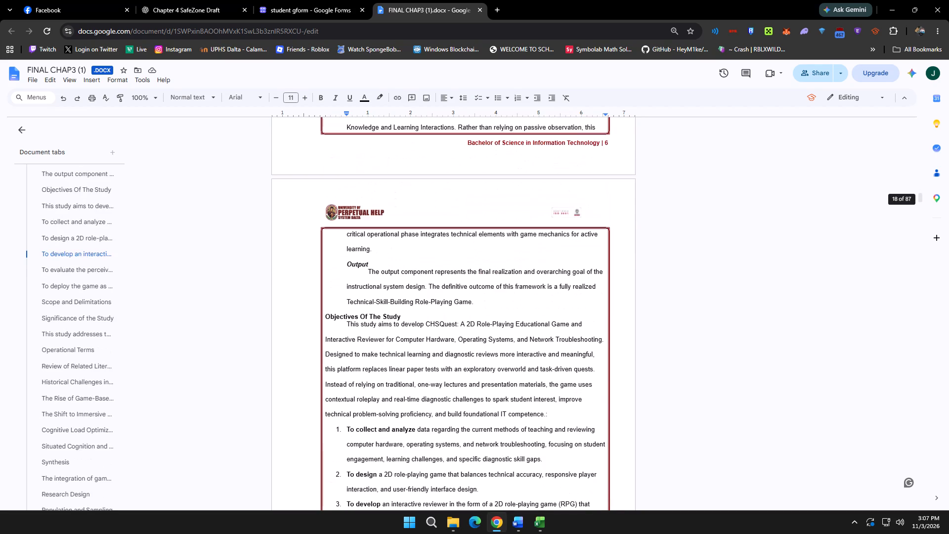
{"action": "scroll", "coordinate": [632, 242], "scroll_direction": "down", "scroll_amount": 20}
{"action": "scroll", "coordinate": [632, 242], "scroll_direction": "down", "scroll_amount": 19}
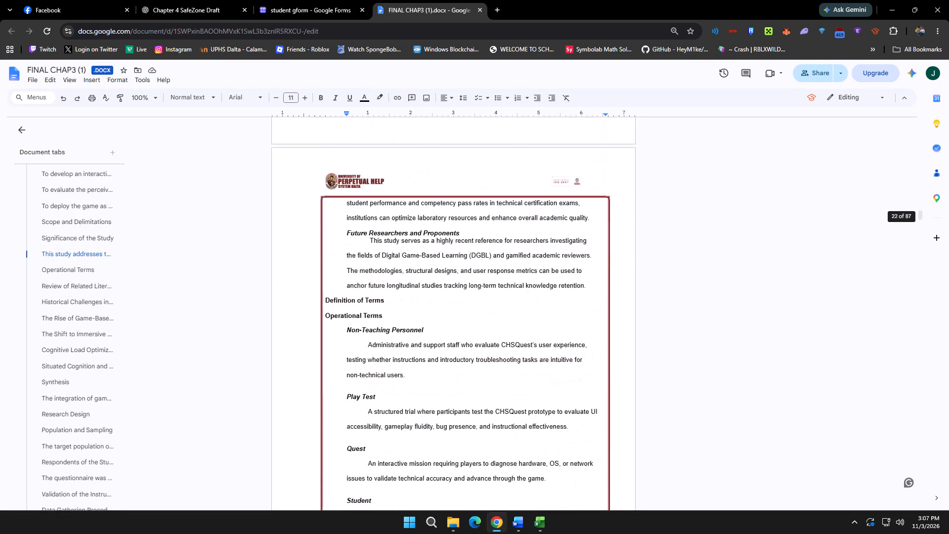
{"action": "scroll", "coordinate": [631, 243], "scroll_direction": "down", "scroll_amount": 13}
{"action": "scroll", "coordinate": [631, 243], "scroll_direction": "down", "scroll_amount": 17}
{"action": "scroll", "coordinate": [631, 243], "scroll_direction": "down", "scroll_amount": 18}
{"action": "scroll", "coordinate": [631, 243], "scroll_direction": "down", "scroll_amount": 20}
{"action": "scroll", "coordinate": [631, 243], "scroll_direction": "down", "scroll_amount": 5}
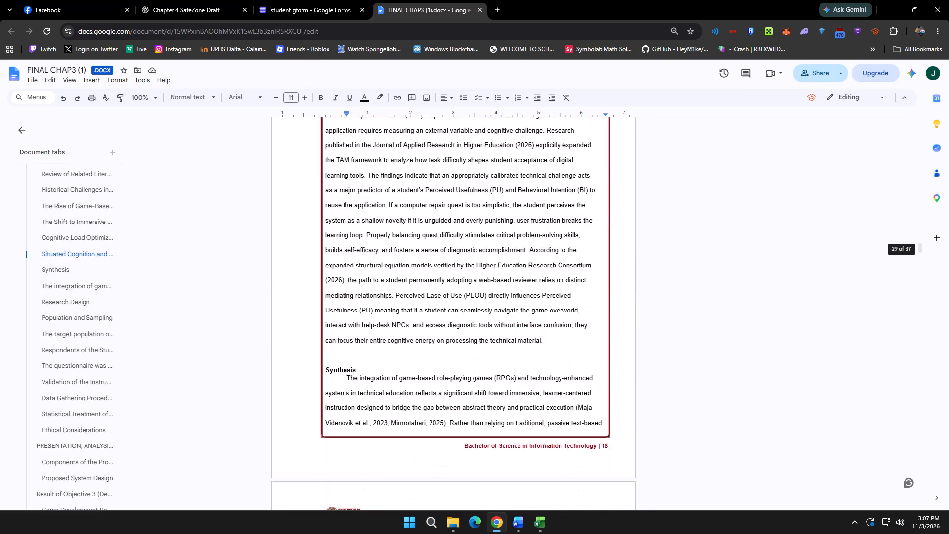
{"action": "scroll", "coordinate": [631, 243], "scroll_direction": "down", "scroll_amount": 20}
{"action": "scroll", "coordinate": [631, 241], "scroll_direction": "down", "scroll_amount": 20}
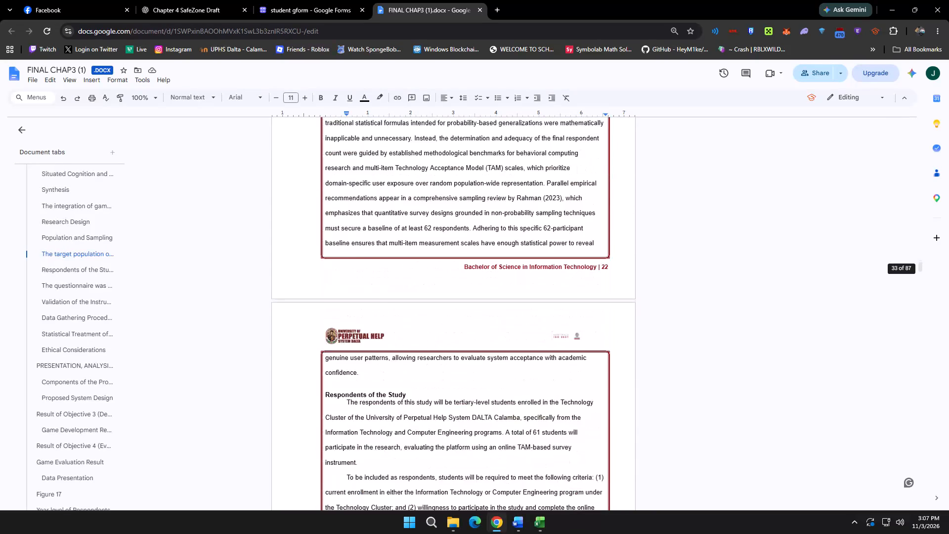
{"action": "scroll", "coordinate": [630, 241], "scroll_direction": "down", "scroll_amount": 19}
{"action": "scroll", "coordinate": [630, 242], "scroll_direction": "up", "scroll_amount": 7}
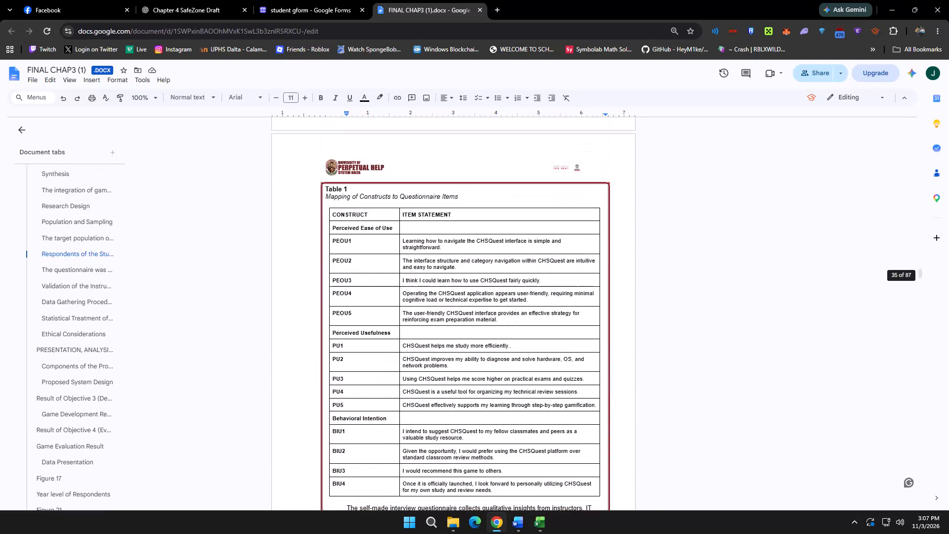
{"action": "scroll", "coordinate": [630, 242], "scroll_direction": "down", "scroll_amount": 8}
{"action": "scroll", "coordinate": [630, 242], "scroll_direction": "up", "scroll_amount": 7}
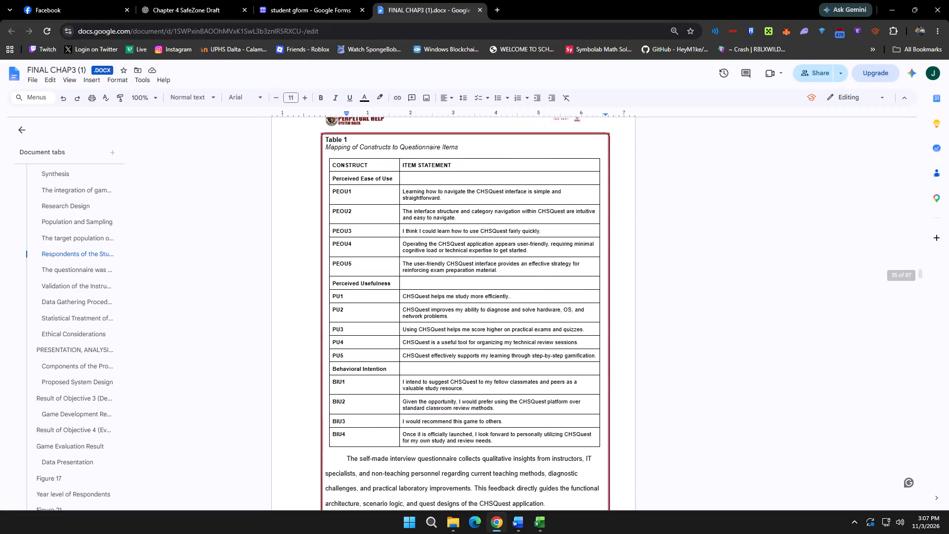
Switch to Word and examine the Instrument of the Study section, including Table 1 and Table 2.
{"action": "left_click", "coordinate": [511, 517]}
{"action": "scroll", "coordinate": [503, 343], "scroll_direction": "down", "scroll_amount": 20}
{"action": "scroll", "coordinate": [503, 343], "scroll_direction": "down", "scroll_amount": 12}
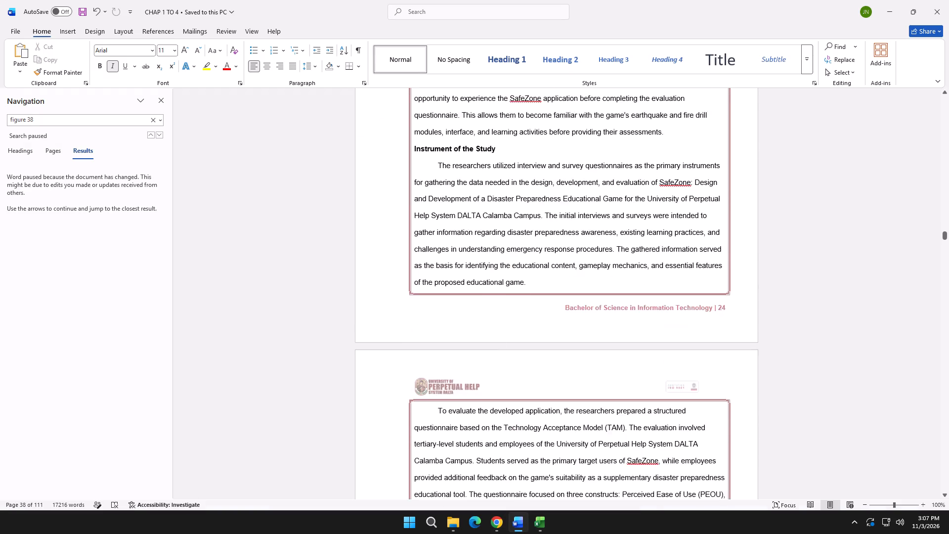
{"action": "scroll", "coordinate": [498, 342], "scroll_direction": "down", "scroll_amount": 17}
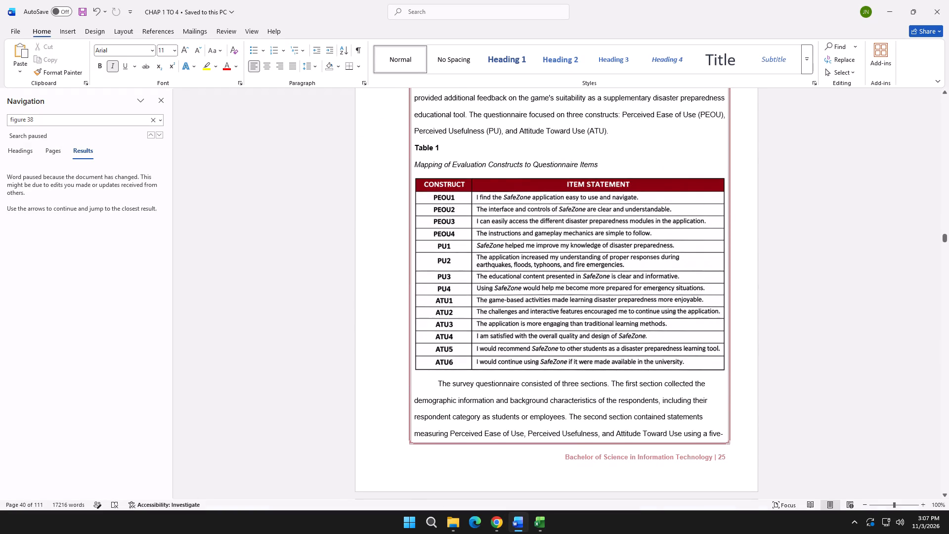
{"action": "scroll", "coordinate": [518, 337], "scroll_direction": "down", "scroll_amount": 12}
{"action": "scroll", "coordinate": [522, 332], "scroll_direction": "up", "scroll_amount": 14}
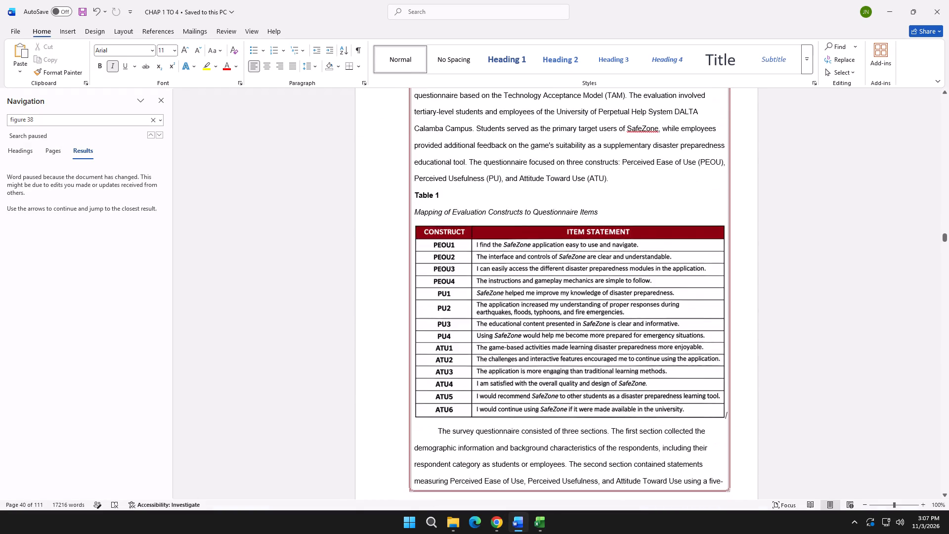
{"action": "scroll", "coordinate": [526, 330], "scroll_direction": "up", "scroll_amount": 5}
{"action": "scroll", "coordinate": [526, 329], "scroll_direction": "up", "scroll_amount": 20}
{"action": "scroll", "coordinate": [526, 329], "scroll_direction": "down", "scroll_amount": 7}
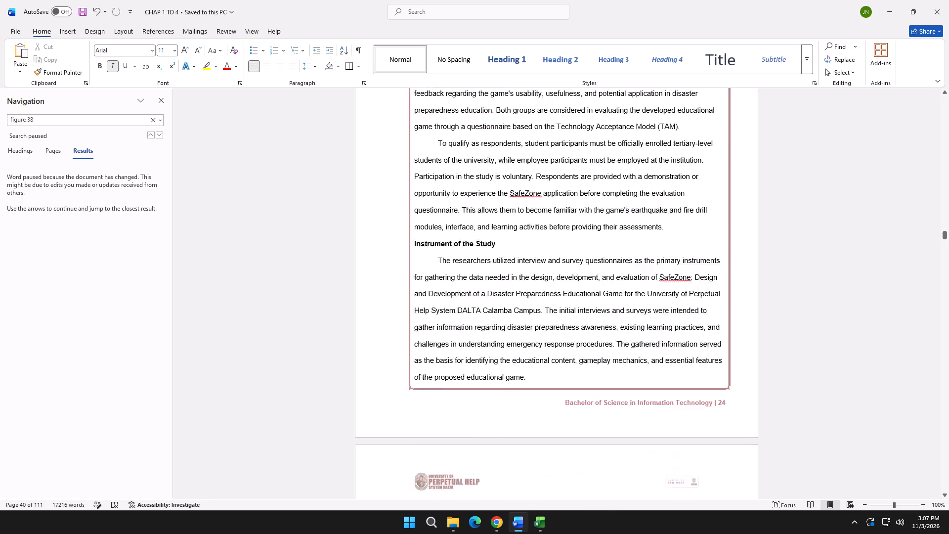
{"action": "scroll", "coordinate": [526, 329], "scroll_direction": "down", "scroll_amount": 20}
{"action": "scroll", "coordinate": [526, 329], "scroll_direction": "down", "scroll_amount": 17}
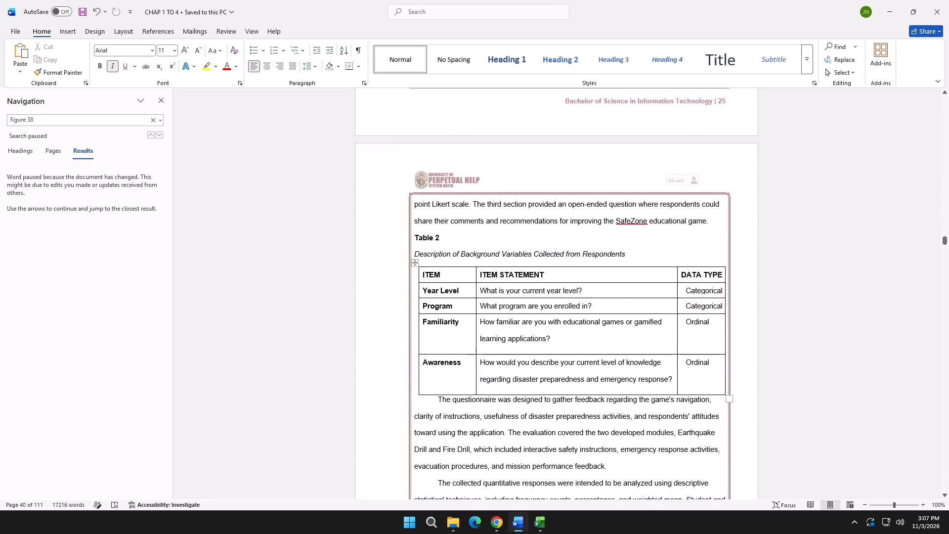
{"action": "scroll", "coordinate": [526, 332], "scroll_direction": "down", "scroll_amount": 5}
{"action": "scroll", "coordinate": [526, 331], "scroll_direction": "up", "scroll_amount": 20}
{"action": "scroll", "coordinate": [526, 331], "scroll_direction": "up", "scroll_amount": 5}
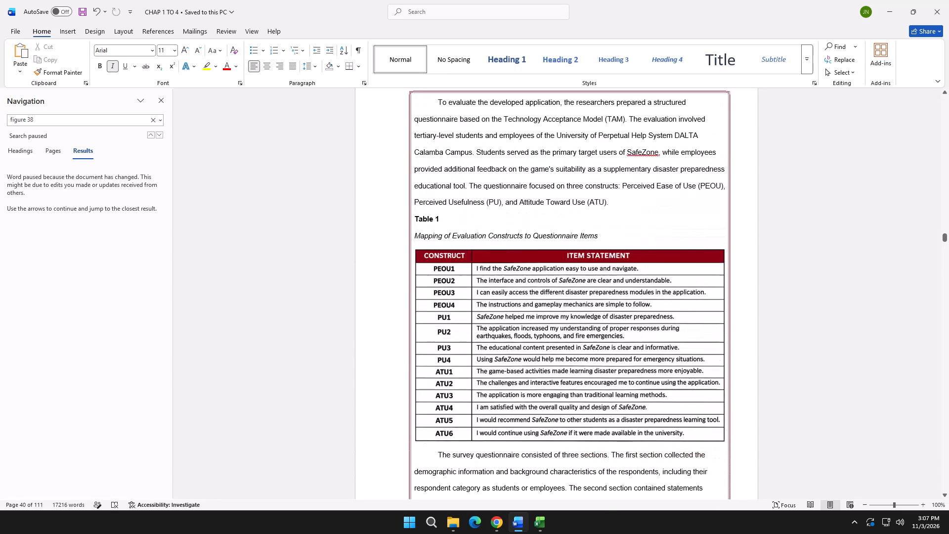
Compare Table 1 in the FINAL CHAP3 (1) Google Docs file with Table 1 in the Word thesis.
{"action": "key", "text": "alt+Tab"}
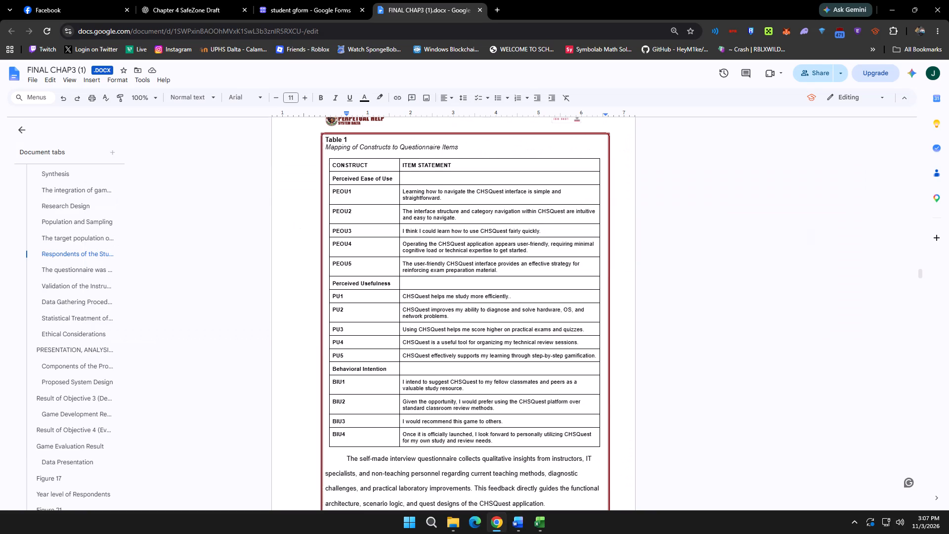
{"action": "key", "text": "alt+Tab"}
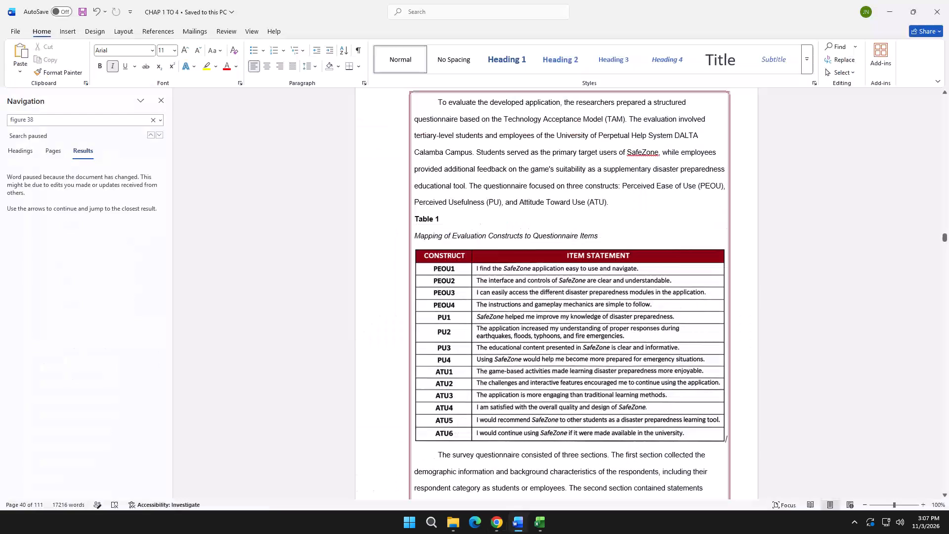
{"action": "key", "text": "alt+Tab"}
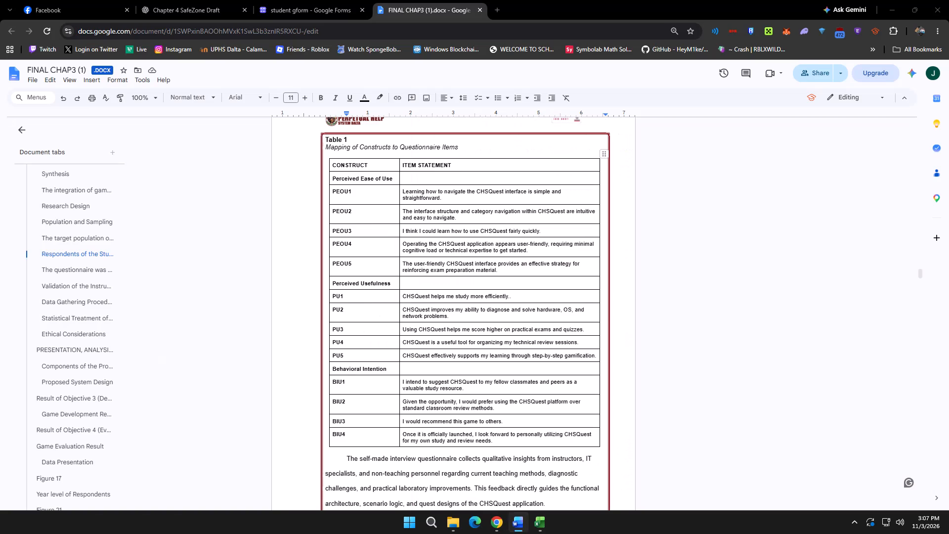
{"action": "key", "text": "alt+Tab"}
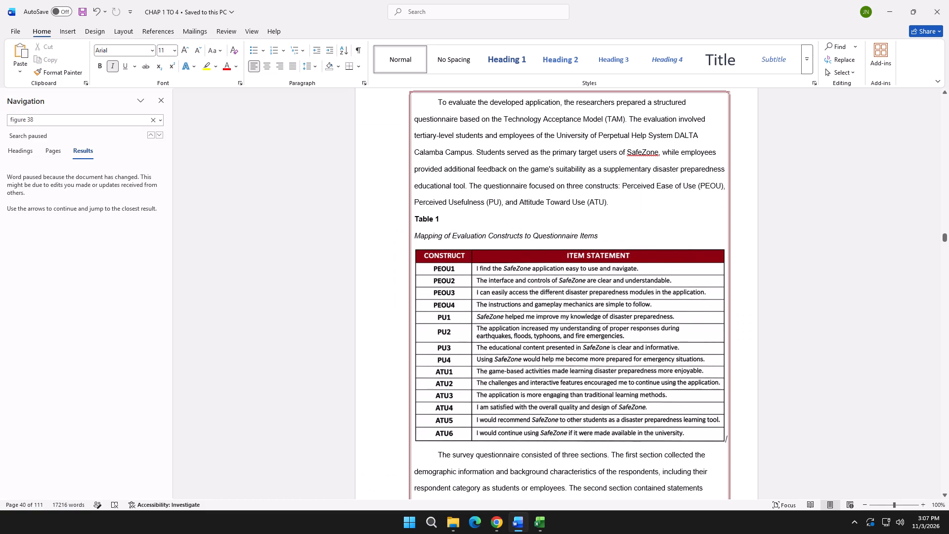
{"action": "key", "text": "alt+Tab"}
{"action": "key", "text": "alt+Tab"}
{"action": "key", "text": "alt+Tab"}
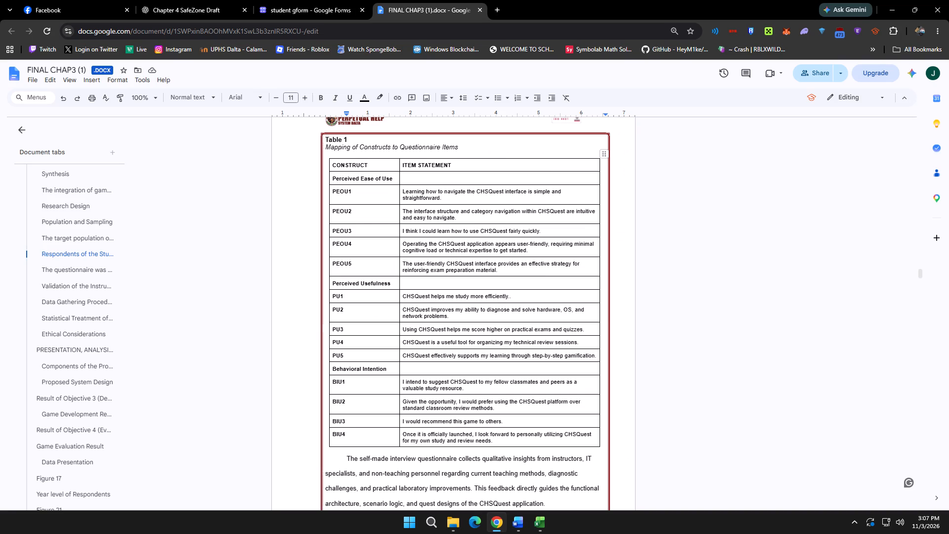
{"action": "key", "text": "alt+Tab"}
{"action": "key", "text": "alt+Tab"}
{"action": "key", "text": "alt+Tab"}
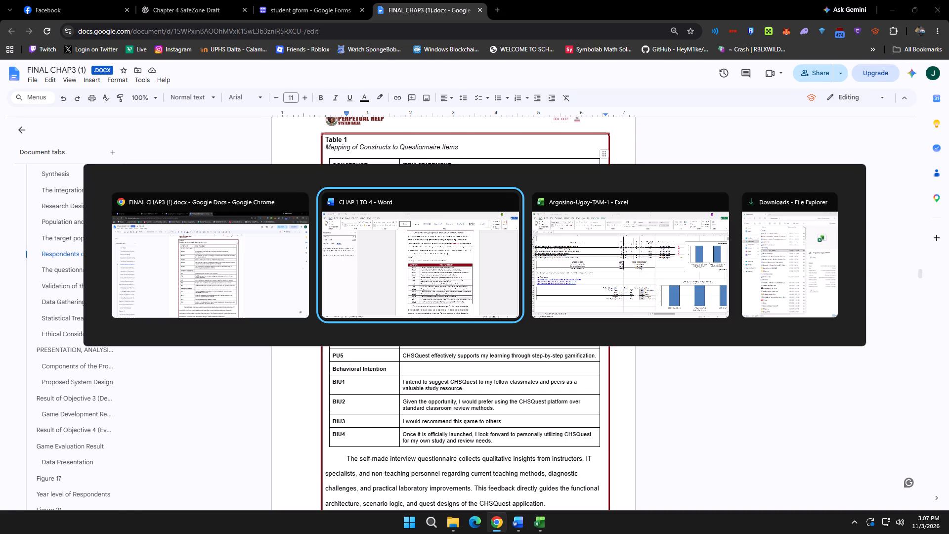
{"action": "key", "text": "alt+Tab"}
{"action": "key", "text": "alt+Tab"}
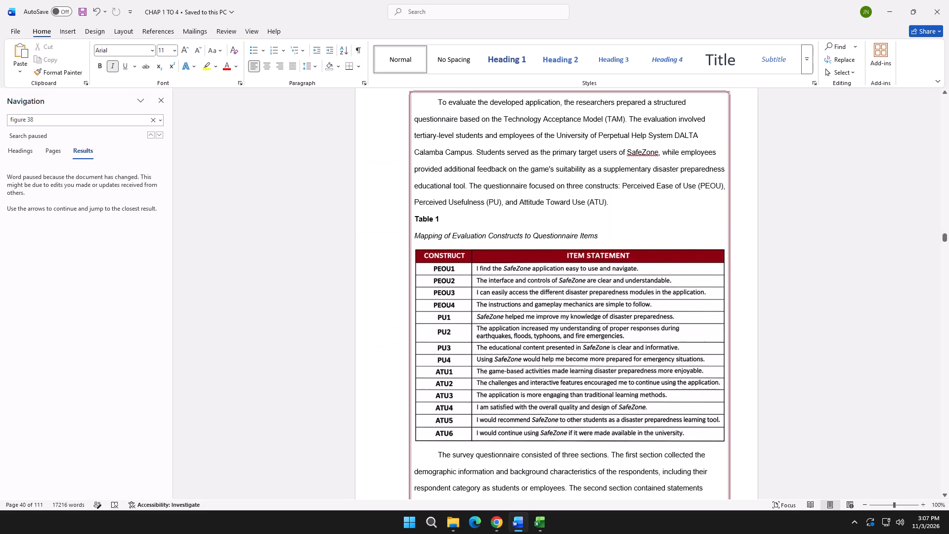
{"action": "key", "text": "alt+Tab"}
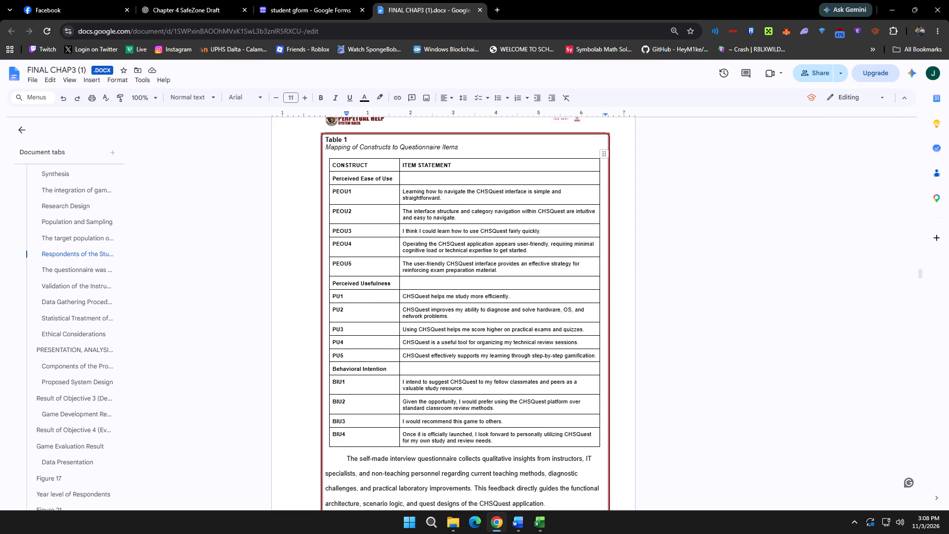
{"action": "key", "text": "alt+Tab"}
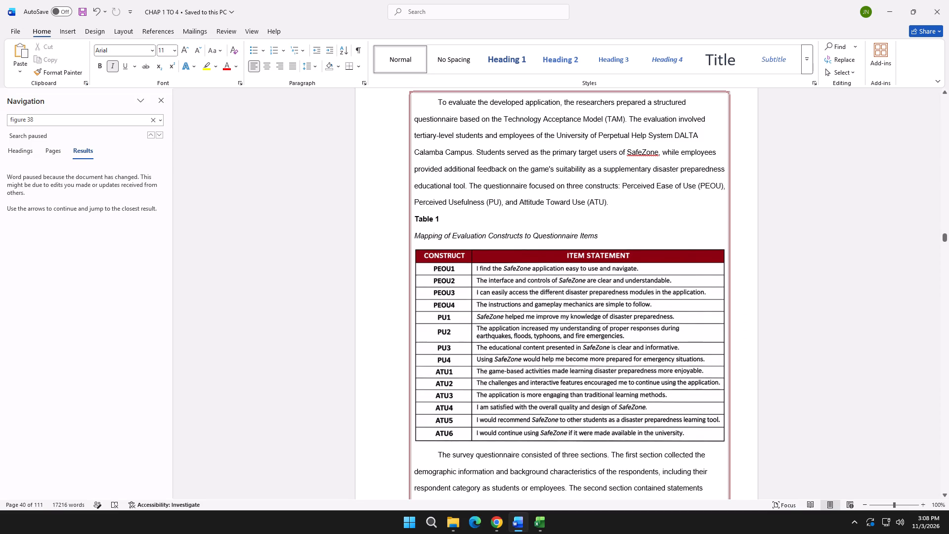
Switch to the TAM evaluation workbook in Excel and save it.
{"action": "key", "text": "alt+Tab"}
{"action": "key", "text": "alt+Tab"}
{"action": "key", "text": "alt+Tab"}
{"action": "key", "text": "alt+Tab"}
{"action": "key", "text": "alt+Tab"}
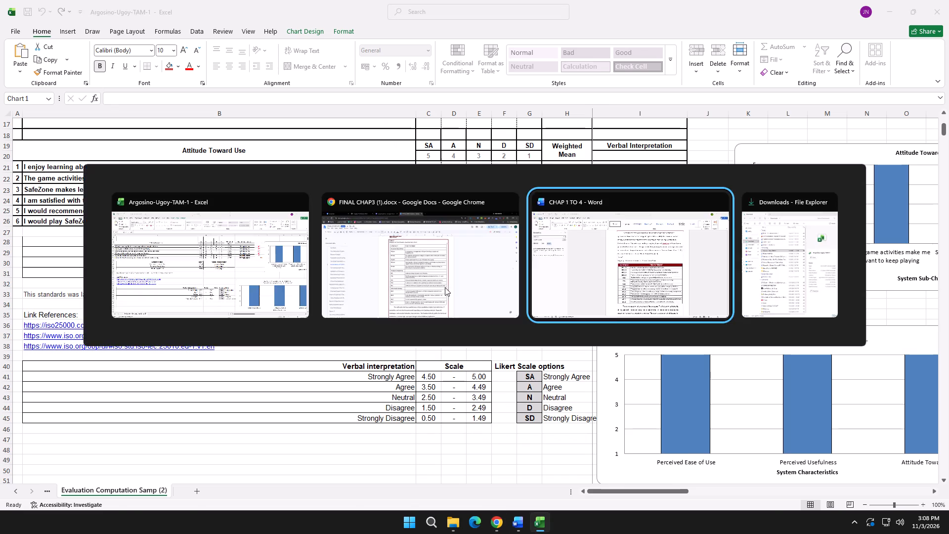
{"action": "key", "text": "alt+Tab"}
{"action": "key", "text": "alt+Tab"}
{"action": "key", "text": "alt+Tab"}
{"action": "key", "text": "alt+Tab"}
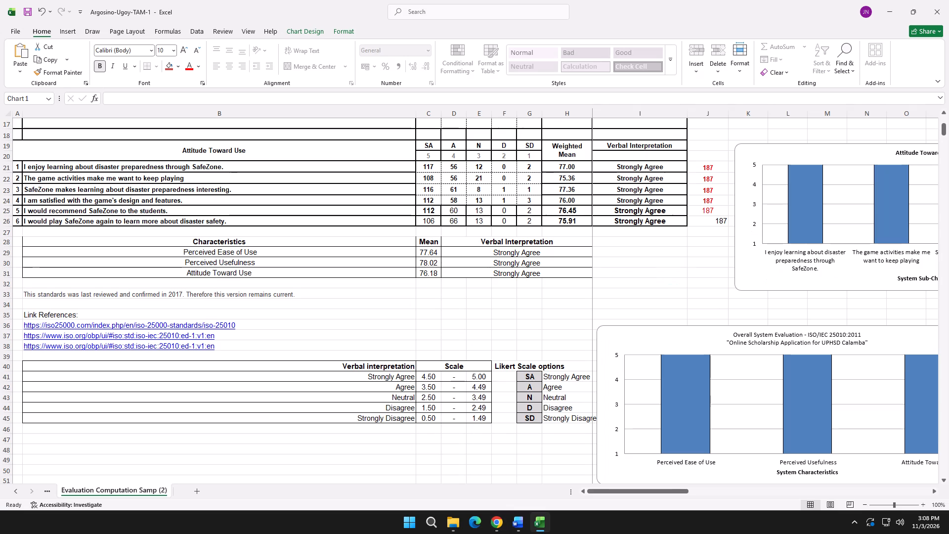
{"action": "key", "text": "ctrl+s"}
Switch to the Chapter 4 SafeZone Draft chat in ChatGPT and submit the drafted message with the attached CHAP 1 TO 4(1).docx.
{"action": "key", "text": "alt+Tab"}
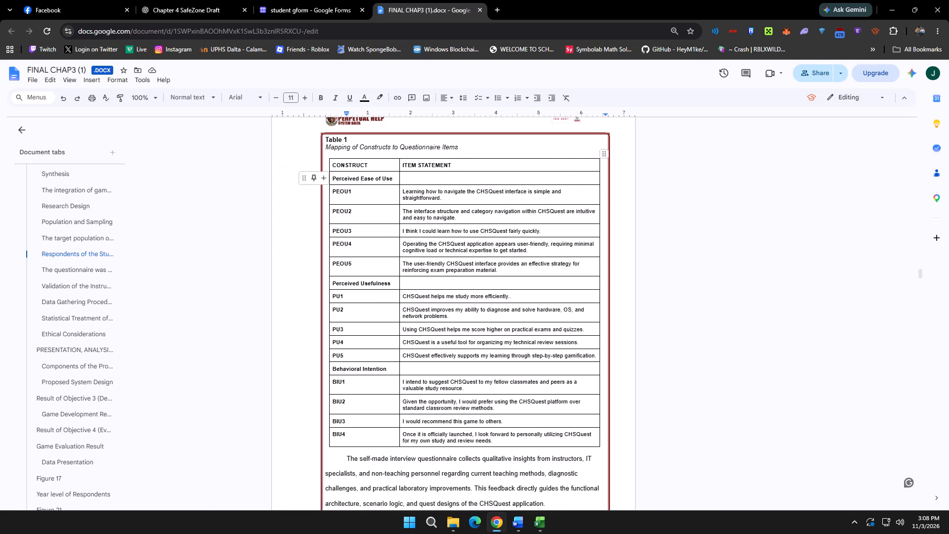
{"action": "left_click", "coordinate": [86, 4]}
{"action": "left_click", "coordinate": [184, 0]}
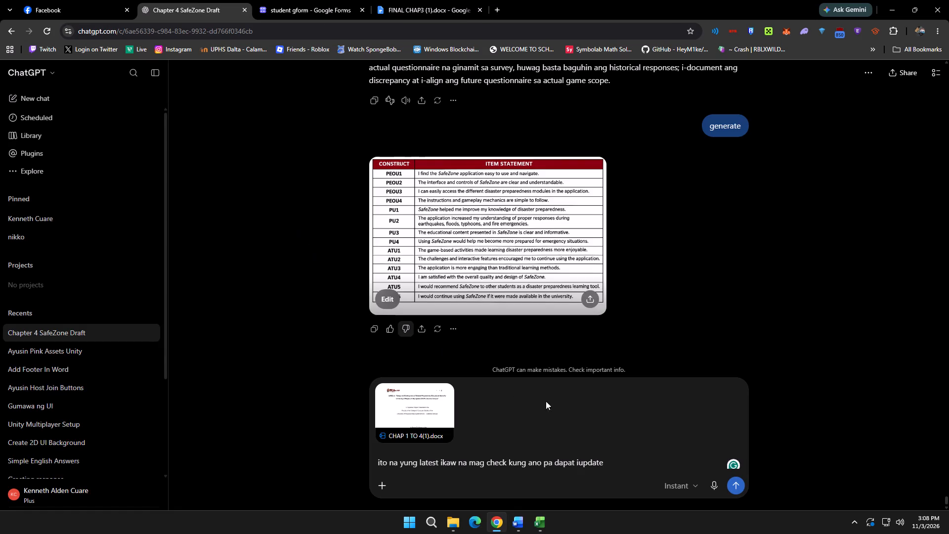
{"action": "left_click", "coordinate": [736, 485]}
Compare Table 2 and the questionnaire description in the FINAL CHAP3 (1) Google Docs file with the same section and Table 1 in Word.
{"action": "left_click", "coordinate": [57, 0]}
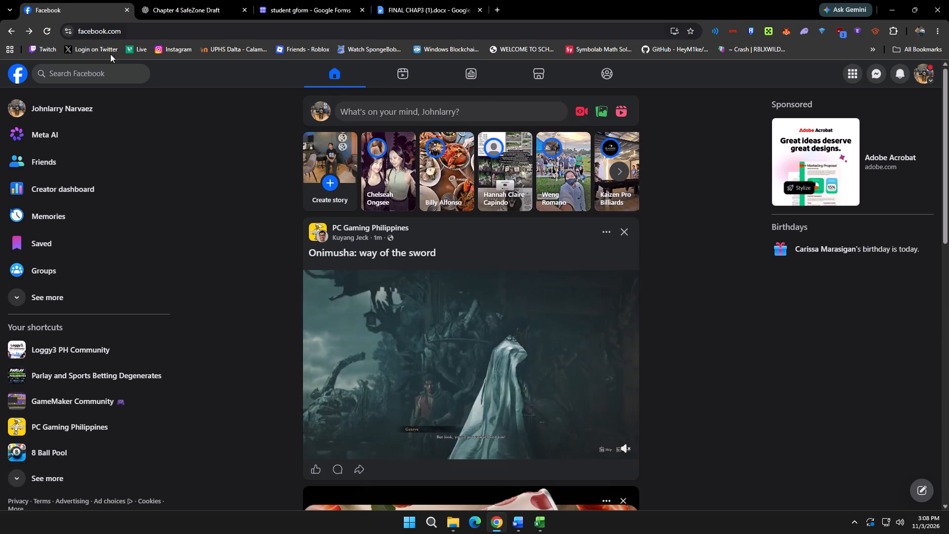
{"action": "left_click", "coordinate": [200, 0]}
{"action": "left_click", "coordinate": [270, 0]}
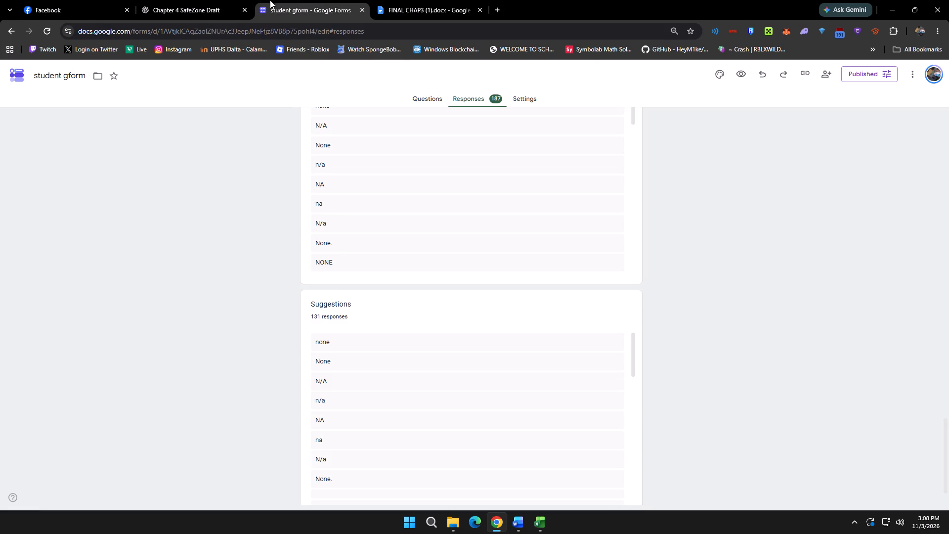
{"action": "left_click", "coordinate": [421, 0]}
{"action": "scroll", "coordinate": [331, 195], "scroll_direction": "down", "scroll_amount": 6}
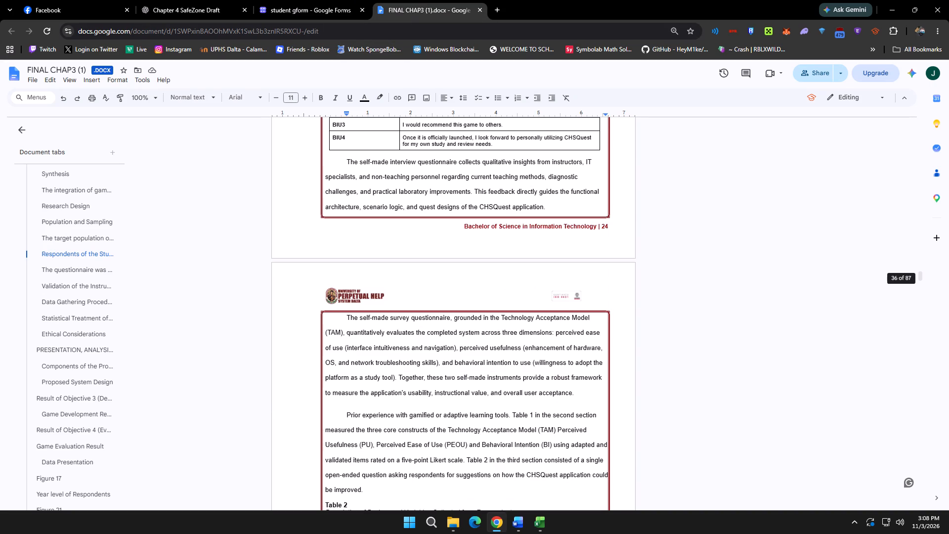
{"action": "scroll", "coordinate": [315, 202], "scroll_direction": "down", "scroll_amount": 5}
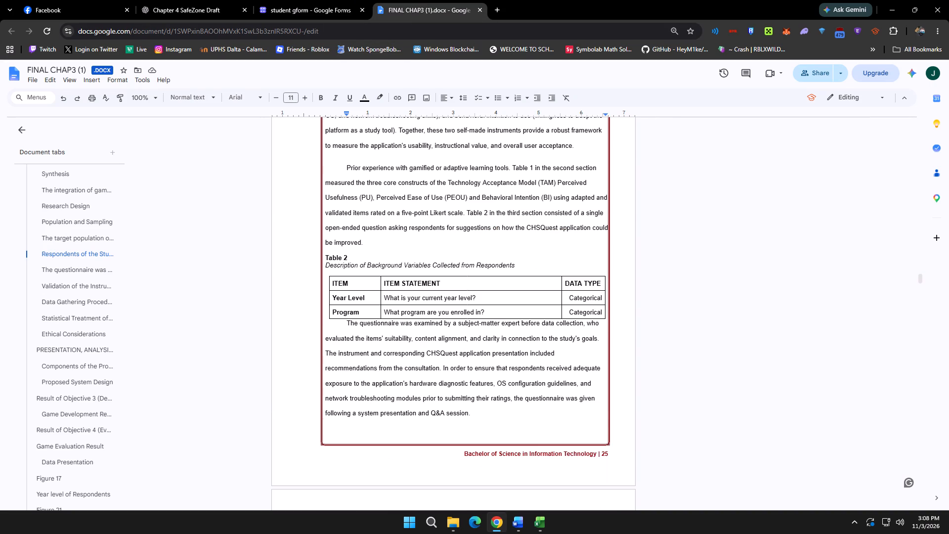
{"action": "key", "text": "alt+Tab"}
{"action": "key", "text": "alt+Tab"}
{"action": "key", "text": "alt+Tab"}
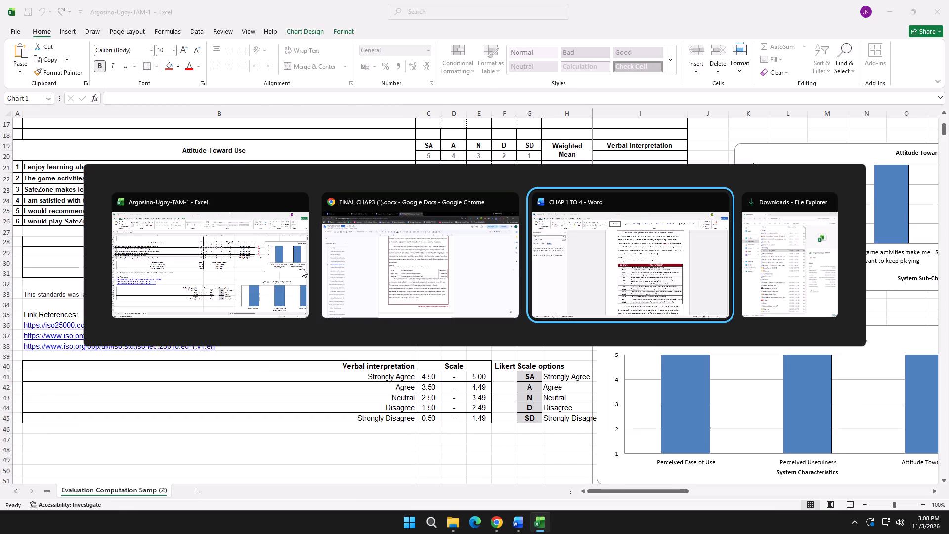
{"action": "scroll", "coordinate": [302, 268], "scroll_direction": "down", "scroll_amount": 16}
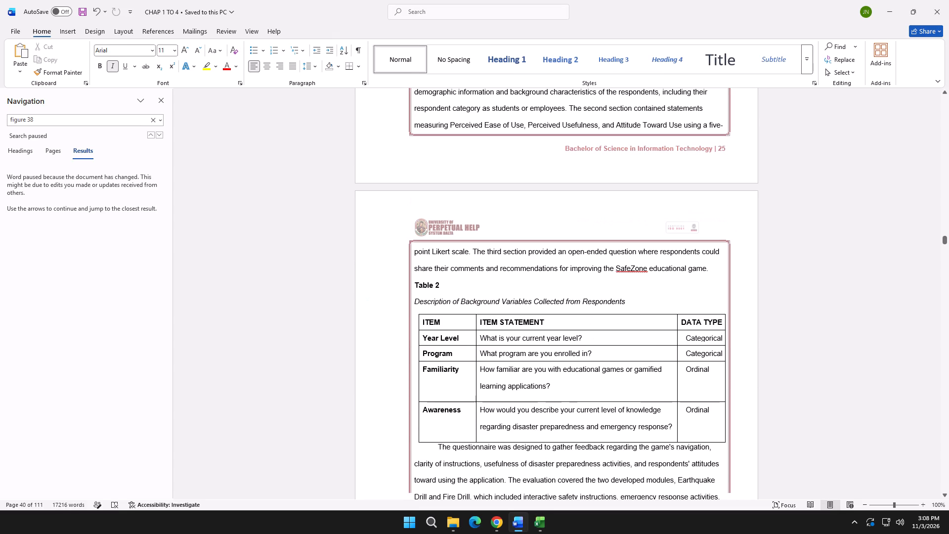
{"action": "scroll", "coordinate": [361, 305], "scroll_direction": "up", "scroll_amount": 3}
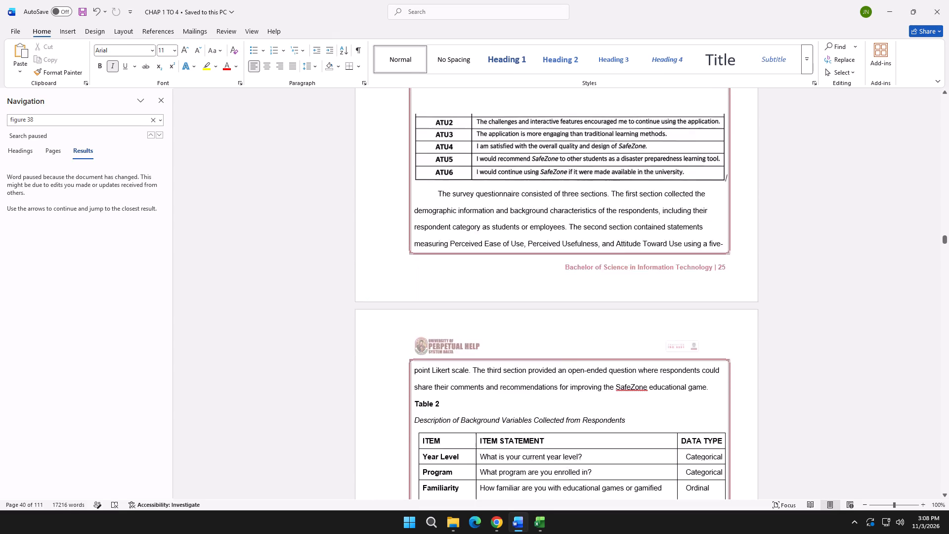
{"action": "scroll", "coordinate": [361, 305], "scroll_direction": "up", "scroll_amount": 9}
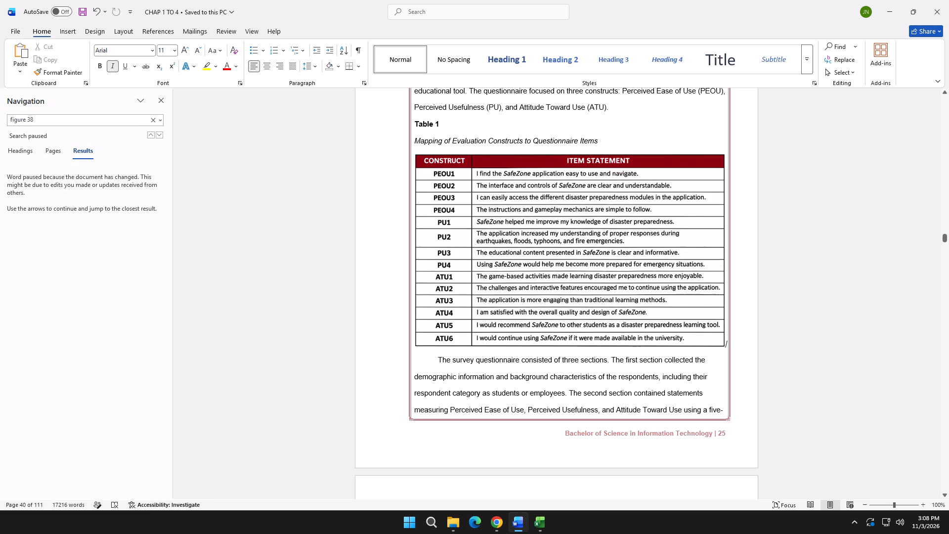
{"action": "scroll", "coordinate": [639, 335], "scroll_direction": "down", "scroll_amount": 16}
{"action": "scroll", "coordinate": [604, 326], "scroll_direction": "down", "scroll_amount": 7}
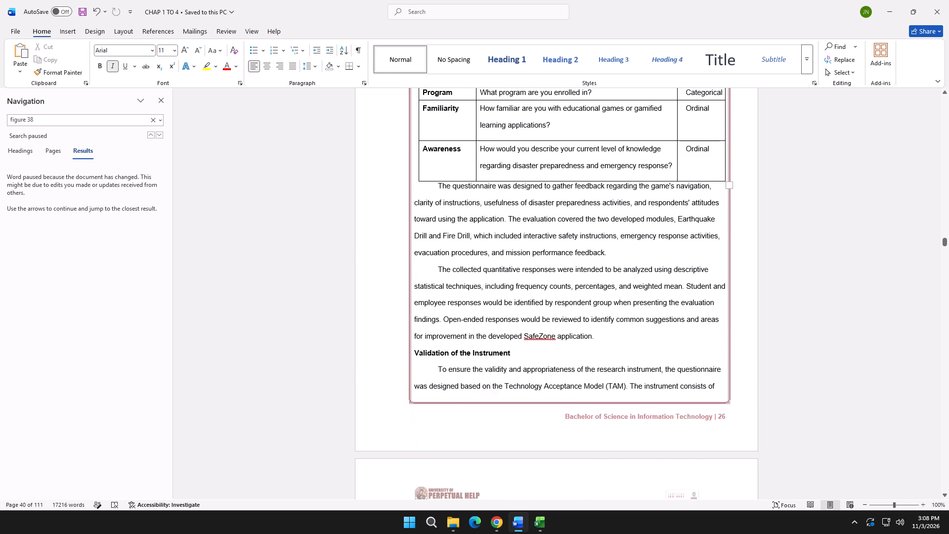
{"action": "scroll", "coordinate": [607, 321], "scroll_direction": "down", "scroll_amount": 15}
{"action": "scroll", "coordinate": [607, 326], "scroll_direction": "up", "scroll_amount": 12}
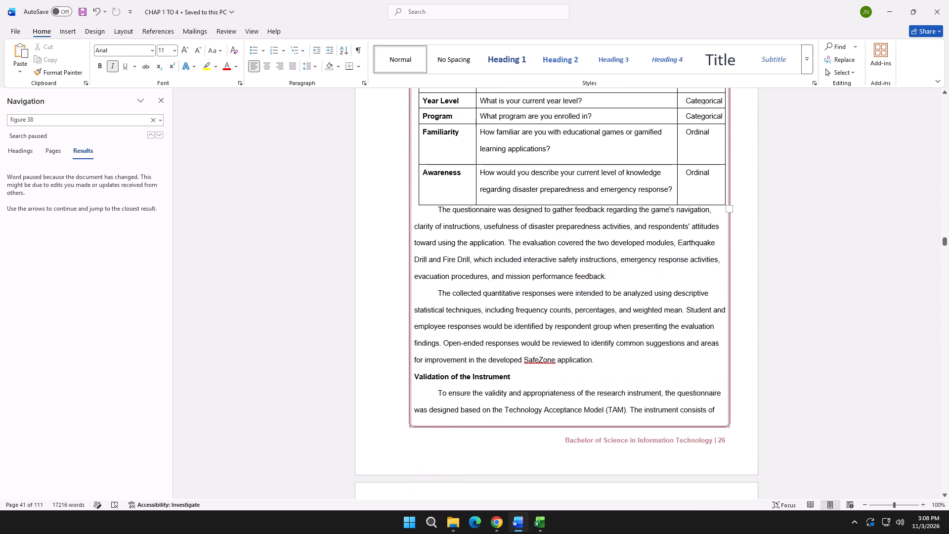
{"action": "scroll", "coordinate": [607, 326], "scroll_direction": "up", "scroll_amount": 20}
{"action": "scroll", "coordinate": [607, 326], "scroll_direction": "up", "scroll_amount": 5}
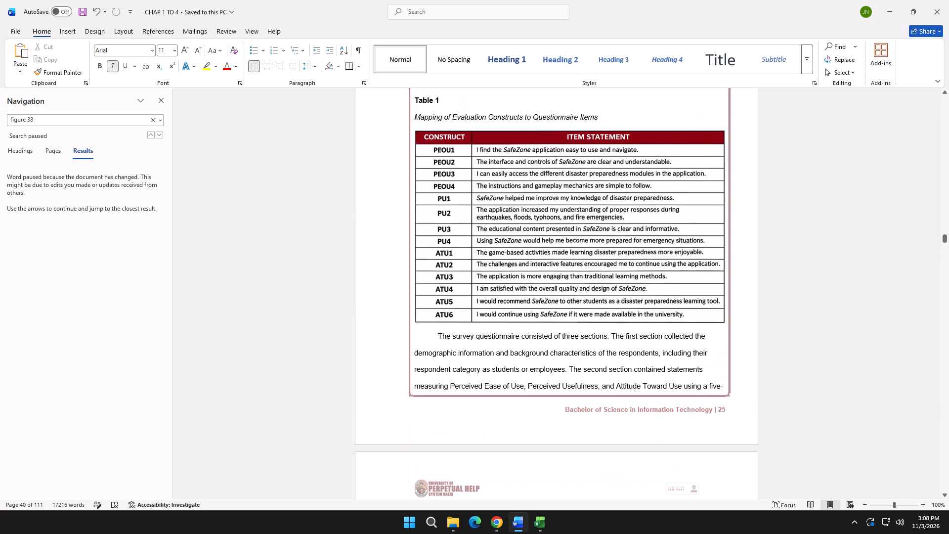
{"action": "scroll", "coordinate": [619, 327], "scroll_direction": "up", "scroll_amount": 5}
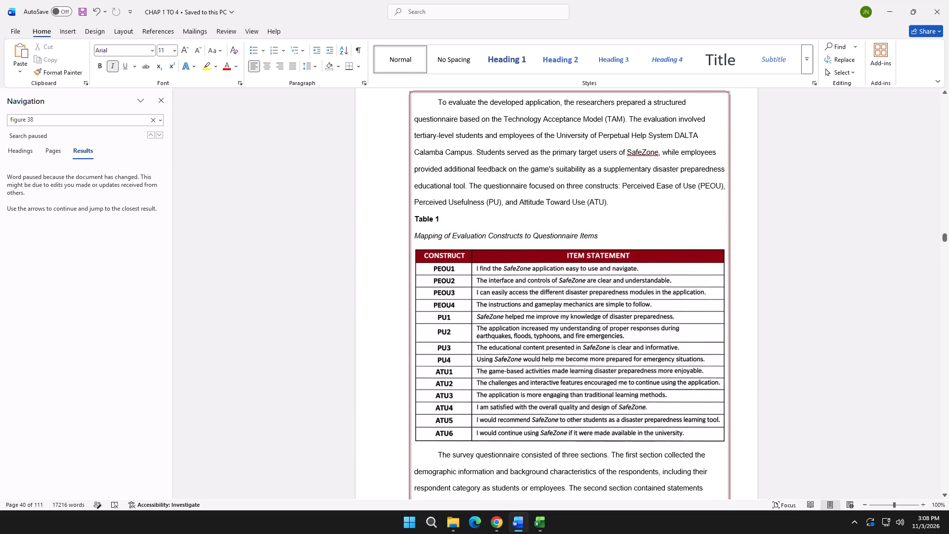
{"action": "scroll", "coordinate": [617, 329], "scroll_direction": "down", "scroll_amount": 12}
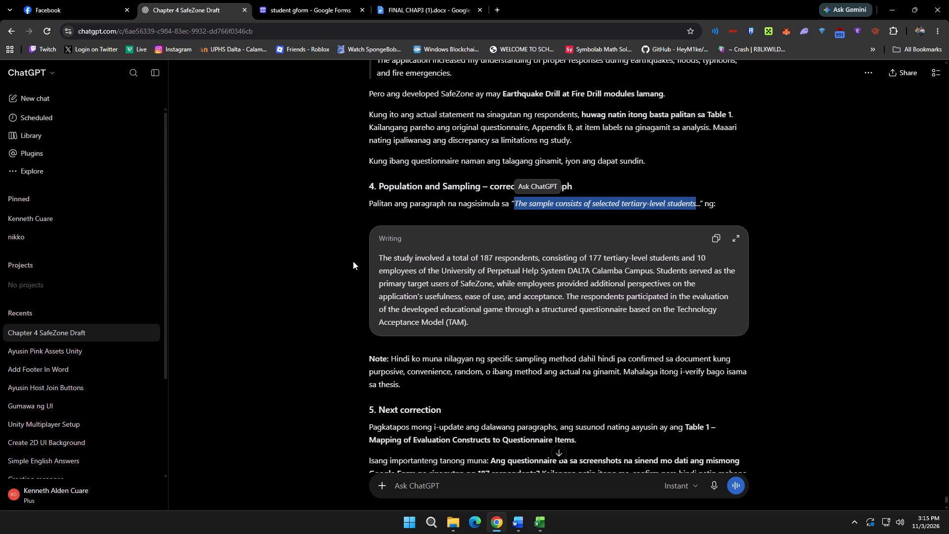
{"action": "left_click_drag", "start_coordinate": [379, 258], "coordinate": [485, 323]}
{"action": "key", "text": "ctrl+c"}
{"action": "key", "text": "alt+Tab"}
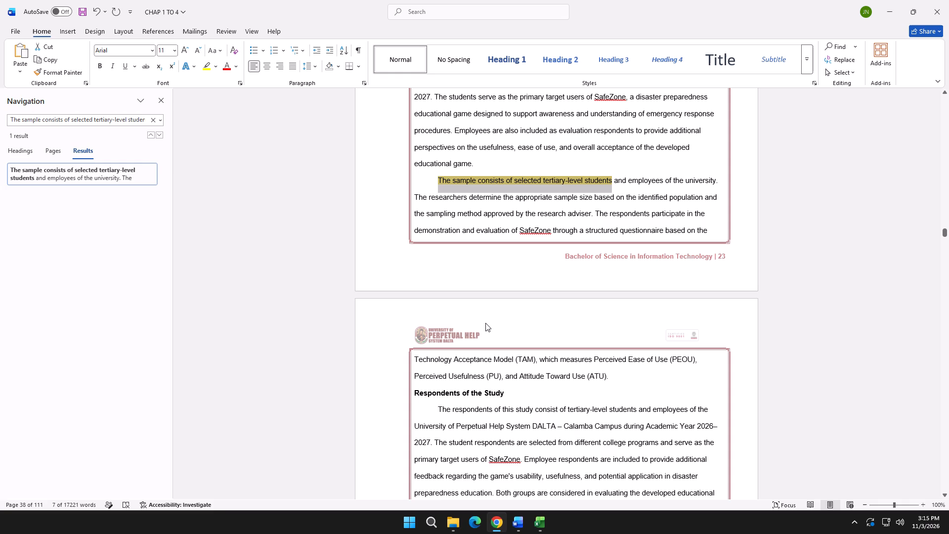
{"action": "left_click", "coordinate": [439, 183]}
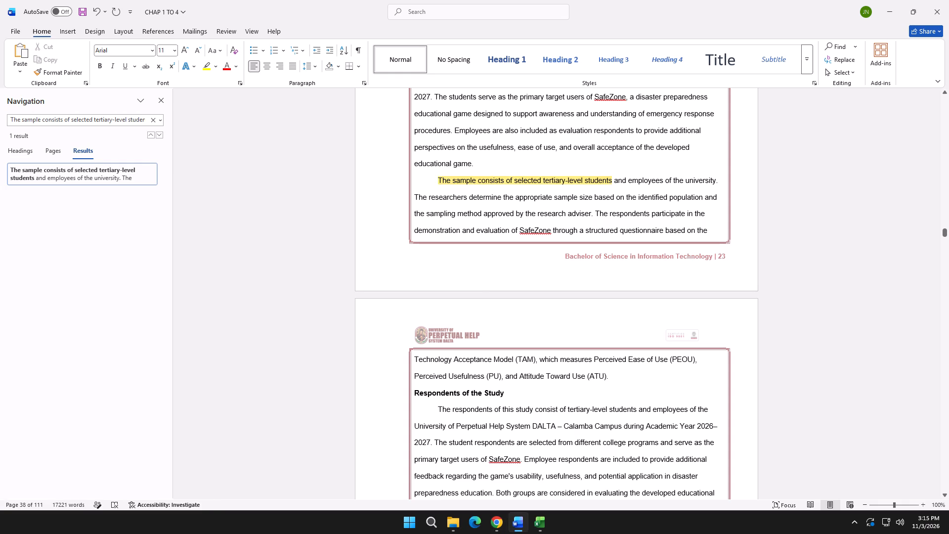
{"action": "left_click_drag", "start_coordinate": [438, 181], "coordinate": [611, 374]}
{"action": "key", "text": "alt+Tab"}
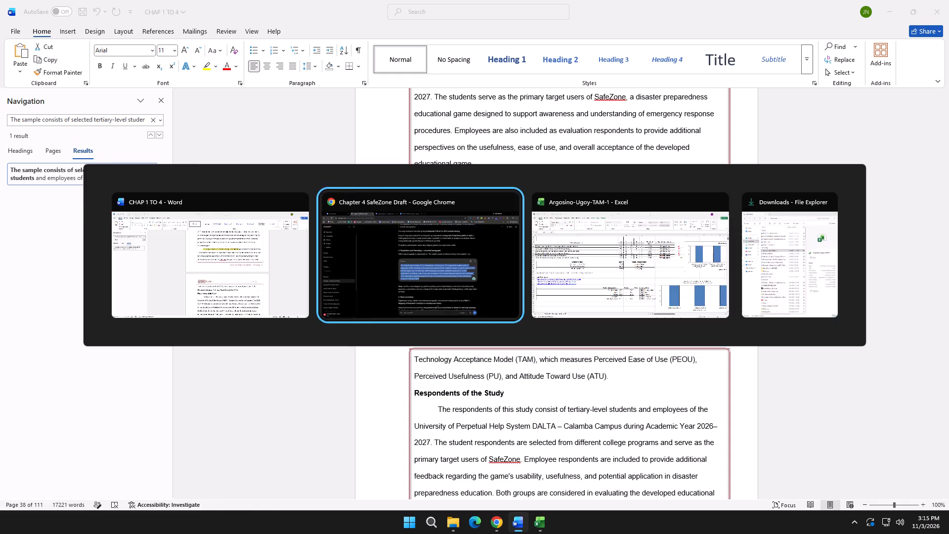
{"action": "key", "text": "alt+Tab"}
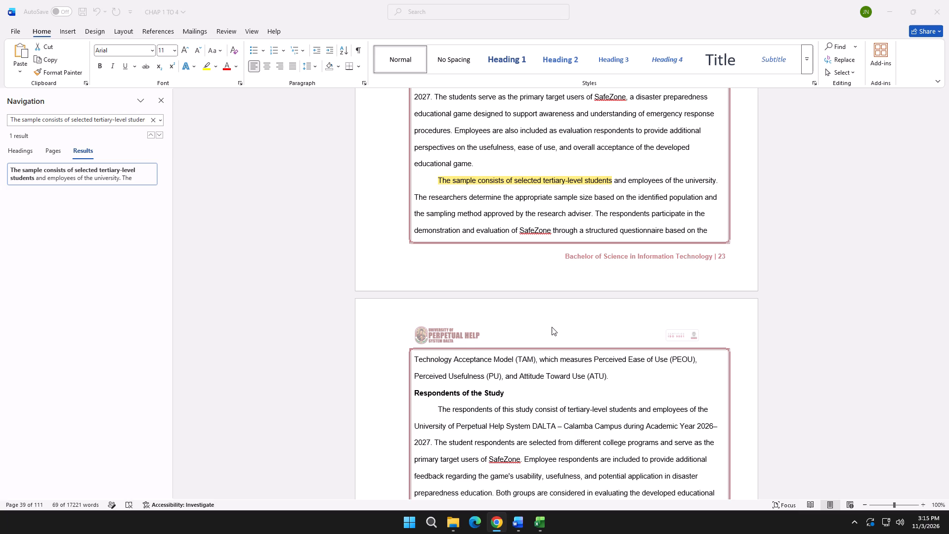
{"action": "key", "text": "ctrl+v"}
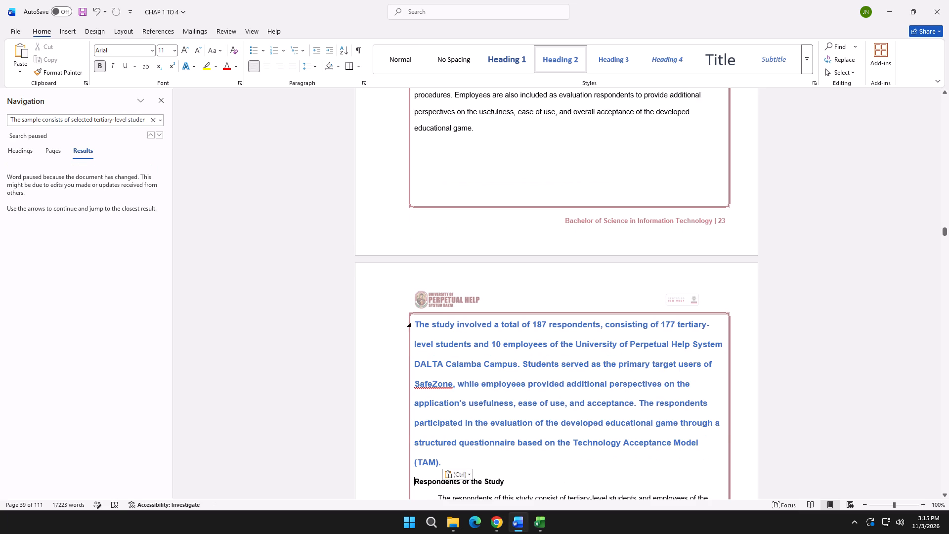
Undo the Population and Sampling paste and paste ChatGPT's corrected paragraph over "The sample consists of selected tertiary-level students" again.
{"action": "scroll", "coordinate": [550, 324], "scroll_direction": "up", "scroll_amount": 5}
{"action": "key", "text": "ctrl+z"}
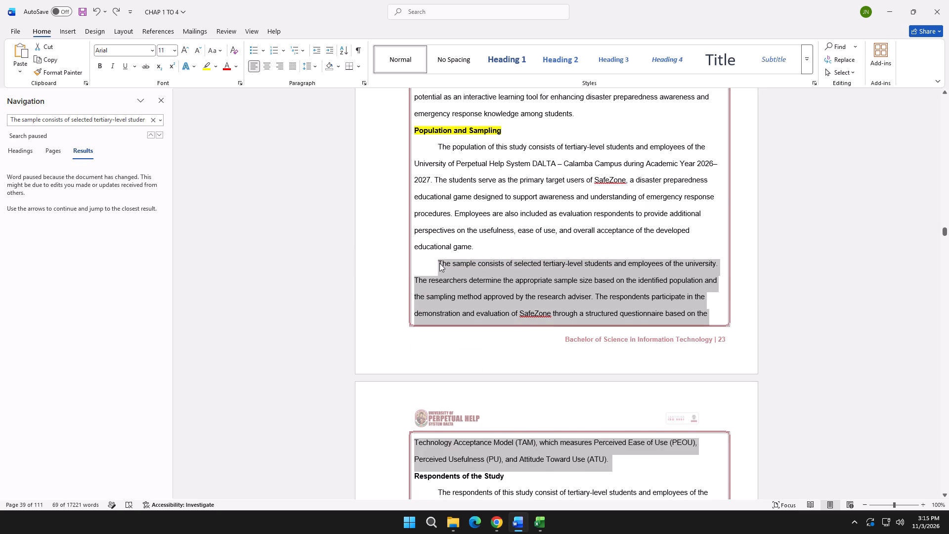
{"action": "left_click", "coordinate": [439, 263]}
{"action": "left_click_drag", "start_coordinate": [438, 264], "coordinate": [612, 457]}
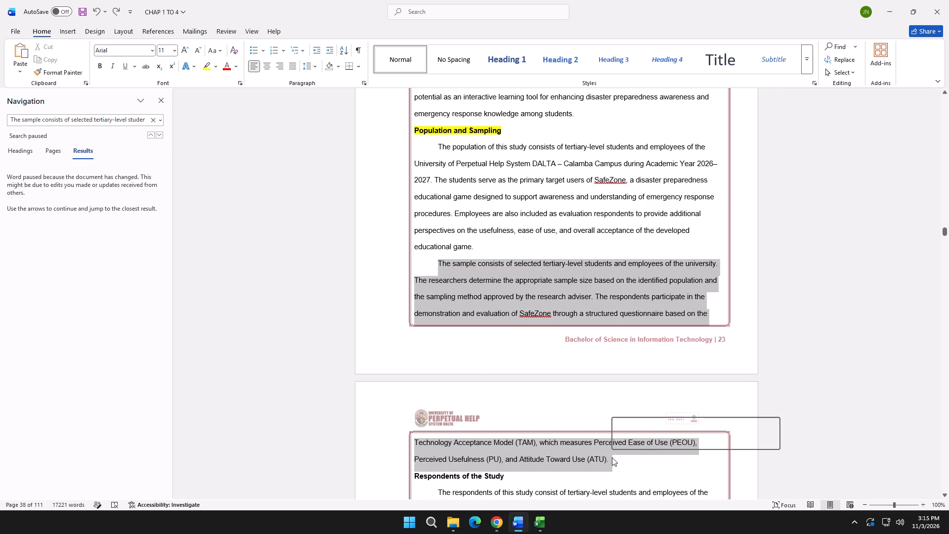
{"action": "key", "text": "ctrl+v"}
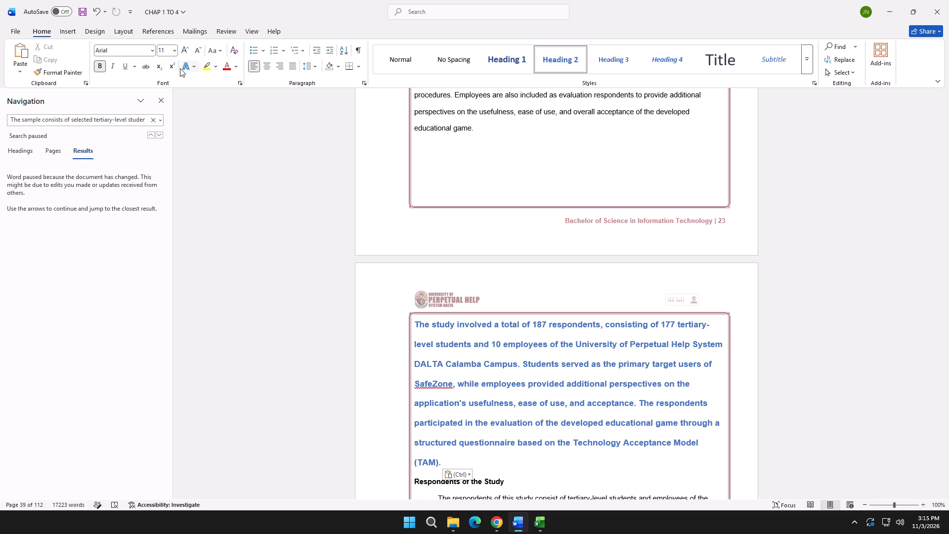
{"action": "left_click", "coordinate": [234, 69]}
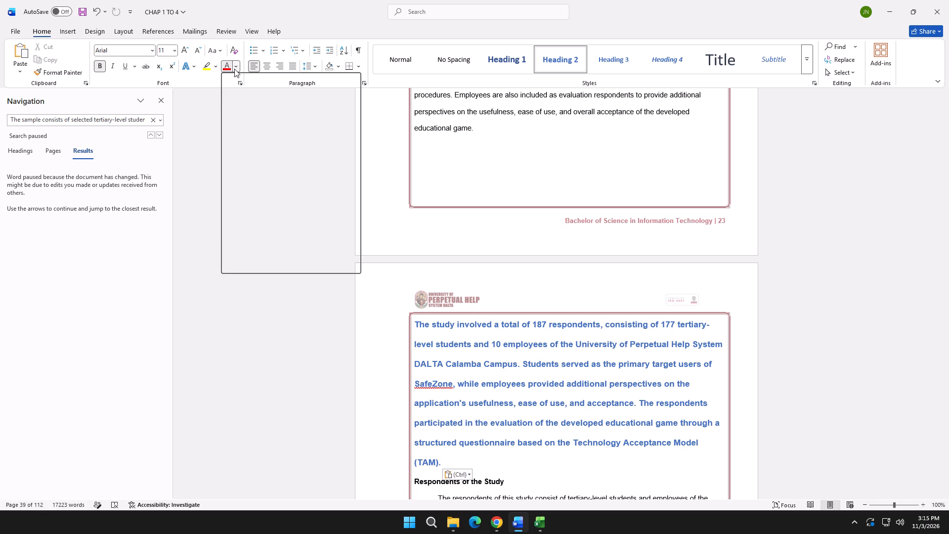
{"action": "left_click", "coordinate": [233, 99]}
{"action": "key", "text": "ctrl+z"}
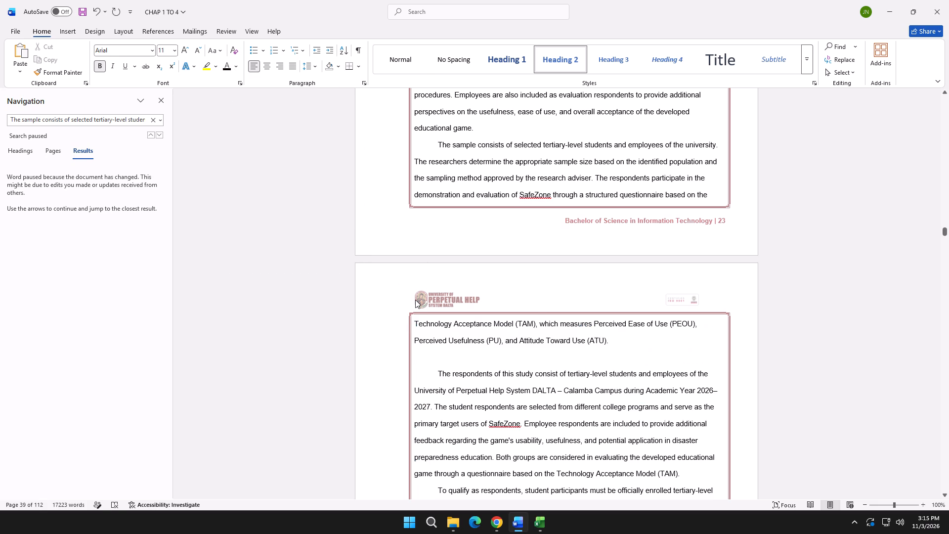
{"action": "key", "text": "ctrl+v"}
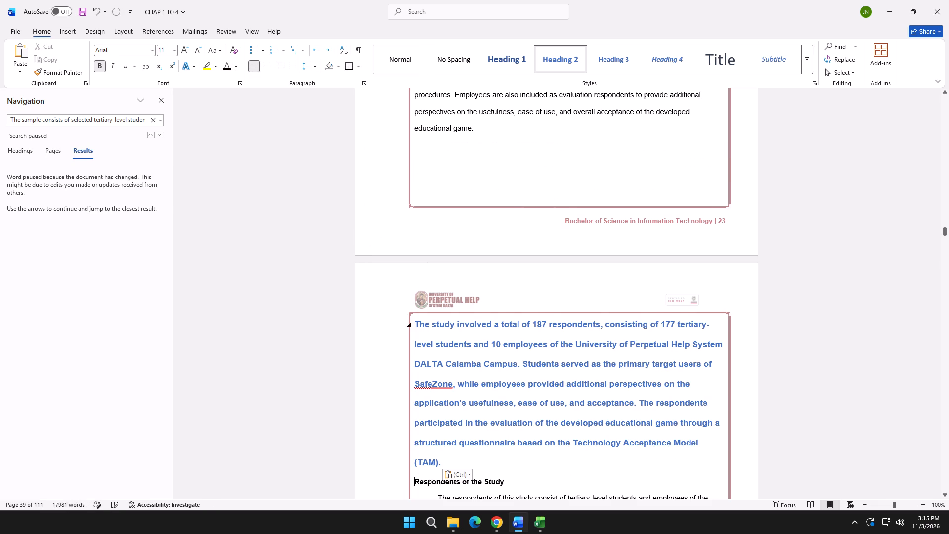
Format the pasted "The study involved a total of 187 respondents" paragraph as black, non-bold text at size 11.
{"action": "left_click_drag", "start_coordinate": [442, 464], "coordinate": [412, 328]}
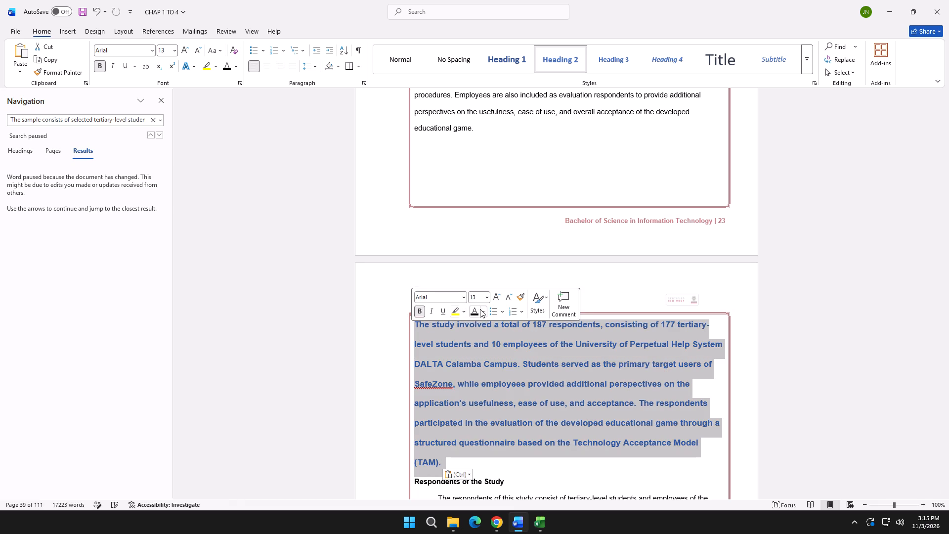
{"action": "left_click", "coordinate": [471, 310]}
{"action": "left_click", "coordinate": [422, 311]}
{"action": "left_click_drag", "start_coordinate": [477, 298], "coordinate": [469, 299]}
{"action": "type", "text": "11"}
{"action": "key", "text": "Return"}
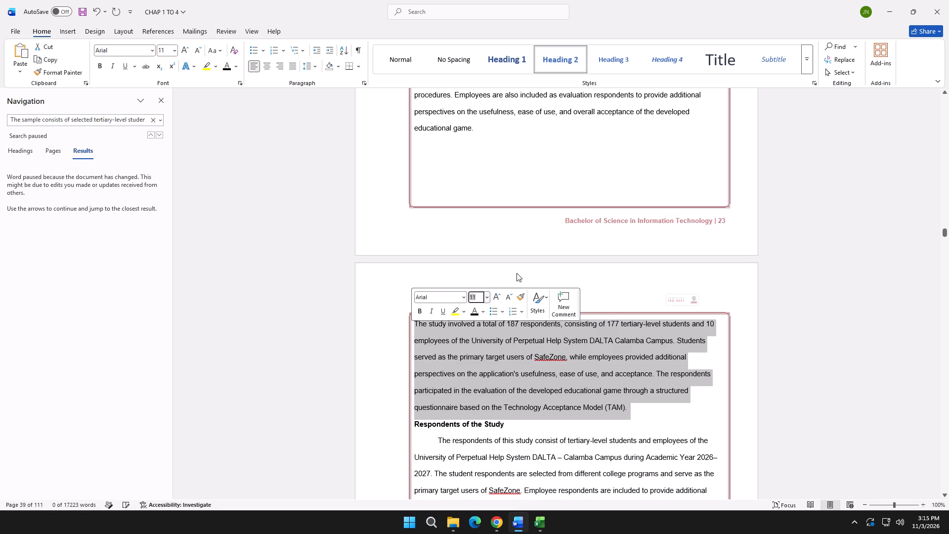
{"action": "left_click", "coordinate": [521, 266]}
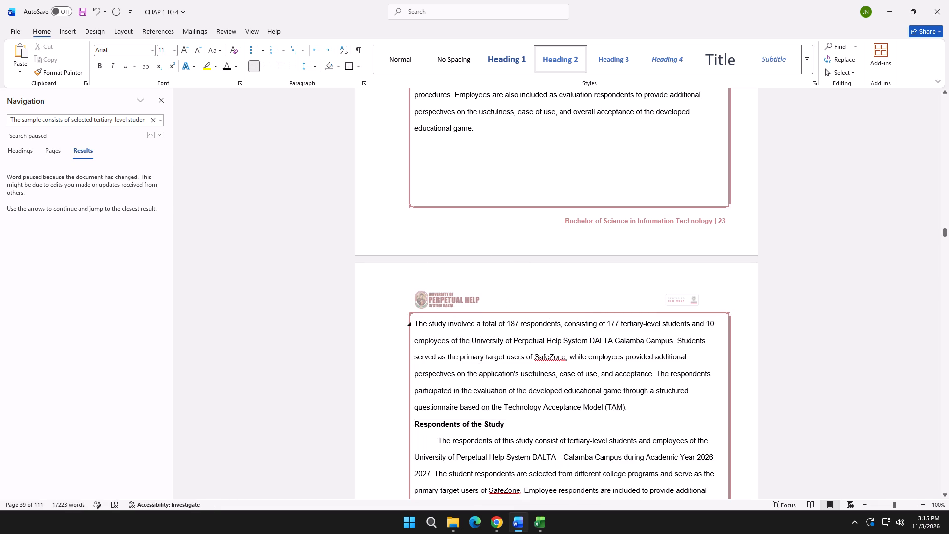
Give the "The study involved a total of 187 respondents" paragraph the preceding body paragraph's style and first-line indent.
{"action": "left_click", "coordinate": [414, 323]}
{"action": "key", "text": "BackSpace"}
{"action": "scroll", "coordinate": [443, 314], "scroll_direction": "up", "scroll_amount": 4}
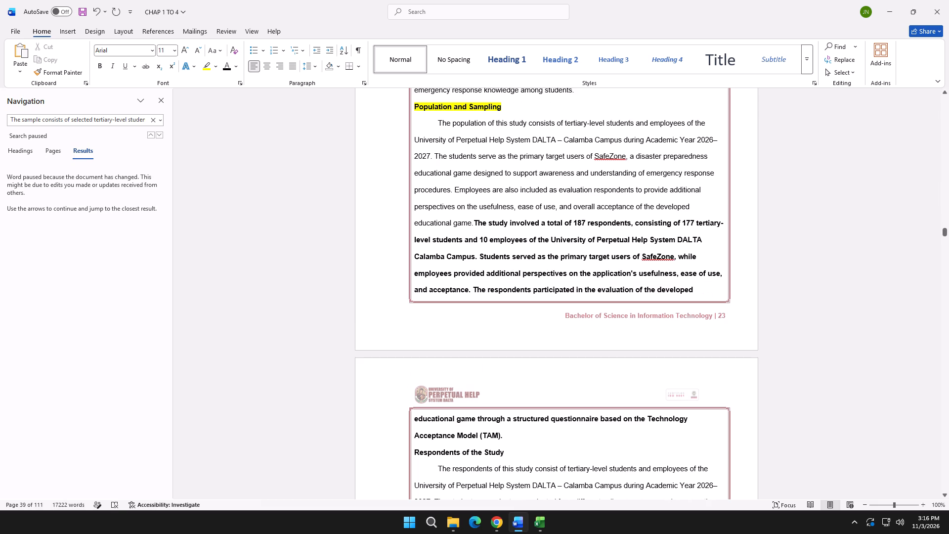
{"action": "key", "text": "shift+Return"}
{"action": "key", "text": "Tab"}
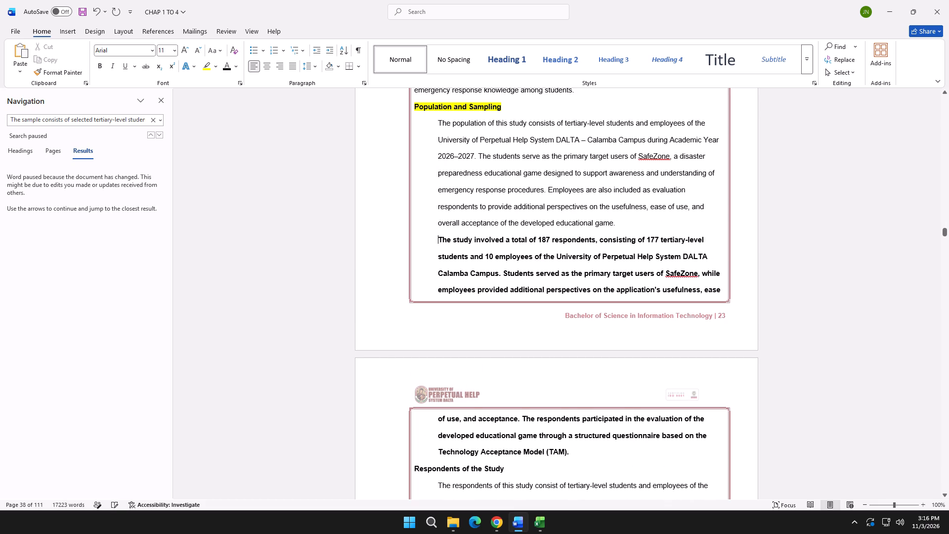
{"action": "key", "text": "ctrl+z"}
{"action": "left_click", "coordinate": [477, 223]}
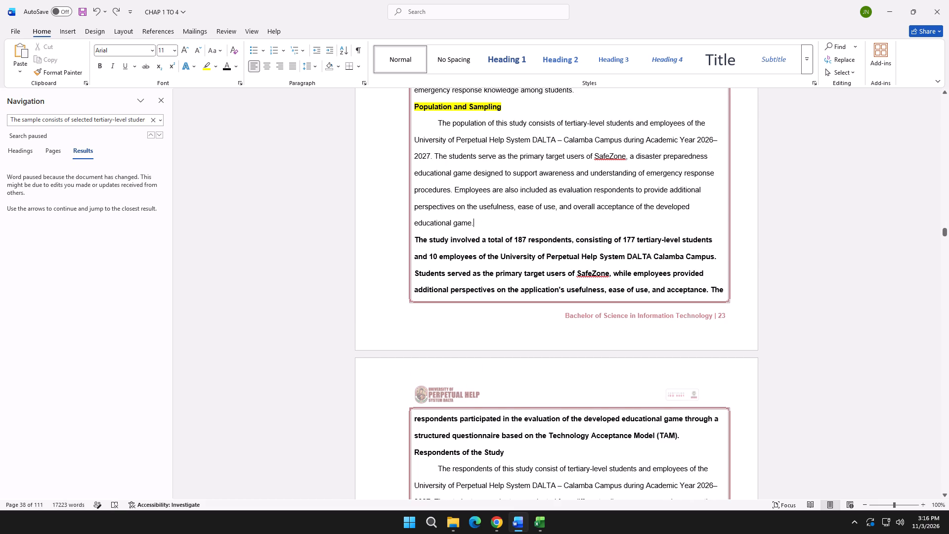
{"action": "key", "text": "Return"}
{"action": "key", "text": "BackSpace"}
{"action": "key", "text": "BackSpace"}
{"action": "left_click", "coordinate": [414, 241]}
{"action": "key", "text": "BackSpace"}
{"action": "key", "text": "Return"}
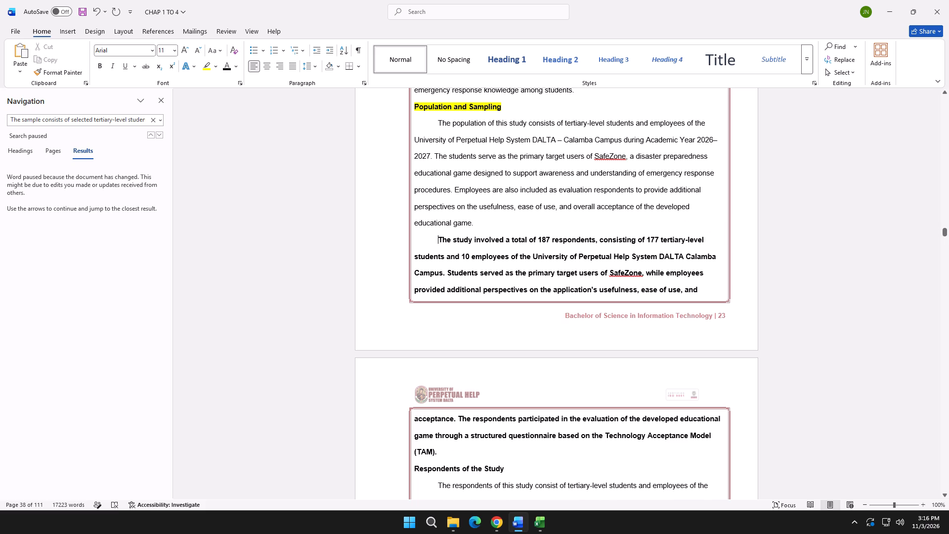
Remove the bold formatting from the whole "The study involved a total of 187 respondents" paragraph.
{"action": "left_click_drag", "start_coordinate": [439, 448], "coordinate": [428, 244]}
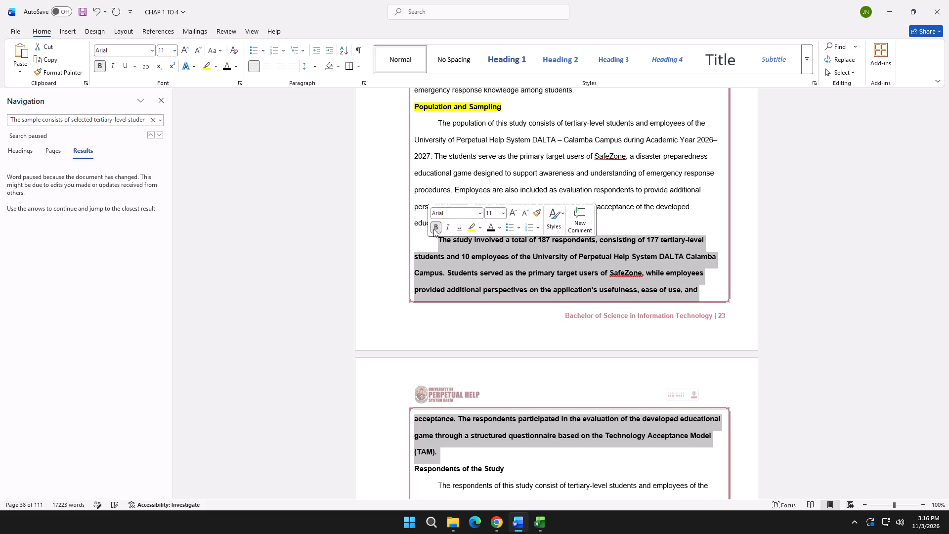
{"action": "left_click", "coordinate": [433, 229]}
{"action": "left_click", "coordinate": [423, 245]}
{"action": "left_click", "coordinate": [462, 227]}
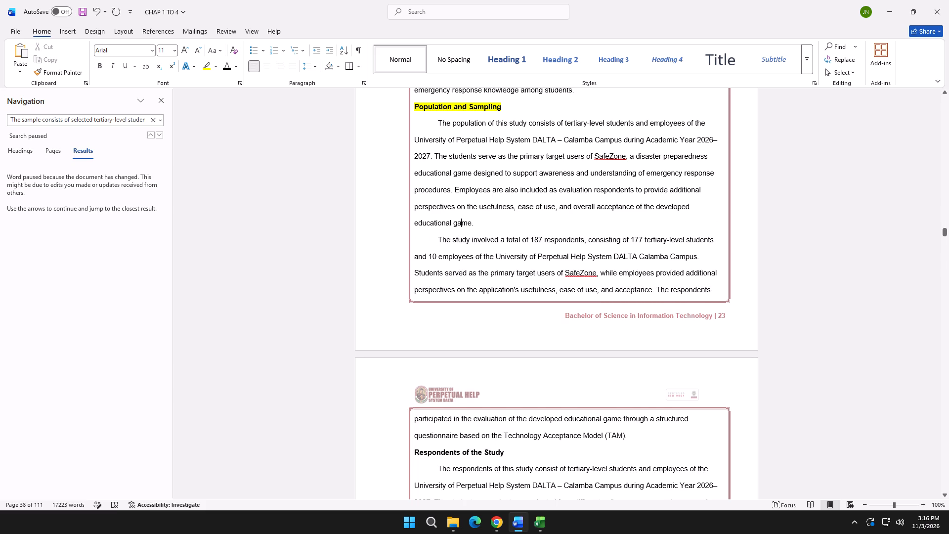
{"action": "left_click", "coordinate": [470, 245]}
{"action": "key", "text": "alt+Tab"}
{"action": "scroll", "coordinate": [334, 247], "scroll_direction": "down", "scroll_amount": 5}
{"action": "left_click", "coordinate": [453, 490]}
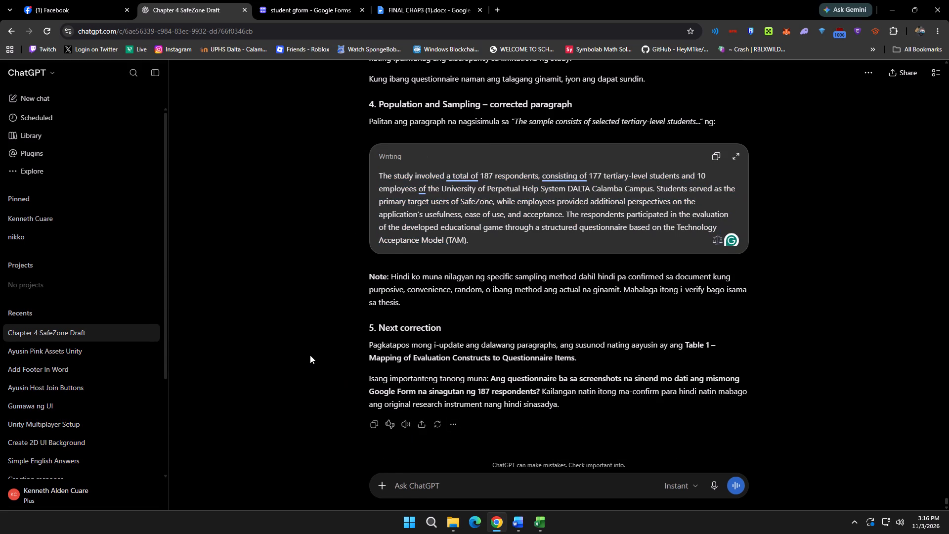
{"action": "type", "text": "next"}
{"action": "key", "text": "Return"}
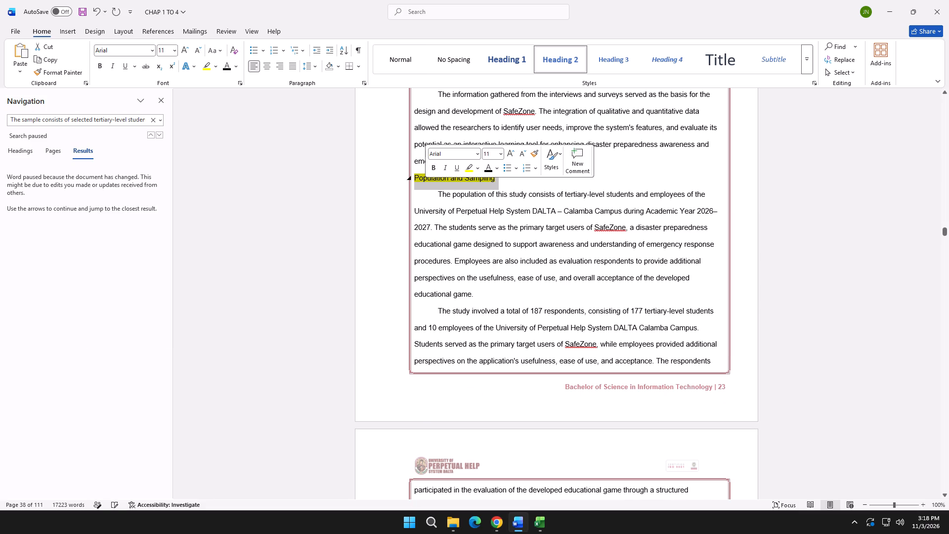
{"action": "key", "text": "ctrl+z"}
{"action": "left_click", "coordinate": [506, 179]}
{"action": "left_click_drag", "start_coordinate": [503, 177], "coordinate": [425, 177]}
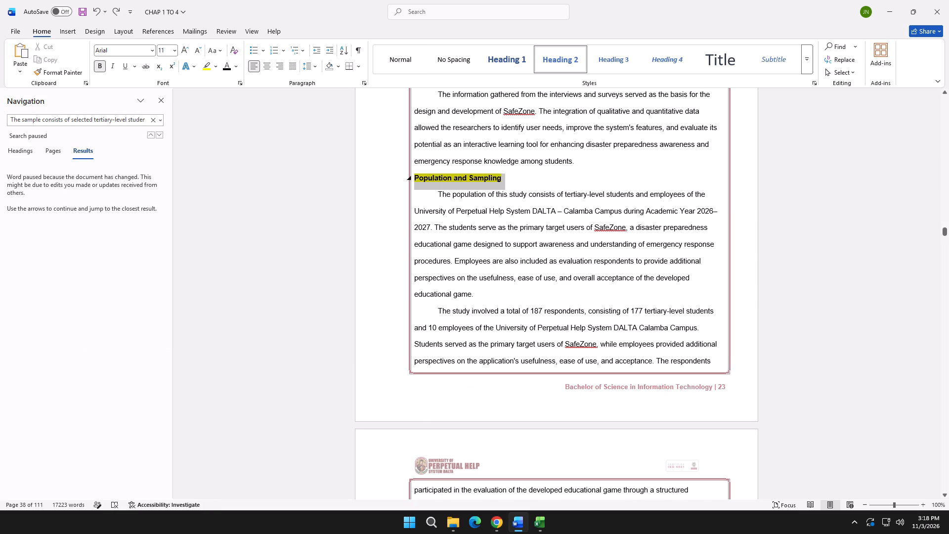
{"action": "left_click_drag", "start_coordinate": [425, 177], "coordinate": [425, 178]}
{"action": "left_click", "coordinate": [465, 160]}
{"action": "left_click", "coordinate": [459, 184]}
Delete the blank lines between the Fire Safety and Preparedness paragraph and the "Educational Games and Gamification for Disaster Preparedness" heading.
{"action": "scroll", "coordinate": [434, 258], "scroll_direction": "down", "scroll_amount": 13}
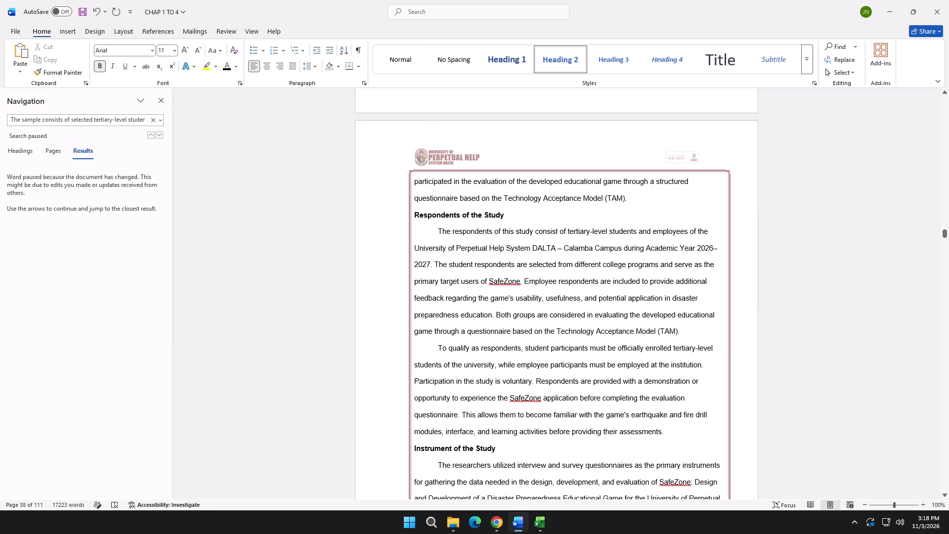
{"action": "scroll", "coordinate": [436, 259], "scroll_direction": "down", "scroll_amount": 20}
{"action": "scroll", "coordinate": [436, 259], "scroll_direction": "down", "scroll_amount": 6}
{"action": "scroll", "coordinate": [443, 256], "scroll_direction": "up", "scroll_amount": 9}
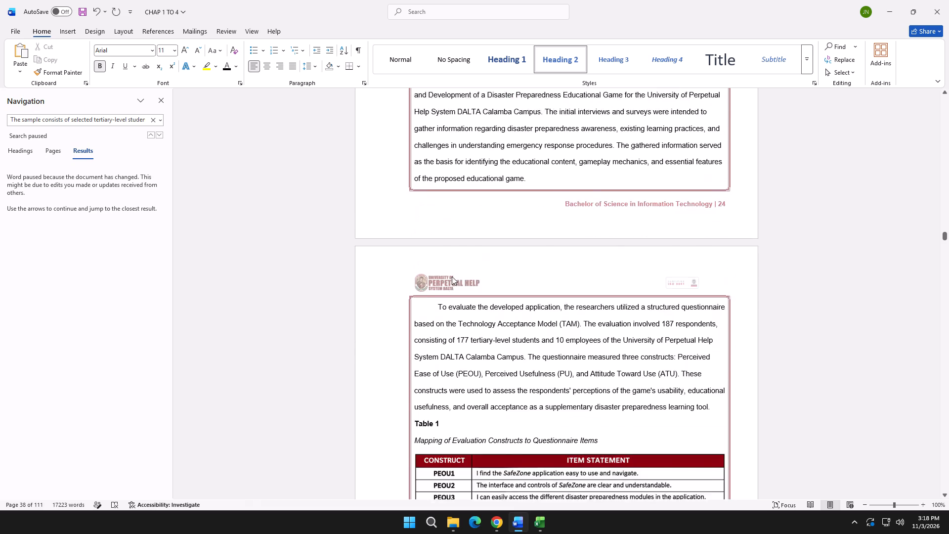
{"action": "scroll", "coordinate": [452, 276], "scroll_direction": "up", "scroll_amount": 20}
{"action": "scroll", "coordinate": [452, 276], "scroll_direction": "up", "scroll_amount": 20}
{"action": "scroll", "coordinate": [452, 276], "scroll_direction": "up", "scroll_amount": 13}
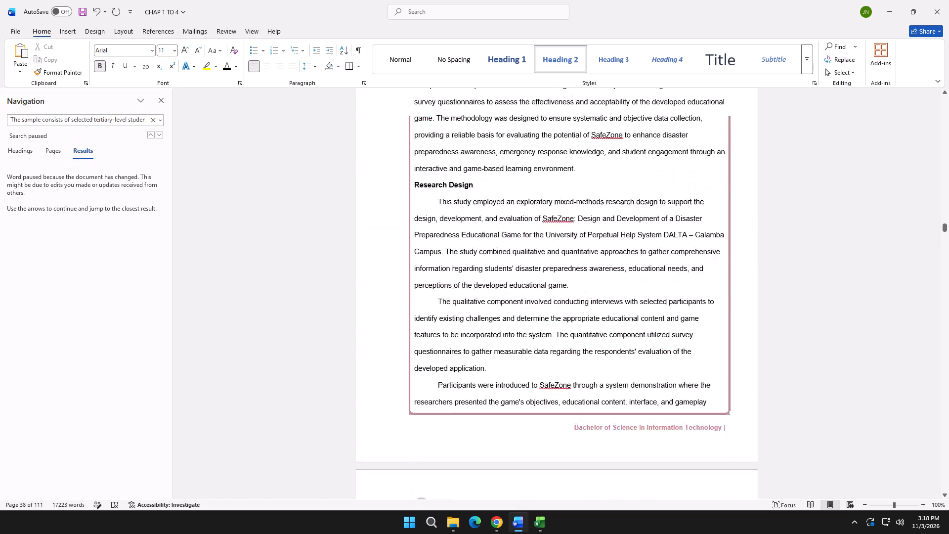
{"action": "scroll", "coordinate": [455, 283], "scroll_direction": "up", "scroll_amount": 20}
{"action": "scroll", "coordinate": [455, 283], "scroll_direction": "up", "scroll_amount": 20}
{"action": "scroll", "coordinate": [455, 283], "scroll_direction": "up", "scroll_amount": 12}
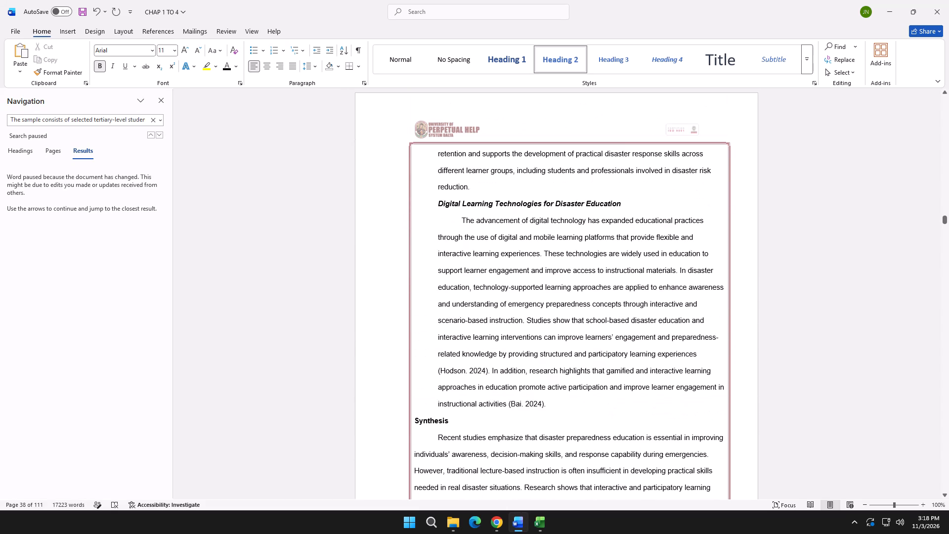
{"action": "scroll", "coordinate": [456, 287], "scroll_direction": "up", "scroll_amount": 11}
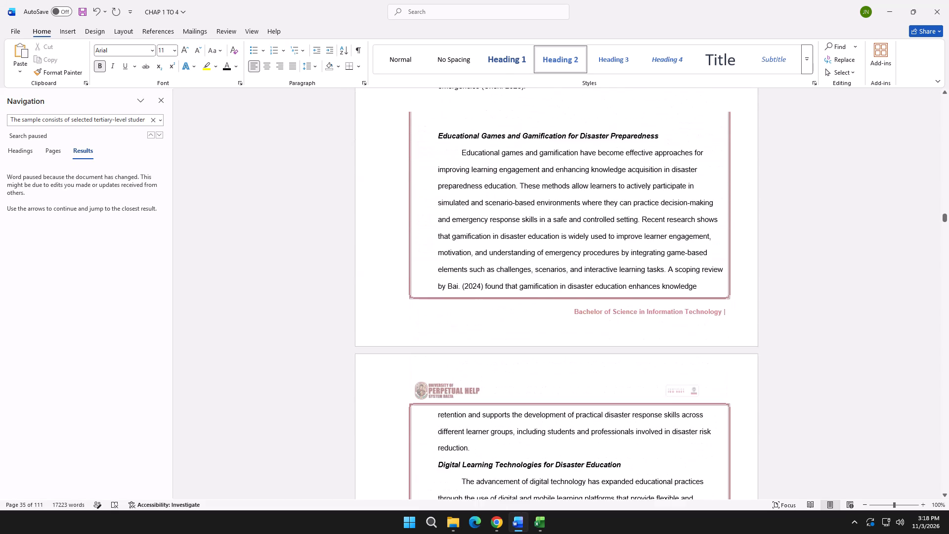
{"action": "scroll", "coordinate": [456, 287], "scroll_direction": "up", "scroll_amount": 15}
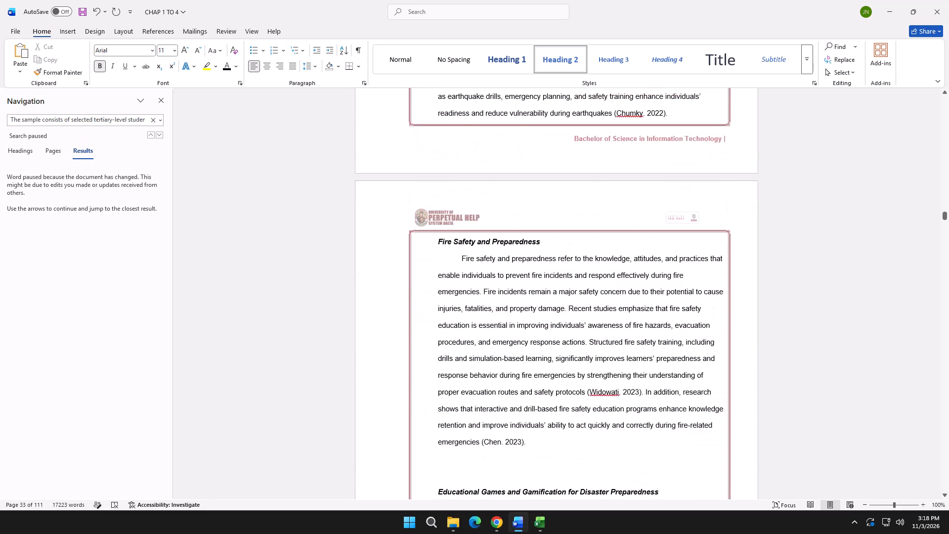
{"action": "scroll", "coordinate": [456, 287], "scroll_direction": "down", "scroll_amount": 6}
{"action": "left_click", "coordinate": [450, 320]}
{"action": "left_click", "coordinate": [442, 333]}
{"action": "key", "text": "BackSpace"}
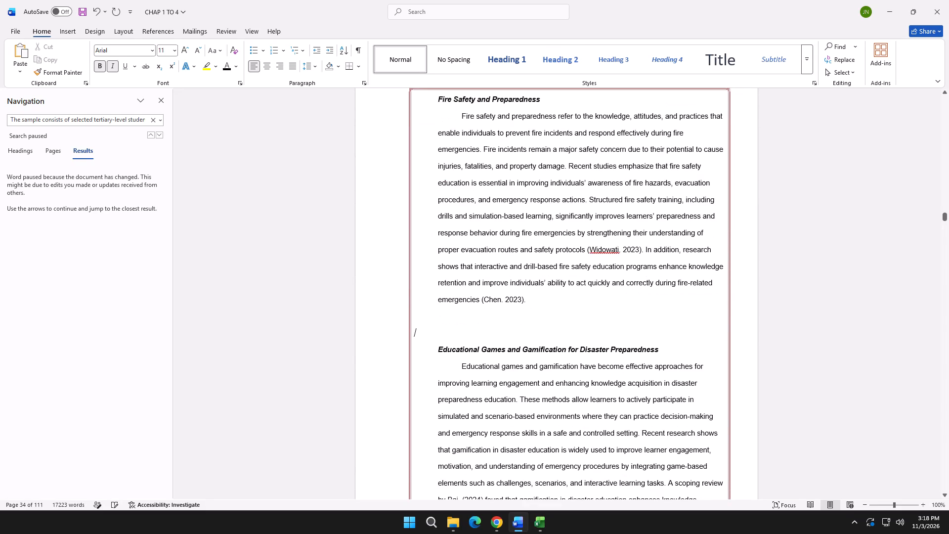
{"action": "key", "text": "BackSpace"}
{"action": "key", "text": "BackSpace"}
Insert two blank lines above the "Flood Preparedness" heading so it starts on the same page as its paragraph.
{"action": "scroll", "coordinate": [439, 334], "scroll_direction": "down", "scroll_amount": 15}
{"action": "scroll", "coordinate": [435, 329], "scroll_direction": "down", "scroll_amount": 7}
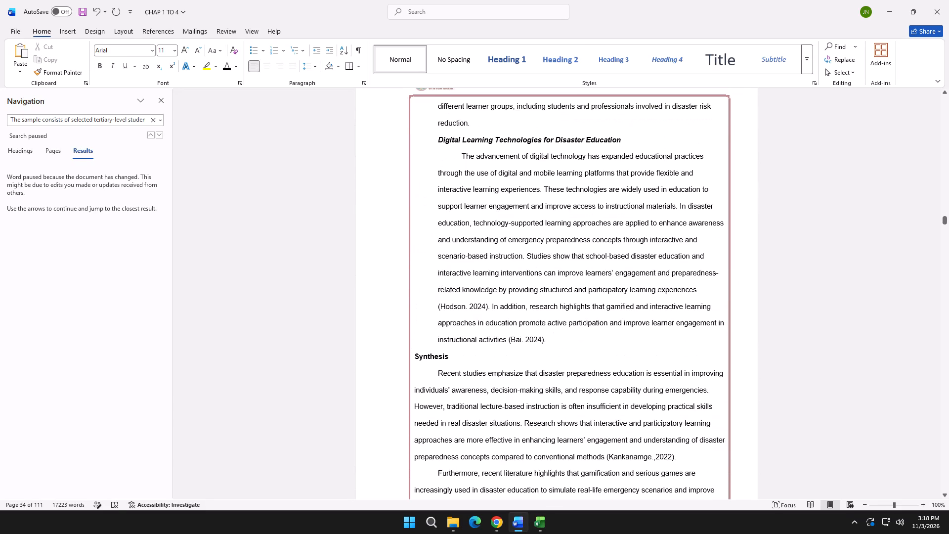
{"action": "scroll", "coordinate": [435, 329], "scroll_direction": "down", "scroll_amount": 4}
{"action": "scroll", "coordinate": [435, 328], "scroll_direction": "up", "scroll_amount": 20}
{"action": "scroll", "coordinate": [435, 328], "scroll_direction": "up", "scroll_amount": 10}
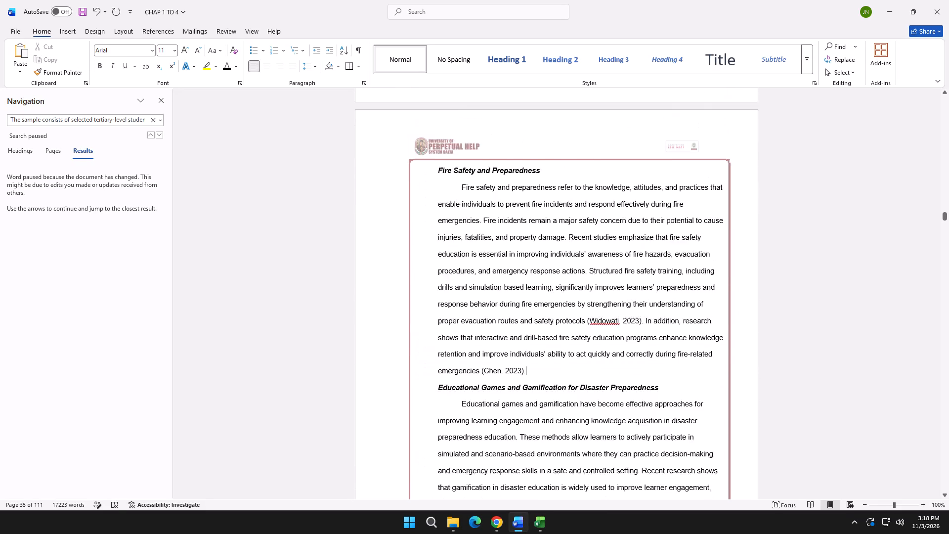
{"action": "scroll", "coordinate": [435, 328], "scroll_direction": "up", "scroll_amount": 20}
{"action": "scroll", "coordinate": [435, 328], "scroll_direction": "up", "scroll_amount": 15}
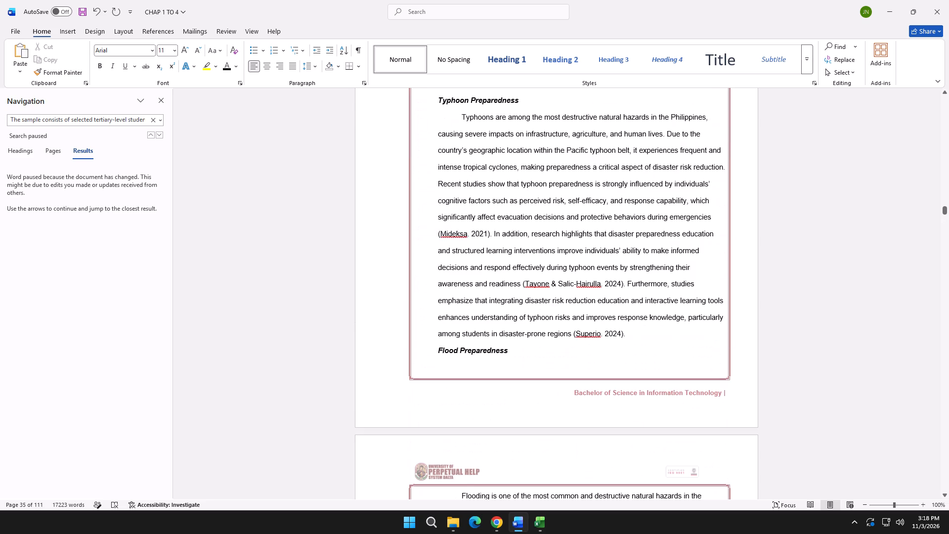
{"action": "scroll", "coordinate": [435, 328], "scroll_direction": "down", "scroll_amount": 4}
{"action": "left_click", "coordinate": [437, 257]}
{"action": "key", "text": "Return"}
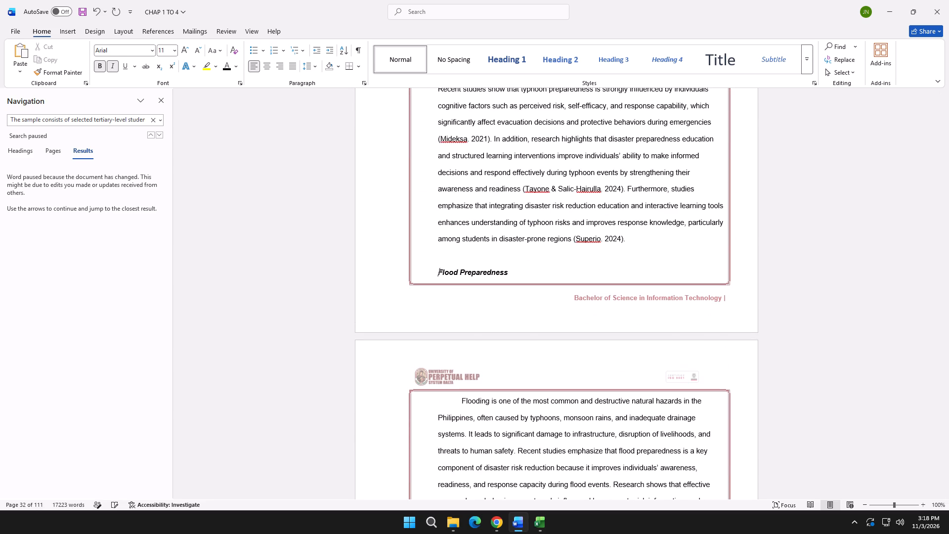
{"action": "key", "text": "Return"}
Delete the blank line between the Gameplay definition and the "Student" heading under Operational Terms.
{"action": "scroll", "coordinate": [435, 266], "scroll_direction": "up", "scroll_amount": 17}
{"action": "scroll", "coordinate": [440, 268], "scroll_direction": "up", "scroll_amount": 5}
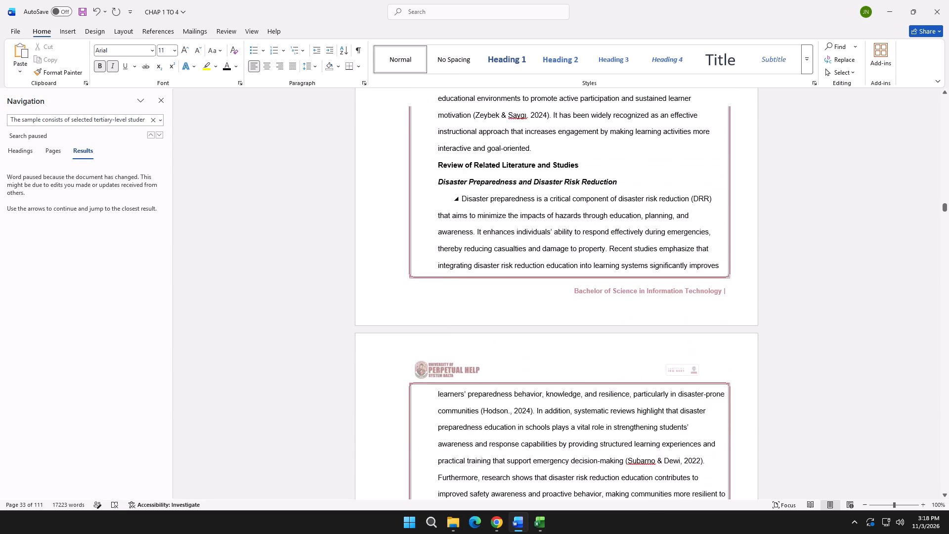
{"action": "scroll", "coordinate": [440, 268], "scroll_direction": "up", "scroll_amount": 10}
{"action": "scroll", "coordinate": [438, 273], "scroll_direction": "up", "scroll_amount": 11}
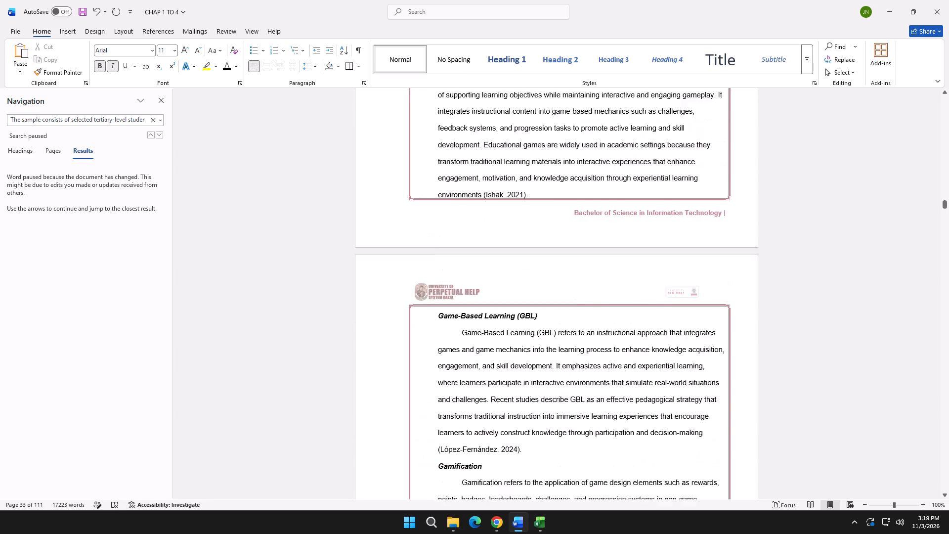
{"action": "scroll", "coordinate": [438, 275], "scroll_direction": "up", "scroll_amount": 20}
{"action": "scroll", "coordinate": [438, 275], "scroll_direction": "up", "scroll_amount": 17}
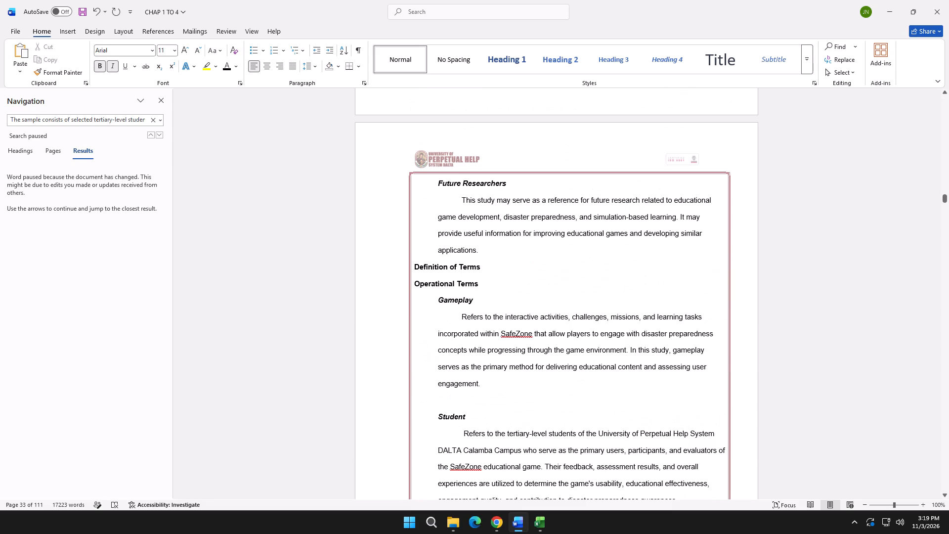
{"action": "left_click", "coordinate": [454, 400]}
{"action": "key", "text": "BackSpace"}
{"action": "key", "text": "BackSpace"}
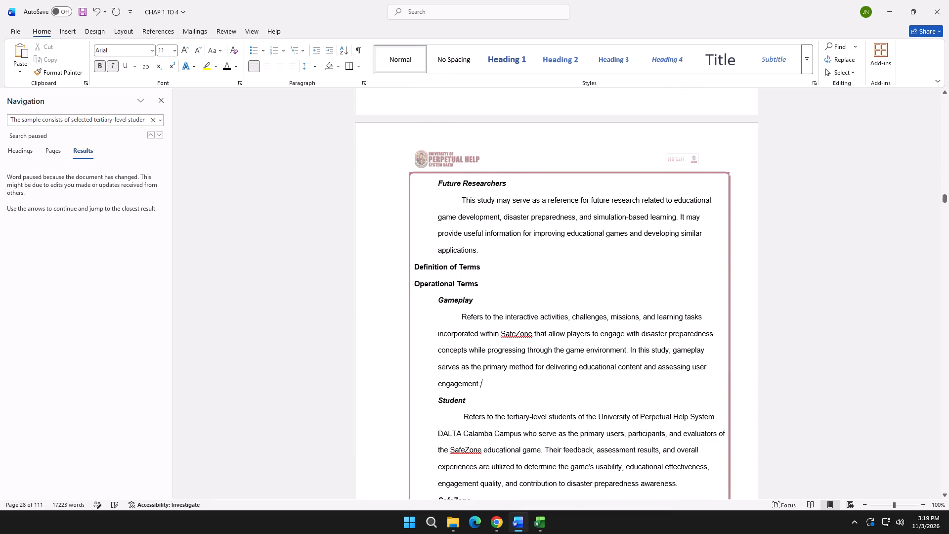
Remove the yellow highlight from the "Scope and Delimitations" heading and make it bold.
{"action": "scroll", "coordinate": [452, 401], "scroll_direction": "down", "scroll_amount": 6}
{"action": "scroll", "coordinate": [445, 383], "scroll_direction": "up", "scroll_amount": 15}
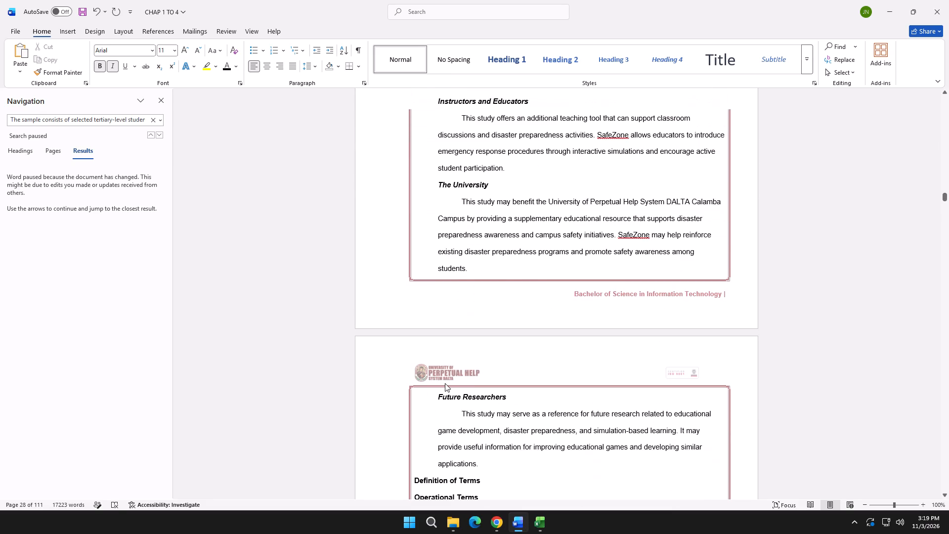
{"action": "scroll", "coordinate": [445, 383], "scroll_direction": "up", "scroll_amount": 20}
{"action": "scroll", "coordinate": [445, 383], "scroll_direction": "up", "scroll_amount": 20}
{"action": "scroll", "coordinate": [445, 383], "scroll_direction": "up", "scroll_amount": 1}
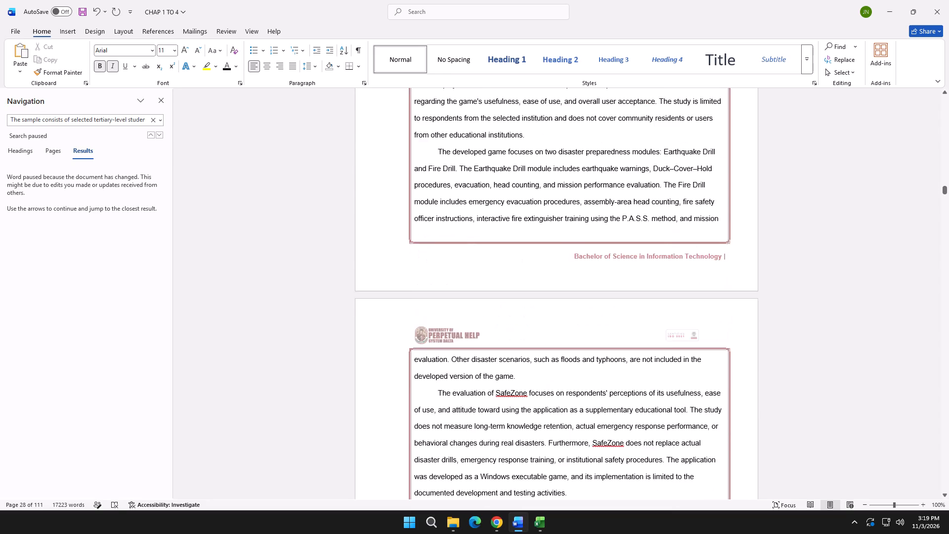
{"action": "scroll", "coordinate": [445, 383], "scroll_direction": "up", "scroll_amount": 15}
{"action": "left_click_drag", "start_coordinate": [501, 242], "coordinate": [418, 244]}
{"action": "left_click", "coordinate": [425, 227]}
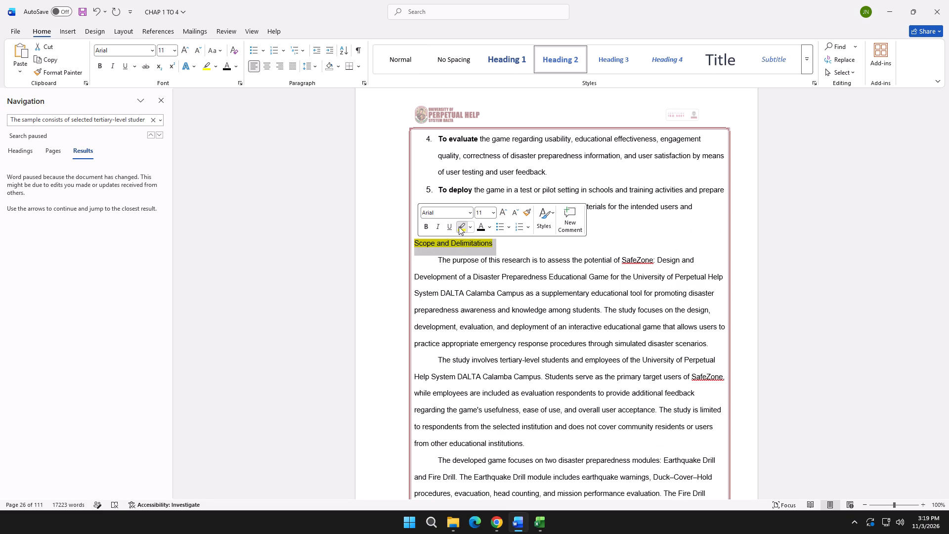
{"action": "left_click", "coordinate": [459, 226]}
{"action": "left_click_drag", "start_coordinate": [499, 245], "coordinate": [413, 245]}
{"action": "left_click", "coordinate": [420, 229]}
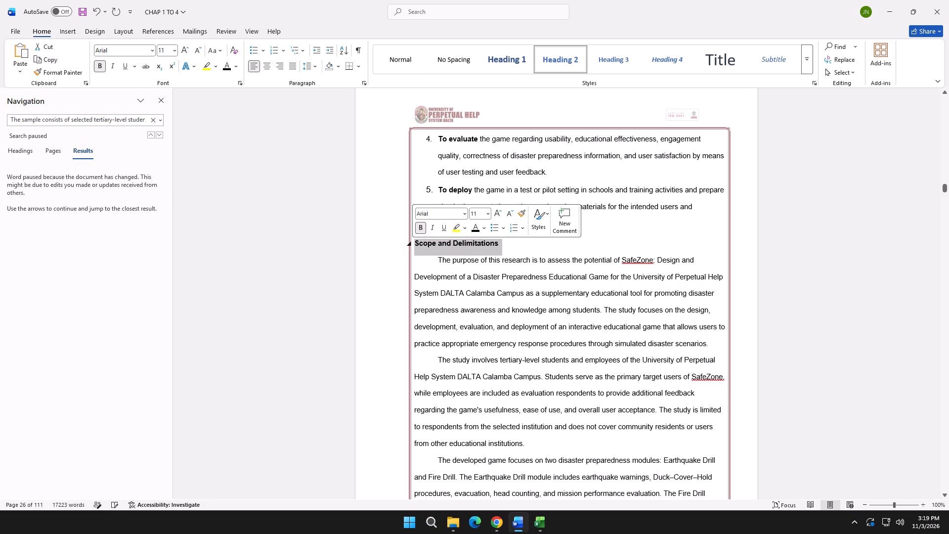
{"action": "left_click", "coordinate": [524, 260]}
Delete the blank lines above the "Objectives Of The Study" heading.
{"action": "scroll", "coordinate": [517, 266], "scroll_direction": "down", "scroll_amount": 8}
{"action": "scroll", "coordinate": [513, 268], "scroll_direction": "up", "scroll_amount": 20}
{"action": "scroll", "coordinate": [513, 268], "scroll_direction": "up", "scroll_amount": 2}
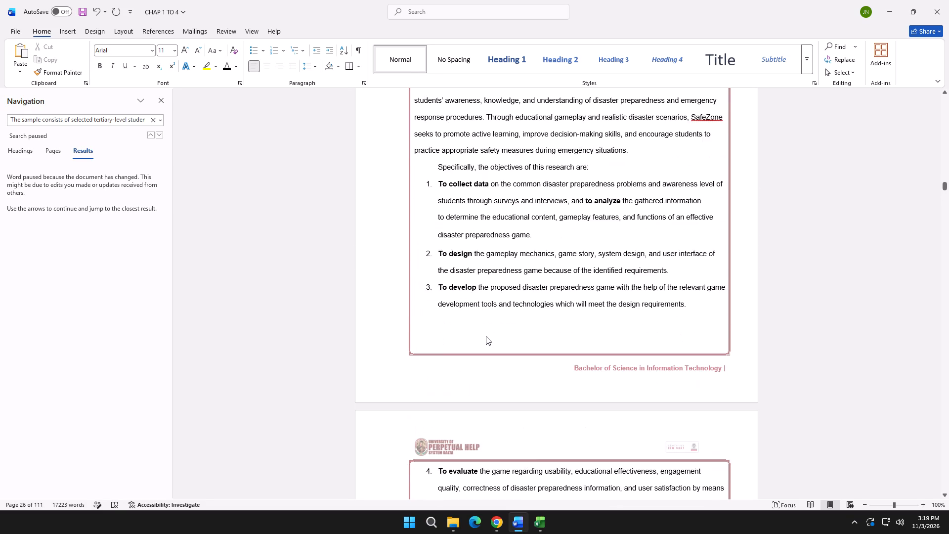
{"action": "scroll", "coordinate": [486, 336], "scroll_direction": "up", "scroll_amount": 6}
{"action": "scroll", "coordinate": [509, 227], "scroll_direction": "up", "scroll_amount": 4}
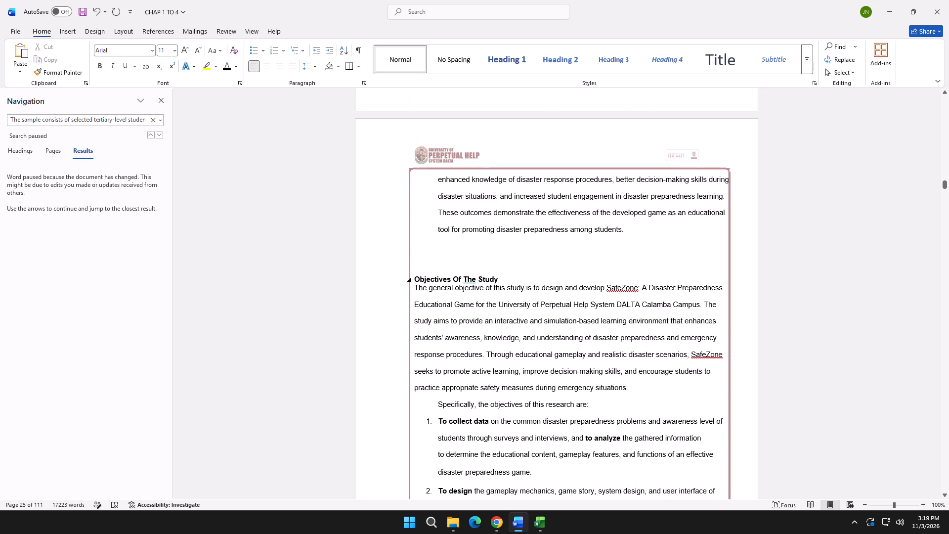
{"action": "left_click", "coordinate": [437, 269]}
{"action": "key", "text": "BackSpace"}
{"action": "key", "text": "BackSpace"}
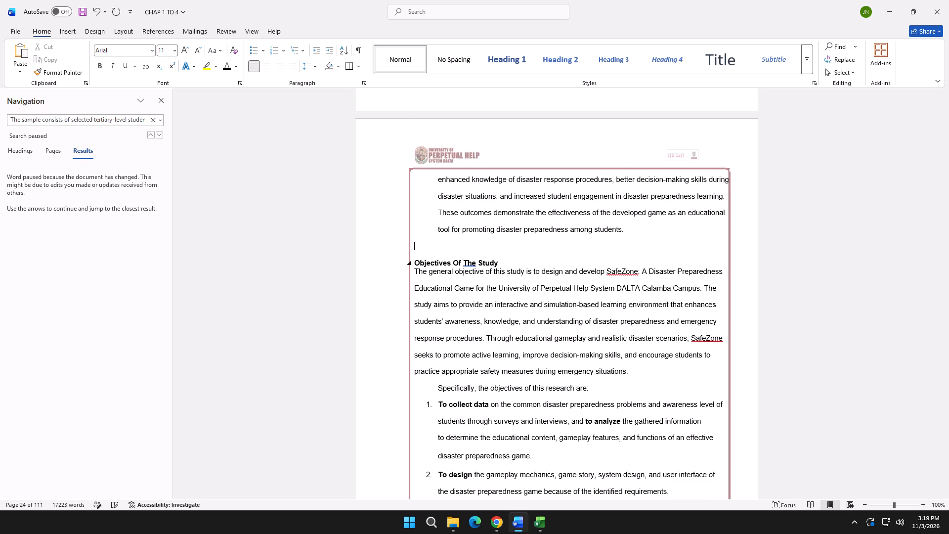
{"action": "key", "text": "BackSpace"}
Set the line spacing of the "Objectives Of The Study" heading to double.
{"action": "left_click_drag", "start_coordinate": [507, 247], "coordinate": [424, 245]}
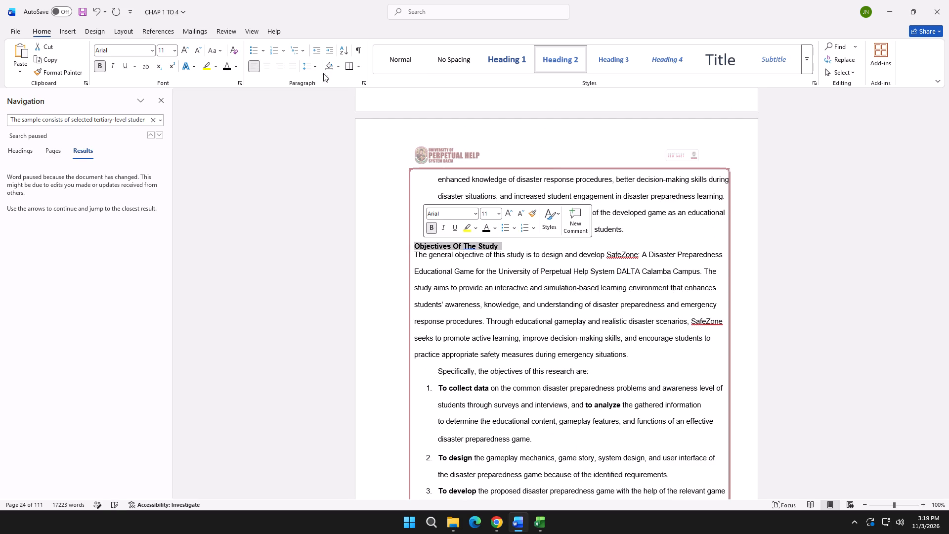
{"action": "left_click", "coordinate": [366, 81]}
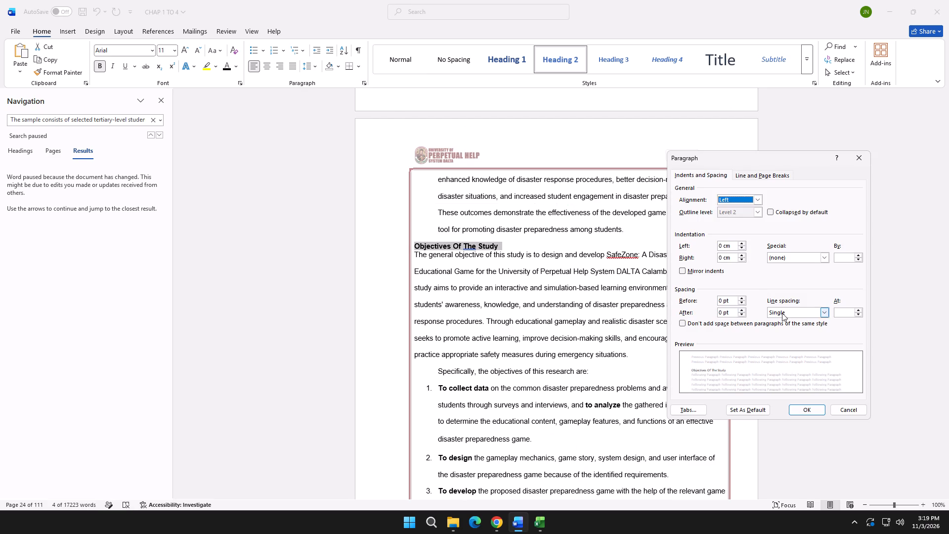
{"action": "left_click", "coordinate": [782, 313]}
{"action": "left_click", "coordinate": [779, 331]}
{"action": "left_click", "coordinate": [804, 409]}
{"action": "left_click", "coordinate": [543, 253]}
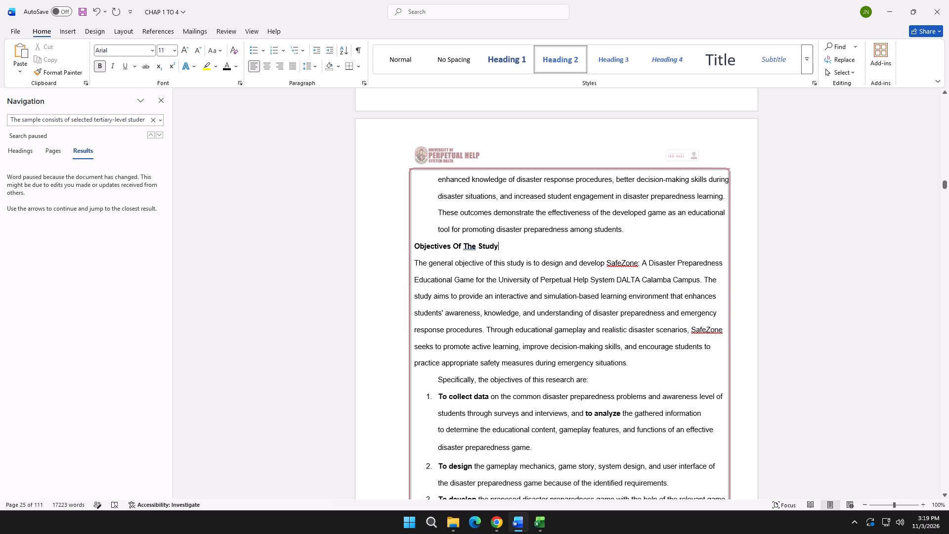
Delete the blank line above the "Input-Process-Output diagram of SafeZone" caption in the Conceptual Framework.
{"action": "scroll", "coordinate": [526, 291], "scroll_direction": "up", "scroll_amount": 13}
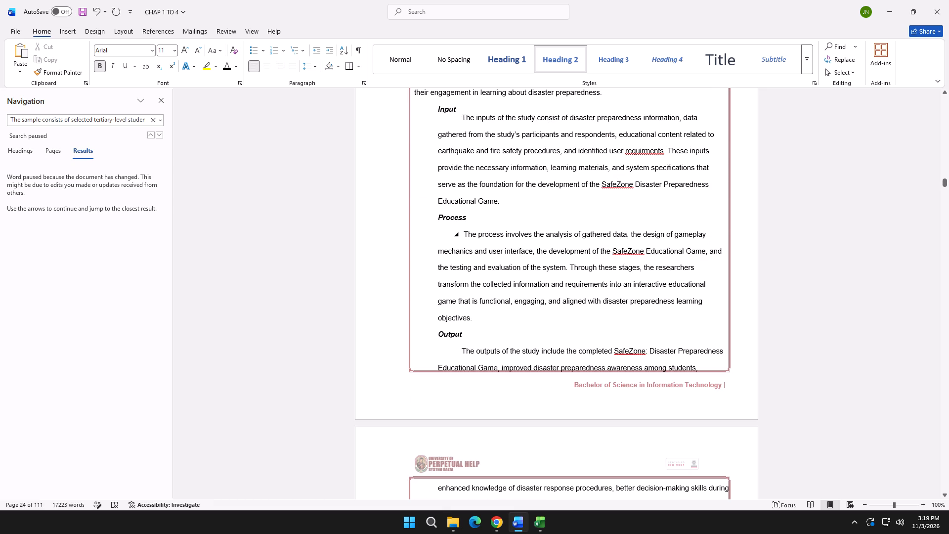
{"action": "scroll", "coordinate": [527, 303], "scroll_direction": "up", "scroll_amount": 5}
{"action": "scroll", "coordinate": [528, 306], "scroll_direction": "down", "scroll_amount": 5}
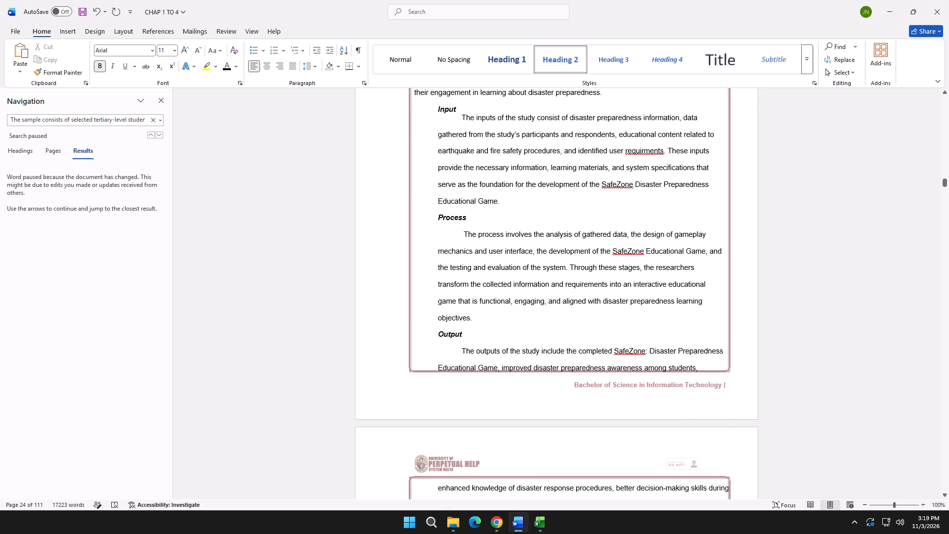
{"action": "scroll", "coordinate": [459, 350], "scroll_direction": "up", "scroll_amount": 4}
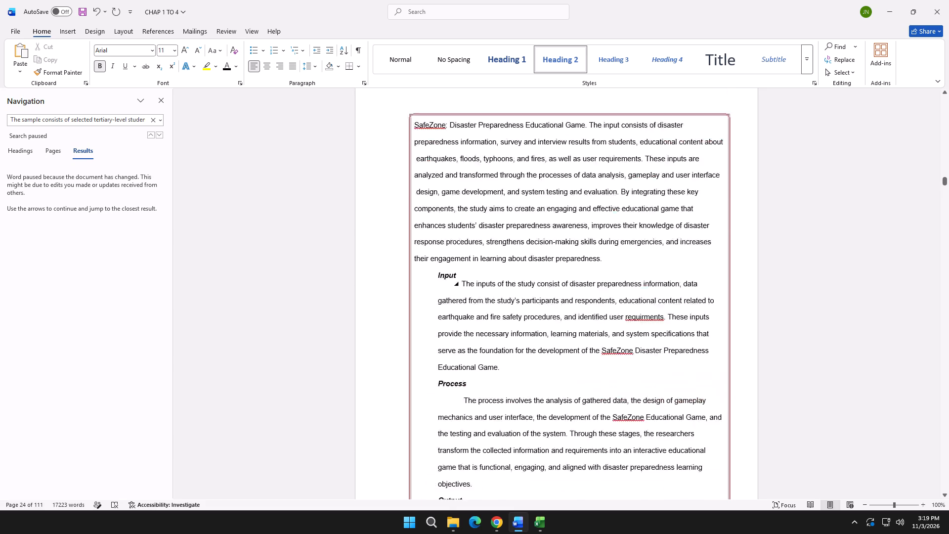
{"action": "scroll", "coordinate": [459, 350], "scroll_direction": "up", "scroll_amount": 18}
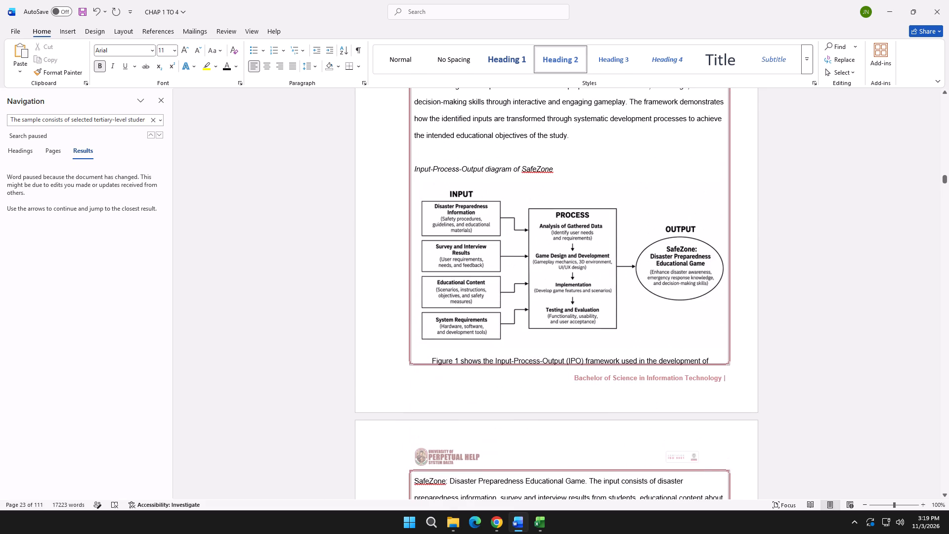
{"action": "scroll", "coordinate": [460, 349], "scroll_direction": "up", "scroll_amount": 4}
{"action": "left_click", "coordinate": [418, 255]}
{"action": "key", "text": "BackSpace"}
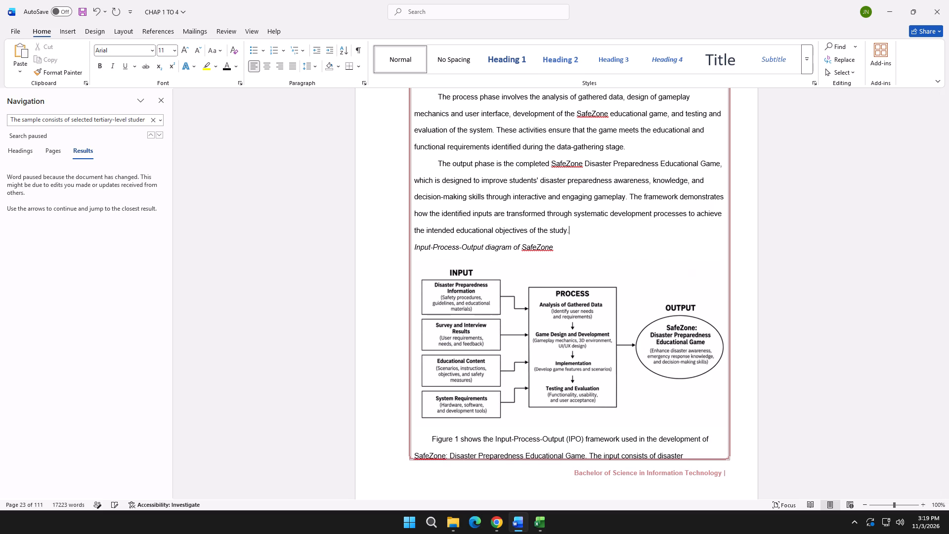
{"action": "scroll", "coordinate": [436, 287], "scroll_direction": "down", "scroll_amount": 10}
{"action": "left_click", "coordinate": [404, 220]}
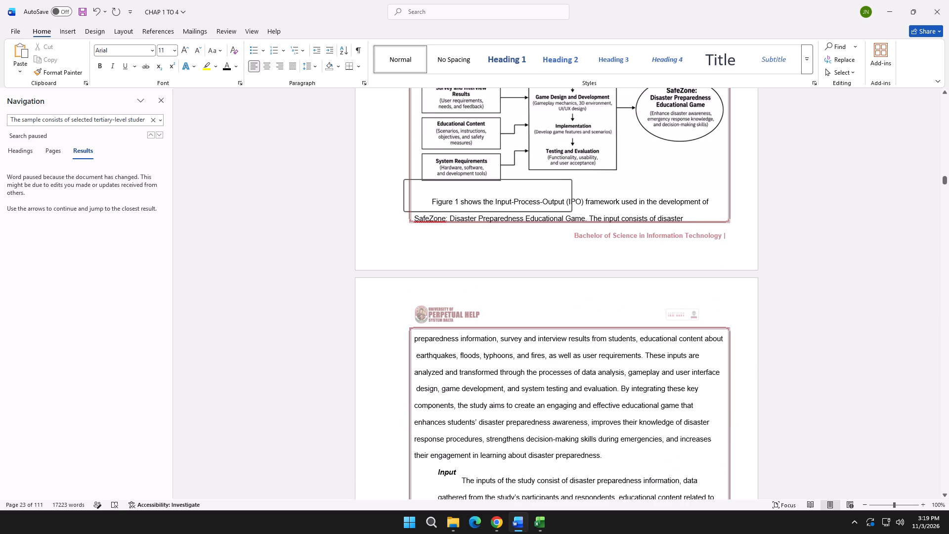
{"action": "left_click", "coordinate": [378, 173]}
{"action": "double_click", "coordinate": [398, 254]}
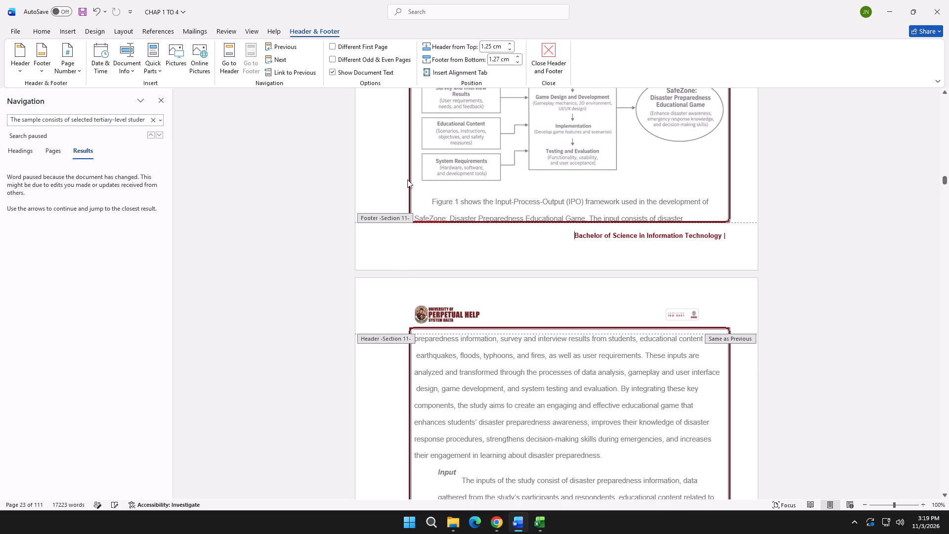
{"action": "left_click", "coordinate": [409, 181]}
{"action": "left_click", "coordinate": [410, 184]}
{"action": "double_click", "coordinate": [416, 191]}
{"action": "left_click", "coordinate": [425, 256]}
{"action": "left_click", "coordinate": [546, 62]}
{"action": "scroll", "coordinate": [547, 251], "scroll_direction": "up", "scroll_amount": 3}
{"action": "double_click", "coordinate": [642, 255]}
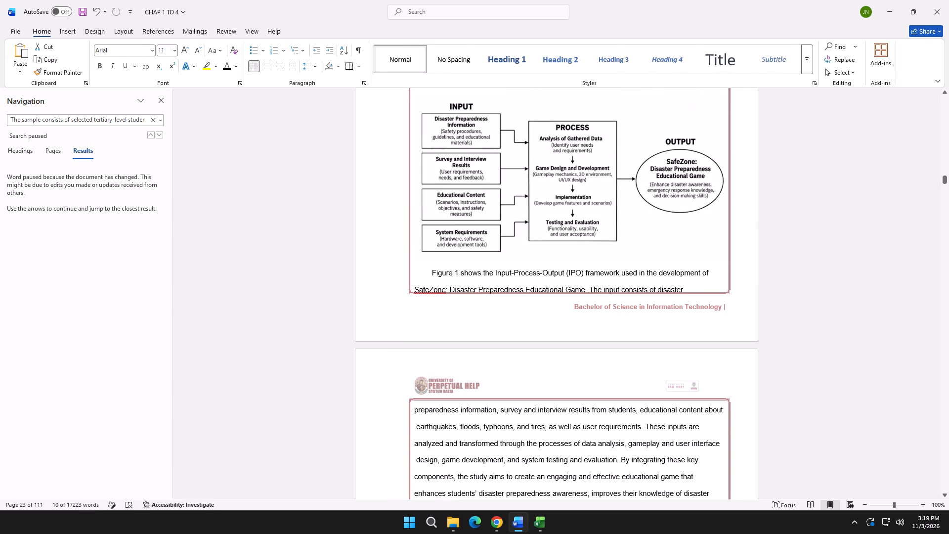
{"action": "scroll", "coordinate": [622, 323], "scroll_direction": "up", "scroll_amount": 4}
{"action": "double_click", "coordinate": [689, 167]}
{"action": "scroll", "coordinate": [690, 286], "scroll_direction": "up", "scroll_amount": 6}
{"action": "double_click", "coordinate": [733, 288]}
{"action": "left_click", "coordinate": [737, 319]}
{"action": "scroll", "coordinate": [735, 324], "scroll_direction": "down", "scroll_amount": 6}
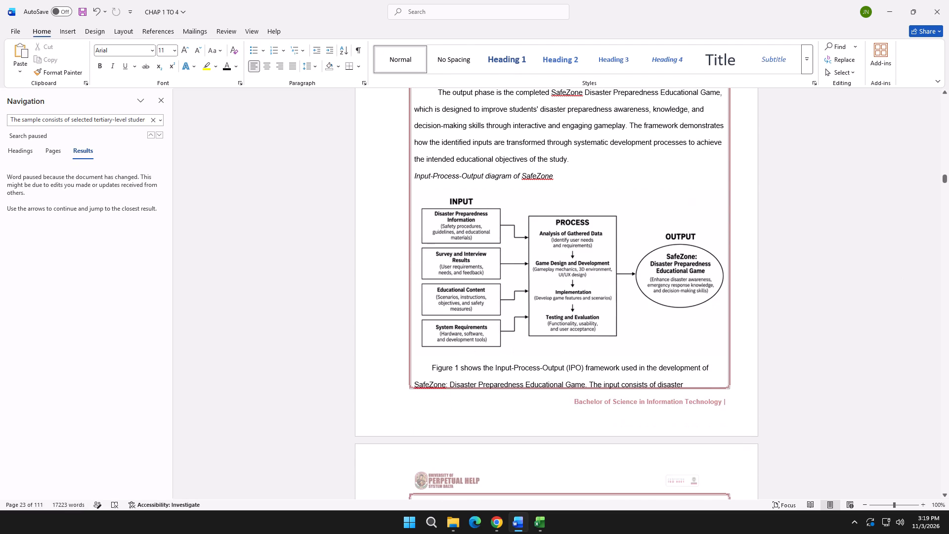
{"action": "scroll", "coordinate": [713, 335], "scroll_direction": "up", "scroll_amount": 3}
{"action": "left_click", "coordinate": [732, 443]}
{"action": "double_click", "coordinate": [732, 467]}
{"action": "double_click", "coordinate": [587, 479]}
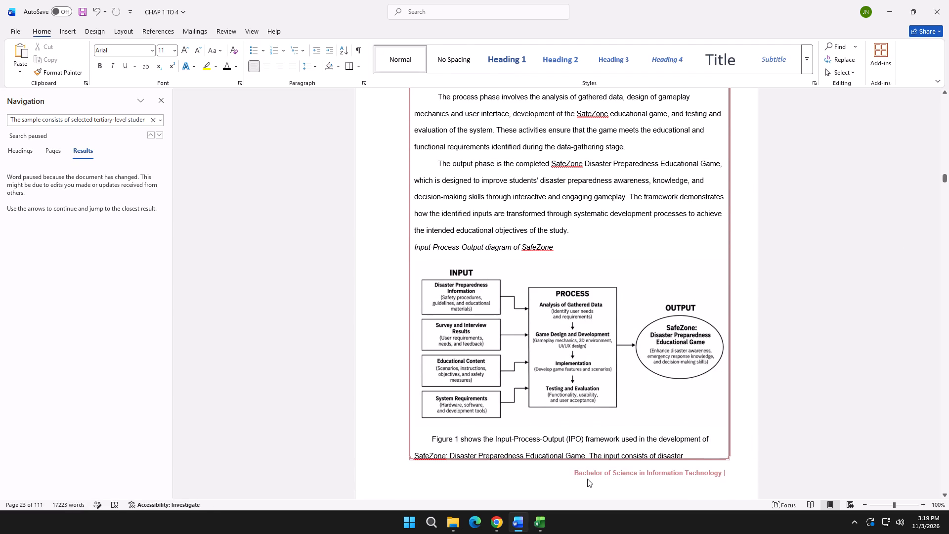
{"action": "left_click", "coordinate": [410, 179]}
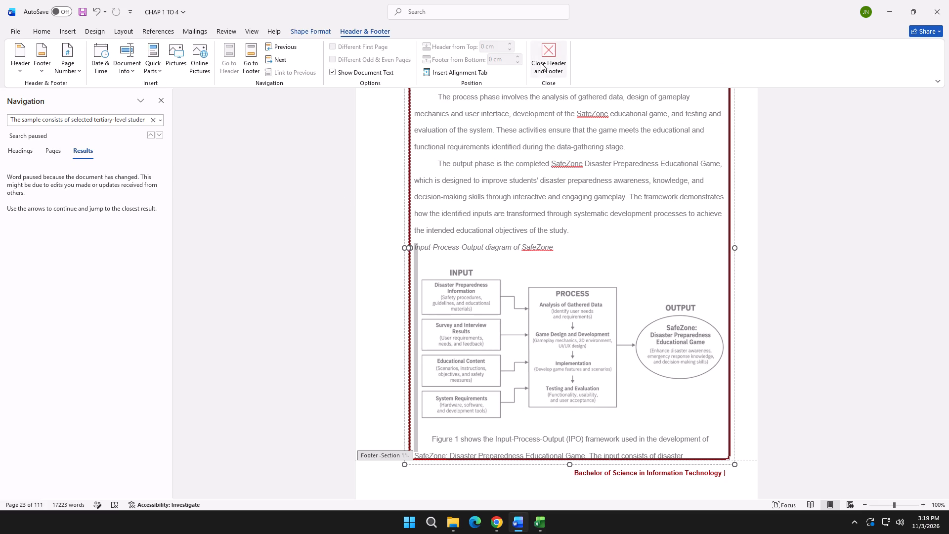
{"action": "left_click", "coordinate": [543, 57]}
Insert two blank lines before the "Figure 1 shows the Input-Process-Output (IPO) framework" paragraph so it starts on the next page.
{"action": "scroll", "coordinate": [412, 299], "scroll_direction": "up", "scroll_amount": 2}
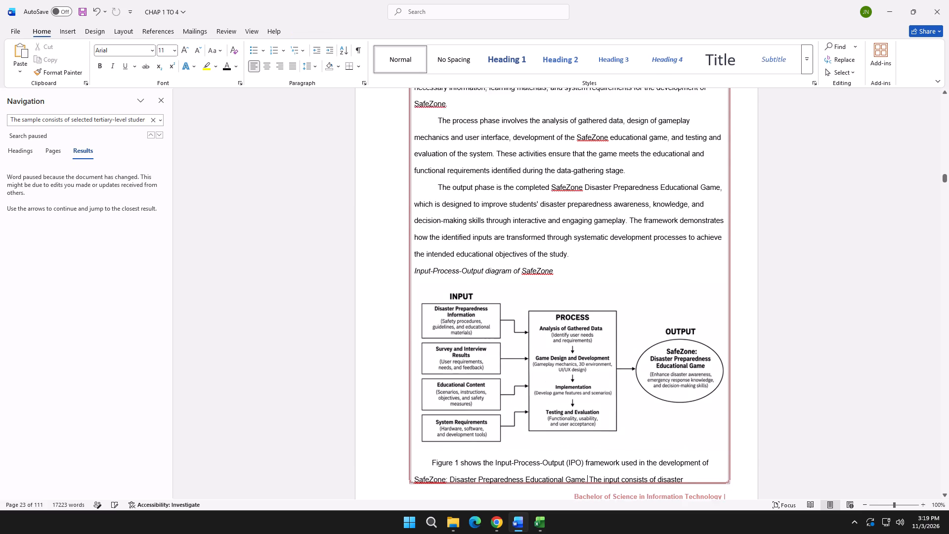
{"action": "scroll", "coordinate": [413, 299], "scroll_direction": "up", "scroll_amount": 5}
{"action": "scroll", "coordinate": [418, 303], "scroll_direction": "down", "scroll_amount": 8}
{"action": "left_click", "coordinate": [446, 294]}
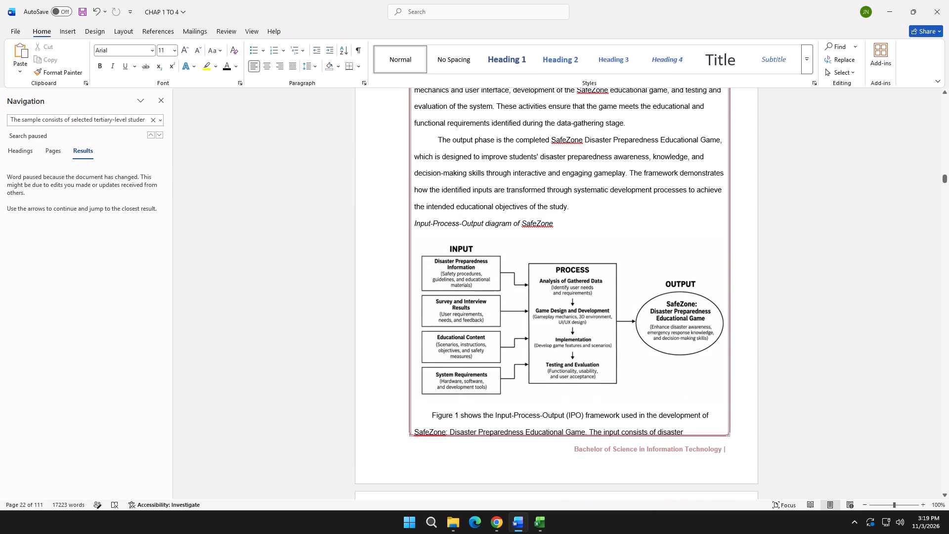
{"action": "left_click", "coordinate": [432, 419]}
{"action": "scroll", "coordinate": [438, 347], "scroll_direction": "down", "scroll_amount": 2}
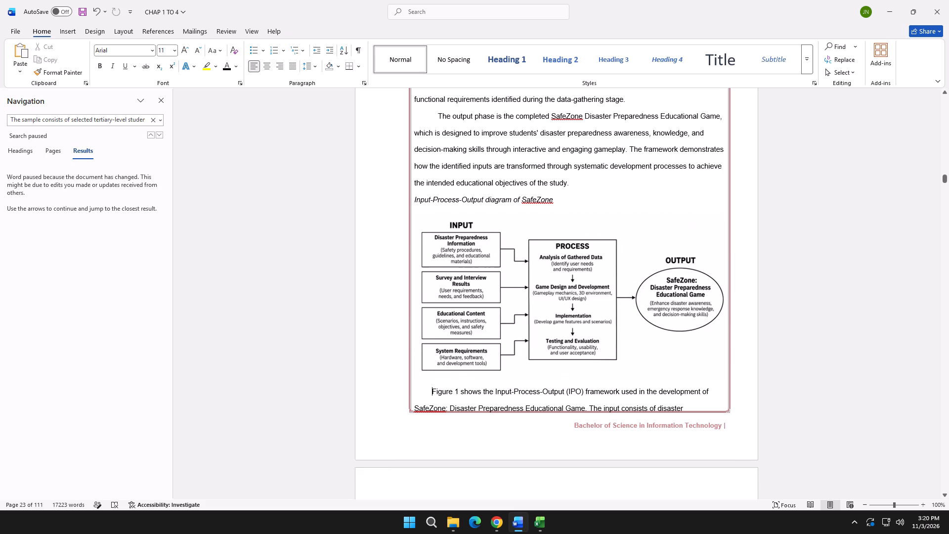
{"action": "scroll", "coordinate": [438, 347], "scroll_direction": "down", "scroll_amount": 3}
{"action": "key", "text": "Return"}
{"action": "key", "text": "Return"}
{"action": "scroll", "coordinate": [443, 340], "scroll_direction": "down", "scroll_amount": 6}
{"action": "scroll", "coordinate": [442, 341], "scroll_direction": "up", "scroll_amount": 11}
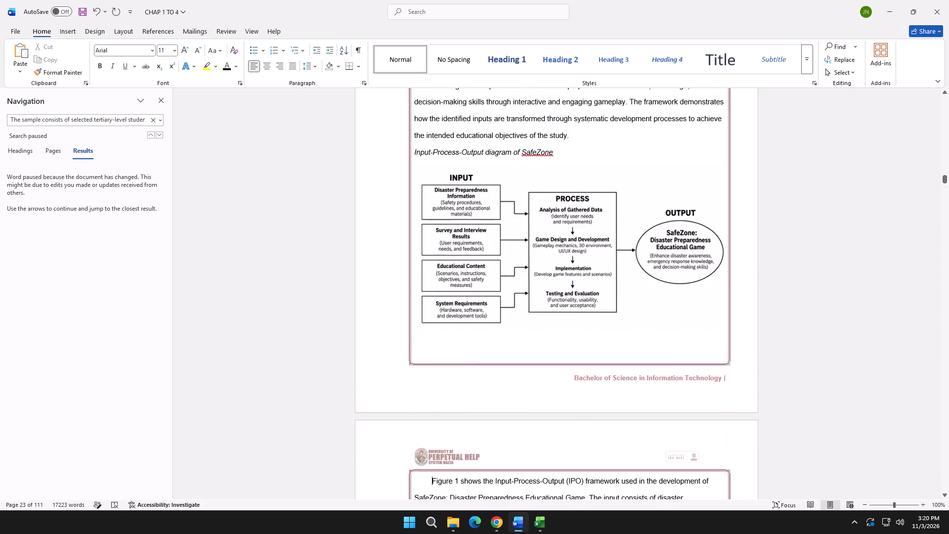
Review the Chapter 1 pages from the Conceptual Framework back to the Introduction for layout and page gaps.
{"action": "scroll", "coordinate": [442, 341], "scroll_direction": "up", "scroll_amount": 16}
{"action": "scroll", "coordinate": [444, 342], "scroll_direction": "up", "scroll_amount": 10}
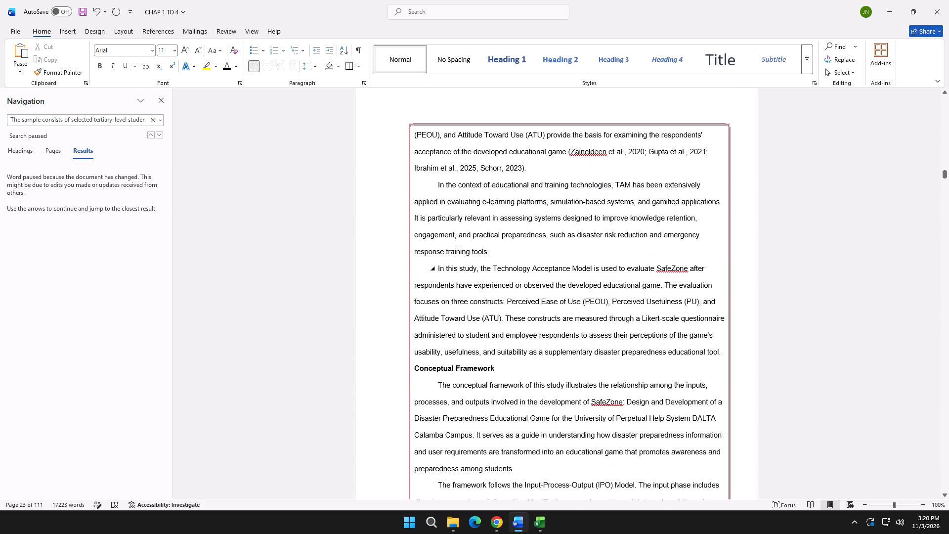
{"action": "scroll", "coordinate": [445, 343], "scroll_direction": "up", "scroll_amount": 8}
{"action": "scroll", "coordinate": [445, 342], "scroll_direction": "up", "scroll_amount": 15}
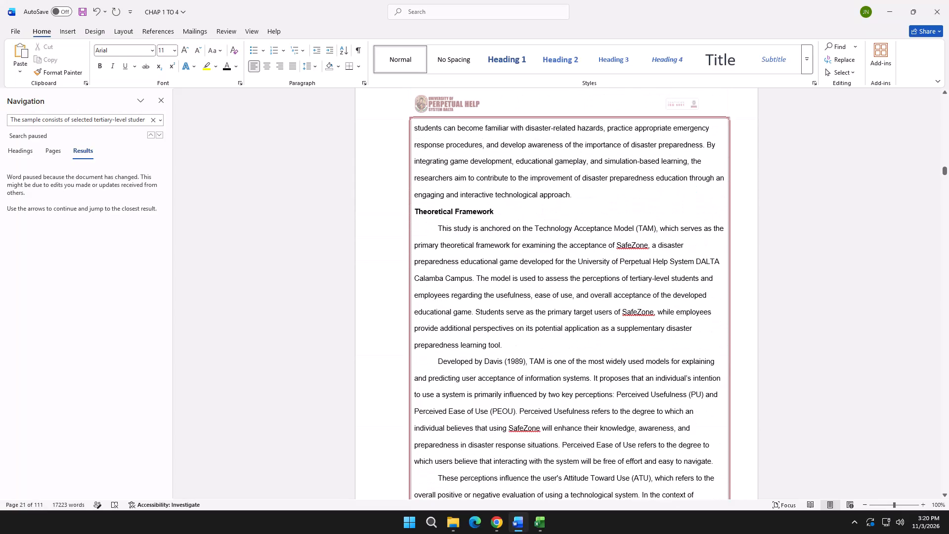
{"action": "scroll", "coordinate": [448, 339], "scroll_direction": "up", "scroll_amount": 20}
{"action": "scroll", "coordinate": [448, 339], "scroll_direction": "up", "scroll_amount": 20}
{"action": "scroll", "coordinate": [448, 339], "scroll_direction": "up", "scroll_amount": 7}
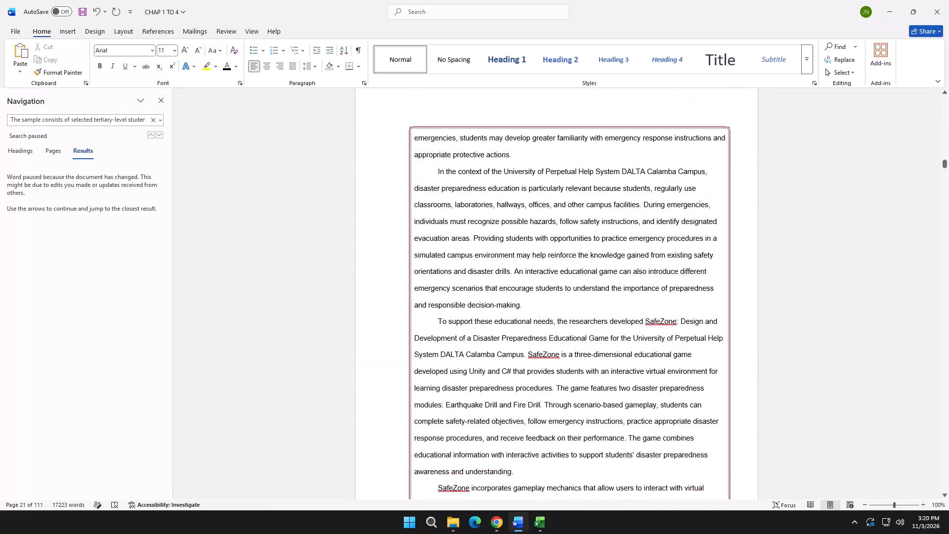
{"action": "scroll", "coordinate": [447, 343], "scroll_direction": "up", "scroll_amount": 20}
{"action": "scroll", "coordinate": [447, 343], "scroll_direction": "up", "scroll_amount": 20}
{"action": "scroll", "coordinate": [447, 343], "scroll_direction": "up", "scroll_amount": 15}
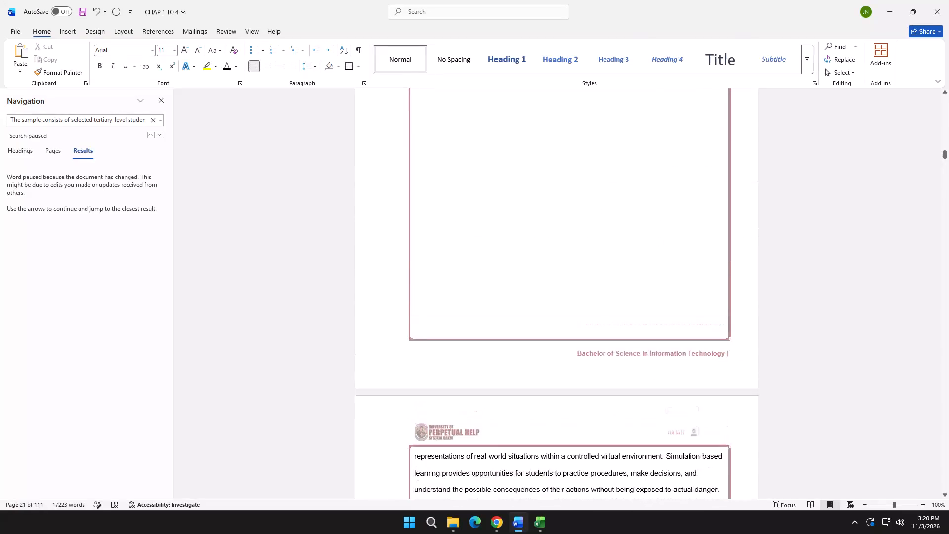
{"action": "scroll", "coordinate": [447, 343], "scroll_direction": "up", "scroll_amount": 15}
{"action": "scroll", "coordinate": [447, 343], "scroll_direction": "up", "scroll_amount": 20}
{"action": "scroll", "coordinate": [447, 343], "scroll_direction": "up", "scroll_amount": 4}
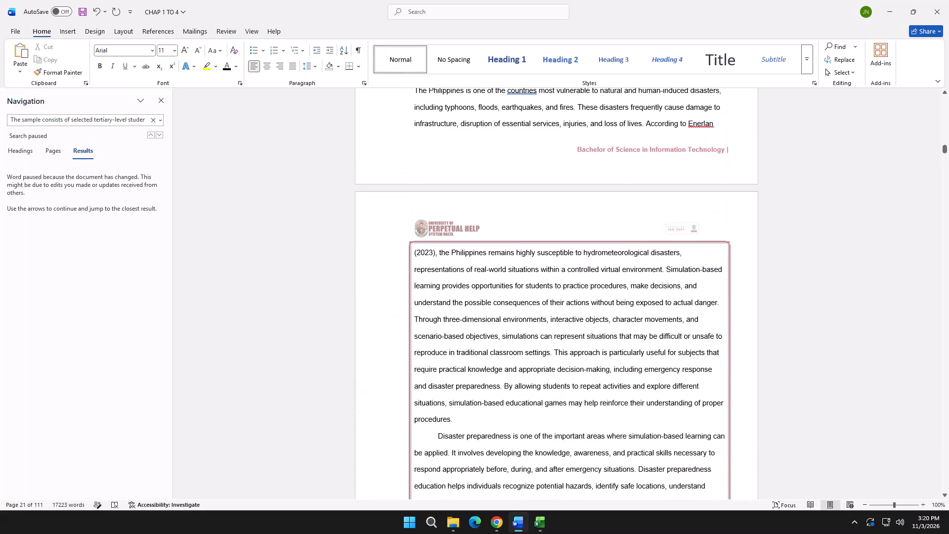
{"action": "scroll", "coordinate": [447, 343], "scroll_direction": "up", "scroll_amount": 7}
{"action": "scroll", "coordinate": [448, 343], "scroll_direction": "down", "scroll_amount": 20}
{"action": "scroll", "coordinate": [447, 345], "scroll_direction": "down", "scroll_amount": 20}
{"action": "scroll", "coordinate": [447, 345], "scroll_direction": "down", "scroll_amount": 6}
{"action": "scroll", "coordinate": [445, 341], "scroll_direction": "down", "scroll_amount": 15}
{"action": "scroll", "coordinate": [443, 335], "scroll_direction": "up", "scroll_amount": 1}
{"action": "scroll", "coordinate": [444, 337], "scroll_direction": "down", "scroll_amount": 6}
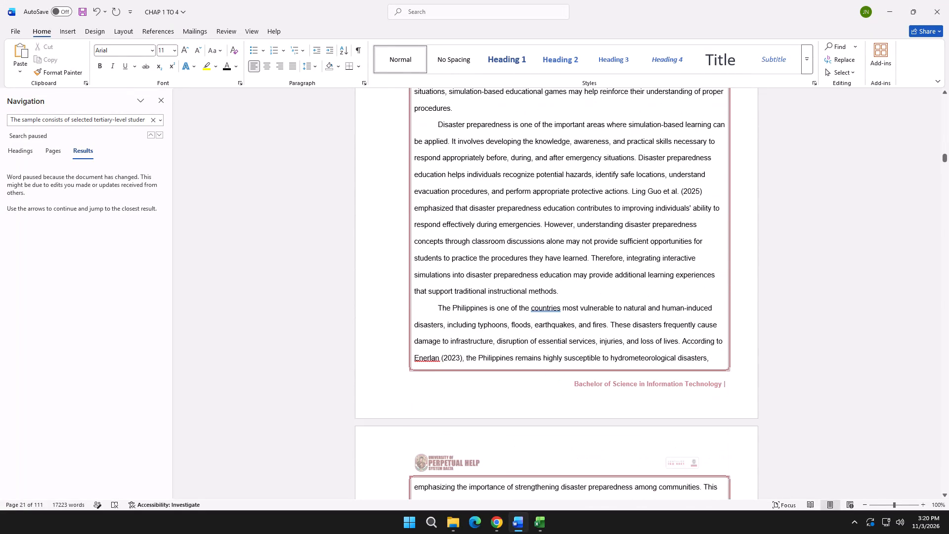
{"action": "scroll", "coordinate": [448, 336], "scroll_direction": "up", "scroll_amount": 14}
{"action": "scroll", "coordinate": [449, 339], "scroll_direction": "down", "scroll_amount": 20}
{"action": "scroll", "coordinate": [449, 339], "scroll_direction": "down", "scroll_amount": 2}
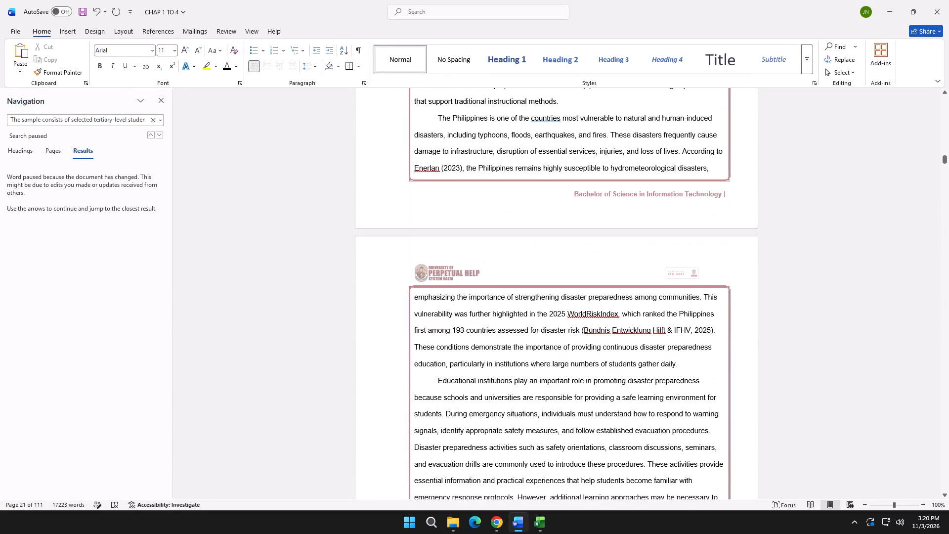
{"action": "scroll", "coordinate": [597, 380], "scroll_direction": "up", "scroll_amount": 20}
{"action": "scroll", "coordinate": [597, 380], "scroll_direction": "up", "scroll_amount": 19}
{"action": "scroll", "coordinate": [551, 367], "scroll_direction": "down", "scroll_amount": 14}
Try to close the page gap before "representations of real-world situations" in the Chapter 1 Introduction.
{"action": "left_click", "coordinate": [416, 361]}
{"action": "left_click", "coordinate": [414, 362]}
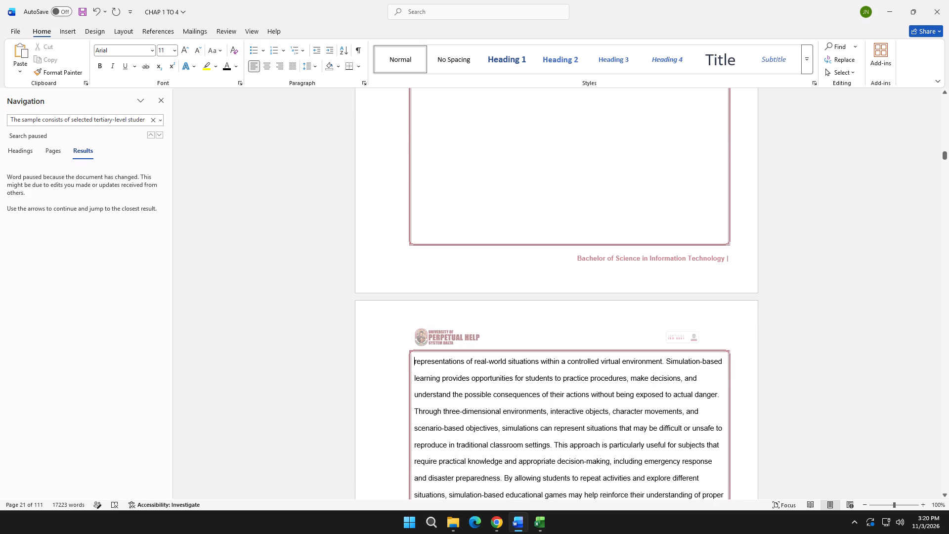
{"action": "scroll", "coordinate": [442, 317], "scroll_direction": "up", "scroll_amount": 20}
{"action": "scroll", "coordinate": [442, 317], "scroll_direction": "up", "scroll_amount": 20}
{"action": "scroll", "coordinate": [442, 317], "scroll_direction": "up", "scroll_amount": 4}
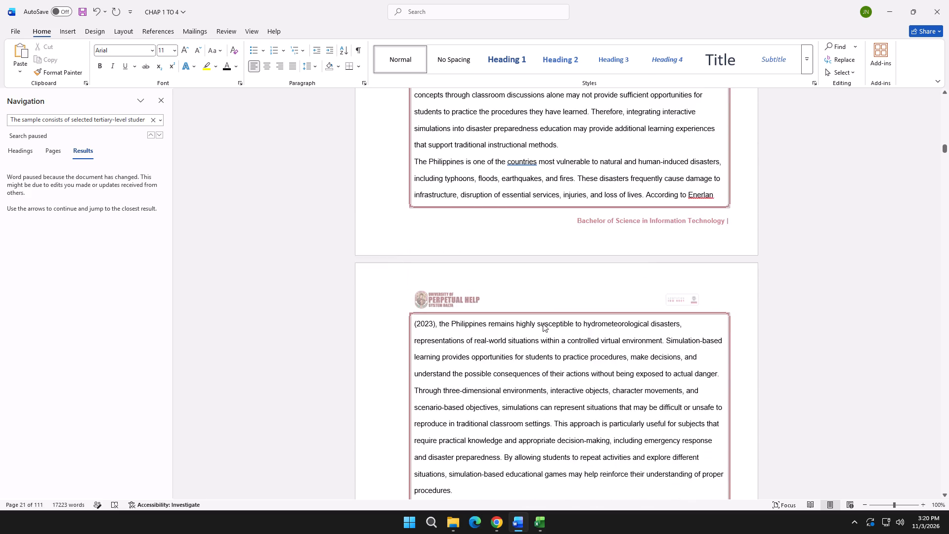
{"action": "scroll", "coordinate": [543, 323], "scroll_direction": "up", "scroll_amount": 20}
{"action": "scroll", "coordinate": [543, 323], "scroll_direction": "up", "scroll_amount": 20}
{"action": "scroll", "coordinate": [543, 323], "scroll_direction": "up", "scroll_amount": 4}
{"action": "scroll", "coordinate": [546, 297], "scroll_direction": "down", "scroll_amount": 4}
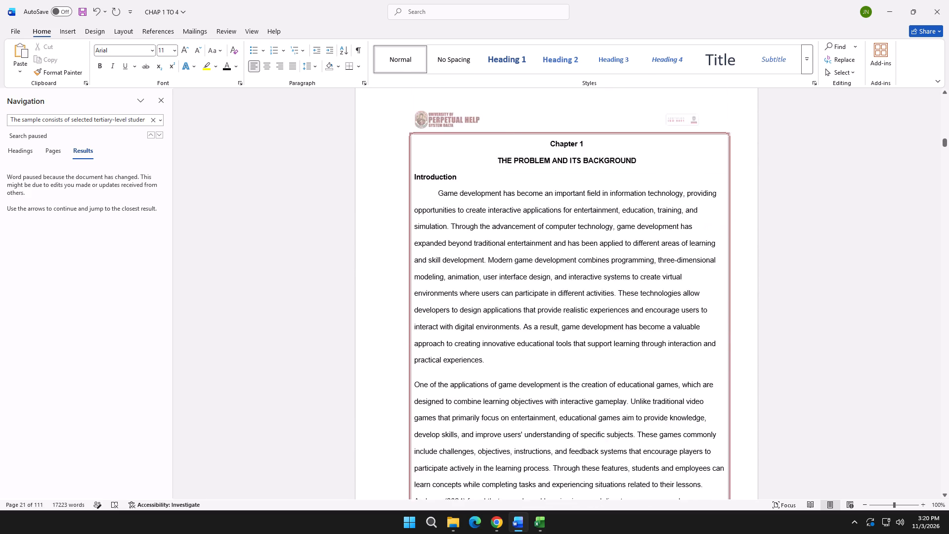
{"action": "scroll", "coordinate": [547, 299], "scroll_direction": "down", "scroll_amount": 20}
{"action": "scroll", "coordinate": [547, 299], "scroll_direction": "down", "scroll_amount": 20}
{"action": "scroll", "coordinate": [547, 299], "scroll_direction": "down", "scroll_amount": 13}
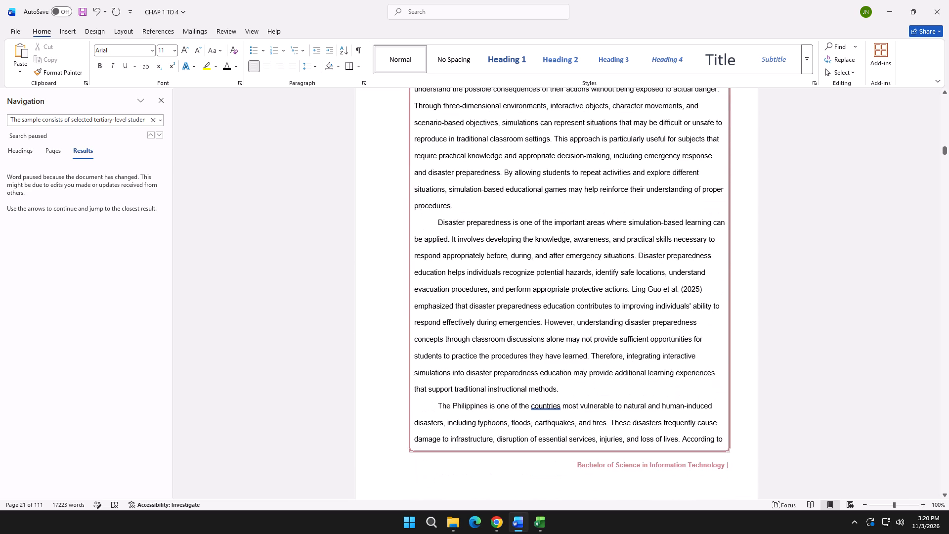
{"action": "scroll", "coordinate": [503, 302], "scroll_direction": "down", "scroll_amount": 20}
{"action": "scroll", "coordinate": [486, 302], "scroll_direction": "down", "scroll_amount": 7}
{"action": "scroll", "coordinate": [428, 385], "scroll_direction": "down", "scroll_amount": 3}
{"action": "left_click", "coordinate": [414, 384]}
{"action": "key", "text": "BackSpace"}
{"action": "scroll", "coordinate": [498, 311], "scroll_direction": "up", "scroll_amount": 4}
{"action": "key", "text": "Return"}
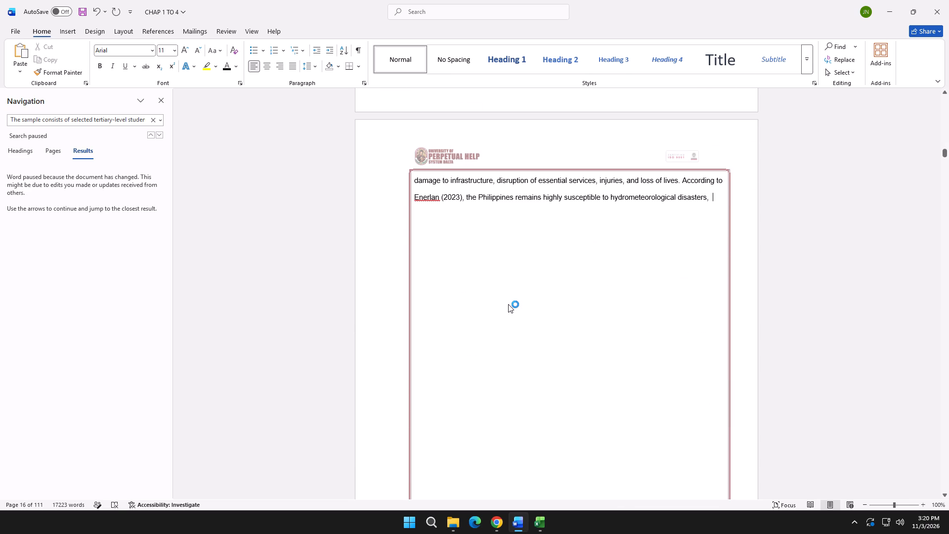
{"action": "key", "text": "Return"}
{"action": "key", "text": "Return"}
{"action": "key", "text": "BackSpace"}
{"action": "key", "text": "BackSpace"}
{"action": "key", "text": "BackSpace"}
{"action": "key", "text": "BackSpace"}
Delete backward from the start of "representations of real-world situations" to close the gap in the Introduction.
{"action": "scroll", "coordinate": [509, 304], "scroll_direction": "down", "scroll_amount": 14}
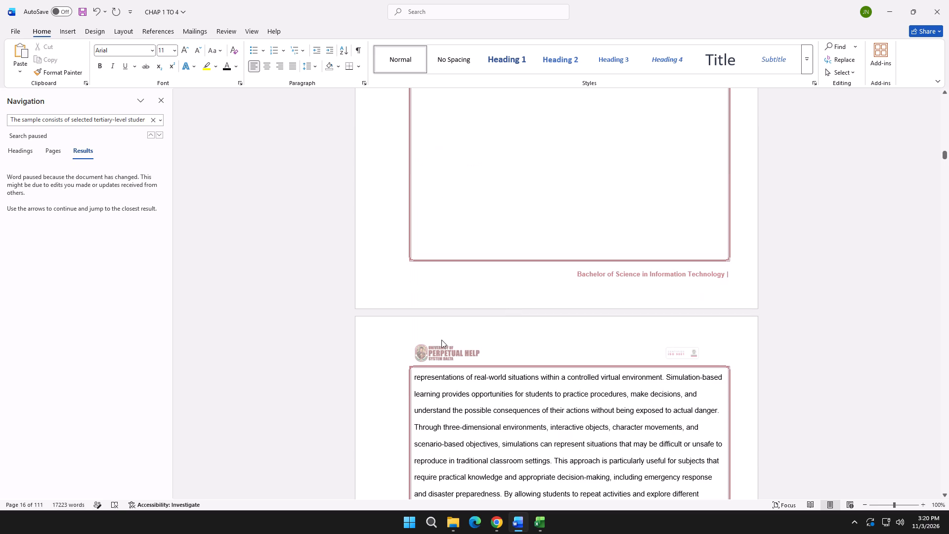
{"action": "left_click", "coordinate": [414, 379]}
{"action": "key", "text": "BackSpace"}
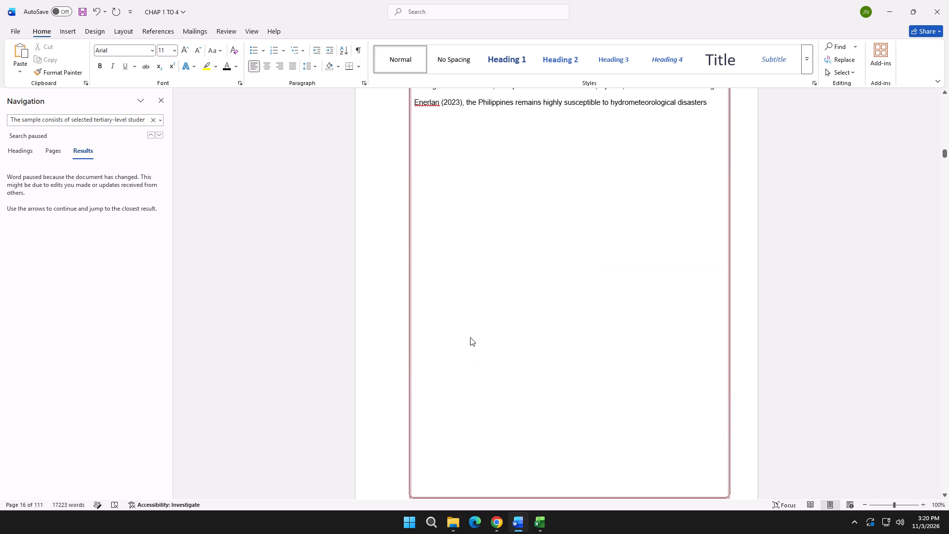
Undo the last backward deletion before "representations of real-world situations" in the Chapter 1 Introduction.
{"action": "key", "text": "ctrl+z"}
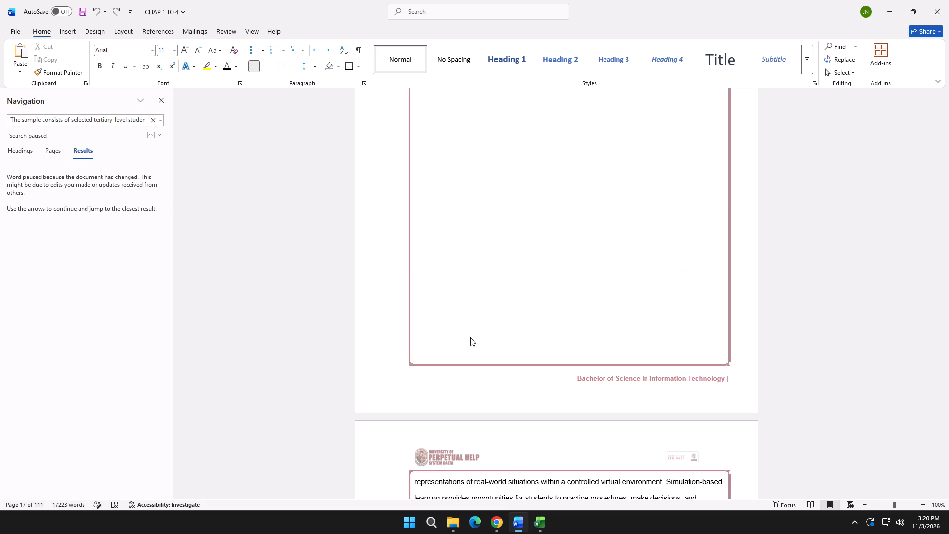
{"action": "scroll", "coordinate": [456, 317], "scroll_direction": "up", "scroll_amount": 15}
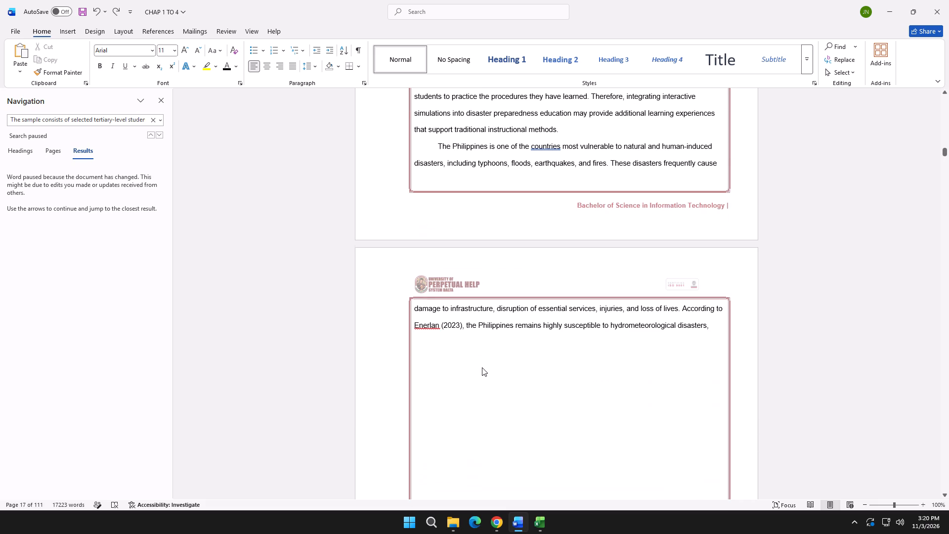
In Chrome, review ChatGPT's next correction and evaluation results, and look at the questionnaire section of the FINAL CHAP3 reference thesis.
{"action": "left_click", "coordinate": [516, 522]}
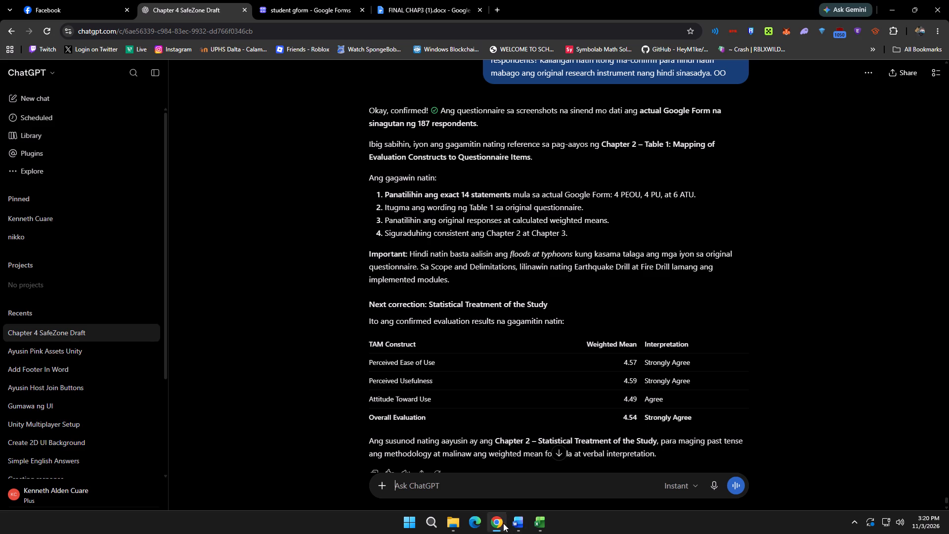
{"action": "left_click", "coordinate": [307, 0]}
{"action": "left_click", "coordinate": [409, 0]}
{"action": "scroll", "coordinate": [457, 226], "scroll_direction": "up", "scroll_amount": 7}
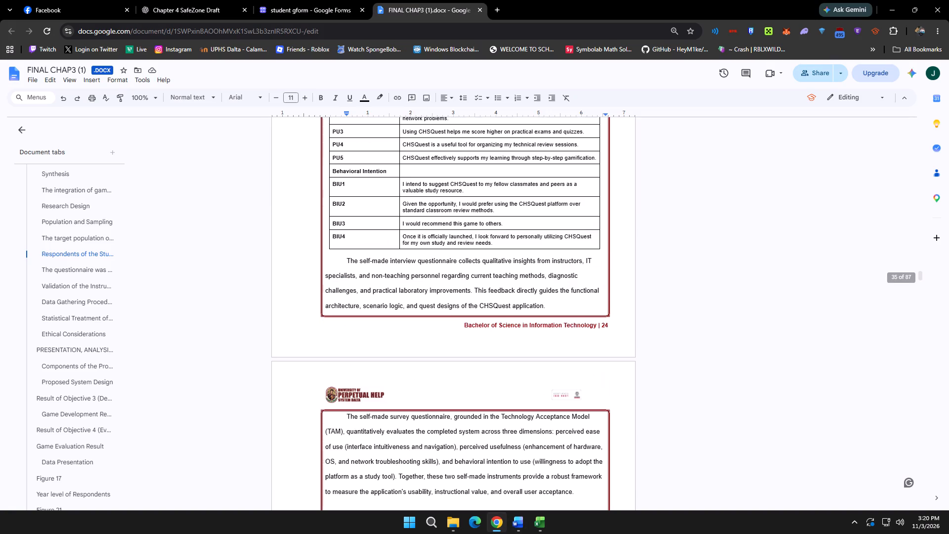
{"action": "left_click", "coordinate": [192, 0]}
{"action": "scroll", "coordinate": [333, 280], "scroll_direction": "down", "scroll_amount": 8}
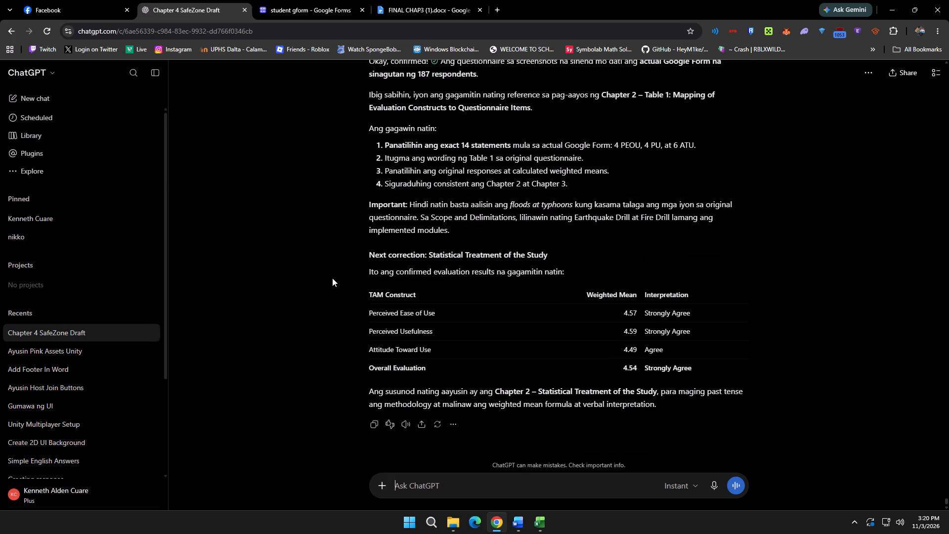
{"action": "scroll", "coordinate": [335, 279], "scroll_direction": "up", "scroll_amount": 1}
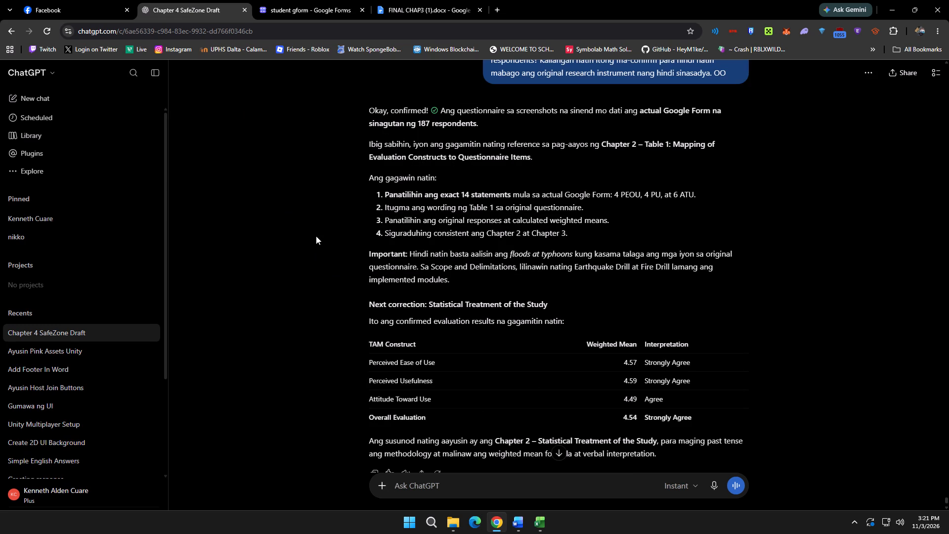
{"action": "left_click", "coordinate": [92, 0]}
{"action": "left_click_drag", "start_coordinate": [176, 0], "coordinate": [177, 8]}
{"action": "scroll", "coordinate": [386, 223], "scroll_direction": "down", "scroll_amount": 3}
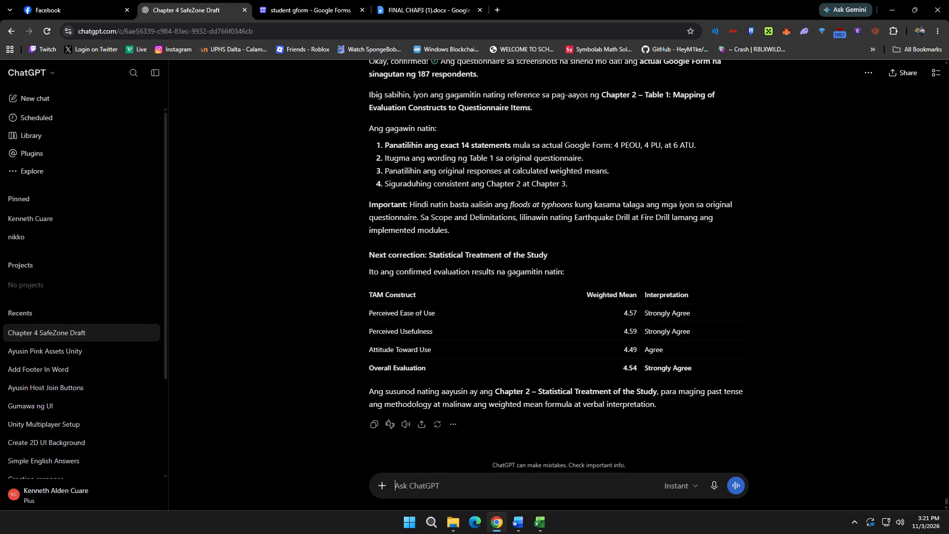
Search the CHAP 1 TO 4 Word document for "Statistical Treatment of the Study", copied from ChatGPT, and examine that section through Table 3.
{"action": "left_click_drag", "start_coordinate": [429, 254], "coordinate": [548, 258]}
{"action": "key", "text": "ctrl+c"}
{"action": "key", "text": "alt+Tab"}
{"action": "key", "text": "ctrl+f"}
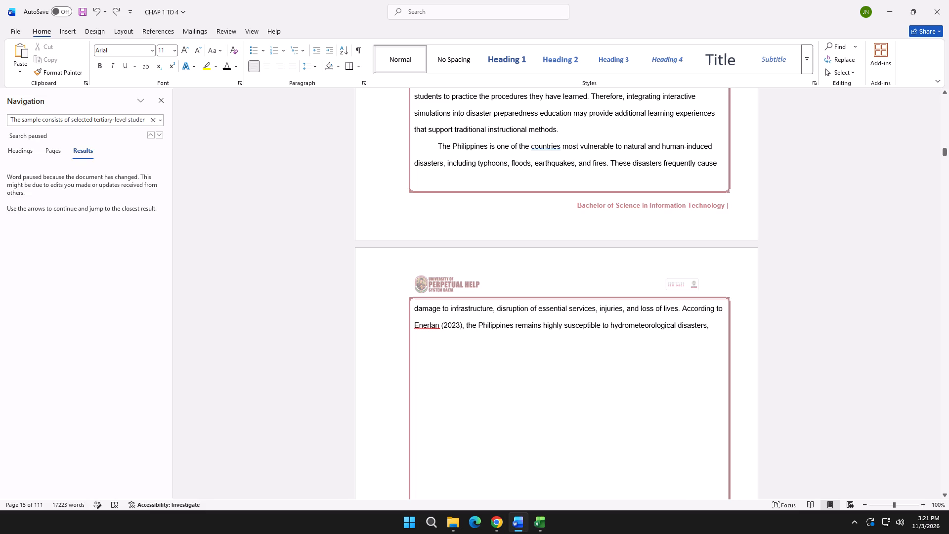
{"action": "key", "text": "ctrl+v"}
{"action": "key", "text": "Return"}
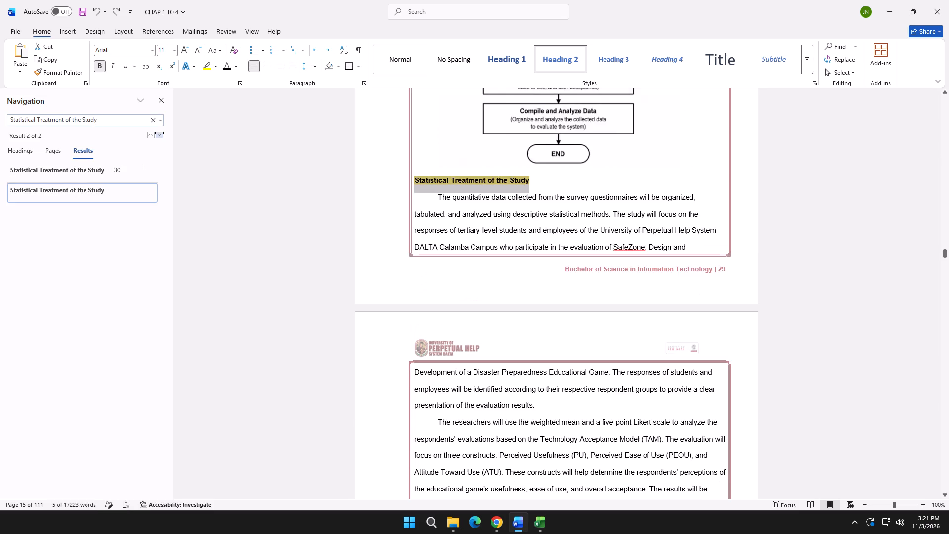
{"action": "scroll", "coordinate": [356, 213], "scroll_direction": "down", "scroll_amount": 9}
Switch to the FINAL CHAP3 reference thesis in Chrome and open a search of the document.
{"action": "key", "text": "alt+Tab"}
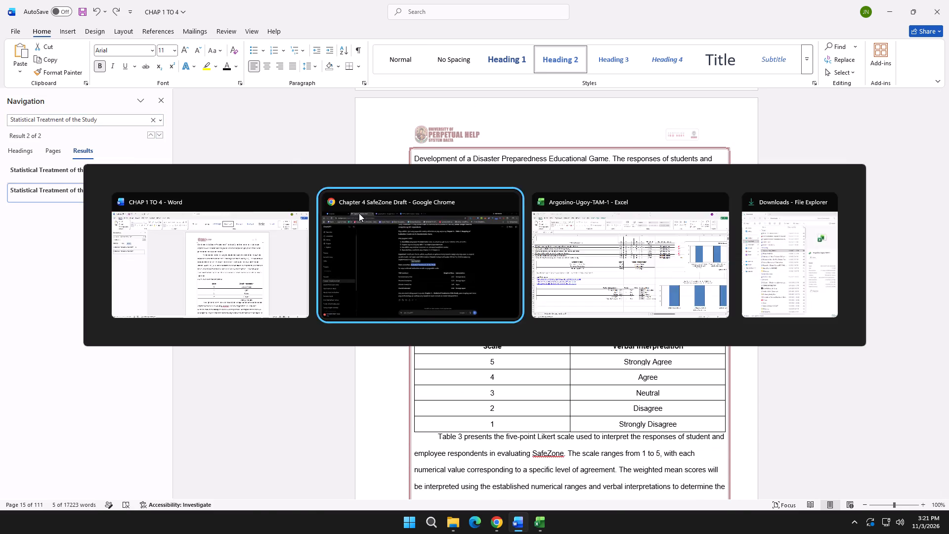
{"action": "key", "text": "alt+Tab"}
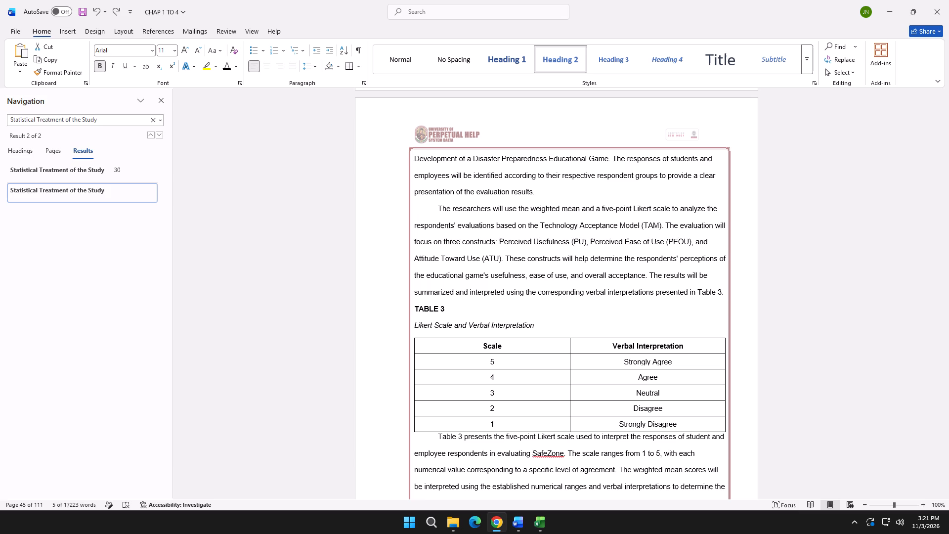
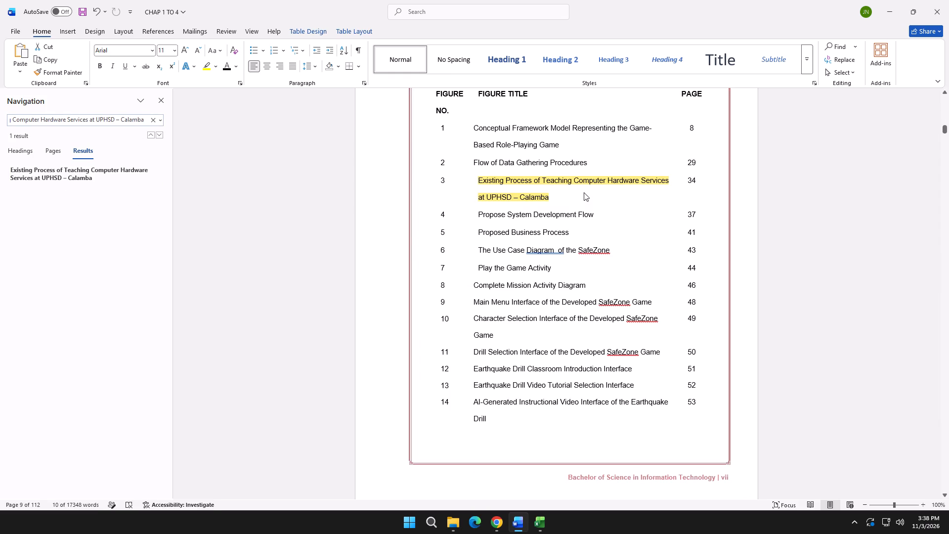
{"action": "left_click", "coordinate": [584, 192]}
{"action": "left_click", "coordinate": [575, 199]}
{"action": "scroll", "coordinate": [574, 199], "scroll_direction": "up", "scroll_amount": 2}
Replace the Figure 3 title in the List of Figures with ChatGPT's "Existing Process of Teaching Disaster Preparedness at UPHSD-Calamba".
{"action": "key", "text": "alt+Tab"}
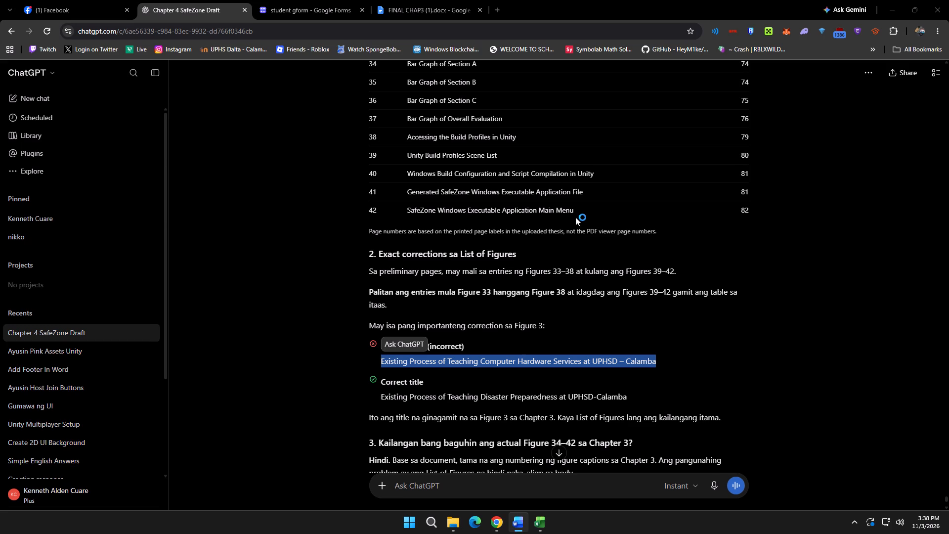
{"action": "left_click", "coordinate": [378, 399]}
{"action": "left_click_drag", "start_coordinate": [381, 399], "coordinate": [642, 387]}
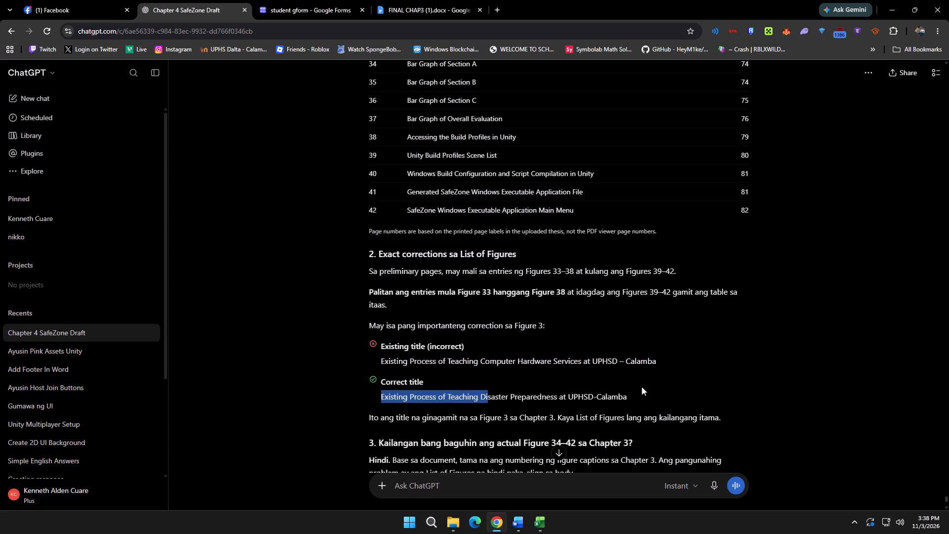
{"action": "left_click_drag", "start_coordinate": [642, 387], "coordinate": [640, 394]}
{"action": "key", "text": "ctrl+c"}
{"action": "key", "text": "alt+Tab"}
{"action": "left_click_drag", "start_coordinate": [550, 246], "coordinate": [481, 230]}
{"action": "key", "text": "ctrl+v"}
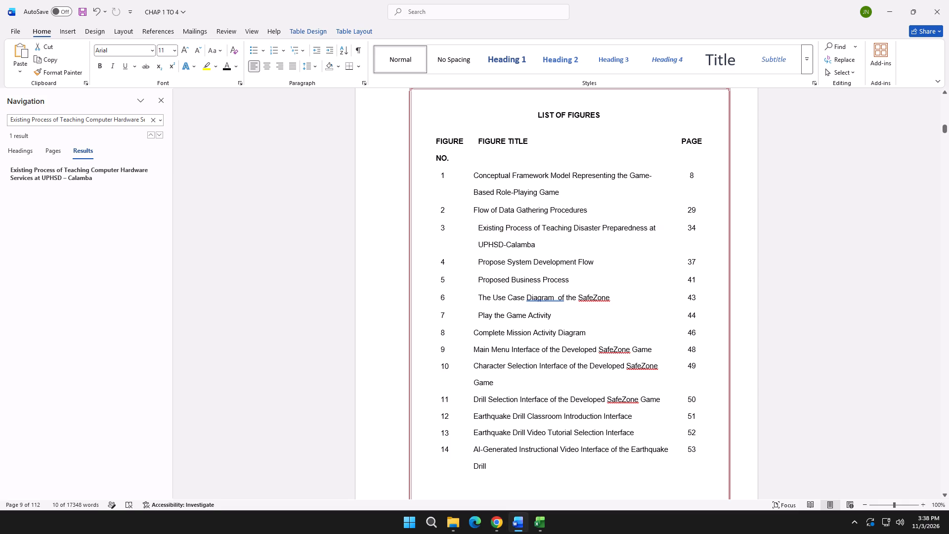
Remove the extra leading indent from the Figure 3 to 7 titles in the List of Figures, aligning them with the other entries.
{"action": "left_click", "coordinate": [479, 229]}
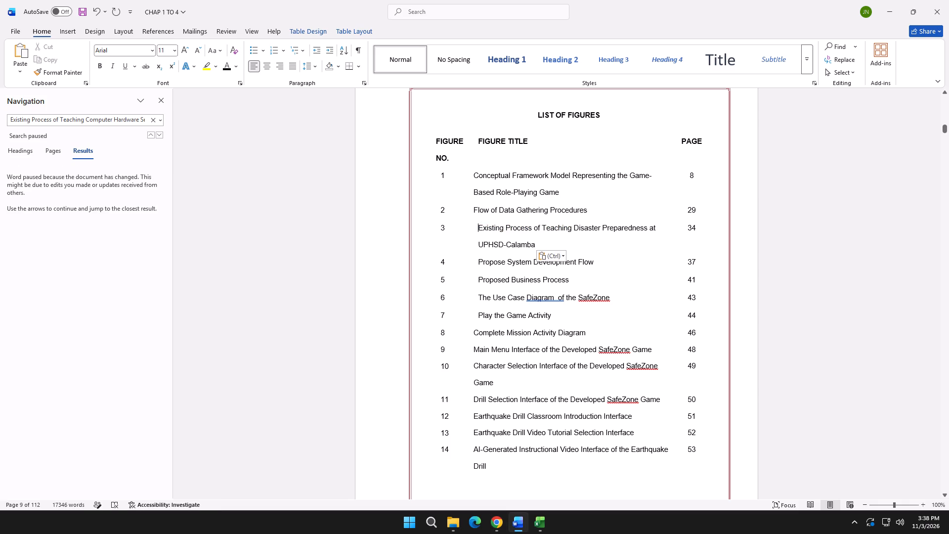
{"action": "key", "text": "BackSpace"}
{"action": "left_click", "coordinate": [477, 264]}
{"action": "key", "text": "BackSpace"}
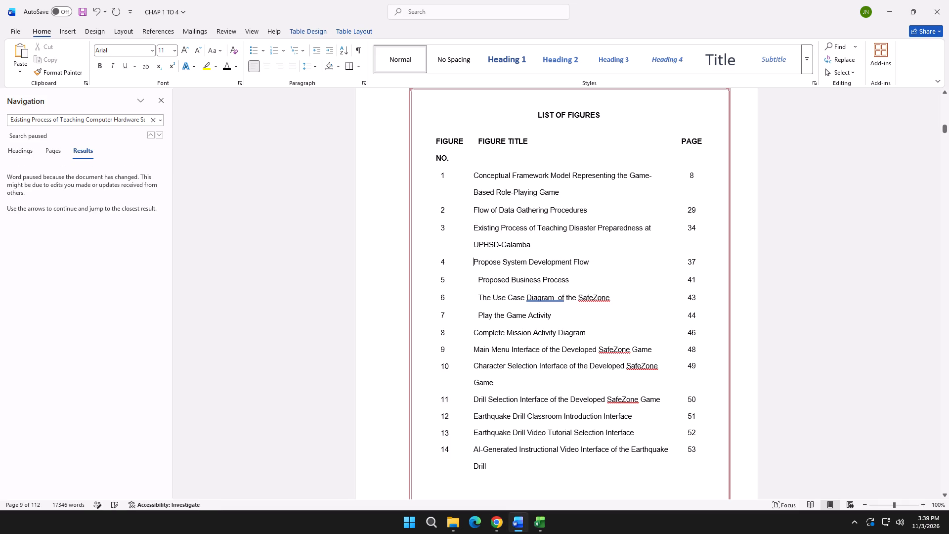
{"action": "left_click", "coordinate": [478, 279]}
{"action": "key", "text": "BackSpace"}
{"action": "left_click", "coordinate": [479, 301]}
{"action": "key", "text": "BackSpace"}
{"action": "left_click", "coordinate": [479, 316]}
{"action": "key", "text": "BackSpace"}
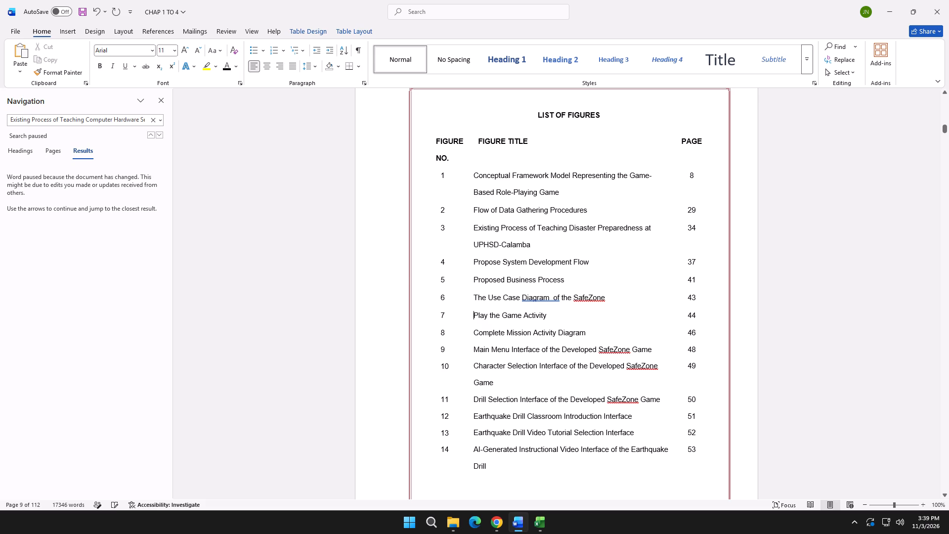
Read the rest of ChatGPT's corrections, then search the Word thesis for "abstract" and examine the Abstract page.
{"action": "scroll", "coordinate": [485, 320], "scroll_direction": "up", "scroll_amount": 14}
{"action": "key", "text": "alt+Tab"}
{"action": "scroll", "coordinate": [493, 377], "scroll_direction": "down", "scroll_amount": 12}
{"action": "left_click", "coordinate": [440, 469]}
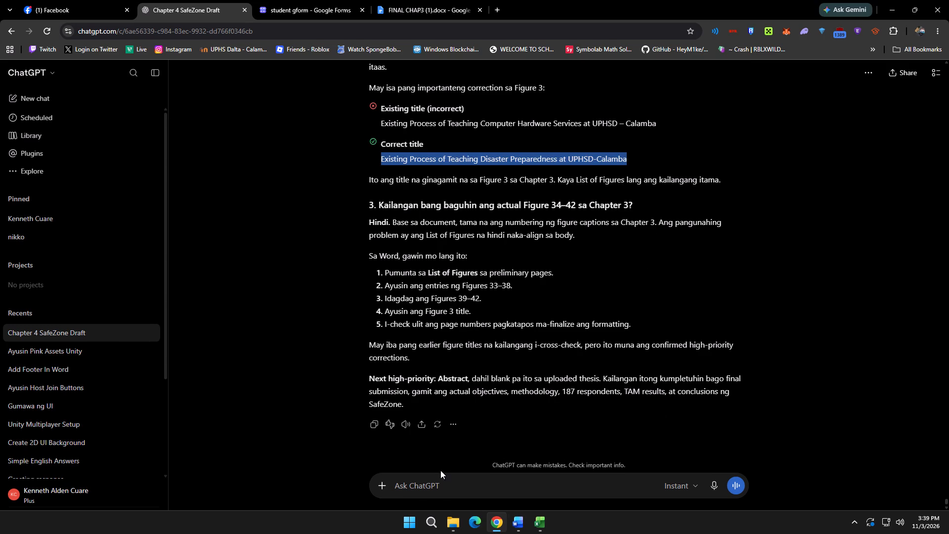
{"action": "left_click", "coordinate": [440, 473]}
{"action": "left_click", "coordinate": [444, 481]}
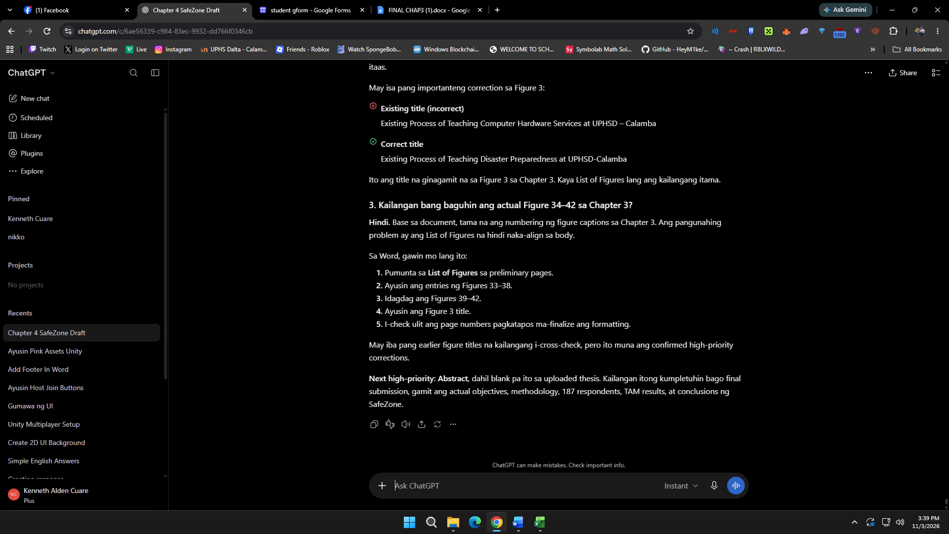
{"action": "key", "text": "alt+Tab"}
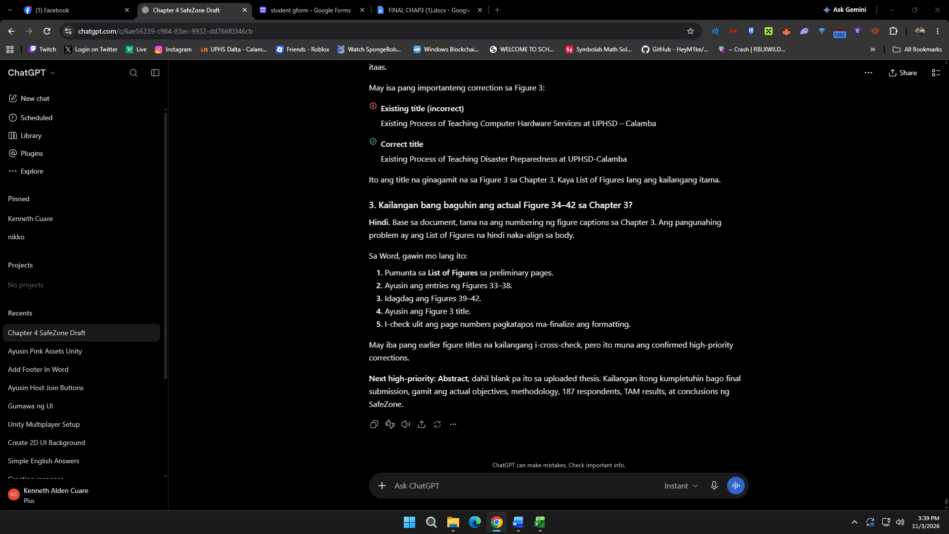
{"action": "double_click", "coordinate": [150, 119]}
{"action": "left_click", "coordinate": [102, 123]}
{"action": "type", "text": "abstract"}
{"action": "key", "text": "Return"}
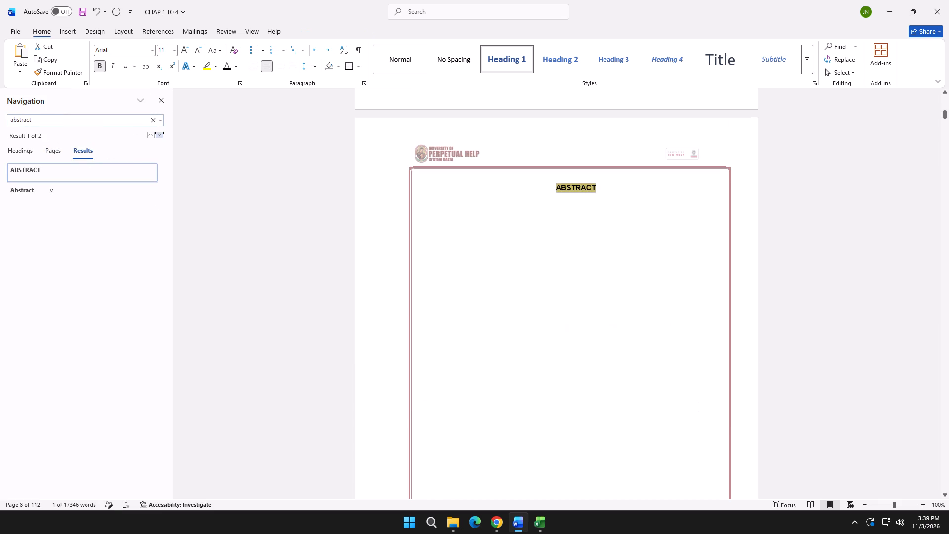
{"action": "scroll", "coordinate": [455, 234], "scroll_direction": "down", "scroll_amount": 17}
Reply to ChatGPT about the missing Abstract with the message "wala pa talaga yan".
{"action": "key", "text": "alt+Tab"}
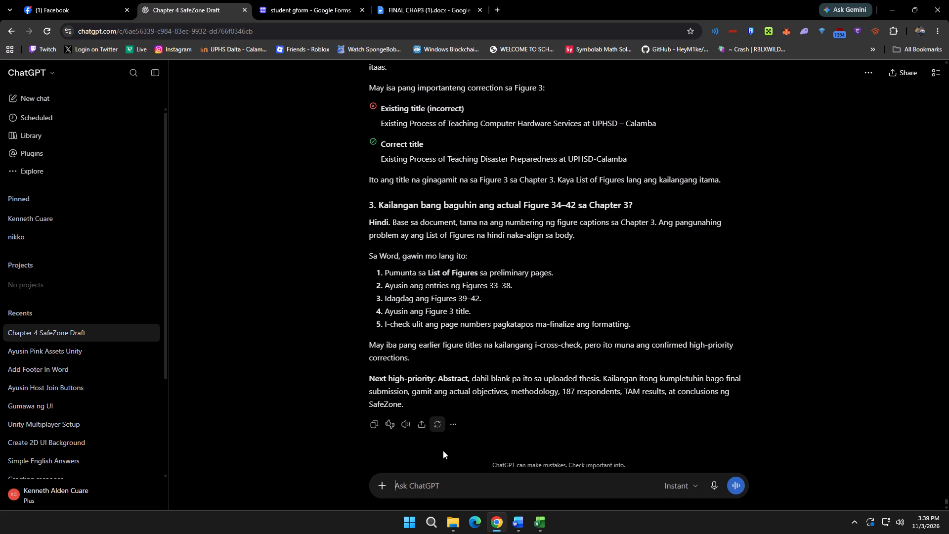
{"action": "type", "text": "wala pa talaga yan"}
{"action": "key", "text": "Return"}
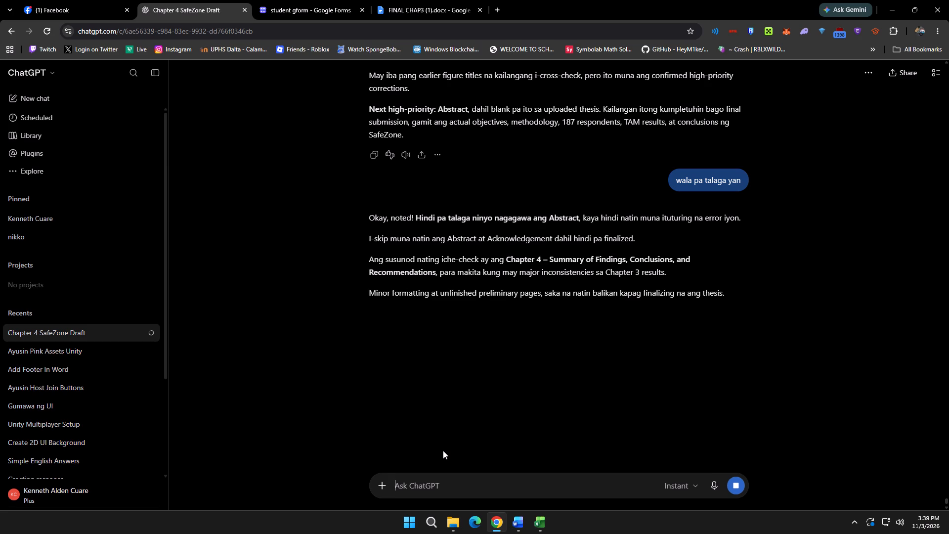
Send ChatGPT the message "okay na yan" about the Chapter 4 check, followed by the thank-you message "ty".
{"action": "type", "text": "okay na yan"}
{"action": "key", "text": "Return"}
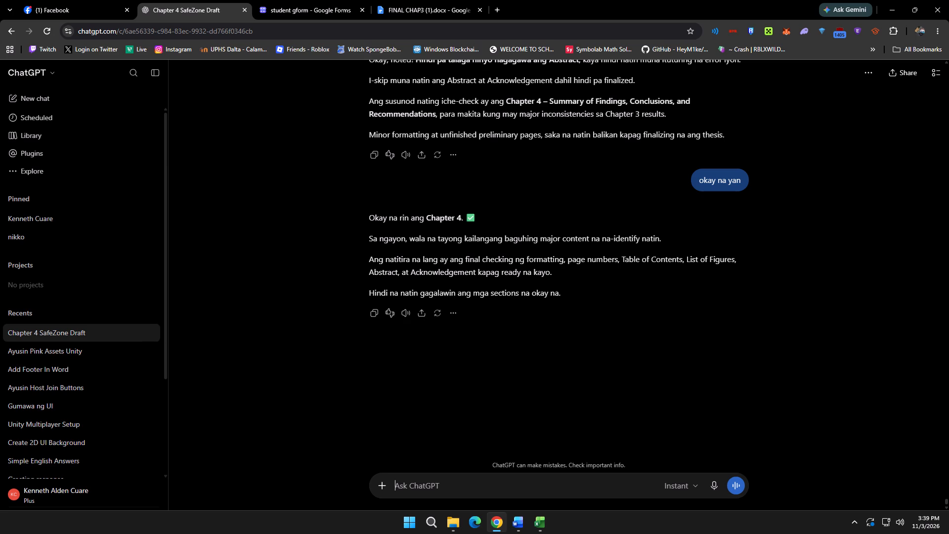
{"action": "type", "text": "ty"}
{"action": "key", "text": "Return"}
Download the FINAL CHAP3 (1) Google Docs file as a Microsoft Word document named "kala lance to kupal" in Downloads.
{"action": "left_click", "coordinate": [445, 0]}
{"action": "left_click", "coordinate": [455, 518]}
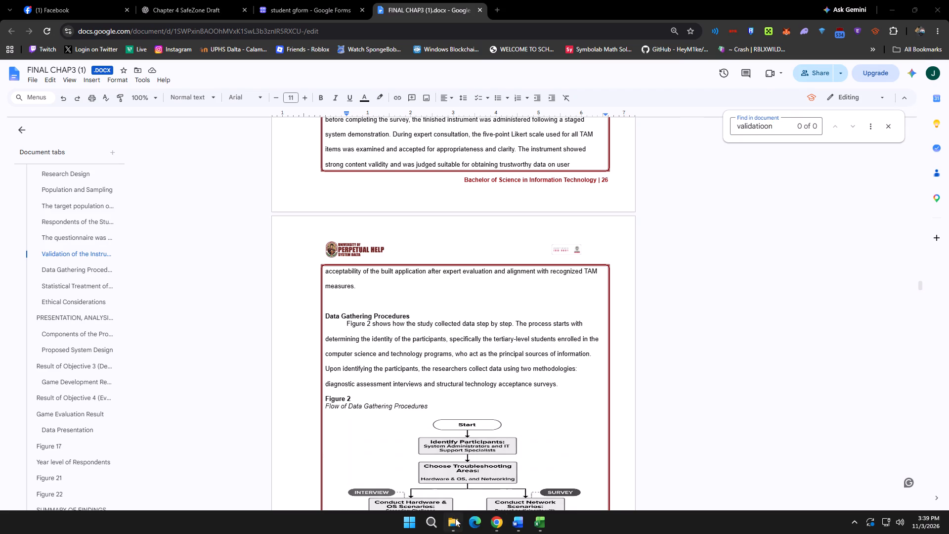
{"action": "left_click", "coordinate": [552, 37]}
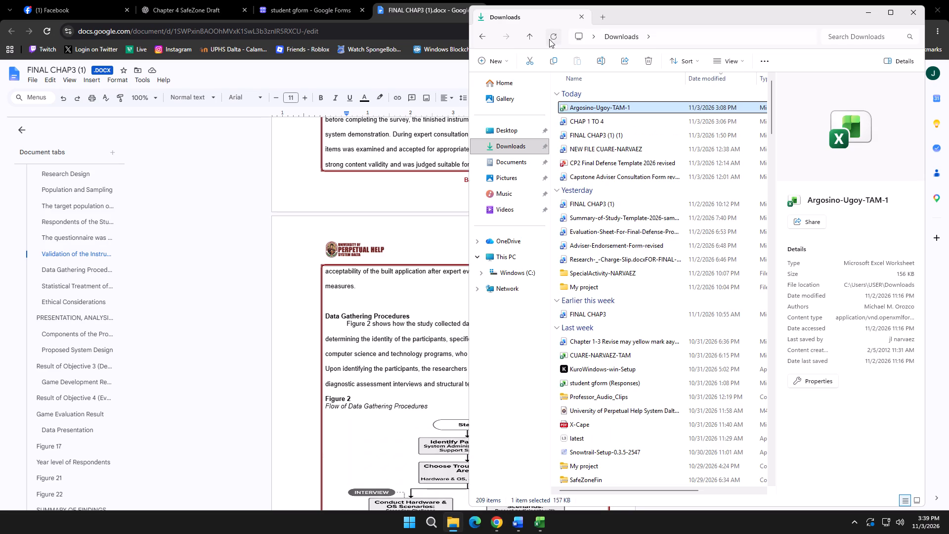
{"action": "key", "text": "alt+Tab"}
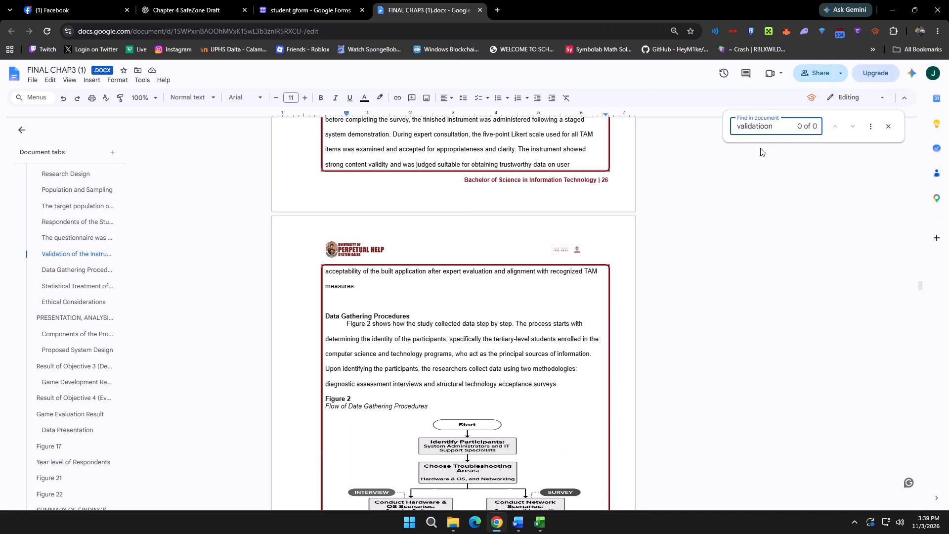
{"action": "left_click", "coordinate": [68, 81]}
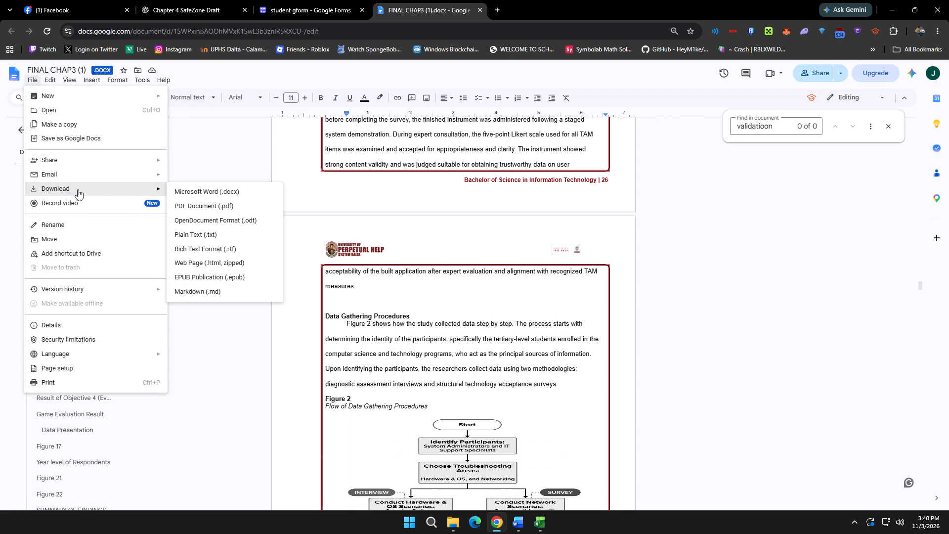
{"action": "left_click", "coordinate": [78, 189]}
{"action": "left_click", "coordinate": [180, 188]}
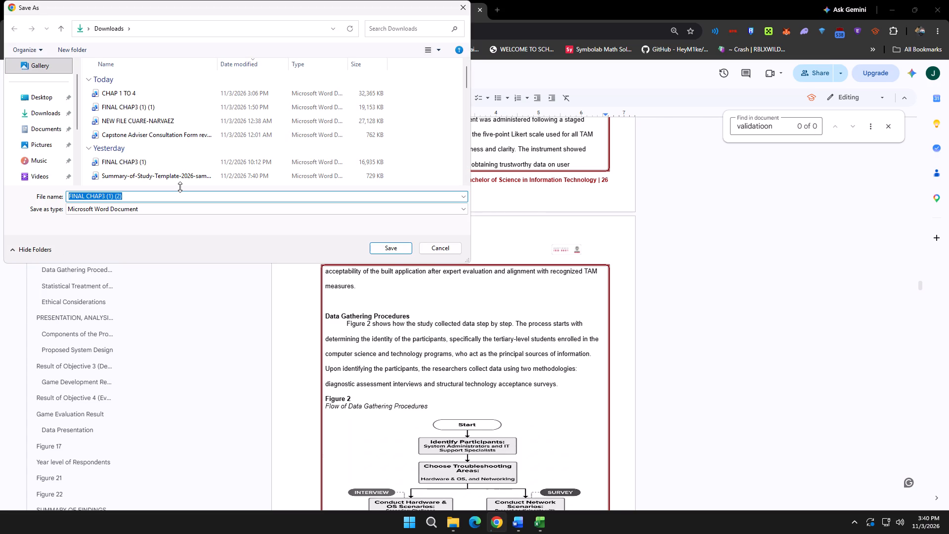
{"action": "type", "text": "kala lance to kupal"}
{"action": "key", "text": "Return"}
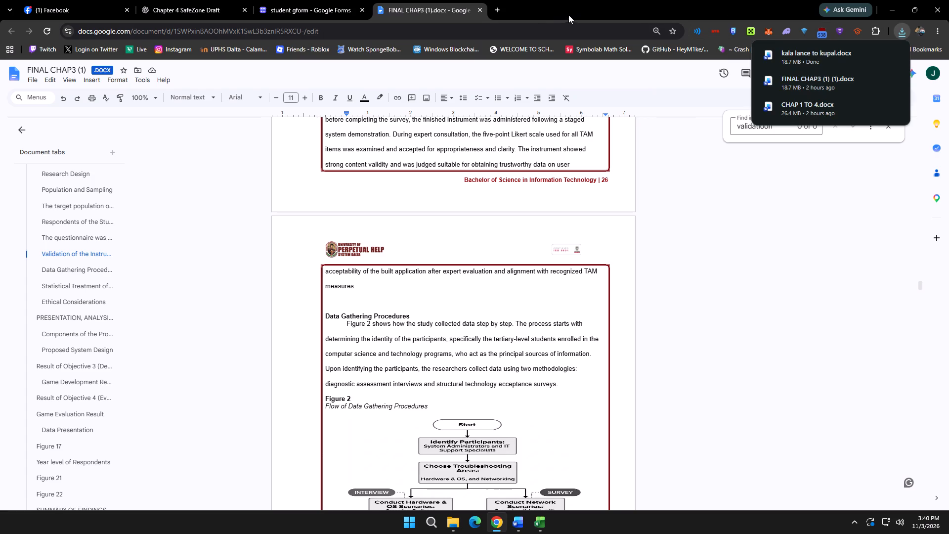
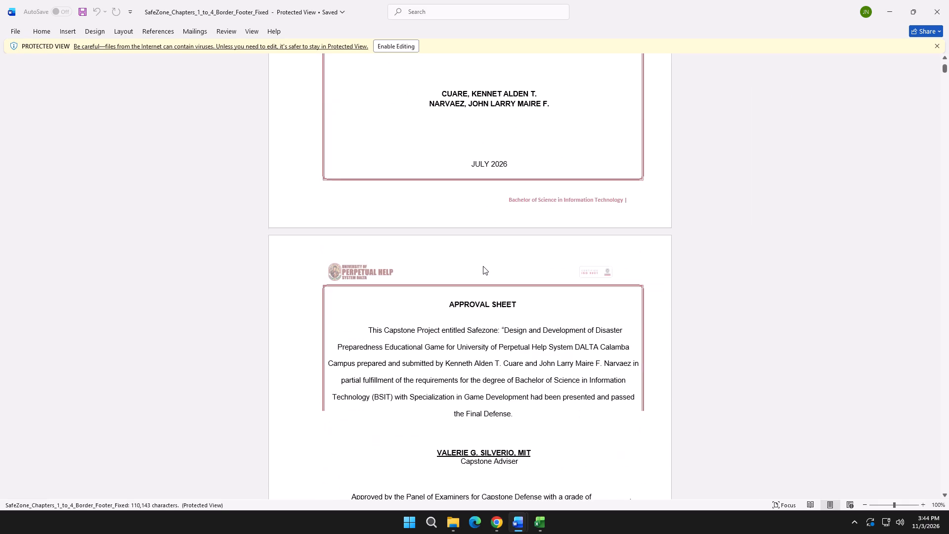
{"action": "scroll", "coordinate": [483, 266], "scroll_direction": "down", "scroll_amount": 17}
{"action": "scroll", "coordinate": [482, 268], "scroll_direction": "down", "scroll_amount": 13}
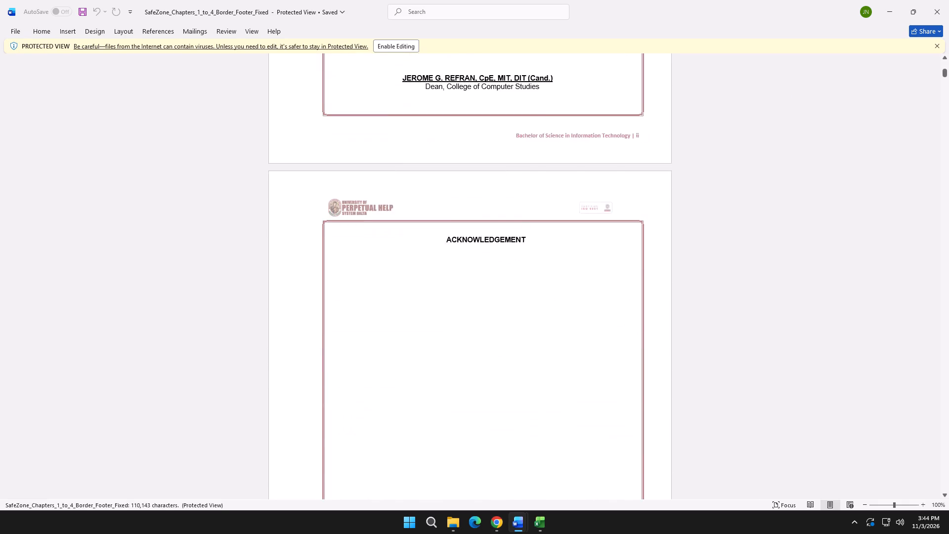
{"action": "scroll", "coordinate": [482, 269], "scroll_direction": "down", "scroll_amount": 11}
{"action": "scroll", "coordinate": [480, 271], "scroll_direction": "down", "scroll_amount": 20}
{"action": "scroll", "coordinate": [480, 271], "scroll_direction": "down", "scroll_amount": 1}
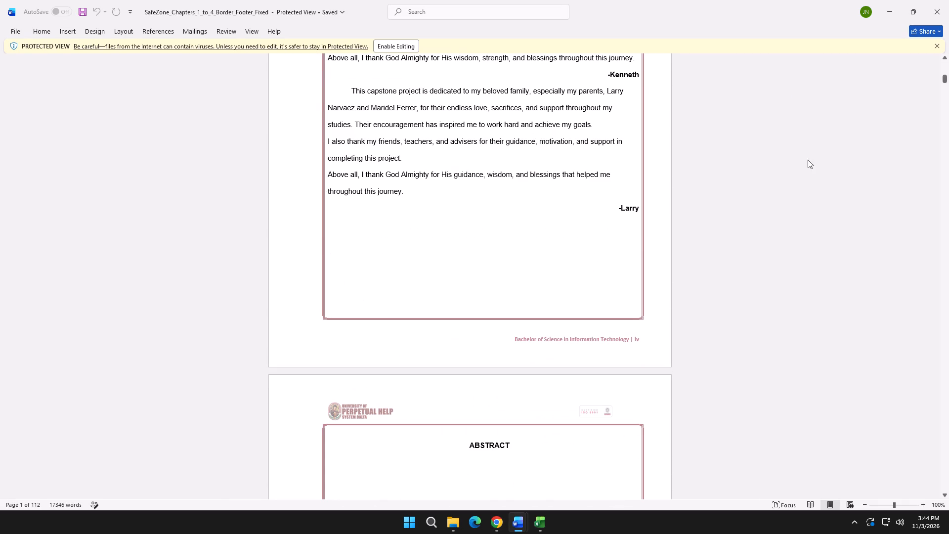
{"action": "left_click_drag", "start_coordinate": [944, 81], "coordinate": [943, 87]}
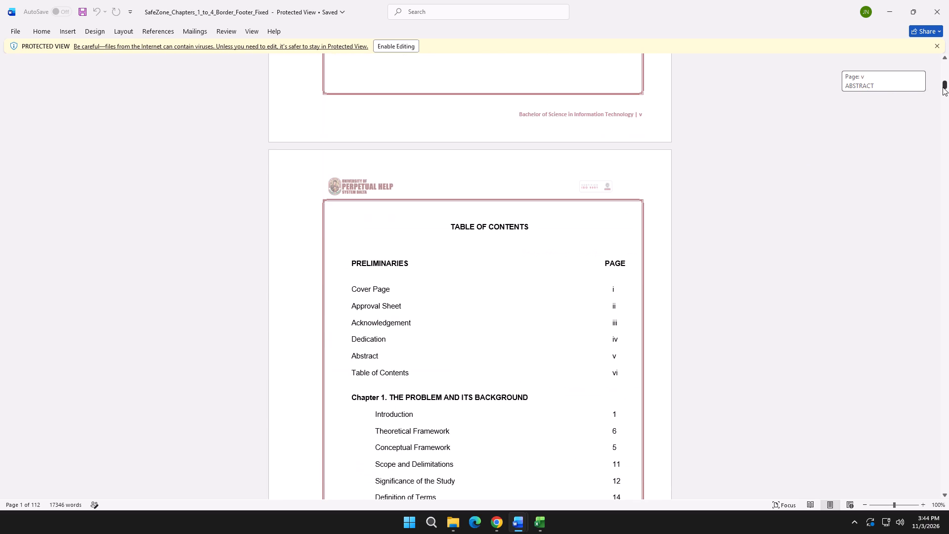
{"action": "left_click_drag", "start_coordinate": [943, 87], "coordinate": [941, 100]}
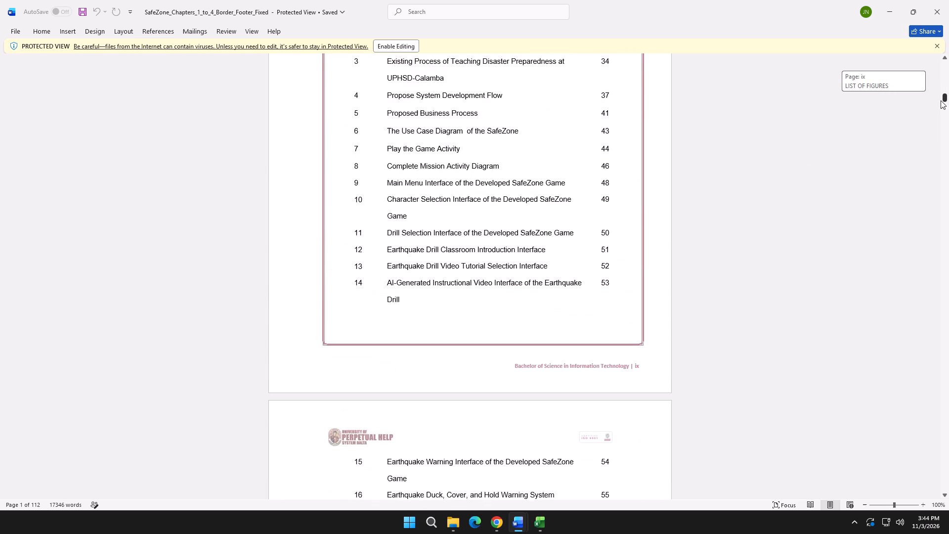
{"action": "left_click_drag", "start_coordinate": [941, 100], "coordinate": [939, 114]}
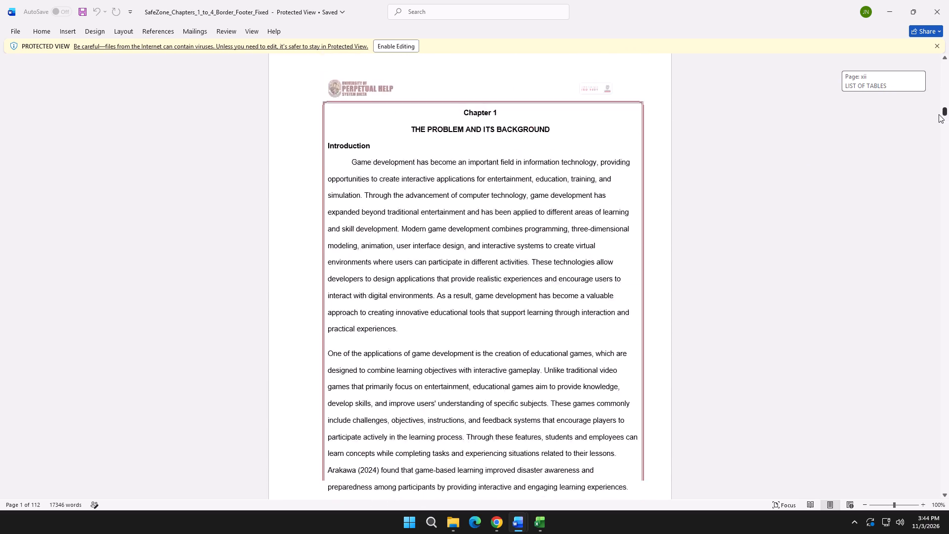
{"action": "left_click_drag", "start_coordinate": [939, 114], "coordinate": [939, 114]}
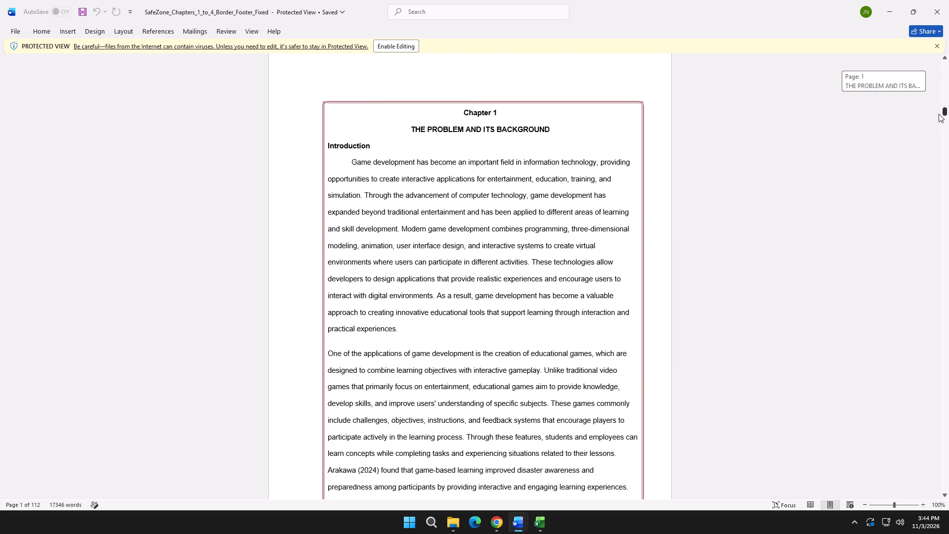
{"action": "left_click_drag", "start_coordinate": [939, 114], "coordinate": [938, 117]}
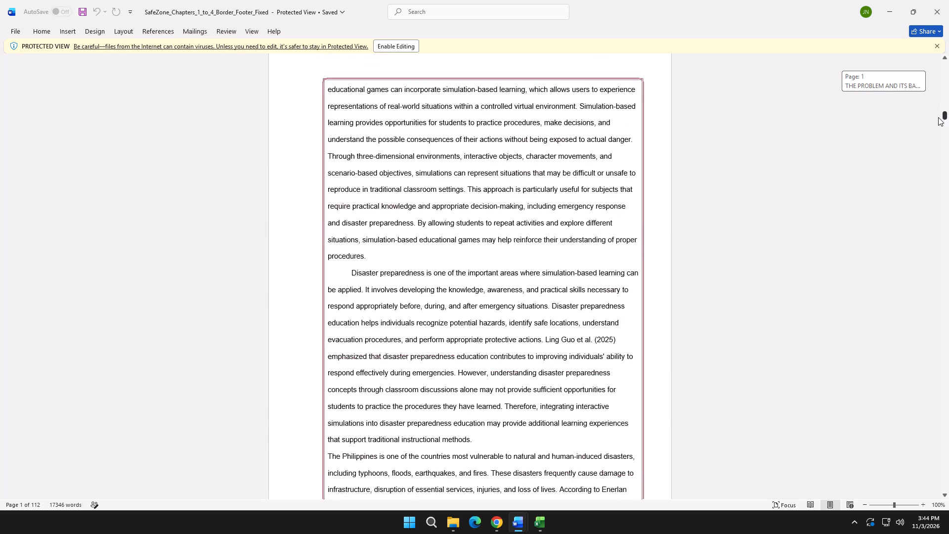
{"action": "left_click_drag", "start_coordinate": [938, 117], "coordinate": [939, 114]}
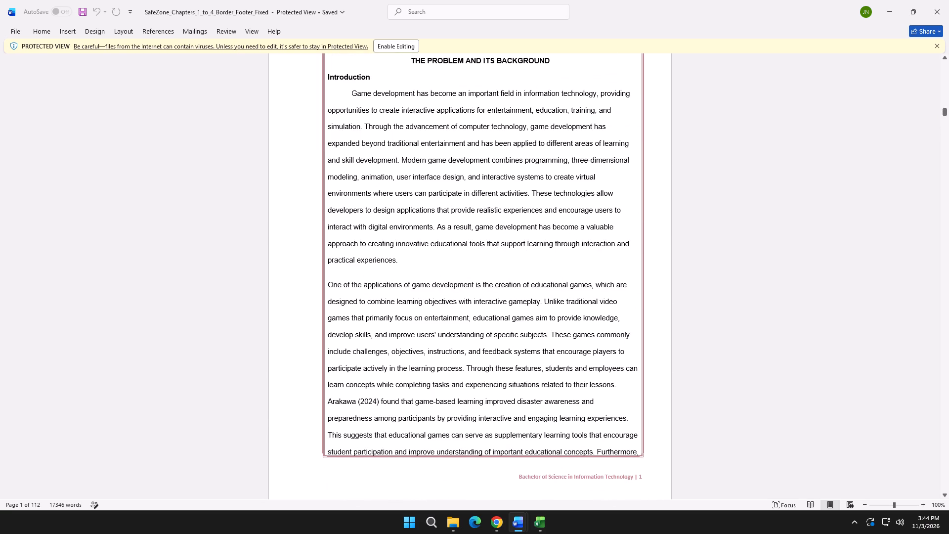
Enable editing of SafeZone_Chapters_1_to_4_Border_Footer_Fixed and update the fields in the document.
{"action": "left_click", "coordinate": [391, 47]}
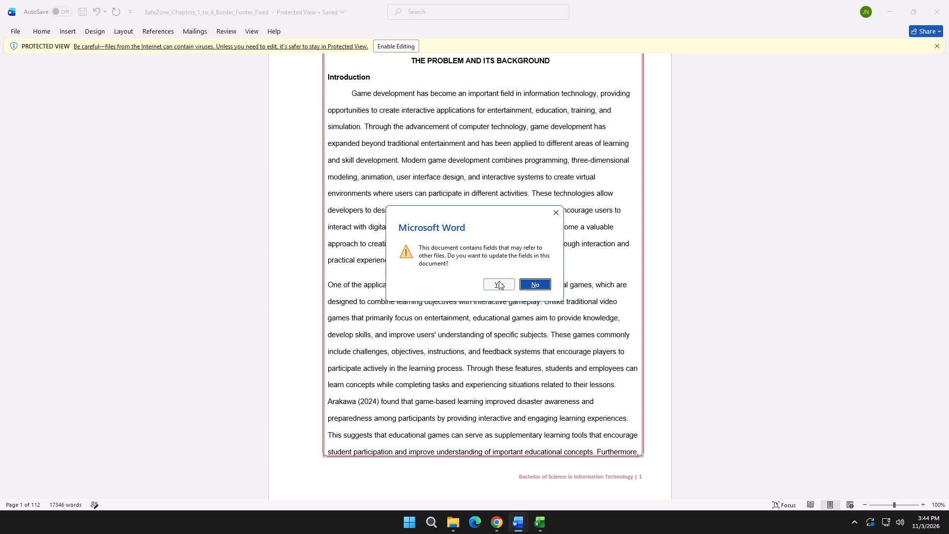
{"action": "left_click", "coordinate": [503, 282]}
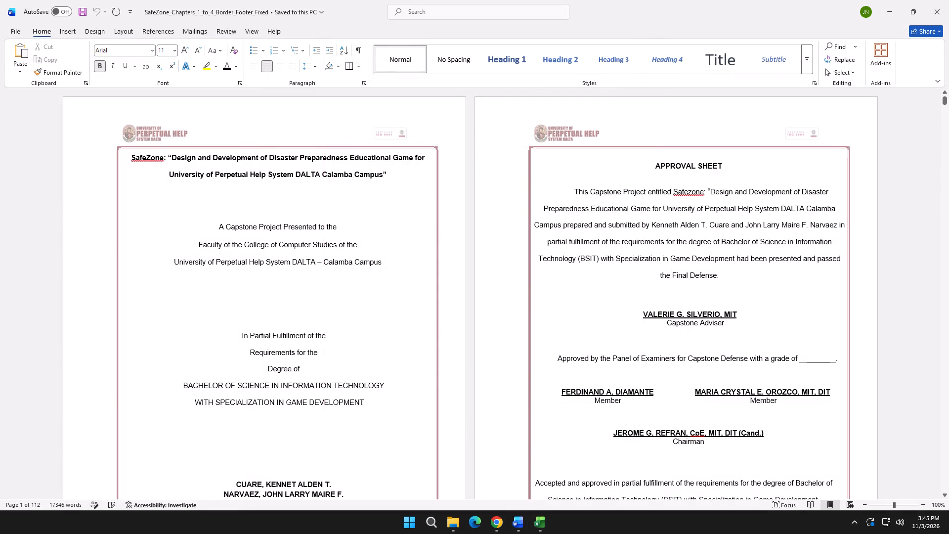
Close both the SafeZone_Chapters_1_to_4_Border_Footer_Fixed and the CHAP 1 TO 4 documents.
{"action": "left_click", "coordinate": [943, 12]}
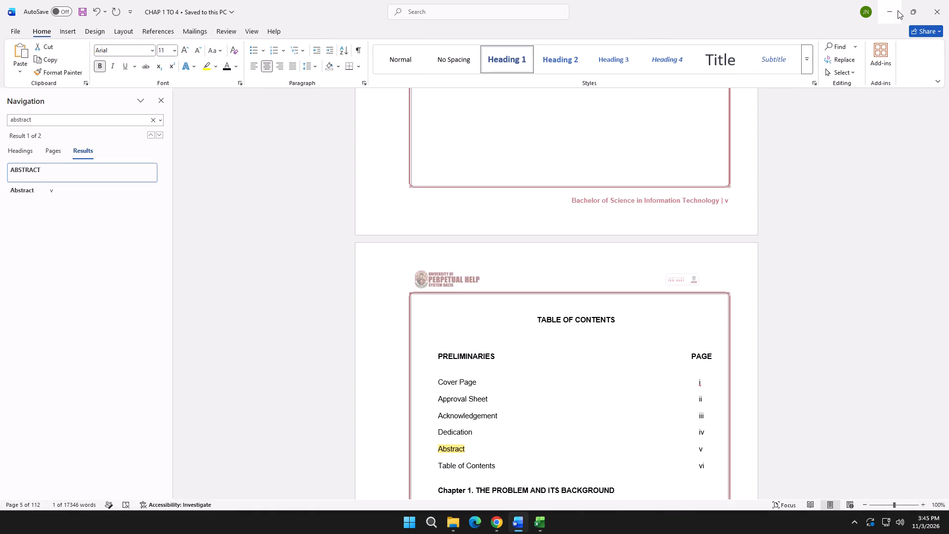
{"action": "left_click", "coordinate": [933, 14]}
Refresh the Downloads folder, reopen SafeZone_Chapters_1_to_4_Border_Footer_Fixed from it and update the document's fields.
{"action": "left_click", "coordinate": [469, 525]}
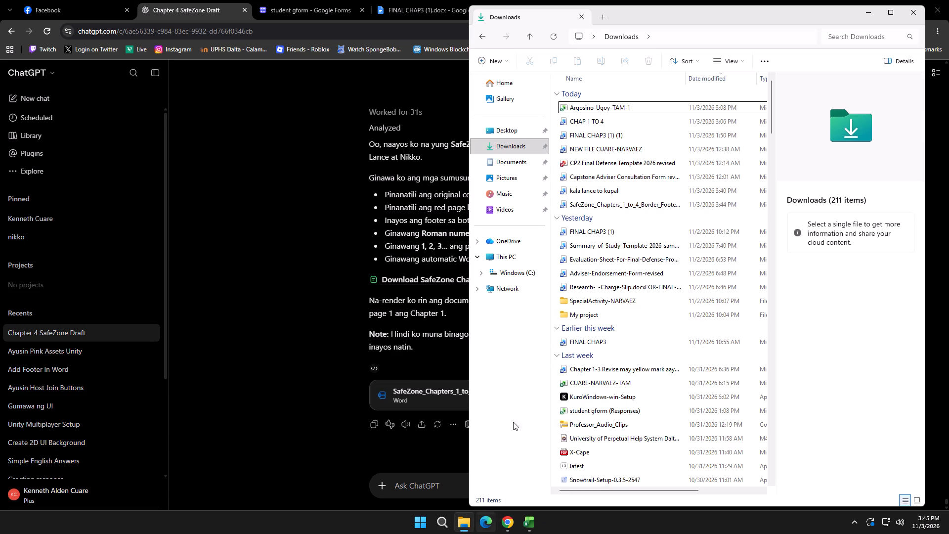
{"action": "left_click", "coordinate": [560, 37]}
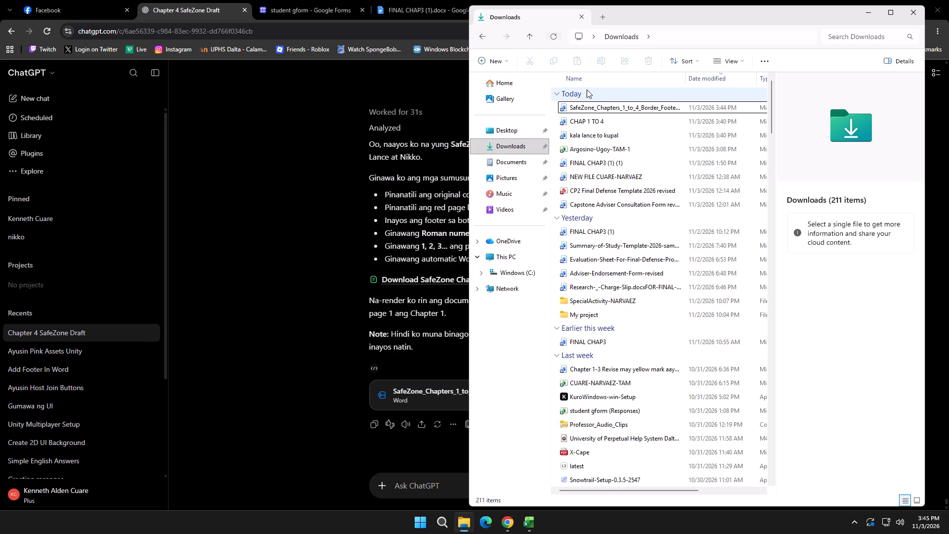
{"action": "double_click", "coordinate": [596, 105]}
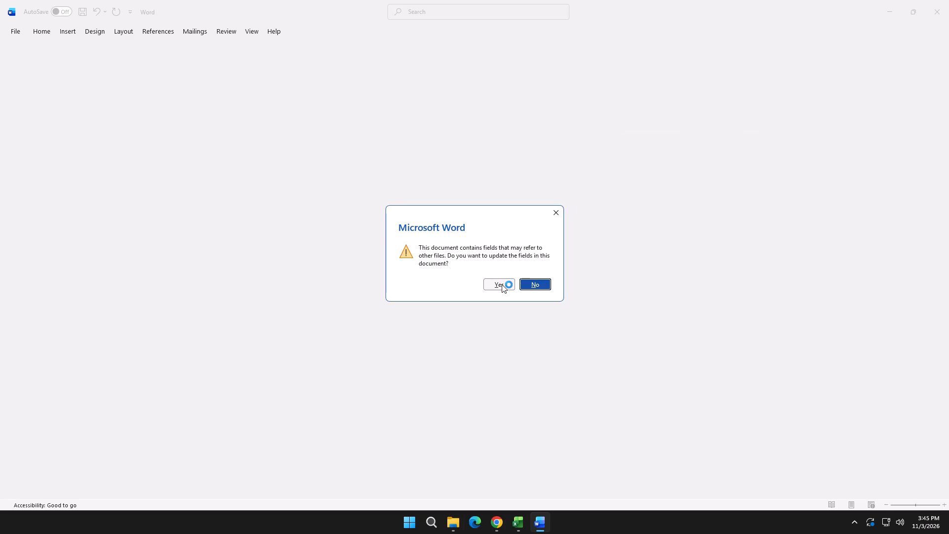
{"action": "left_click", "coordinate": [502, 284]}
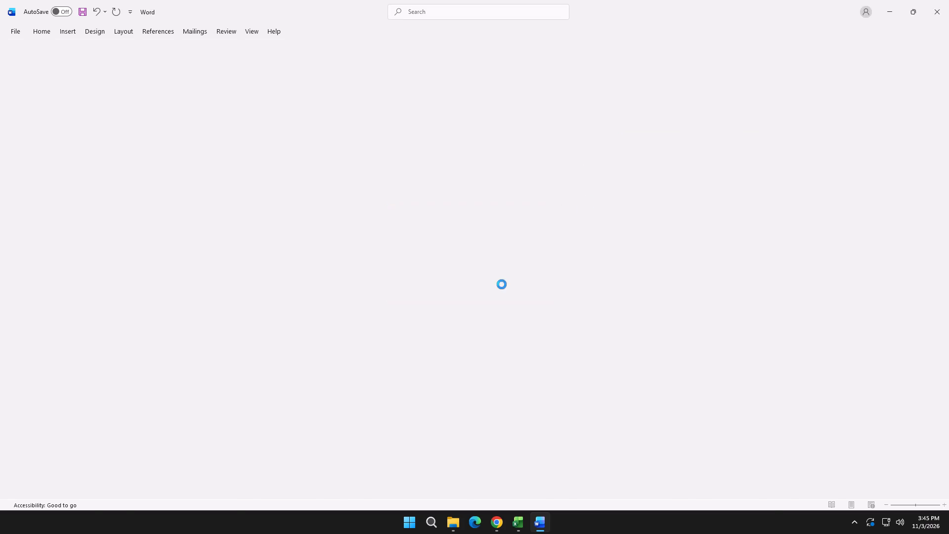
Examine the borders and footer page numbers from the cover page through the lists of figures and tables to Chapter 1.
{"action": "scroll", "coordinate": [441, 257], "scroll_direction": "up", "scroll_amount": 2, "text": "ctrl"}
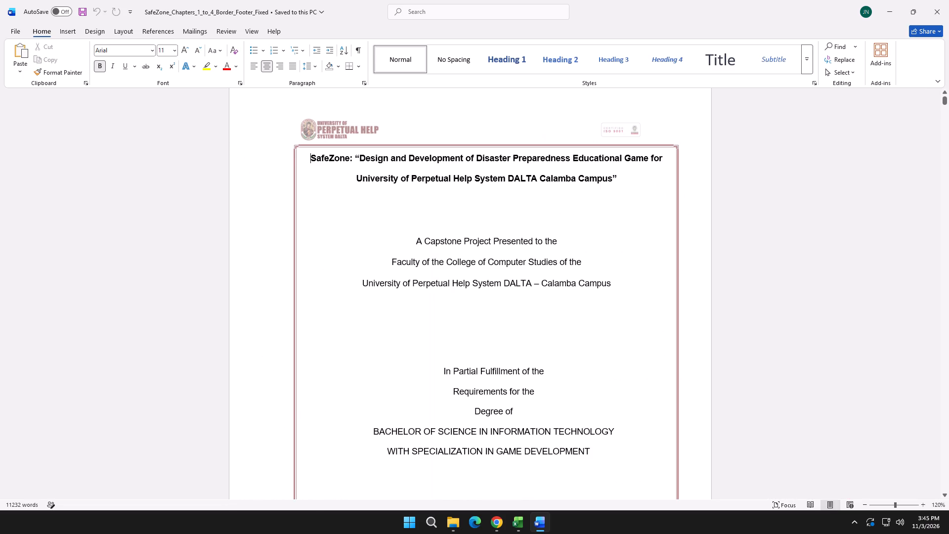
{"action": "scroll", "coordinate": [504, 275], "scroll_direction": "down", "scroll_amount": 20}
{"action": "scroll", "coordinate": [504, 275], "scroll_direction": "down", "scroll_amount": 18}
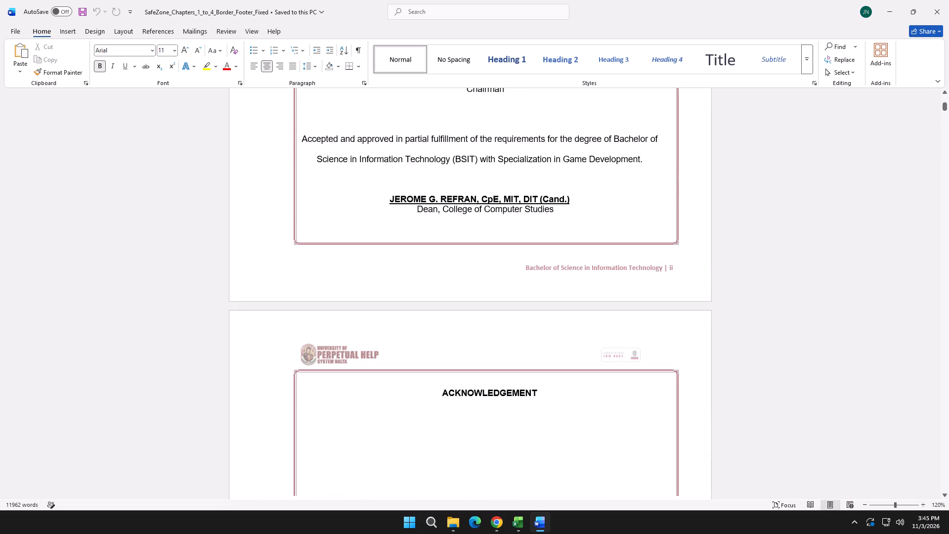
{"action": "scroll", "coordinate": [512, 277], "scroll_direction": "down", "scroll_amount": 20}
{"action": "scroll", "coordinate": [512, 277], "scroll_direction": "down", "scroll_amount": 20}
{"action": "scroll", "coordinate": [512, 277], "scroll_direction": "down", "scroll_amount": 13}
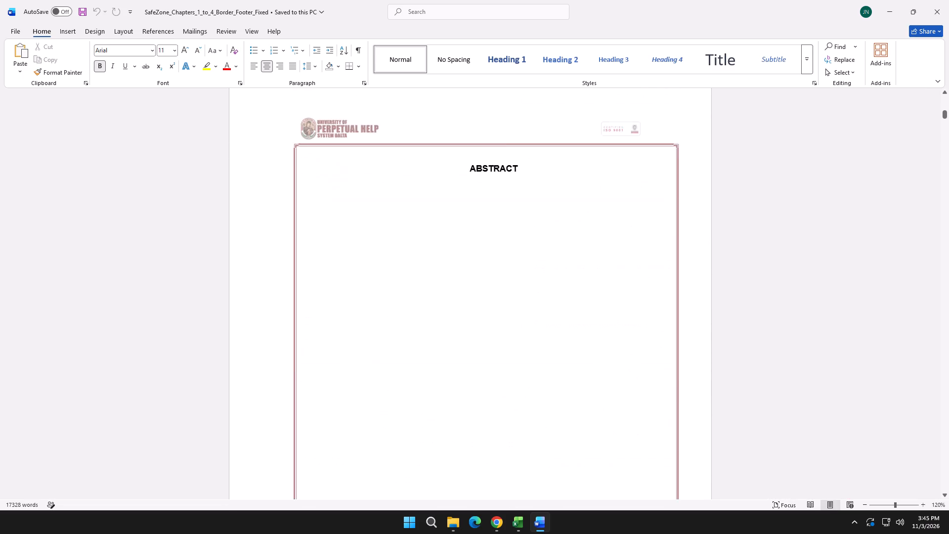
{"action": "scroll", "coordinate": [539, 287], "scroll_direction": "down", "scroll_amount": 15}
{"action": "scroll", "coordinate": [539, 291], "scroll_direction": "down", "scroll_amount": 20}
{"action": "scroll", "coordinate": [539, 291], "scroll_direction": "down", "scroll_amount": 3}
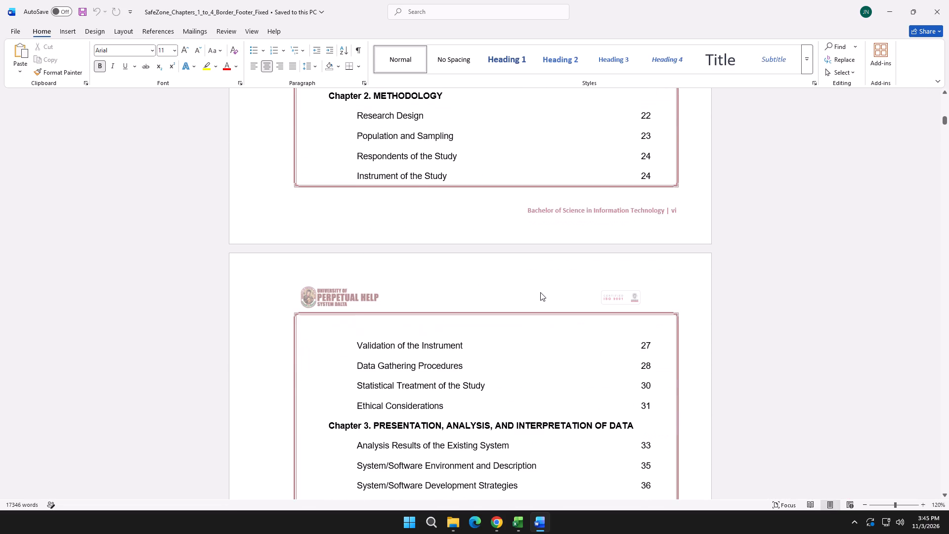
{"action": "scroll", "coordinate": [540, 292], "scroll_direction": "down", "scroll_amount": 20}
{"action": "scroll", "coordinate": [540, 292], "scroll_direction": "down", "scroll_amount": 20}
{"action": "scroll", "coordinate": [540, 292], "scroll_direction": "down", "scroll_amount": 13}
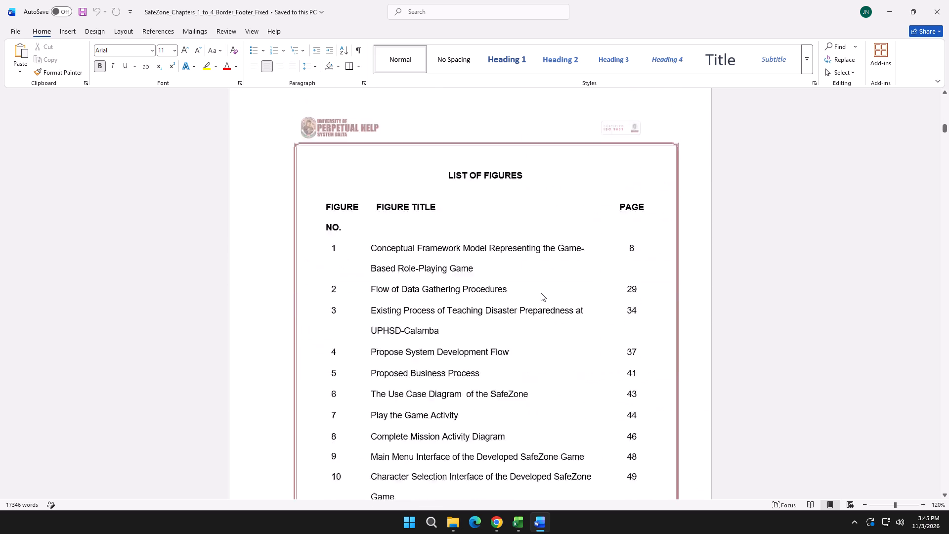
{"action": "scroll", "coordinate": [541, 293], "scroll_direction": "down", "scroll_amount": 20}
{"action": "scroll", "coordinate": [541, 293], "scroll_direction": "down", "scroll_amount": 20}
{"action": "scroll", "coordinate": [541, 293], "scroll_direction": "down", "scroll_amount": 14}
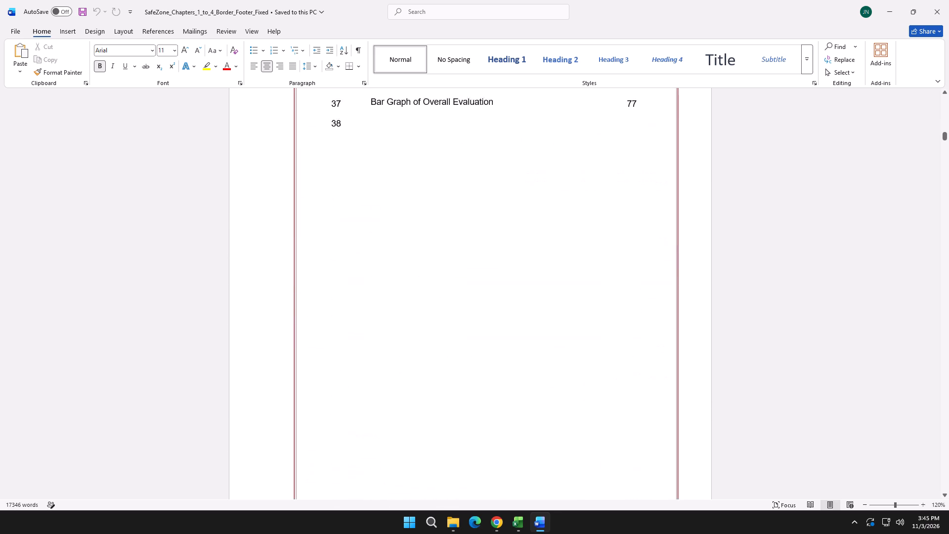
{"action": "scroll", "coordinate": [596, 300], "scroll_direction": "down", "scroll_amount": 20}
{"action": "scroll", "coordinate": [596, 300], "scroll_direction": "down", "scroll_amount": 19}
{"action": "scroll", "coordinate": [592, 309], "scroll_direction": "down", "scroll_amount": 7}
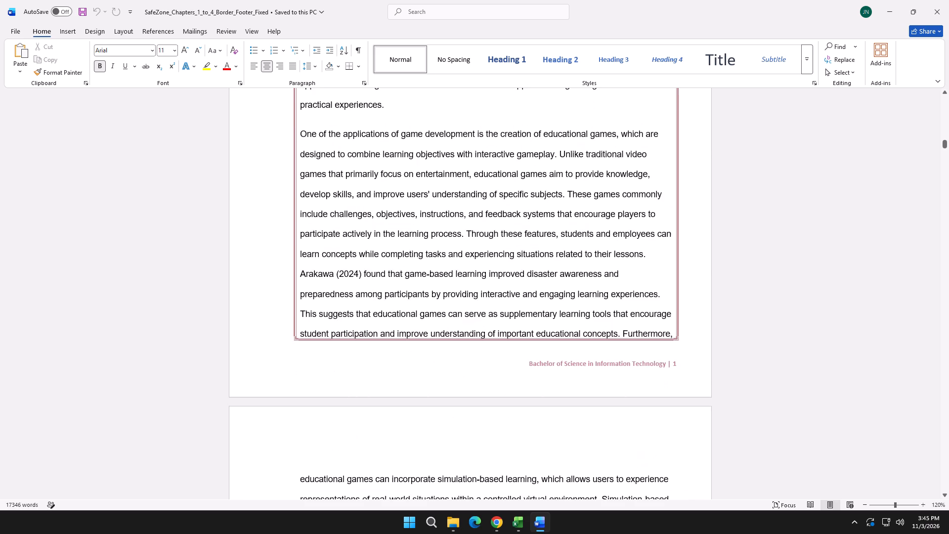
Open the footer on Chapter 1's first page for editing and inspect its text and page number.
{"action": "left_click", "coordinate": [588, 335]}
{"action": "double_click", "coordinate": [588, 335]}
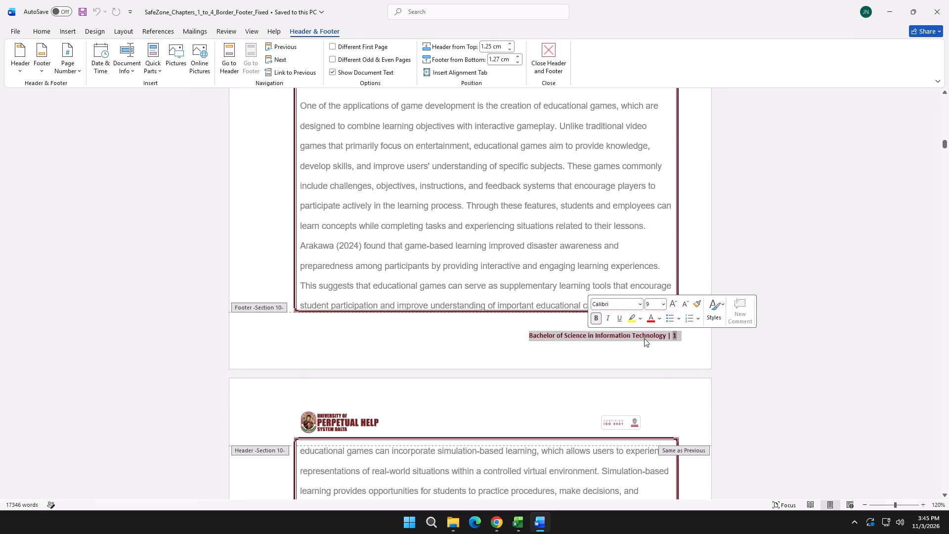
{"action": "left_click", "coordinate": [629, 341]}
{"action": "left_click", "coordinate": [547, 324]}
{"action": "left_click", "coordinate": [537, 337]}
{"action": "left_click", "coordinate": [530, 337]}
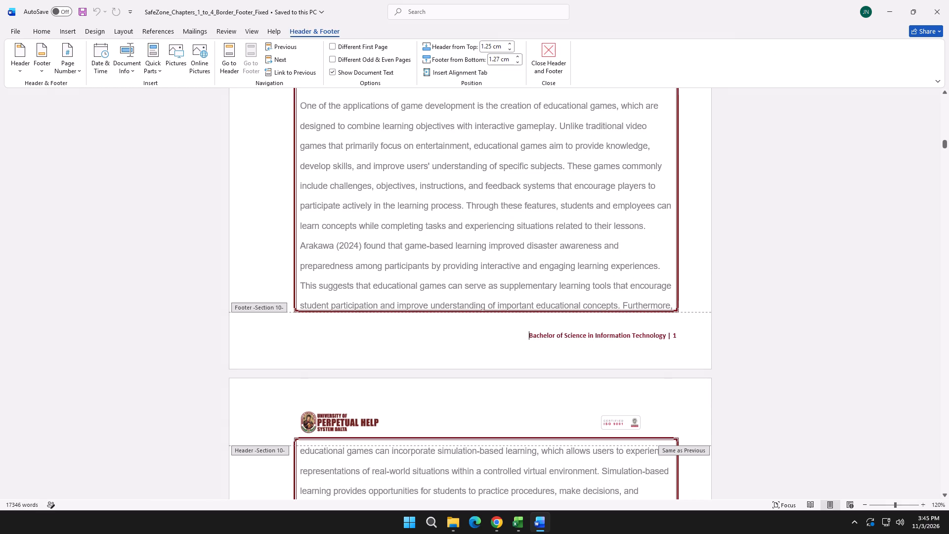
{"action": "left_click", "coordinate": [677, 336]}
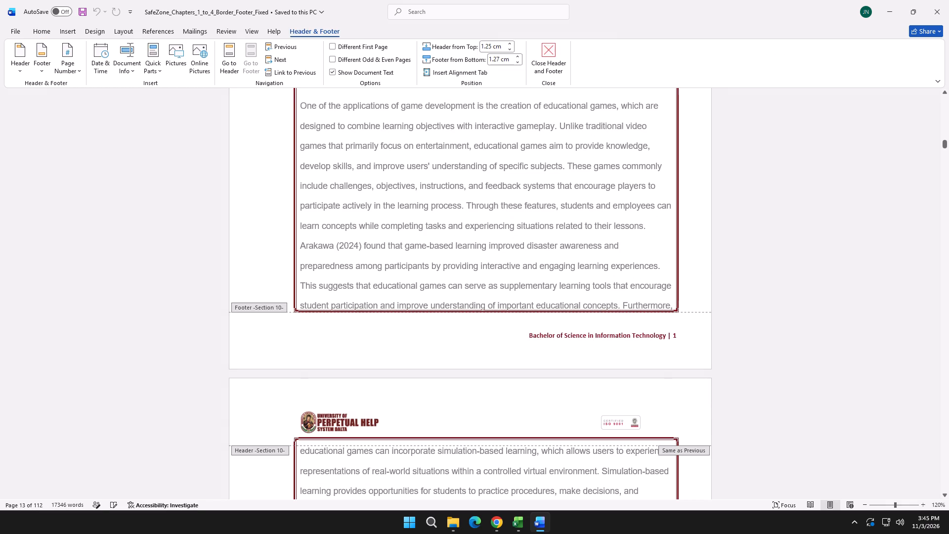
{"action": "left_click", "coordinate": [677, 335]}
{"action": "left_click", "coordinate": [670, 336]}
{"action": "scroll", "coordinate": [278, 239], "scroll_direction": "up", "scroll_amount": 6}
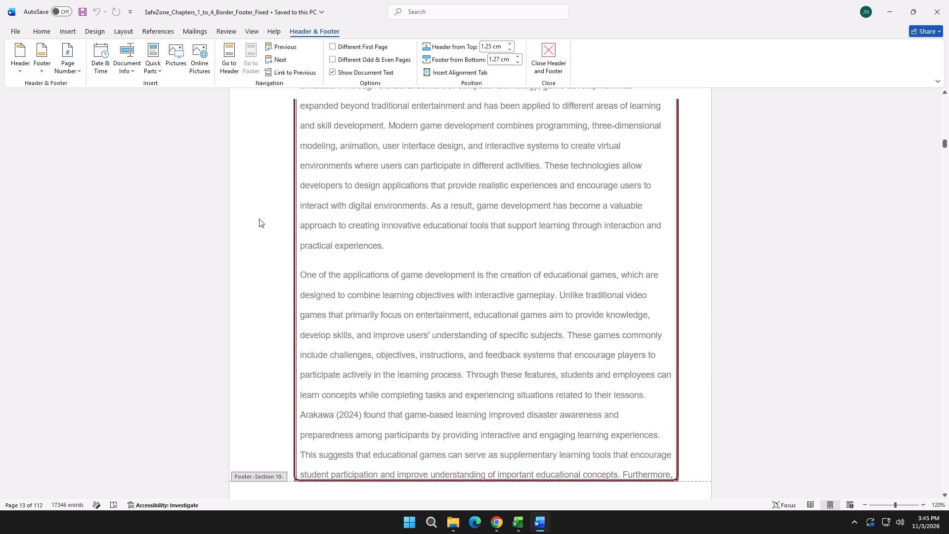
{"action": "scroll", "coordinate": [260, 218], "scroll_direction": "down", "scroll_amount": 7}
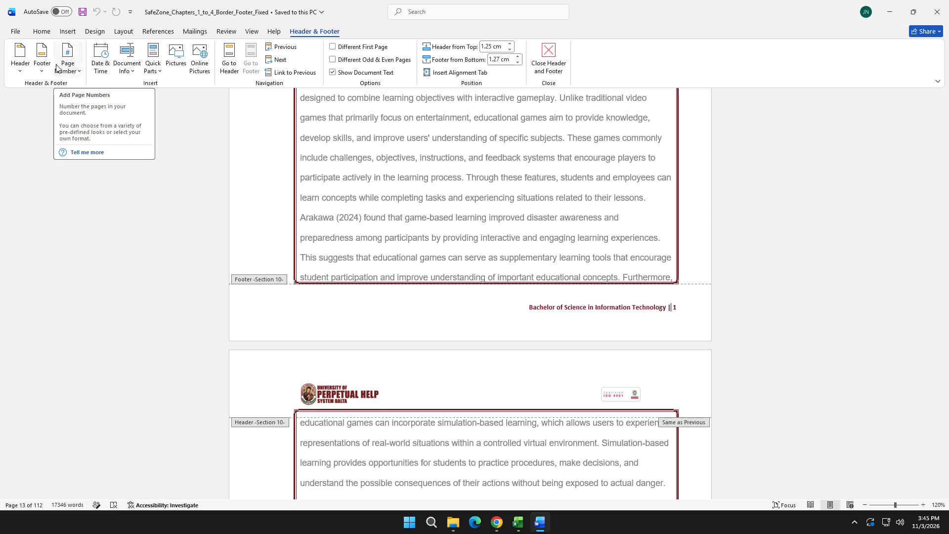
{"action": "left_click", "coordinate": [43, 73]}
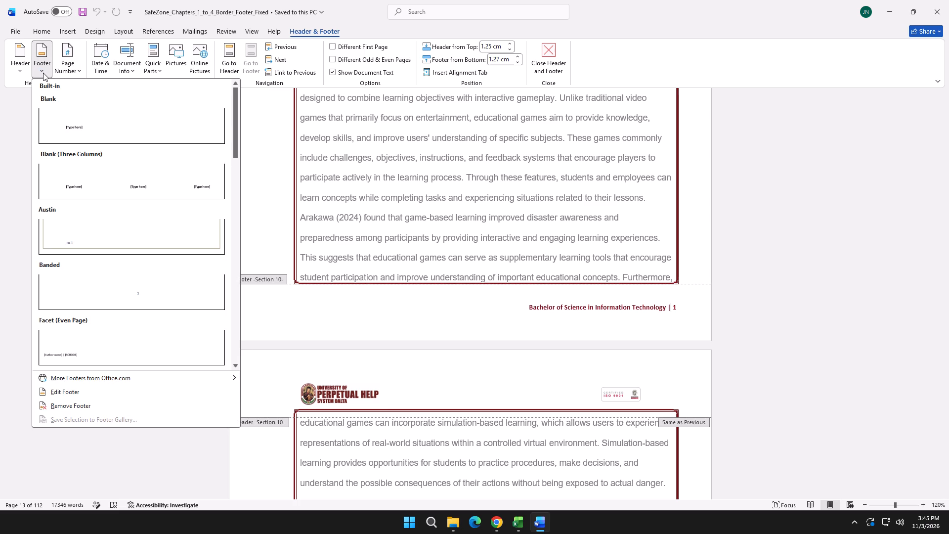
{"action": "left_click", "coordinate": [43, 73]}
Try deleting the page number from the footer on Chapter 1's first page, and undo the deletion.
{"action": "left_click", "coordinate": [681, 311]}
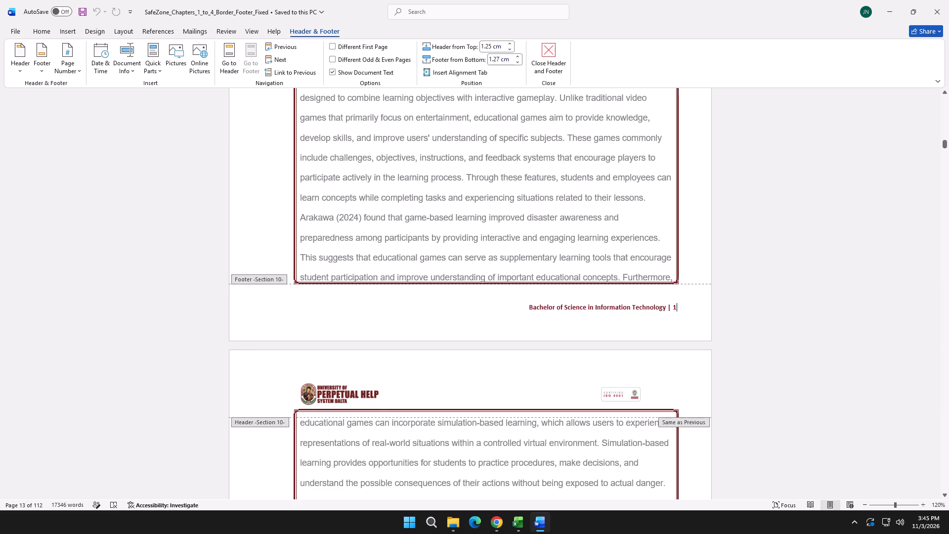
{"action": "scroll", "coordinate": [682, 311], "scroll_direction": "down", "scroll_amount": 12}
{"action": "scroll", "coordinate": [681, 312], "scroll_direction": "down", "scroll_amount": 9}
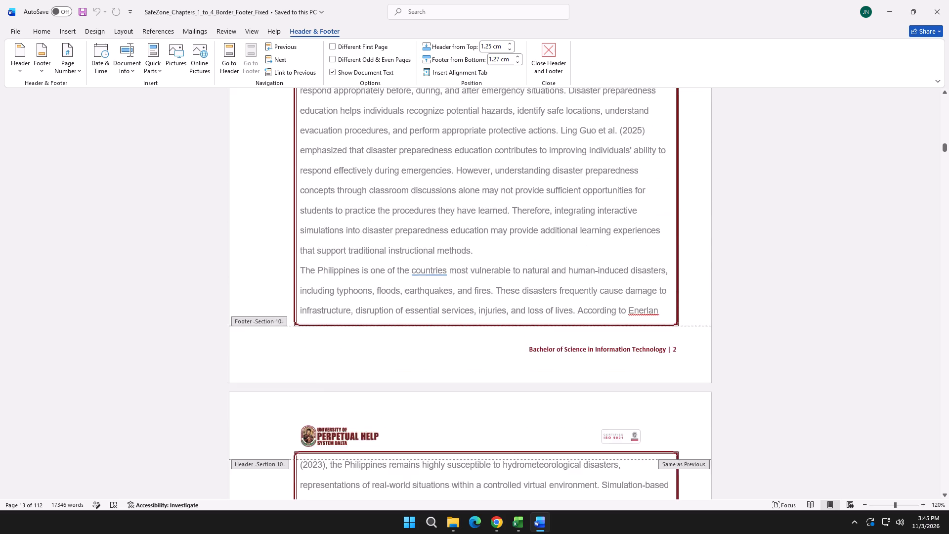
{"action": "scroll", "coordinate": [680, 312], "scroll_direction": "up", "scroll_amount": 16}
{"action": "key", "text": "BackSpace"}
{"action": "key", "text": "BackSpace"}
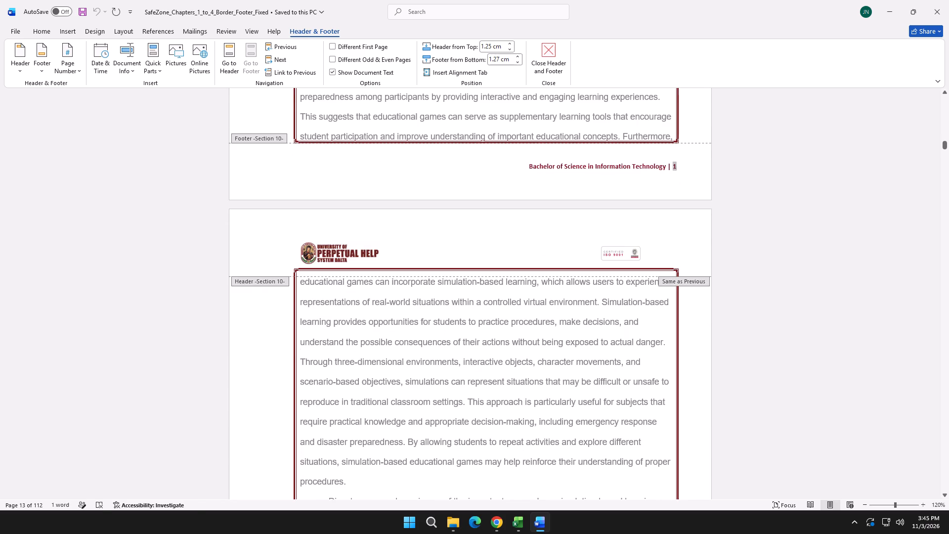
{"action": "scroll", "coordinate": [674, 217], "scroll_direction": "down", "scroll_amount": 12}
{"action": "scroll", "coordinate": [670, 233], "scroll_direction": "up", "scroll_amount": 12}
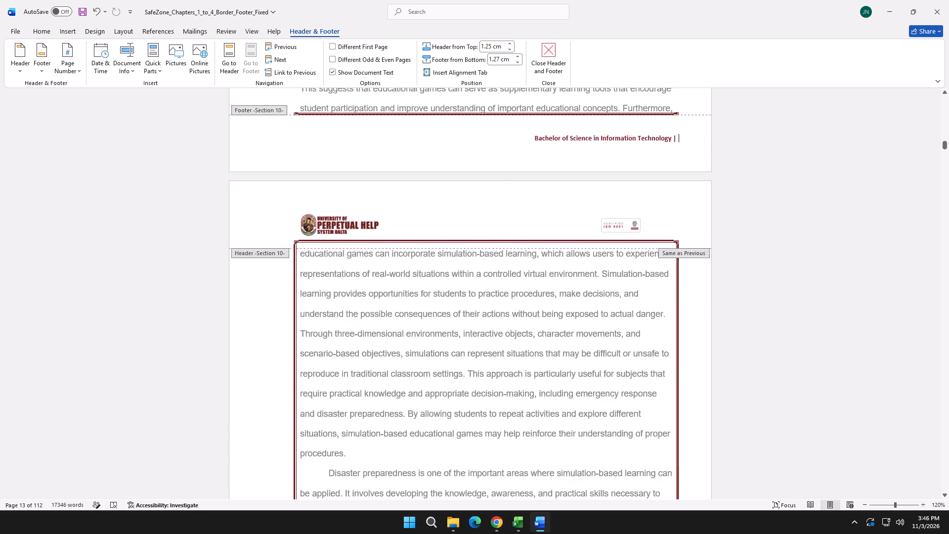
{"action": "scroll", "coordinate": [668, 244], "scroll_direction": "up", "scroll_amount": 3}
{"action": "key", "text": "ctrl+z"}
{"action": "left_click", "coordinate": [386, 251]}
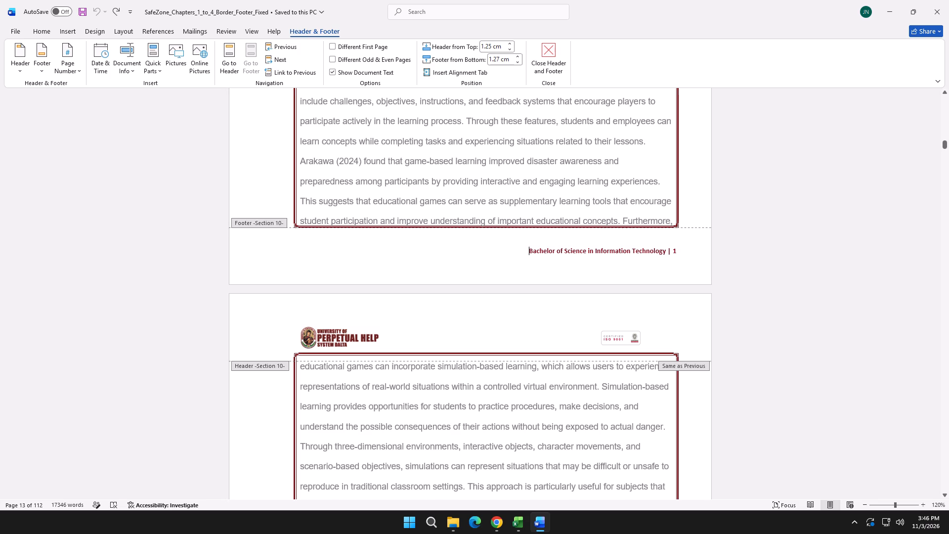
{"action": "left_click", "coordinate": [545, 61]}
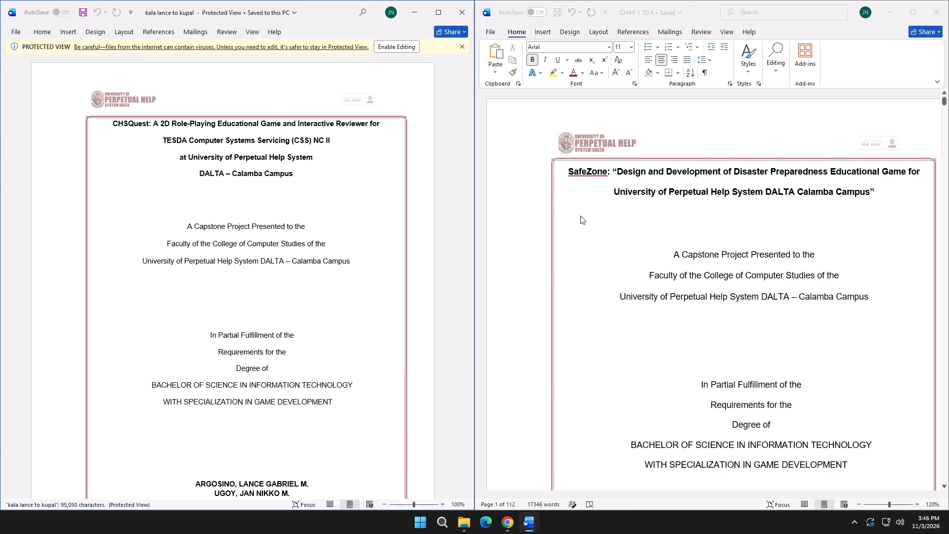
Enable editing in kala lance to kupal and replace its cover page text with the cover page copied from CHAP 1 TO 4.
{"action": "left_click", "coordinate": [568, 171]}
{"action": "left_click_drag", "start_coordinate": [568, 172], "coordinate": [589, 177]}
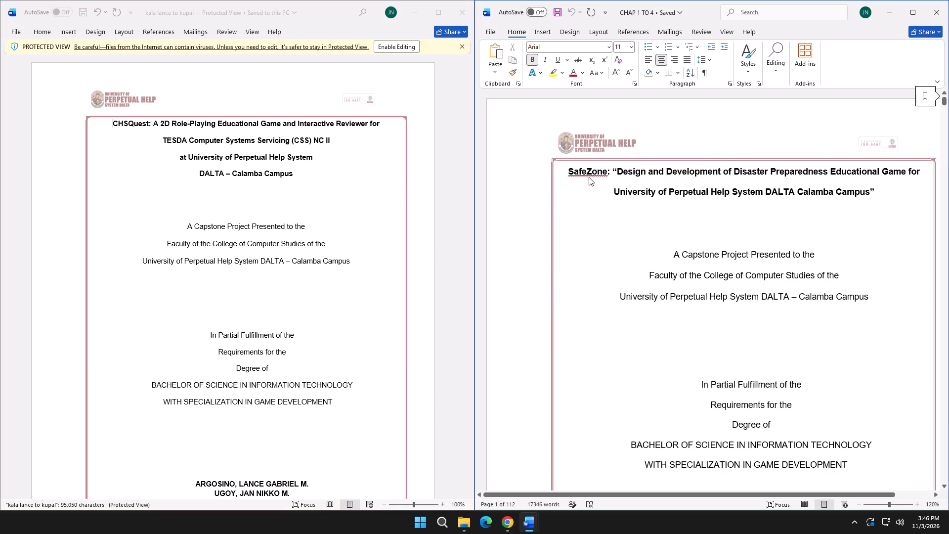
{"action": "left_click_drag", "start_coordinate": [589, 177], "coordinate": [794, 364]}
{"action": "scroll", "coordinate": [788, 249], "scroll_direction": "down", "scroll_amount": 10}
{"action": "key", "text": "ctrl+c"}
{"action": "left_click", "coordinate": [383, 53]}
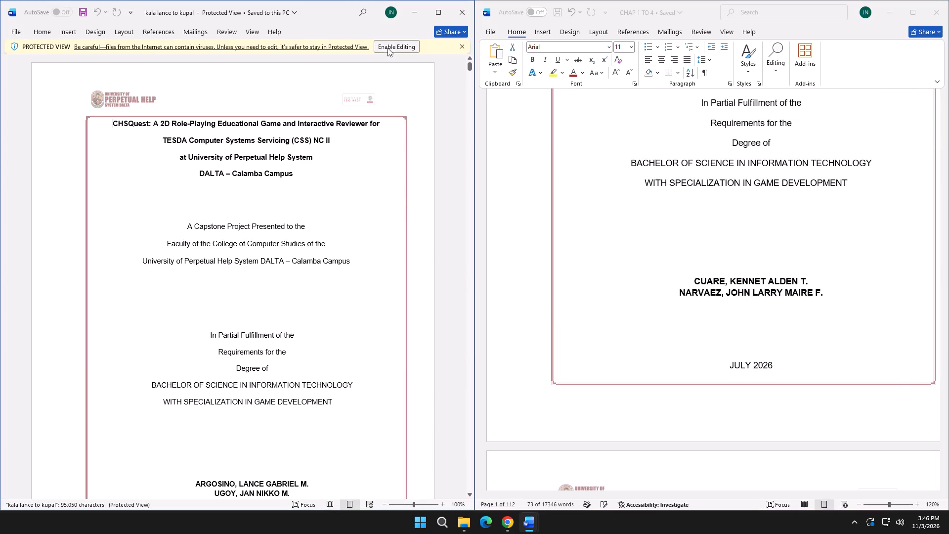
{"action": "left_click", "coordinate": [388, 48]}
{"action": "left_click_drag", "start_coordinate": [599, 127], "coordinate": [300, 120]}
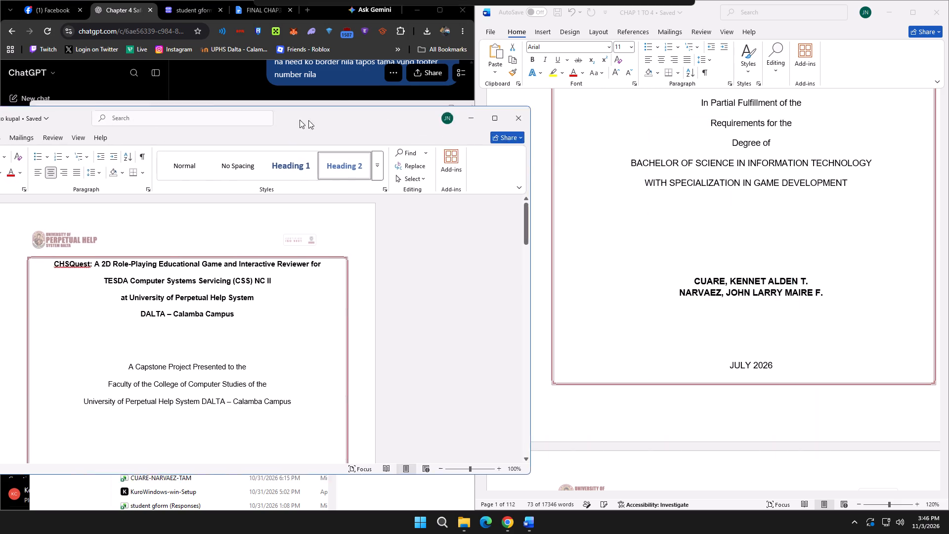
{"action": "left_click_drag", "start_coordinate": [300, 120], "coordinate": [0, 158]}
{"action": "left_click_drag", "start_coordinate": [112, 157], "coordinate": [287, 215]}
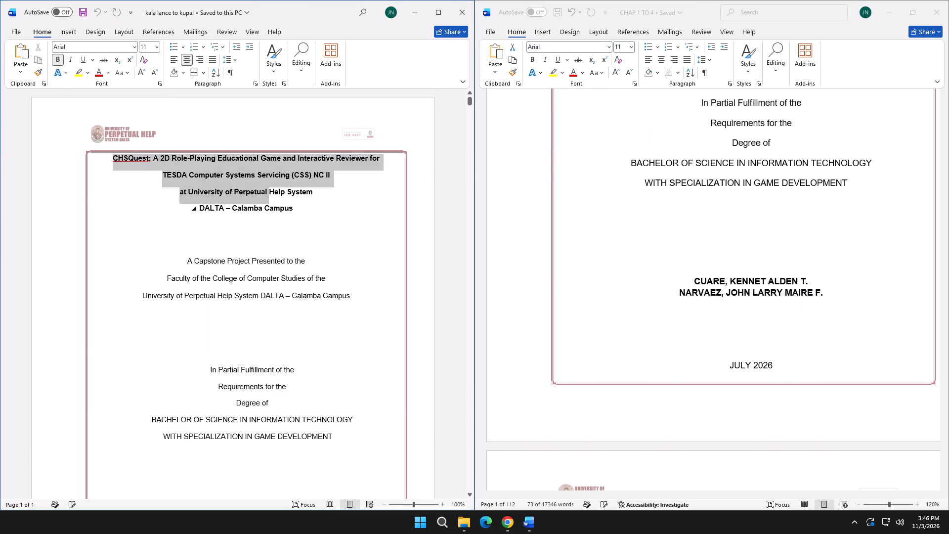
{"action": "left_click_drag", "start_coordinate": [287, 215], "coordinate": [275, 391]}
{"action": "scroll", "coordinate": [299, 220], "scroll_direction": "down", "scroll_amount": 7}
{"action": "key", "text": "ctrl+v"}
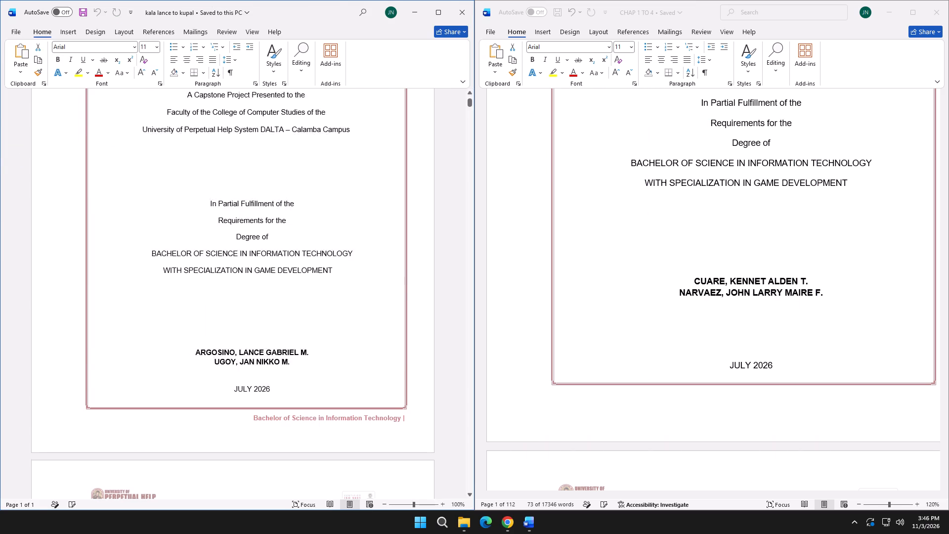
{"action": "scroll", "coordinate": [284, 274], "scroll_direction": "up", "scroll_amount": 11}
{"action": "scroll", "coordinate": [288, 284], "scroll_direction": "down", "scroll_amount": 17}
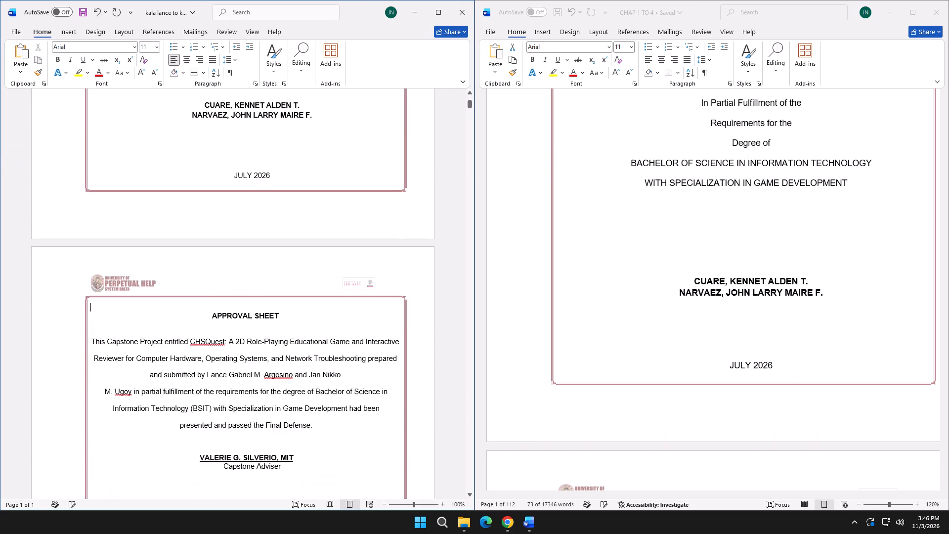
Replace the Approval Sheet text in kala lance to kupal with the SafeZone approval sheet copied from CHAP 1 TO 4.
{"action": "scroll", "coordinate": [605, 270], "scroll_direction": "down", "scroll_amount": 11}
{"action": "left_click", "coordinate": [701, 222]}
{"action": "left_click_drag", "start_coordinate": [702, 222], "coordinate": [821, 167]}
{"action": "scroll", "coordinate": [754, 321], "scroll_direction": "down", "scroll_amount": 19}
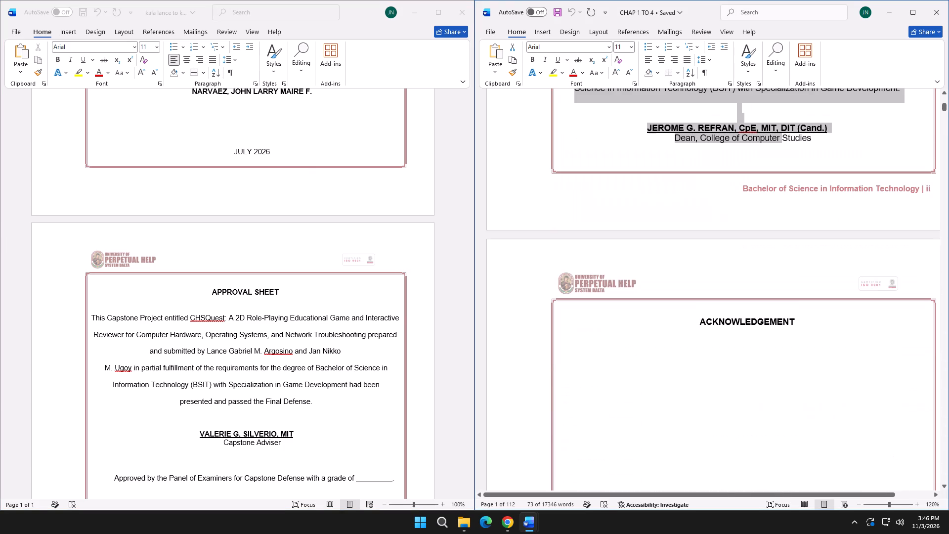
{"action": "left_click_drag", "start_coordinate": [821, 167], "coordinate": [825, 159]}
{"action": "key", "text": "ctrl+c"}
{"action": "scroll", "coordinate": [276, 299], "scroll_direction": "down", "scroll_amount": 4}
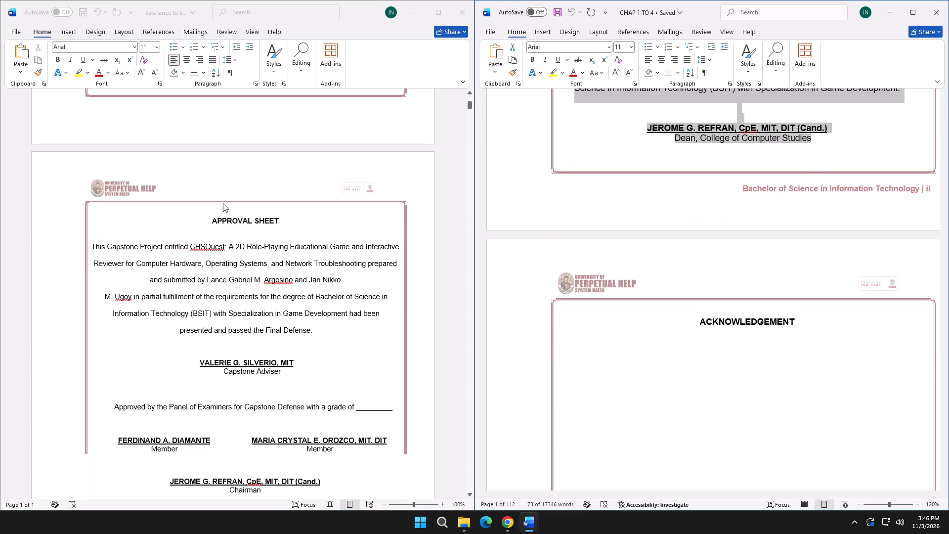
{"action": "left_click", "coordinate": [210, 197]}
{"action": "left_click_drag", "start_coordinate": [211, 199], "coordinate": [323, 311]}
{"action": "scroll", "coordinate": [323, 311], "scroll_direction": "down", "scroll_amount": 2}
{"action": "left_click_drag", "start_coordinate": [323, 311], "coordinate": [325, 398]}
{"action": "scroll", "coordinate": [312, 357], "scroll_direction": "down", "scroll_amount": 5}
{"action": "key", "text": "ctrl+v"}
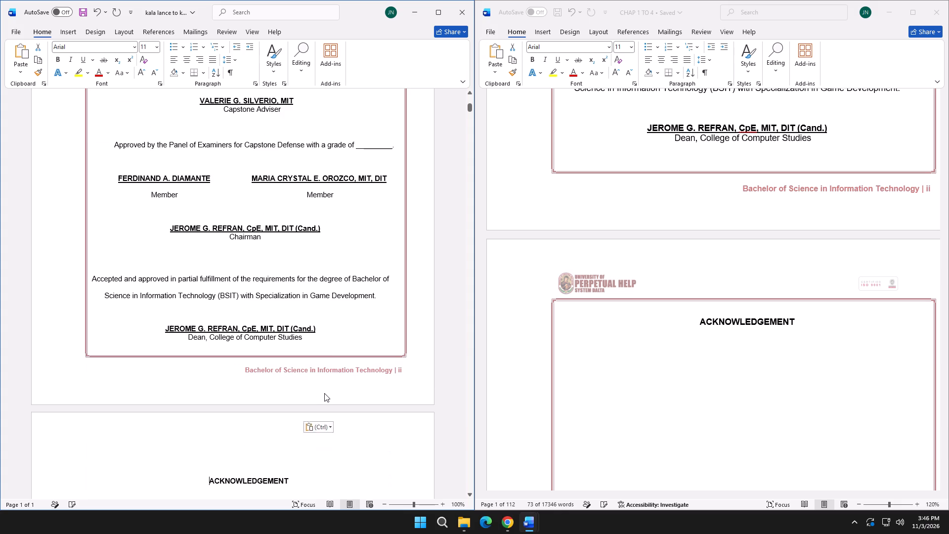
{"action": "scroll", "coordinate": [325, 391], "scroll_direction": "up", "scroll_amount": 7}
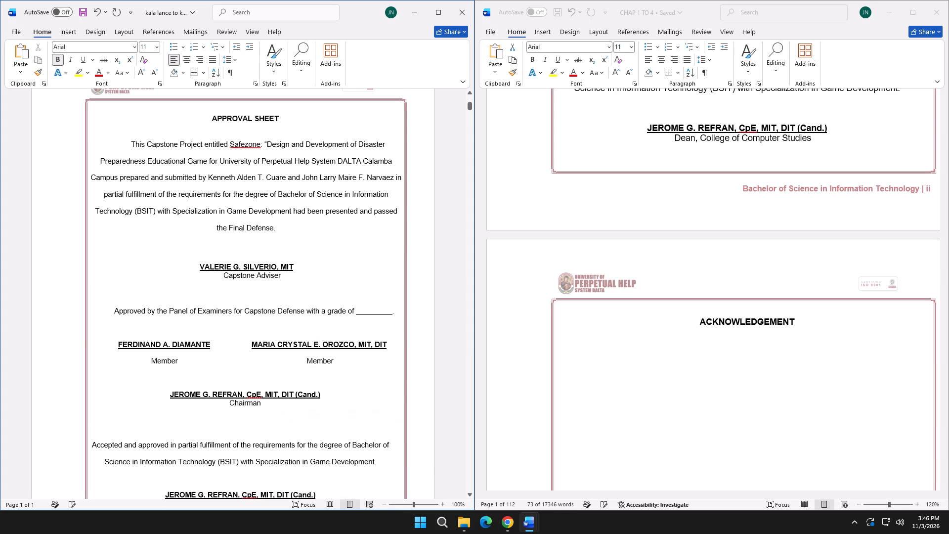
Replace both dedications on the Dedication page of kala lance to kupal with the two dedications copied from CHAP 1 TO 4.
{"action": "scroll", "coordinate": [617, 337], "scroll_direction": "down", "scroll_amount": 18}
{"action": "scroll", "coordinate": [315, 312], "scroll_direction": "down", "scroll_amount": 8}
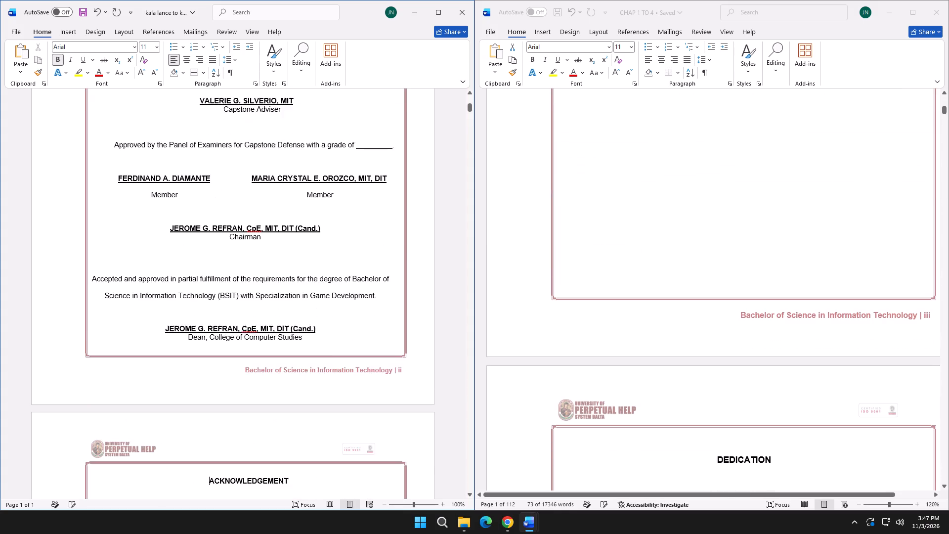
{"action": "scroll", "coordinate": [311, 311], "scroll_direction": "down", "scroll_amount": 20}
{"action": "scroll", "coordinate": [646, 334], "scroll_direction": "up", "scroll_amount": 14}
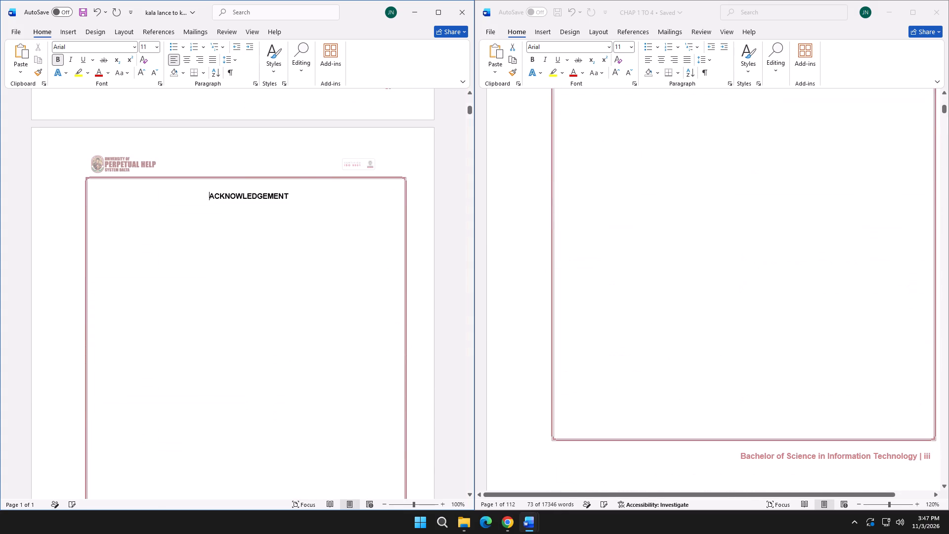
{"action": "scroll", "coordinate": [257, 310], "scroll_direction": "down", "scroll_amount": 20}
{"action": "scroll", "coordinate": [257, 310], "scroll_direction": "down", "scroll_amount": 17}
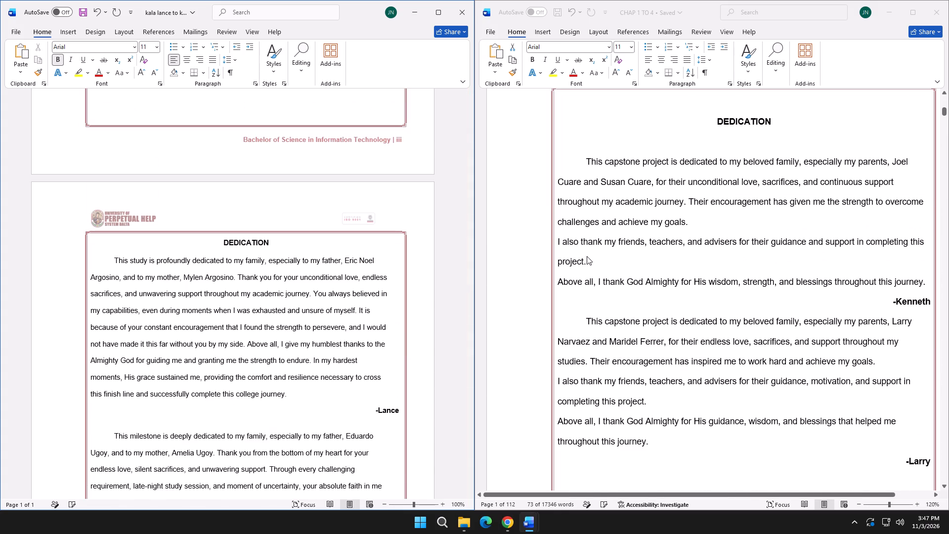
{"action": "left_click", "coordinate": [591, 159]}
{"action": "left_click_drag", "start_coordinate": [588, 161], "coordinate": [800, 456]}
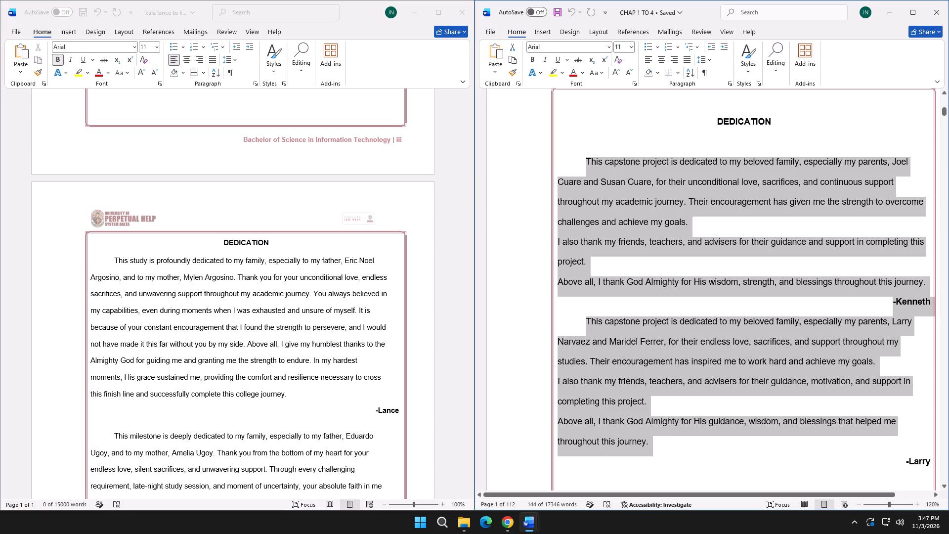
{"action": "left_click_drag", "start_coordinate": [800, 456], "coordinate": [921, 466]}
{"action": "key", "text": "ctrl+c"}
{"action": "scroll", "coordinate": [325, 269], "scroll_direction": "down", "scroll_amount": 10}
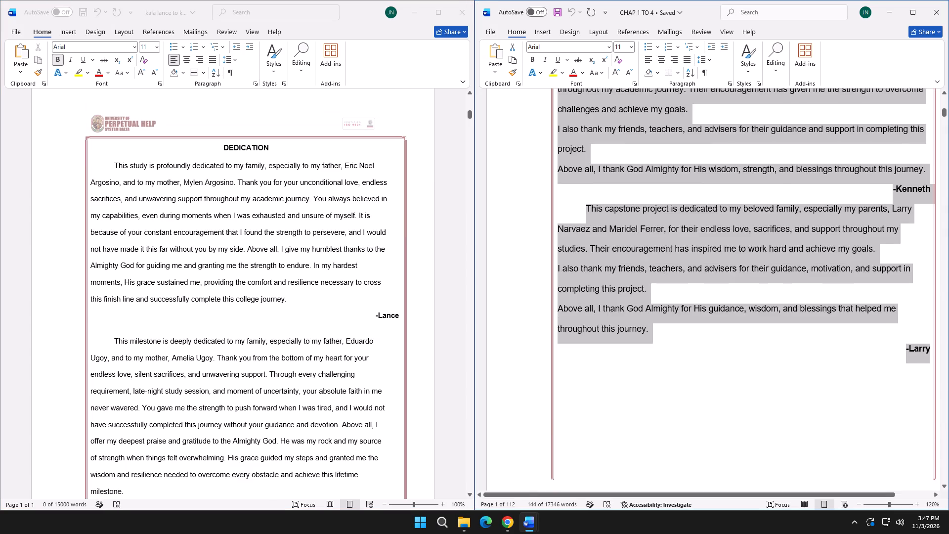
{"action": "left_click", "coordinate": [155, 158]}
{"action": "left_click_drag", "start_coordinate": [113, 166], "coordinate": [293, 276]}
{"action": "scroll", "coordinate": [298, 262], "scroll_direction": "down", "scroll_amount": 4}
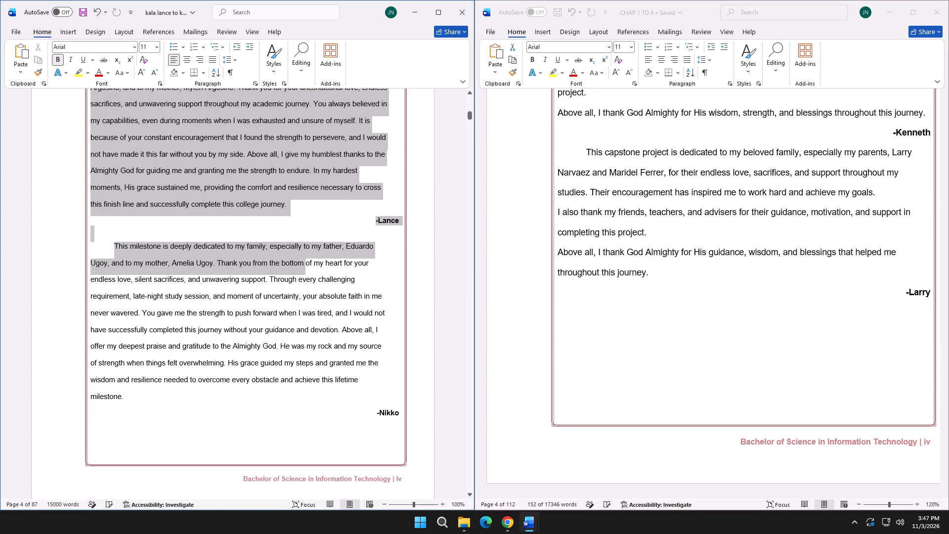
{"action": "left_click_drag", "start_coordinate": [293, 276], "coordinate": [389, 419]}
{"action": "key", "text": "ctrl+v"}
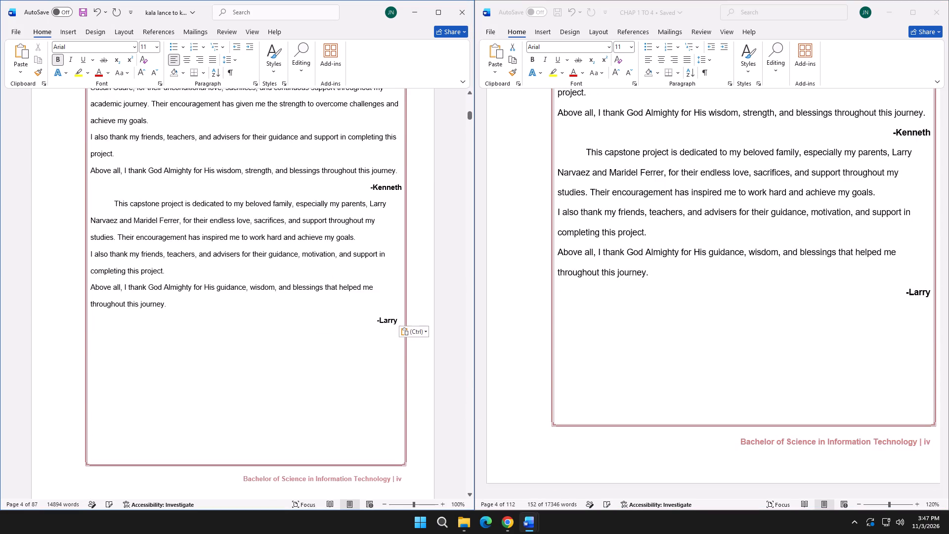
Indent the first line of the first pasted Dedication paragraph to match CHAP 1 TO 4.
{"action": "scroll", "coordinate": [302, 309], "scroll_direction": "up", "scroll_amount": 3}
{"action": "scroll", "coordinate": [599, 241], "scroll_direction": "up", "scroll_amount": 6}
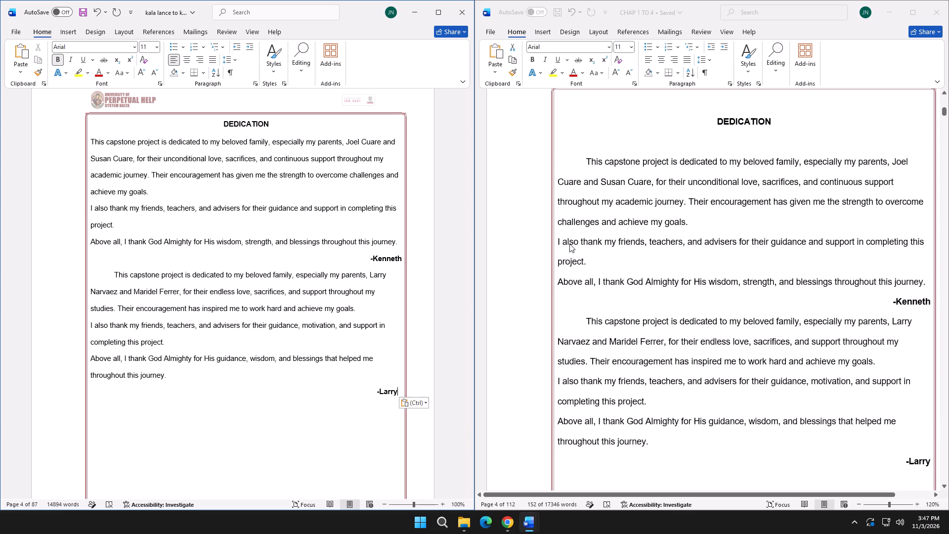
{"action": "left_click", "coordinate": [90, 141]}
{"action": "key", "text": "Tab"}
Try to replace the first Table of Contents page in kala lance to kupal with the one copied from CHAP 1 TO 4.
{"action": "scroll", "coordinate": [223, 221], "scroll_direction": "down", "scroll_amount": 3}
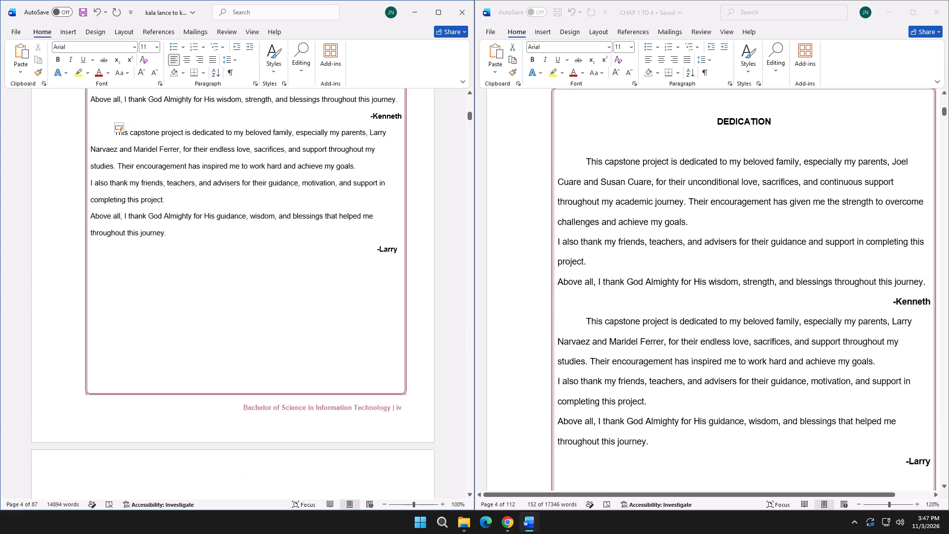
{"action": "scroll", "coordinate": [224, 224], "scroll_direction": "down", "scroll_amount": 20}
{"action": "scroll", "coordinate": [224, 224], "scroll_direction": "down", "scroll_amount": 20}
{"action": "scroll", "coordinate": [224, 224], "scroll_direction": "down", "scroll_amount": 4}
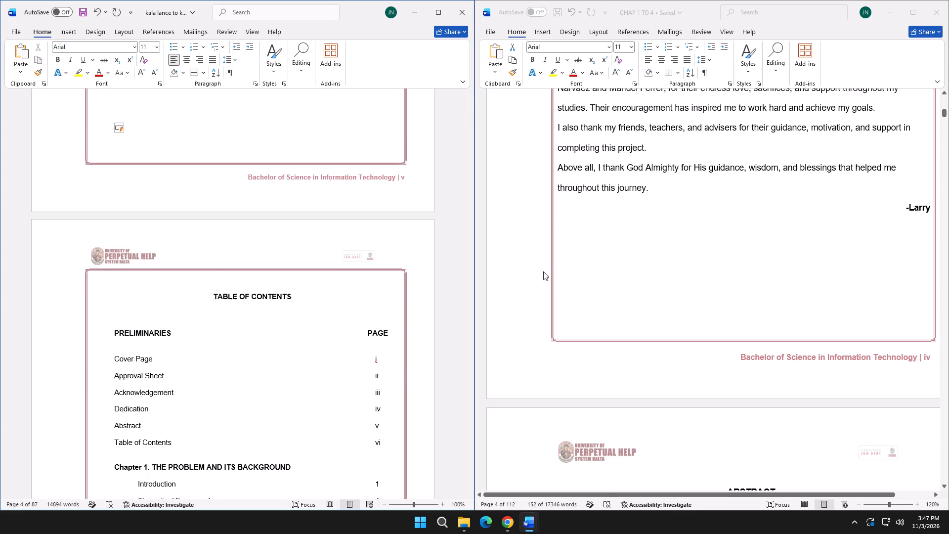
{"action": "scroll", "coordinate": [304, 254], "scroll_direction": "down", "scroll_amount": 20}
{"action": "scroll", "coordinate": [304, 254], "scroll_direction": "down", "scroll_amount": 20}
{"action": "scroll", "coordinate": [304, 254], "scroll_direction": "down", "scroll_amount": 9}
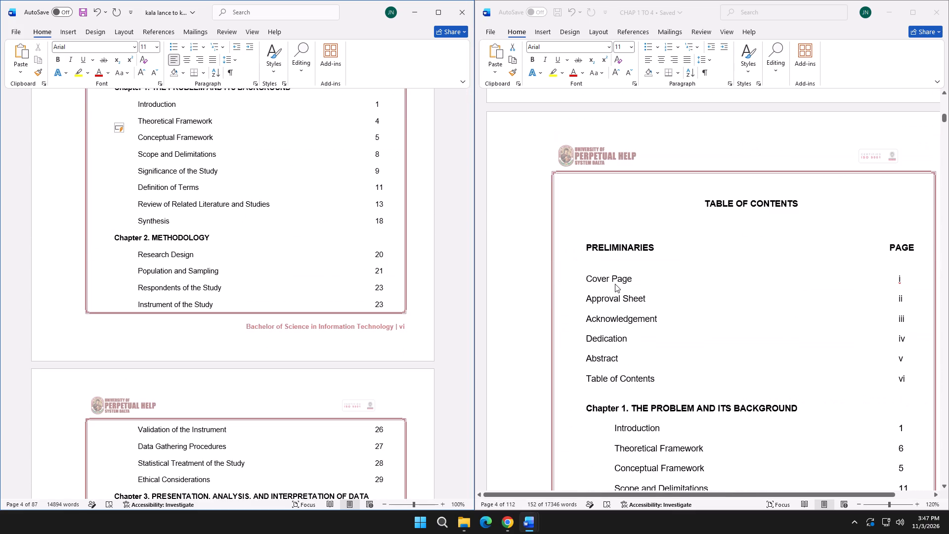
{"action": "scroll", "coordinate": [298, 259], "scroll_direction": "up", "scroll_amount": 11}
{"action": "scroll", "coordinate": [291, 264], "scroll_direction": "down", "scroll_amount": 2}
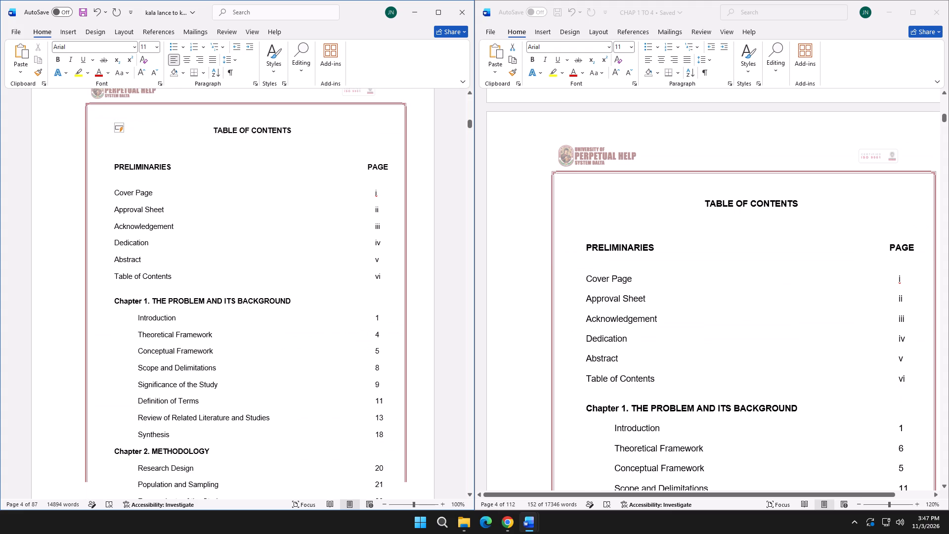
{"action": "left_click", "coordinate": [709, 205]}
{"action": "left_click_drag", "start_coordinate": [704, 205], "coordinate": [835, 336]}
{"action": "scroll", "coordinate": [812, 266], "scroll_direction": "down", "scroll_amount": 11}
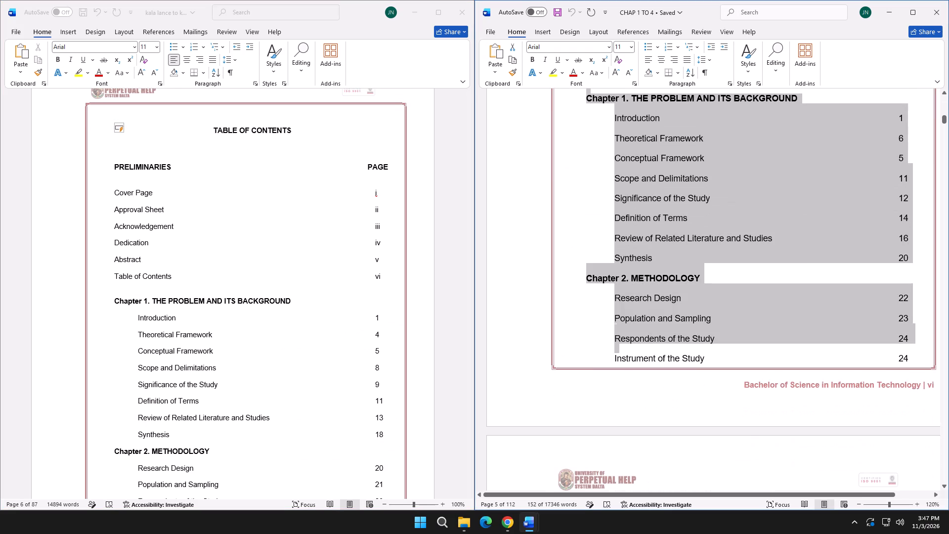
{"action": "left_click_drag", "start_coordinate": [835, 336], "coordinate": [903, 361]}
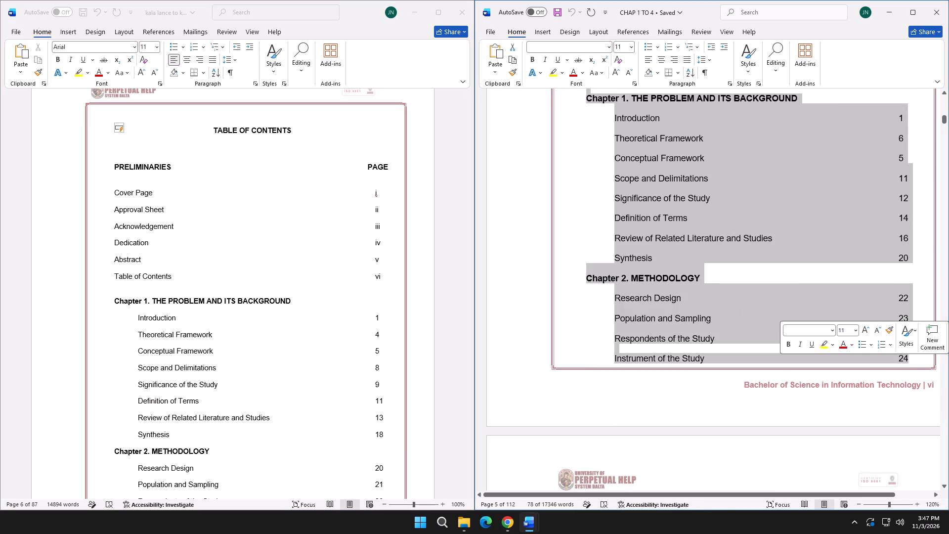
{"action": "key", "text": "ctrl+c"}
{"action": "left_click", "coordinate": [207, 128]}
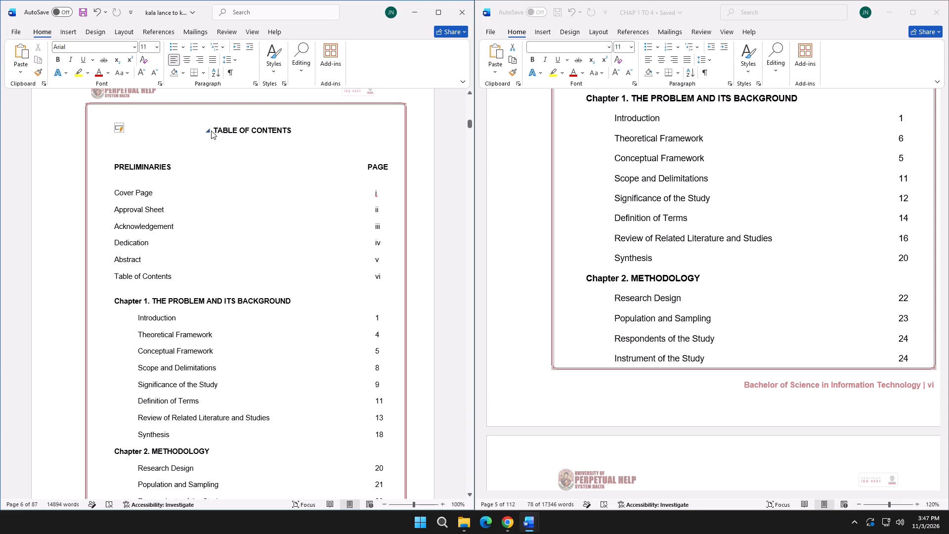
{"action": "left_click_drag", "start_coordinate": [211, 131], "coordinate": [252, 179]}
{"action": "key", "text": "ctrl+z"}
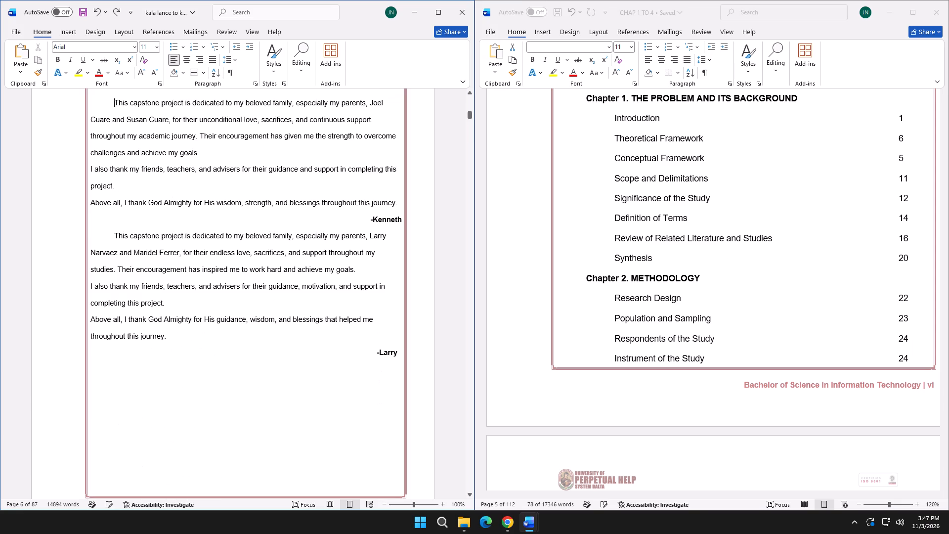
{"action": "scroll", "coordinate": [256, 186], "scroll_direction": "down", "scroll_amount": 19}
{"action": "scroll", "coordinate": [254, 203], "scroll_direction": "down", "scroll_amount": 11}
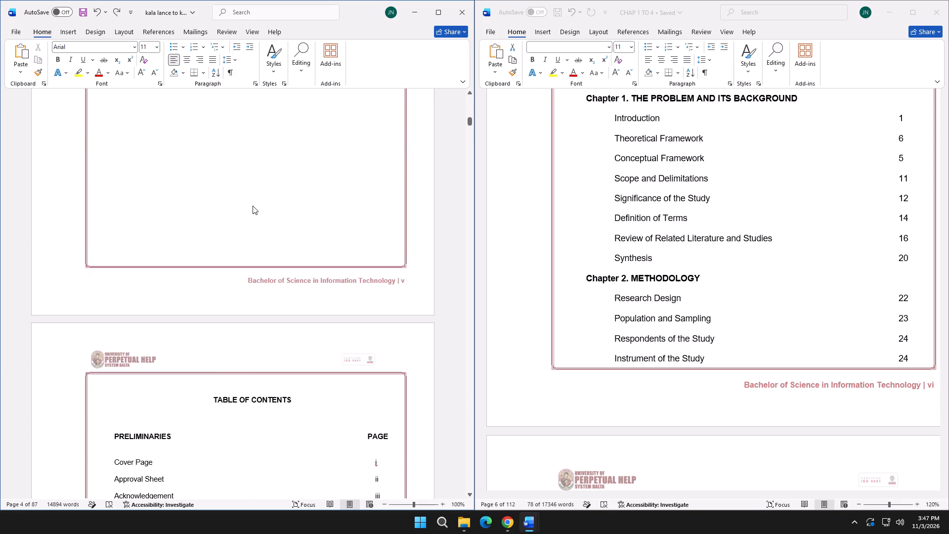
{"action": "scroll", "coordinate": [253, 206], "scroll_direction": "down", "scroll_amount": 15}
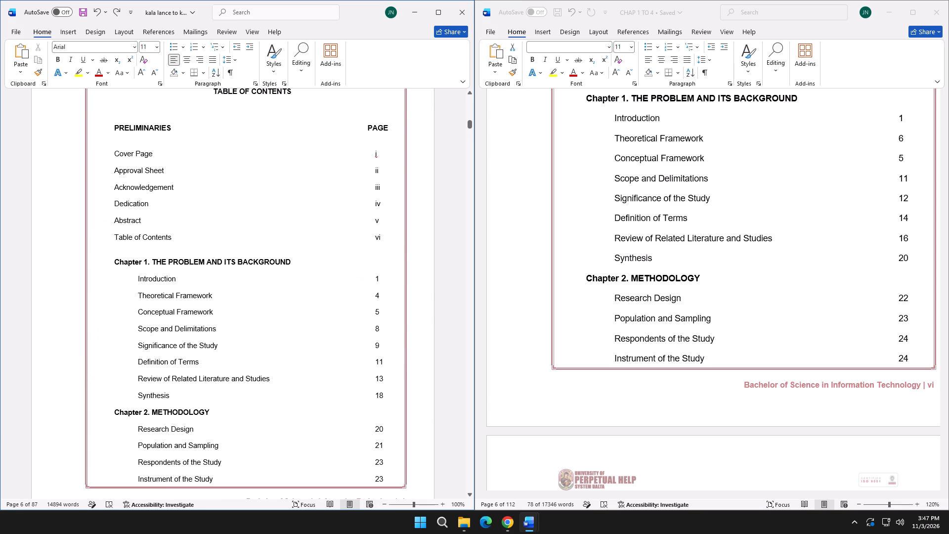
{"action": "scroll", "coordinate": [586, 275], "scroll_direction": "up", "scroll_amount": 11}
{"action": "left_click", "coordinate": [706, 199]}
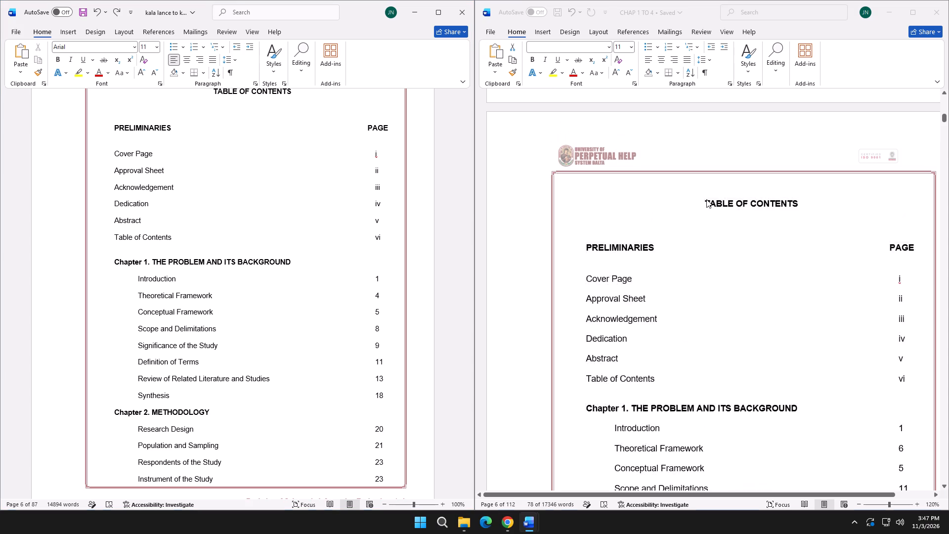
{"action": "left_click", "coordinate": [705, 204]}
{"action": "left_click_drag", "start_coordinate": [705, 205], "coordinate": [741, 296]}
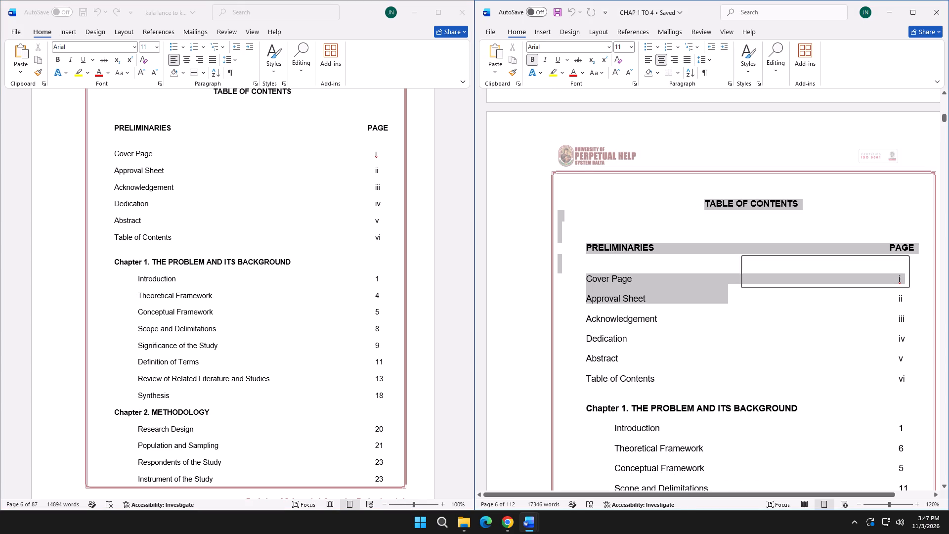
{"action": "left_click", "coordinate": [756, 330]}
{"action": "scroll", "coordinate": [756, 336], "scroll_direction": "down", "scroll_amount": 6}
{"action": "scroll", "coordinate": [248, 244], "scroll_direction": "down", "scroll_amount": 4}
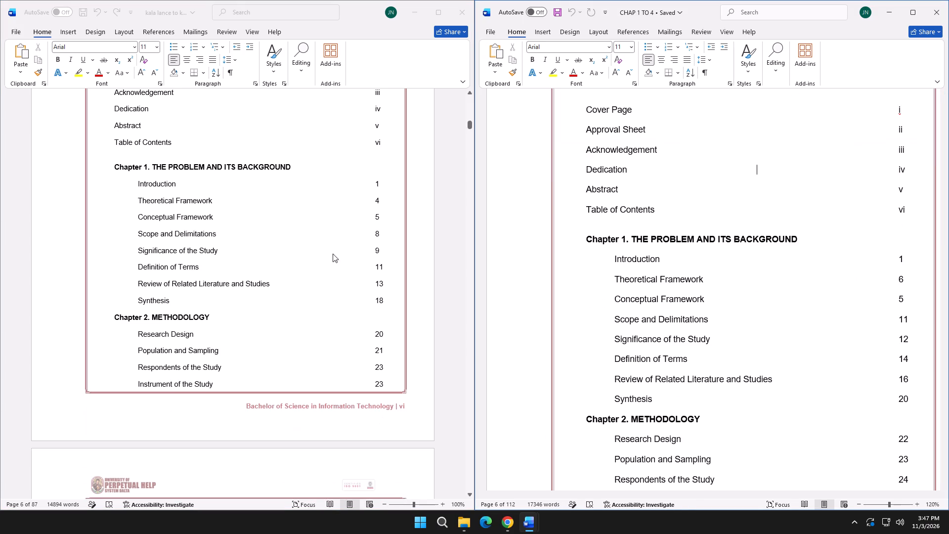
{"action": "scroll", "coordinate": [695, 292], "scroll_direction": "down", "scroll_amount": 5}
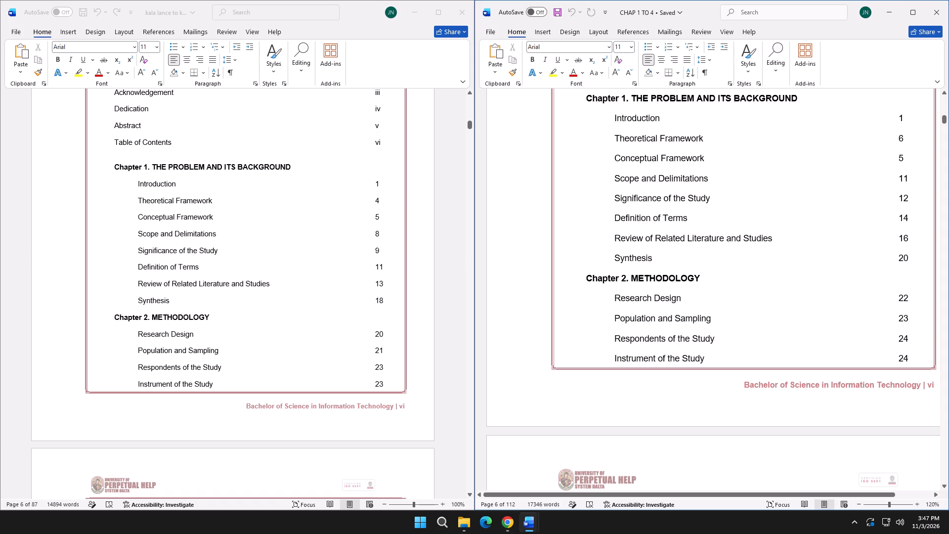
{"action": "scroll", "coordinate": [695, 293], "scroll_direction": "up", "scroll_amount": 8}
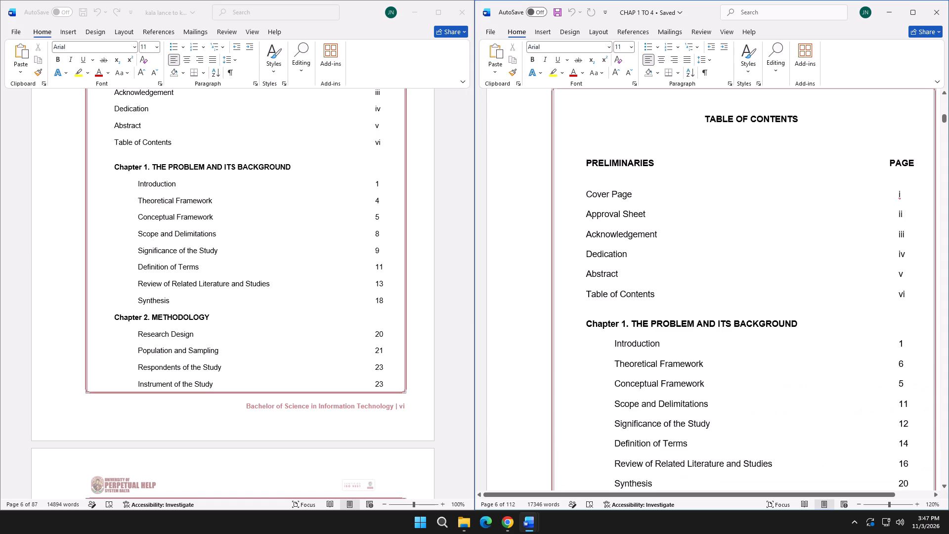
Replace the first Table of Contents page in kala lance to kupal, through Instrument of the Study, with the one copied from CHAP 1 TO 4.
{"action": "left_click_drag", "start_coordinate": [707, 121], "coordinate": [794, 418]}
{"action": "scroll", "coordinate": [756, 266], "scroll_direction": "down", "scroll_amount": 5}
{"action": "scroll", "coordinate": [728, 316], "scroll_direction": "down", "scroll_amount": 1}
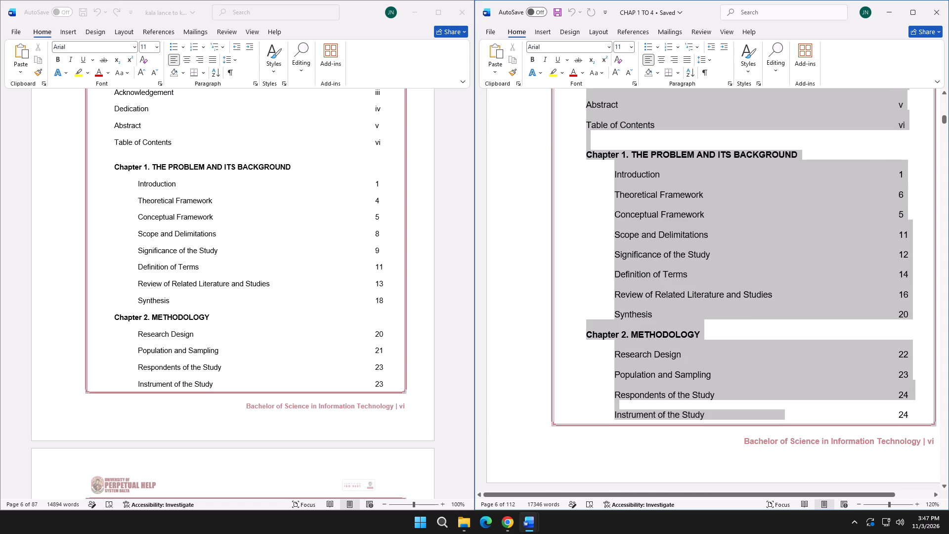
{"action": "left_click_drag", "start_coordinate": [794, 418], "coordinate": [911, 414]}
{"action": "key", "text": "ctrl+c"}
{"action": "scroll", "coordinate": [301, 272], "scroll_direction": "up", "scroll_amount": 1}
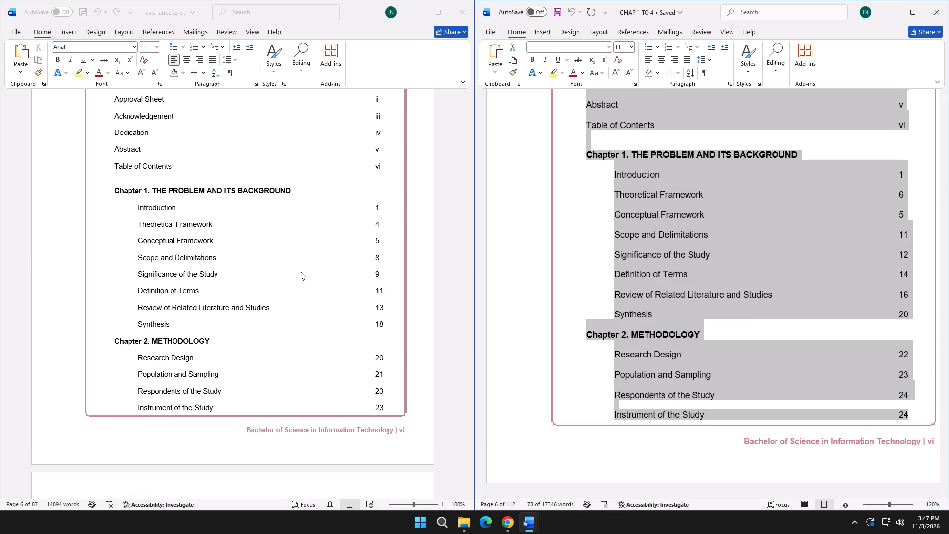
{"action": "scroll", "coordinate": [303, 271], "scroll_direction": "up", "scroll_amount": 5}
{"action": "left_click", "coordinate": [213, 141]}
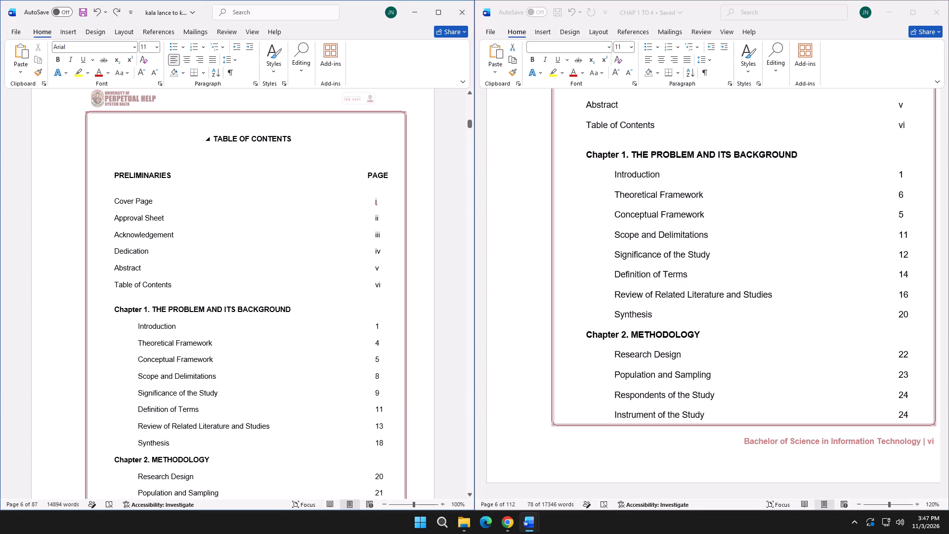
{"action": "left_click_drag", "start_coordinate": [216, 140], "coordinate": [387, 455]}
{"action": "scroll", "coordinate": [326, 282], "scroll_direction": "down", "scroll_amount": 3}
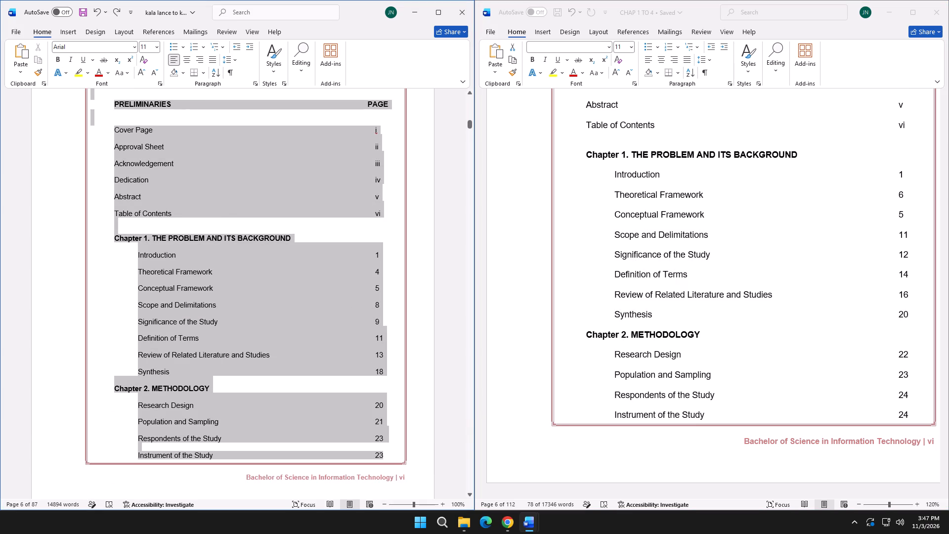
{"action": "left_click_drag", "start_coordinate": [387, 455], "coordinate": [387, 455]}
{"action": "key", "text": "ctrl+v"}
{"action": "scroll", "coordinate": [259, 301], "scroll_direction": "up", "scroll_amount": 5}
{"action": "scroll", "coordinate": [268, 312], "scroll_direction": "down", "scroll_amount": 6}
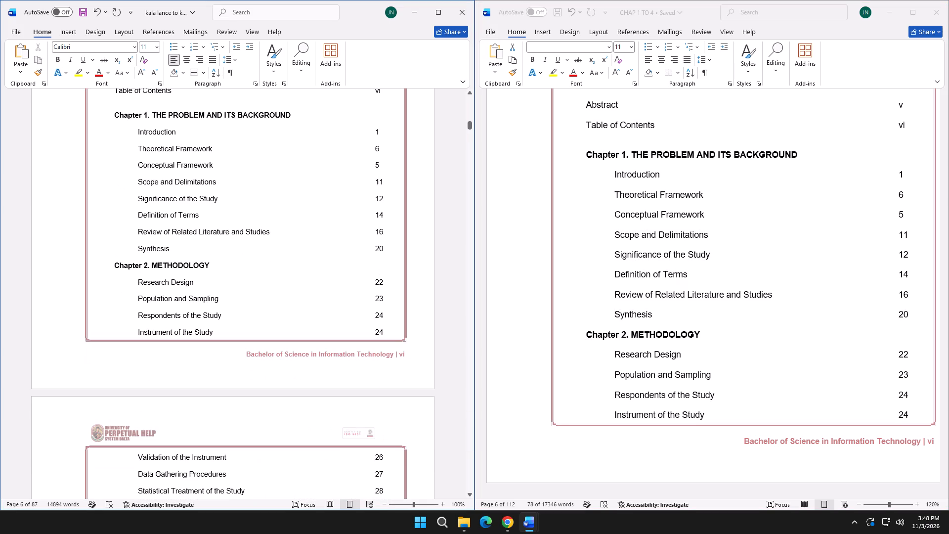
Replace the contents entries from Validation of the Instrument to Recommendations in kala lance to kupal with those copied from CHAP 1 TO 4.
{"action": "scroll", "coordinate": [267, 313], "scroll_direction": "down", "scroll_amount": 11}
{"action": "scroll", "coordinate": [649, 321], "scroll_direction": "down", "scroll_amount": 5}
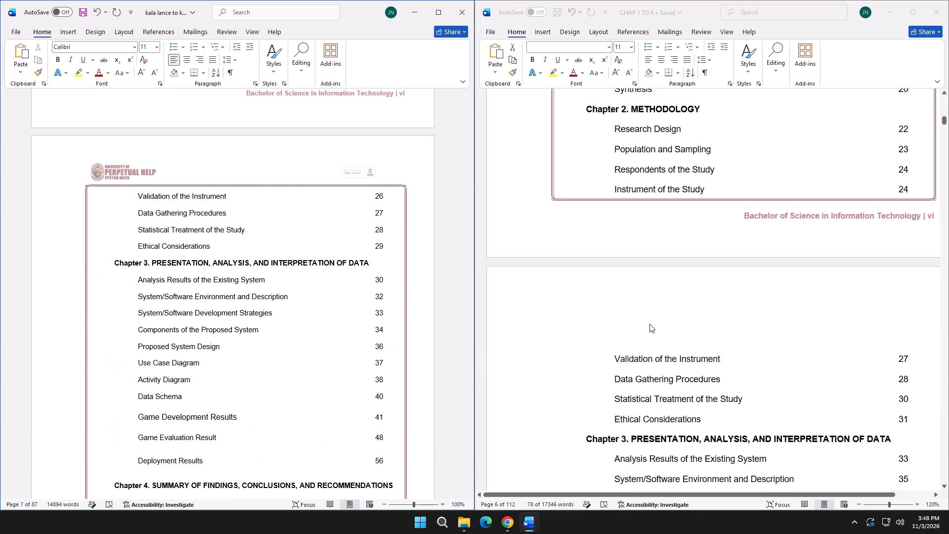
{"action": "scroll", "coordinate": [649, 324], "scroll_direction": "down", "scroll_amount": 7}
{"action": "left_click", "coordinate": [616, 251]}
{"action": "left_click_drag", "start_coordinate": [616, 248], "coordinate": [723, 295]}
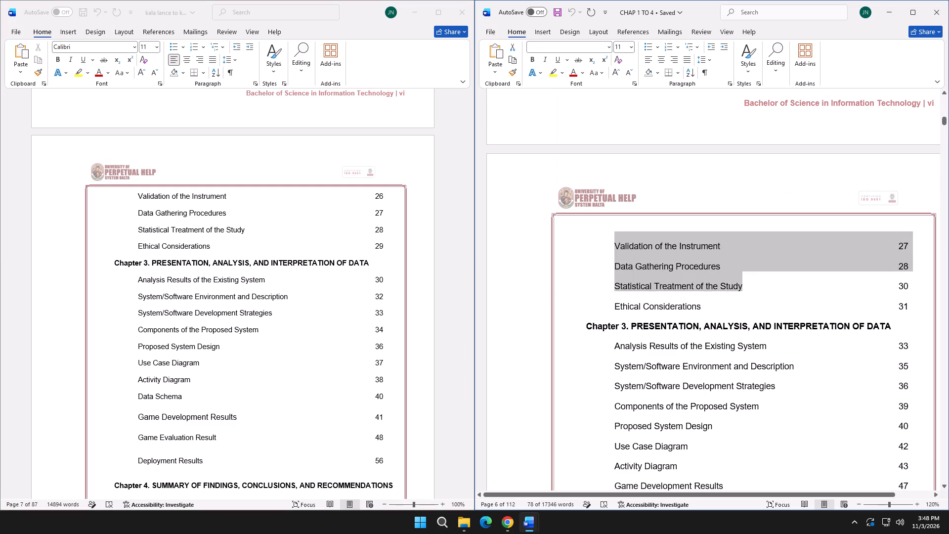
{"action": "left_click_drag", "start_coordinate": [723, 295], "coordinate": [785, 311]}
{"action": "scroll", "coordinate": [750, 302], "scroll_direction": "down", "scroll_amount": 9}
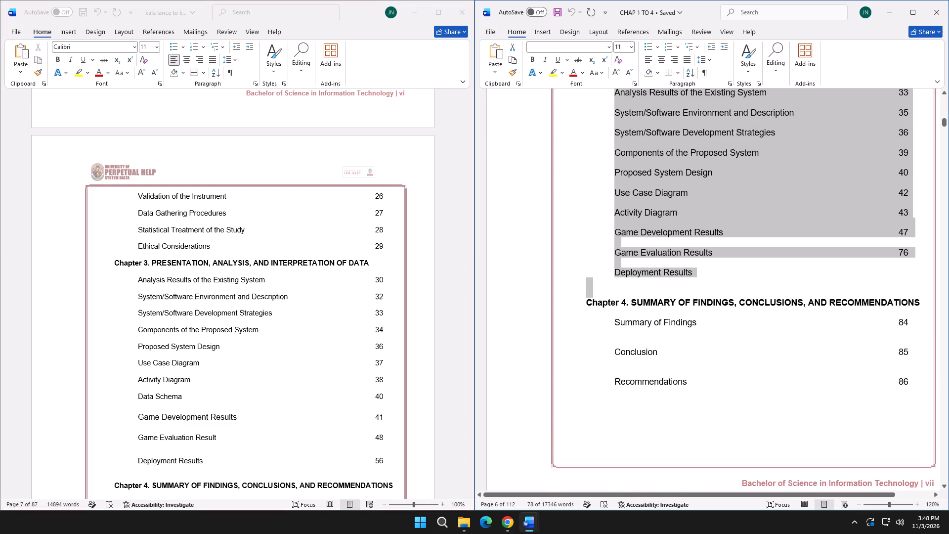
{"action": "left_click_drag", "start_coordinate": [785, 311], "coordinate": [891, 340]}
{"action": "scroll", "coordinate": [863, 338], "scroll_direction": "down", "scroll_amount": 10}
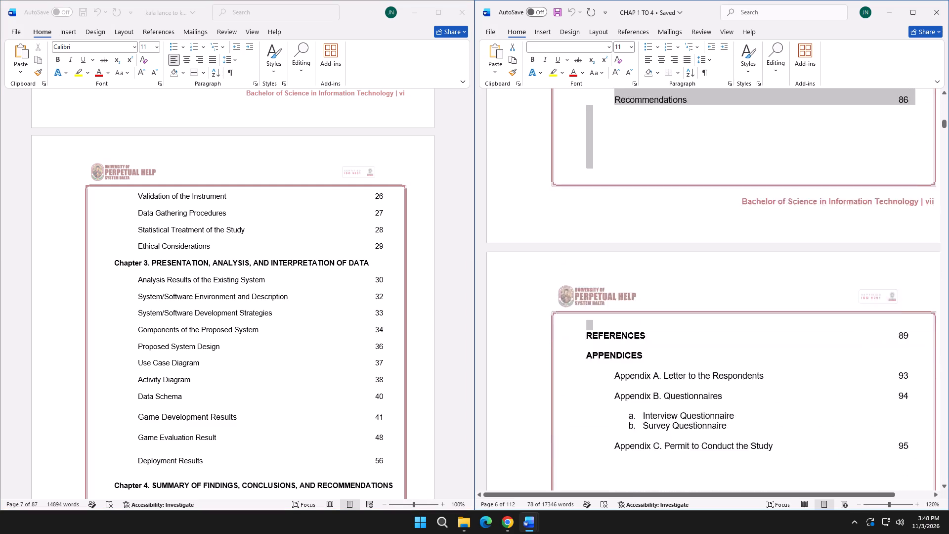
{"action": "scroll", "coordinate": [891, 340], "scroll_direction": "down", "scroll_amount": 2}
{"action": "left_click_drag", "start_coordinate": [891, 340], "coordinate": [913, 275]}
{"action": "scroll", "coordinate": [859, 306], "scroll_direction": "up", "scroll_amount": 8}
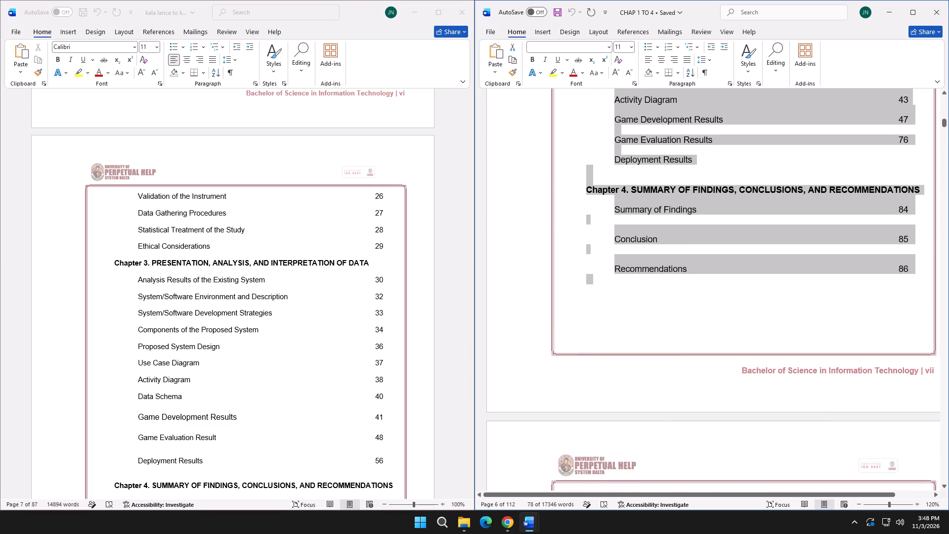
{"action": "left_click_drag", "start_coordinate": [913, 275], "coordinate": [915, 270]}
{"action": "key", "text": "ctrl+c"}
{"action": "scroll", "coordinate": [771, 286], "scroll_direction": "up", "scroll_amount": 9}
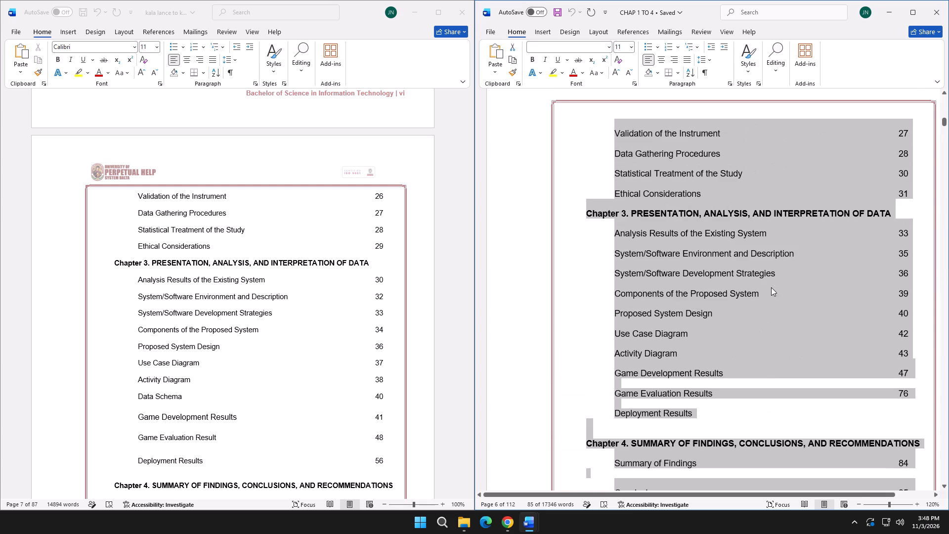
{"action": "left_click", "coordinate": [148, 216]}
{"action": "left_click_drag", "start_coordinate": [137, 198], "coordinate": [249, 271]}
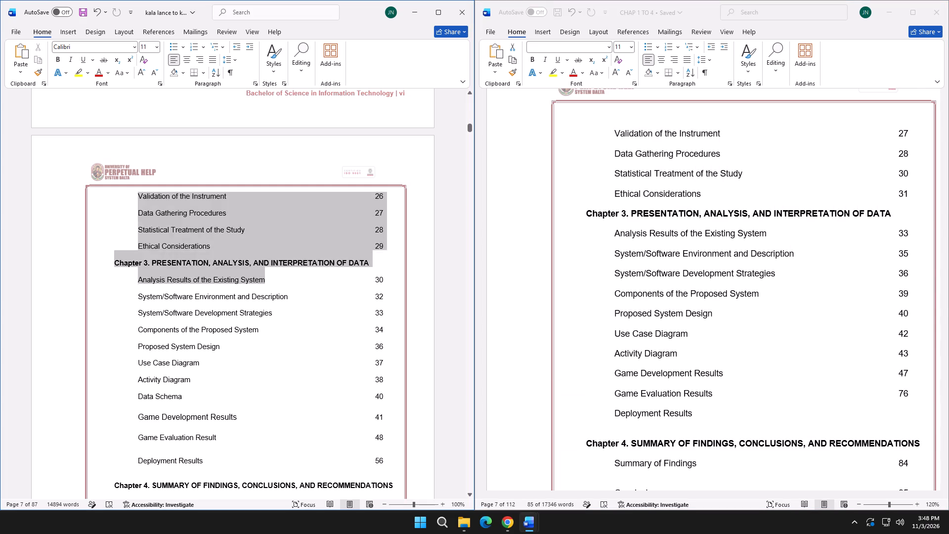
{"action": "left_click_drag", "start_coordinate": [249, 271], "coordinate": [386, 371]}
{"action": "scroll", "coordinate": [258, 284], "scroll_direction": "down", "scroll_amount": 7}
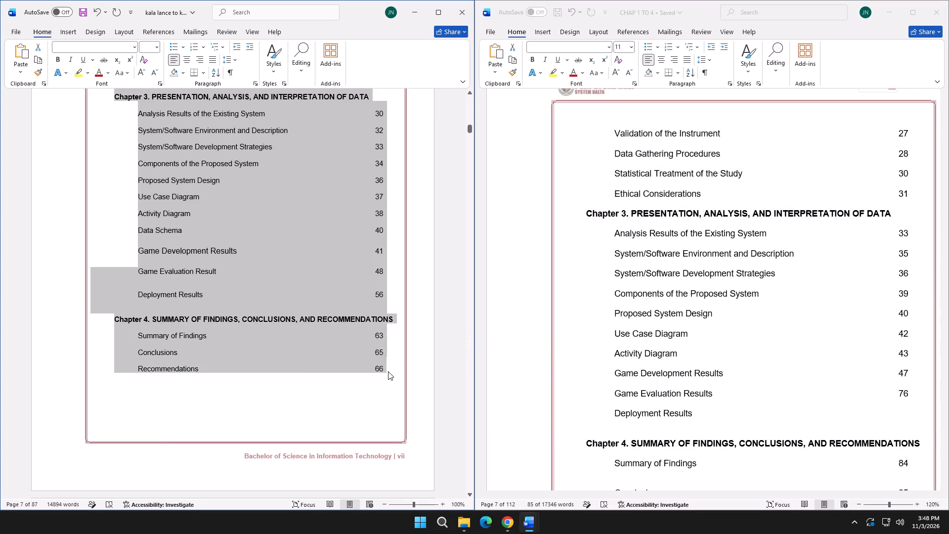
{"action": "key", "text": "ctrl+v"}
{"action": "scroll", "coordinate": [323, 333], "scroll_direction": "up", "scroll_amount": 5}
{"action": "scroll", "coordinate": [323, 333], "scroll_direction": "down", "scroll_amount": 17}
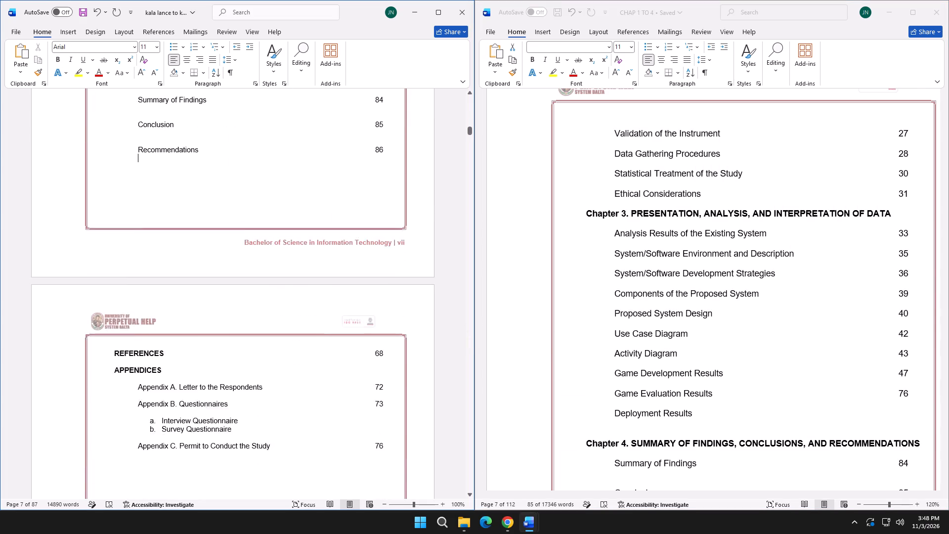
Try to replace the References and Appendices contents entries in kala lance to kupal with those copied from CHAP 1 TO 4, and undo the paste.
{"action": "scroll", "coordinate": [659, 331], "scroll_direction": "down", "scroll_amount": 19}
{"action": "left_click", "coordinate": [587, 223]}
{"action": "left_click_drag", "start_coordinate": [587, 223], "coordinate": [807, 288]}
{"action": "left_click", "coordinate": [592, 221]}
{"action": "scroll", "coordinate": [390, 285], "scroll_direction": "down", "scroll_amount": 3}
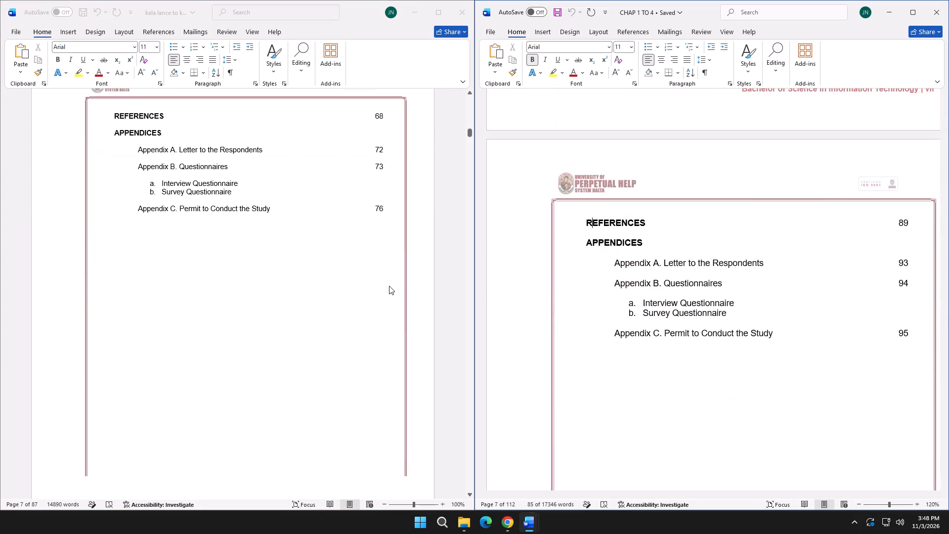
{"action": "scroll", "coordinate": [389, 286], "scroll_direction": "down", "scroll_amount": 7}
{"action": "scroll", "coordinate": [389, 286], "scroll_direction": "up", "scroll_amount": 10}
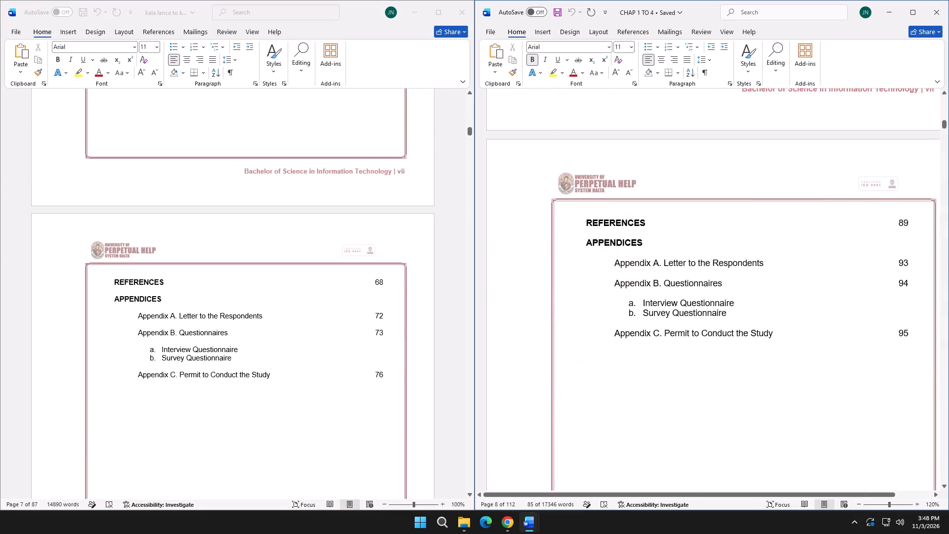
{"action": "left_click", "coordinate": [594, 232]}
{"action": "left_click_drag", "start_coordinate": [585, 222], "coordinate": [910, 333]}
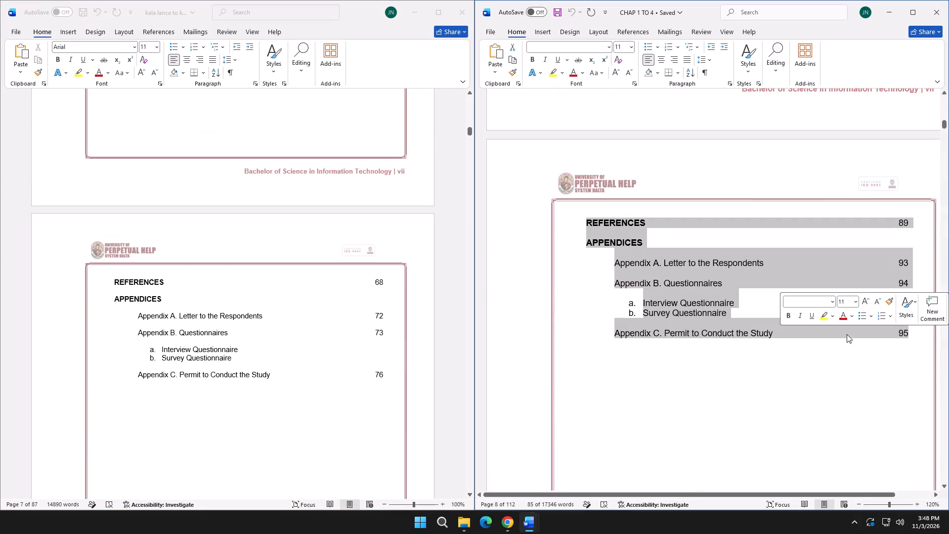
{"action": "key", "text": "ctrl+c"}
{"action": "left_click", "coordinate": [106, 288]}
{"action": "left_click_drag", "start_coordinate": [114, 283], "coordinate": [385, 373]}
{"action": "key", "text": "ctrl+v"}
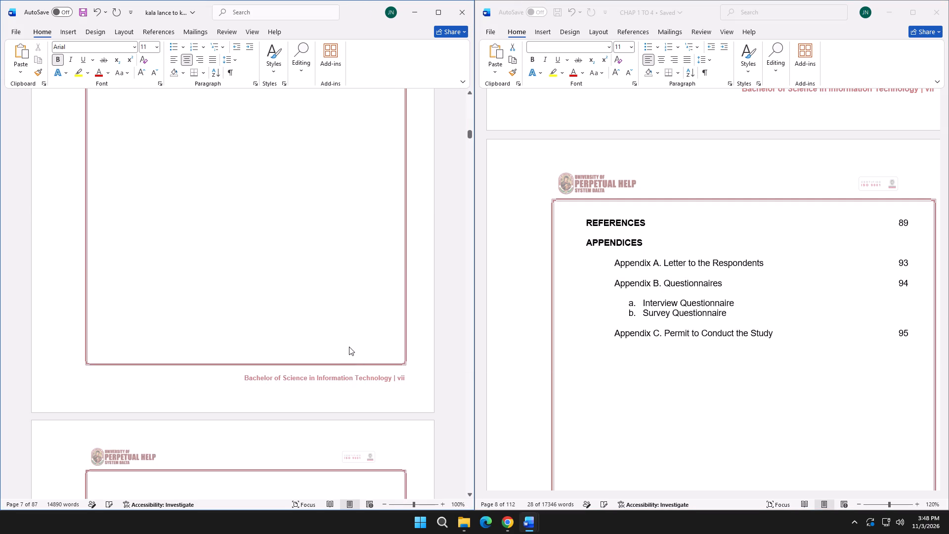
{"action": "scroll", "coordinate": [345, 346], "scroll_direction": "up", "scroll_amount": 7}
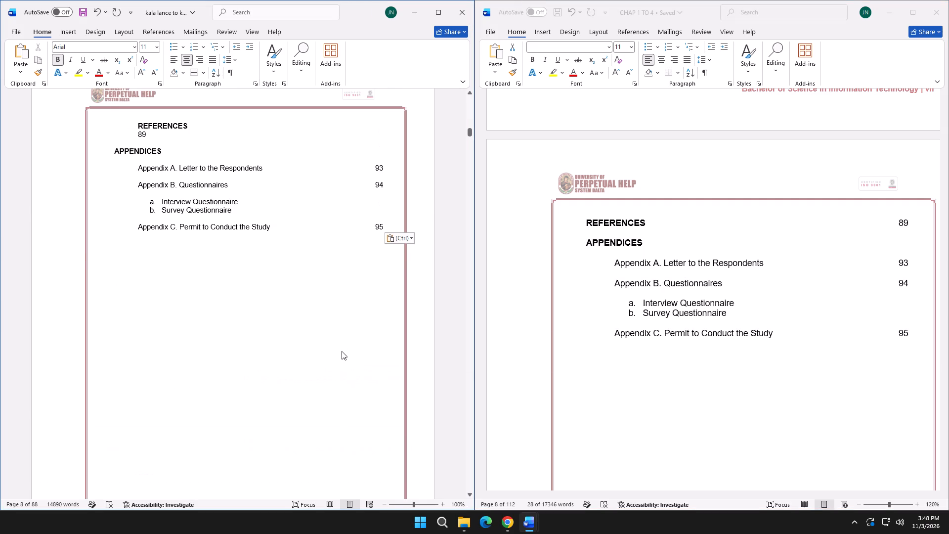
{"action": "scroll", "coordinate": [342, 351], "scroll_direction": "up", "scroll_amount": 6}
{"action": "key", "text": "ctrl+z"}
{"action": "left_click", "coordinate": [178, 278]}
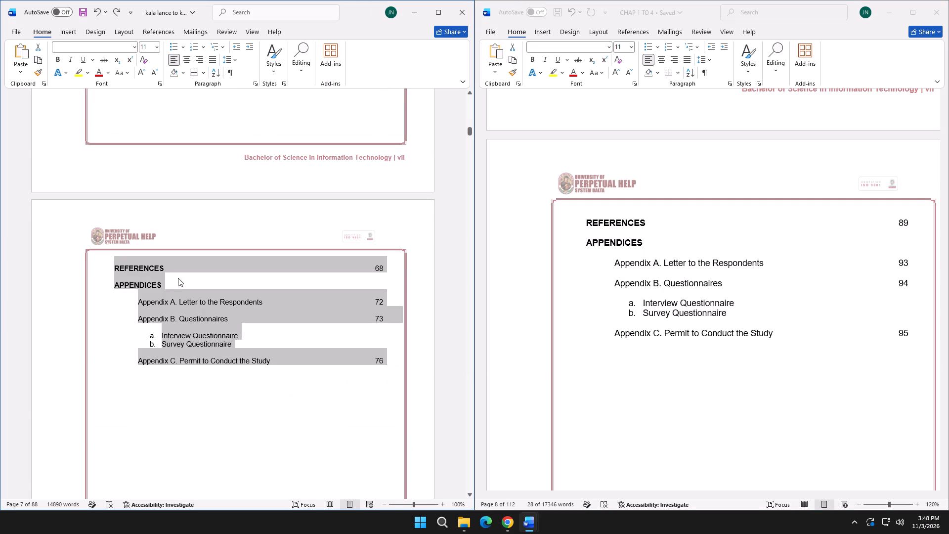
Replace the References and Appendices contents entries in kala lance to kupal with those copied from CHAP 1 TO 4, removing the indent before REFERENCES.
{"action": "left_click_drag", "start_coordinate": [114, 268], "coordinate": [385, 359]}
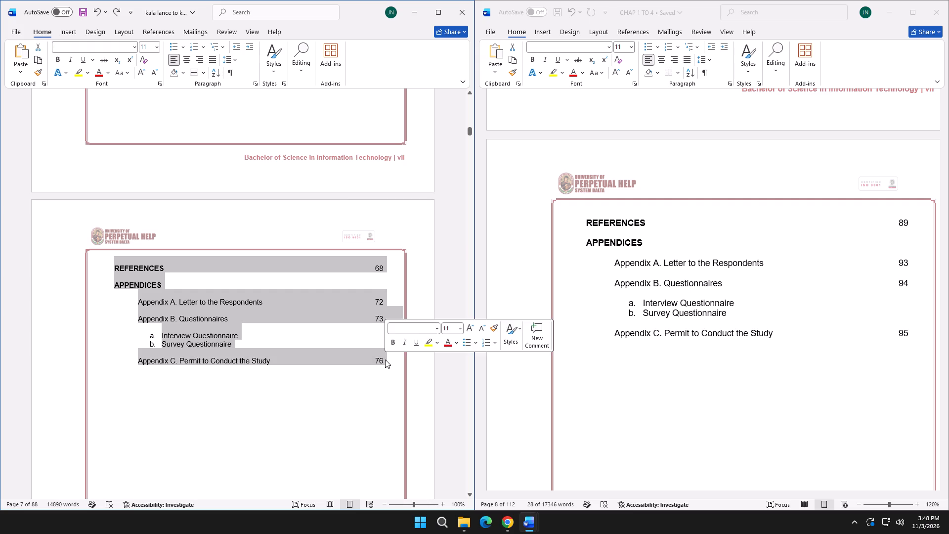
{"action": "key", "text": "ctrl+v"}
{"action": "scroll", "coordinate": [337, 328], "scroll_direction": "up", "scroll_amount": 7}
{"action": "scroll", "coordinate": [333, 329], "scroll_direction": "up", "scroll_amount": 14}
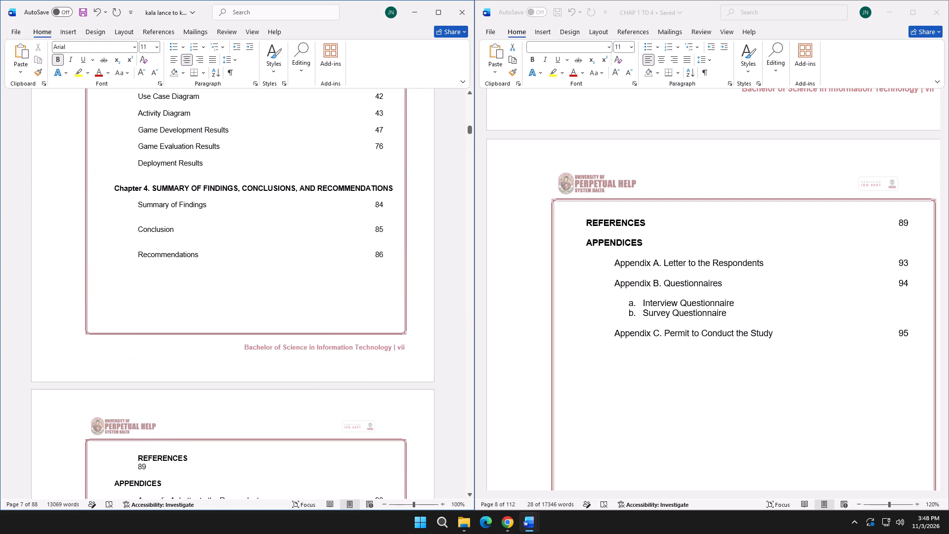
{"action": "scroll", "coordinate": [324, 335], "scroll_direction": "down", "scroll_amount": 7}
{"action": "left_click", "coordinate": [137, 300]}
{"action": "left_click", "coordinate": [135, 290]}
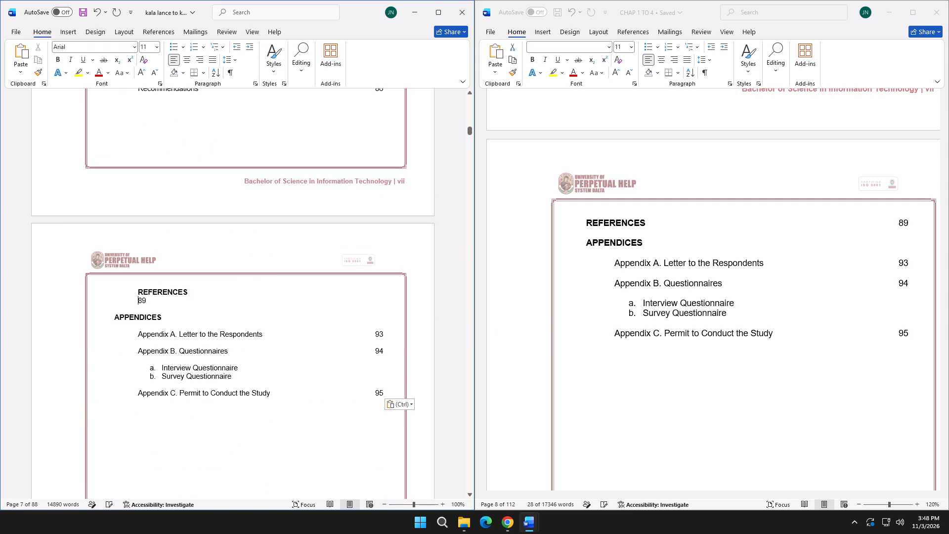
{"action": "key", "text": "BackSpace"}
Review the pages after the Table of Contents and compare the List of Figures in both documents.
{"action": "scroll", "coordinate": [197, 304], "scroll_direction": "down", "scroll_amount": 10}
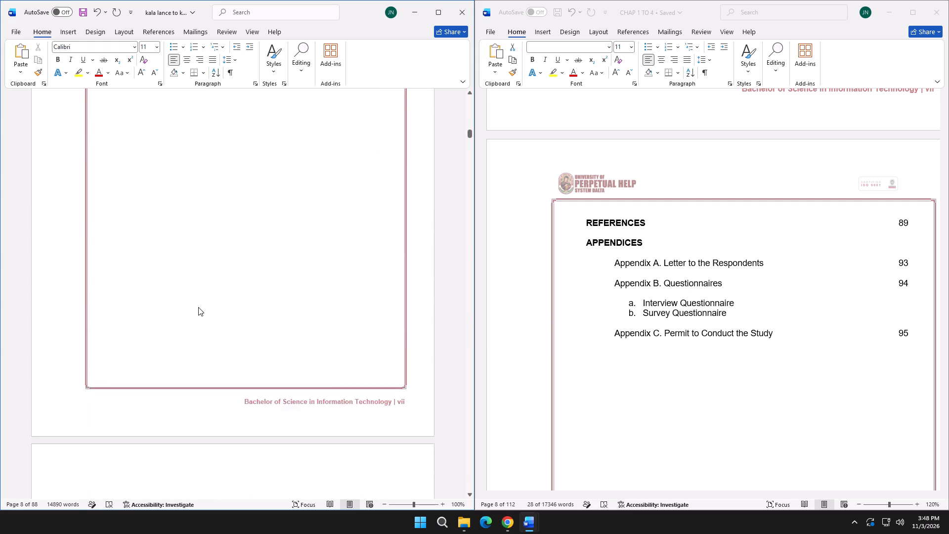
{"action": "scroll", "coordinate": [198, 307], "scroll_direction": "down", "scroll_amount": 20}
{"action": "scroll", "coordinate": [198, 307], "scroll_direction": "down", "scroll_amount": 5}
{"action": "scroll", "coordinate": [646, 354], "scroll_direction": "down", "scroll_amount": 12}
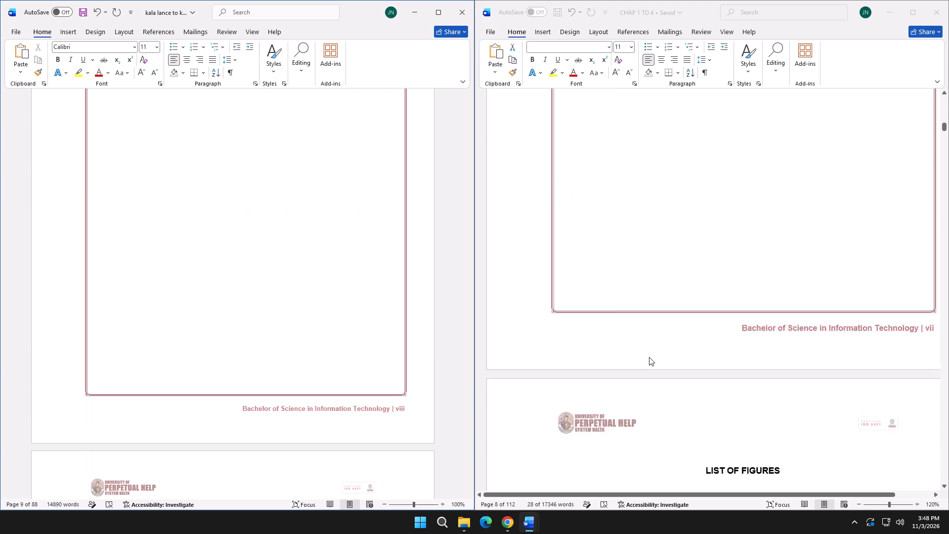
{"action": "scroll", "coordinate": [649, 357], "scroll_direction": "down", "scroll_amount": 11}
{"action": "scroll", "coordinate": [297, 299], "scroll_direction": "down", "scroll_amount": 8}
{"action": "scroll", "coordinate": [293, 301], "scroll_direction": "up", "scroll_amount": 9}
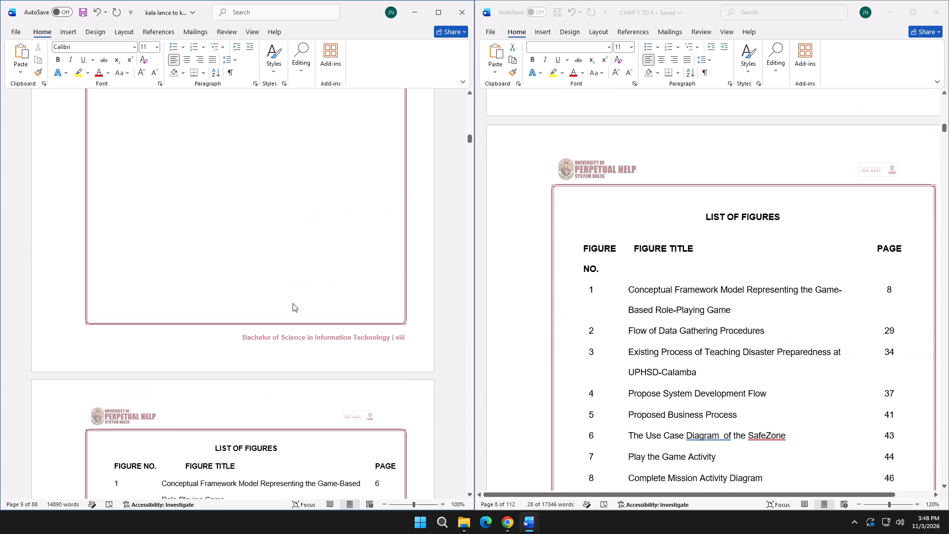
{"action": "scroll", "coordinate": [293, 303], "scroll_direction": "up", "scroll_amount": 13}
{"action": "scroll", "coordinate": [292, 305], "scroll_direction": "up", "scroll_amount": 15}
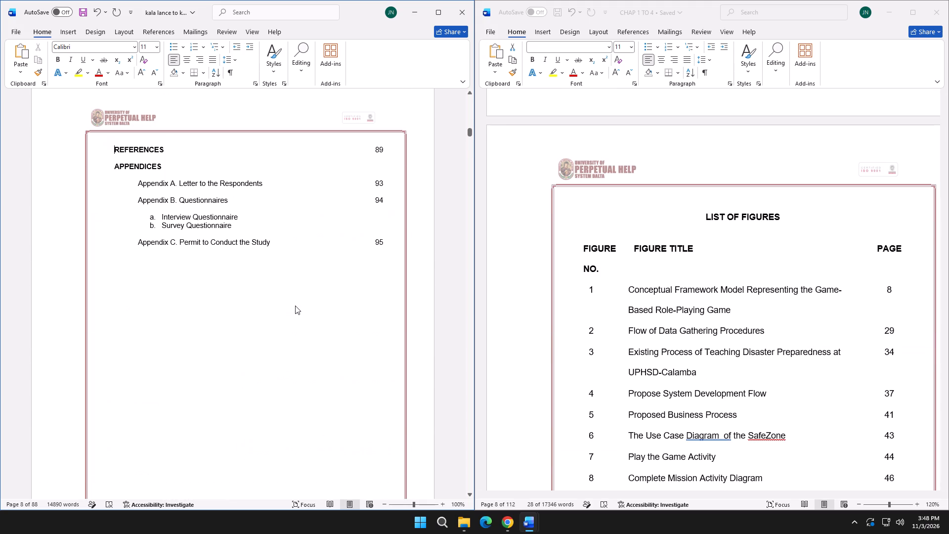
{"action": "scroll", "coordinate": [296, 307], "scroll_direction": "down", "scroll_amount": 20}
{"action": "scroll", "coordinate": [296, 307], "scroll_direction": "down", "scroll_amount": 2}
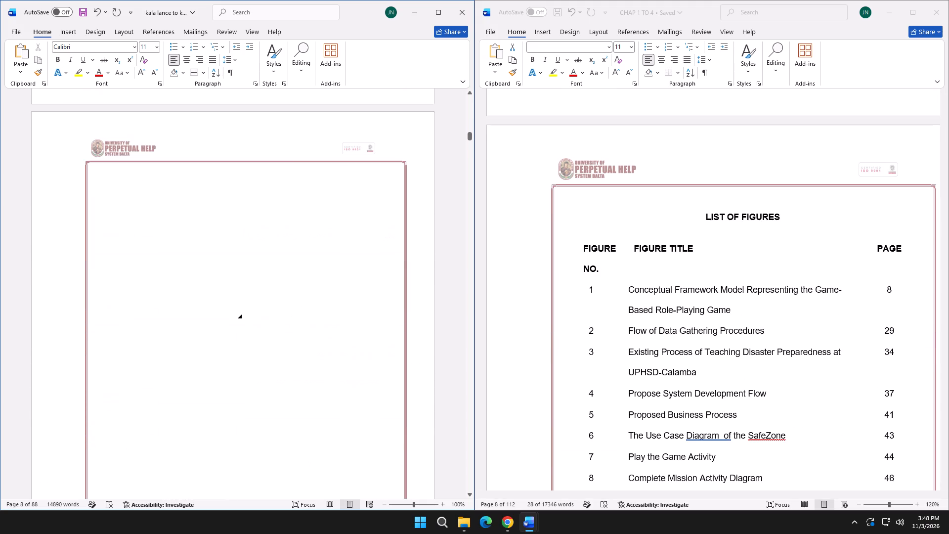
{"action": "scroll", "coordinate": [289, 319], "scroll_direction": "down", "scroll_amount": 19}
{"action": "scroll", "coordinate": [597, 324], "scroll_direction": "down", "scroll_amount": 10}
{"action": "scroll", "coordinate": [601, 328], "scroll_direction": "up", "scroll_amount": 6}
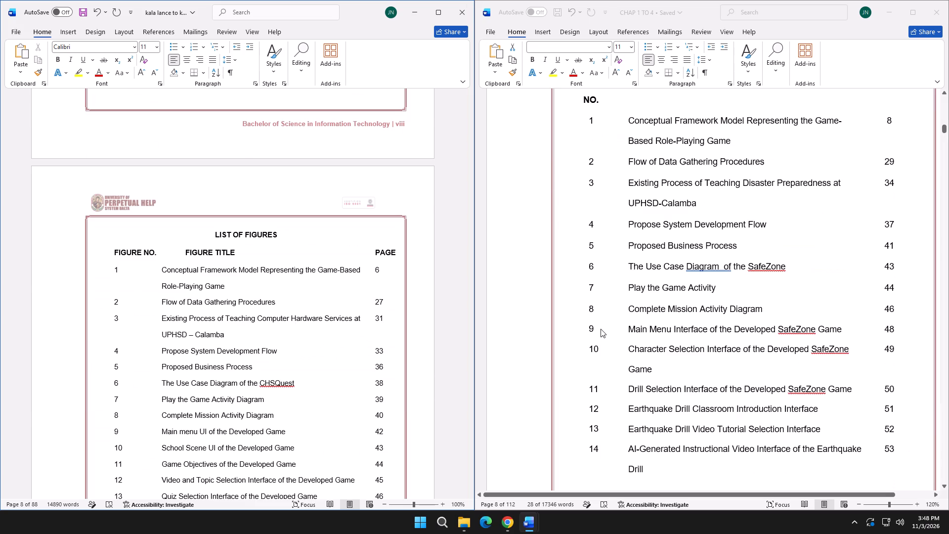
{"action": "scroll", "coordinate": [389, 306], "scroll_direction": "down", "scroll_amount": 7}
{"action": "scroll", "coordinate": [388, 307], "scroll_direction": "up", "scroll_amount": 2}
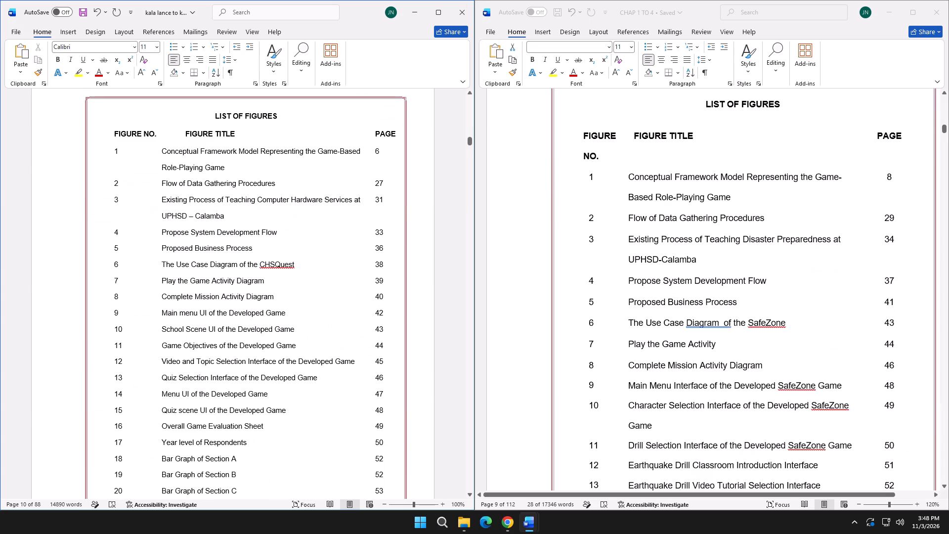
{"action": "scroll", "coordinate": [648, 316], "scroll_direction": "down", "scroll_amount": 7}
{"action": "scroll", "coordinate": [646, 320], "scroll_direction": "up", "scroll_amount": 7}
Copy the whole List of Figures in CHAP 1 TO 4, from its heading through figure number 38.
{"action": "scroll", "coordinate": [654, 319], "scroll_direction": "up", "scroll_amount": 2}
{"action": "left_click", "coordinate": [707, 163]}
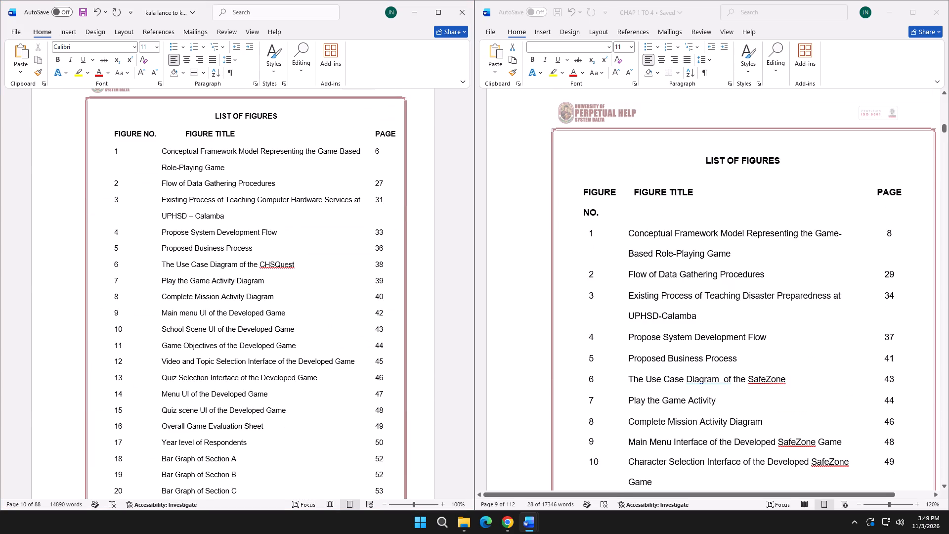
{"action": "left_click_drag", "start_coordinate": [706, 160], "coordinate": [790, 280]}
{"action": "scroll", "coordinate": [809, 250], "scroll_direction": "down", "scroll_amount": 11}
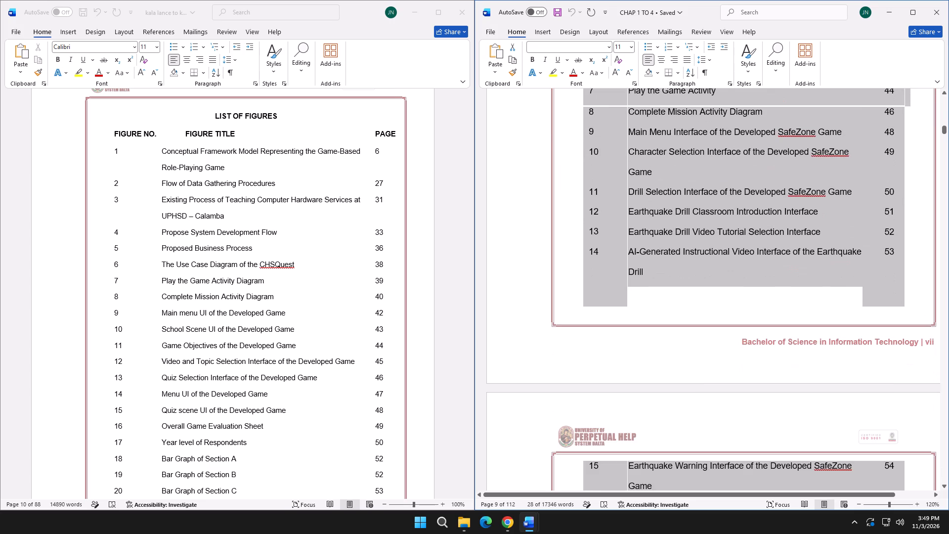
{"action": "left_click_drag", "start_coordinate": [790, 280], "coordinate": [904, 258]}
{"action": "left_click_drag", "start_coordinate": [904, 258], "coordinate": [807, 292]}
{"action": "scroll", "coordinate": [817, 272], "scroll_direction": "down", "scroll_amount": 16}
{"action": "scroll", "coordinate": [808, 291], "scroll_direction": "down", "scroll_amount": 6}
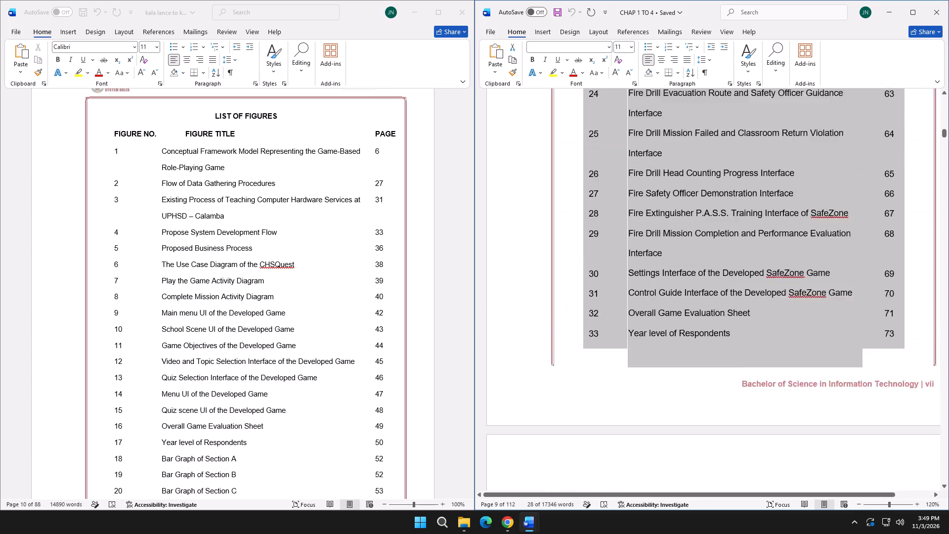
{"action": "left_click_drag", "start_coordinate": [807, 292], "coordinate": [803, 296]}
{"action": "scroll", "coordinate": [805, 294], "scroll_direction": "down", "scroll_amount": 9}
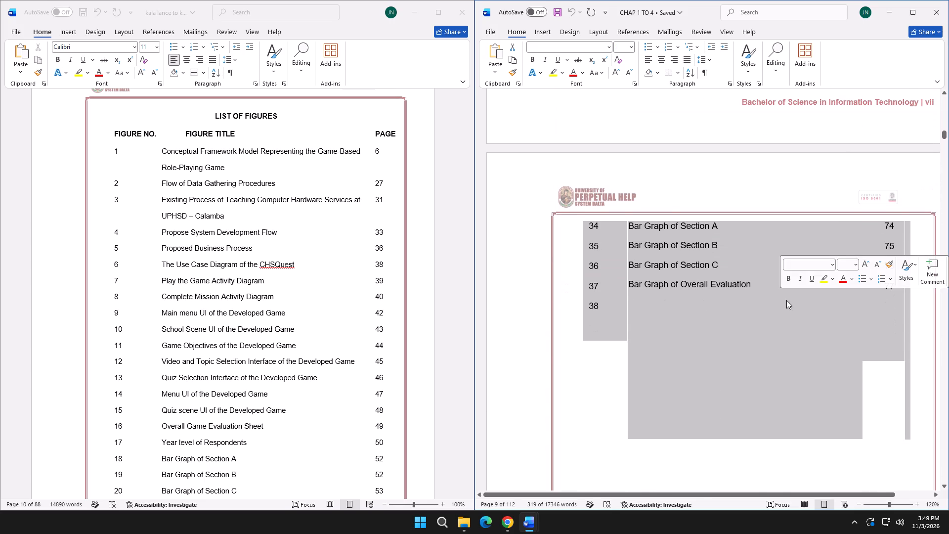
{"action": "key", "text": "ctrl+c"}
Replace the old List of Figures in kala lance to kupal with the copied one.
{"action": "left_click", "coordinate": [213, 126]}
{"action": "left_click_drag", "start_coordinate": [214, 120], "coordinate": [220, 126]}
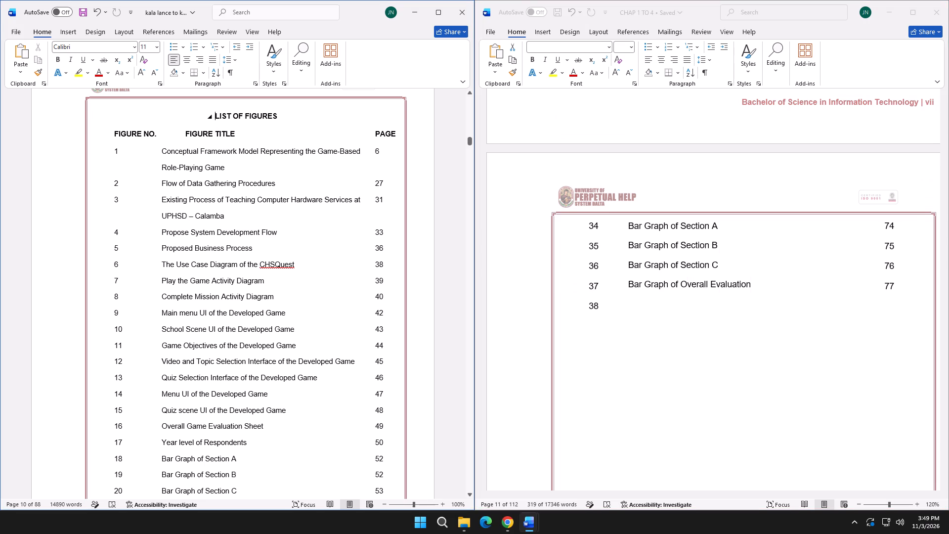
{"action": "left_click_drag", "start_coordinate": [220, 126], "coordinate": [320, 299]}
{"action": "scroll", "coordinate": [331, 275], "scroll_direction": "down", "scroll_amount": 19}
{"action": "key", "text": "ctrl+v"}
Align figure number 15 with the Earthquake Warning Interface title, and push number 16 onto the next page beside Earthquake Duck, Cover, and Hold Warning System.
{"action": "scroll", "coordinate": [320, 299], "scroll_direction": "up", "scroll_amount": 18}
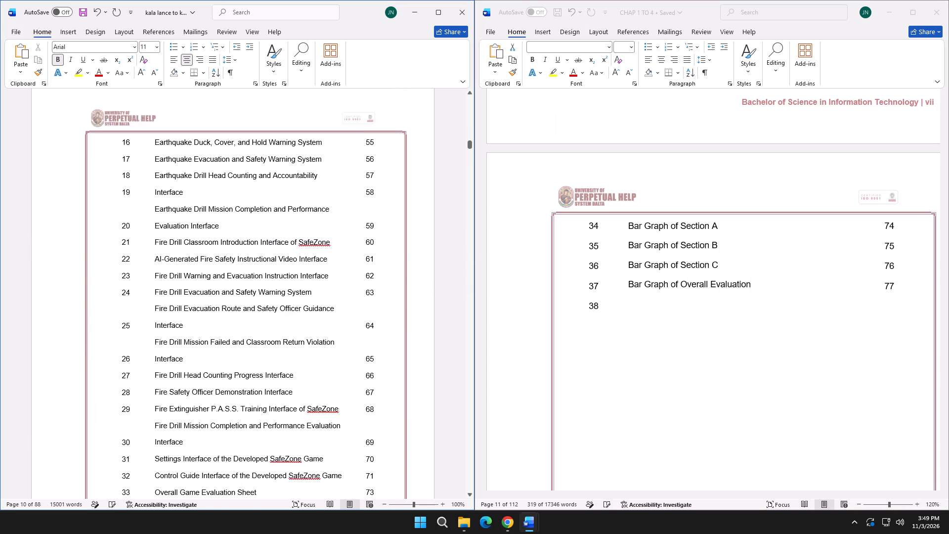
{"action": "scroll", "coordinate": [318, 312], "scroll_direction": "up", "scroll_amount": 10}
{"action": "scroll", "coordinate": [318, 312], "scroll_direction": "down", "scroll_amount": 20}
{"action": "scroll", "coordinate": [318, 312], "scroll_direction": "down", "scroll_amount": 2}
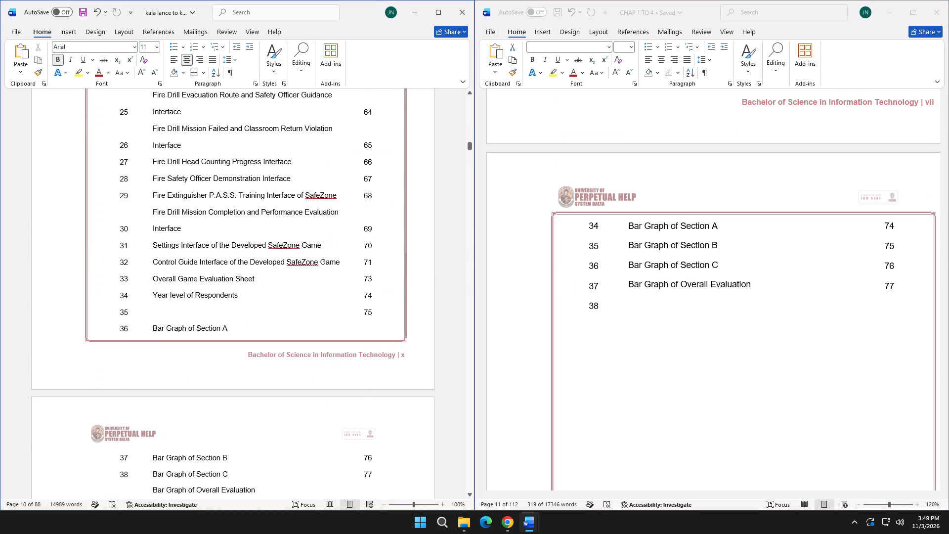
{"action": "scroll", "coordinate": [316, 315], "scroll_direction": "down", "scroll_amount": 4}
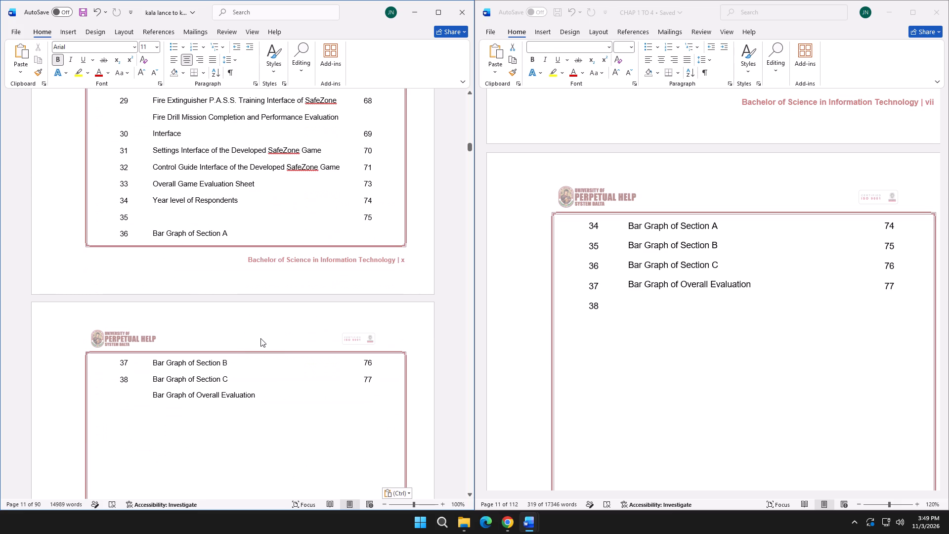
{"action": "scroll", "coordinate": [259, 337], "scroll_direction": "up", "scroll_amount": 20}
{"action": "scroll", "coordinate": [259, 337], "scroll_direction": "up", "scroll_amount": 2}
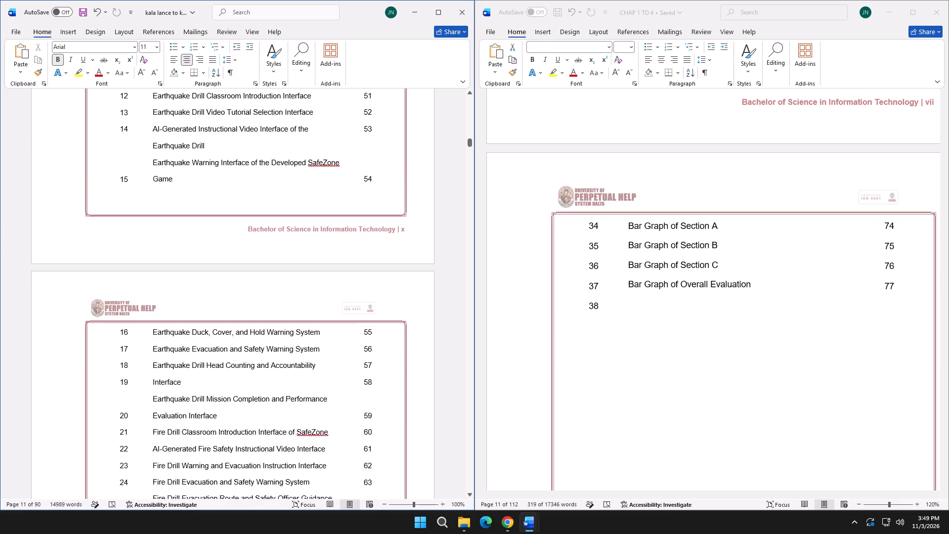
{"action": "scroll", "coordinate": [259, 350], "scroll_direction": "up", "scroll_amount": 13}
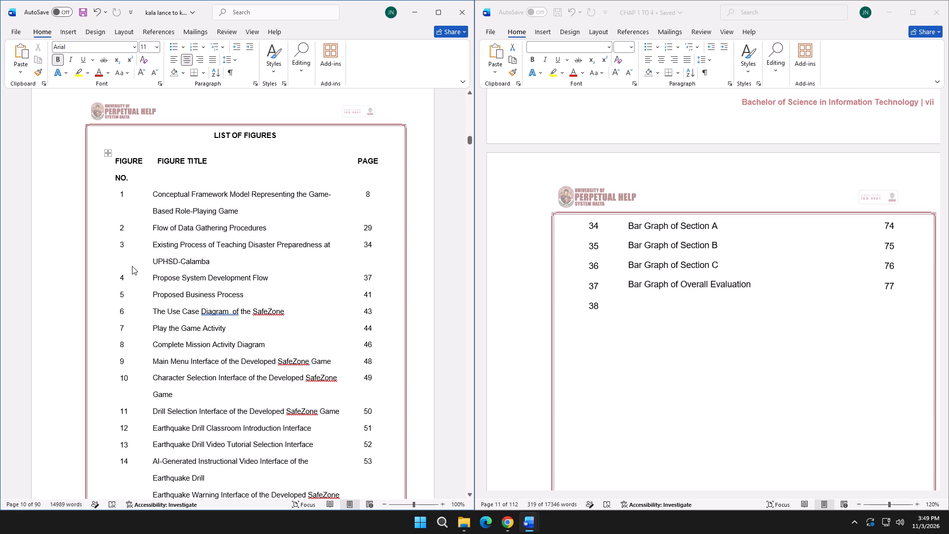
{"action": "scroll", "coordinate": [135, 342], "scroll_direction": "down", "scroll_amount": 2}
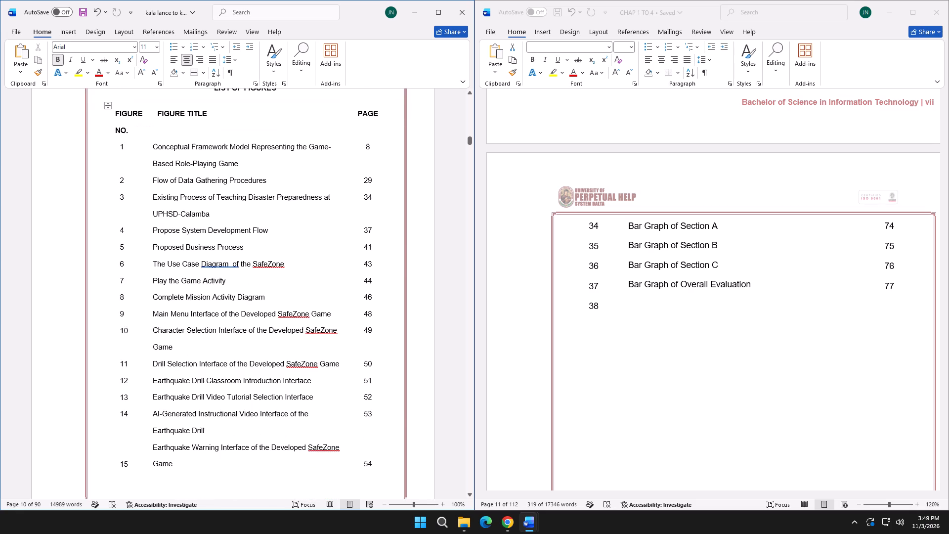
{"action": "scroll", "coordinate": [137, 359], "scroll_direction": "down", "scroll_amount": 3}
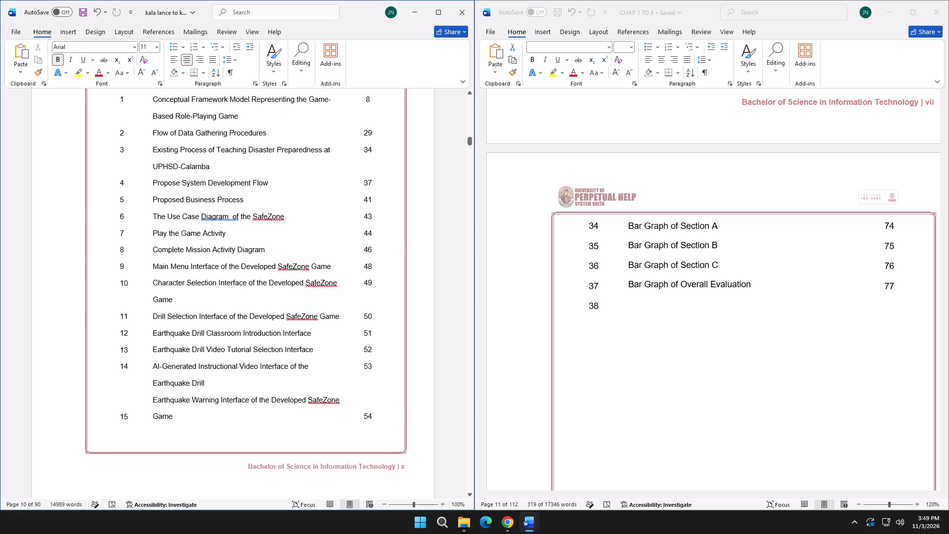
{"action": "left_click", "coordinate": [133, 387]}
{"action": "key", "text": "BackSpace"}
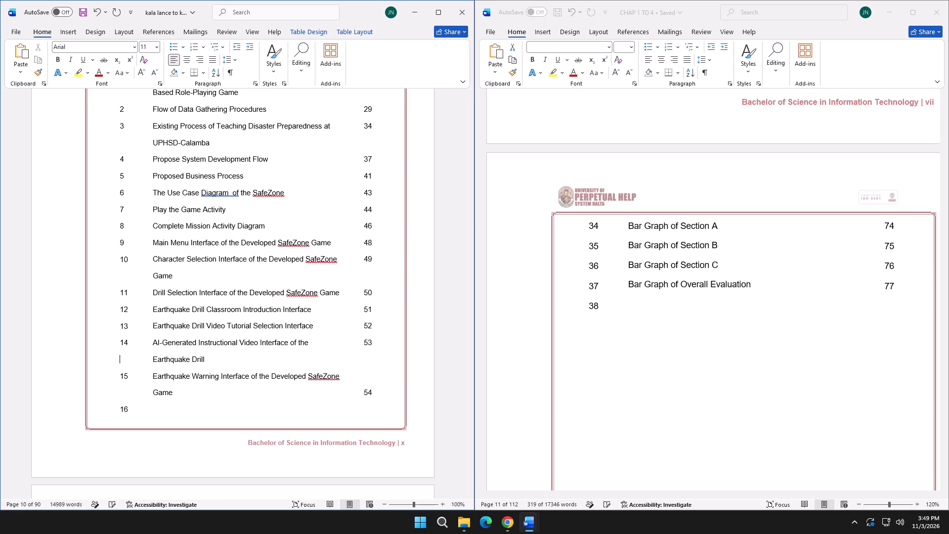
{"action": "scroll", "coordinate": [131, 393], "scroll_direction": "down", "scroll_amount": 4}
{"action": "left_click", "coordinate": [119, 313]}
{"action": "key", "text": "Return"}
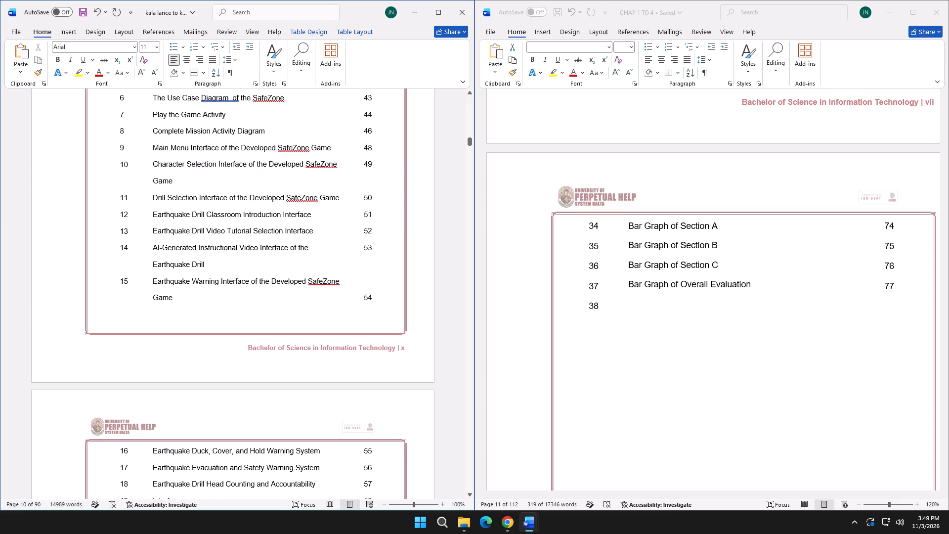
Insert a blank line above figure number 19 to align it with the Earthquake Drill Mission Completion and Performance Evaluation Interface title.
{"action": "scroll", "coordinate": [142, 345], "scroll_direction": "down", "scroll_amount": 5}
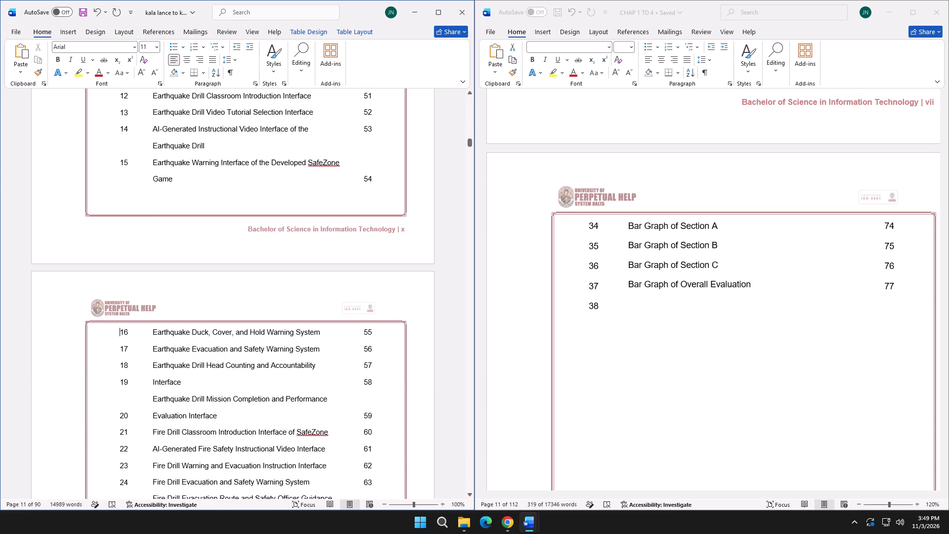
{"action": "left_click", "coordinate": [119, 381]}
{"action": "key", "text": "Return"}
Push figure number 34 and the numbers after it onto the next page of the List of Figures.
{"action": "scroll", "coordinate": [123, 388], "scroll_direction": "down", "scroll_amount": 4}
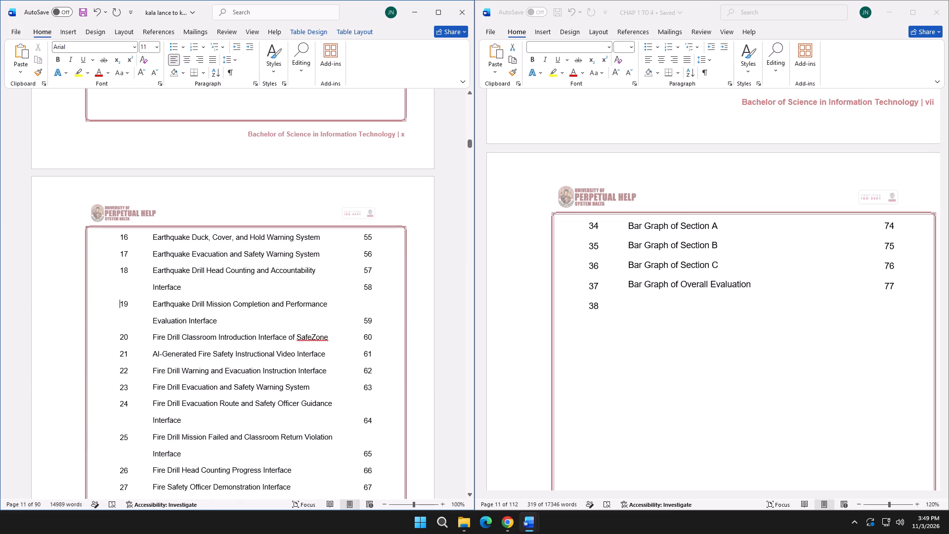
{"action": "scroll", "coordinate": [118, 402], "scroll_direction": "down", "scroll_amount": 2}
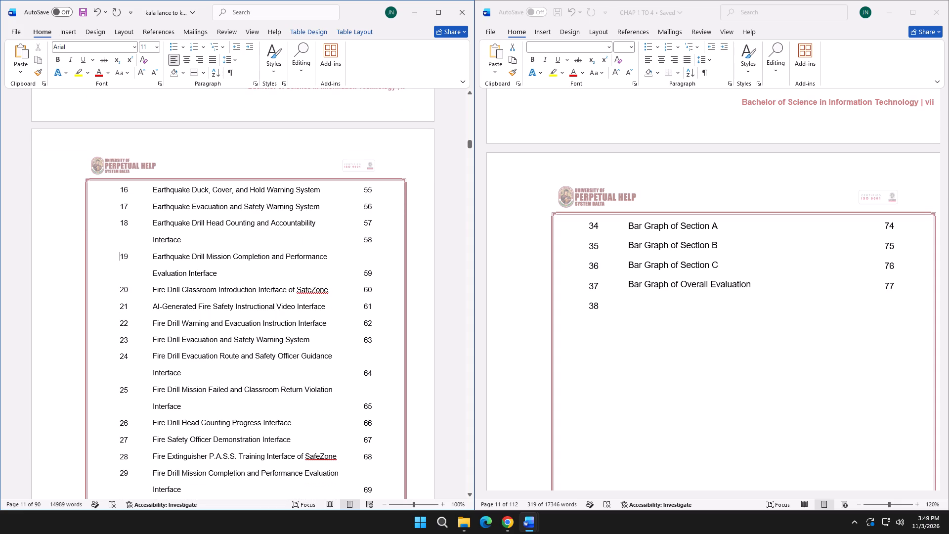
{"action": "scroll", "coordinate": [117, 418], "scroll_direction": "down", "scroll_amount": 2}
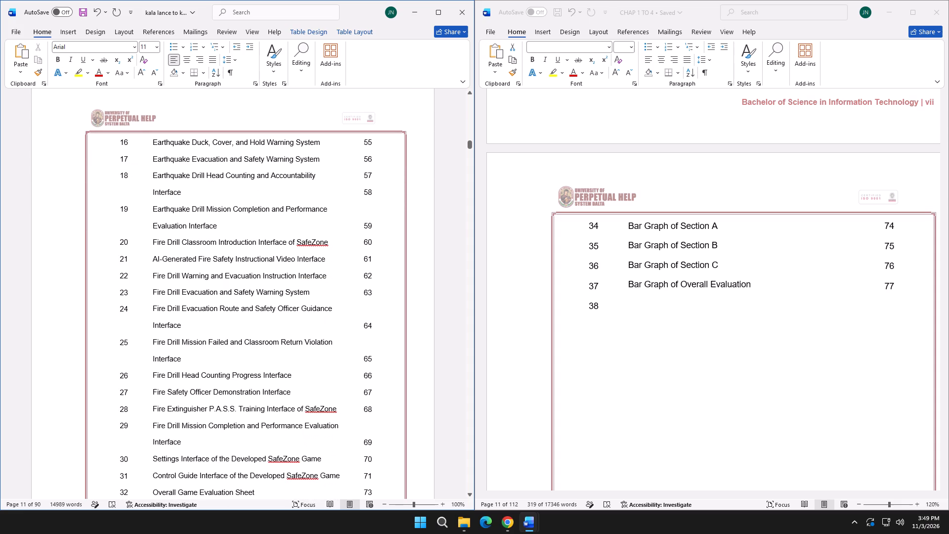
{"action": "scroll", "coordinate": [124, 421], "scroll_direction": "down", "scroll_amount": 2}
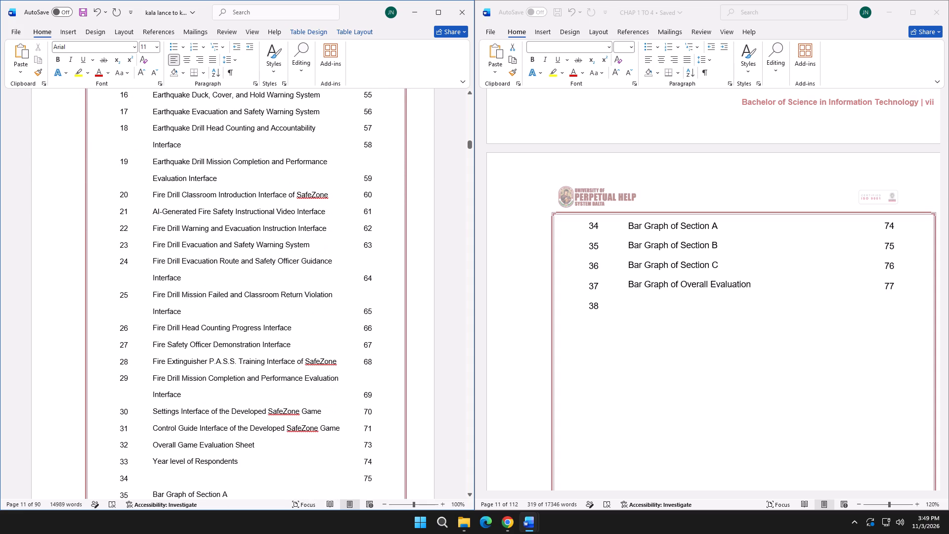
{"action": "scroll", "coordinate": [121, 436], "scroll_direction": "down", "scroll_amount": 1}
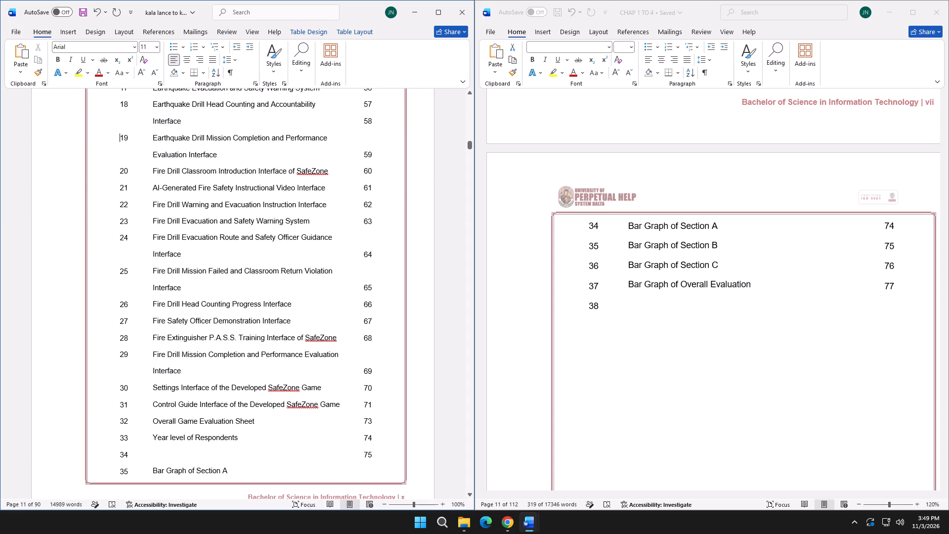
{"action": "left_click", "coordinate": [116, 455]}
{"action": "key", "text": "Return"}
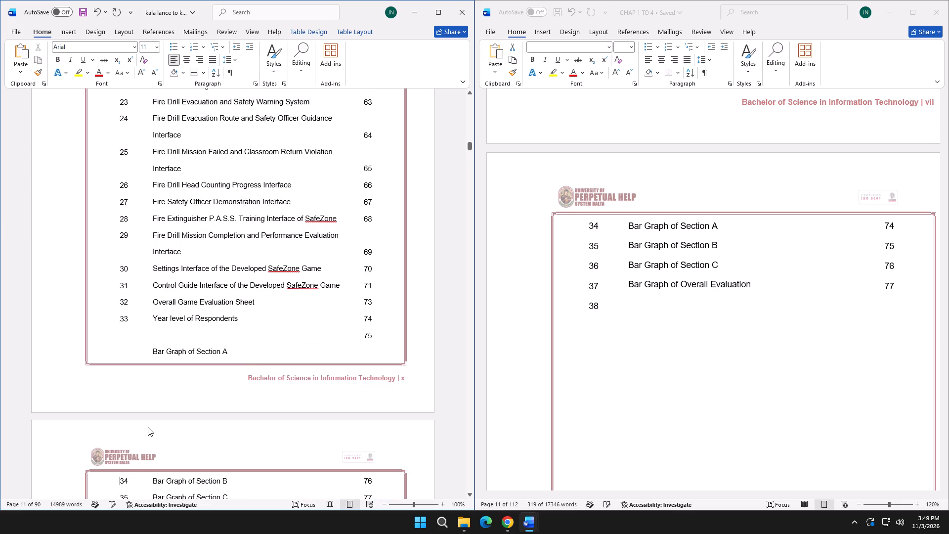
{"action": "scroll", "coordinate": [148, 426], "scroll_direction": "down", "scroll_amount": 4}
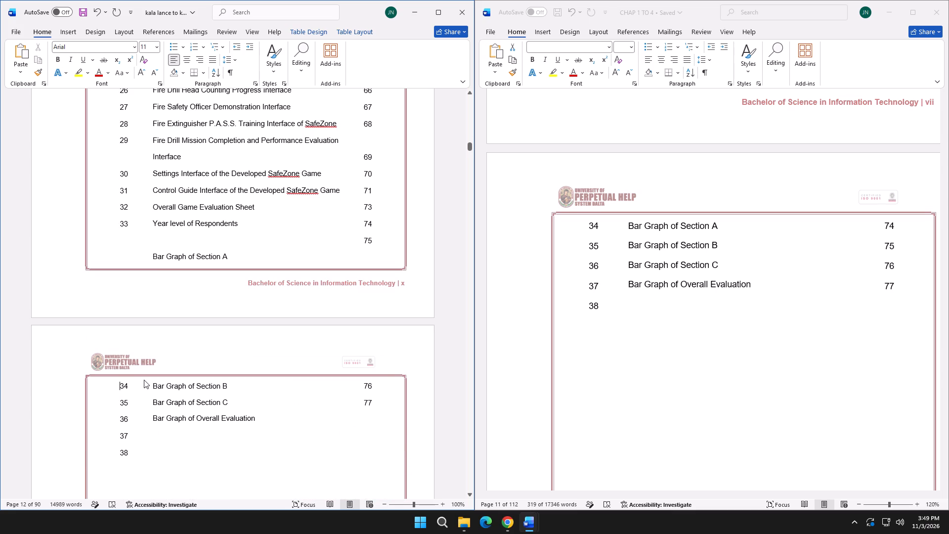
Push the Bar Graph of Section A title onto the next page beside figure number 34.
{"action": "left_click", "coordinate": [150, 257]}
{"action": "left_click", "coordinate": [151, 260]}
{"action": "left_click", "coordinate": [153, 259]}
{"action": "key", "text": "Return"}
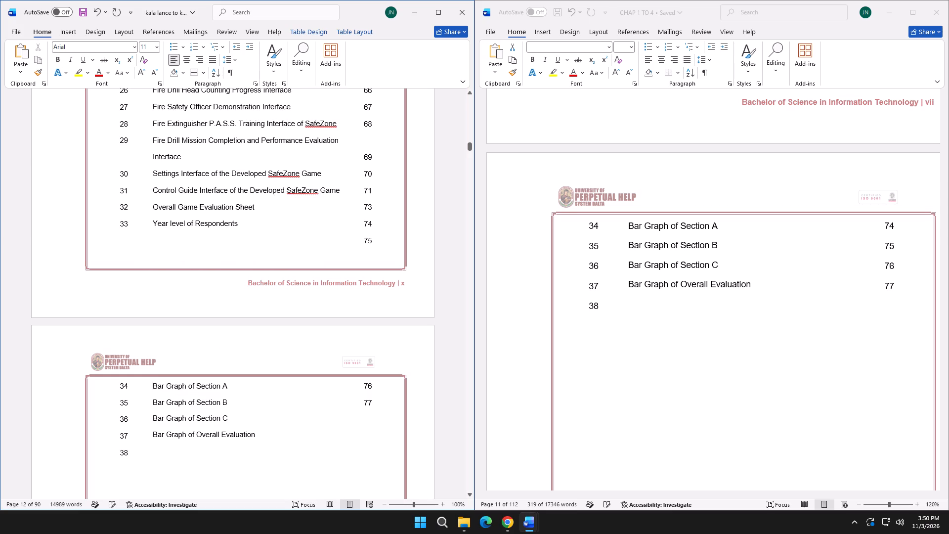
Delete the unused figure number 38 at the end of the List of Figures.
{"action": "left_click_drag", "start_coordinate": [133, 455], "coordinate": [110, 451]}
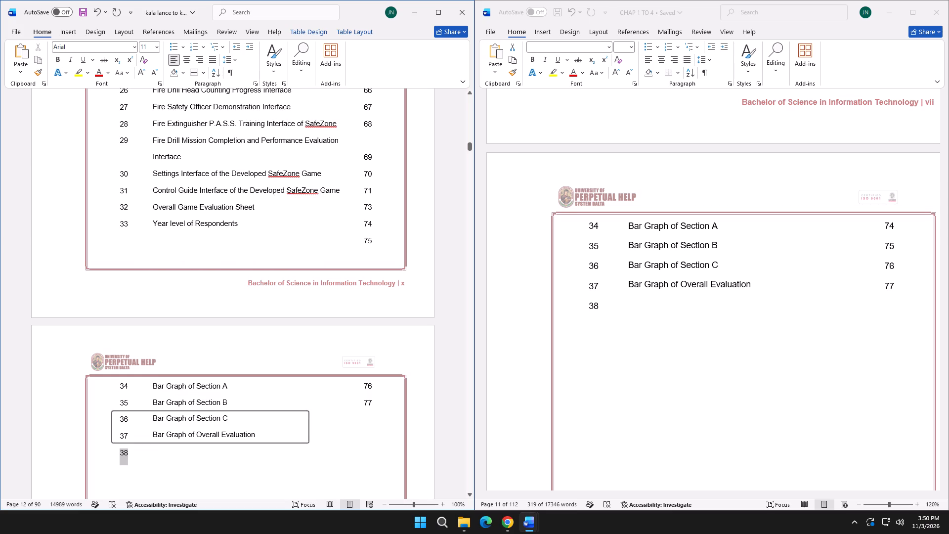
{"action": "key", "text": "BackSpace"}
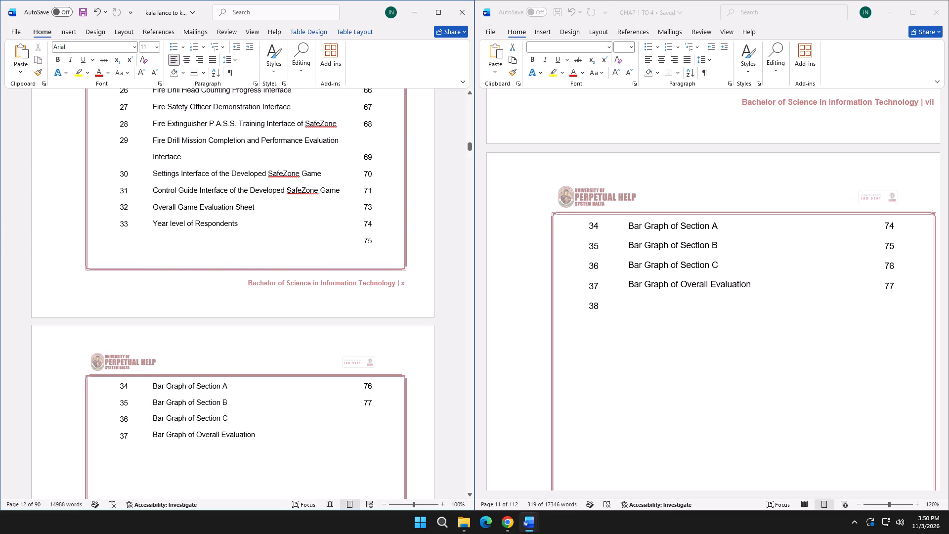
Align page number 54 with the first line of figure 15's title, and push page number 55 onto the next page beside figure 16.
{"action": "left_click", "coordinate": [368, 414]}
{"action": "scroll", "coordinate": [358, 412], "scroll_direction": "up", "scroll_amount": 13}
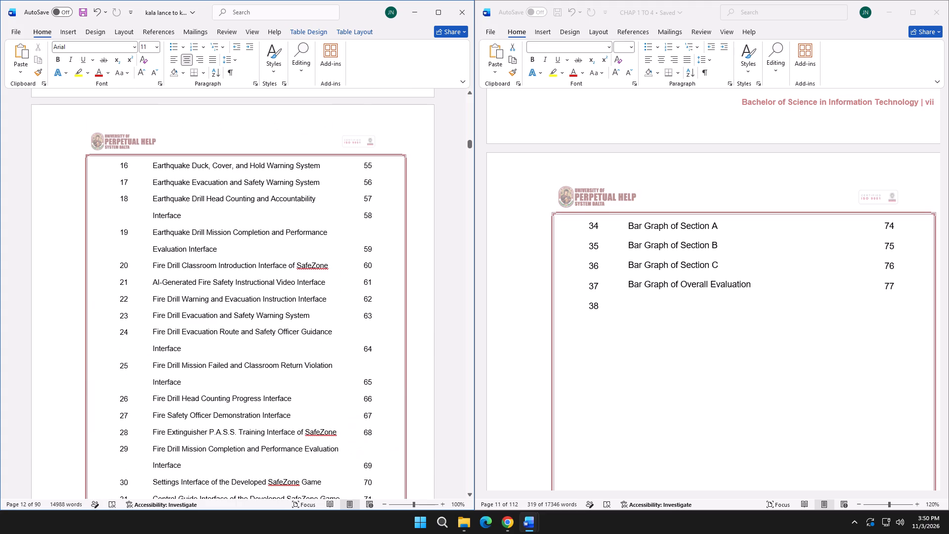
{"action": "scroll", "coordinate": [358, 394], "scroll_direction": "up", "scroll_amount": 17}
{"action": "scroll", "coordinate": [357, 379], "scroll_direction": "up", "scroll_amount": 4}
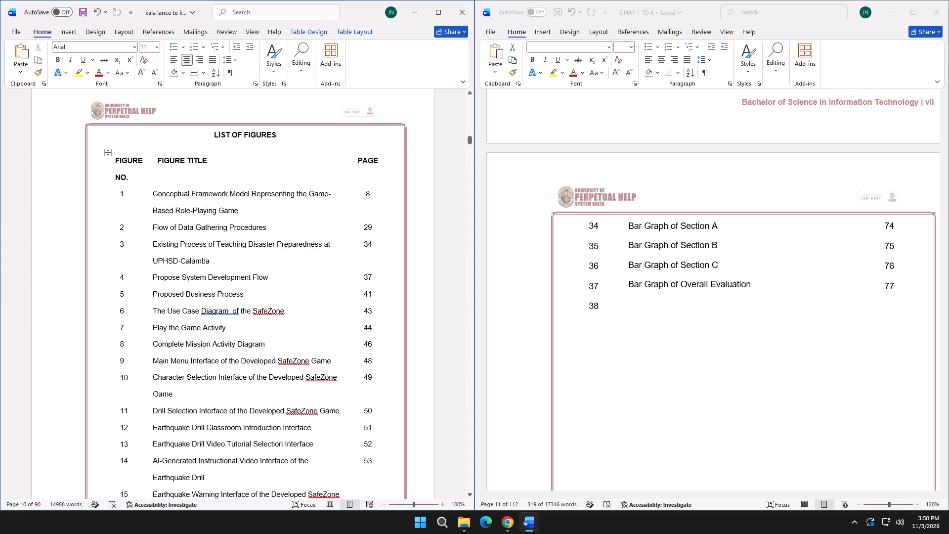
{"action": "scroll", "coordinate": [356, 385], "scroll_direction": "down", "scroll_amount": 2}
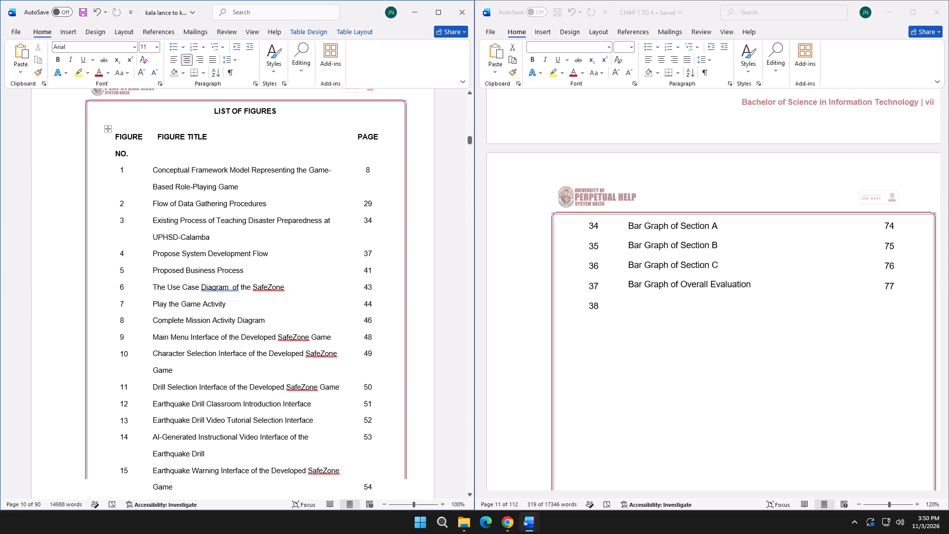
{"action": "scroll", "coordinate": [363, 412], "scroll_direction": "down", "scroll_amount": 1}
{"action": "left_click", "coordinate": [362, 434]}
{"action": "key", "text": "BackSpace"}
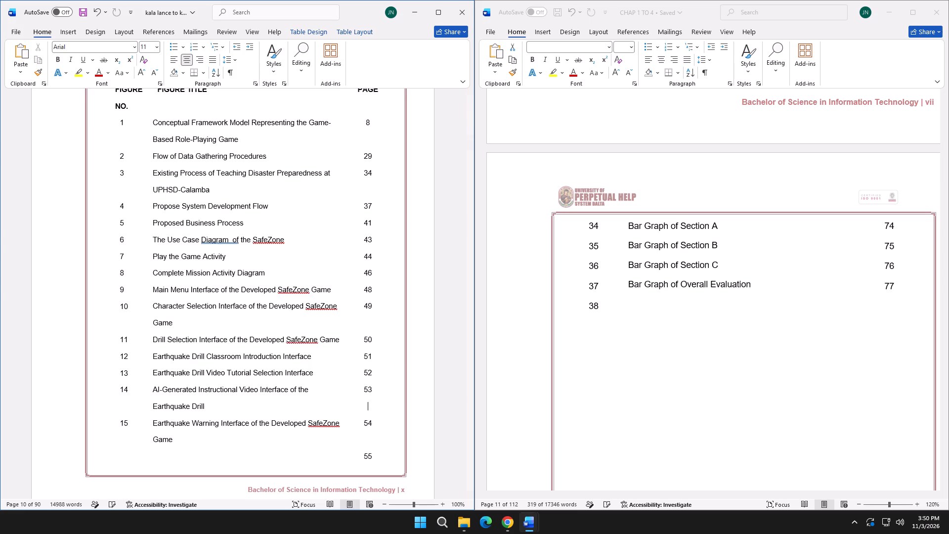
{"action": "scroll", "coordinate": [364, 431], "scroll_direction": "down", "scroll_amount": 3}
{"action": "left_click", "coordinate": [362, 386]}
{"action": "key", "text": "Return"}
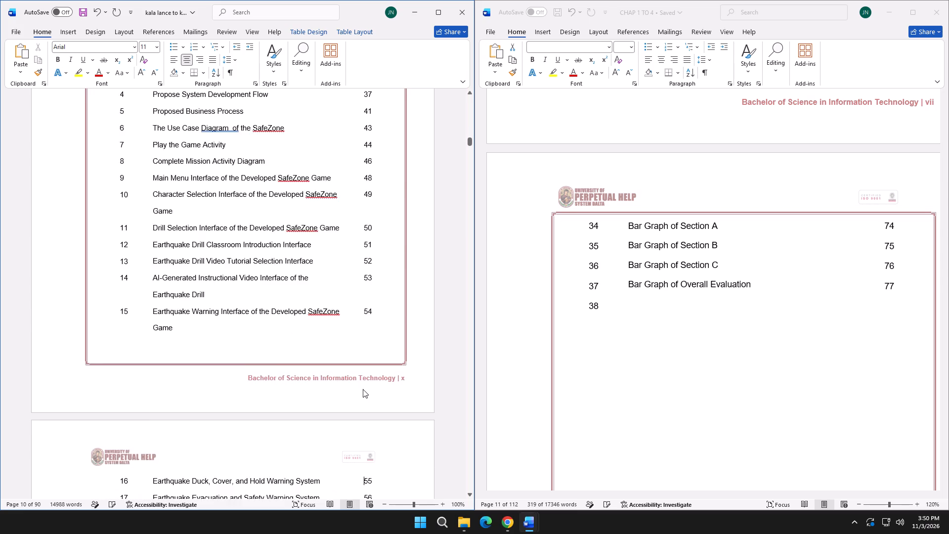
Insert a blank line above page number 58 to align it with figure 19, Earthquake Drill Mission Completion and Performance Evaluation Interface.
{"action": "scroll", "coordinate": [363, 395], "scroll_direction": "down", "scroll_amount": 7}
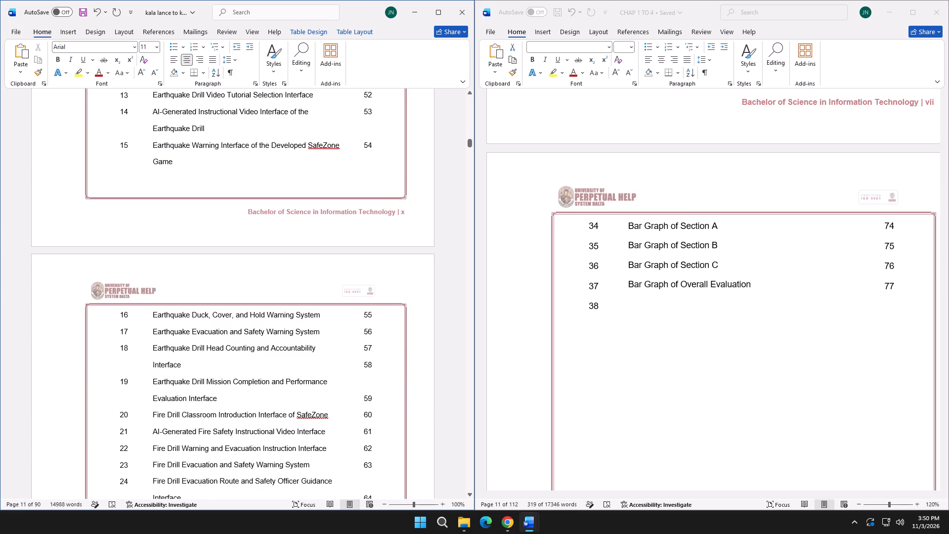
{"action": "left_click", "coordinate": [362, 363]}
{"action": "key", "text": "Return"}
Push page number 73 and the numbers after it onto the next page of the List of Figures.
{"action": "scroll", "coordinate": [362, 377], "scroll_direction": "down", "scroll_amount": 1}
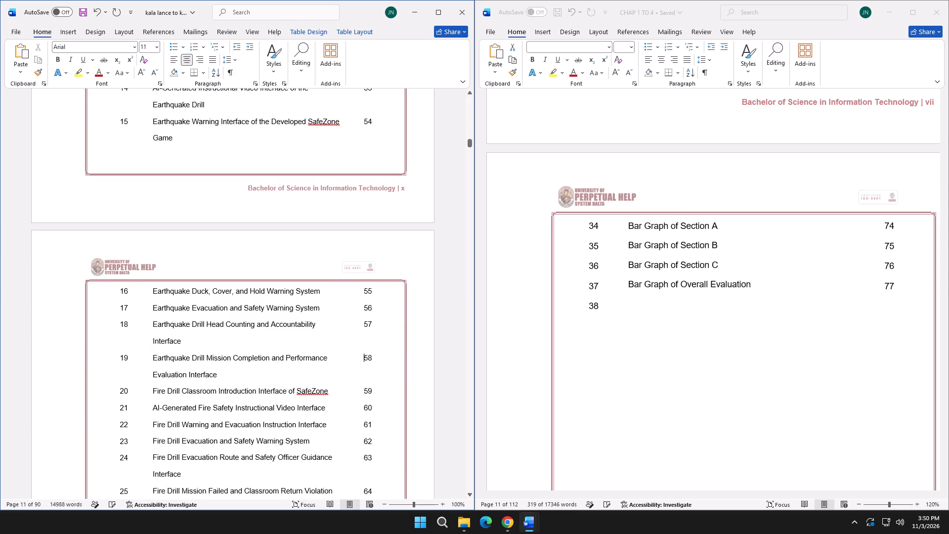
{"action": "scroll", "coordinate": [358, 407], "scroll_direction": "down", "scroll_amount": 2}
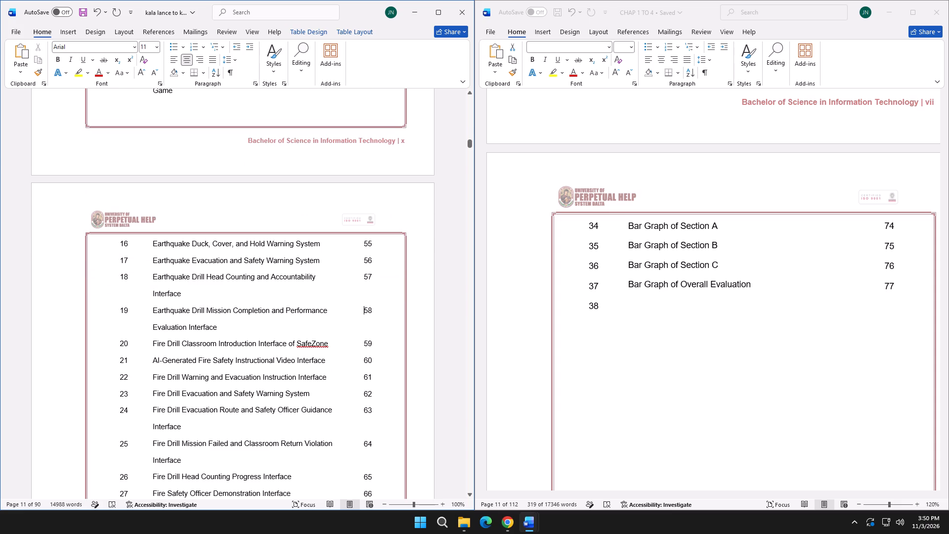
{"action": "scroll", "coordinate": [360, 411], "scroll_direction": "down", "scroll_amount": 2}
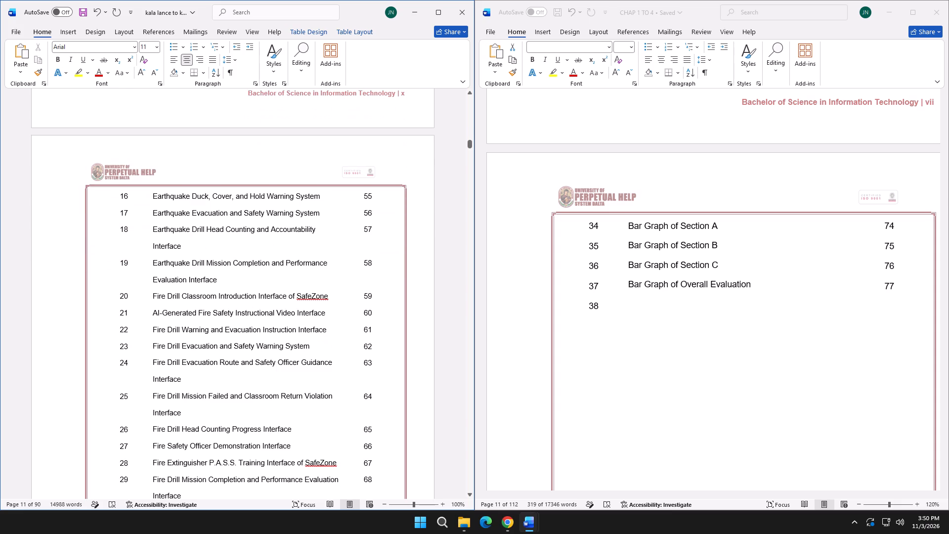
{"action": "scroll", "coordinate": [360, 423], "scroll_direction": "down", "scroll_amount": 3}
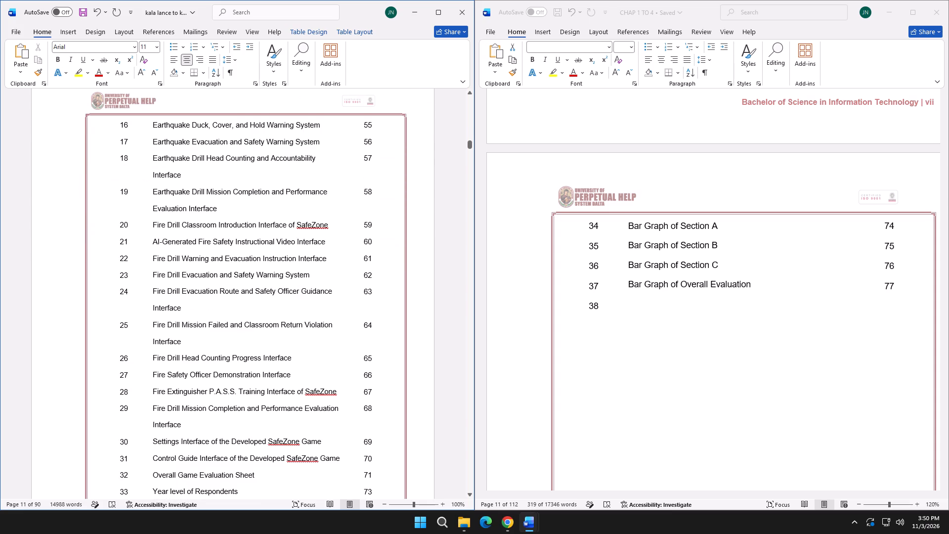
{"action": "scroll", "coordinate": [360, 423], "scroll_direction": "down", "scroll_amount": 2}
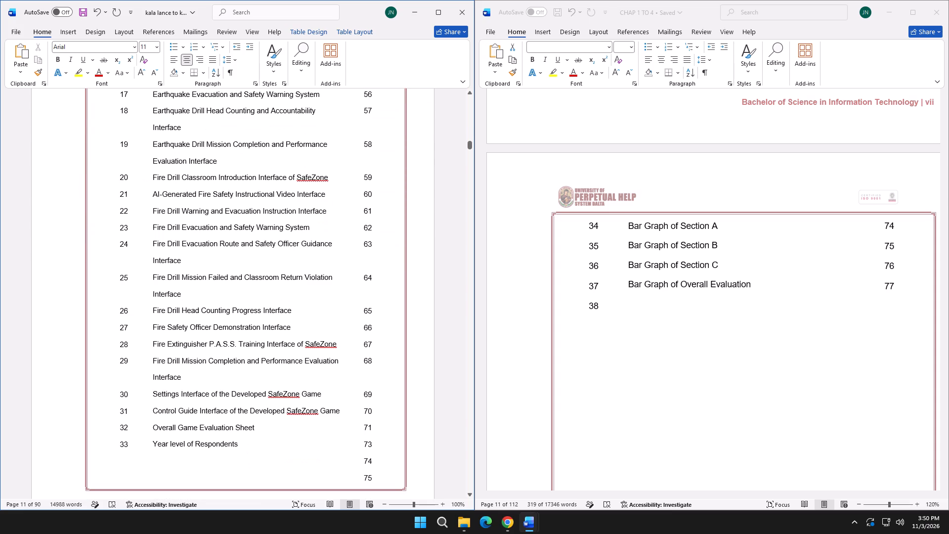
{"action": "left_click", "coordinate": [363, 442]}
{"action": "key", "text": "Return"}
{"action": "key", "text": "Return"}
{"action": "key", "text": "Return"}
{"action": "scroll", "coordinate": [345, 401], "scroll_direction": "down", "scroll_amount": 5}
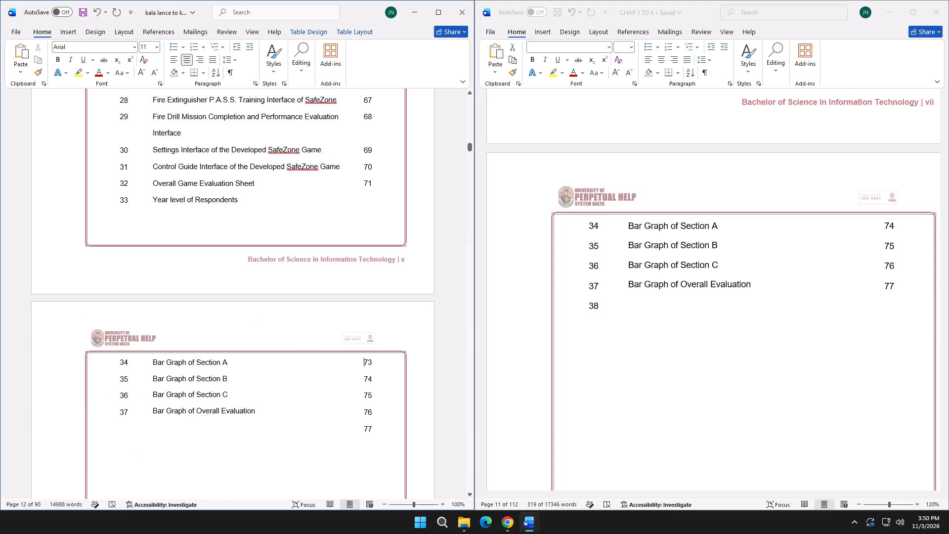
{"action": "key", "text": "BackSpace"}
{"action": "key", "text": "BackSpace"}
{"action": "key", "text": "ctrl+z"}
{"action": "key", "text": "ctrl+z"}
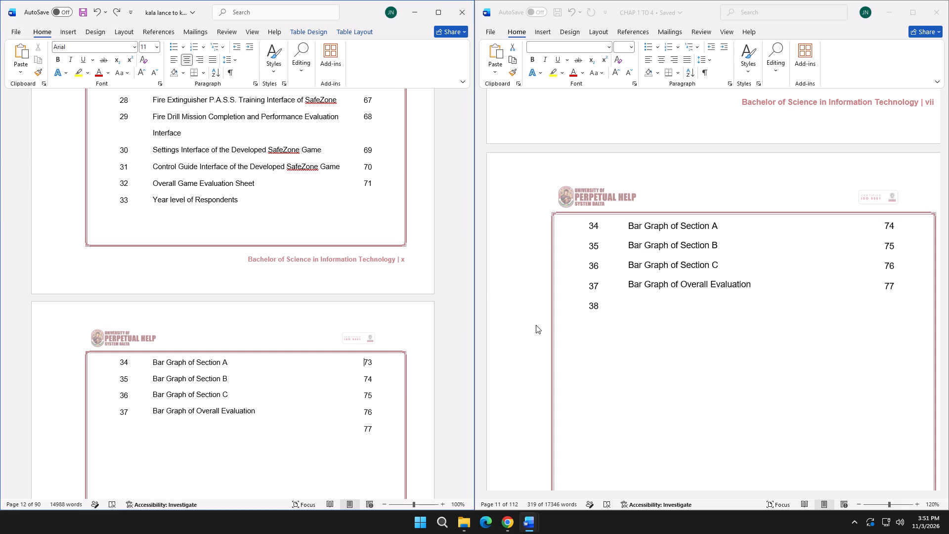
Copy page number 73 back into the Year level of Respondents row and delete it from the Bar Graph of Section A row.
{"action": "scroll", "coordinate": [570, 339], "scroll_direction": "up", "scroll_amount": 5}
{"action": "left_click_drag", "start_coordinate": [375, 362], "coordinate": [361, 361]}
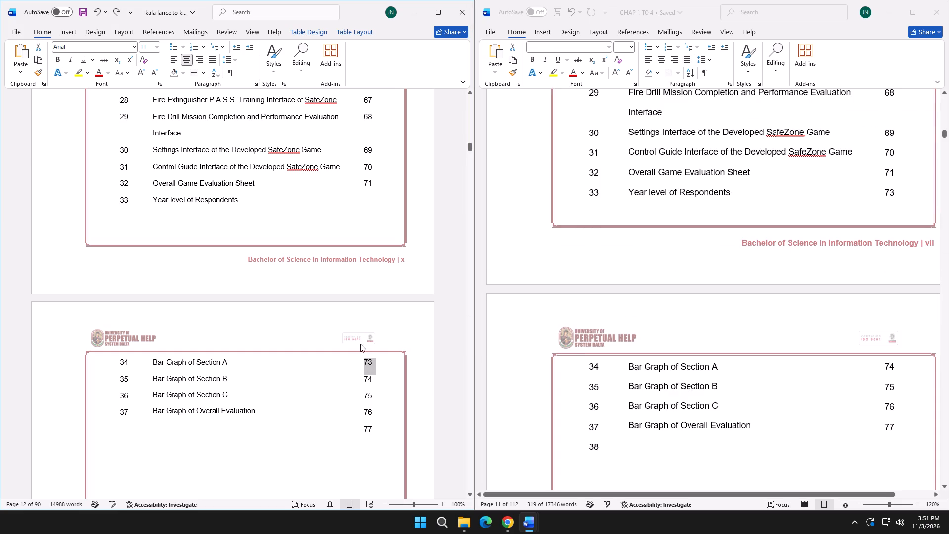
{"action": "key", "text": "ctrl+c"}
{"action": "left_click", "coordinate": [366, 199]}
{"action": "key", "text": "ctrl+v"}
{"action": "left_click_drag", "start_coordinate": [374, 378], "coordinate": [365, 375]}
{"action": "key", "text": "BackSpace"}
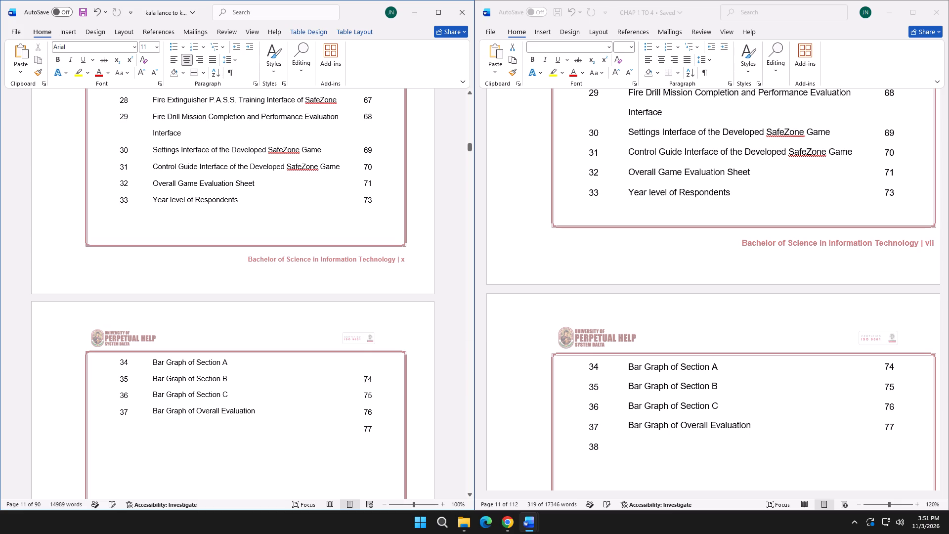
Adjust the blank lines above page number 74 so it aligns with Bar Graph of Section A and 77 with Bar Graph of Overall Evaluation.
{"action": "key", "text": "BackSpace"}
{"action": "key", "text": "ctrl+z"}
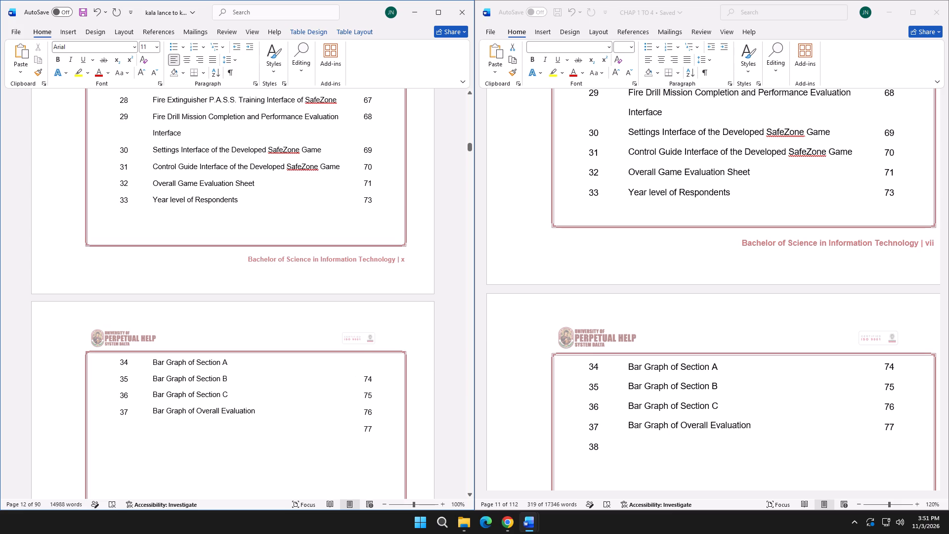
{"action": "left_click", "coordinate": [372, 361]}
{"action": "key", "text": "BackSpace"}
{"action": "key", "text": "BackSpace"}
{"action": "key", "text": "BackSpace"}
{"action": "key", "text": "BackSpace"}
{"action": "key", "text": "Return"}
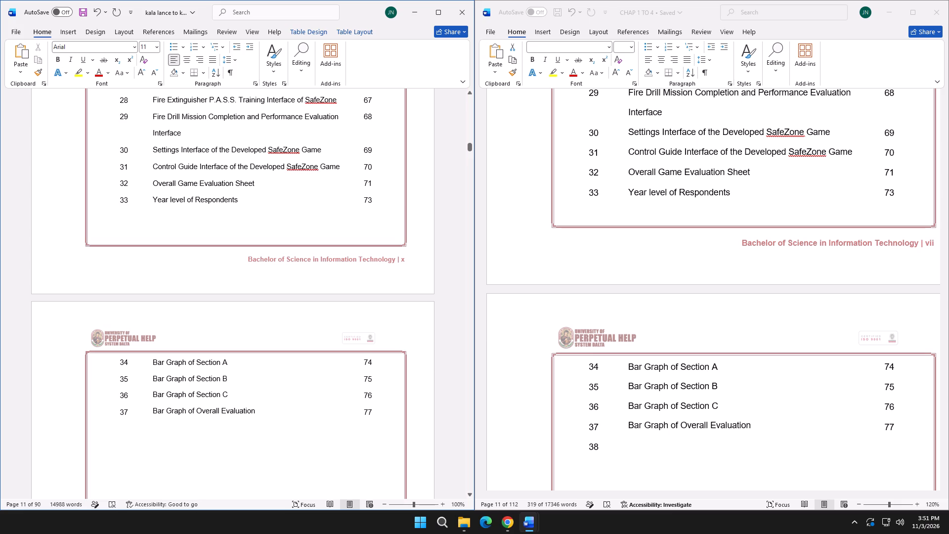
Copy the List of Tables heading and its table from CHAP 1 TO 4, and return to the matching list in kala lance to kupal.
{"action": "scroll", "coordinate": [289, 366], "scroll_direction": "down", "scroll_amount": 20}
{"action": "scroll", "coordinate": [289, 366], "scroll_direction": "down", "scroll_amount": 16}
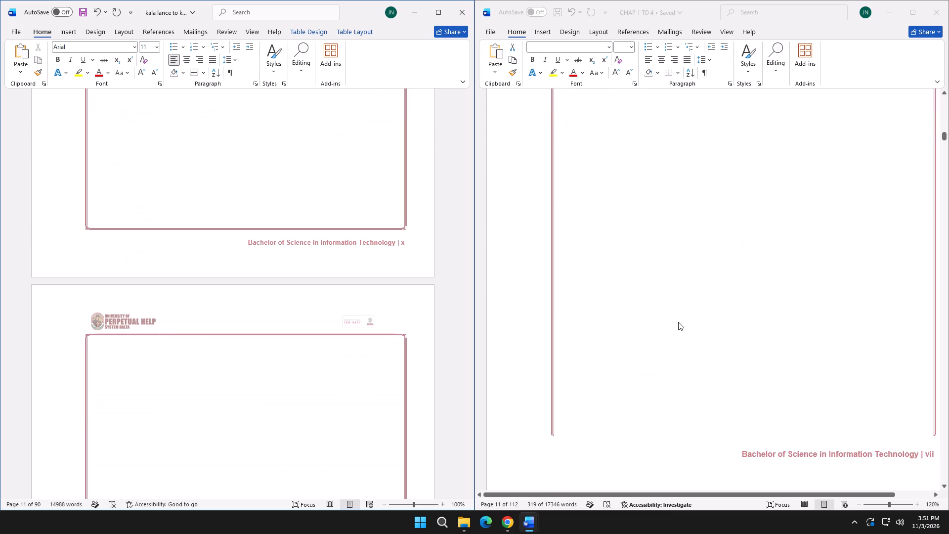
{"action": "scroll", "coordinate": [678, 322], "scroll_direction": "down", "scroll_amount": 20}
{"action": "scroll", "coordinate": [678, 322], "scroll_direction": "down", "scroll_amount": 10}
{"action": "scroll", "coordinate": [665, 350], "scroll_direction": "up", "scroll_amount": 4}
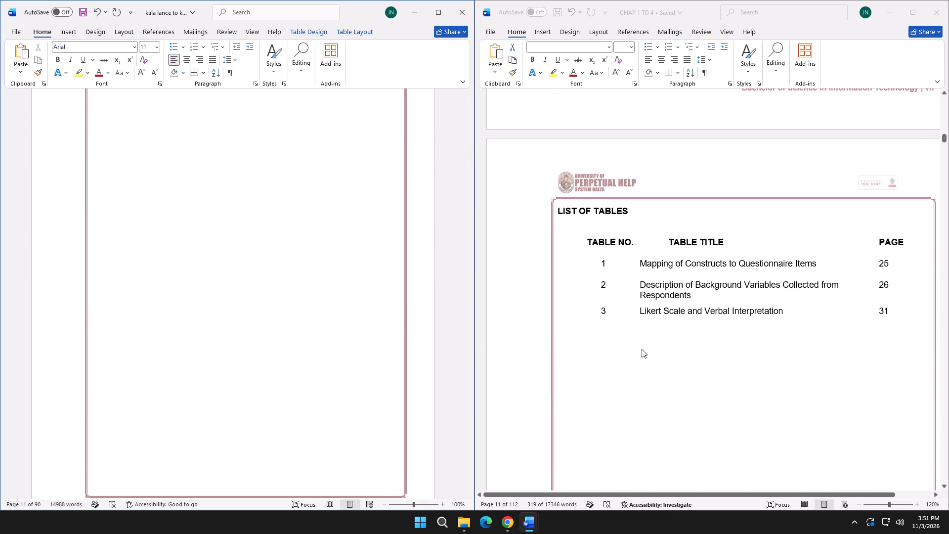
{"action": "scroll", "coordinate": [341, 316], "scroll_direction": "down", "scroll_amount": 15}
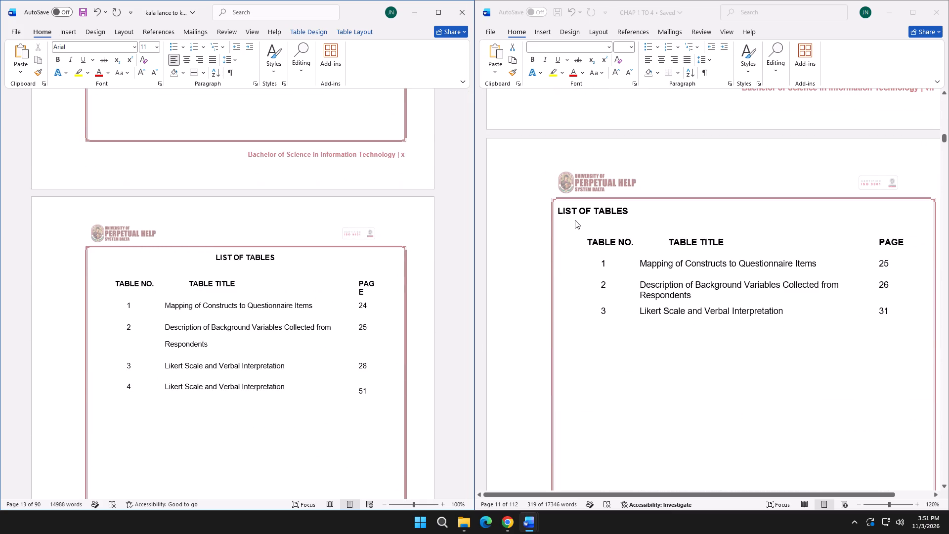
{"action": "left_click", "coordinate": [575, 220]}
{"action": "left_click_drag", "start_coordinate": [559, 214], "coordinate": [901, 313]}
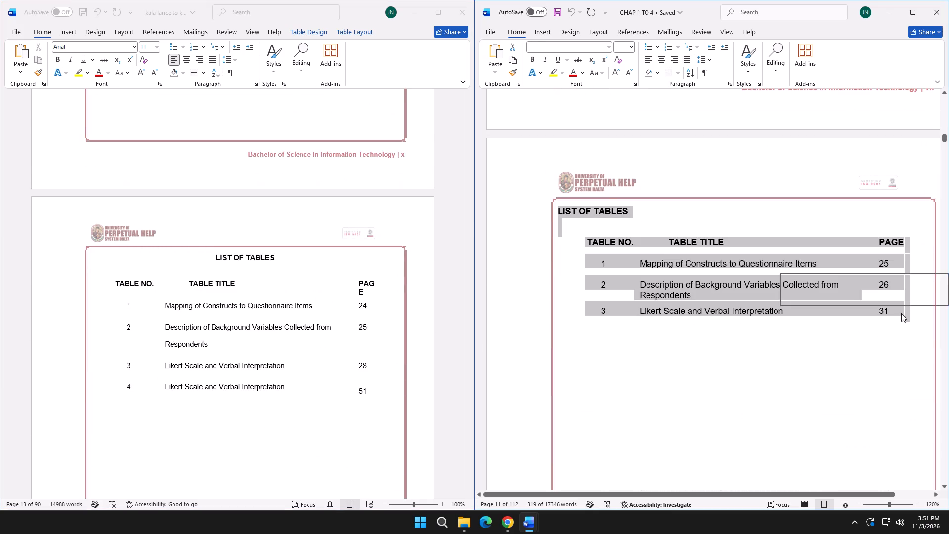
{"action": "key", "text": "ctrl+c"}
{"action": "left_click", "coordinate": [162, 272]}
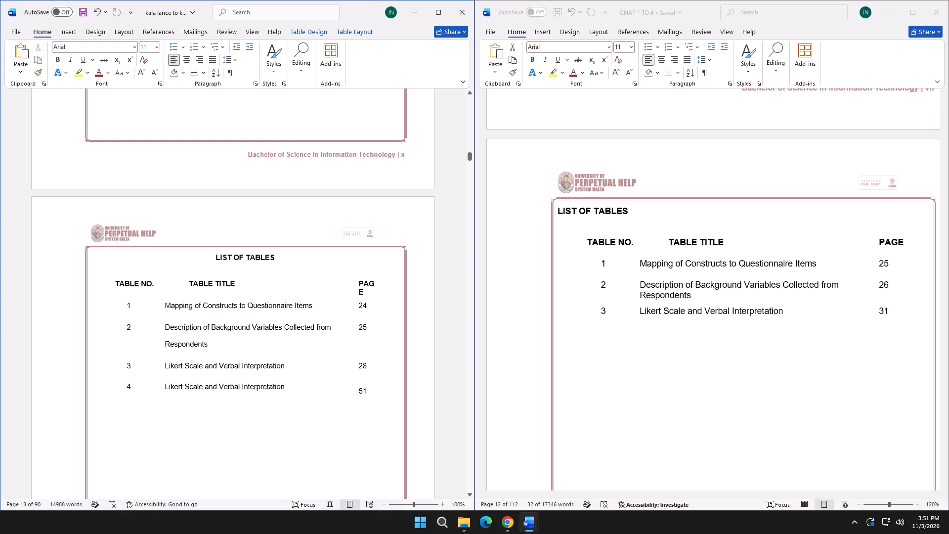
Search CHAP 1 TO 4 for "table 4" and check which page the table is on.
{"action": "left_click", "coordinate": [539, 221]}
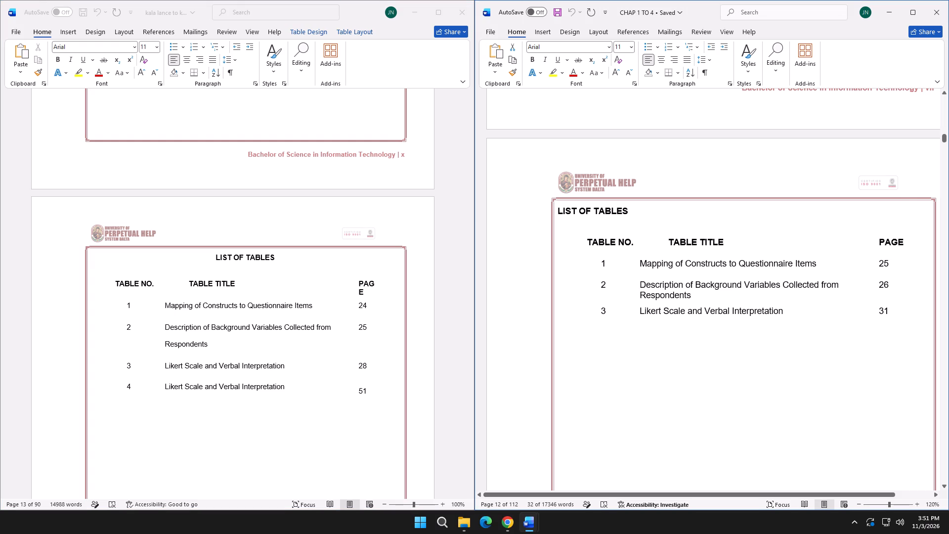
{"action": "key", "text": "ctrl+f"}
{"action": "type", "text": "table 45"}
{"action": "key", "text": "BackSpace"}
{"action": "key", "text": "Return"}
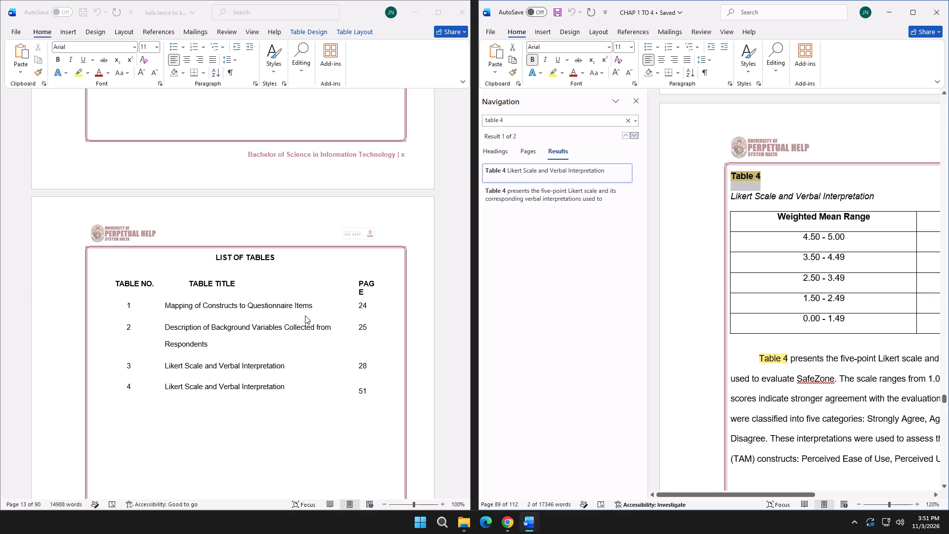
{"action": "scroll", "coordinate": [771, 436], "scroll_direction": "down", "scroll_amount": 4}
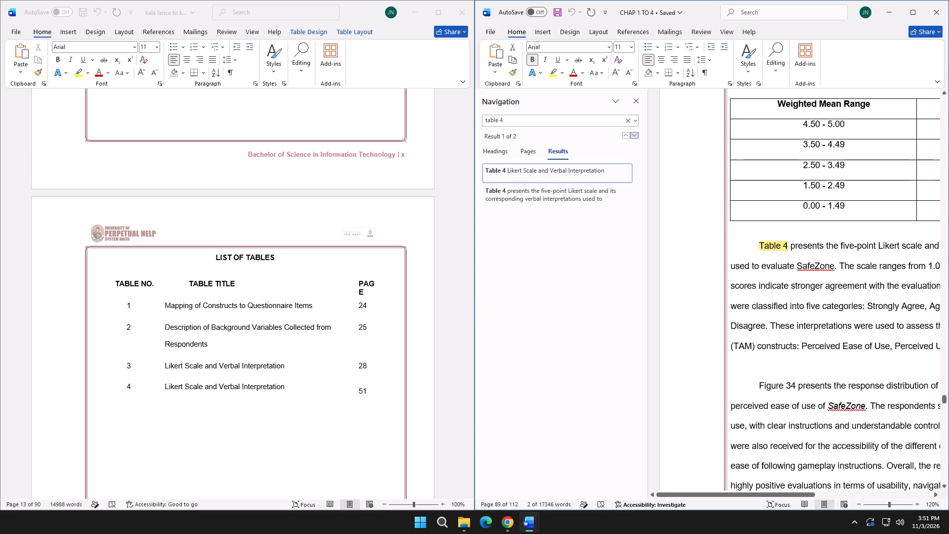
{"action": "left_click_drag", "start_coordinate": [730, 494], "coordinate": [820, 499]}
{"action": "scroll", "coordinate": [842, 420], "scroll_direction": "down", "scroll_amount": 10}
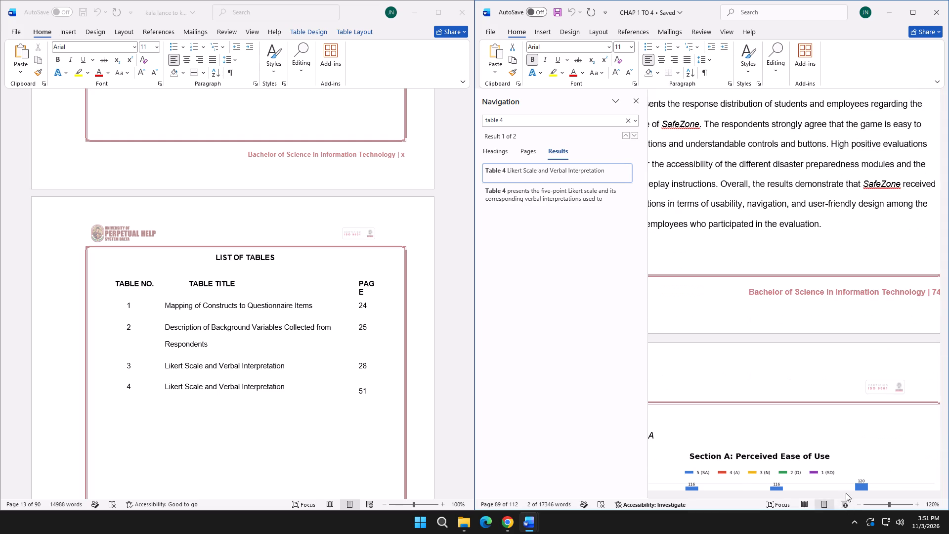
{"action": "left_click_drag", "start_coordinate": [848, 491], "coordinate": [867, 490]}
Search CHAP 1 TO 4 for "table" to reach its List of Tables, and copy the heading with the whole table.
{"action": "left_click", "coordinate": [205, 318]}
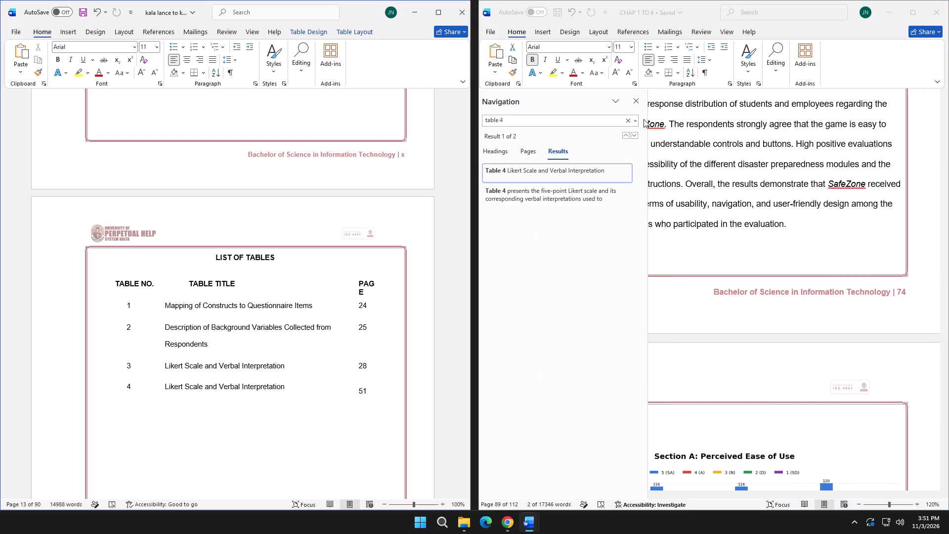
{"action": "double_click", "coordinate": [545, 119]}
{"action": "left_click", "coordinate": [545, 119]}
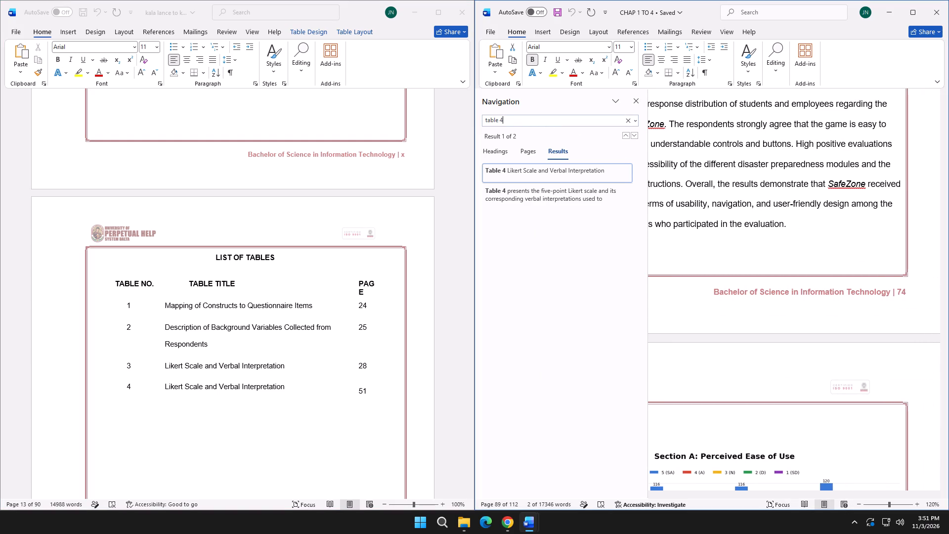
{"action": "key", "text": "BackSpace"}
{"action": "left_click", "coordinate": [530, 173]}
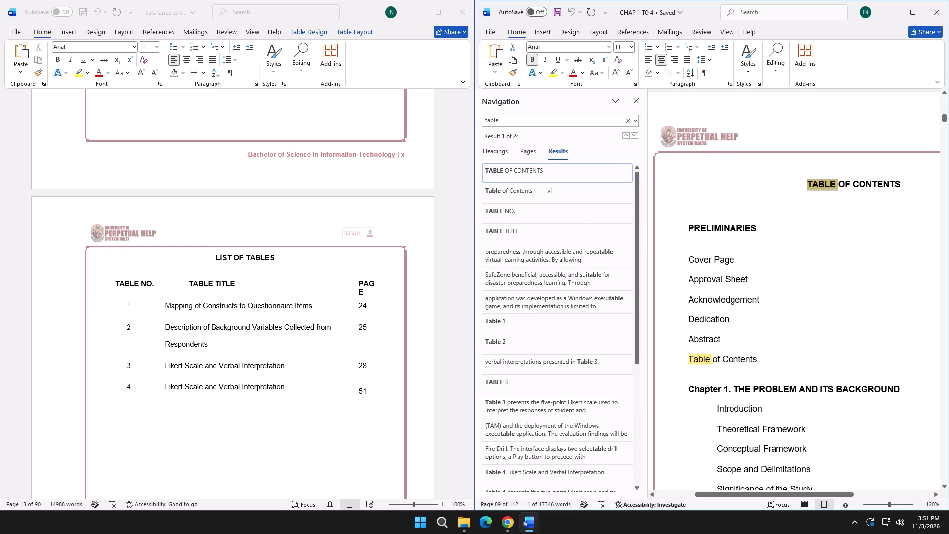
{"action": "left_click", "coordinate": [540, 210]}
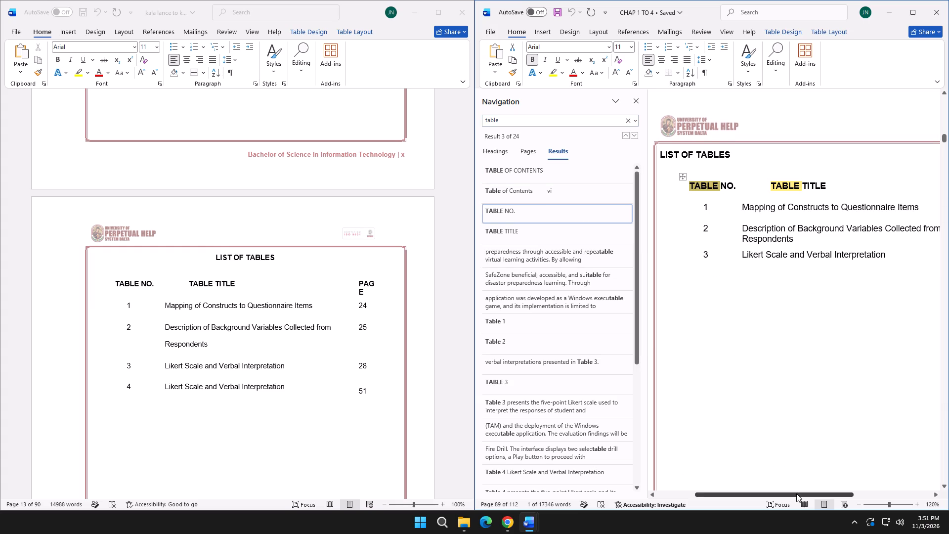
{"action": "left_click_drag", "start_coordinate": [796, 493], "coordinate": [815, 493]}
{"action": "left_click", "coordinate": [641, 105]}
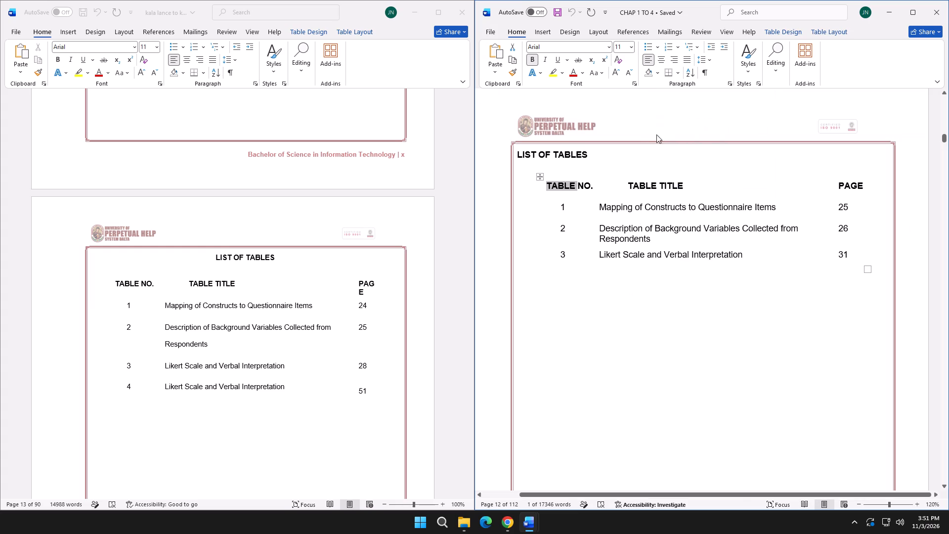
{"action": "left_click_drag", "start_coordinate": [519, 154], "coordinate": [570, 168]}
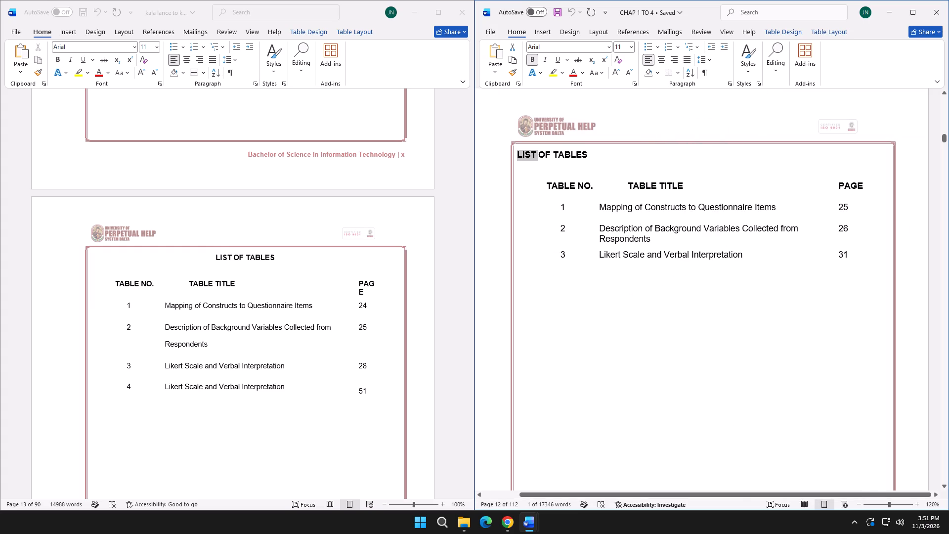
{"action": "left_click_drag", "start_coordinate": [570, 168], "coordinate": [856, 261]}
{"action": "key", "text": "ctrl+c"}
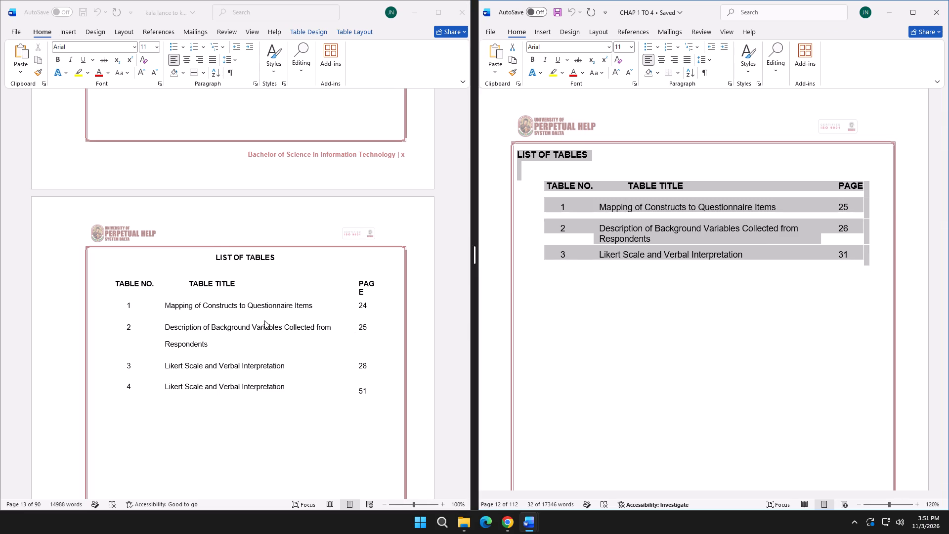
Replace the LIST OF TABLES heading and four-entry table in kala lance to kupal with the copied heading and table.
{"action": "left_click", "coordinate": [127, 285]}
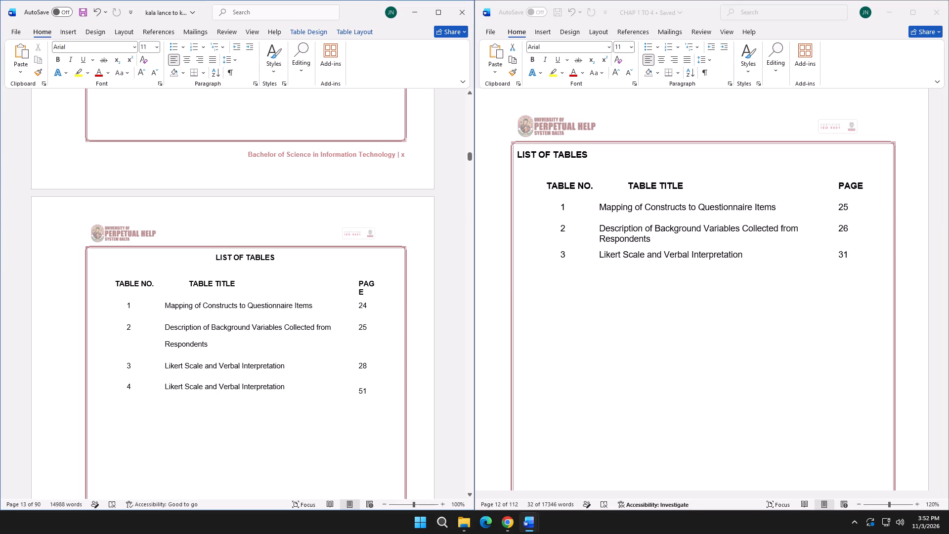
{"action": "left_click_drag", "start_coordinate": [216, 259], "coordinate": [311, 349]}
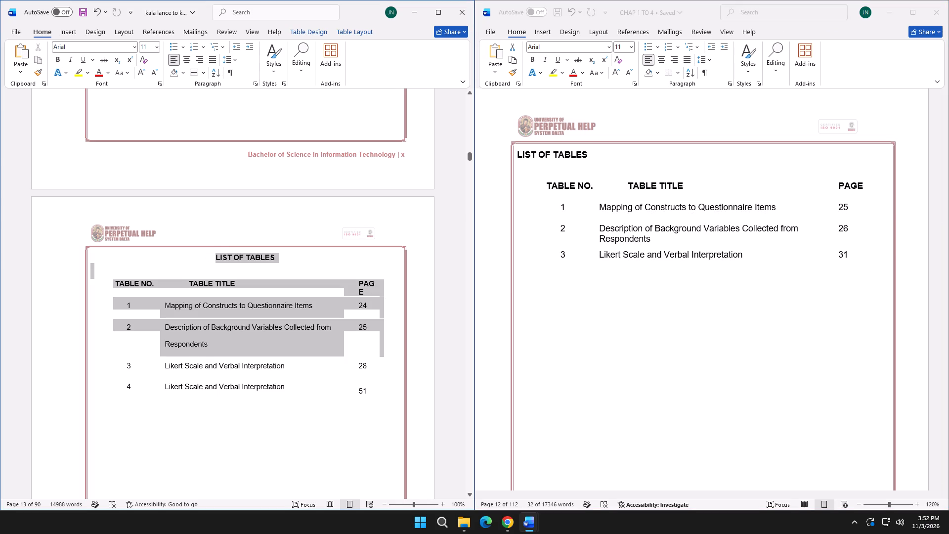
{"action": "left_click_drag", "start_coordinate": [311, 349], "coordinate": [369, 361]}
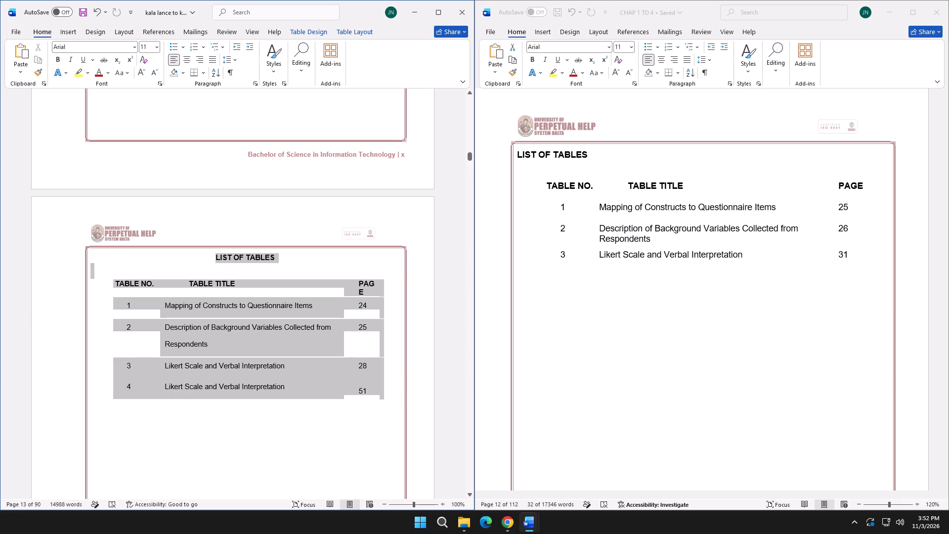
{"action": "left_click_drag", "start_coordinate": [369, 361], "coordinate": [356, 325]}
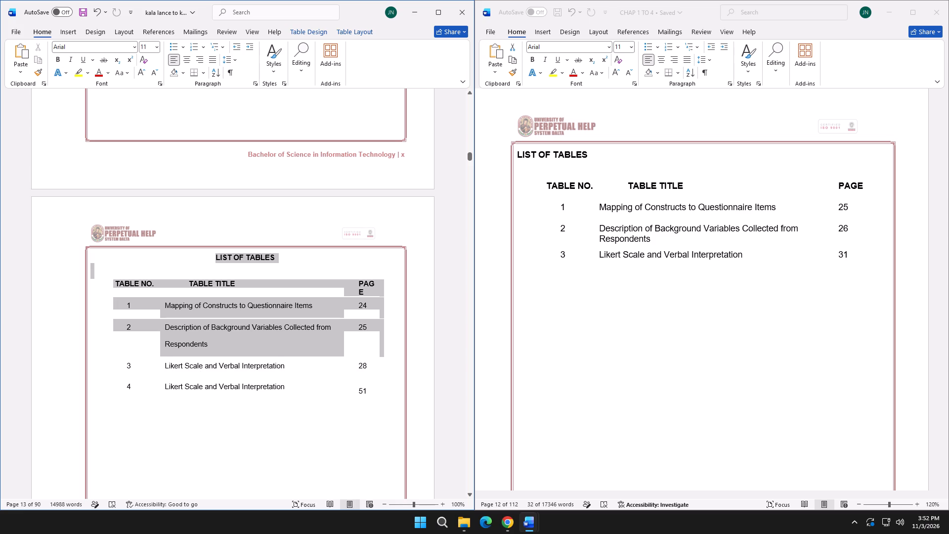
{"action": "left_click_drag", "start_coordinate": [356, 325], "coordinate": [369, 363]}
{"action": "left_click", "coordinate": [366, 367]}
{"action": "left_click_drag", "start_coordinate": [368, 368], "coordinate": [174, 328]}
{"action": "left_click", "coordinate": [132, 358]}
{"action": "left_click", "coordinate": [145, 373]}
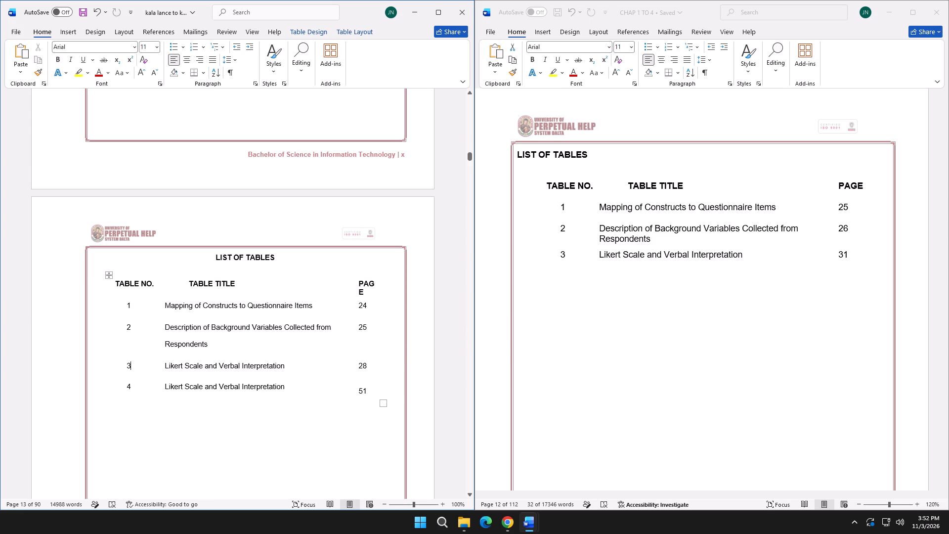
{"action": "left_click_drag", "start_coordinate": [215, 259], "coordinate": [297, 342]}
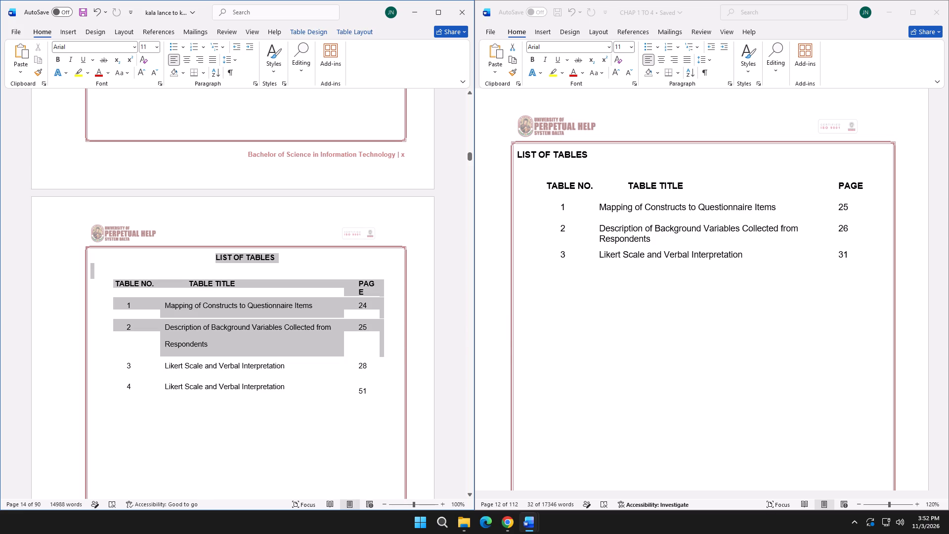
{"action": "left_click_drag", "start_coordinate": [297, 342], "coordinate": [340, 358]}
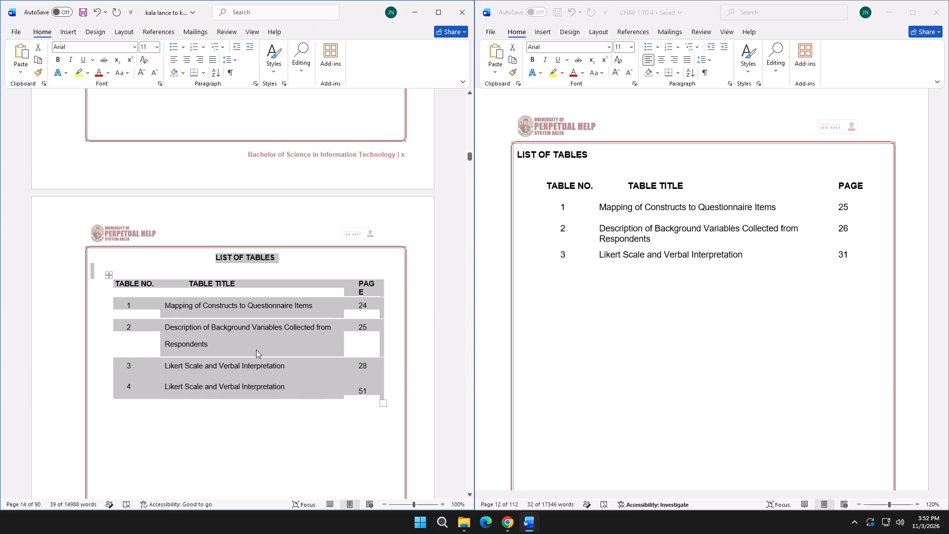
{"action": "key", "text": "ctrl+v"}
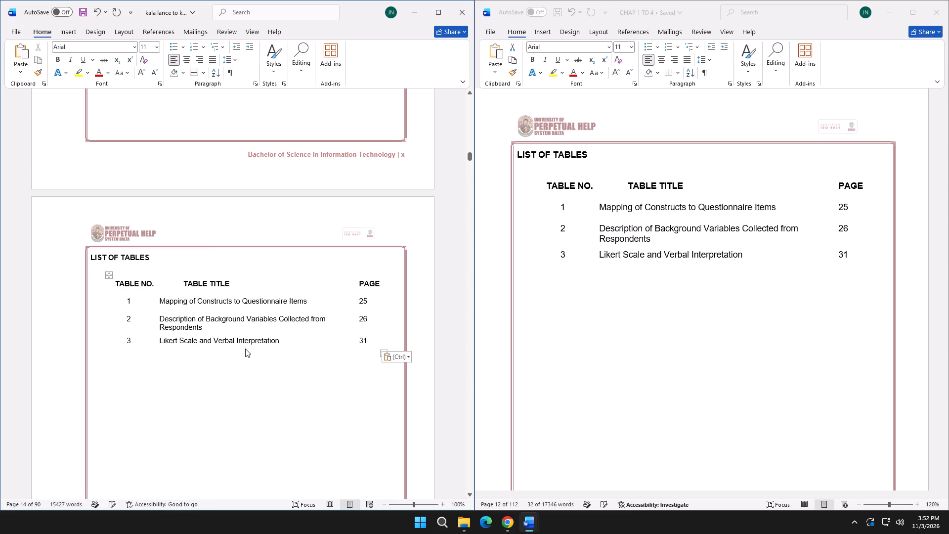
Centre the pasted LIST OF TABLES heading.
{"action": "left_click", "coordinate": [91, 259]}
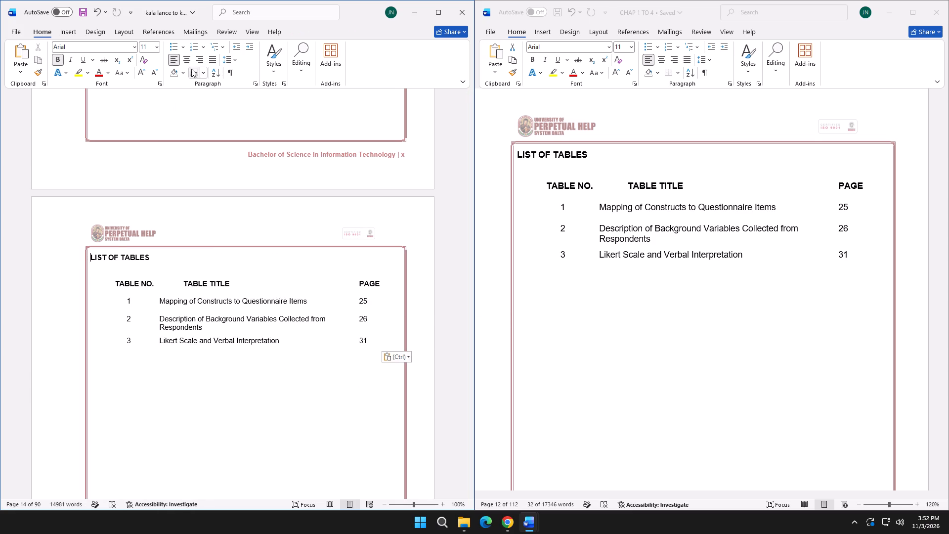
{"action": "left_click", "coordinate": [186, 61]}
Add entry 4 below entry 3 in the list, titled Likert Scale and Verbal Interpretation, with page number 74.
{"action": "left_click", "coordinate": [146, 343]}
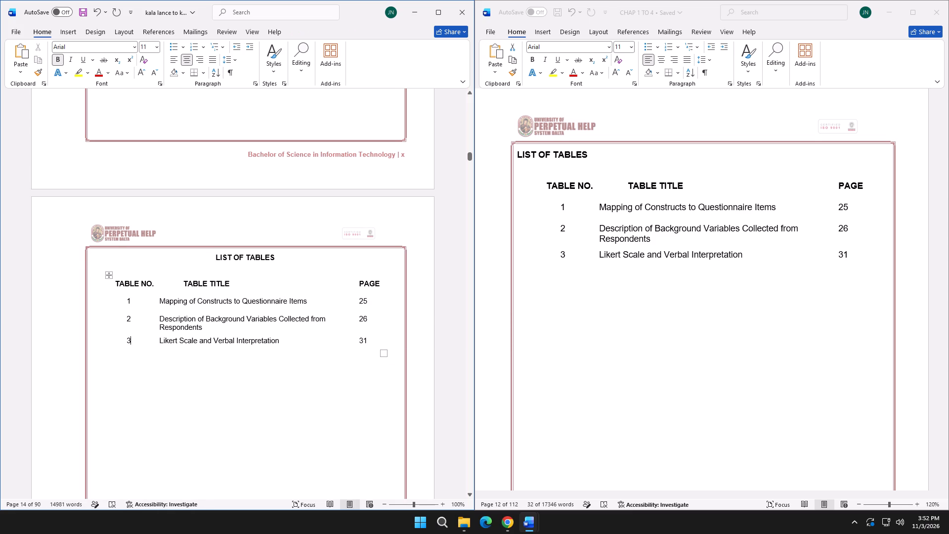
{"action": "key", "text": "Return"}
{"action": "key", "text": "4"}
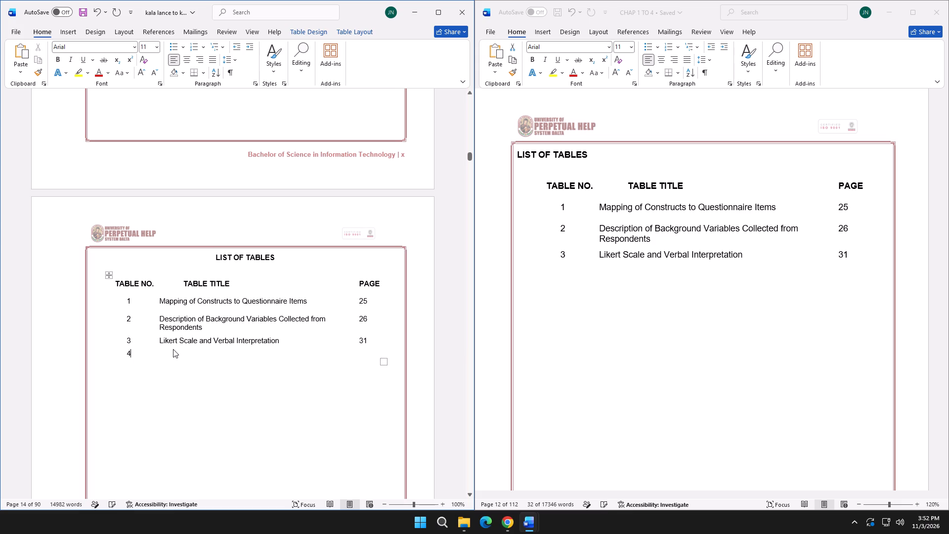
{"action": "left_click_drag", "start_coordinate": [160, 342], "coordinate": [278, 345]}
{"action": "key", "text": "ctrl+c"}
{"action": "left_click", "coordinate": [284, 343]}
{"action": "key", "text": "Return"}
{"action": "key", "text": "ctrl+v"}
{"action": "left_click", "coordinate": [376, 342]}
{"action": "key", "text": "Return"}
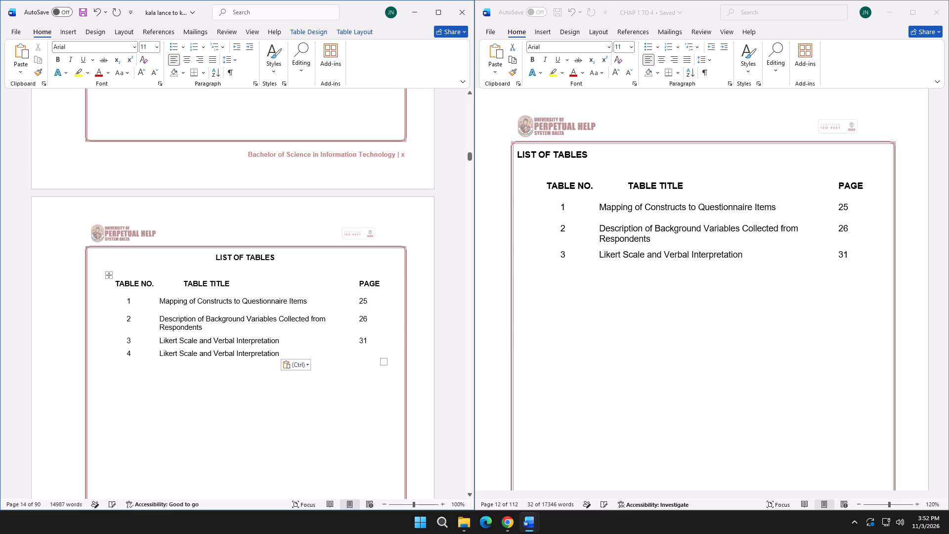
{"action": "type", "text": "74"}
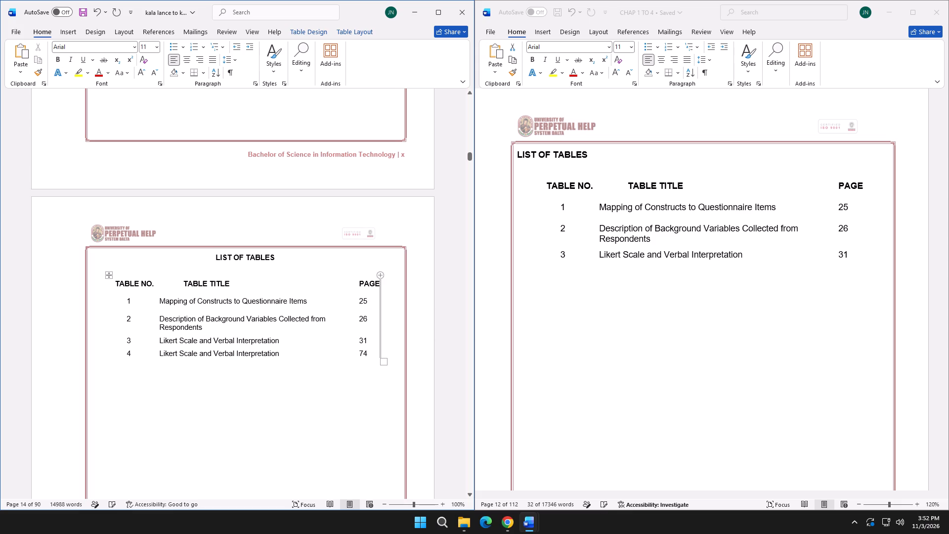
Copy the first page of Chapter 1 in CHAP 1 TO 4, from the Chapter 1 heading through "Furthermore,".
{"action": "scroll", "coordinate": [358, 293], "scroll_direction": "down", "scroll_amount": 16}
{"action": "scroll", "coordinate": [412, 301], "scroll_direction": "down", "scroll_amount": 16}
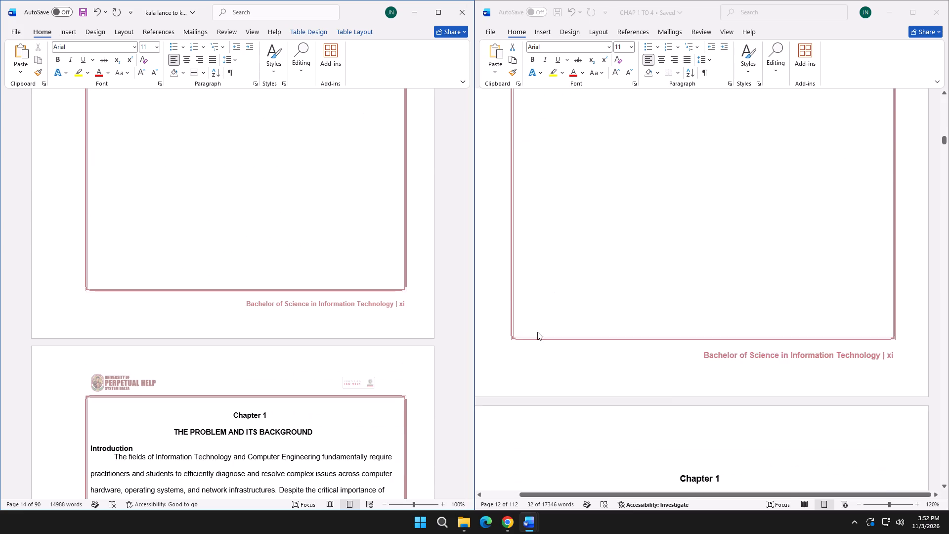
{"action": "scroll", "coordinate": [537, 332], "scroll_direction": "down", "scroll_amount": 11}
{"action": "scroll", "coordinate": [302, 255], "scroll_direction": "up", "scroll_amount": 1}
{"action": "scroll", "coordinate": [302, 255], "scroll_direction": "down", "scroll_amount": 8}
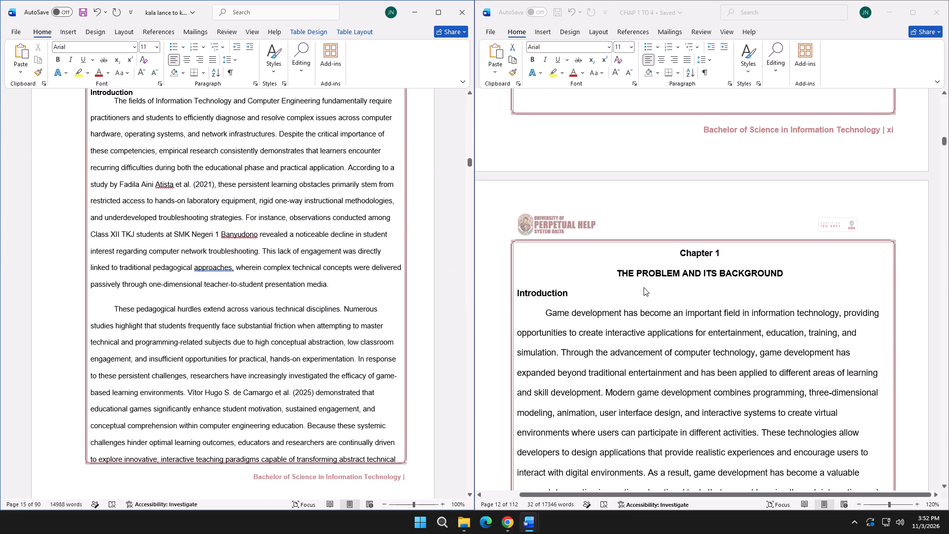
{"action": "left_click", "coordinate": [680, 253]}
{"action": "left_click_drag", "start_coordinate": [678, 254], "coordinate": [732, 320]}
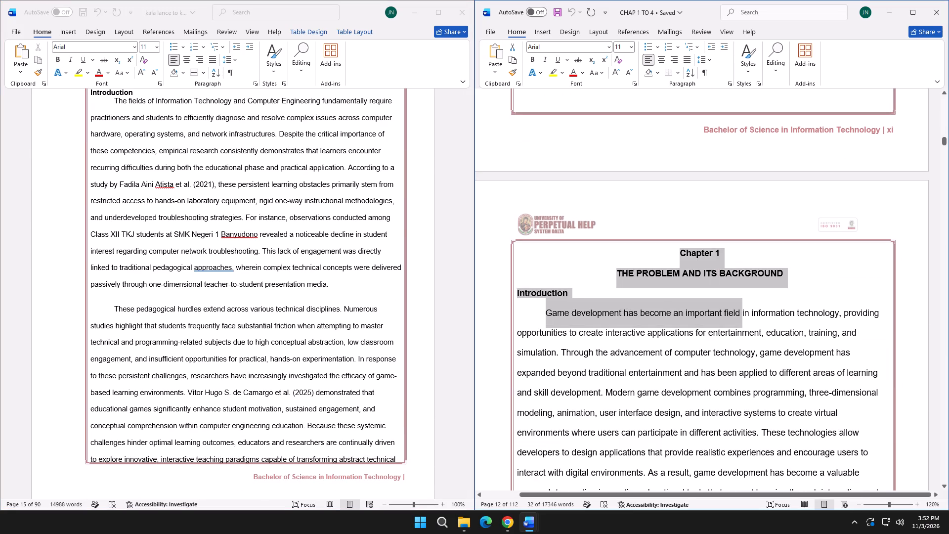
{"action": "left_click_drag", "start_coordinate": [732, 320], "coordinate": [890, 404]}
{"action": "scroll", "coordinate": [734, 328], "scroll_direction": "down", "scroll_amount": 12}
{"action": "key", "text": "ctrl+c"}
Replace the first page of Chapter 1 in kala lance to kupal, from its heading to the page's end, with the copied text.
{"action": "scroll", "coordinate": [338, 252], "scroll_direction": "up", "scroll_amount": 5}
{"action": "double_click", "coordinate": [235, 178]}
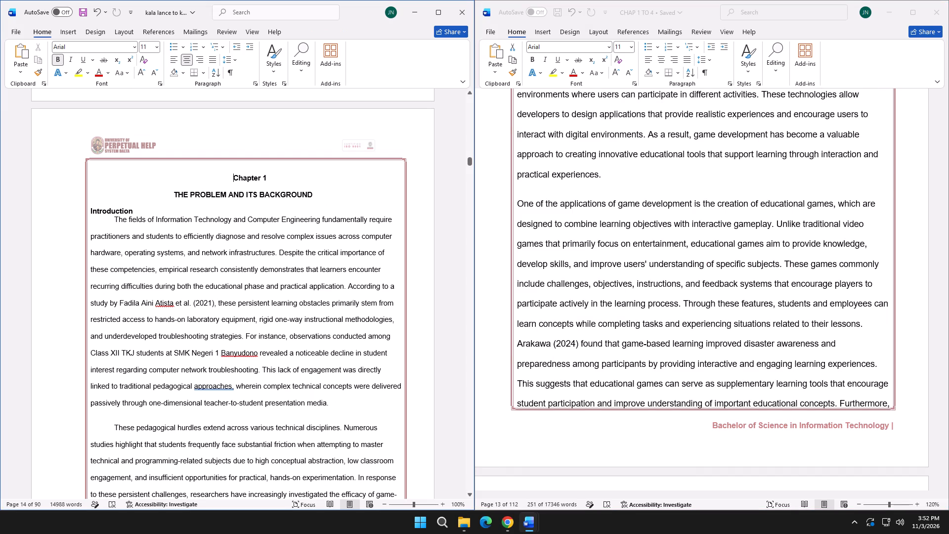
{"action": "left_click_drag", "start_coordinate": [235, 179], "coordinate": [399, 363]}
{"action": "scroll", "coordinate": [297, 273], "scroll_direction": "down", "scroll_amount": 9}
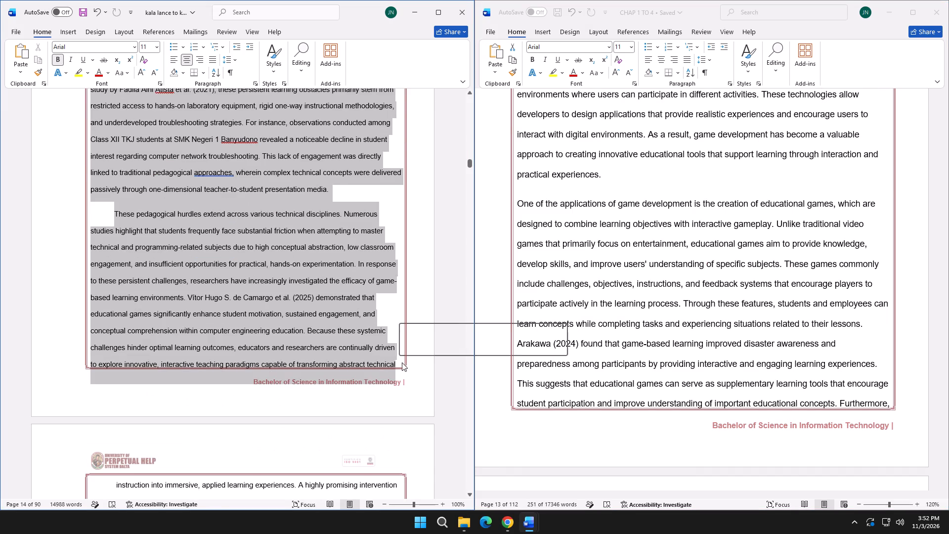
{"action": "key", "text": "ctrl+v"}
{"action": "scroll", "coordinate": [304, 333], "scroll_direction": "up", "scroll_amount": 8}
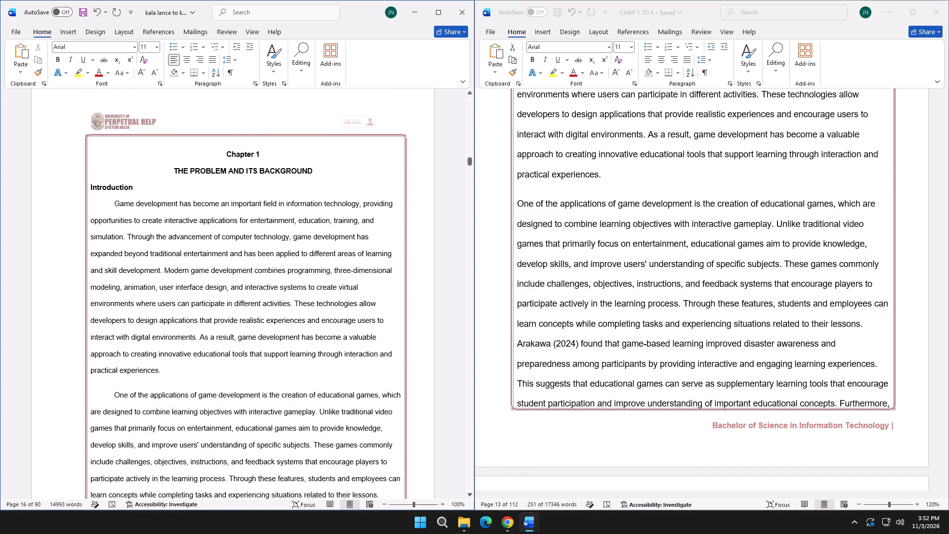
Copy the next Introduction page in CHAP 1 TO 4, from "educational games can incorporate" through "According to Enerlan".
{"action": "scroll", "coordinate": [304, 333], "scroll_direction": "down", "scroll_amount": 7}
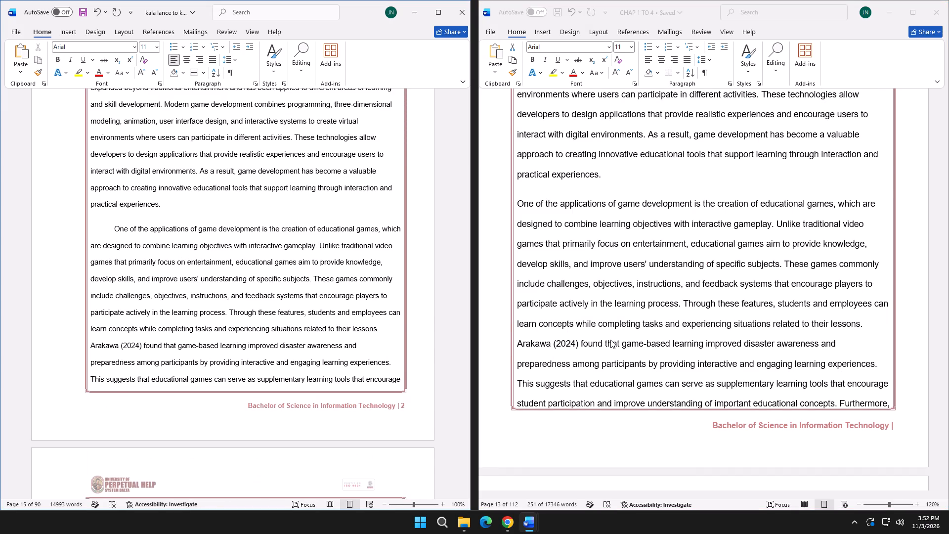
{"action": "scroll", "coordinate": [610, 340], "scroll_direction": "down", "scroll_amount": 3}
{"action": "scroll", "coordinate": [318, 351], "scroll_direction": "down", "scroll_amount": 4}
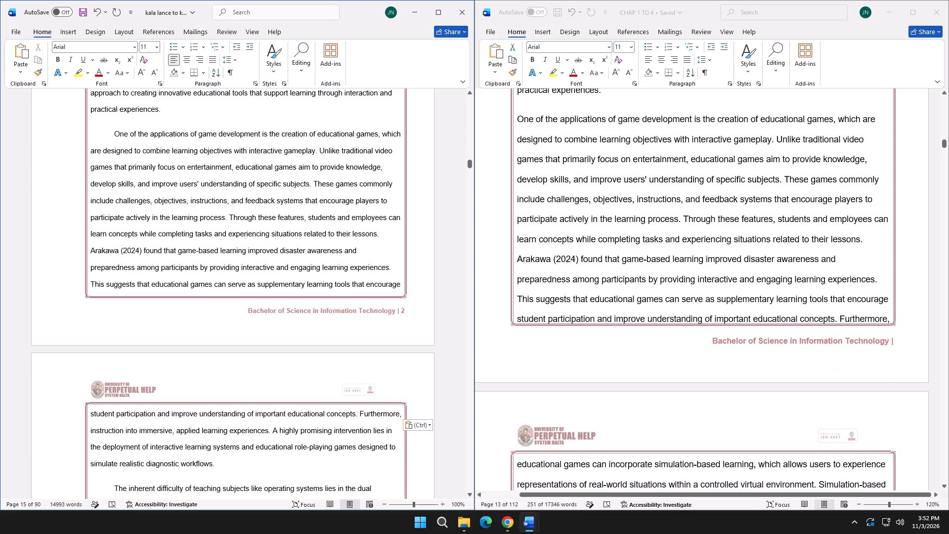
{"action": "scroll", "coordinate": [618, 356], "scroll_direction": "down", "scroll_amount": 6}
{"action": "left_click", "coordinate": [521, 297]}
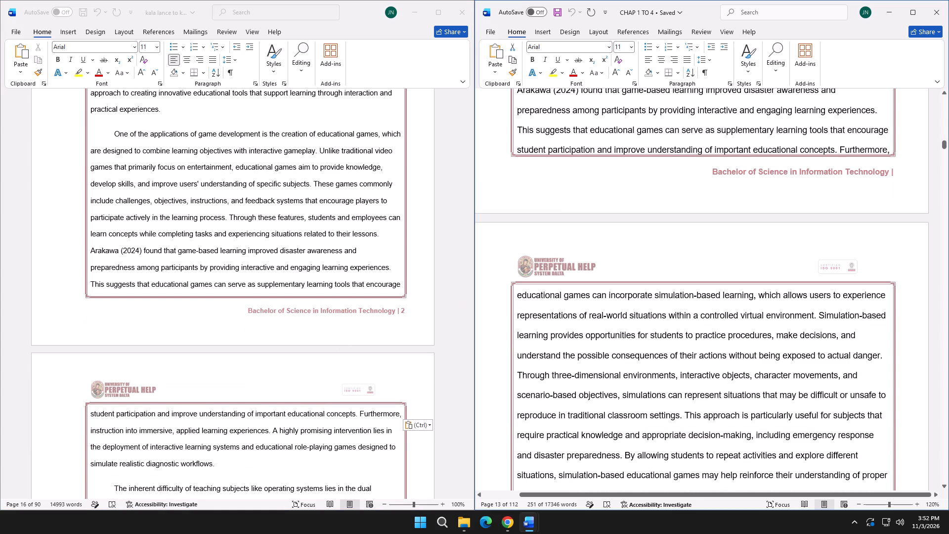
{"action": "left_click_drag", "start_coordinate": [517, 299], "coordinate": [664, 358]}
{"action": "scroll", "coordinate": [628, 352], "scroll_direction": "down", "scroll_amount": 15}
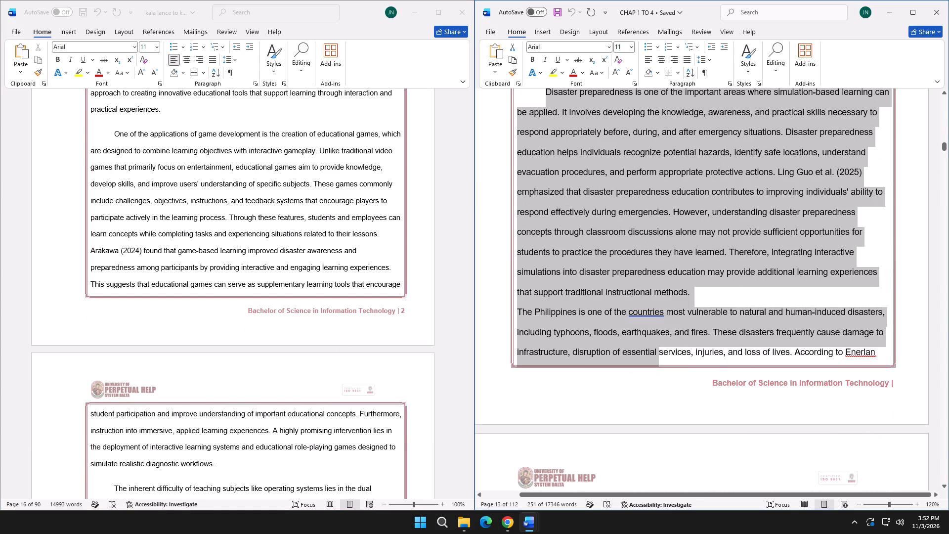
{"action": "left_click_drag", "start_coordinate": [664, 358], "coordinate": [874, 356]}
{"action": "key", "text": "ctrl+c"}
Replace the old Introduction text on page 3 of kala lance to kupal, starting at "instruction into immersive", with the copied passage.
{"action": "scroll", "coordinate": [231, 356], "scroll_direction": "down", "scroll_amount": 4}
{"action": "left_click", "coordinate": [94, 333]}
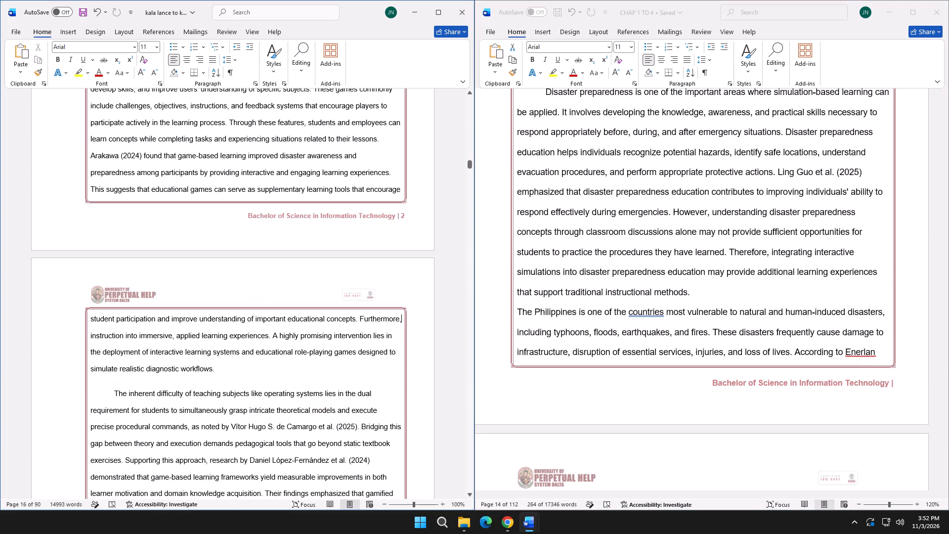
{"action": "left_click_drag", "start_coordinate": [90, 336], "coordinate": [274, 371]}
{"action": "scroll", "coordinate": [274, 385], "scroll_direction": "down", "scroll_amount": 12}
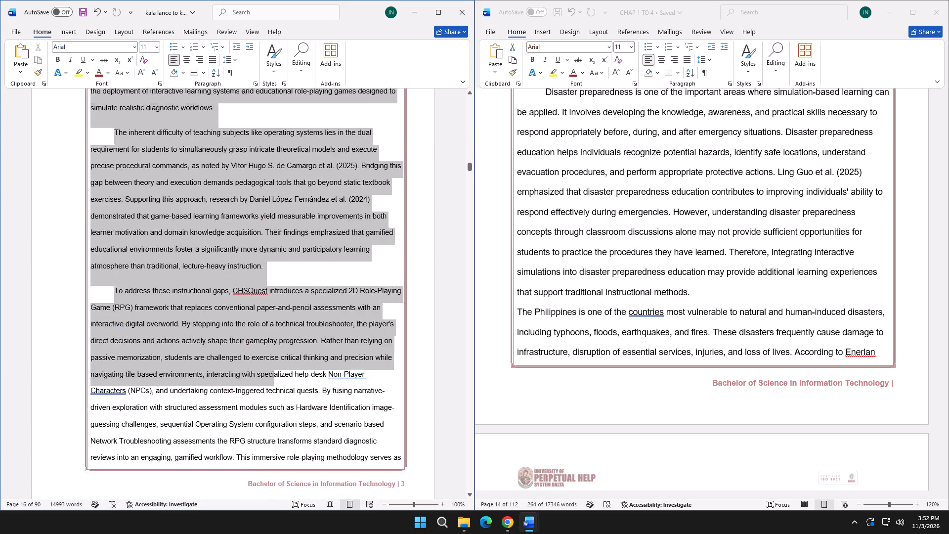
{"action": "scroll", "coordinate": [274, 371], "scroll_direction": "down", "scroll_amount": 2}
{"action": "left_click_drag", "start_coordinate": [274, 371], "coordinate": [399, 328]}
{"action": "scroll", "coordinate": [383, 385], "scroll_direction": "down", "scroll_amount": 3}
{"action": "key", "text": "ctrl+v"}
{"action": "scroll", "coordinate": [367, 342], "scroll_direction": "up", "scroll_amount": 8}
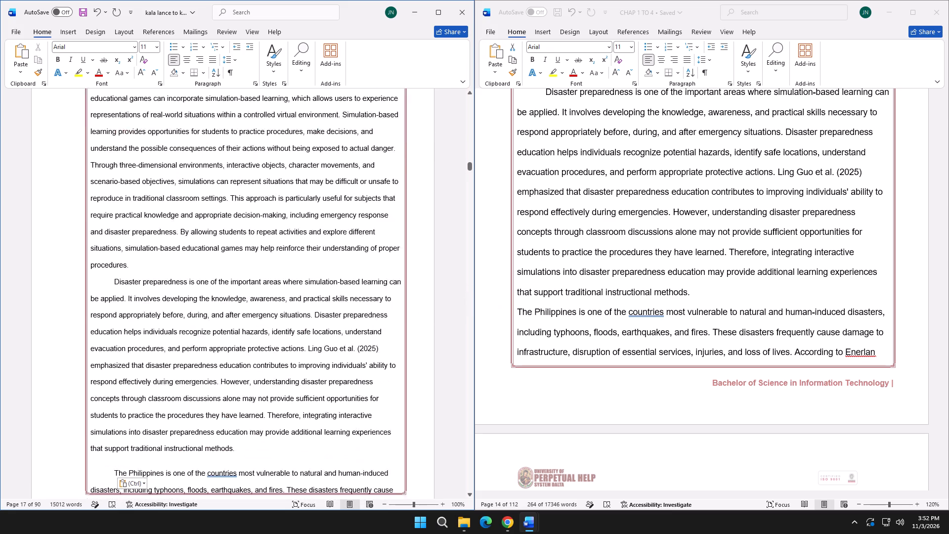
{"action": "scroll", "coordinate": [367, 343], "scroll_direction": "up", "scroll_amount": 3}
{"action": "scroll", "coordinate": [362, 344], "scroll_direction": "down", "scroll_amount": 5}
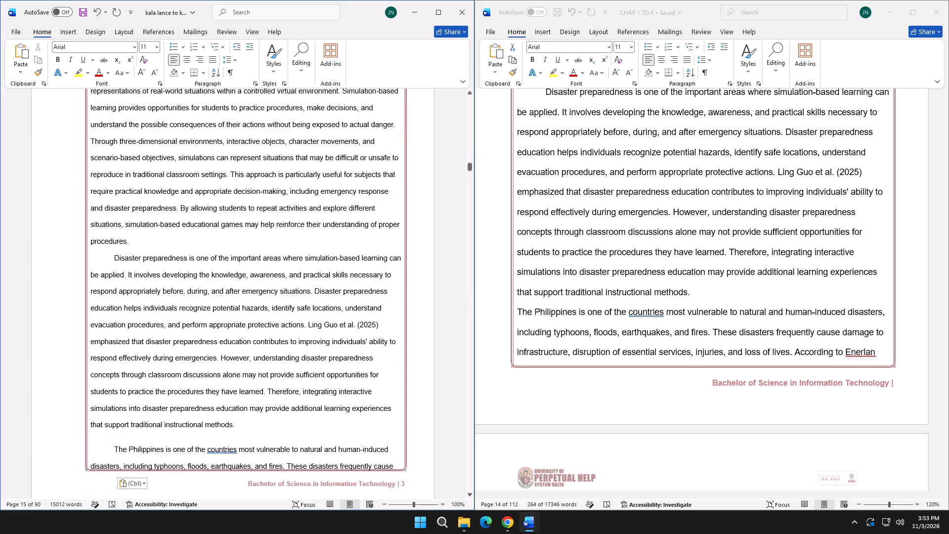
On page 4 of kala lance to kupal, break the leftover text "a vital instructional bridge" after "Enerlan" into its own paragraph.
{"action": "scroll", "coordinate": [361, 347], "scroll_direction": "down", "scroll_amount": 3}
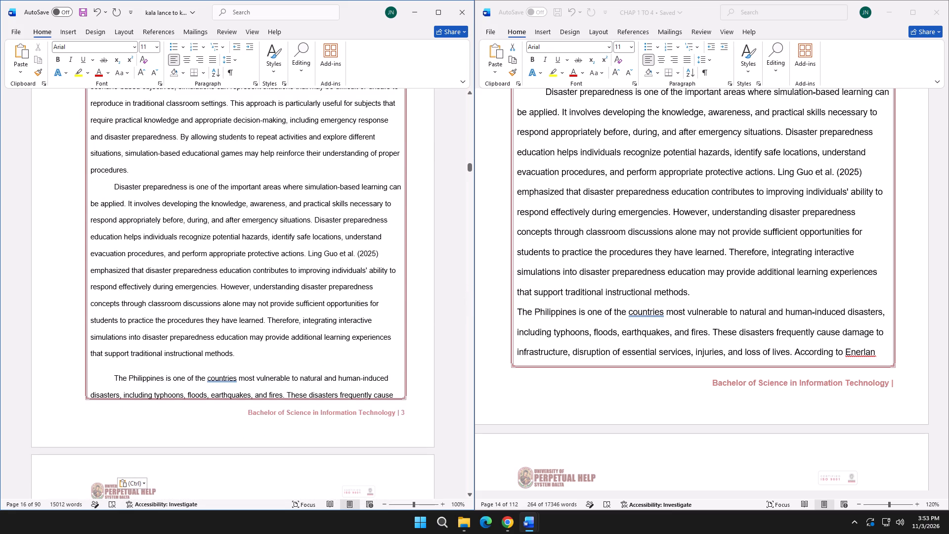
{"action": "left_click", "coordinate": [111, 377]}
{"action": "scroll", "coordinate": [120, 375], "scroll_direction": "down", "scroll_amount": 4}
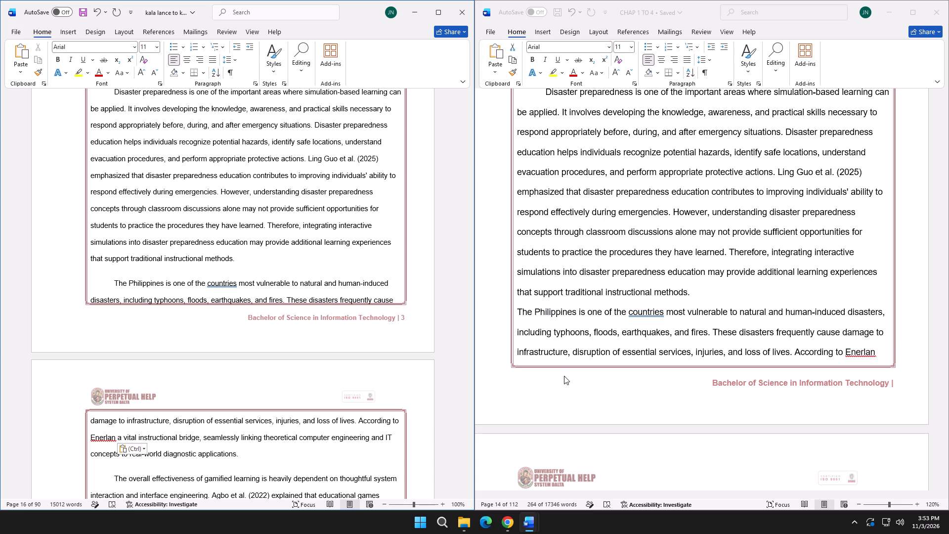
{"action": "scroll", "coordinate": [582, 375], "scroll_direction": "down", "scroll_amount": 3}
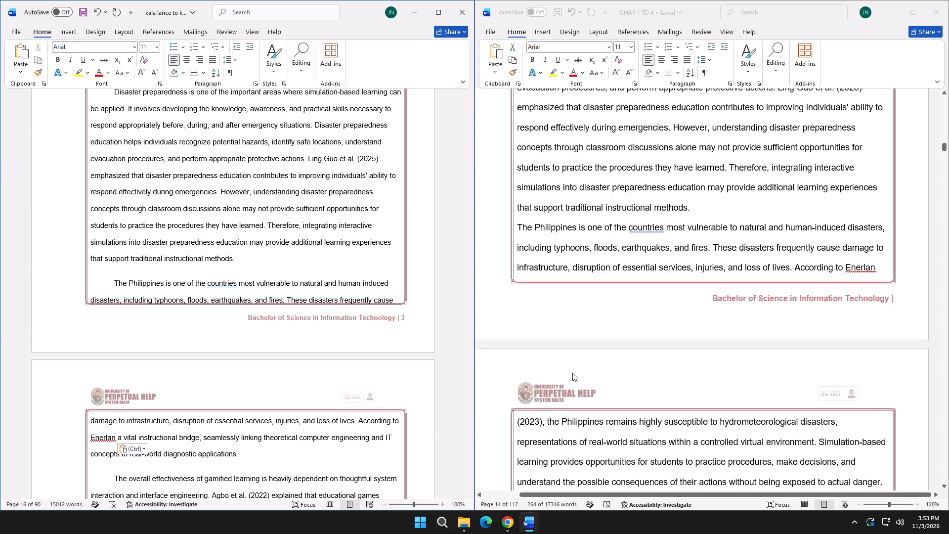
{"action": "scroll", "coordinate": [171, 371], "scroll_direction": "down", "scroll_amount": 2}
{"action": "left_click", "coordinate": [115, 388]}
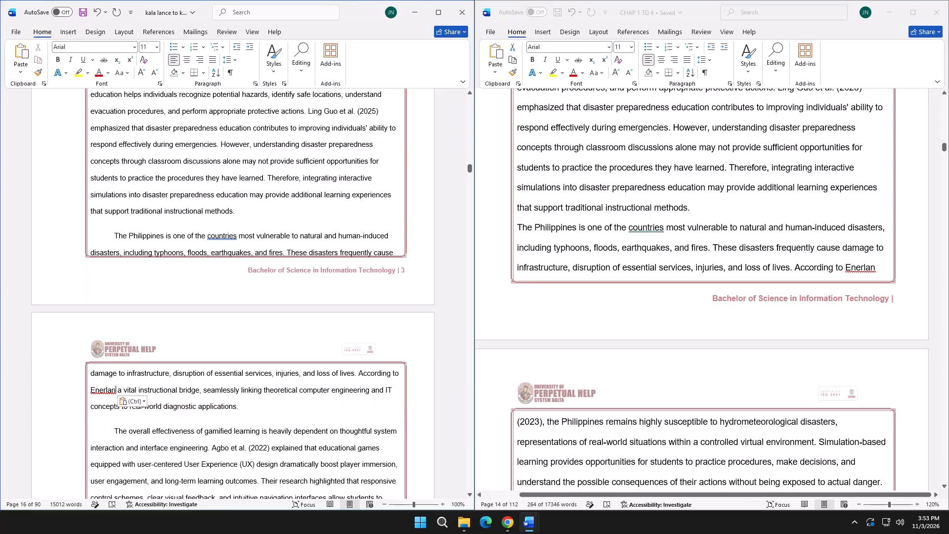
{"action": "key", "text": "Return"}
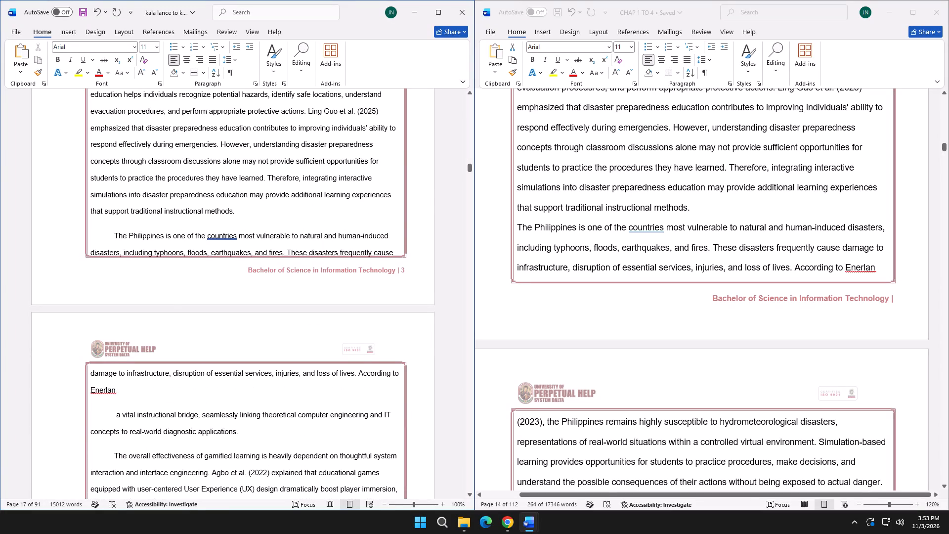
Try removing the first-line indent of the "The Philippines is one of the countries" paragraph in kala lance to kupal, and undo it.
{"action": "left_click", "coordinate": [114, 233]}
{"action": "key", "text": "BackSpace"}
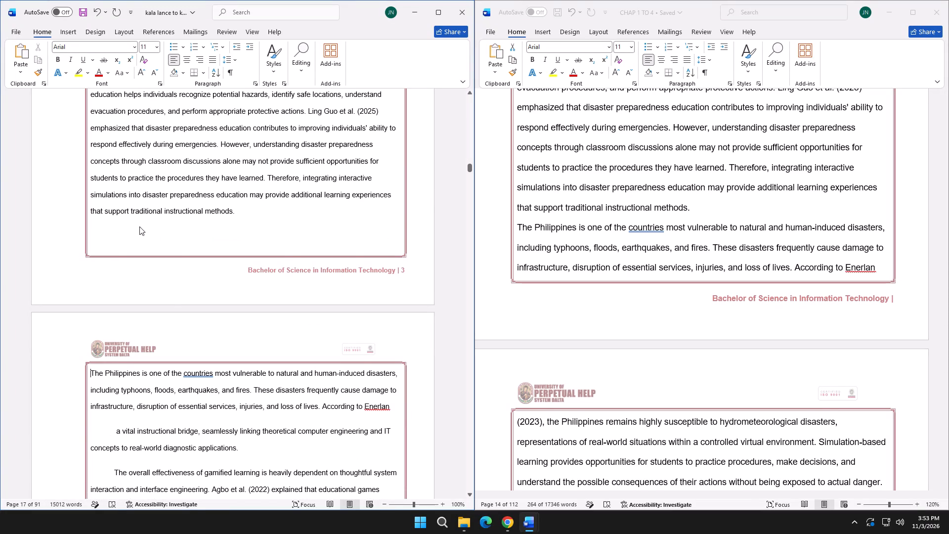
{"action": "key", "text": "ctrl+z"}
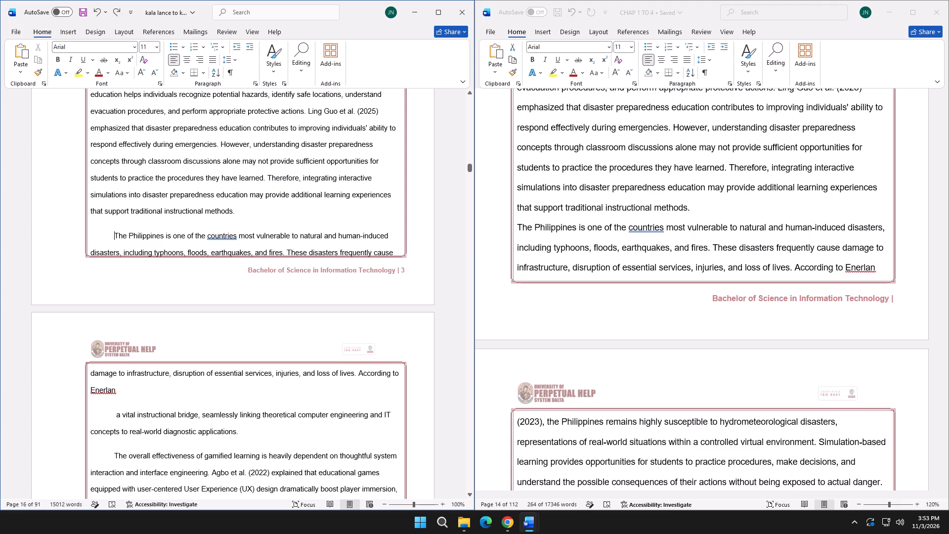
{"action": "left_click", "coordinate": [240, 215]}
Copy the next Introduction page in CHAP 1 TO 4, from "(2023), the Philippines remains" through "These disasters frequently cause".
{"action": "scroll", "coordinate": [511, 370], "scroll_direction": "down", "scroll_amount": 4}
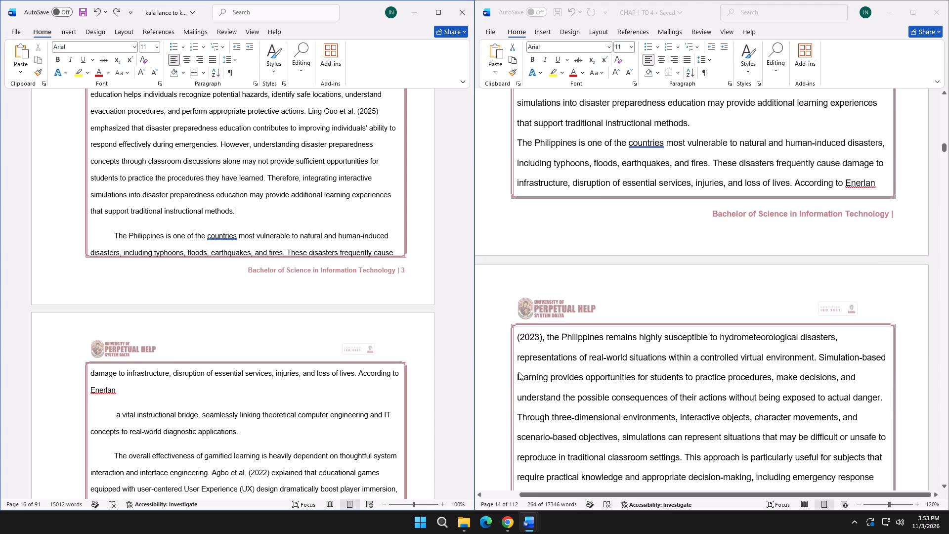
{"action": "left_click", "coordinate": [519, 312]}
{"action": "left_click", "coordinate": [518, 311]}
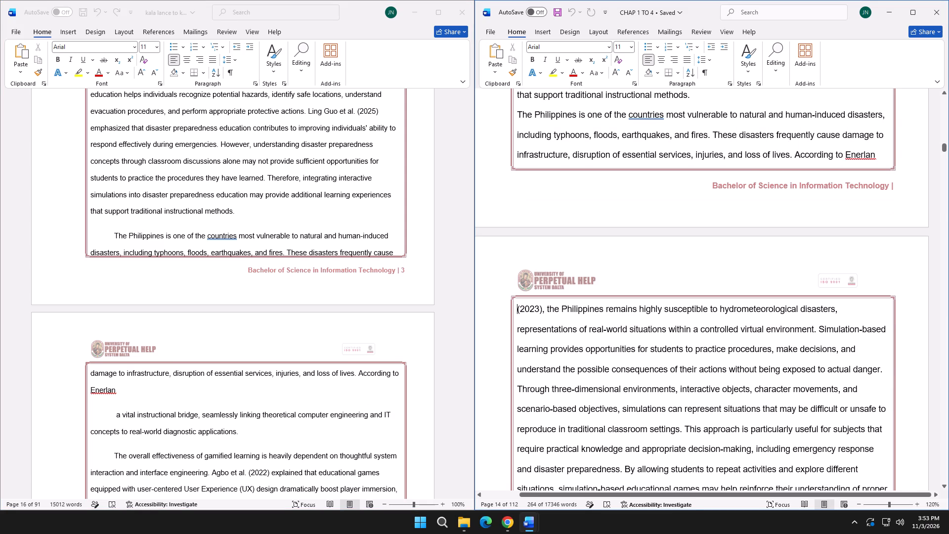
{"action": "left_click_drag", "start_coordinate": [518, 311], "coordinate": [671, 359]}
{"action": "scroll", "coordinate": [649, 359], "scroll_direction": "down", "scroll_amount": 15}
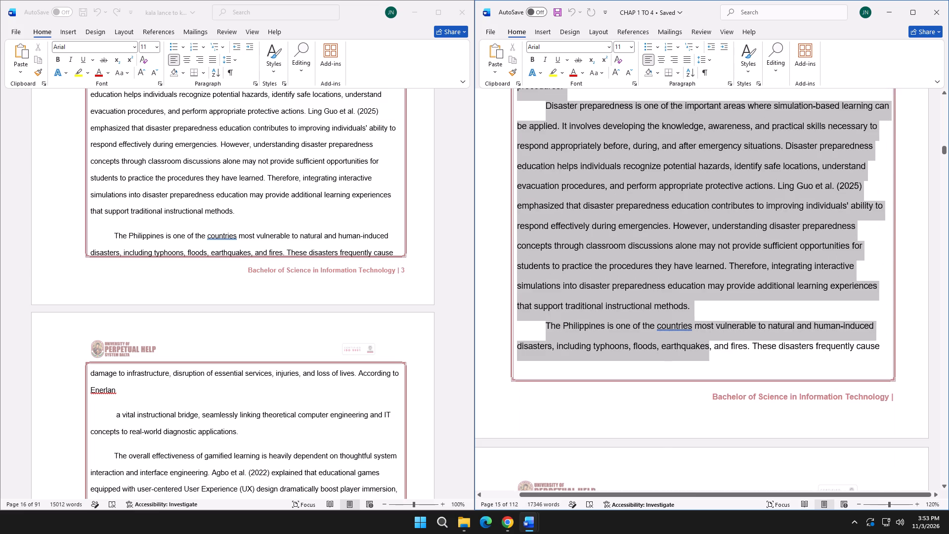
{"action": "left_click_drag", "start_coordinate": [671, 359], "coordinate": [880, 354]}
{"action": "key", "text": "ctrl+c"}
Replace the old text on page 4 of kala lance to kupal, from just after "Enerlan" to the page's end, with the copied passage.
{"action": "left_click", "coordinate": [146, 410]}
{"action": "scroll", "coordinate": [151, 410], "scroll_direction": "down", "scroll_amount": 4}
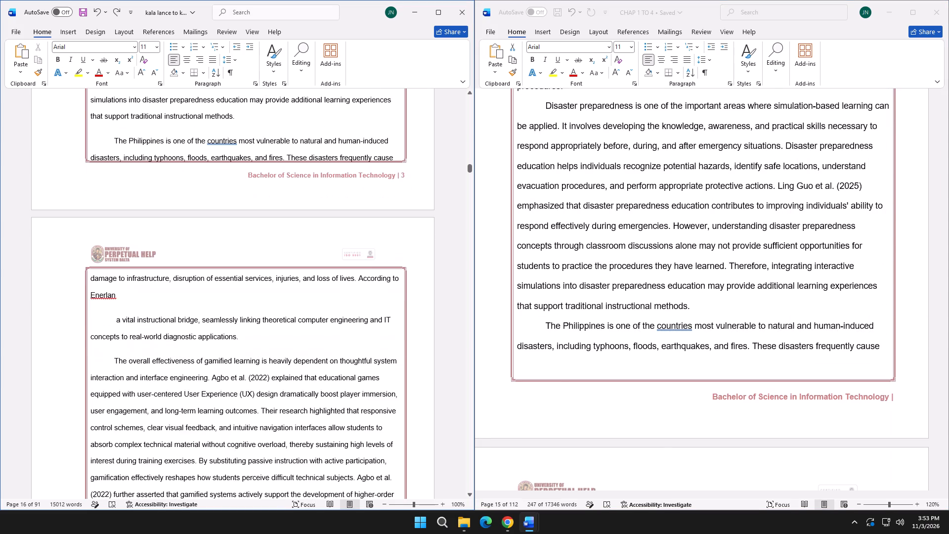
{"action": "left_click_drag", "start_coordinate": [116, 321], "coordinate": [228, 358]}
{"action": "scroll", "coordinate": [185, 344], "scroll_direction": "down", "scroll_amount": 6}
{"action": "scroll", "coordinate": [223, 356], "scroll_direction": "down", "scroll_amount": 5}
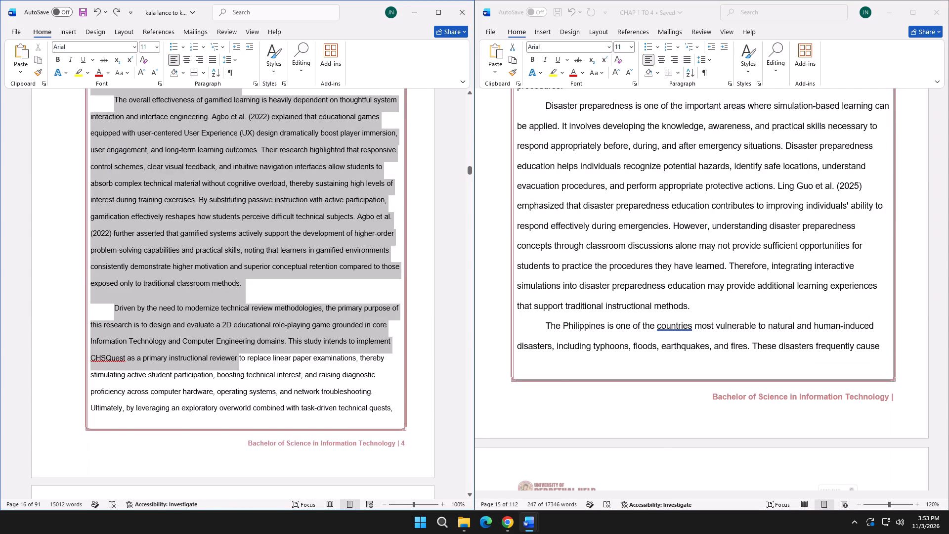
{"action": "left_click_drag", "start_coordinate": [228, 358], "coordinate": [271, 357]}
{"action": "scroll", "coordinate": [271, 357], "scroll_direction": "up", "scroll_amount": 8}
{"action": "left_click", "coordinate": [138, 221]}
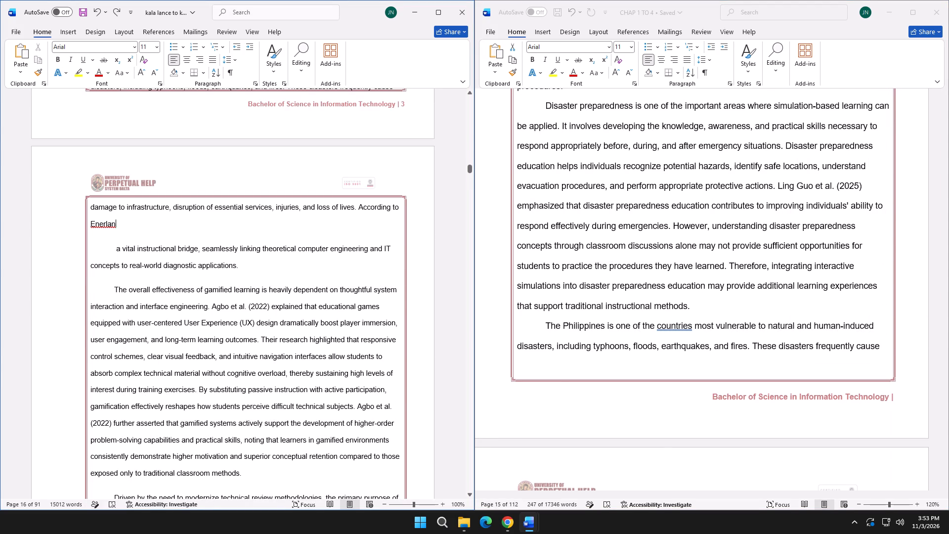
{"action": "left_click_drag", "start_coordinate": [120, 222], "coordinate": [229, 368]}
{"action": "scroll", "coordinate": [218, 350], "scroll_direction": "down", "scroll_amount": 8}
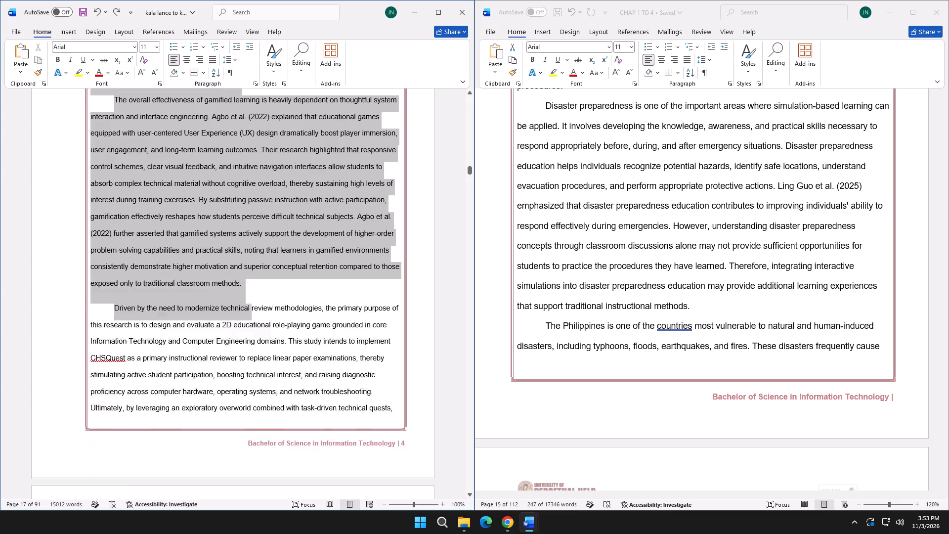
{"action": "scroll", "coordinate": [229, 368], "scroll_direction": "down", "scroll_amount": 1}
{"action": "left_click_drag", "start_coordinate": [229, 368], "coordinate": [395, 388]}
{"action": "key", "text": "ctrl+v"}
Insert a space between "Enerlan" and "(2023)" on page 4, and start a new paragraph at "Enerlan".
{"action": "scroll", "coordinate": [271, 338], "scroll_direction": "up", "scroll_amount": 9}
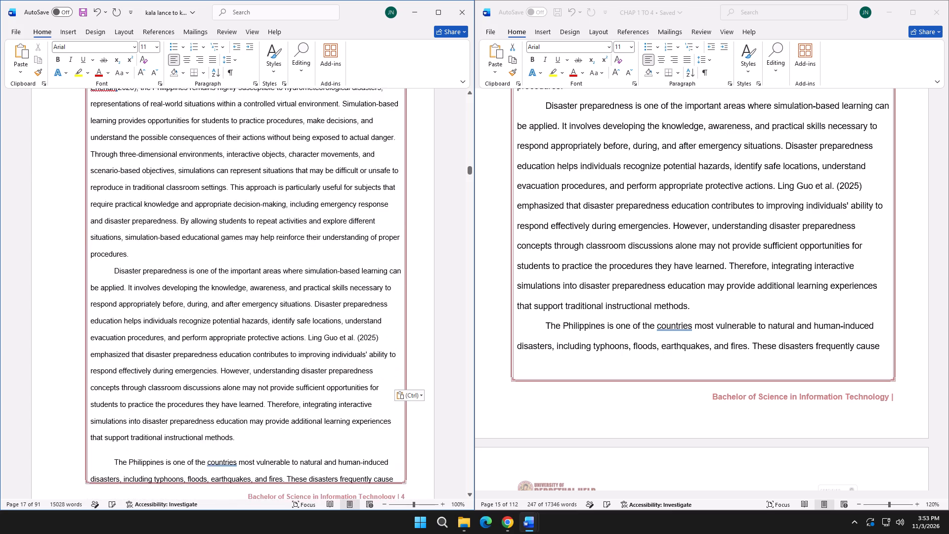
{"action": "scroll", "coordinate": [267, 342], "scroll_direction": "up", "scroll_amount": 3}
{"action": "left_click", "coordinate": [115, 253]}
{"action": "key", "text": "space"}
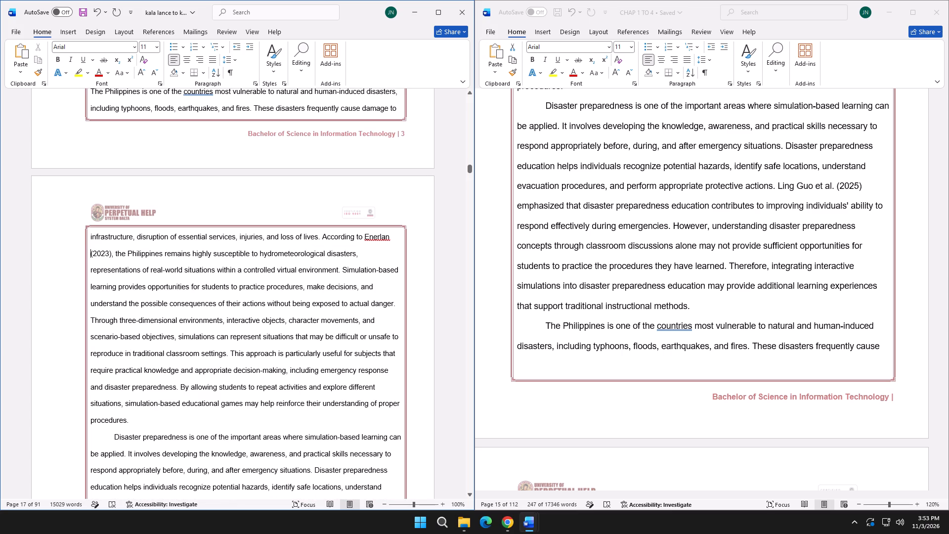
{"action": "left_click", "coordinate": [365, 235]}
{"action": "key", "text": "Return"}
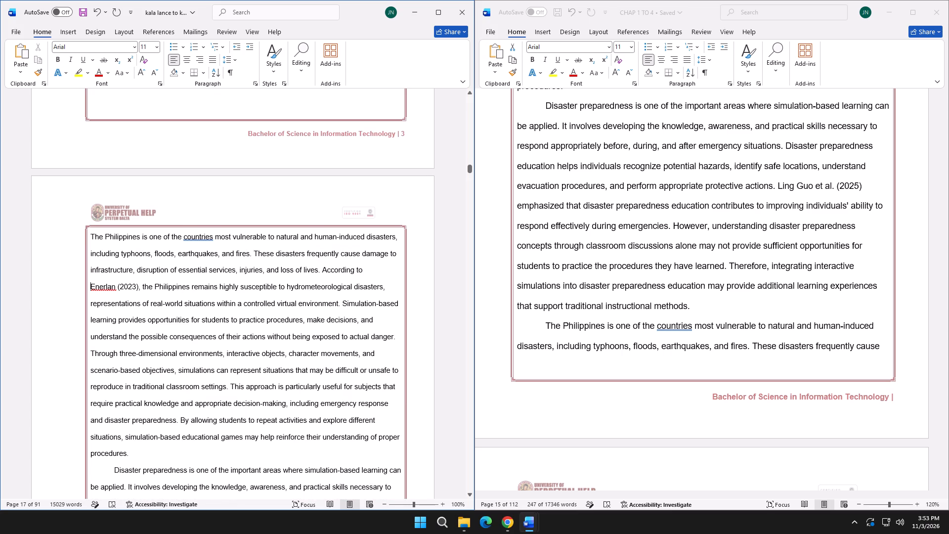
Copy the two lines from "damage to infrastructure" through "hydrometeorological disasters," on the following page of CHAP 1 TO 4.
{"action": "scroll", "coordinate": [173, 313], "scroll_direction": "up", "scroll_amount": 5}
{"action": "scroll", "coordinate": [181, 322], "scroll_direction": "down", "scroll_amount": 12}
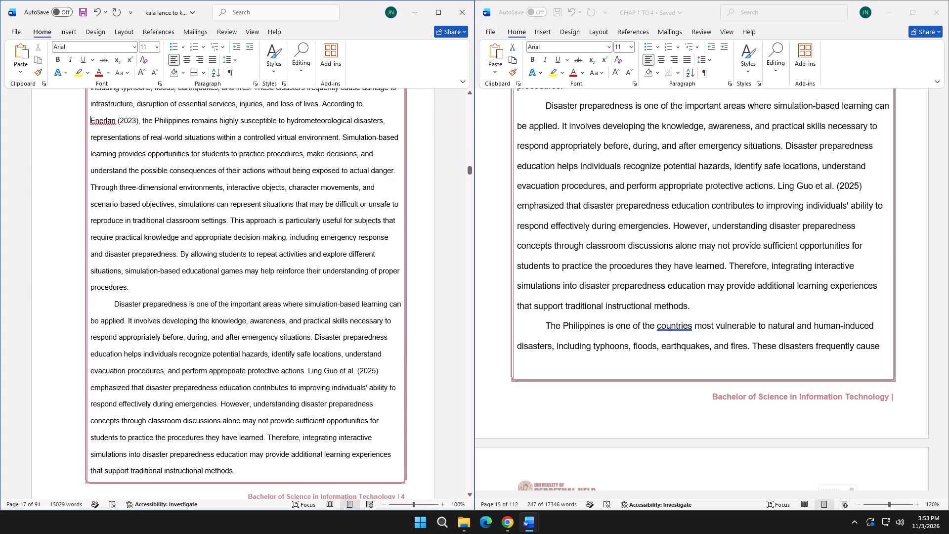
{"action": "scroll", "coordinate": [185, 327], "scroll_direction": "down", "scroll_amount": 6}
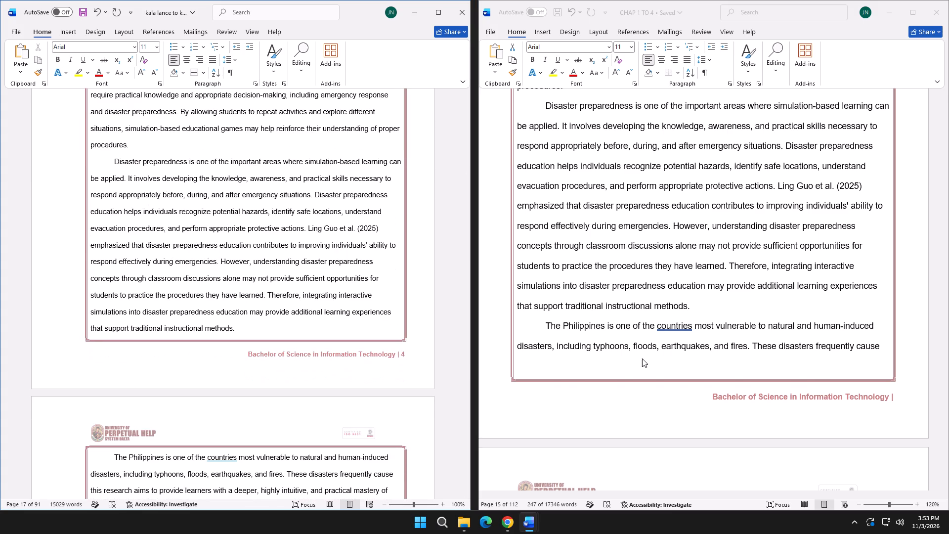
{"action": "scroll", "coordinate": [641, 364], "scroll_direction": "up", "scroll_amount": 6}
{"action": "scroll", "coordinate": [637, 369], "scroll_direction": "down", "scroll_amount": 10}
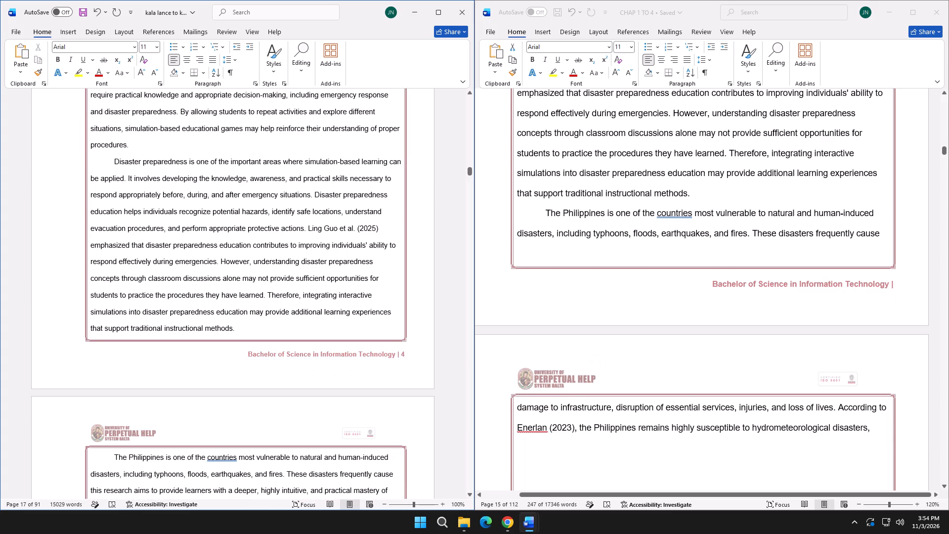
{"action": "scroll", "coordinate": [350, 331], "scroll_direction": "down", "scroll_amount": 5}
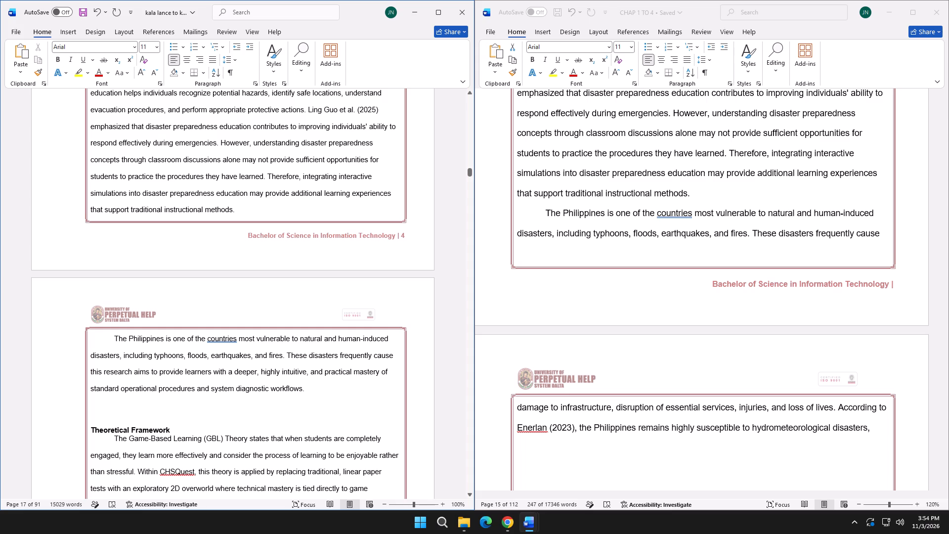
{"action": "left_click", "coordinate": [520, 410]}
{"action": "left_click", "coordinate": [518, 409]}
{"action": "left_click_drag", "start_coordinate": [518, 409], "coordinate": [874, 428]}
{"action": "key", "text": "ctrl+c"}
Replace the leftover "this research aims to provide learners" lines above Theoretical Framework in kala lance to kupal with the copied lines.
{"action": "left_click", "coordinate": [196, 374]}
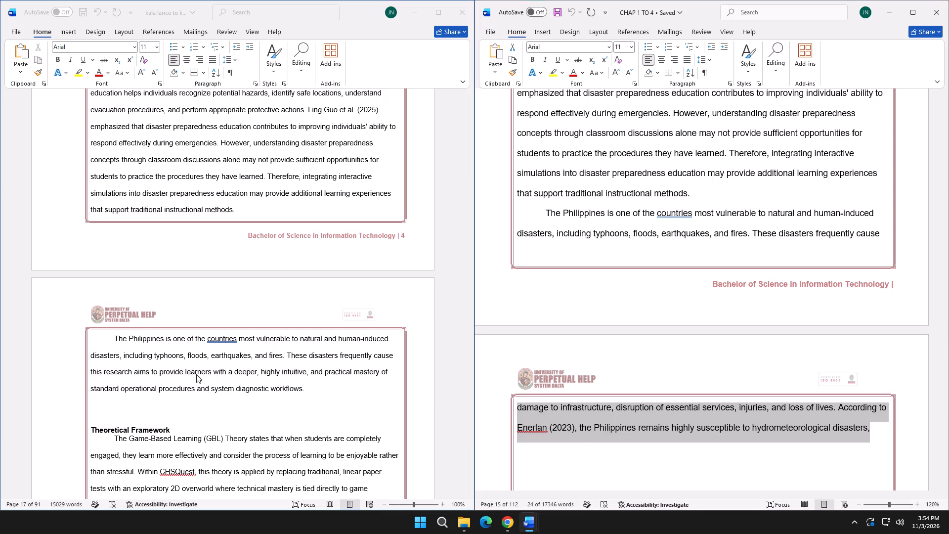
{"action": "left_click_drag", "start_coordinate": [89, 374], "coordinate": [319, 394]}
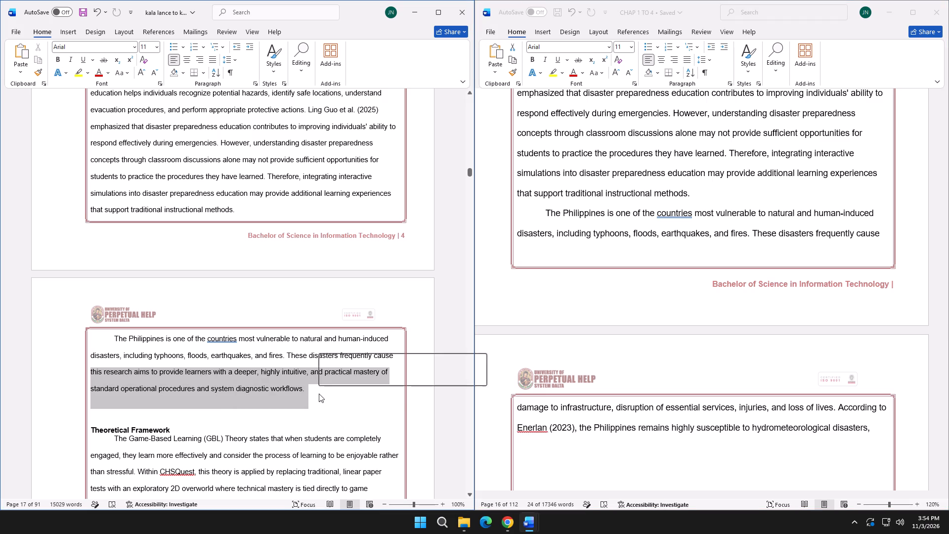
{"action": "key", "text": "ctrl+v"}
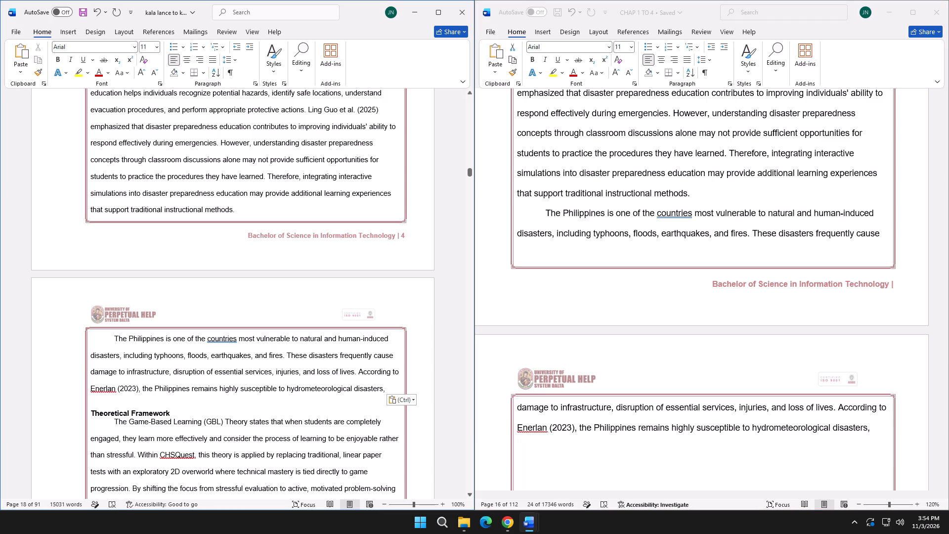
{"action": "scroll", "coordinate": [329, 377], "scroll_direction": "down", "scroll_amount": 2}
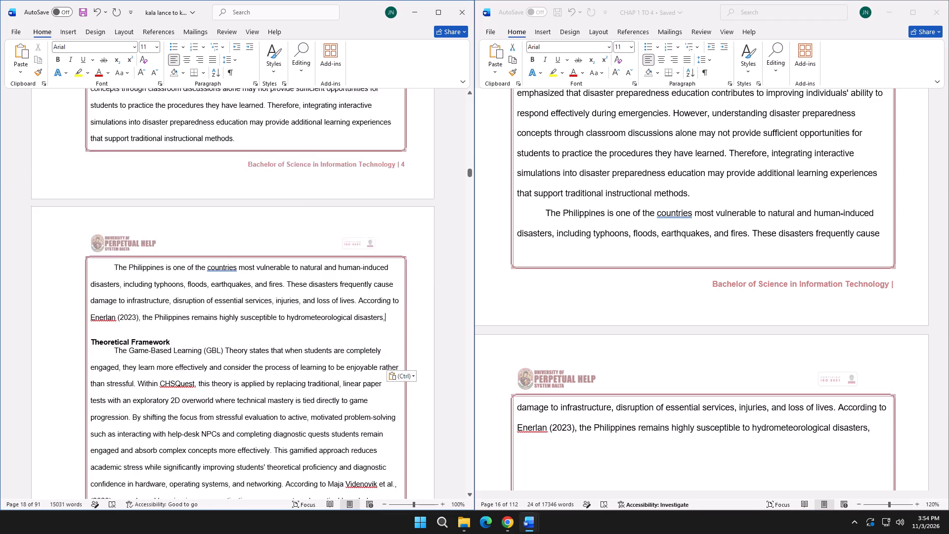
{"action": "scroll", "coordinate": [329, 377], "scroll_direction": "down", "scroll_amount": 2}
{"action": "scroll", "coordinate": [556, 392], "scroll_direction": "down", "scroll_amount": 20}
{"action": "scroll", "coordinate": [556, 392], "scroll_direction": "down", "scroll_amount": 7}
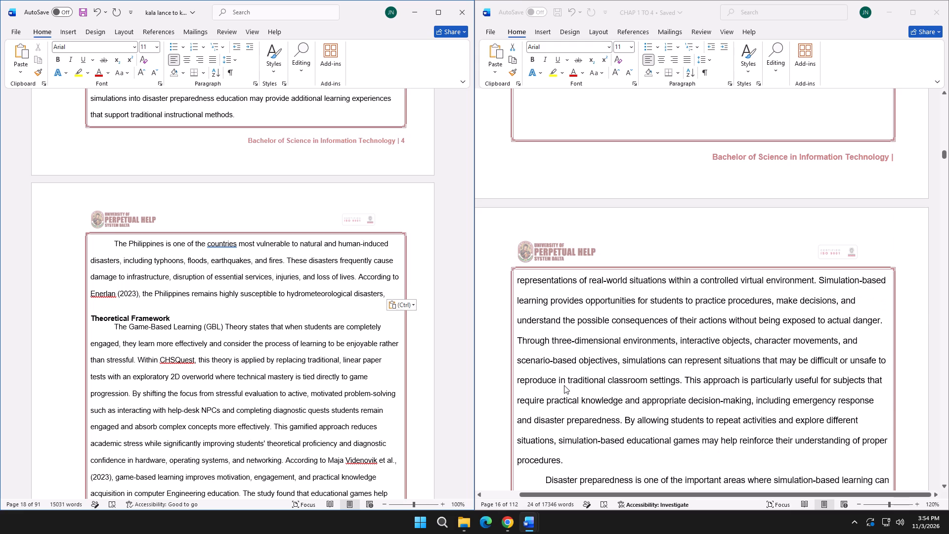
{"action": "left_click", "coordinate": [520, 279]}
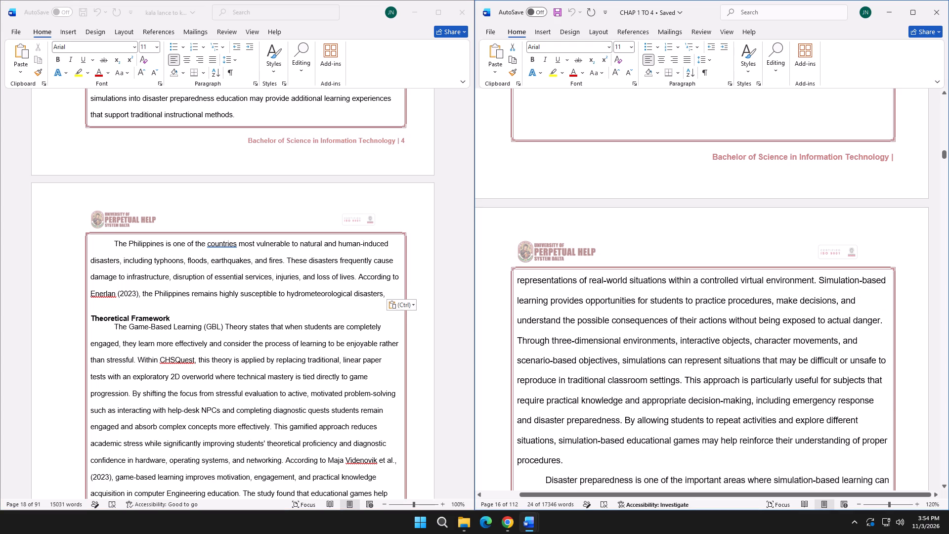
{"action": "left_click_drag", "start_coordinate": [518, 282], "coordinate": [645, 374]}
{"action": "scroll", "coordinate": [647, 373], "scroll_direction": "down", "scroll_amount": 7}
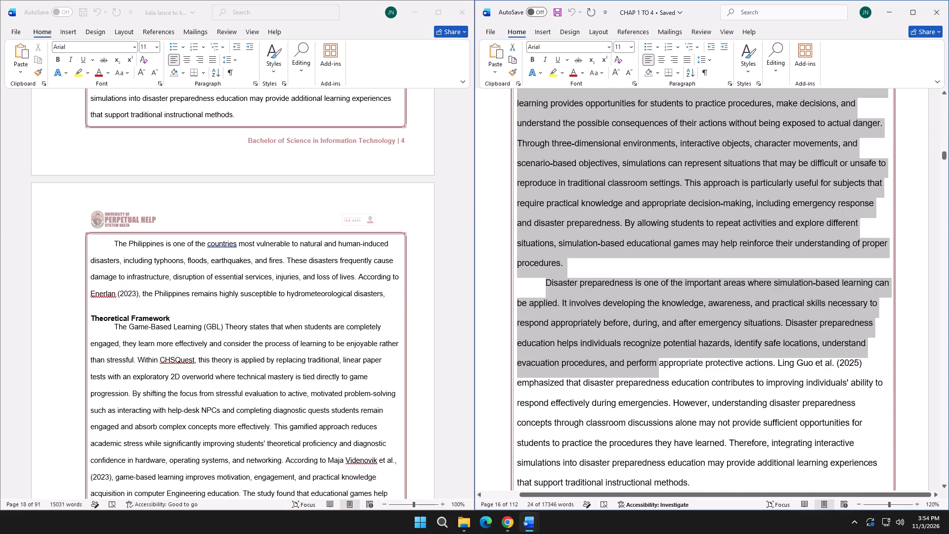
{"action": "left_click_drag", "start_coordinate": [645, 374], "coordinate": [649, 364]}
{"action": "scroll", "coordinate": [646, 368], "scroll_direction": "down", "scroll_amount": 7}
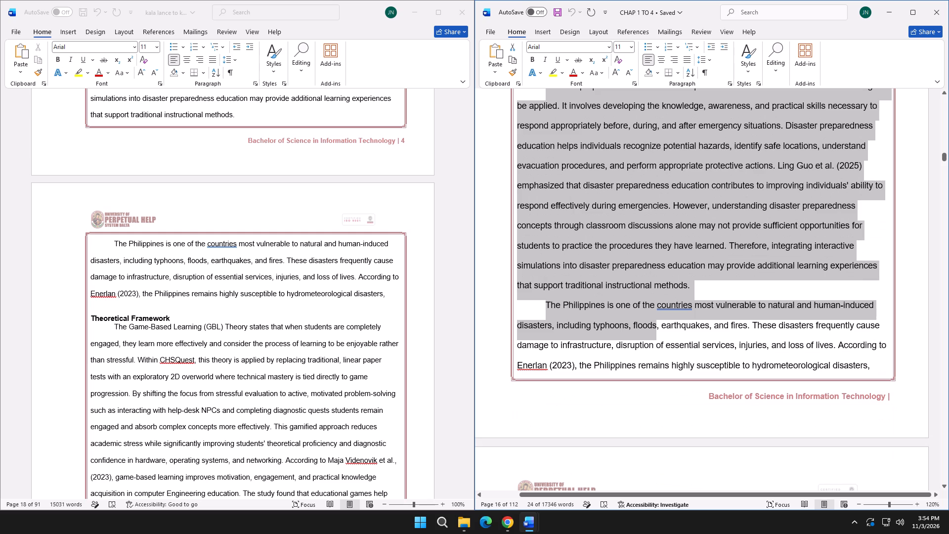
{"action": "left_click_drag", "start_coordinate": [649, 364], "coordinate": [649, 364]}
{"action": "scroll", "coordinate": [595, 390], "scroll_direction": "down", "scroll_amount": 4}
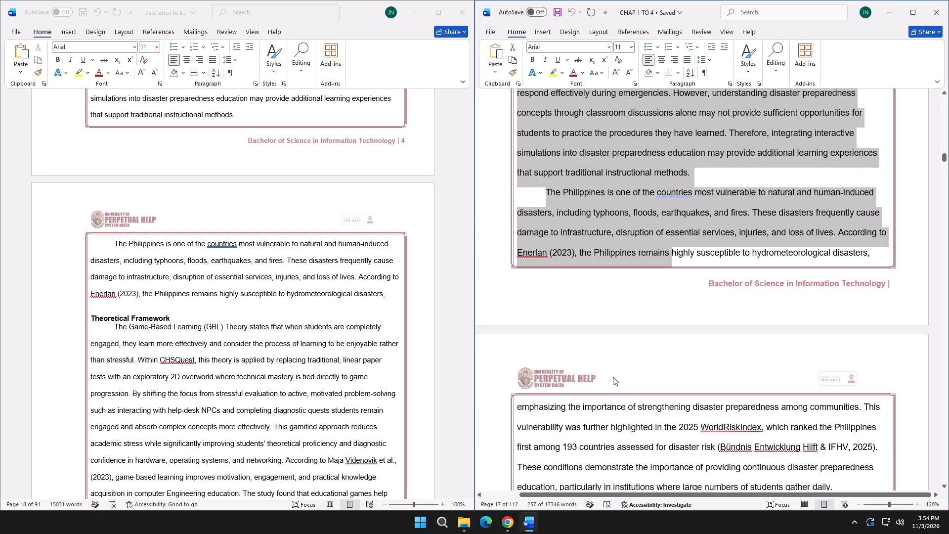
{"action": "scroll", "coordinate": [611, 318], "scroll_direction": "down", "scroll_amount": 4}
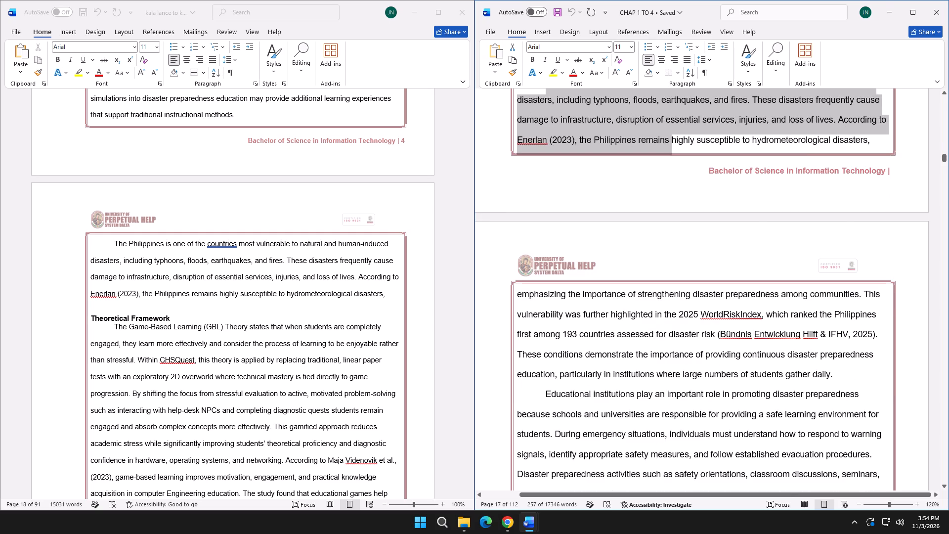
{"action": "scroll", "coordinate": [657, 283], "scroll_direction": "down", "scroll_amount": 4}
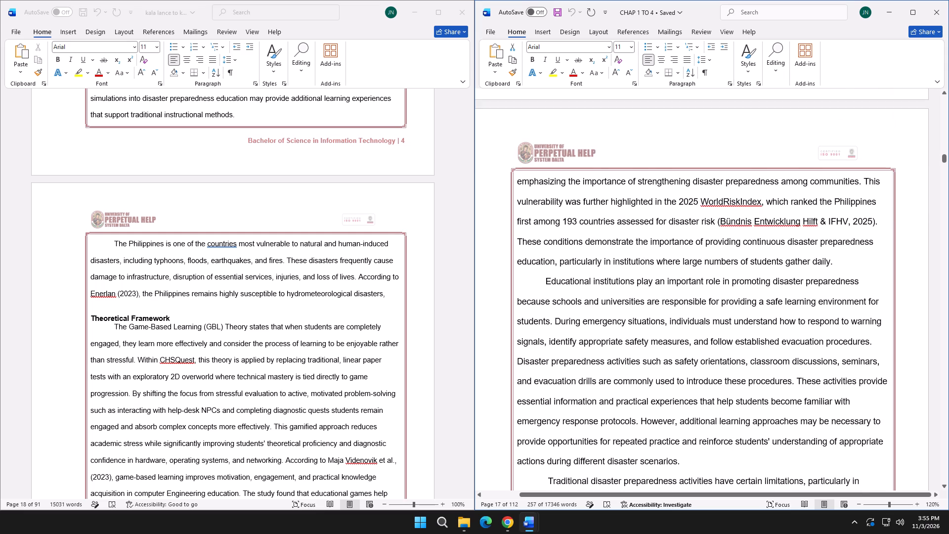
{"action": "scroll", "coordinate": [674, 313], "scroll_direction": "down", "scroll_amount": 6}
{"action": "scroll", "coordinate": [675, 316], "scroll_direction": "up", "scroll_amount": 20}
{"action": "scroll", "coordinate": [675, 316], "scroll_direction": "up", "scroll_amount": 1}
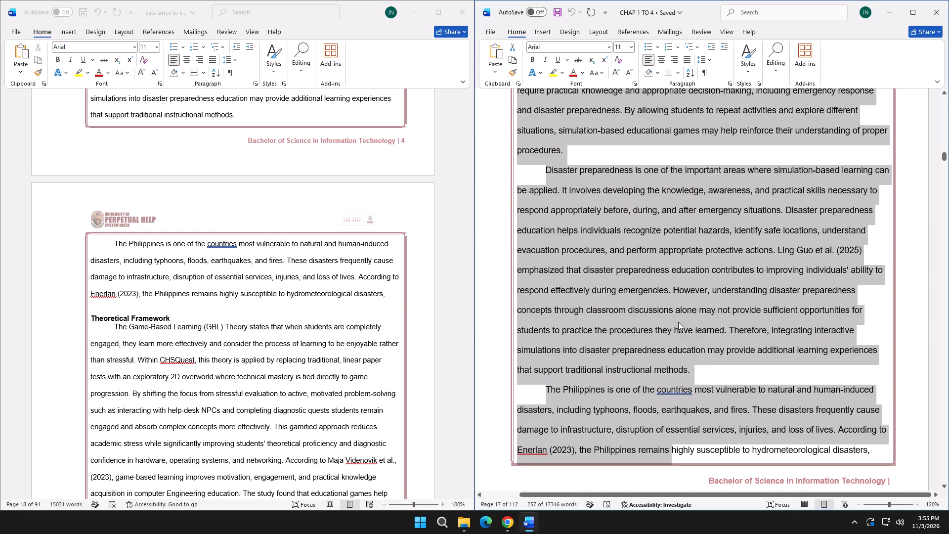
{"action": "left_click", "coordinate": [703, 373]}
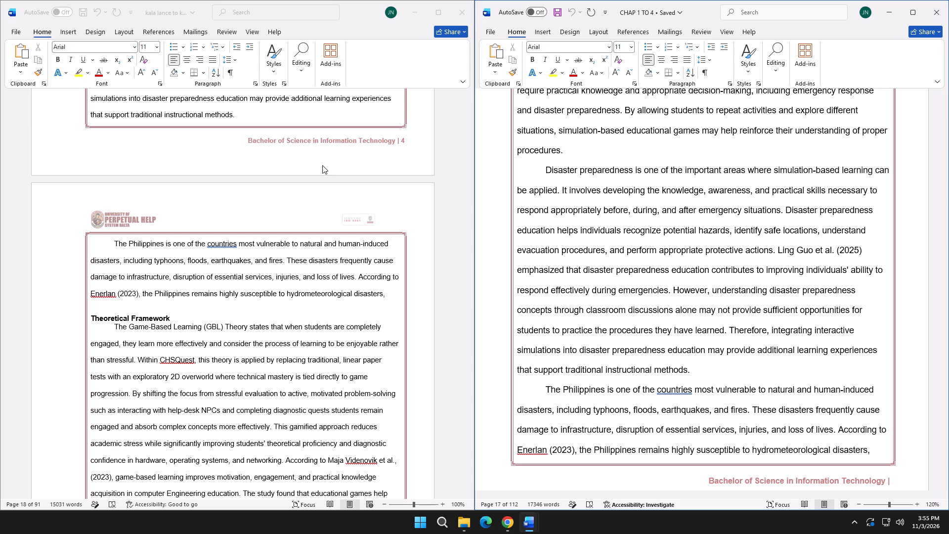
Compare the Introduction pages of kala lance to kupal with CHAP 1 TO 4, up to the passage after "hydrometeorological disasters".
{"action": "scroll", "coordinate": [558, 268], "scroll_direction": "down", "scroll_amount": 6}
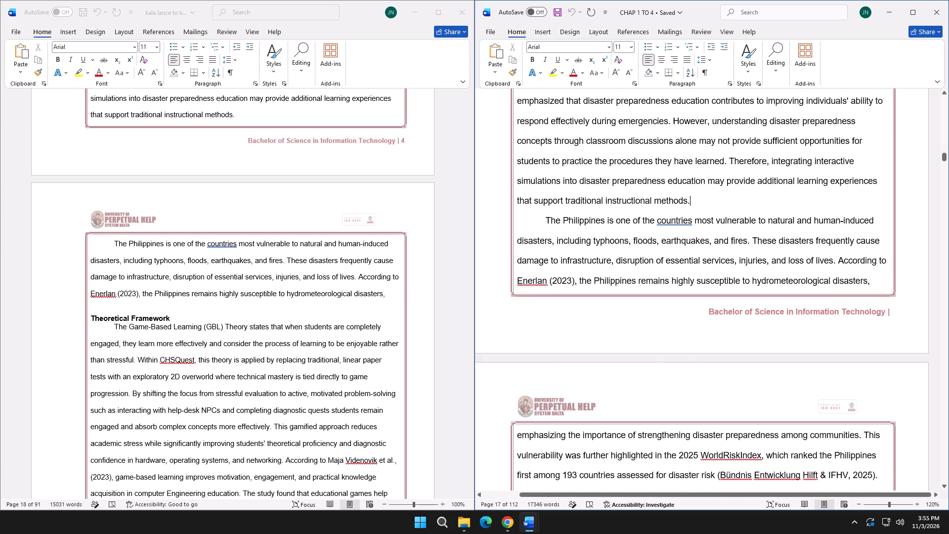
{"action": "scroll", "coordinate": [561, 268], "scroll_direction": "up", "scroll_amount": 13}
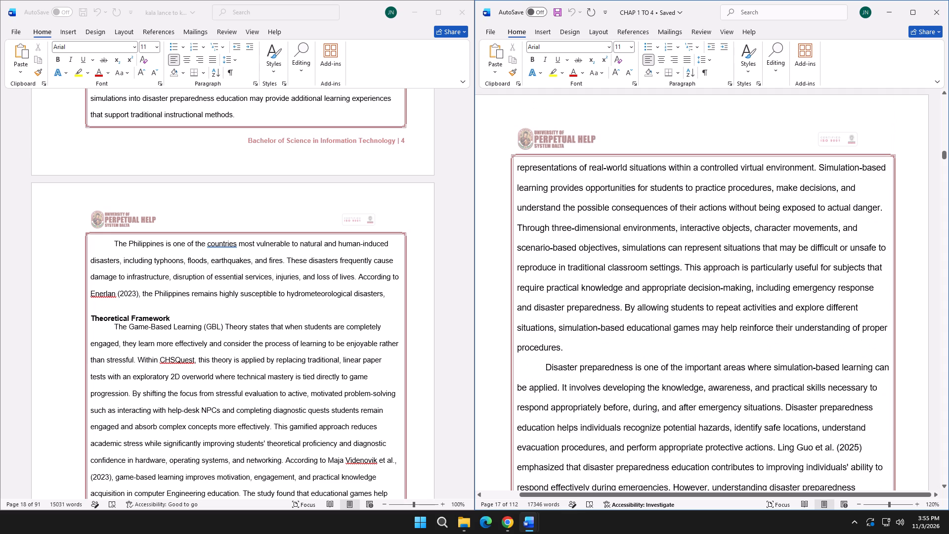
{"action": "scroll", "coordinate": [579, 272], "scroll_direction": "down", "scroll_amount": 19}
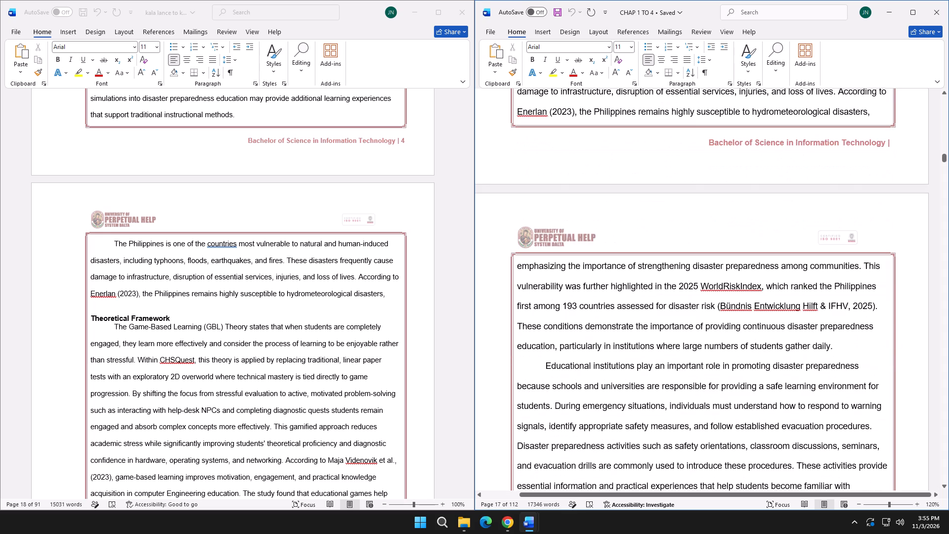
{"action": "scroll", "coordinate": [299, 266], "scroll_direction": "up", "scroll_amount": 11}
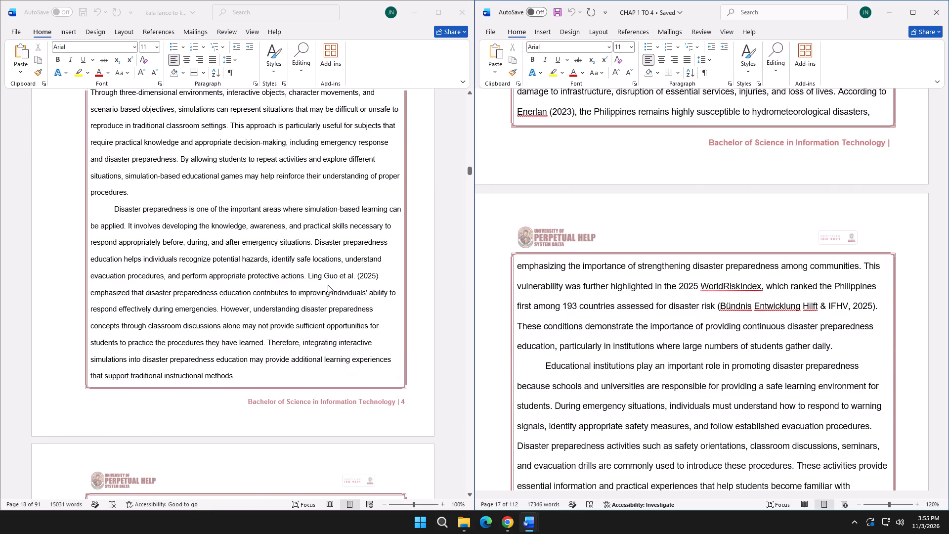
{"action": "scroll", "coordinate": [328, 285], "scroll_direction": "up", "scroll_amount": 14}
{"action": "scroll", "coordinate": [329, 286], "scroll_direction": "up", "scroll_amount": 15}
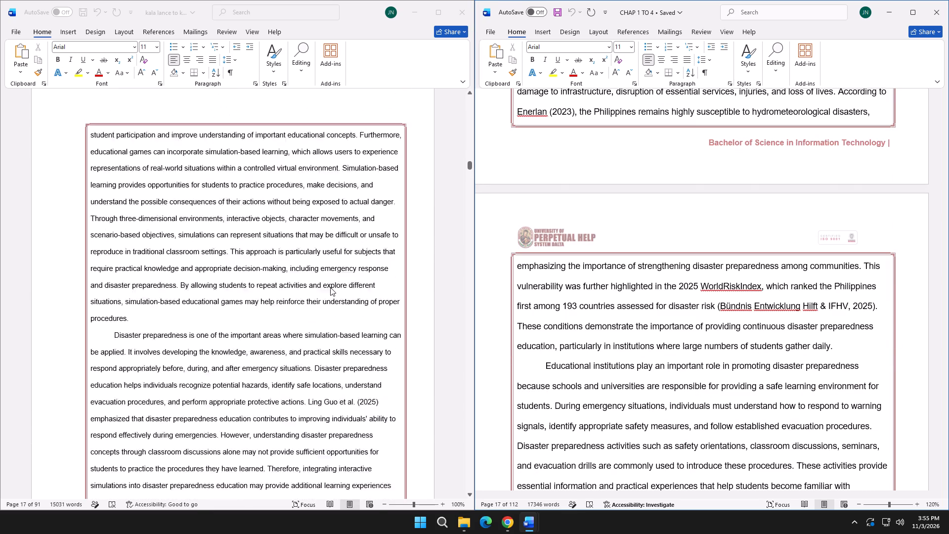
{"action": "scroll", "coordinate": [330, 287], "scroll_direction": "up", "scroll_amount": 15}
{"action": "scroll", "coordinate": [331, 288], "scroll_direction": "up", "scroll_amount": 7}
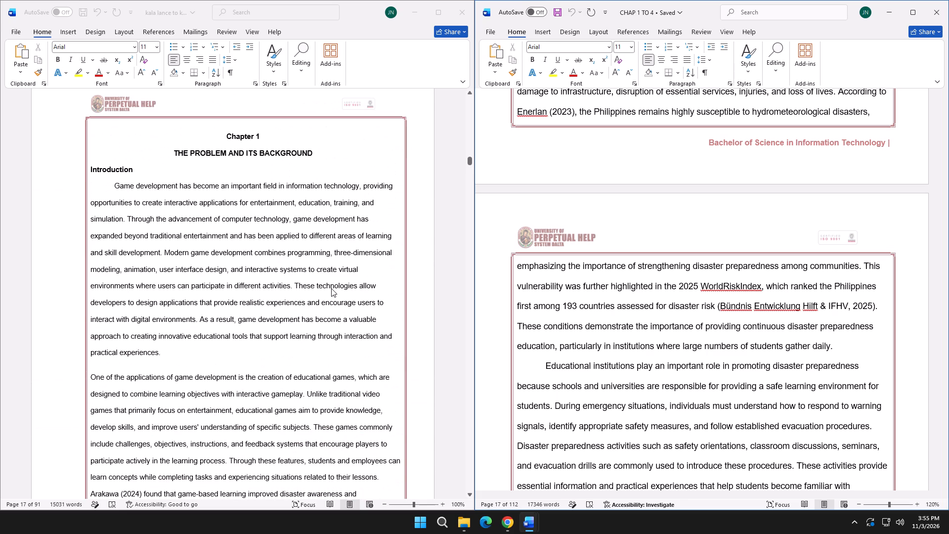
{"action": "scroll", "coordinate": [331, 288], "scroll_direction": "down", "scroll_amount": 20}
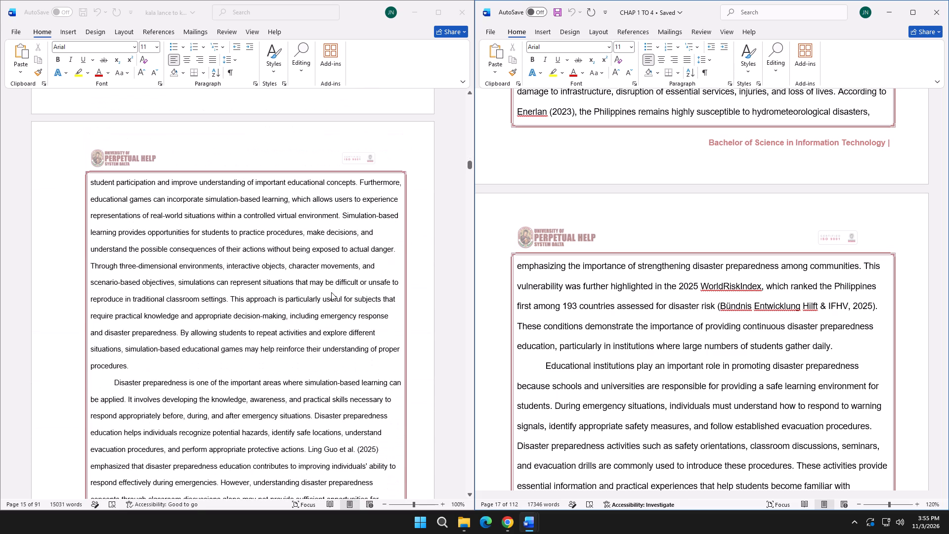
{"action": "scroll", "coordinate": [331, 292], "scroll_direction": "down", "scroll_amount": 9}
{"action": "scroll", "coordinate": [331, 292], "scroll_direction": "down", "scroll_amount": 14}
{"action": "scroll", "coordinate": [331, 292], "scroll_direction": "down", "scroll_amount": 7}
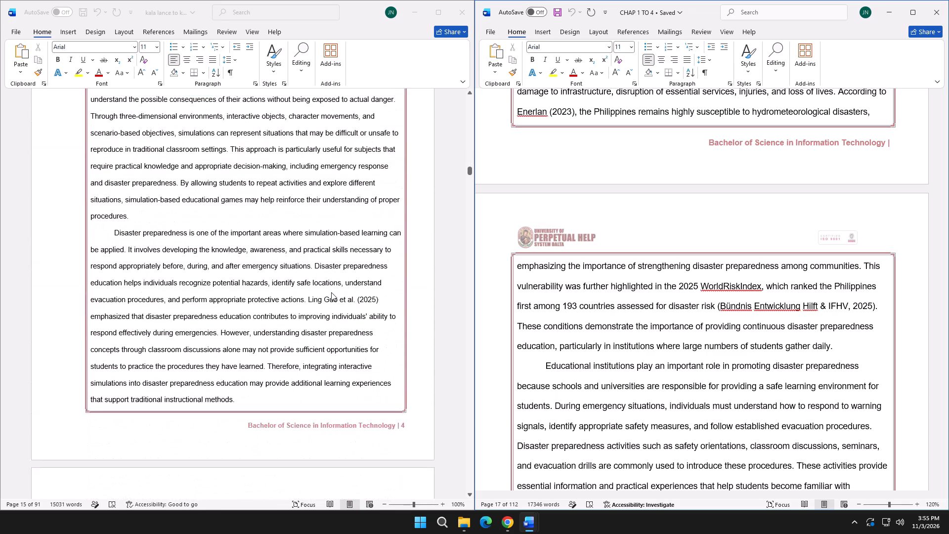
{"action": "scroll", "coordinate": [343, 282], "scroll_direction": "down", "scroll_amount": 12}
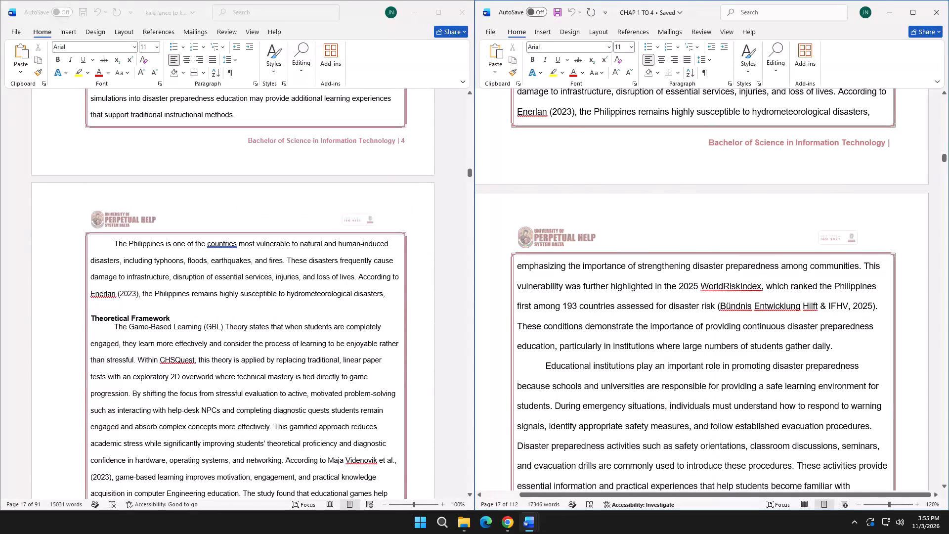
{"action": "scroll", "coordinate": [625, 302], "scroll_direction": "down", "scroll_amount": 3}
{"action": "scroll", "coordinate": [626, 301], "scroll_direction": "up", "scroll_amount": 5}
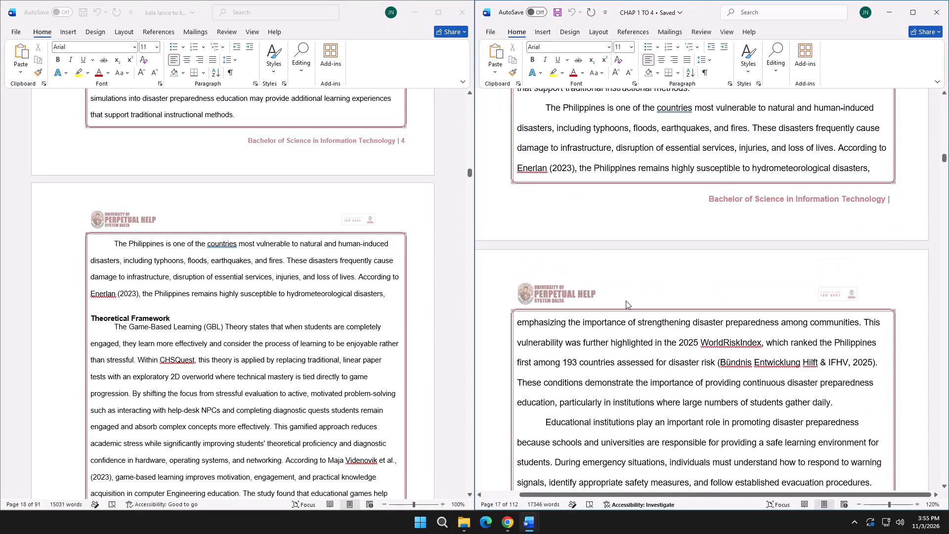
{"action": "scroll", "coordinate": [744, 348], "scroll_direction": "down", "scroll_amount": 11}
{"action": "scroll", "coordinate": [733, 347], "scroll_direction": "up", "scroll_amount": 5}
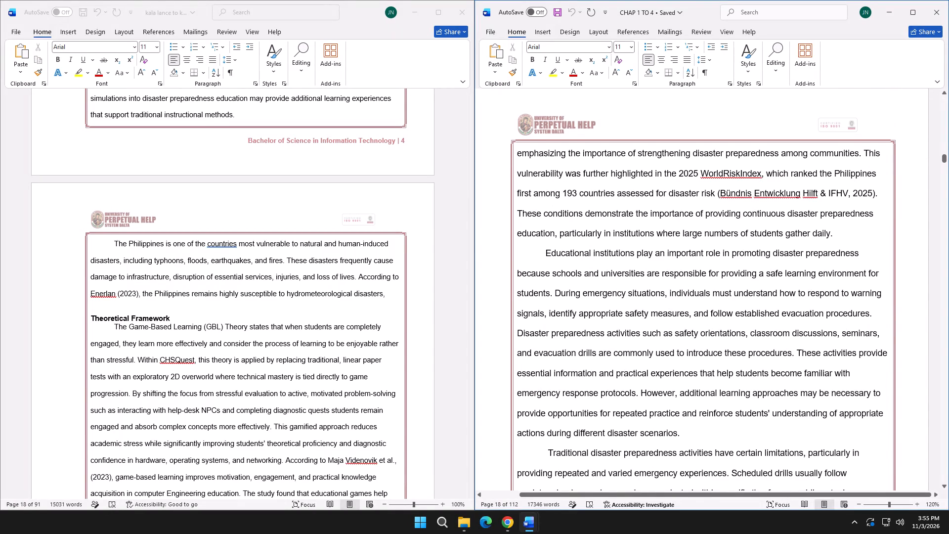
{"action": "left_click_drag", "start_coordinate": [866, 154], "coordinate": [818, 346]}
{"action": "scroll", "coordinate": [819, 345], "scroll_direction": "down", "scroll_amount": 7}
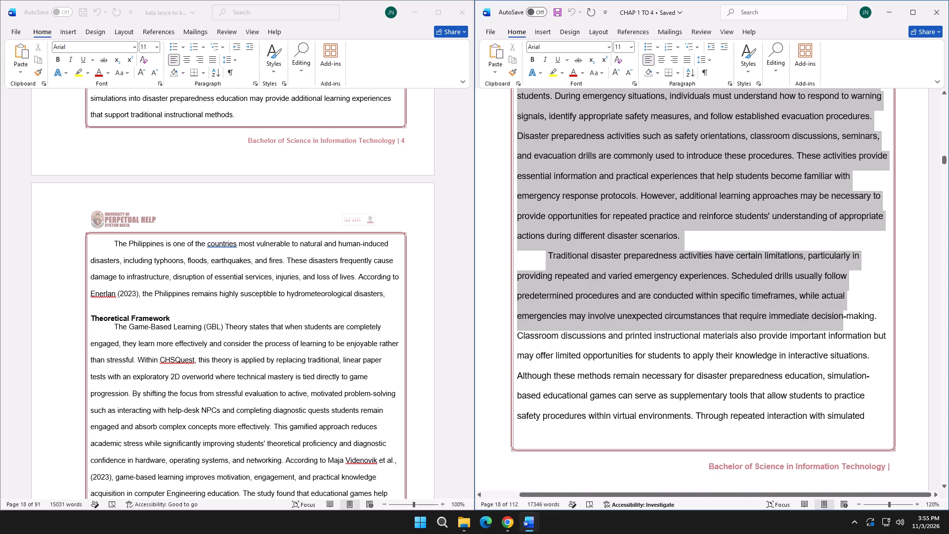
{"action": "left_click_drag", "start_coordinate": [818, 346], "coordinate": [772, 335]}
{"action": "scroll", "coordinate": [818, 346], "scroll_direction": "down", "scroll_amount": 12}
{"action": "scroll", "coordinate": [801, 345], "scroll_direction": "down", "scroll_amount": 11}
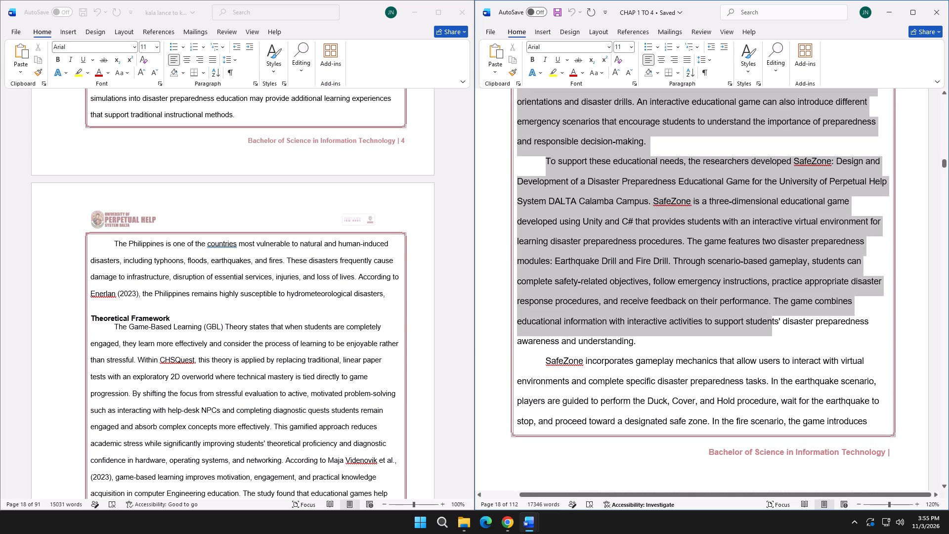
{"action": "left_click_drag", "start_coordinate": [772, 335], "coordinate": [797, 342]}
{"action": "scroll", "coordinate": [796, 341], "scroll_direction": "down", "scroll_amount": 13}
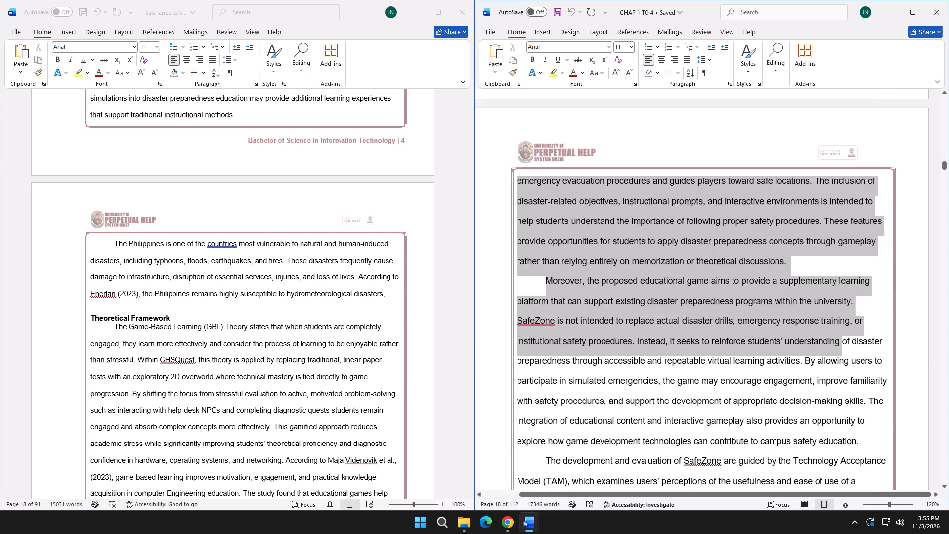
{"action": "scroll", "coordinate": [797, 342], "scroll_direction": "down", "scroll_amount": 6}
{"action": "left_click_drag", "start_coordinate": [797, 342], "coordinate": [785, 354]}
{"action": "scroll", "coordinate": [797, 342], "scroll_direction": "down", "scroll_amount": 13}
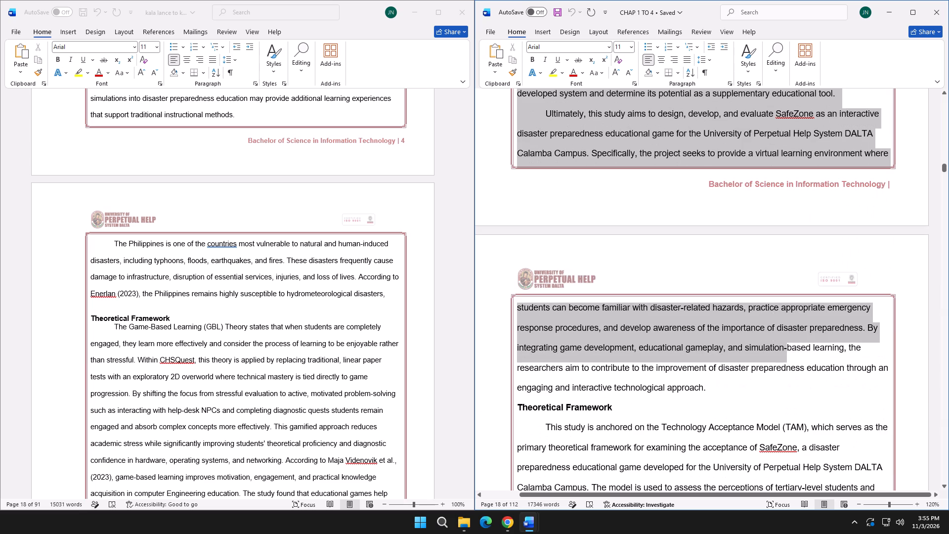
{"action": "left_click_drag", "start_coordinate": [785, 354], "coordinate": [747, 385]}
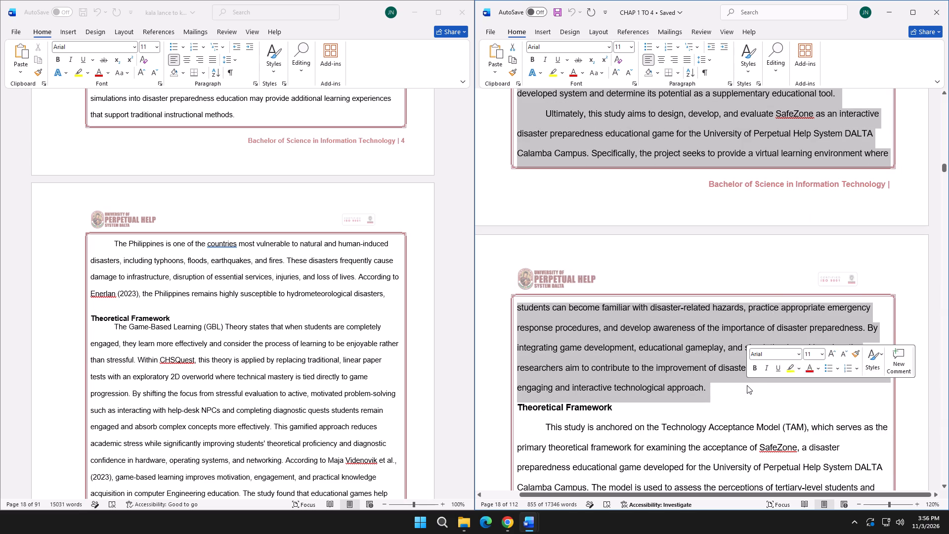
Copy the whole Chapter 1 Introduction of CHAP 1 TO 4, from its heading through "engaging and interactive technological approach.".
{"action": "scroll", "coordinate": [716, 407], "scroll_direction": "up", "scroll_amount": 20}
{"action": "scroll", "coordinate": [716, 407], "scroll_direction": "up", "scroll_amount": 20}
{"action": "scroll", "coordinate": [716, 407], "scroll_direction": "up", "scroll_amount": 3}
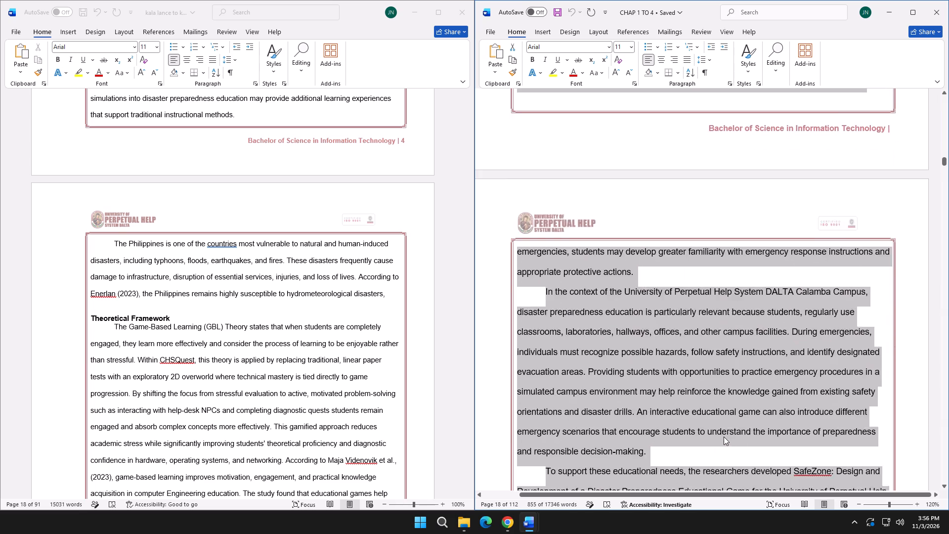
{"action": "scroll", "coordinate": [724, 437], "scroll_direction": "up", "scroll_amount": 20}
{"action": "scroll", "coordinate": [724, 437], "scroll_direction": "up", "scroll_amount": 20}
{"action": "scroll", "coordinate": [724, 437], "scroll_direction": "up", "scroll_amount": 8}
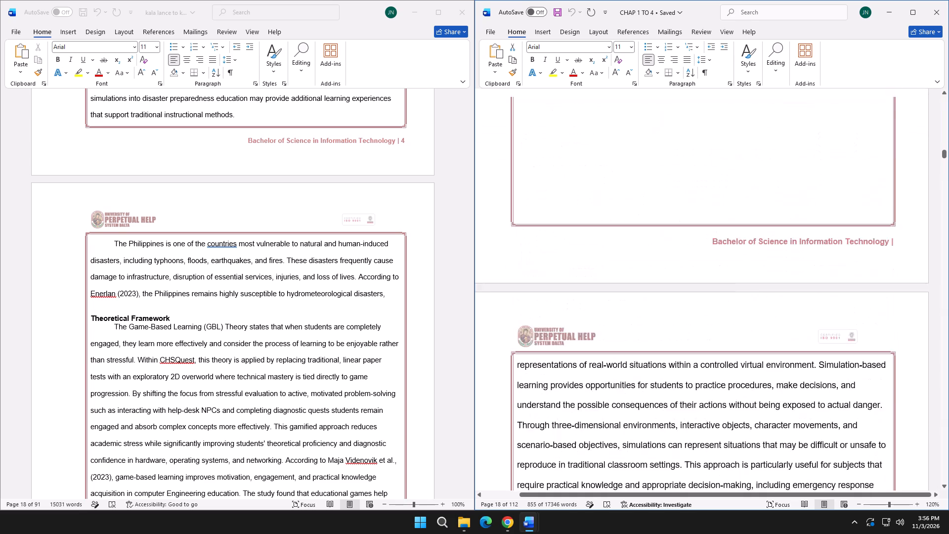
{"action": "scroll", "coordinate": [721, 439], "scroll_direction": "up", "scroll_amount": 20}
{"action": "scroll", "coordinate": [721, 439], "scroll_direction": "up", "scroll_amount": 7}
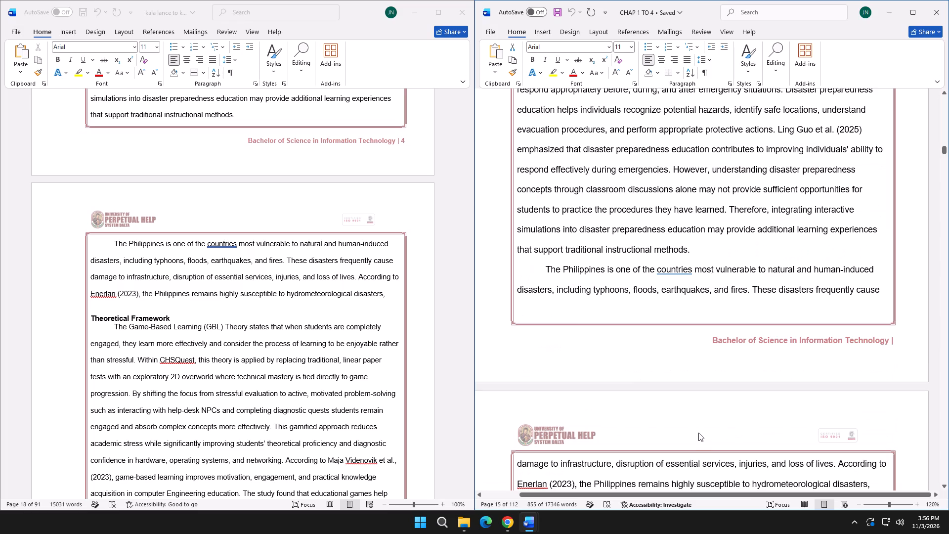
{"action": "scroll", "coordinate": [698, 433], "scroll_direction": "up", "scroll_amount": 20}
{"action": "scroll", "coordinate": [698, 433], "scroll_direction": "up", "scroll_amount": 19}
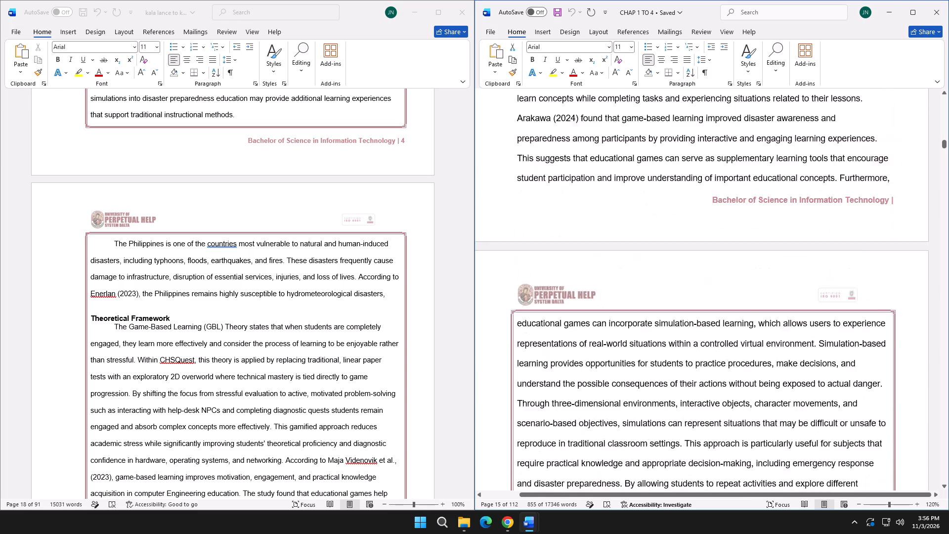
{"action": "scroll", "coordinate": [699, 437], "scroll_direction": "up", "scroll_amount": 20}
{"action": "scroll", "coordinate": [699, 437], "scroll_direction": "up", "scroll_amount": 2}
{"action": "left_click", "coordinate": [563, 337]}
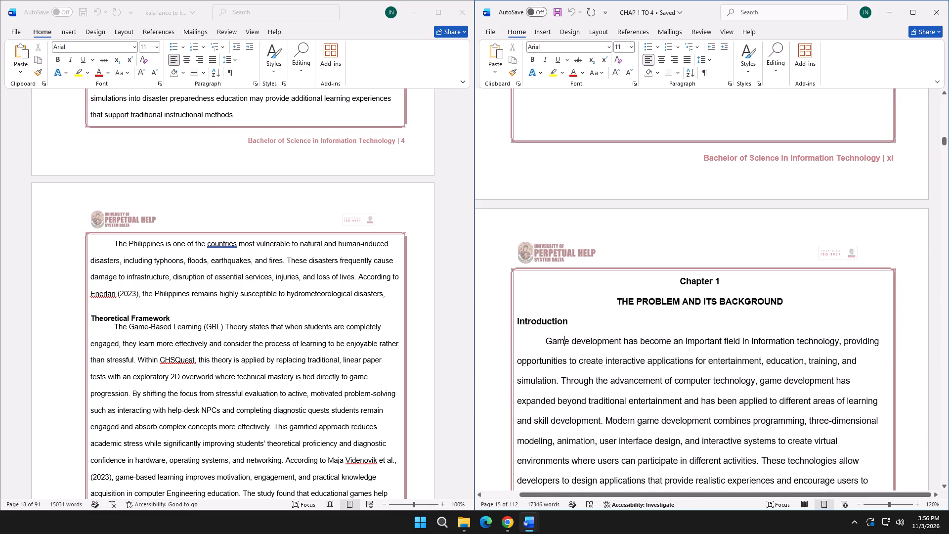
{"action": "left_click_drag", "start_coordinate": [518, 321], "coordinate": [718, 374]}
{"action": "scroll", "coordinate": [706, 371], "scroll_direction": "down", "scroll_amount": 15}
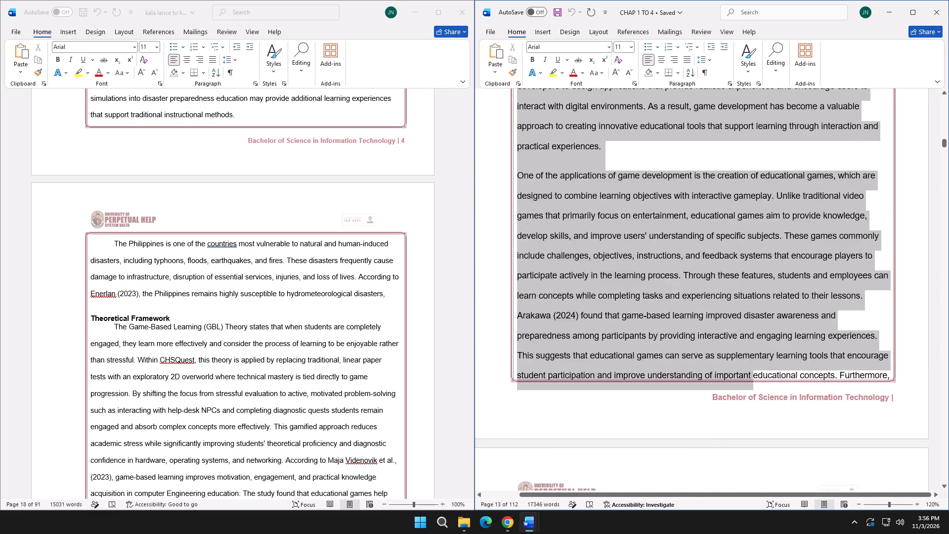
{"action": "scroll", "coordinate": [718, 374], "scroll_direction": "down", "scroll_amount": 7}
{"action": "left_click_drag", "start_coordinate": [718, 374], "coordinate": [717, 381]}
{"action": "scroll", "coordinate": [719, 378], "scroll_direction": "down", "scroll_amount": 20}
{"action": "scroll", "coordinate": [717, 381], "scroll_direction": "down", "scroll_amount": 19}
{"action": "scroll", "coordinate": [717, 381], "scroll_direction": "down", "scroll_amount": 20}
{"action": "scroll", "coordinate": [717, 381], "scroll_direction": "down", "scroll_amount": 20}
{"action": "scroll", "coordinate": [717, 381], "scroll_direction": "down", "scroll_amount": 20}
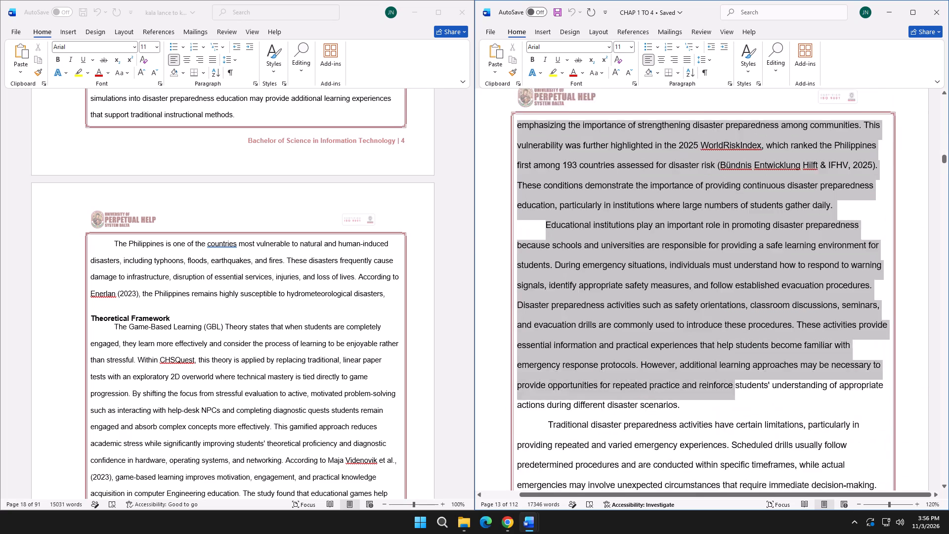
{"action": "scroll", "coordinate": [717, 381], "scroll_direction": "down", "scroll_amount": 20}
{"action": "scroll", "coordinate": [717, 381], "scroll_direction": "down", "scroll_amount": 20}
{"action": "scroll", "coordinate": [717, 381], "scroll_direction": "down", "scroll_amount": 20}
{"action": "left_click_drag", "start_coordinate": [717, 381], "coordinate": [716, 375]}
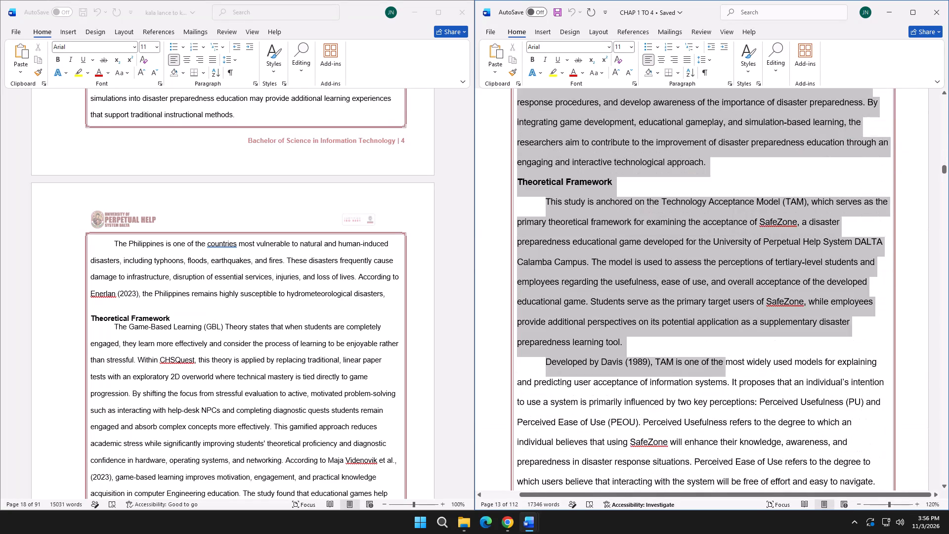
{"action": "left_click_drag", "start_coordinate": [716, 375], "coordinate": [710, 200]}
{"action": "scroll", "coordinate": [704, 327], "scroll_direction": "up", "scroll_amount": 1}
{"action": "key", "text": "ctrl+c"}
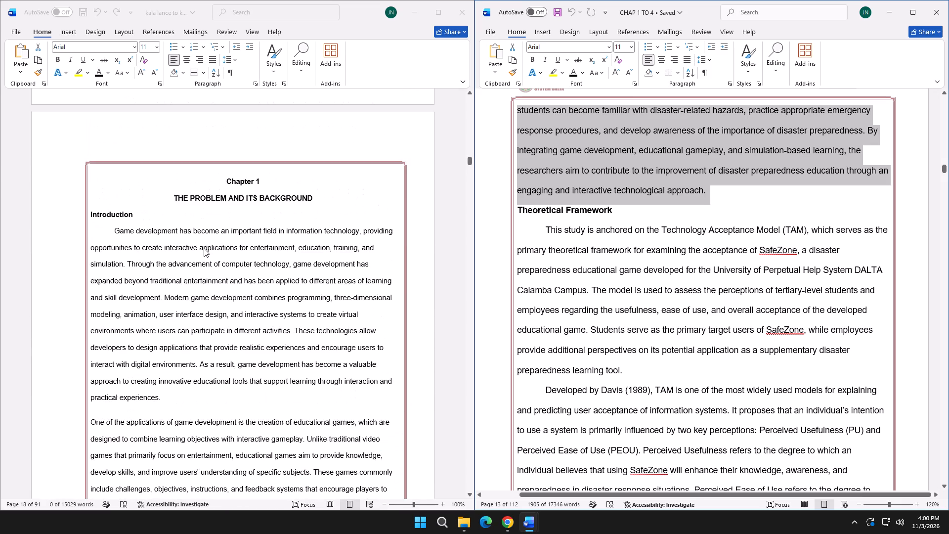
{"action": "scroll", "coordinate": [204, 248], "scroll_direction": "up", "scroll_amount": 2}
{"action": "left_click", "coordinate": [121, 258]}
{"action": "left_click_drag", "start_coordinate": [115, 257], "coordinate": [239, 331]}
{"action": "scroll", "coordinate": [237, 328], "scroll_direction": "down", "scroll_amount": 8}
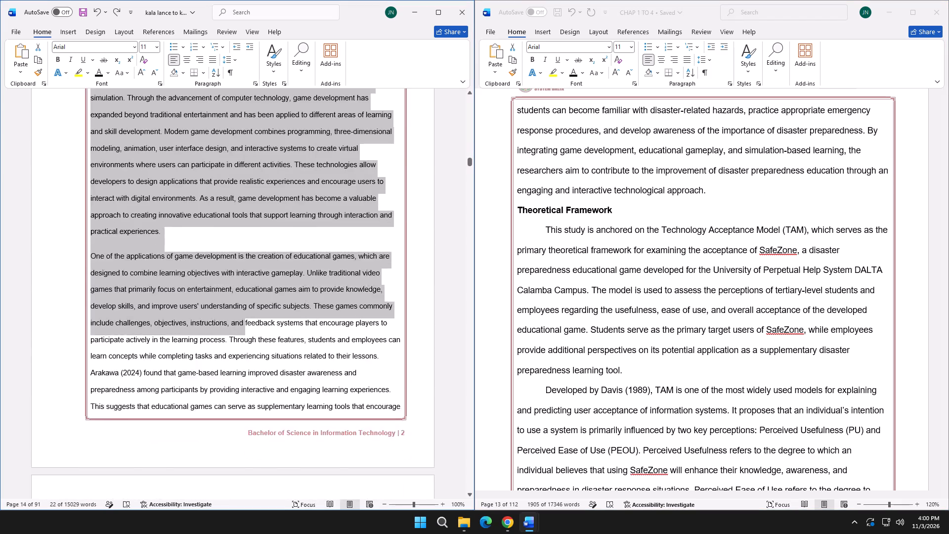
{"action": "scroll", "coordinate": [239, 331], "scroll_direction": "down", "scroll_amount": 20}
{"action": "scroll", "coordinate": [239, 331], "scroll_direction": "down", "scroll_amount": 13}
{"action": "left_click_drag", "start_coordinate": [239, 331], "coordinate": [239, 319]}
{"action": "scroll", "coordinate": [238, 322], "scroll_direction": "down", "scroll_amount": 14}
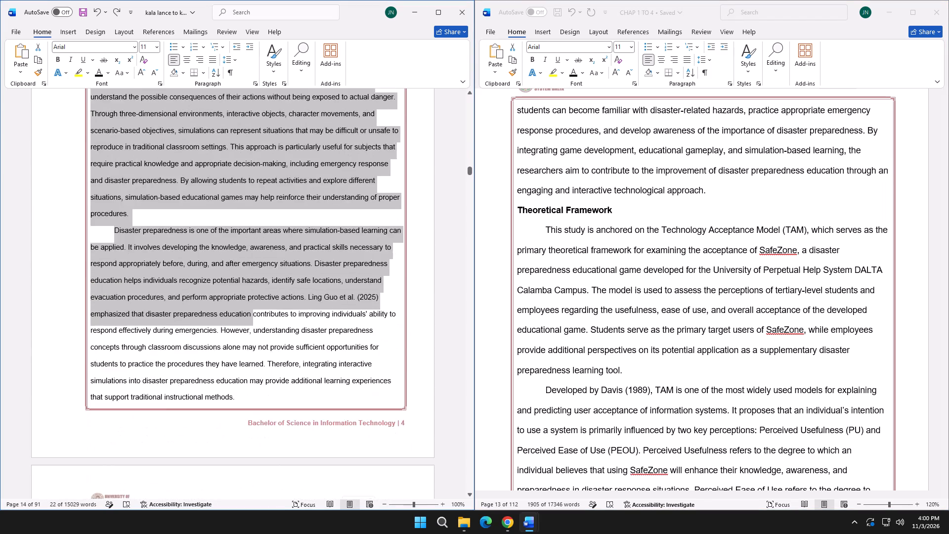
{"action": "scroll", "coordinate": [239, 319], "scroll_direction": "down", "scroll_amount": 4}
{"action": "left_click_drag", "start_coordinate": [239, 319], "coordinate": [304, 339]}
{"action": "scroll", "coordinate": [239, 319], "scroll_direction": "down", "scroll_amount": 4}
{"action": "key", "text": "ctrl+v"}
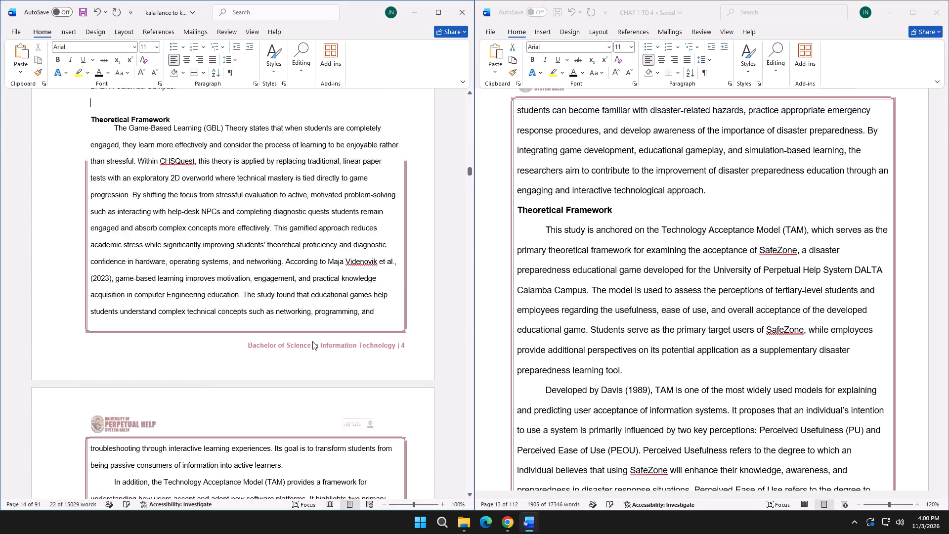
Delete the duplicate Introduction heading above the paragraph starting "Game development has become".
{"action": "scroll", "coordinate": [312, 341], "scroll_direction": "up", "scroll_amount": 7}
{"action": "scroll", "coordinate": [313, 343], "scroll_direction": "up", "scroll_amount": 20}
{"action": "scroll", "coordinate": [313, 343], "scroll_direction": "up", "scroll_amount": 6}
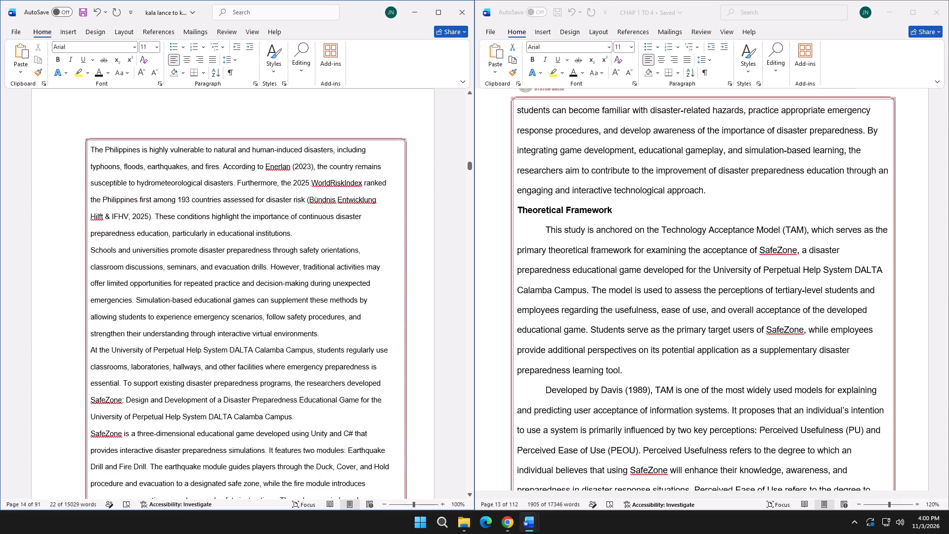
{"action": "scroll", "coordinate": [309, 345], "scroll_direction": "up", "scroll_amount": 20}
{"action": "scroll", "coordinate": [309, 345], "scroll_direction": "up", "scroll_amount": 4}
{"action": "left_click", "coordinate": [135, 266]}
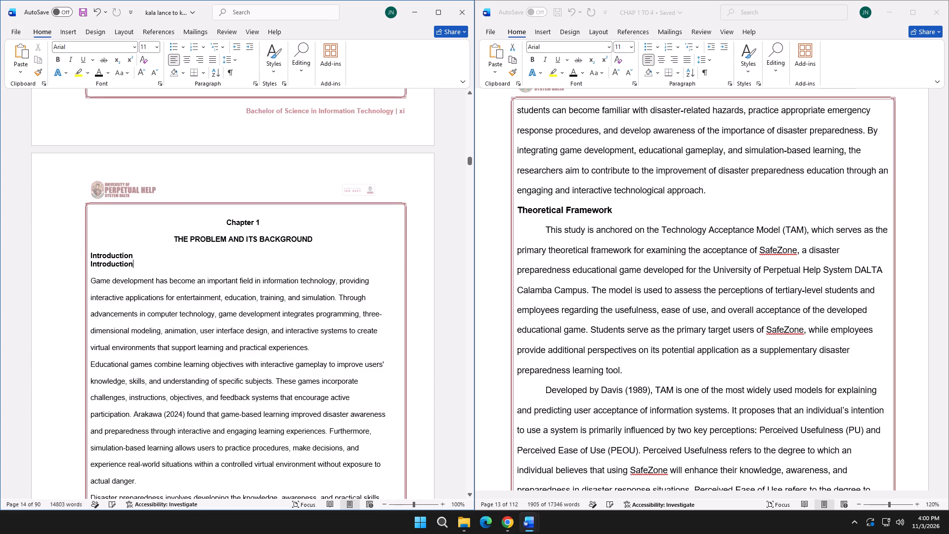
{"action": "left_click_drag", "start_coordinate": [136, 266], "coordinate": [93, 265]}
{"action": "key", "text": "BackSpace"}
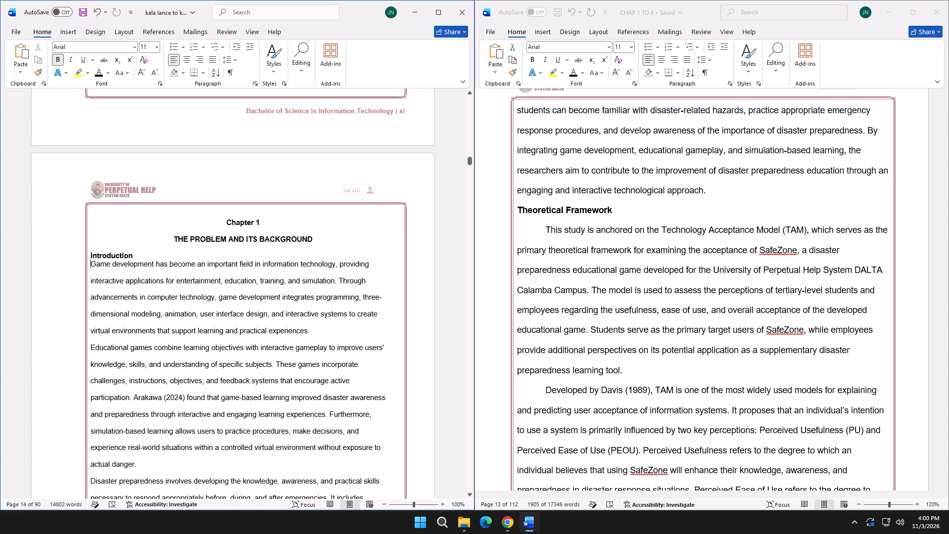
Indent the first lines of the paragraphs starting "Game development", "Disaster preparedness", "Schools and universities" and "SafeZone is a three-dimensional".
{"action": "key", "text": "Tab"}
{"action": "scroll", "coordinate": [125, 276], "scroll_direction": "down", "scroll_amount": 8}
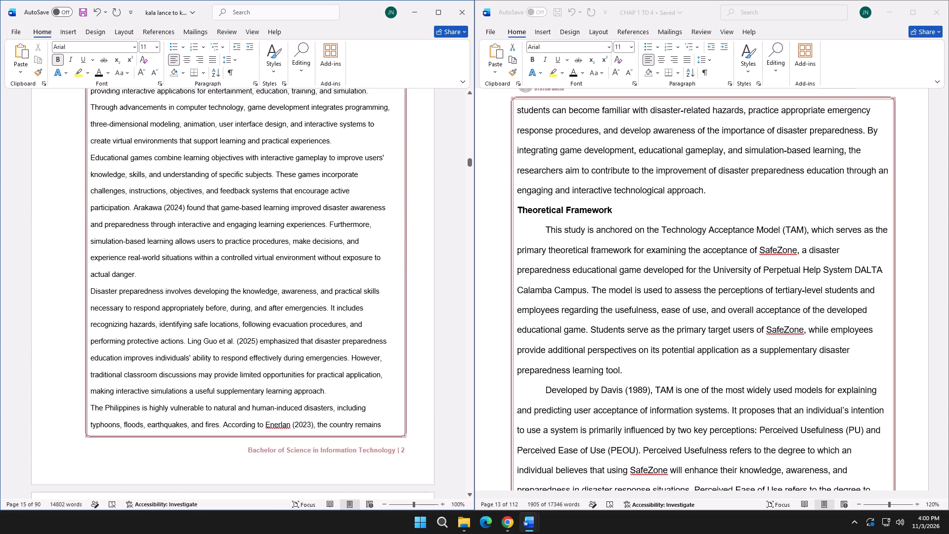
{"action": "left_click", "coordinate": [91, 292]}
{"action": "key", "text": "Tab"}
{"action": "scroll", "coordinate": [178, 291], "scroll_direction": "up", "scroll_amount": 8}
{"action": "scroll", "coordinate": [179, 296], "scroll_direction": "down", "scroll_amount": 15}
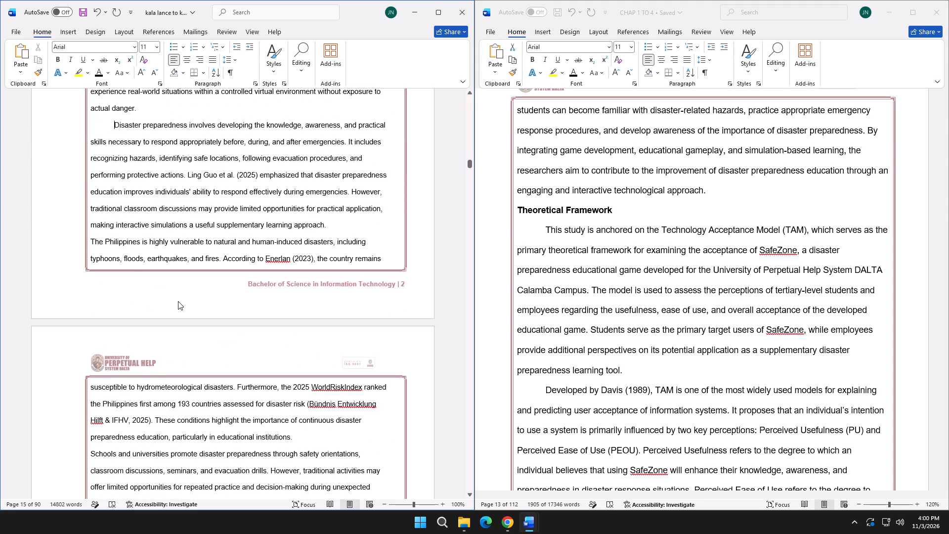
{"action": "scroll", "coordinate": [161, 309], "scroll_direction": "down", "scroll_amount": 5}
{"action": "left_click", "coordinate": [92, 334]}
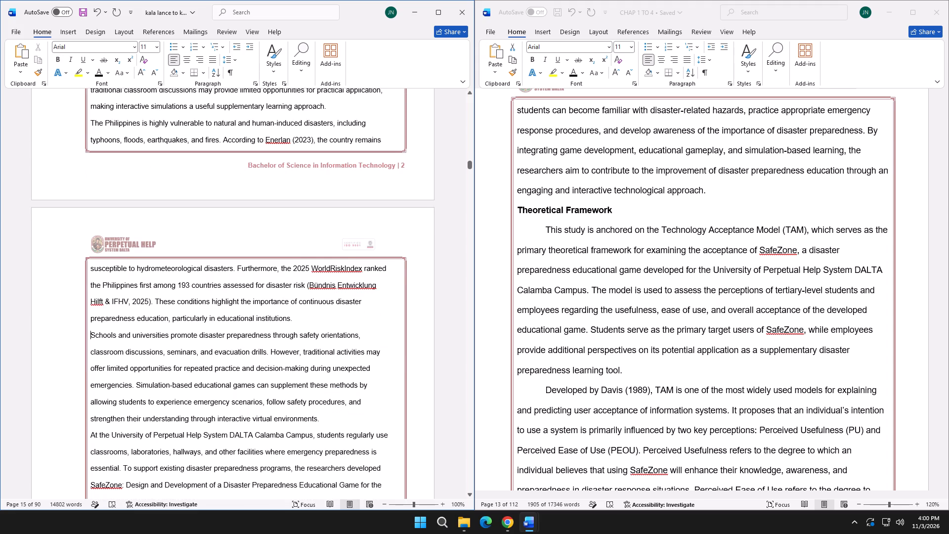
{"action": "key", "text": "Tab"}
{"action": "scroll", "coordinate": [169, 319], "scroll_direction": "down", "scroll_amount": 6}
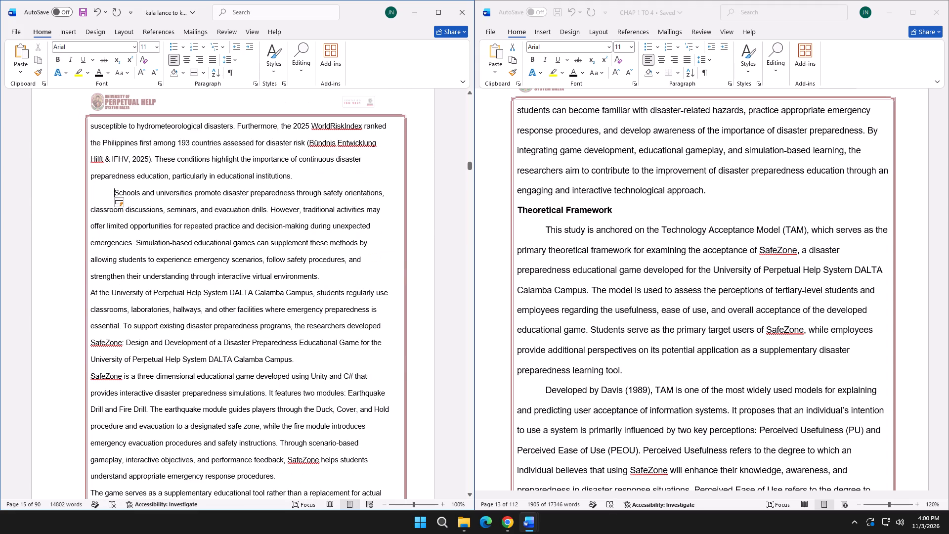
{"action": "left_click", "coordinate": [89, 375]}
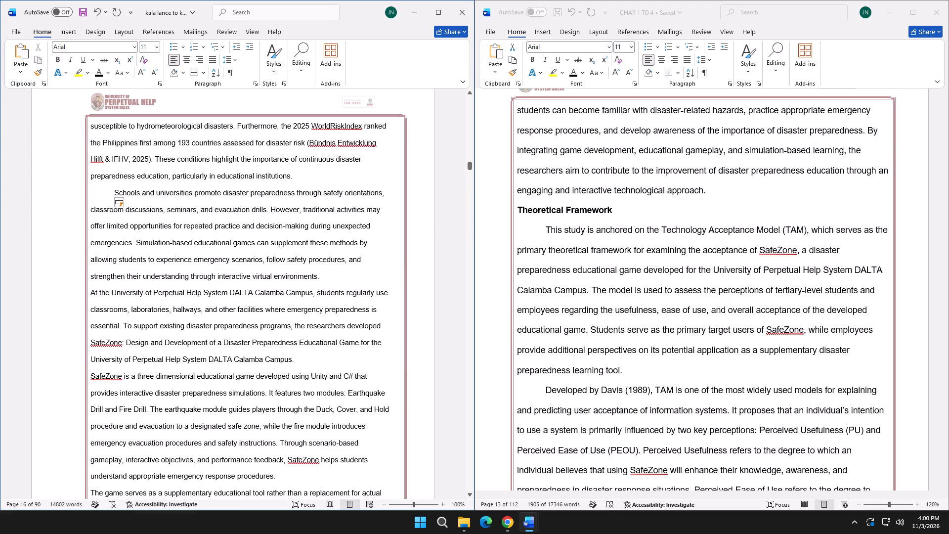
{"action": "left_click", "coordinate": [92, 379]}
{"action": "key", "text": "Tab"}
Review the pasted Introduction in kala lance to kupal against ChatGPT's shortened version, checking the paragraph breaks and first-line indents.
{"action": "scroll", "coordinate": [106, 376], "scroll_direction": "down", "scroll_amount": 10}
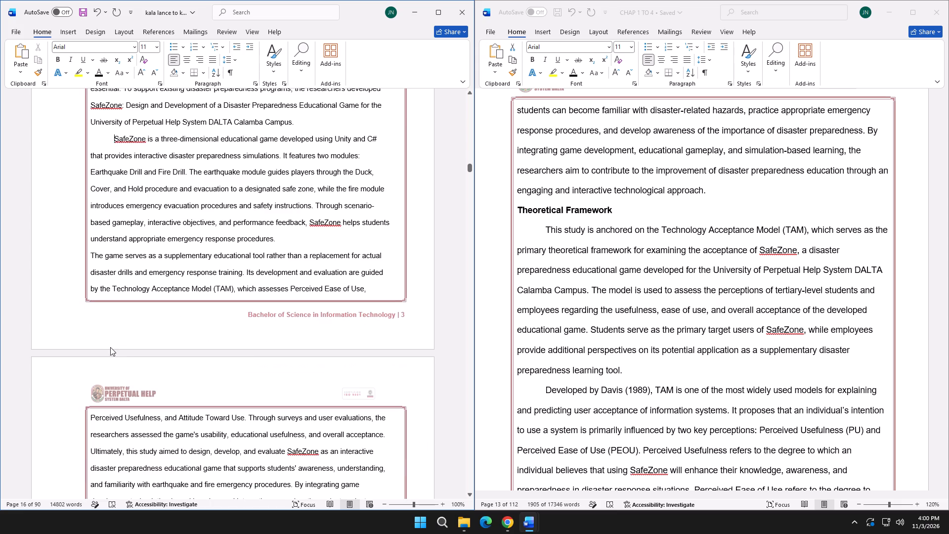
{"action": "scroll", "coordinate": [109, 340], "scroll_direction": "down", "scroll_amount": 5}
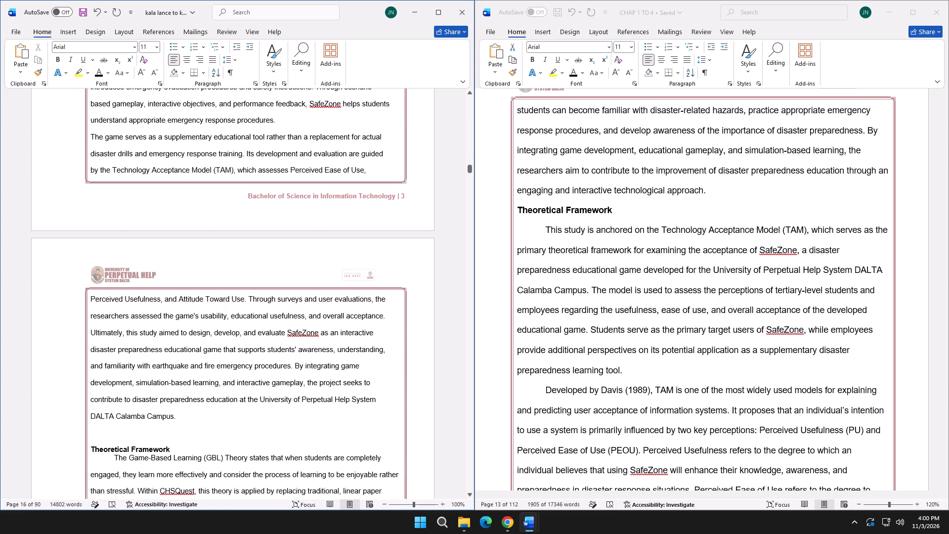
{"action": "key", "text": "alt+Tab"}
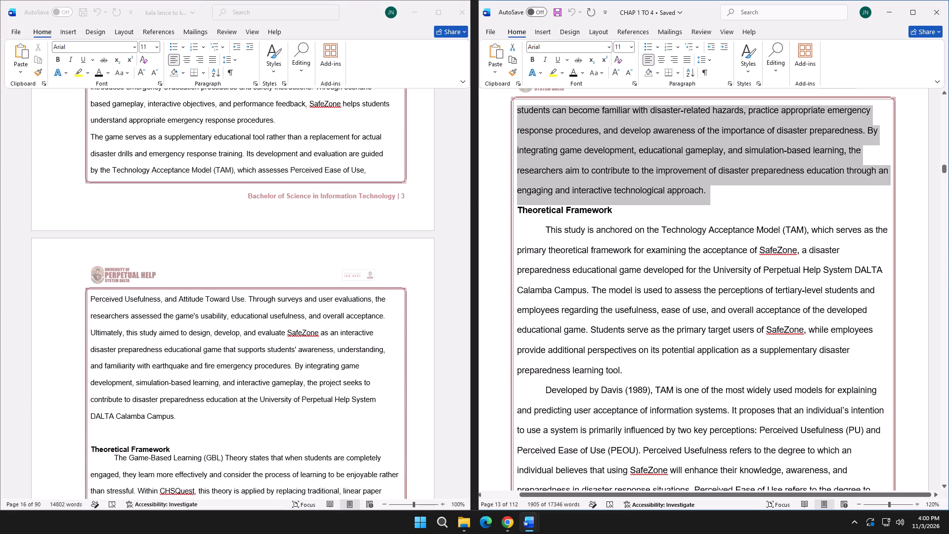
{"action": "left_click", "coordinate": [515, 520]}
{"action": "scroll", "coordinate": [415, 359], "scroll_direction": "down", "scroll_amount": 9}
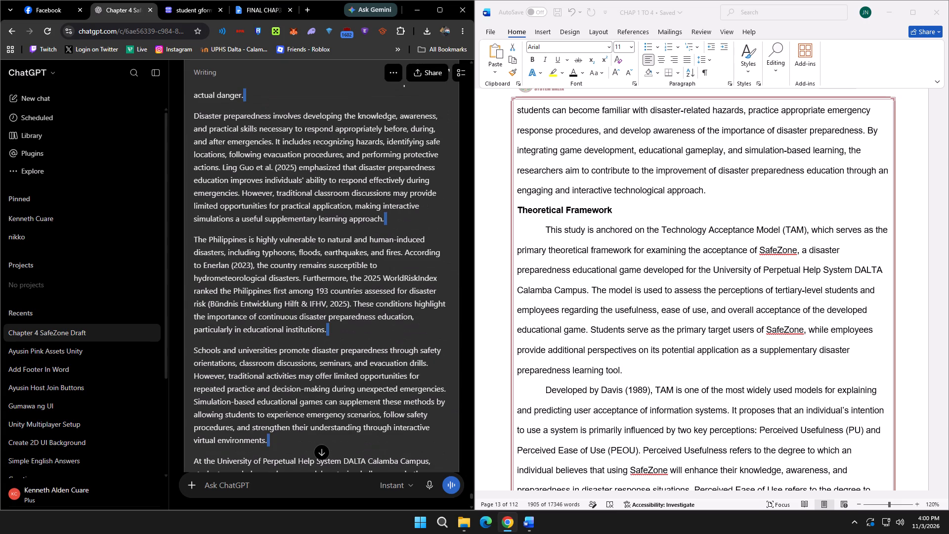
{"action": "key", "text": "alt+Tab"}
{"action": "scroll", "coordinate": [310, 310], "scroll_direction": "up", "scroll_amount": 15}
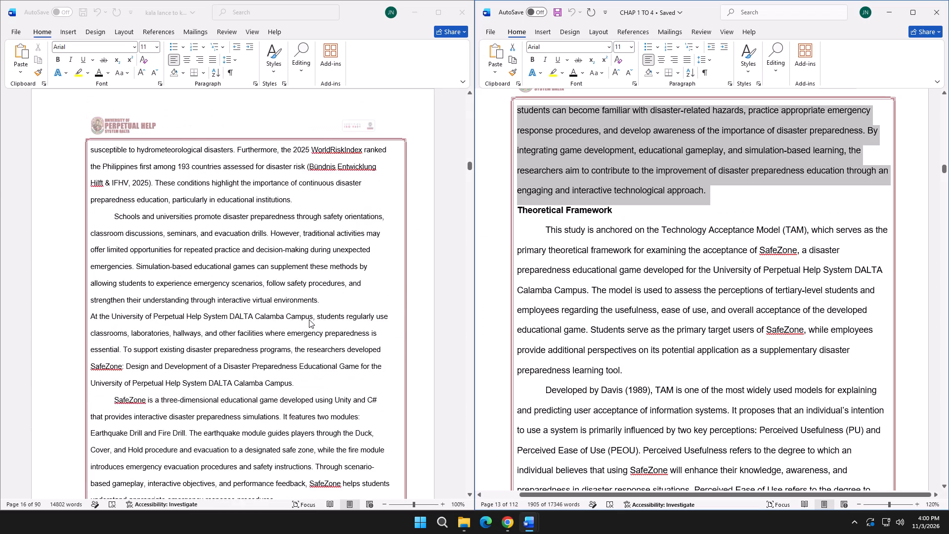
{"action": "scroll", "coordinate": [309, 319], "scroll_direction": "up", "scroll_amount": 16}
{"action": "scroll", "coordinate": [309, 321], "scroll_direction": "up", "scroll_amount": 8}
{"action": "scroll", "coordinate": [309, 321], "scroll_direction": "down", "scroll_amount": 4}
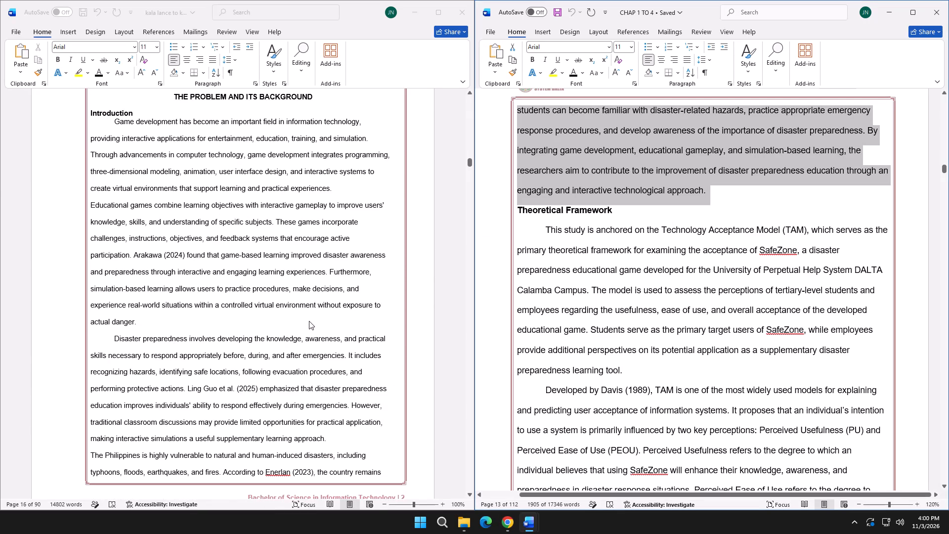
{"action": "scroll", "coordinate": [308, 322], "scroll_direction": "down", "scroll_amount": 15}
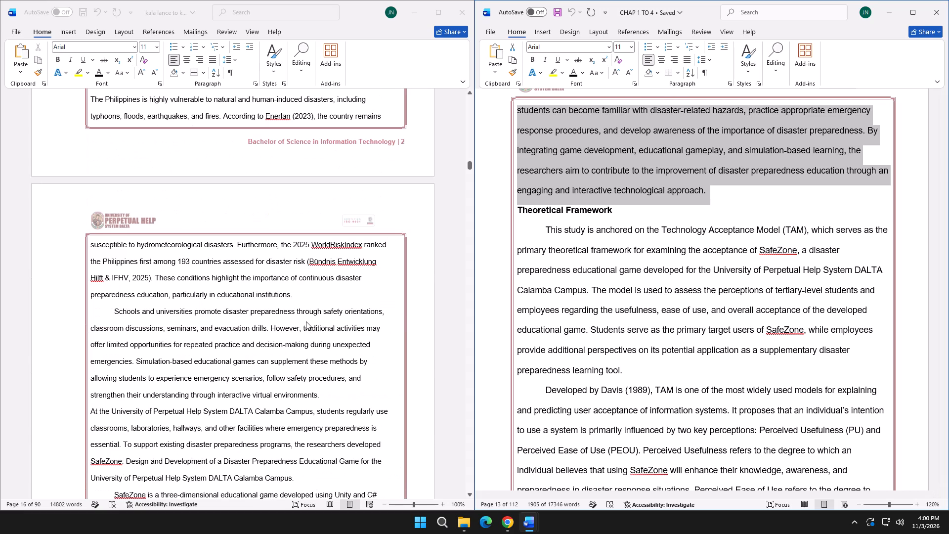
Indent the first lines of the paragraphs starting "The Philippines is highly", "At the University of Perpetual" and "The game serves".
{"action": "scroll", "coordinate": [179, 265], "scroll_direction": "up", "scroll_amount": 4}
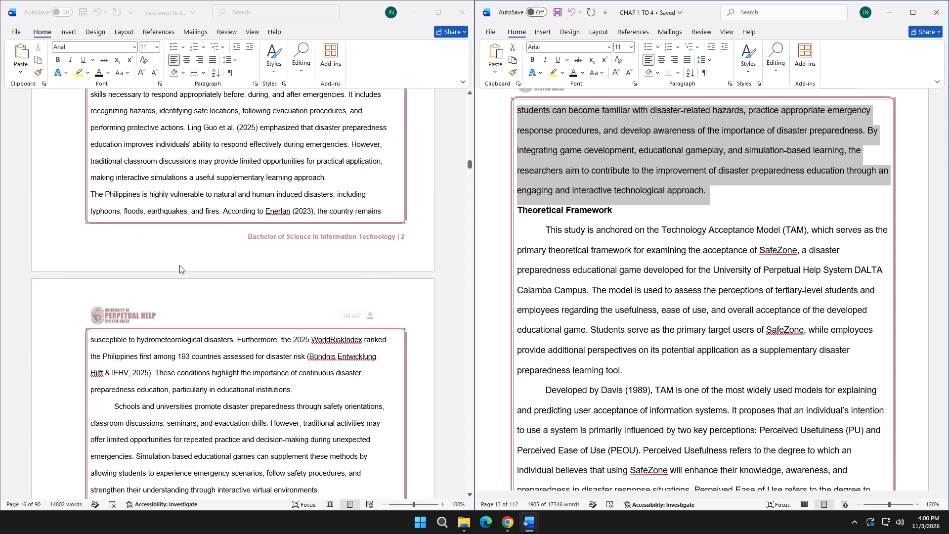
{"action": "double_click", "coordinate": [92, 194]}
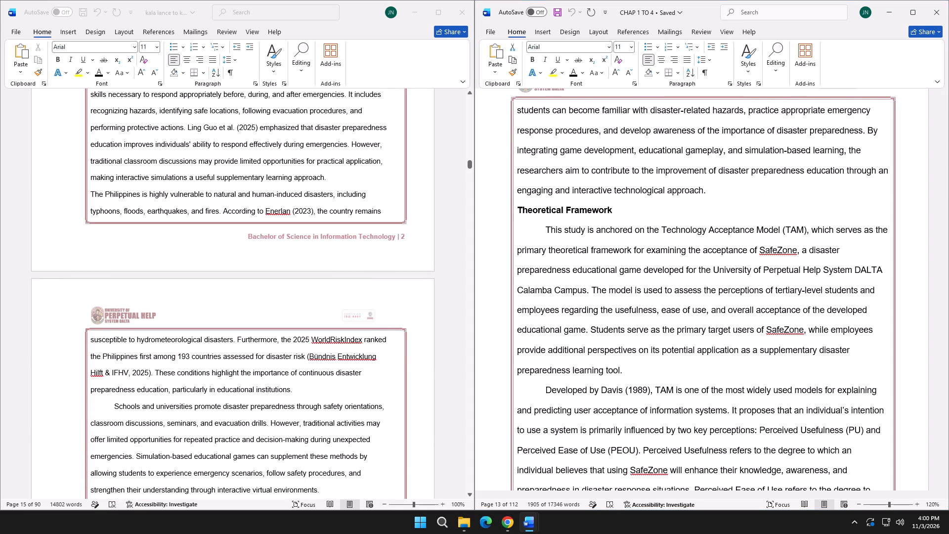
{"action": "left_click", "coordinate": [92, 194]}
{"action": "key", "text": "Tab"}
{"action": "scroll", "coordinate": [160, 271], "scroll_direction": "down", "scroll_amount": 5}
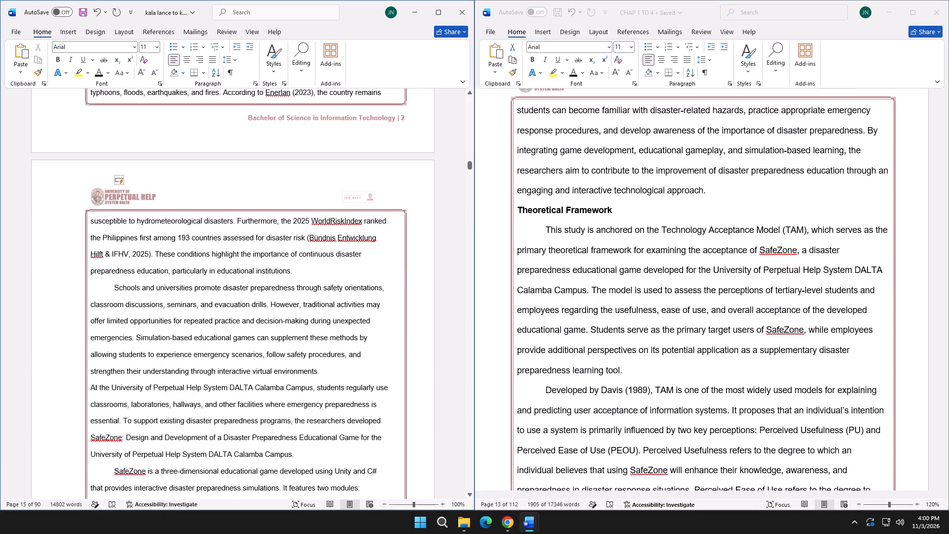
{"action": "scroll", "coordinate": [162, 277], "scroll_direction": "down", "scroll_amount": 3}
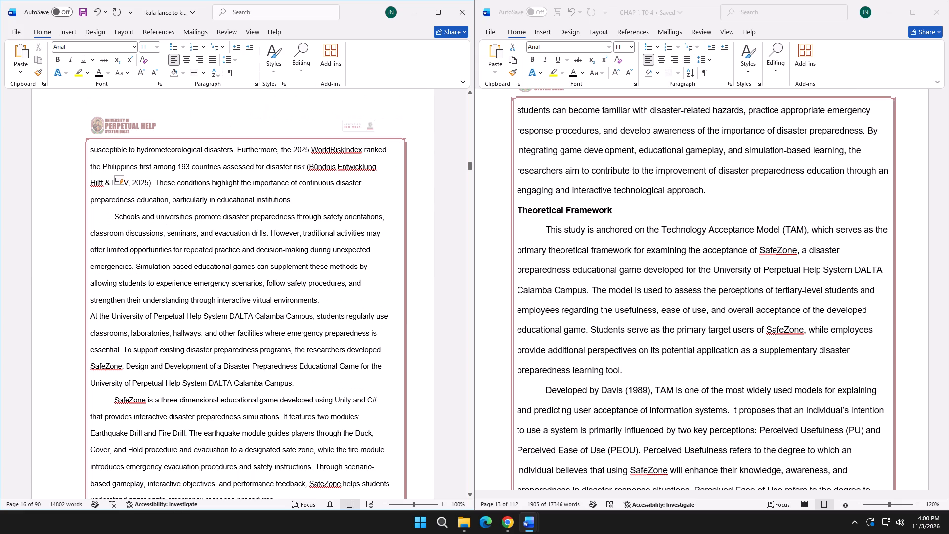
{"action": "left_click", "coordinate": [92, 320]}
{"action": "key", "text": "Tab"}
{"action": "scroll", "coordinate": [180, 323], "scroll_direction": "down", "scroll_amount": 4}
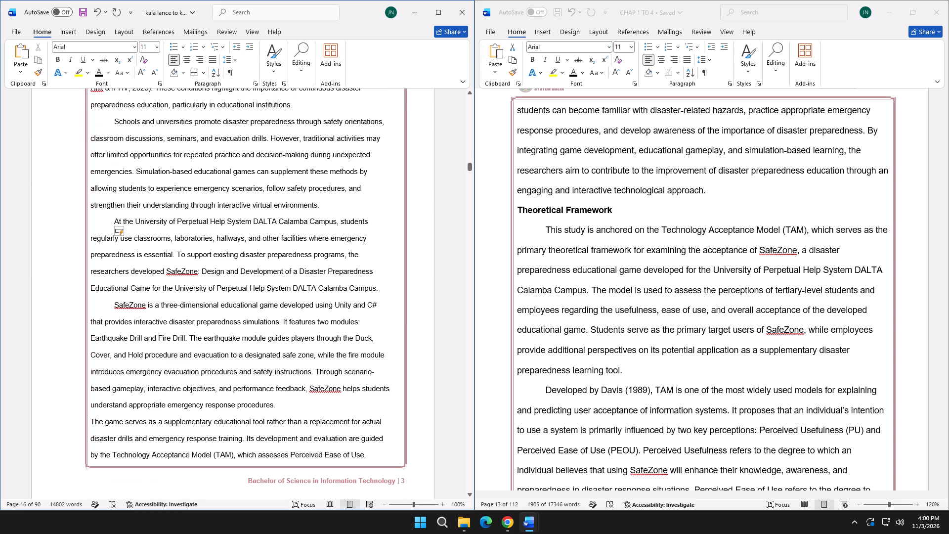
{"action": "left_click", "coordinate": [91, 421]}
{"action": "key", "text": "Tab"}
Delete the blank line between the end of the Introduction and the Theoretical Framework heading.
{"action": "scroll", "coordinate": [163, 375], "scroll_direction": "down", "scroll_amount": 10}
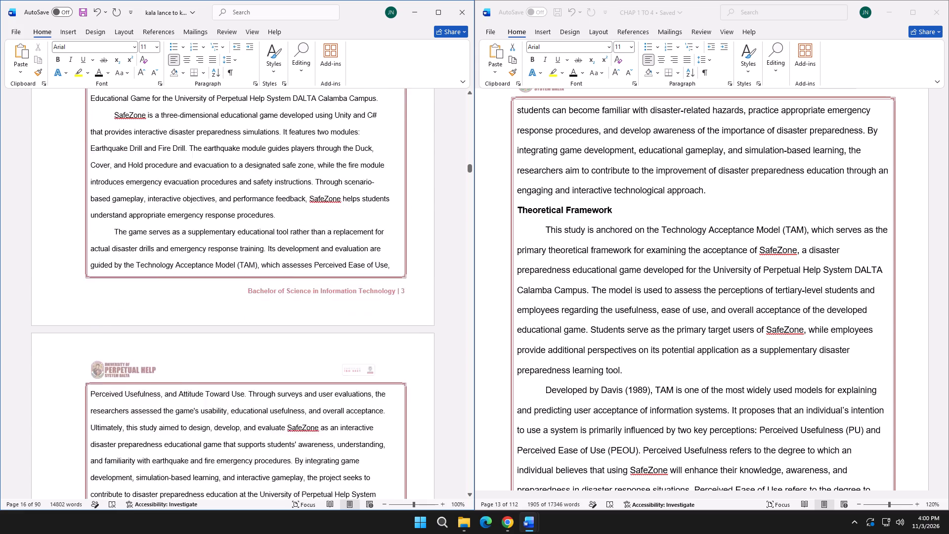
{"action": "scroll", "coordinate": [163, 375], "scroll_direction": "down", "scroll_amount": 2}
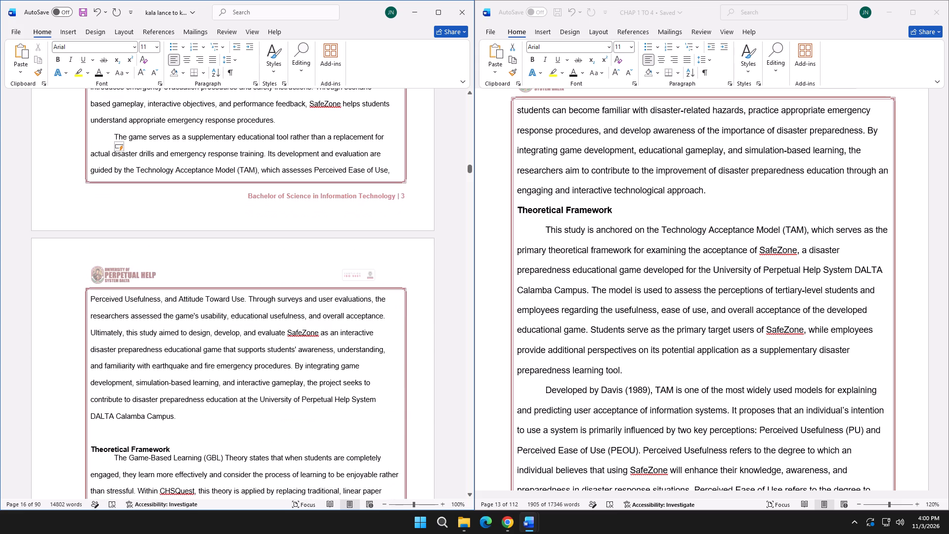
{"action": "scroll", "coordinate": [110, 341], "scroll_direction": "down", "scroll_amount": 5}
{"action": "left_click", "coordinate": [123, 320]}
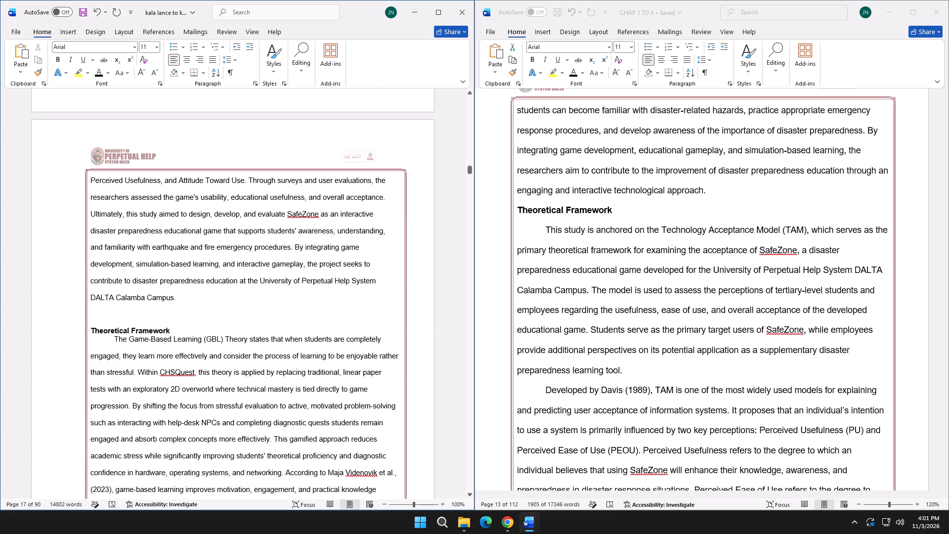
{"action": "key", "text": "BackSpace"}
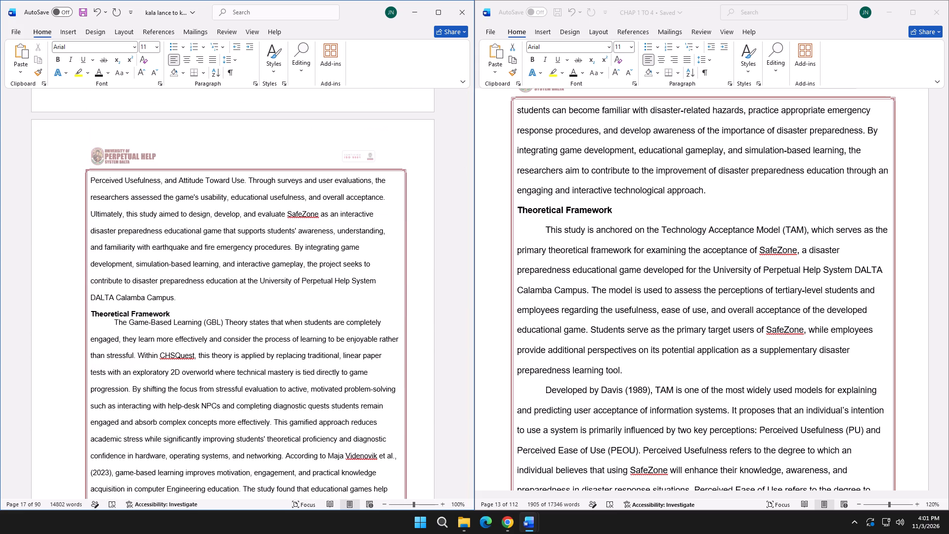
Copy the Theoretical Framework body text in CHAP 1 TO 4, from "This study is anchored" through "disaster preparedness educational tool.".
{"action": "key", "text": "alt+Tab"}
{"action": "key", "text": "alt+Tab"}
{"action": "key", "text": "alt+Tab"}
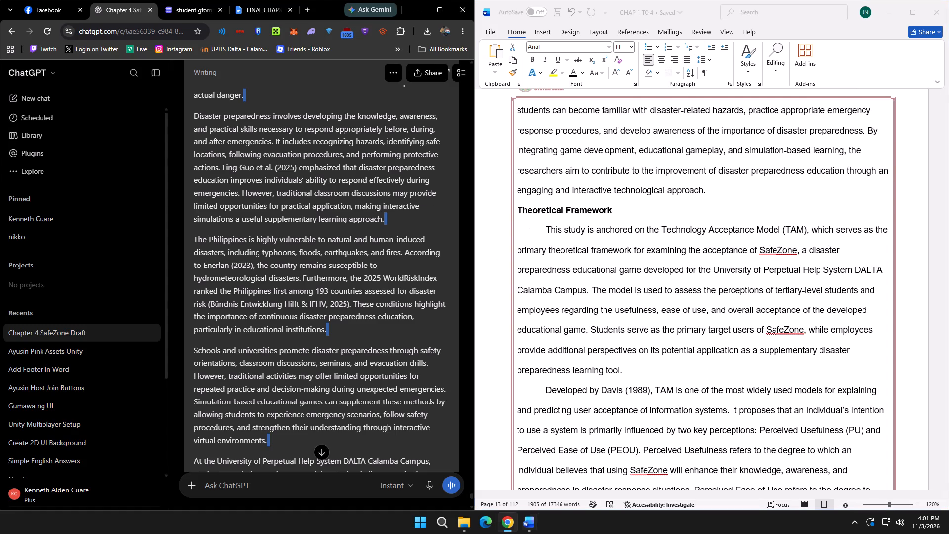
{"action": "left_click", "coordinate": [532, 222]}
{"action": "left_click", "coordinate": [544, 229]}
{"action": "left_click_drag", "start_coordinate": [544, 229], "coordinate": [750, 297]}
{"action": "scroll", "coordinate": [670, 301], "scroll_direction": "down", "scroll_amount": 7}
{"action": "scroll", "coordinate": [716, 296], "scroll_direction": "down", "scroll_amount": 4}
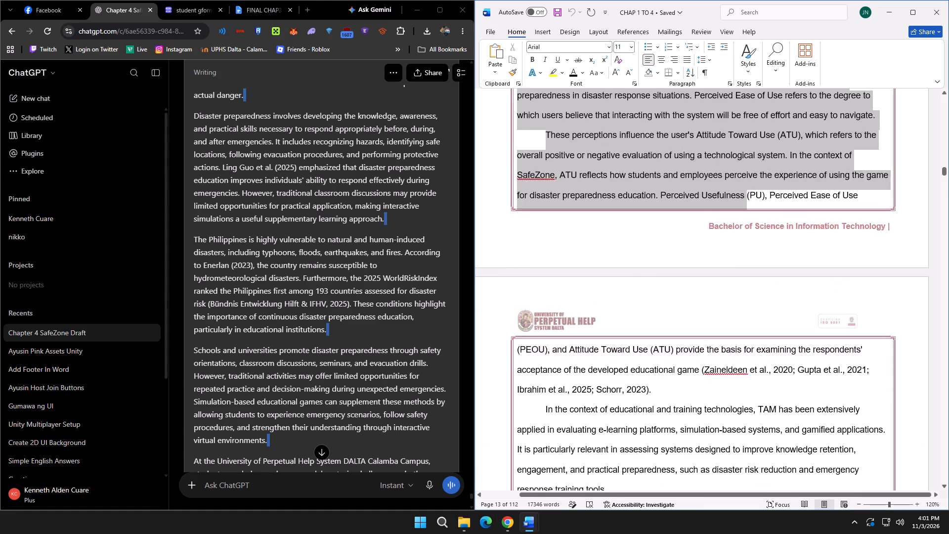
{"action": "scroll", "coordinate": [750, 297], "scroll_direction": "down", "scroll_amount": 14}
{"action": "left_click_drag", "start_coordinate": [750, 297], "coordinate": [884, 305]}
{"action": "key", "text": "ctrl+c"}
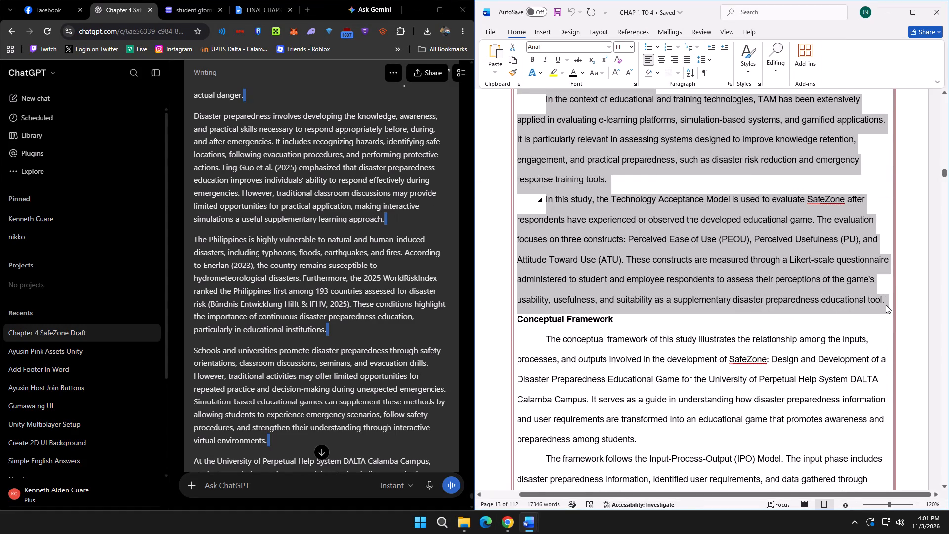
Replace the Theoretical Framework body text in kala lance to kupal with the copied Technology Acceptance Model paragraphs.
{"action": "key", "text": "alt+Tab"}
{"action": "key", "text": "alt+Tab"}
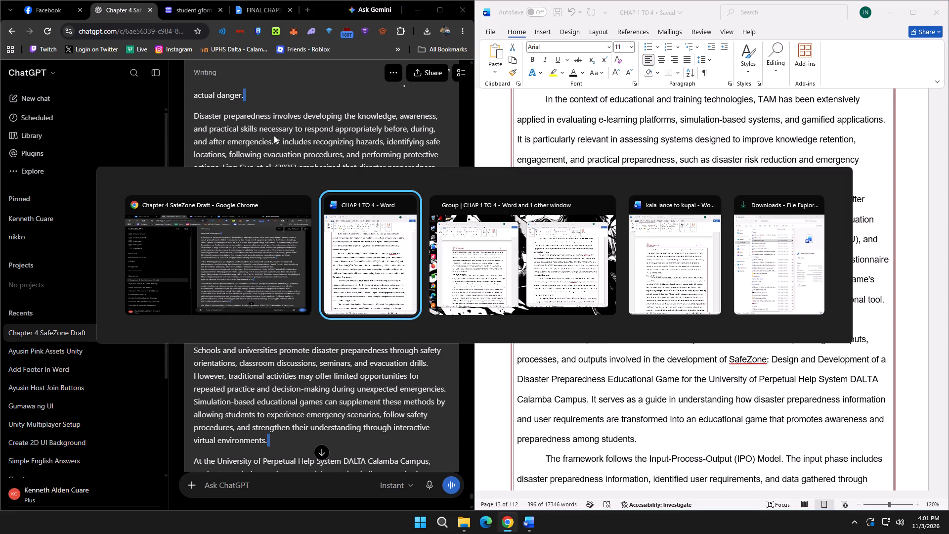
{"action": "key", "text": "alt+Tab"}
{"action": "key", "text": "alt+Tab"}
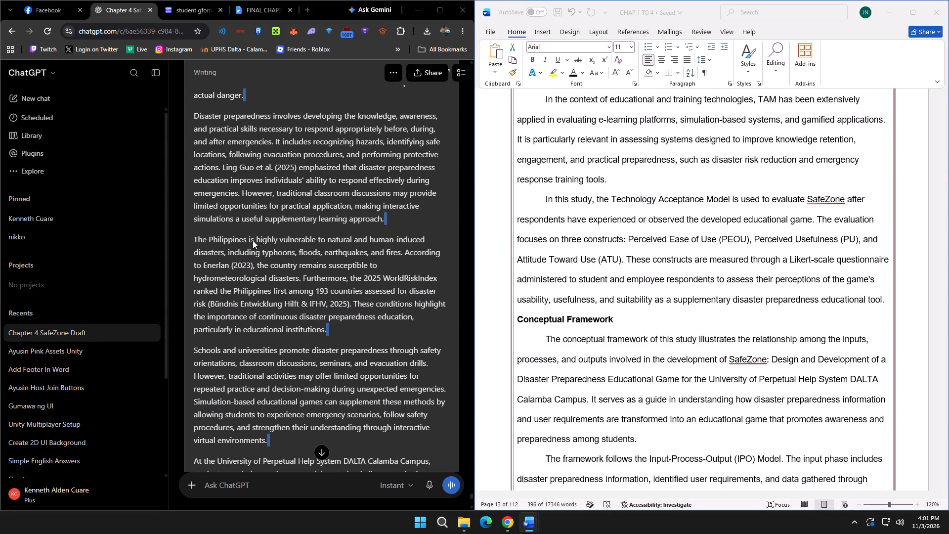
{"action": "scroll", "coordinate": [248, 241], "scroll_direction": "down", "scroll_amount": 4}
{"action": "left_click", "coordinate": [119, 223]}
{"action": "left_click", "coordinate": [117, 227]}
{"action": "left_click_drag", "start_coordinate": [113, 227], "coordinate": [255, 286]}
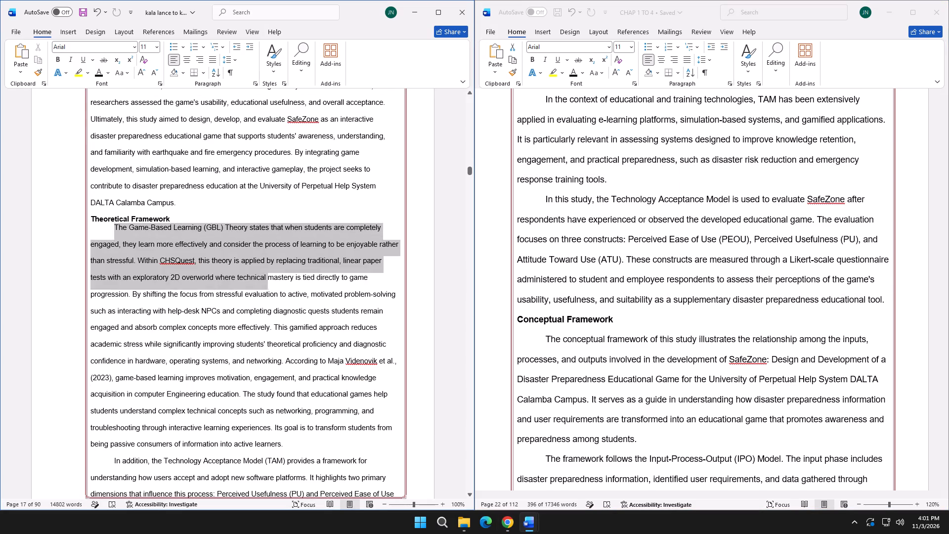
{"action": "left_click_drag", "start_coordinate": [255, 286], "coordinate": [326, 308]}
{"action": "scroll", "coordinate": [273, 298], "scroll_direction": "down", "scroll_amount": 5}
{"action": "scroll", "coordinate": [329, 308], "scroll_direction": "down", "scroll_amount": 15}
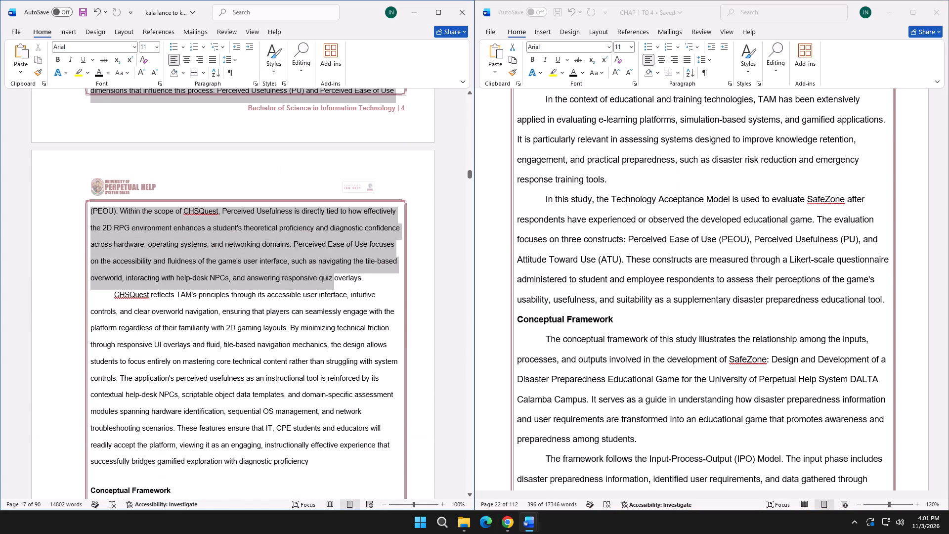
{"action": "scroll", "coordinate": [326, 308], "scroll_direction": "down", "scroll_amount": 2}
{"action": "left_click_drag", "start_coordinate": [326, 308], "coordinate": [309, 347]}
{"action": "key", "text": "ctrl+v"}
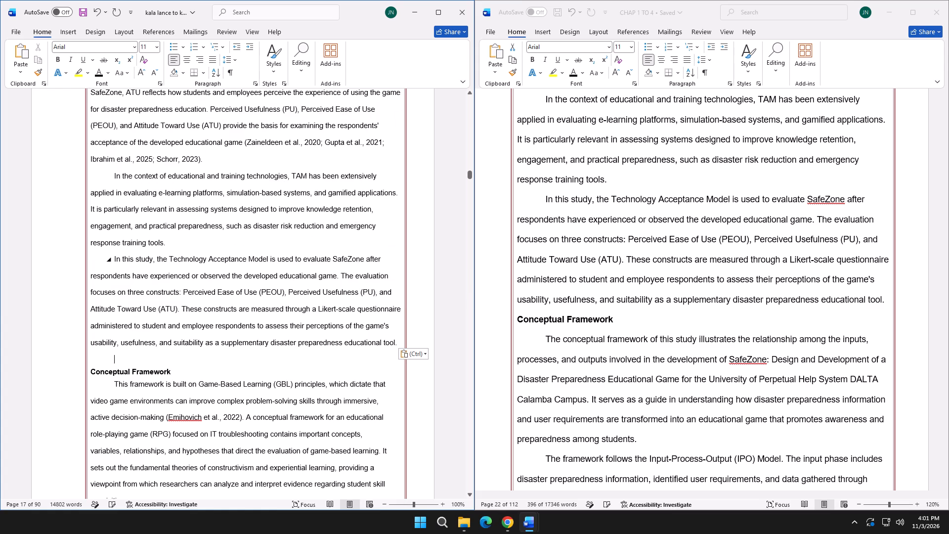
Copy the Conceptual Framework body text in CHAP 1 TO 4, including the caption "Input-Process-Output diagram of SafeZone".
{"action": "scroll", "coordinate": [572, 356], "scroll_direction": "down", "scroll_amount": 3}
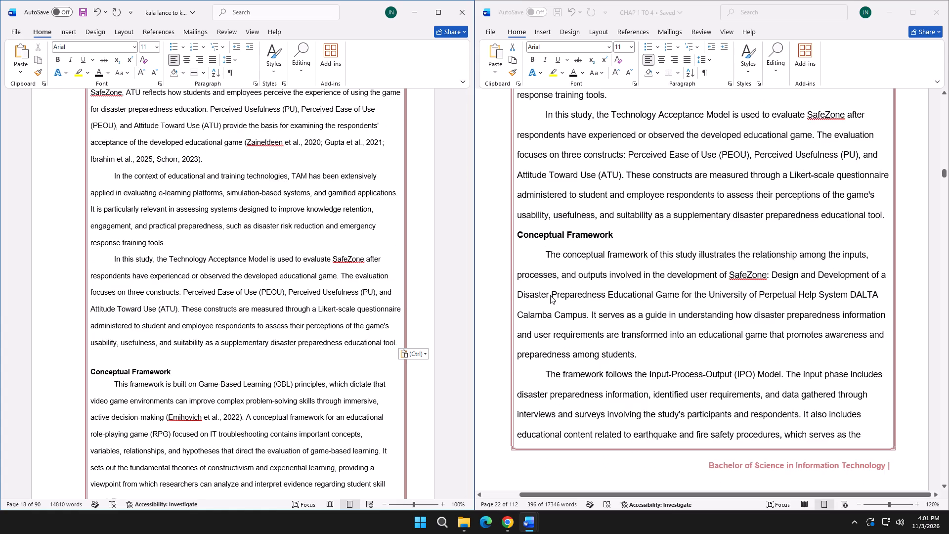
{"action": "left_click", "coordinate": [546, 260]}
{"action": "left_click", "coordinate": [546, 256]}
{"action": "left_click_drag", "start_coordinate": [546, 256], "coordinate": [691, 343]}
{"action": "scroll", "coordinate": [675, 343], "scroll_direction": "down", "scroll_amount": 9}
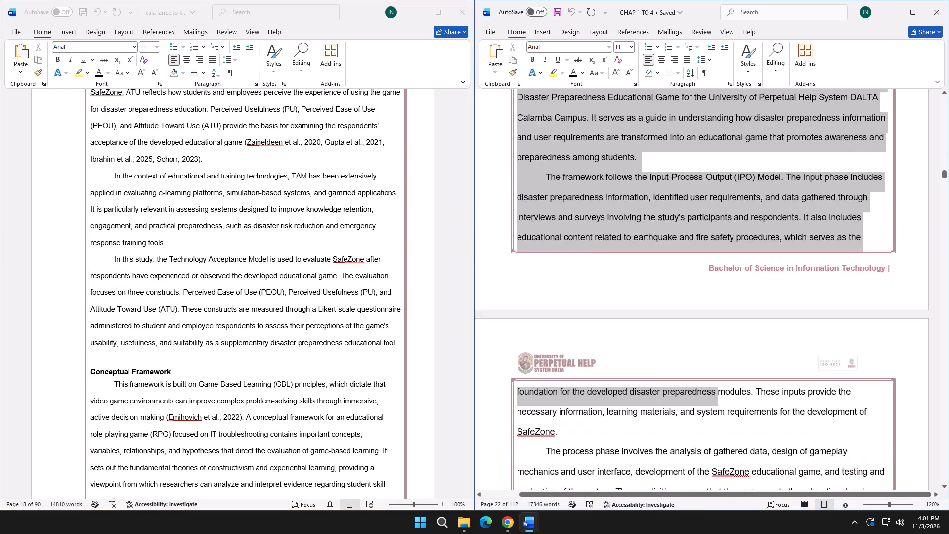
{"action": "scroll", "coordinate": [691, 343], "scroll_direction": "down", "scroll_amount": 5}
{"action": "left_click_drag", "start_coordinate": [691, 343], "coordinate": [694, 377]}
{"action": "scroll", "coordinate": [694, 345], "scroll_direction": "down", "scroll_amount": 2}
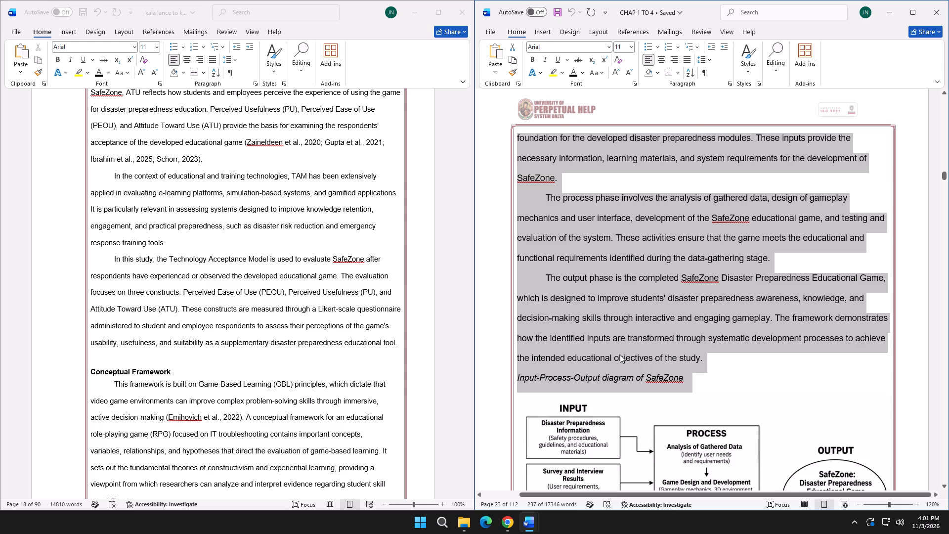
{"action": "key", "text": "ctrl+c"}
Replace the Conceptual Framework body text above FIGURE 1 in kala lance to kupal with the copied SafeZone text and caption.
{"action": "scroll", "coordinate": [260, 314], "scroll_direction": "down", "scroll_amount": 5}
{"action": "left_click", "coordinate": [126, 266]}
{"action": "left_click_drag", "start_coordinate": [116, 265], "coordinate": [115, 265]}
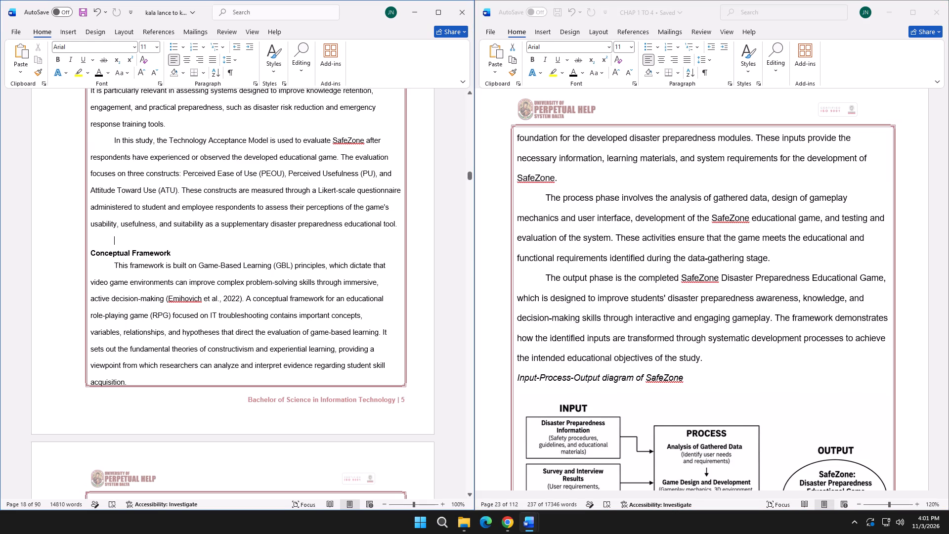
{"action": "left_click_drag", "start_coordinate": [115, 265], "coordinate": [216, 350]}
{"action": "scroll", "coordinate": [376, 348], "scroll_direction": "down", "scroll_amount": 6}
{"action": "scroll", "coordinate": [287, 366], "scroll_direction": "down", "scroll_amount": 3}
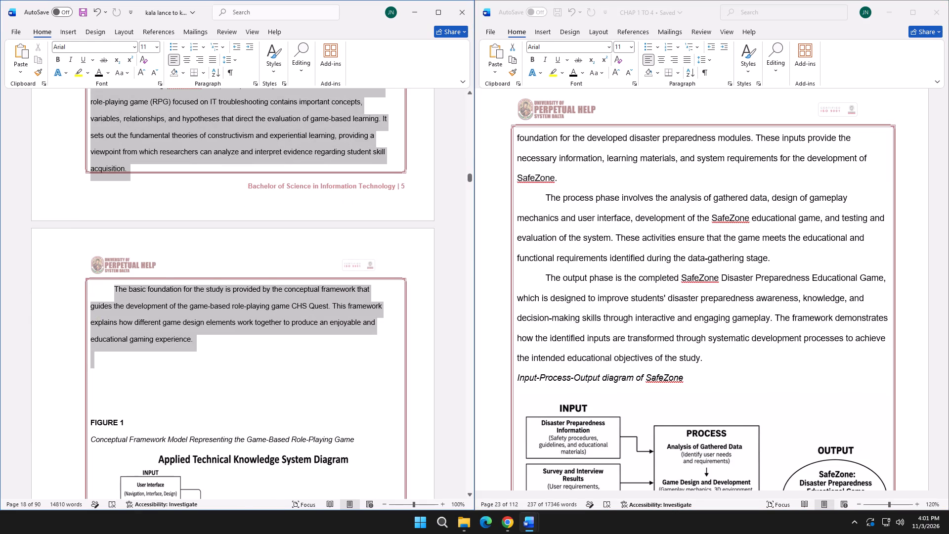
{"action": "left_click_drag", "start_coordinate": [216, 350], "coordinate": [211, 348]}
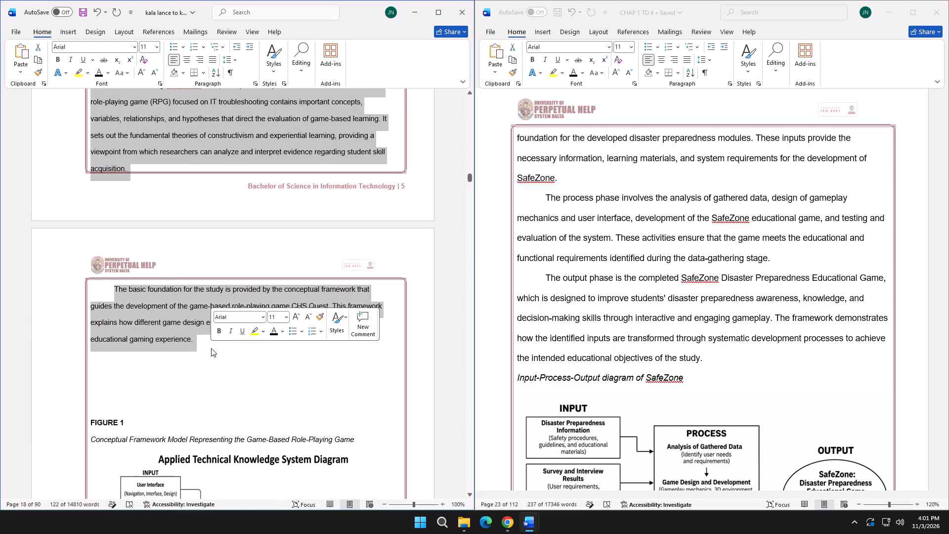
{"action": "key", "text": "ctrl+v"}
Delete the blank line between the Theoretical Framework text and the Conceptual Framework heading.
{"action": "scroll", "coordinate": [190, 281], "scroll_direction": "up", "scroll_amount": 10}
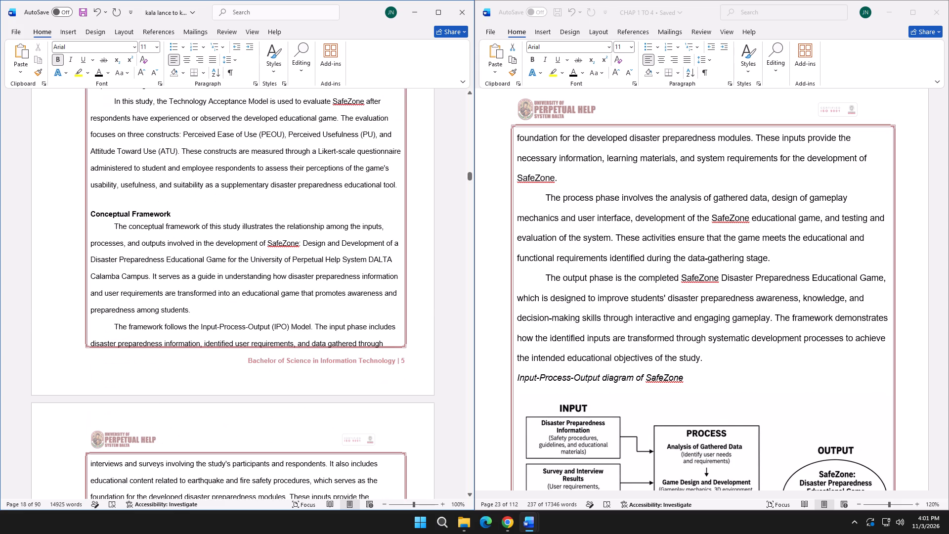
{"action": "left_click", "coordinate": [120, 207]}
{"action": "scroll", "coordinate": [158, 253], "scroll_direction": "down", "scroll_amount": 7}
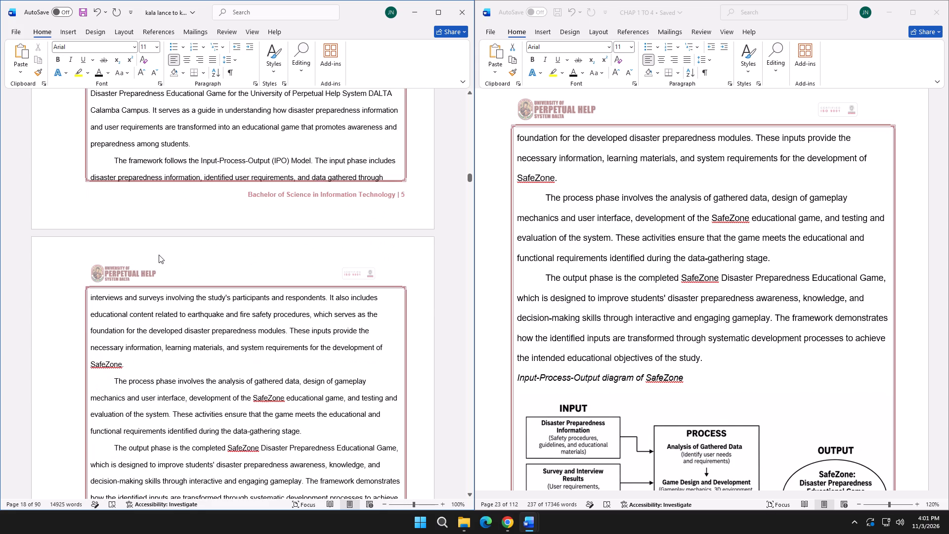
{"action": "scroll", "coordinate": [159, 255], "scroll_direction": "up", "scroll_amount": 5}
{"action": "key", "text": "BackSpace"}
{"action": "key", "text": "BackSpace"}
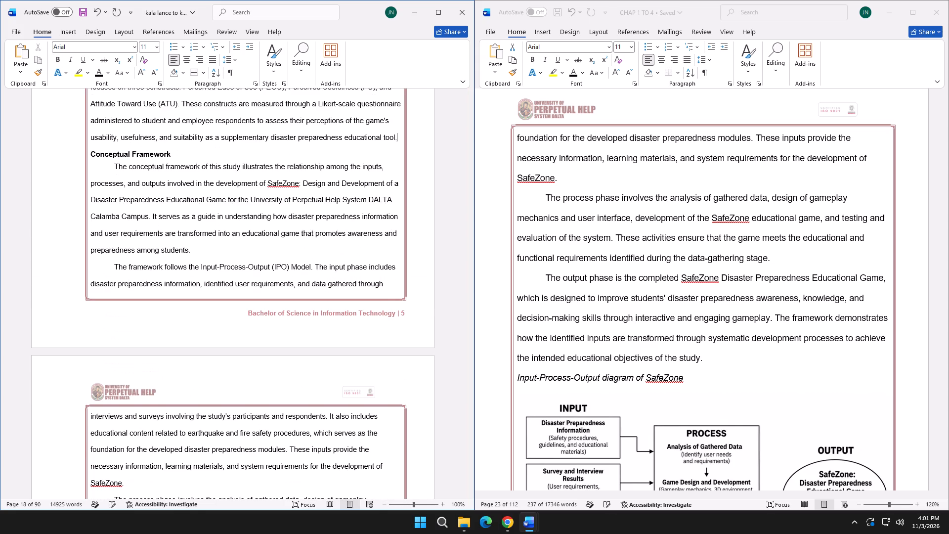
Format the caption "Input-Process-Output diagram of SafeZone" in kala lance to kupal as 11 pt and non-bold, keeping it italic.
{"action": "scroll", "coordinate": [154, 252], "scroll_direction": "down", "scroll_amount": 12}
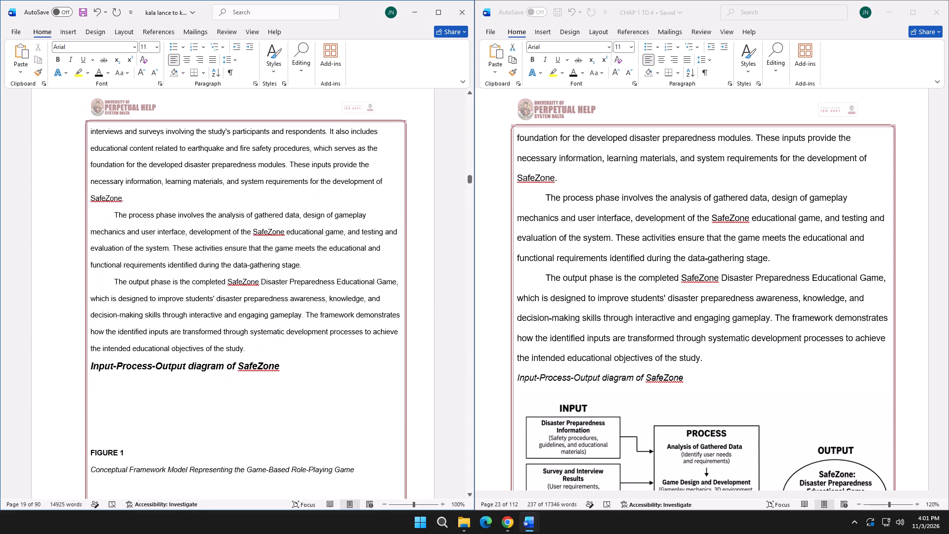
{"action": "left_click_drag", "start_coordinate": [290, 366], "coordinate": [94, 364]}
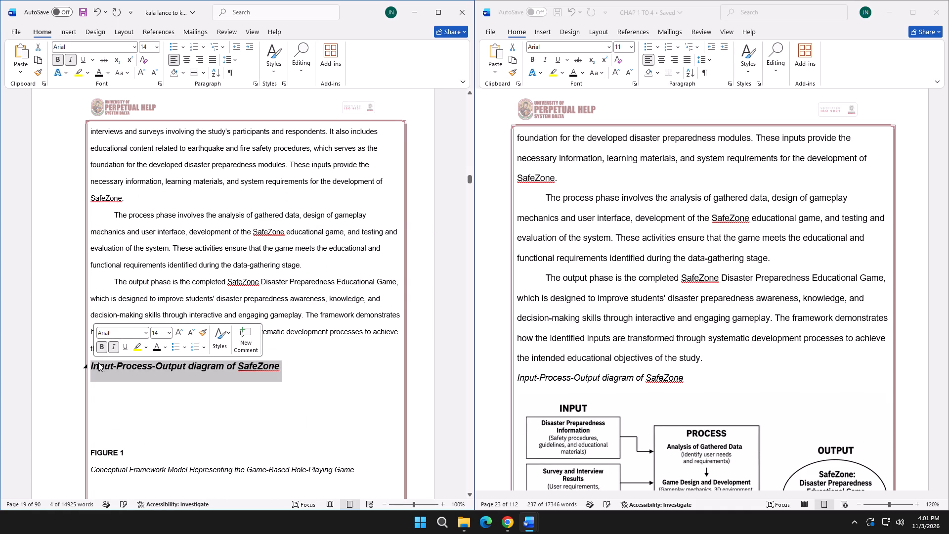
{"action": "left_click", "coordinate": [159, 333]}
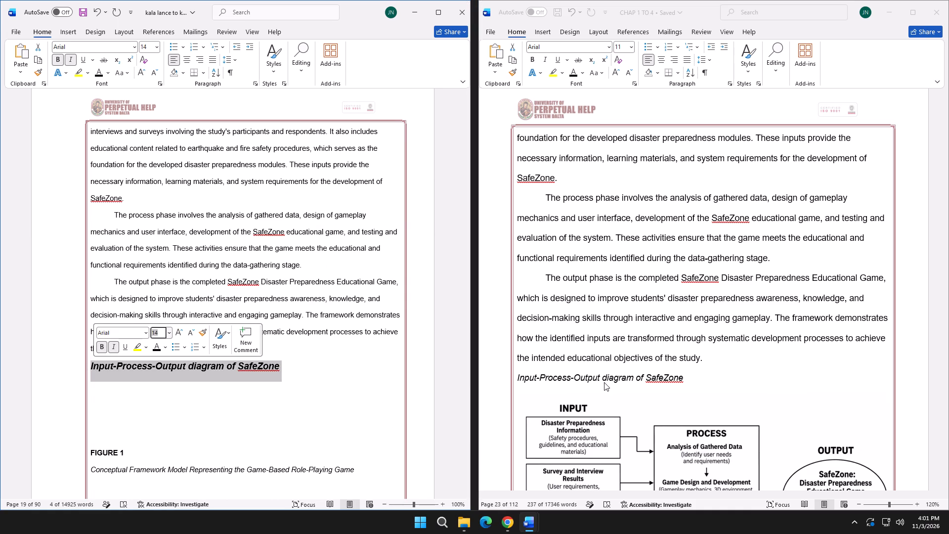
{"action": "key", "text": "1"}
{"action": "key", "text": "1"}
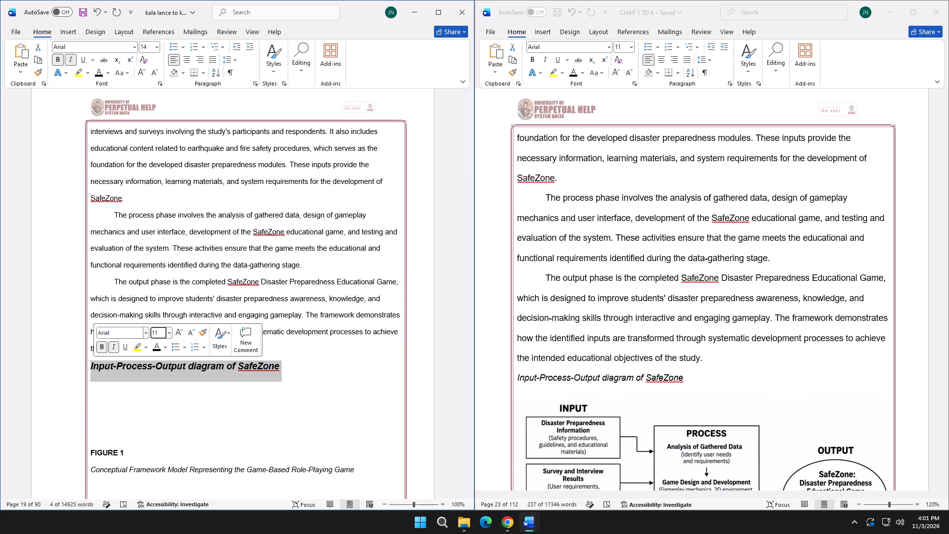
{"action": "left_click", "coordinate": [99, 346]}
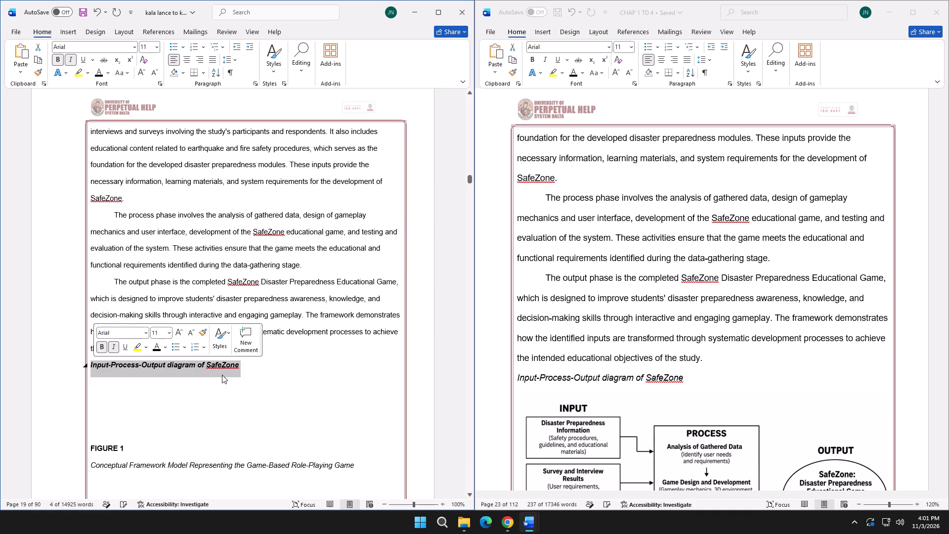
{"action": "left_click", "coordinate": [100, 346]}
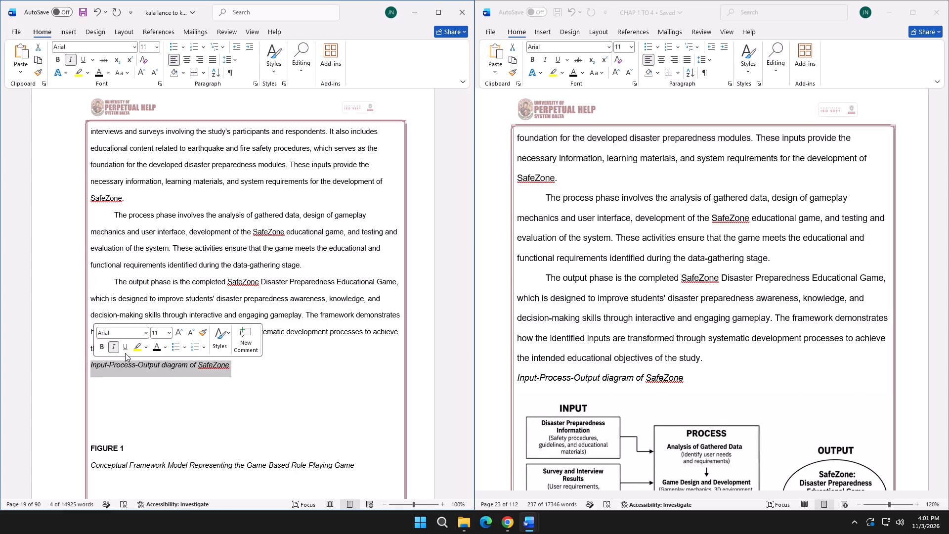
{"action": "left_click", "coordinate": [100, 350]}
{"action": "left_click", "coordinate": [234, 380]}
{"action": "left_click", "coordinate": [583, 382]}
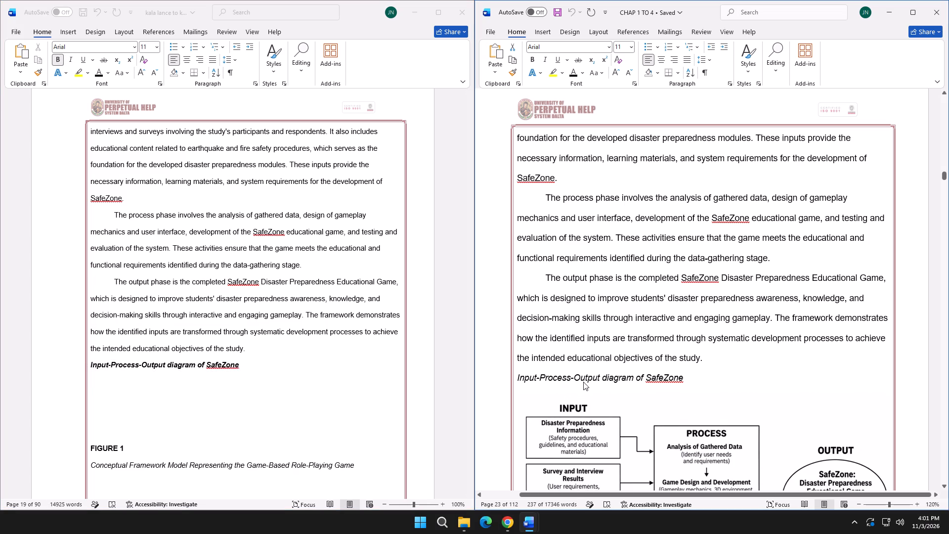
{"action": "left_click", "coordinate": [589, 379]}
{"action": "left_click", "coordinate": [243, 367]}
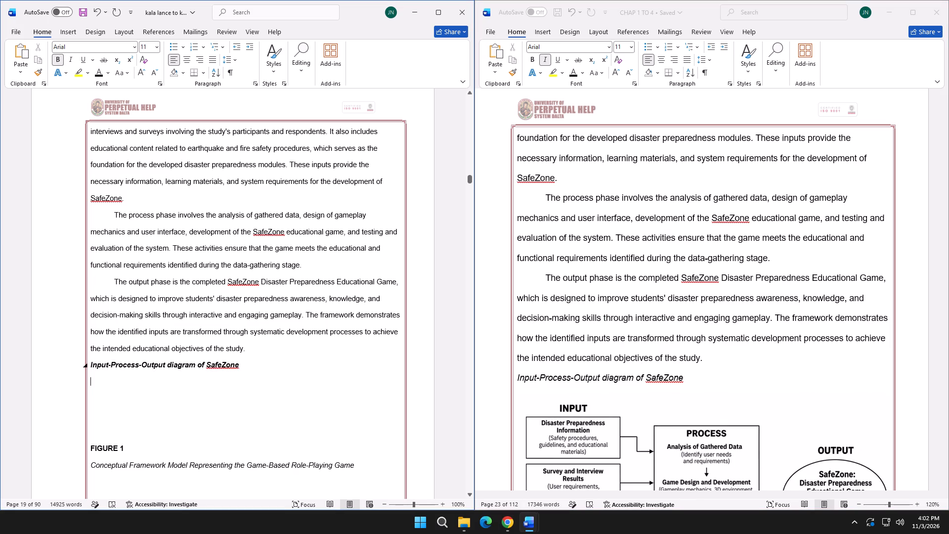
{"action": "left_click_drag", "start_coordinate": [240, 367], "coordinate": [98, 367]}
{"action": "left_click", "coordinate": [104, 351]}
{"action": "left_click", "coordinate": [120, 371]}
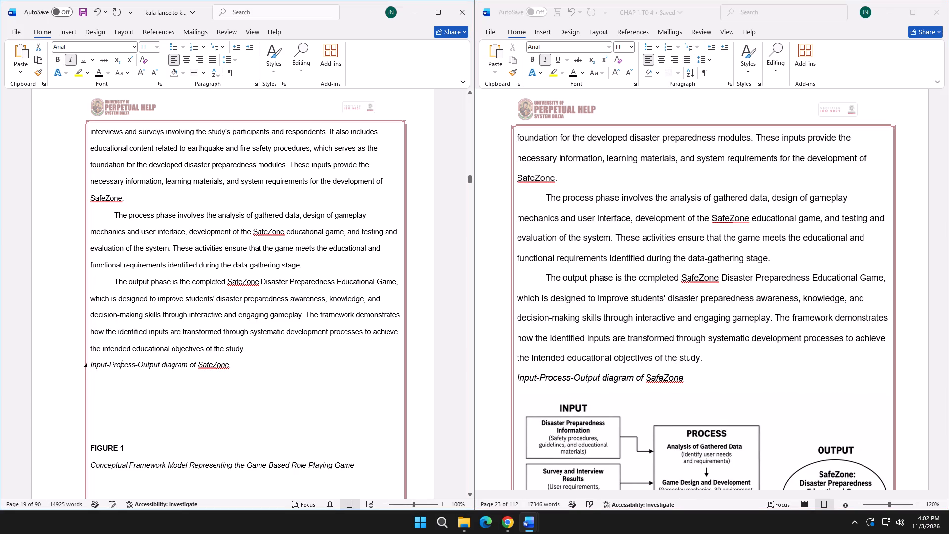
{"action": "left_click", "coordinate": [266, 367]}
Examine the Input-Process-Output diagram in CHAP 1 TO 4 alongside the FIGURE 1 area and old diagram in kala lance to kupal.
{"action": "scroll", "coordinate": [268, 352], "scroll_direction": "down", "scroll_amount": 3}
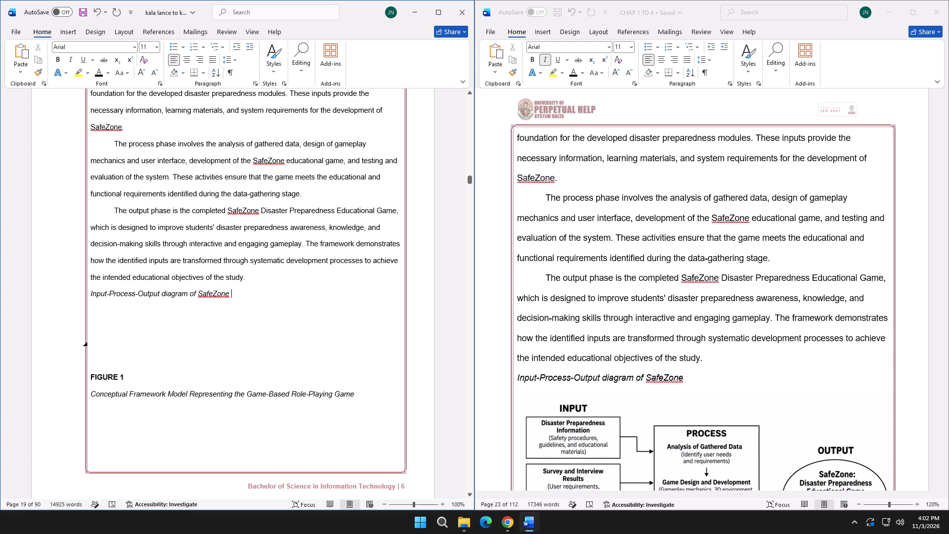
{"action": "scroll", "coordinate": [611, 357], "scroll_direction": "down", "scroll_amount": 4}
{"action": "scroll", "coordinate": [580, 307], "scroll_direction": "down", "scroll_amount": 3}
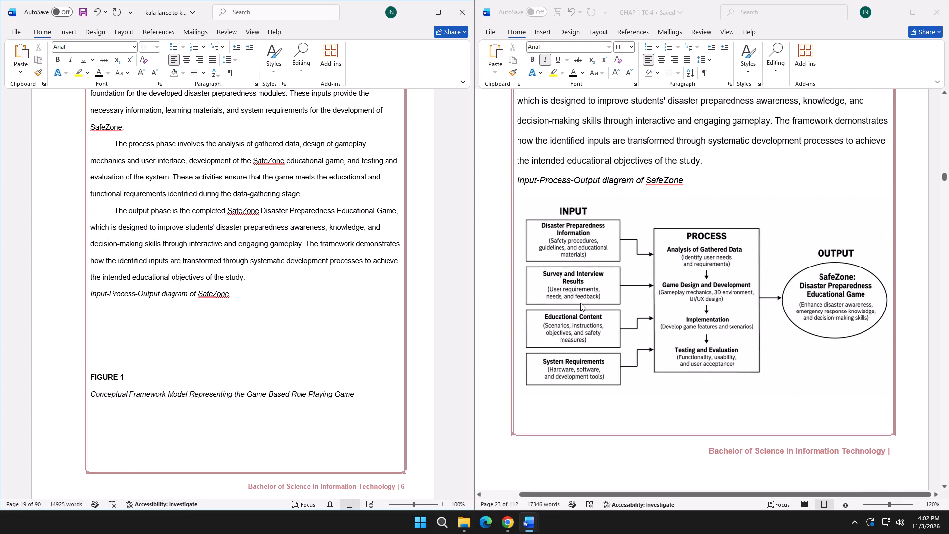
{"action": "scroll", "coordinate": [580, 304], "scroll_direction": "down", "scroll_amount": 6}
{"action": "scroll", "coordinate": [580, 304], "scroll_direction": "up", "scroll_amount": 3}
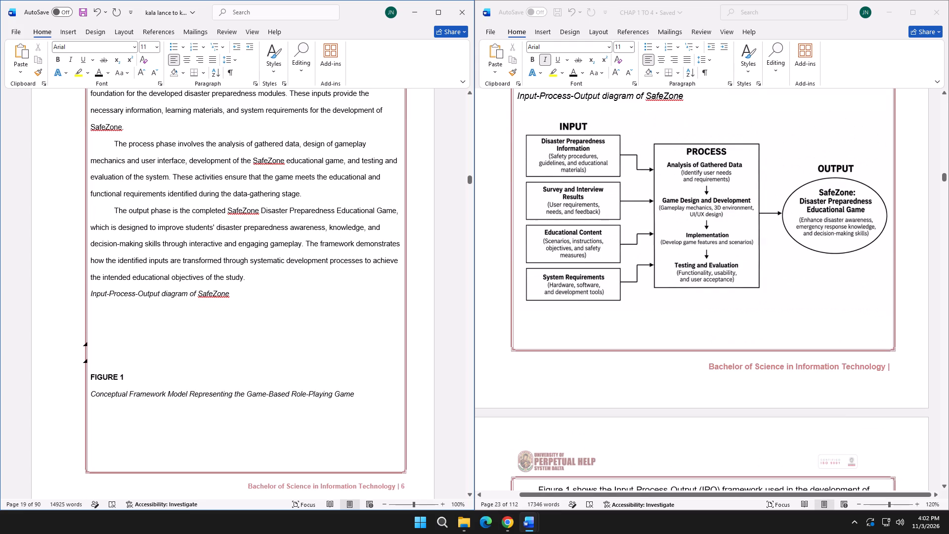
{"action": "scroll", "coordinate": [557, 326], "scroll_direction": "up", "scroll_amount": 4}
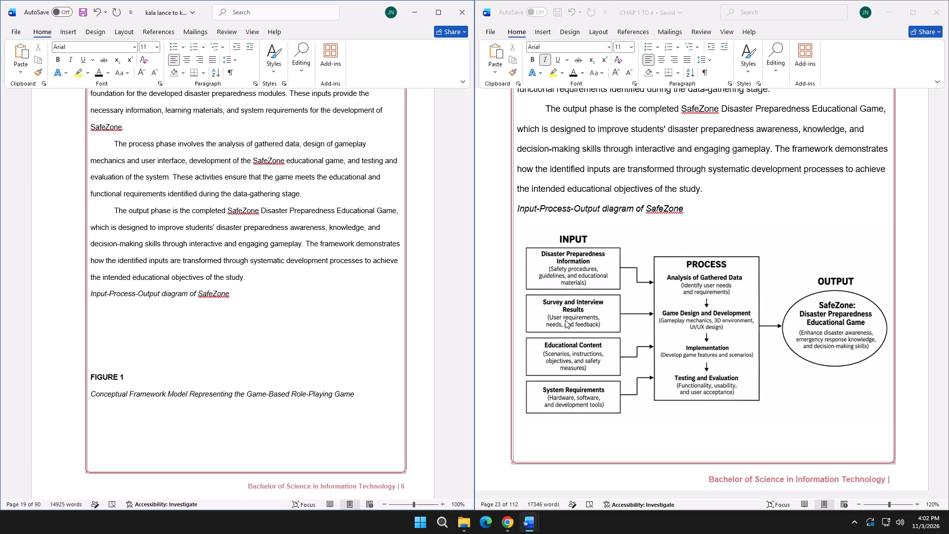
{"action": "scroll", "coordinate": [336, 275], "scroll_direction": "down", "scroll_amount": 11}
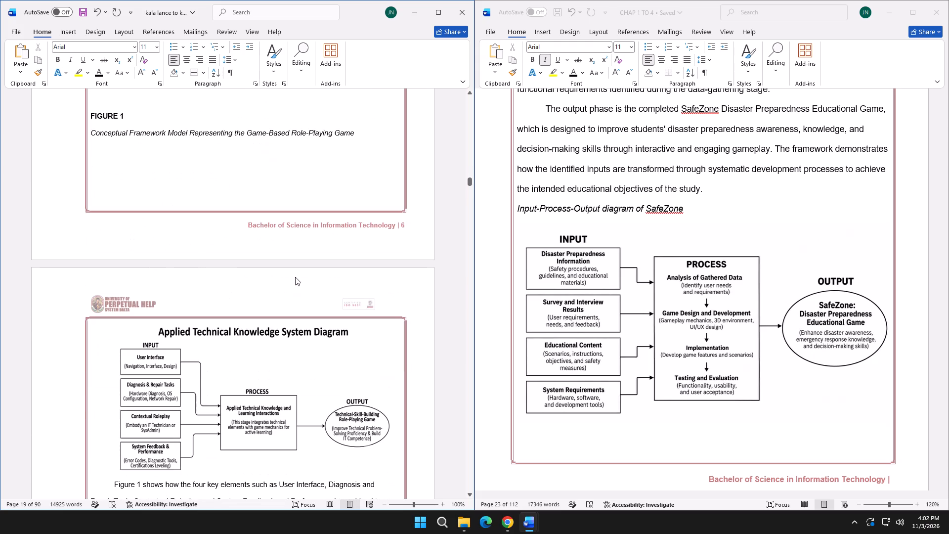
{"action": "scroll", "coordinate": [295, 277], "scroll_direction": "up", "scroll_amount": 6}
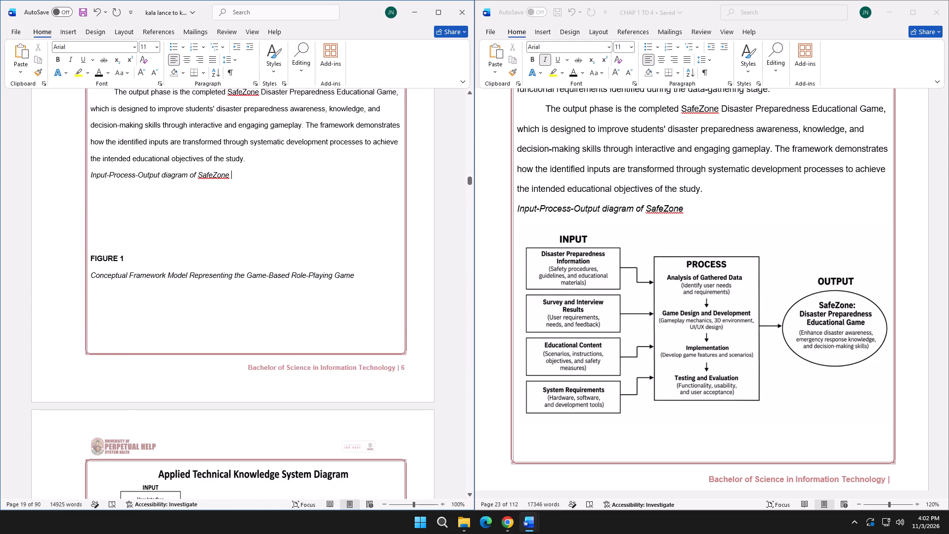
{"action": "scroll", "coordinate": [560, 291], "scroll_direction": "up", "scroll_amount": 1}
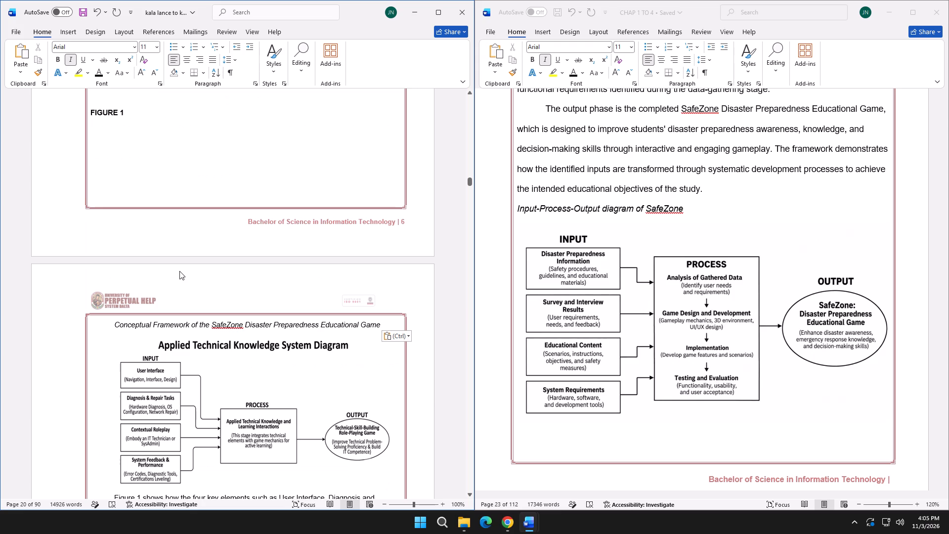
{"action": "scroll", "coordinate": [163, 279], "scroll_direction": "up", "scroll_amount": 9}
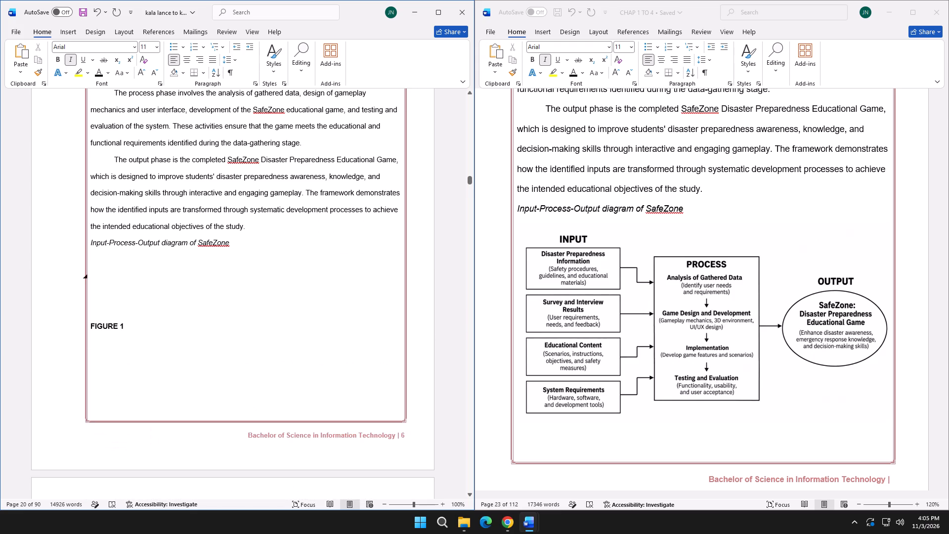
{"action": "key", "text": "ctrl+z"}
Delete the line "Input-Process-Output diagram of SafeZone" above the FIGURE 1 label.
{"action": "left_click", "coordinate": [239, 243]}
{"action": "left_click_drag", "start_coordinate": [237, 243], "coordinate": [93, 242]}
{"action": "key", "text": "BackSpace"}
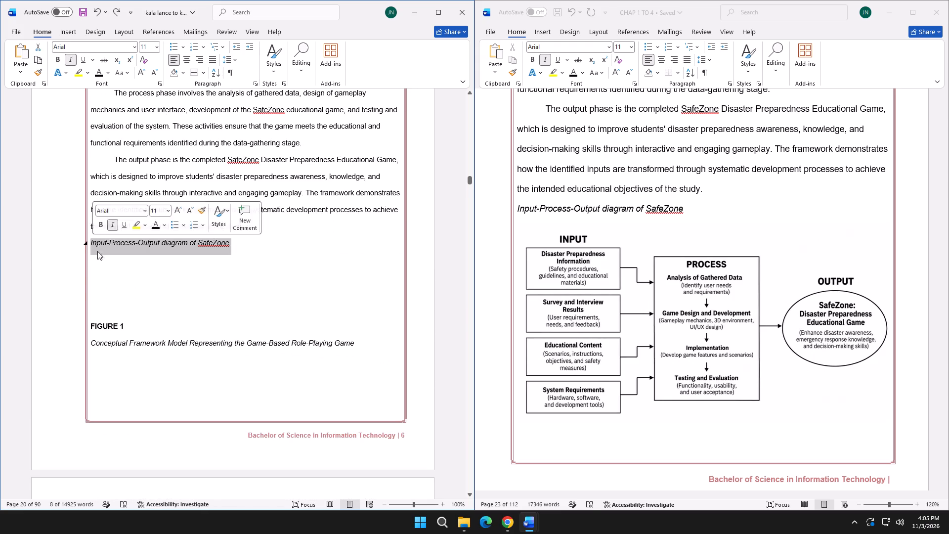
Remove the blank lines between the output phase paragraph and the FIGURE 1 label.
{"action": "left_click", "coordinate": [104, 307]}
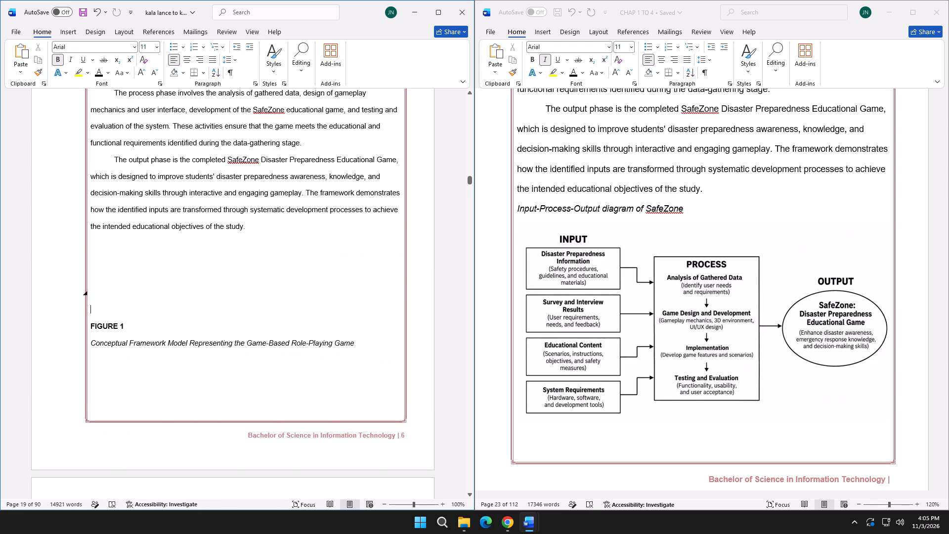
{"action": "scroll", "coordinate": [110, 299], "scroll_direction": "down", "scroll_amount": 5}
{"action": "scroll", "coordinate": [110, 298], "scroll_direction": "up", "scroll_amount": 4}
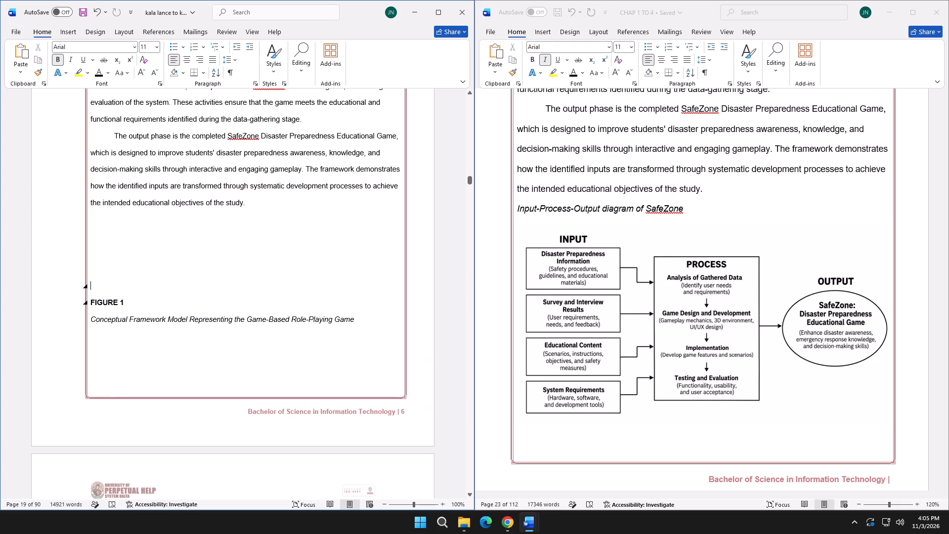
{"action": "left_click_drag", "start_coordinate": [359, 321], "coordinate": [89, 314]}
{"action": "left_click", "coordinate": [92, 322]}
{"action": "left_click", "coordinate": [92, 294]}
{"action": "key", "text": "BackSpace"}
{"action": "key", "text": "BackSpace"}
{"action": "key", "text": "BackSpace"}
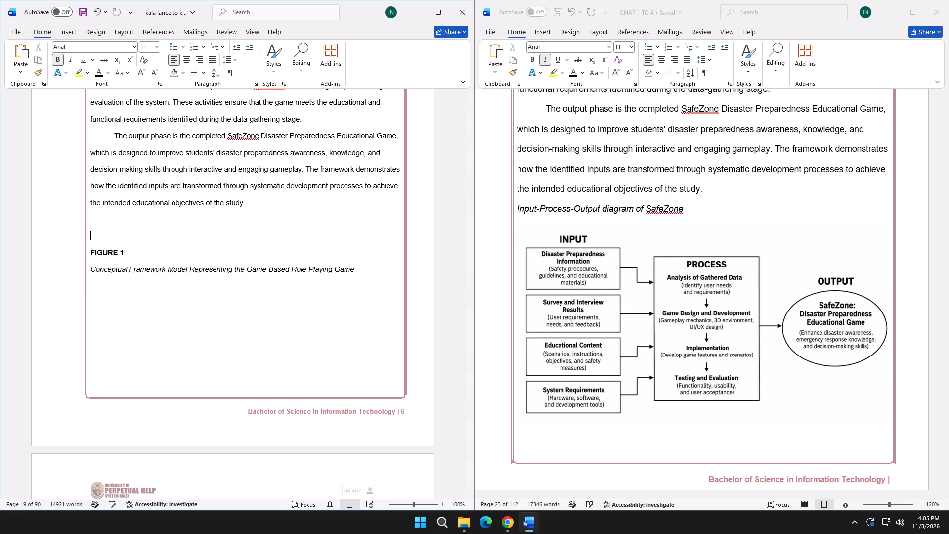
{"action": "key", "text": "BackSpace"}
{"action": "key", "text": "BackSpace"}
Replace the Figure 1 caption with "Conceptual Framework of the SafeZone Disaster Preparedness Educational Game" and remove its first-line indent.
{"action": "left_click_drag", "start_coordinate": [362, 237], "coordinate": [102, 234]}
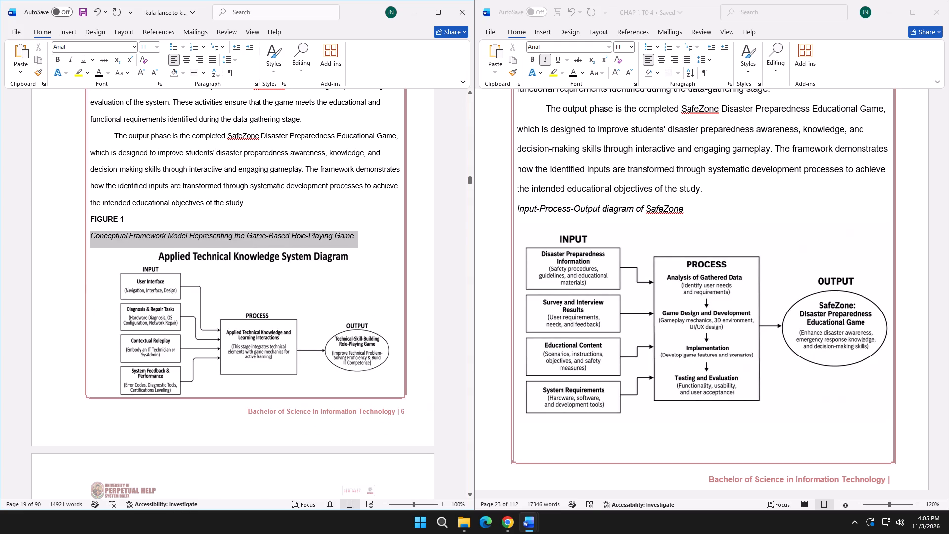
{"action": "left_click_drag", "start_coordinate": [102, 234], "coordinate": [92, 234]}
{"action": "key", "text": "ctrl+v"}
{"action": "left_click", "coordinate": [118, 235]}
{"action": "key", "text": "BackSpace"}
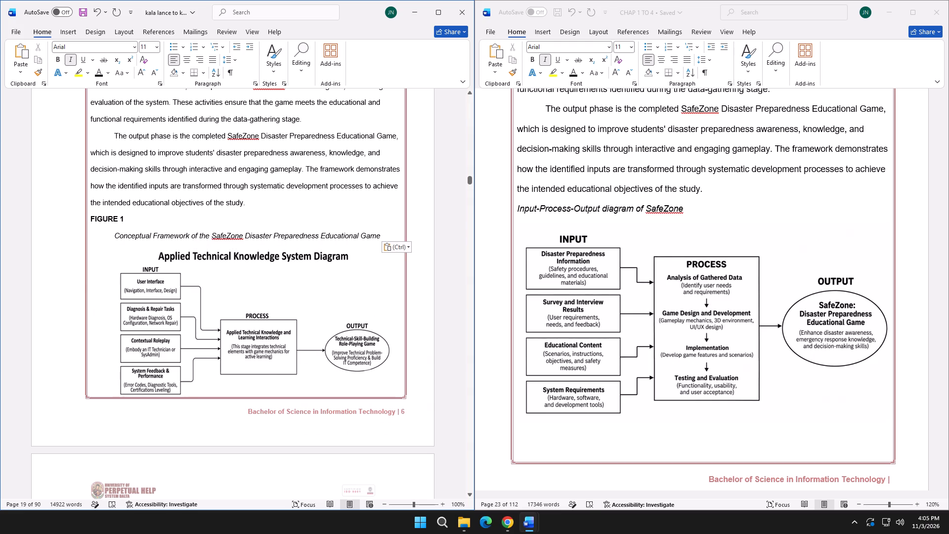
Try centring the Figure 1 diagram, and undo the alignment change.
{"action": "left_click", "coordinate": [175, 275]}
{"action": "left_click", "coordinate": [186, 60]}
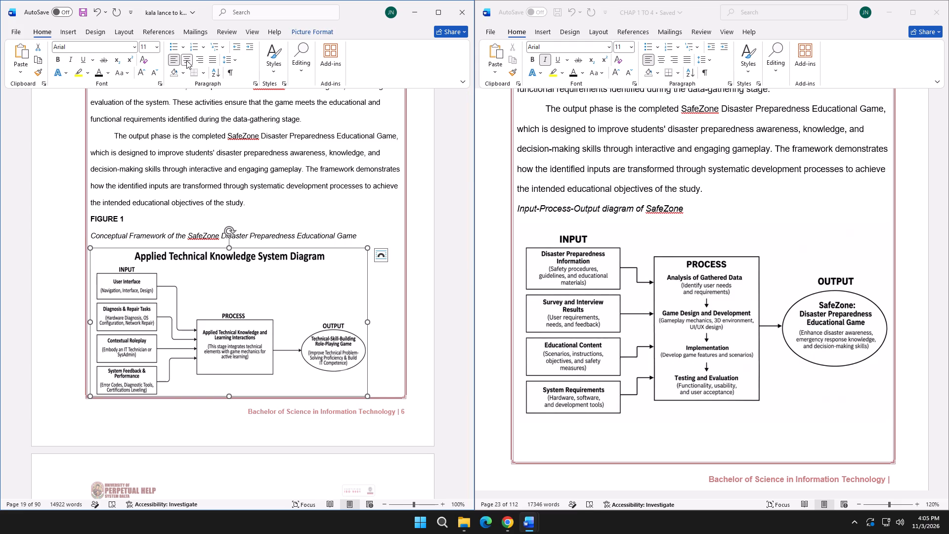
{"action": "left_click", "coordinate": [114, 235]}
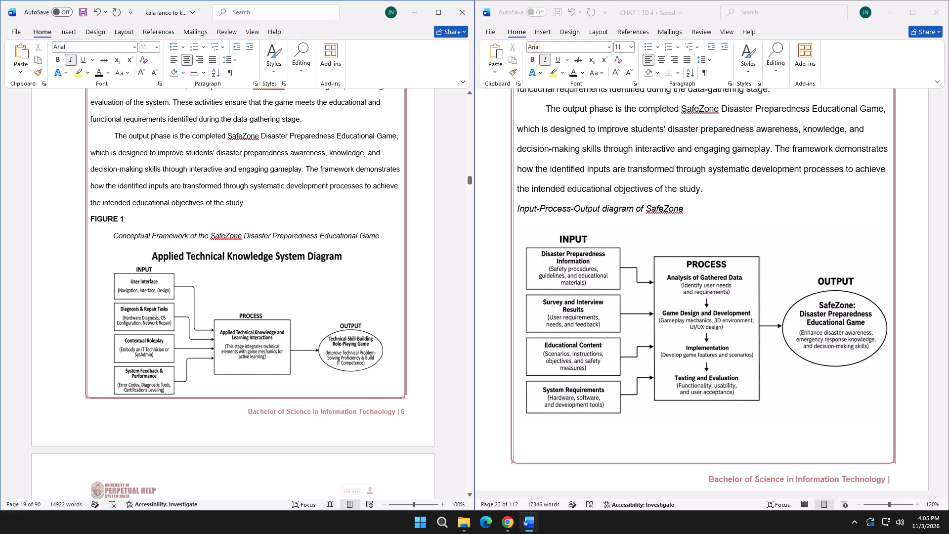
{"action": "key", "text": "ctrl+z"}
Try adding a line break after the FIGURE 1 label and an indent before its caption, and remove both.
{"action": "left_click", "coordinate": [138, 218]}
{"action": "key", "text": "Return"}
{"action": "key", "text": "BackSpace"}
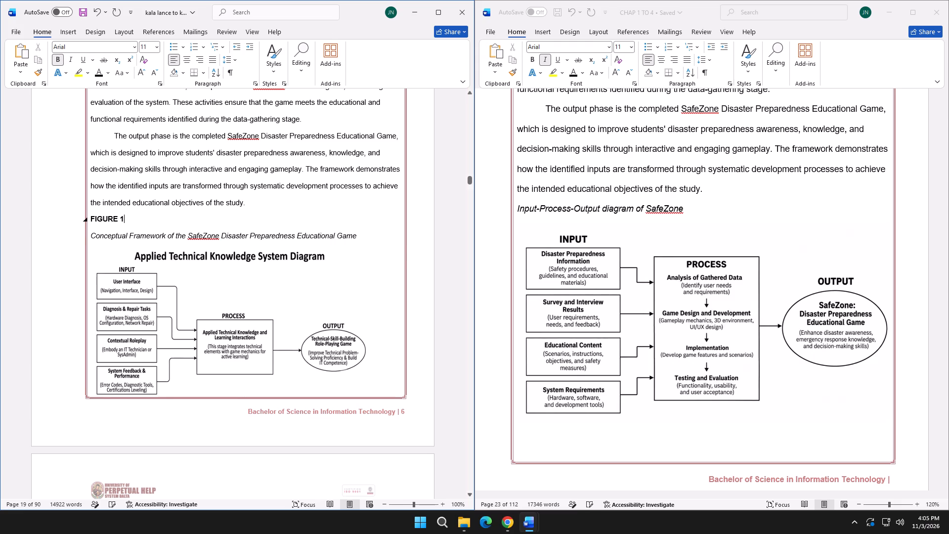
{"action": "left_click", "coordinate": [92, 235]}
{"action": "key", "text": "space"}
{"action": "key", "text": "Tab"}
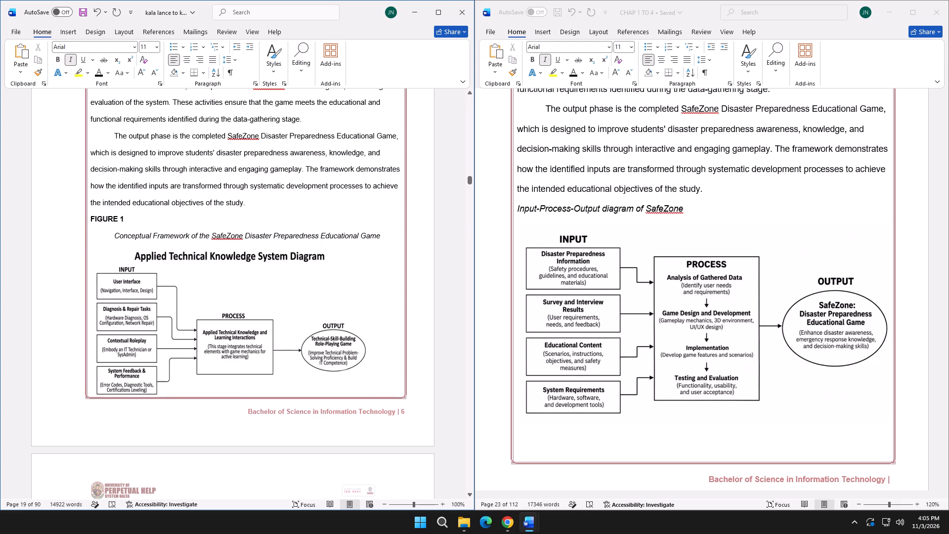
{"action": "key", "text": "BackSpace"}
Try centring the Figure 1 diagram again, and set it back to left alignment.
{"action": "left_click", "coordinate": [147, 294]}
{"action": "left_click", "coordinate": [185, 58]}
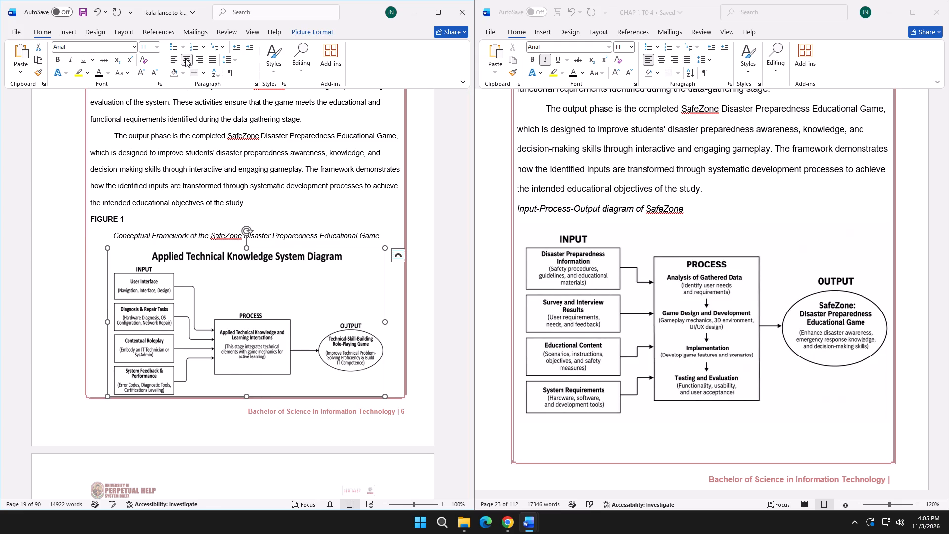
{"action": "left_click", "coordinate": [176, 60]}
Insert a paragraph break between the Figure 1 caption and the diagram, and centre the diagram on its own line.
{"action": "left_click", "coordinate": [359, 231]}
{"action": "left_click", "coordinate": [362, 239]}
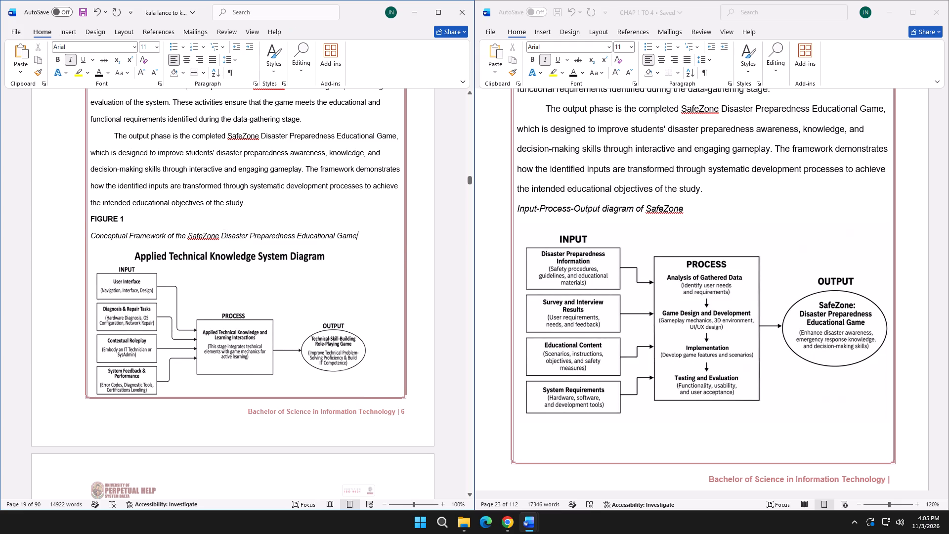
{"action": "key", "text": "Return"}
{"action": "left_click", "coordinate": [184, 59]}
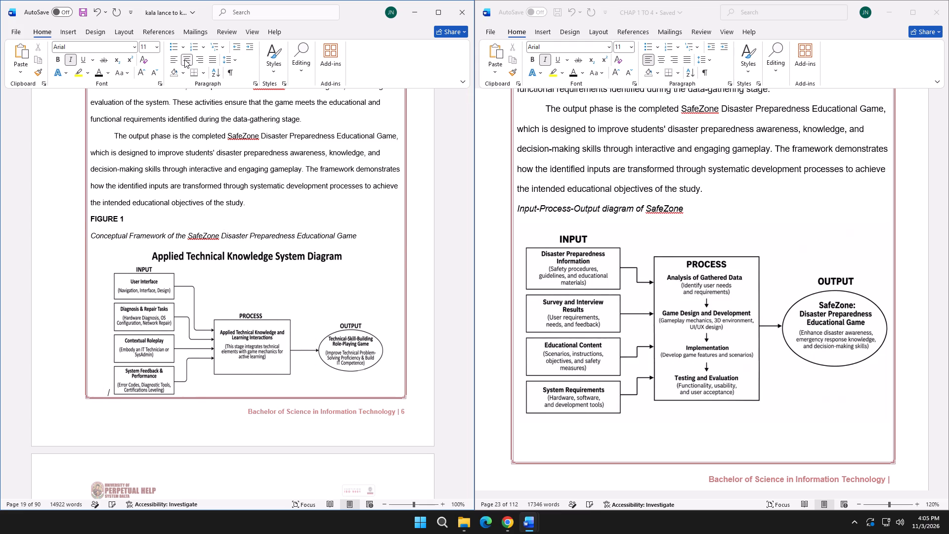
Replace the old Applied Technical Knowledge System Diagram in Figure 1 with the SafeZone Input-Process-Output diagram from CHAP 1 TO 4.
{"action": "left_click", "coordinate": [306, 284]}
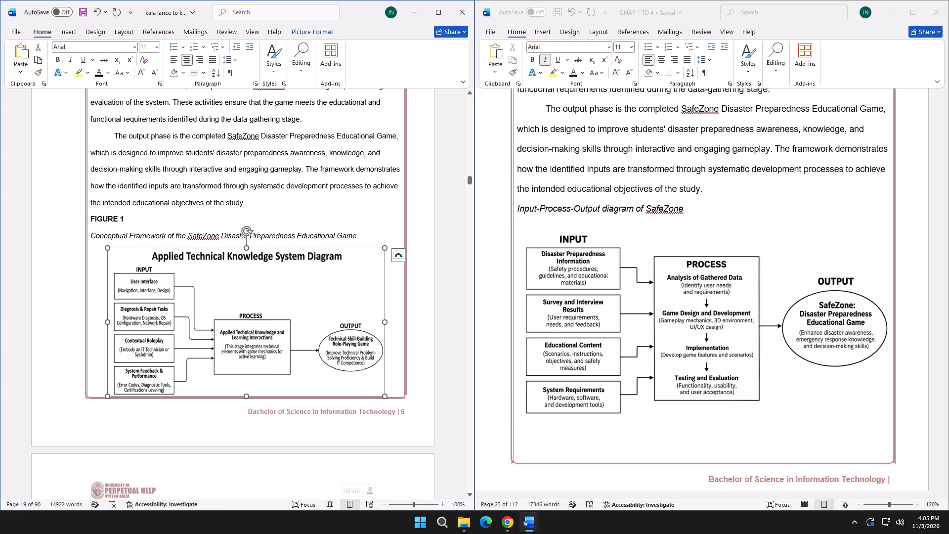
{"action": "key", "text": "Delete"}
{"action": "left_click", "coordinate": [693, 304]}
{"action": "left_click", "coordinate": [687, 309]}
{"action": "key", "text": "ctrl+c"}
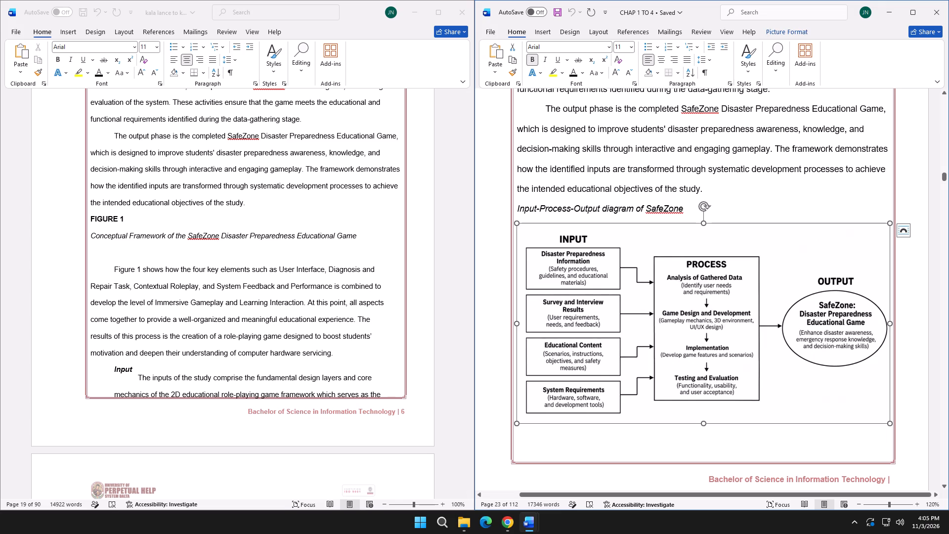
{"action": "left_click", "coordinate": [378, 235]}
{"action": "key", "text": "ctrl+v"}
Shrink the pasted SafeZone diagram proportionally so it fits beneath the Figure 1 caption on page 6.
{"action": "scroll", "coordinate": [354, 257], "scroll_direction": "up", "scroll_amount": 6}
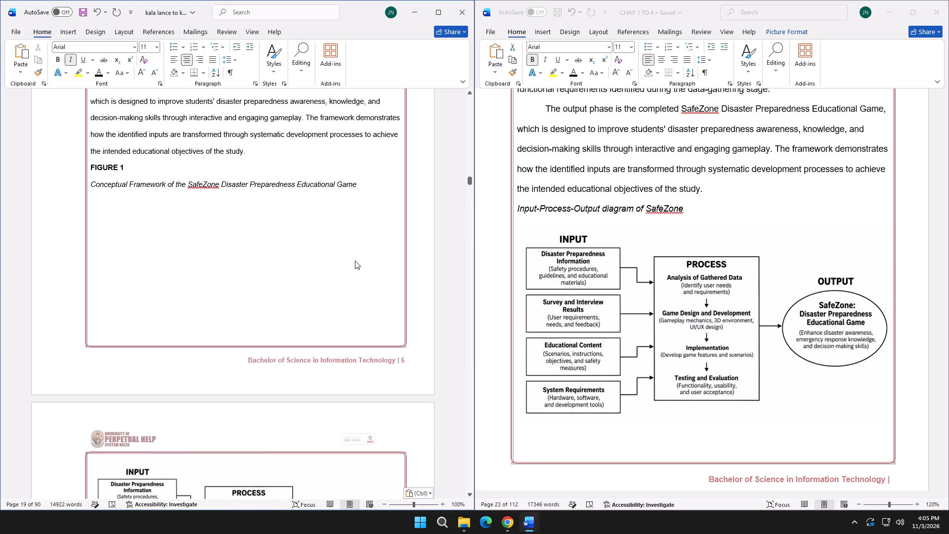
{"action": "scroll", "coordinate": [355, 261], "scroll_direction": "down", "scroll_amount": 5}
{"action": "left_click", "coordinate": [340, 400]}
{"action": "scroll", "coordinate": [339, 400], "scroll_direction": "down", "scroll_amount": 4}
{"action": "left_click_drag", "start_coordinate": [400, 411], "coordinate": [399, 409]}
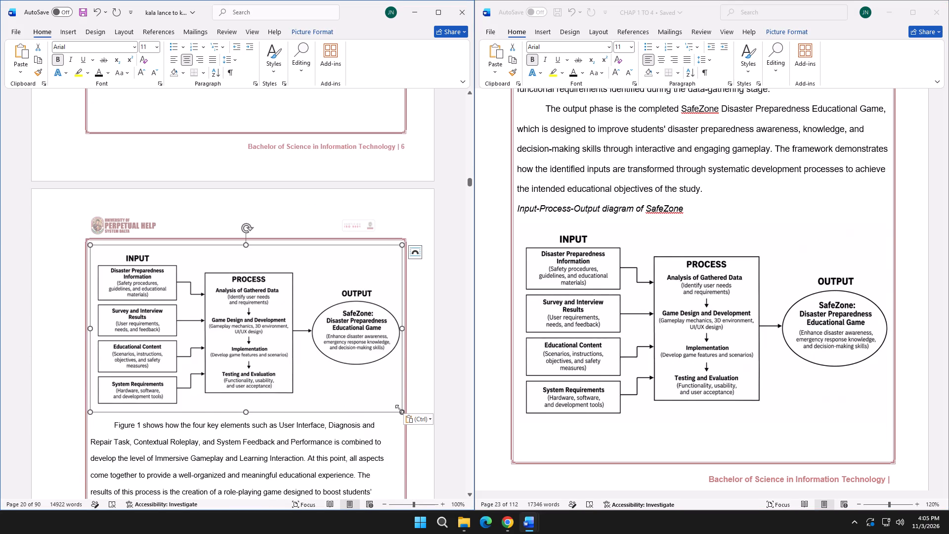
{"action": "left_click_drag", "start_coordinate": [399, 409], "coordinate": [365, 381]}
{"action": "scroll", "coordinate": [321, 349], "scroll_direction": "up", "scroll_amount": 2}
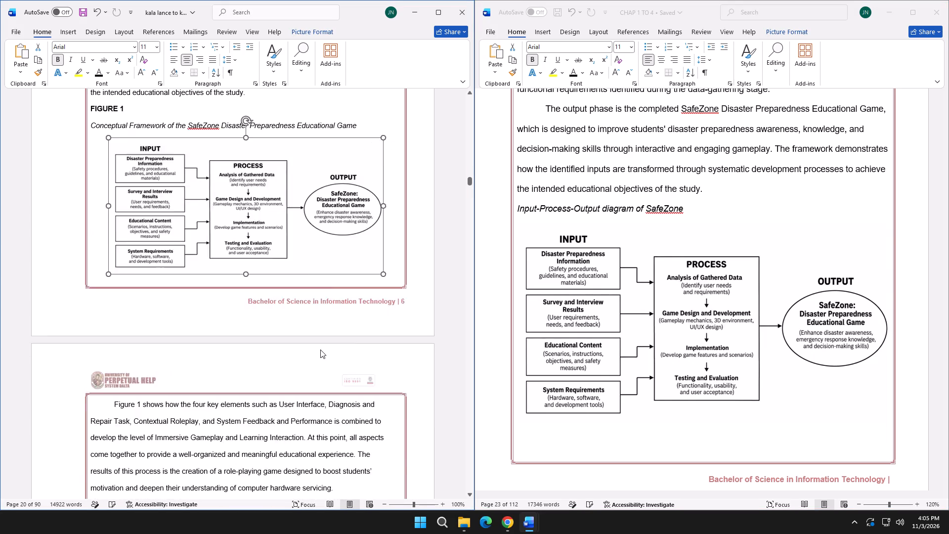
{"action": "scroll", "coordinate": [320, 350], "scroll_direction": "up", "scroll_amount": 3}
{"action": "left_click_drag", "start_coordinate": [384, 345], "coordinate": [392, 350]}
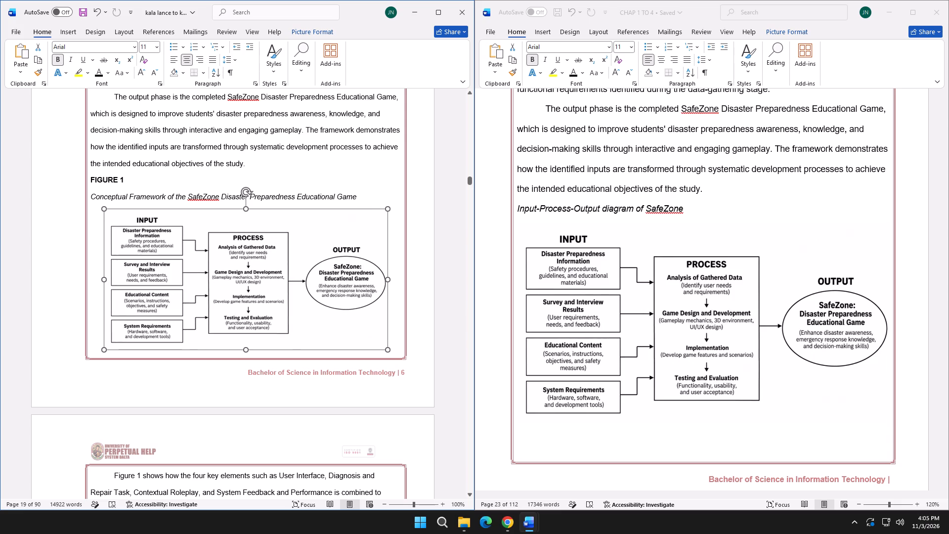
{"action": "left_click_drag", "start_coordinate": [392, 350], "coordinate": [394, 351]}
Copy the Figure 1 explanation with its Input, Process and Output sections from CHAP 1 TO 4.
{"action": "scroll", "coordinate": [296, 323], "scroll_direction": "down", "scroll_amount": 8}
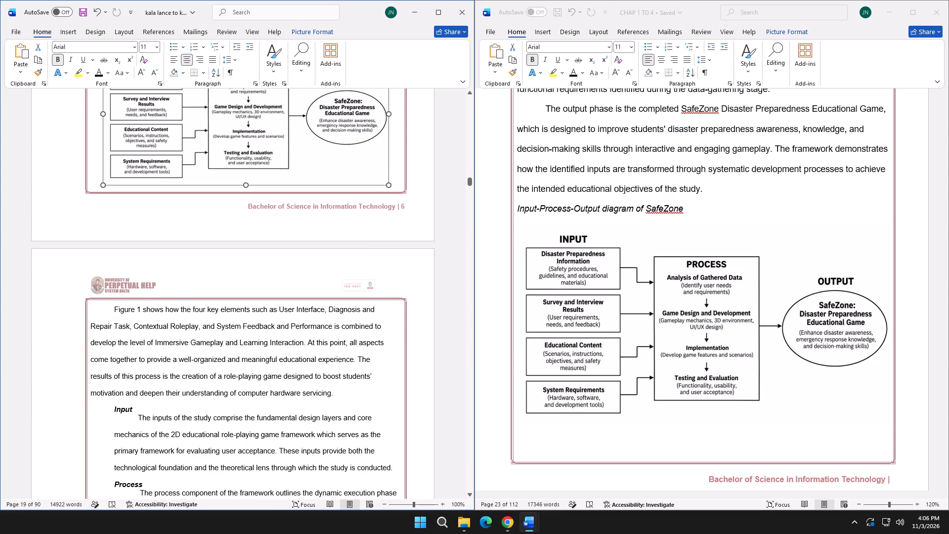
{"action": "scroll", "coordinate": [606, 323], "scroll_direction": "down", "scroll_amount": 12}
{"action": "left_click", "coordinate": [541, 269]}
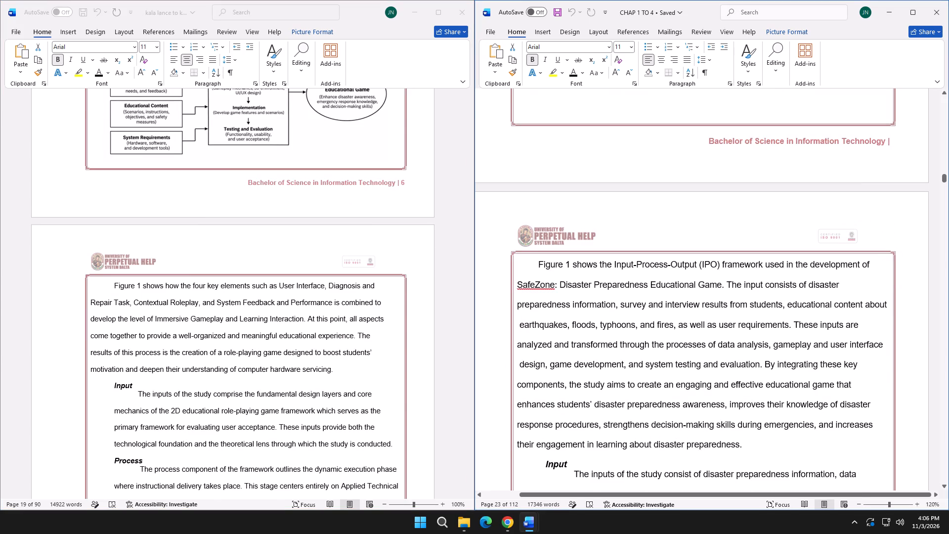
{"action": "left_click_drag", "start_coordinate": [537, 264], "coordinate": [748, 424]}
{"action": "scroll", "coordinate": [756, 442], "scroll_direction": "down", "scroll_amount": 5}
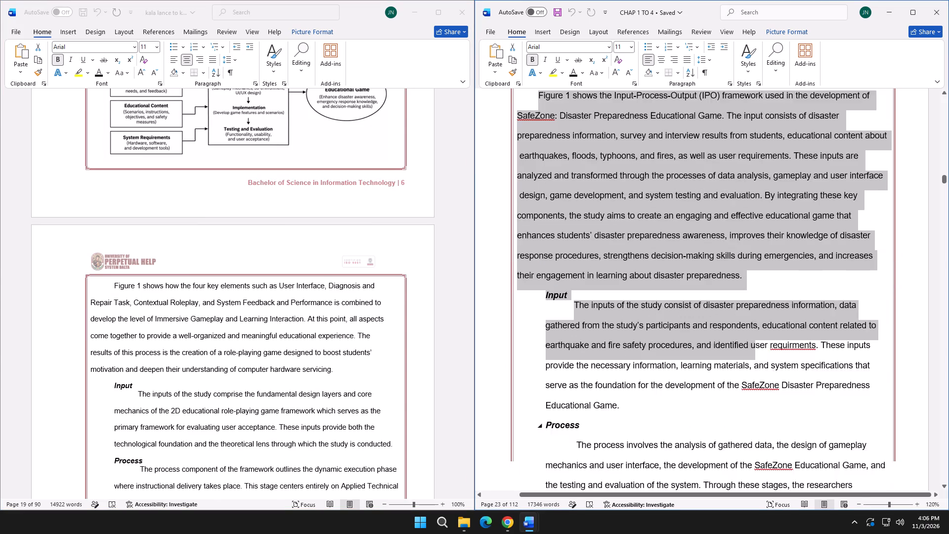
{"action": "scroll", "coordinate": [748, 424], "scroll_direction": "down", "scroll_amount": 7}
{"action": "left_click_drag", "start_coordinate": [748, 424], "coordinate": [700, 369]}
{"action": "scroll", "coordinate": [698, 396], "scroll_direction": "down", "scroll_amount": 11}
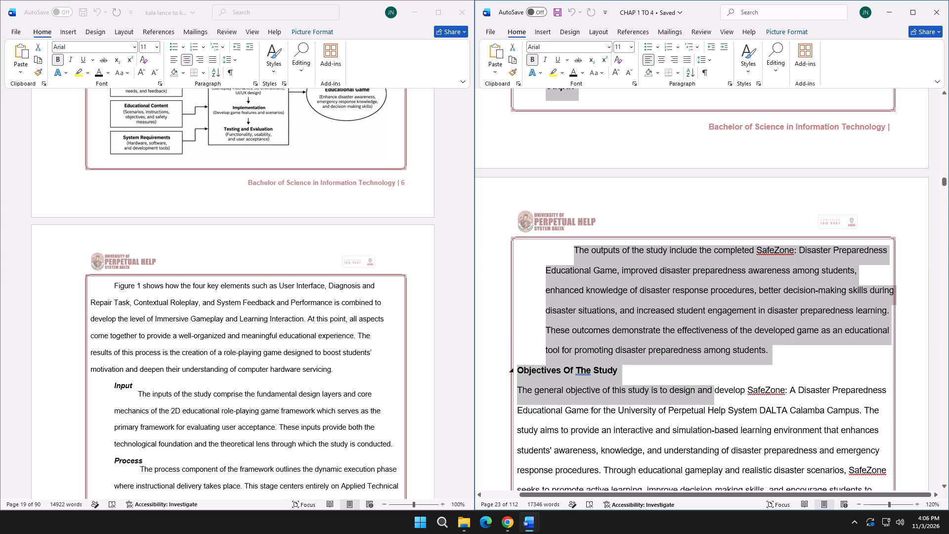
{"action": "left_click_drag", "start_coordinate": [700, 369], "coordinate": [776, 355]}
{"action": "key", "text": "ctrl+c"}
Replace the old Figure 1 explanation and its Input, Process and Output sections in kala lance to kupal with the copied text.
{"action": "left_click", "coordinate": [112, 292]}
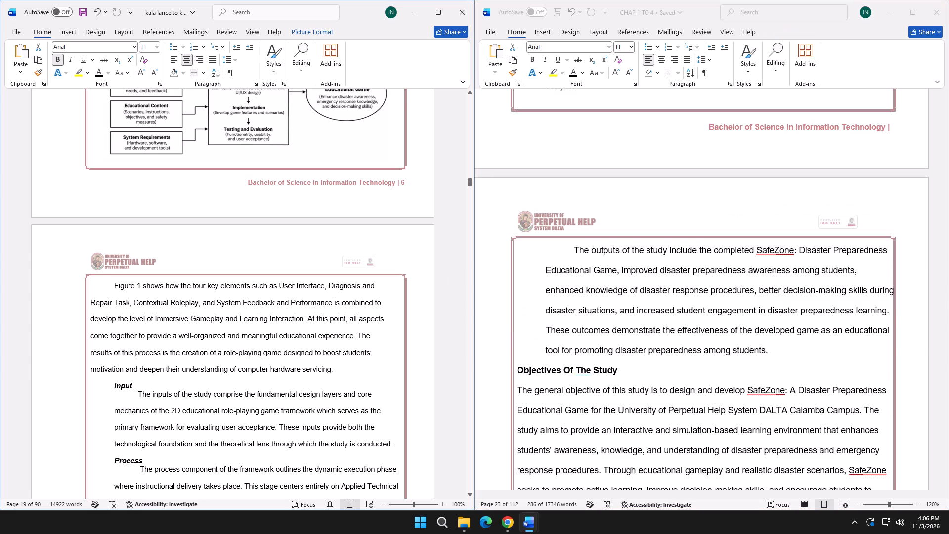
{"action": "left_click_drag", "start_coordinate": [114, 287], "coordinate": [273, 334]}
{"action": "scroll", "coordinate": [291, 337], "scroll_direction": "down", "scroll_amount": 11}
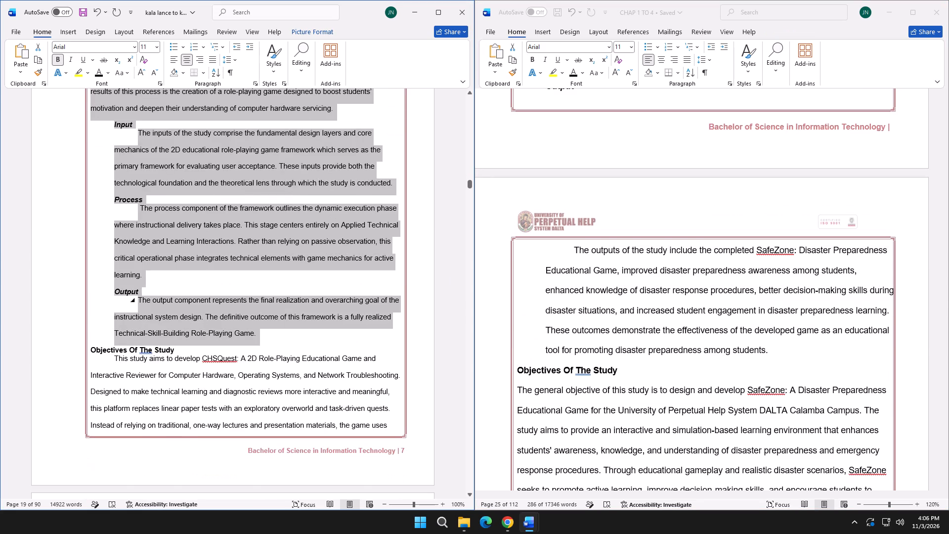
{"action": "left_click_drag", "start_coordinate": [273, 334], "coordinate": [274, 334]}
{"action": "key", "text": "ctrl+v"}
{"action": "scroll", "coordinate": [289, 333], "scroll_direction": "up", "scroll_amount": 12}
{"action": "scroll", "coordinate": [291, 335], "scroll_direction": "down", "scroll_amount": 2}
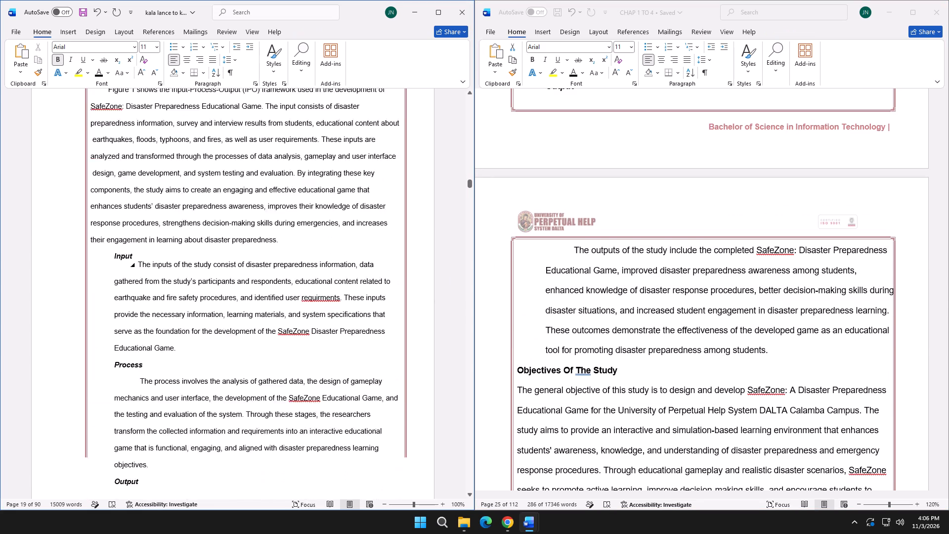
Copy the Objectives of the Study paragraph and its five numbered objectives from CHAP 1 TO 4, leaving out the heading.
{"action": "scroll", "coordinate": [290, 335], "scroll_direction": "down", "scroll_amount": 16}
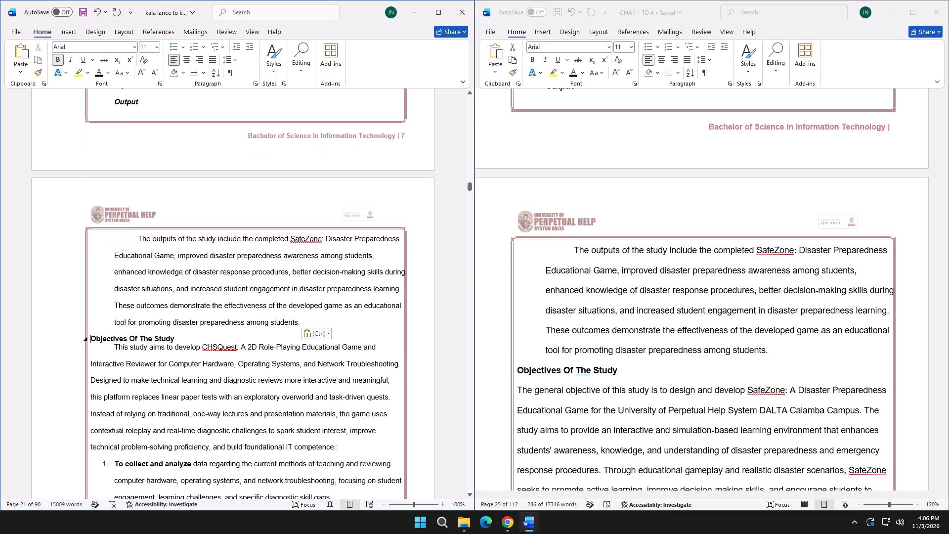
{"action": "scroll", "coordinate": [261, 326], "scroll_direction": "down", "scroll_amount": 4}
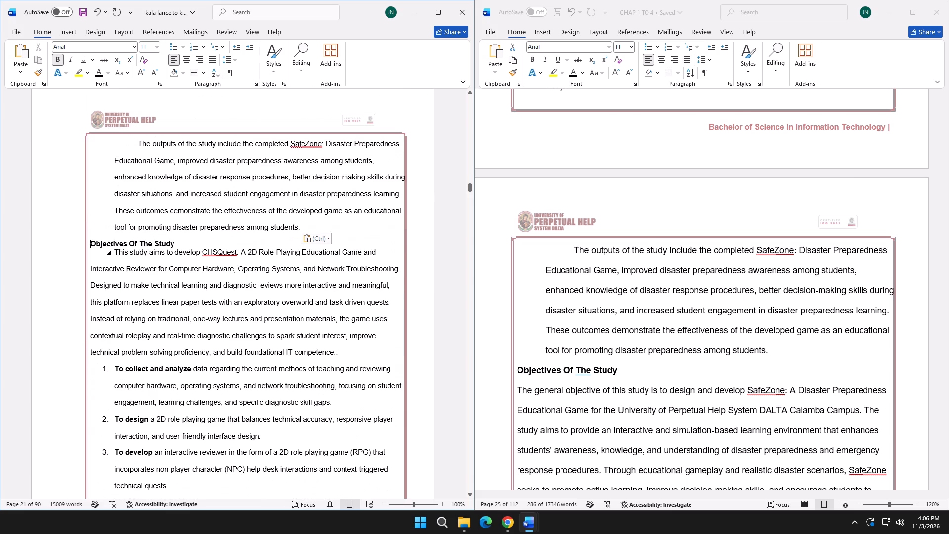
{"action": "scroll", "coordinate": [590, 362], "scroll_direction": "down", "scroll_amount": 5}
{"action": "left_click", "coordinate": [522, 249]}
{"action": "left_click", "coordinate": [520, 250]}
{"action": "left_click_drag", "start_coordinate": [519, 251], "coordinate": [610, 384]}
{"action": "scroll", "coordinate": [614, 336], "scroll_direction": "down", "scroll_amount": 16}
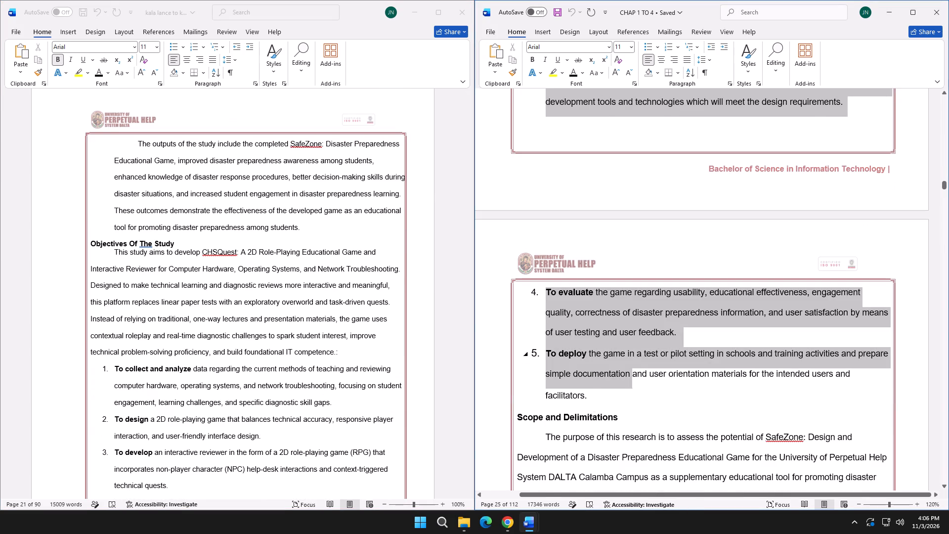
{"action": "left_click_drag", "start_coordinate": [610, 384], "coordinate": [601, 398]}
{"action": "key", "text": "ctrl+c"}
Replace the old Objectives of the Study paragraph and five objectives with the copied text, and remove the number from the empty sixth item.
{"action": "left_click", "coordinate": [119, 255]}
{"action": "left_click_drag", "start_coordinate": [118, 255], "coordinate": [165, 264]}
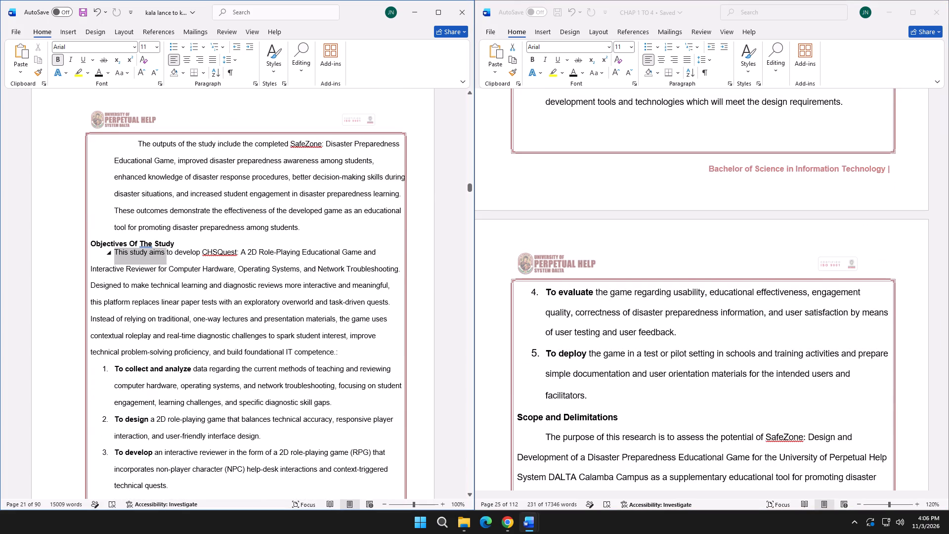
{"action": "left_click_drag", "start_coordinate": [165, 264], "coordinate": [311, 400]}
{"action": "scroll", "coordinate": [203, 307], "scroll_direction": "down", "scroll_amount": 6}
{"action": "scroll", "coordinate": [192, 355], "scroll_direction": "down", "scroll_amount": 6}
{"action": "scroll", "coordinate": [192, 355], "scroll_direction": "up", "scroll_amount": 2}
{"action": "scroll", "coordinate": [206, 377], "scroll_direction": "down", "scroll_amount": 3}
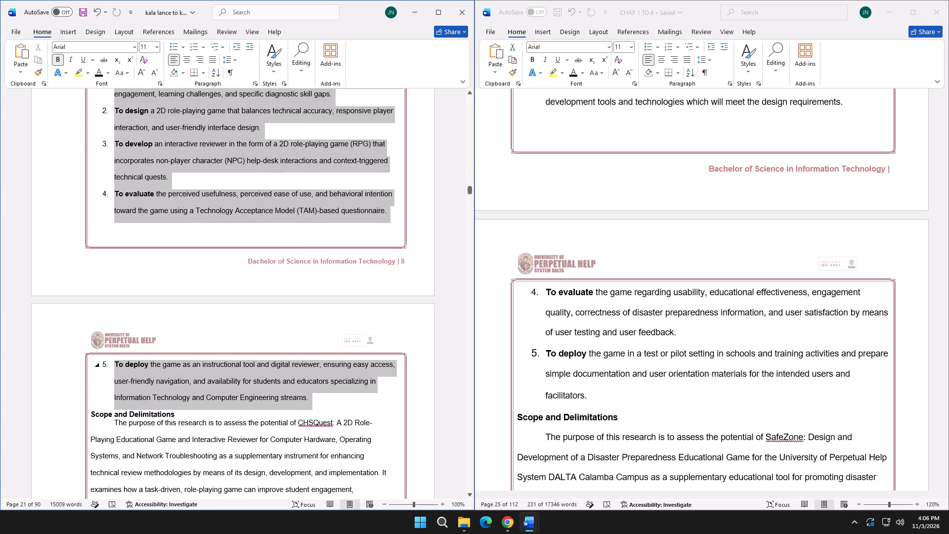
{"action": "left_click_drag", "start_coordinate": [311, 400], "coordinate": [312, 400]}
{"action": "key", "text": "ctrl+v"}
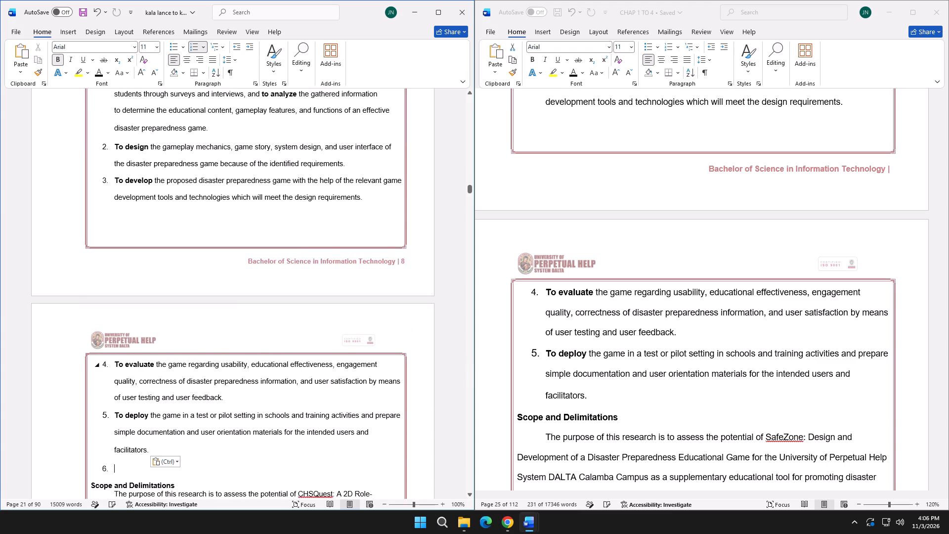
{"action": "key", "text": "BackSpace"}
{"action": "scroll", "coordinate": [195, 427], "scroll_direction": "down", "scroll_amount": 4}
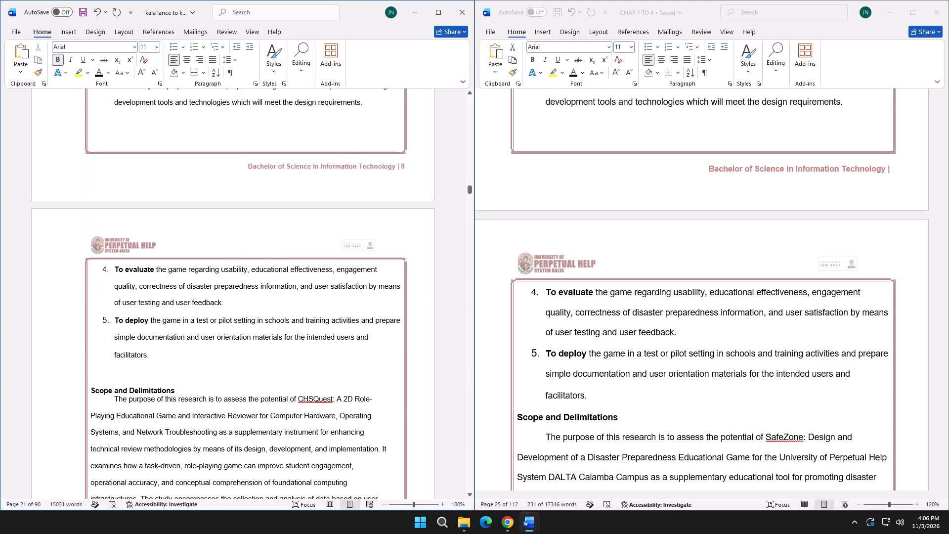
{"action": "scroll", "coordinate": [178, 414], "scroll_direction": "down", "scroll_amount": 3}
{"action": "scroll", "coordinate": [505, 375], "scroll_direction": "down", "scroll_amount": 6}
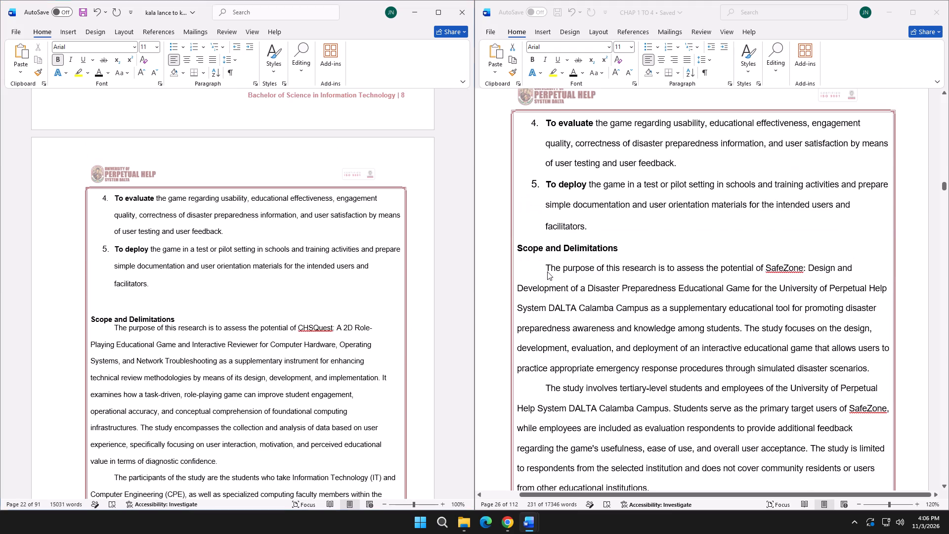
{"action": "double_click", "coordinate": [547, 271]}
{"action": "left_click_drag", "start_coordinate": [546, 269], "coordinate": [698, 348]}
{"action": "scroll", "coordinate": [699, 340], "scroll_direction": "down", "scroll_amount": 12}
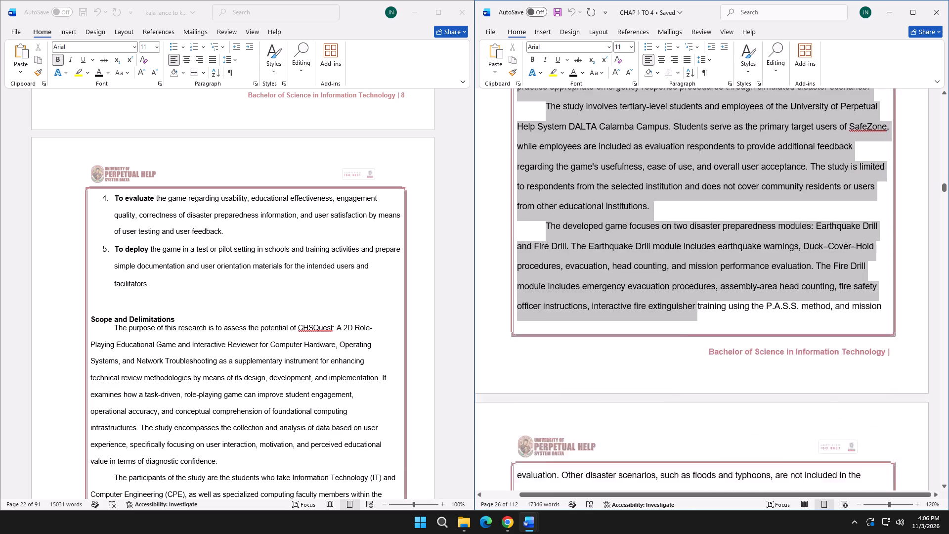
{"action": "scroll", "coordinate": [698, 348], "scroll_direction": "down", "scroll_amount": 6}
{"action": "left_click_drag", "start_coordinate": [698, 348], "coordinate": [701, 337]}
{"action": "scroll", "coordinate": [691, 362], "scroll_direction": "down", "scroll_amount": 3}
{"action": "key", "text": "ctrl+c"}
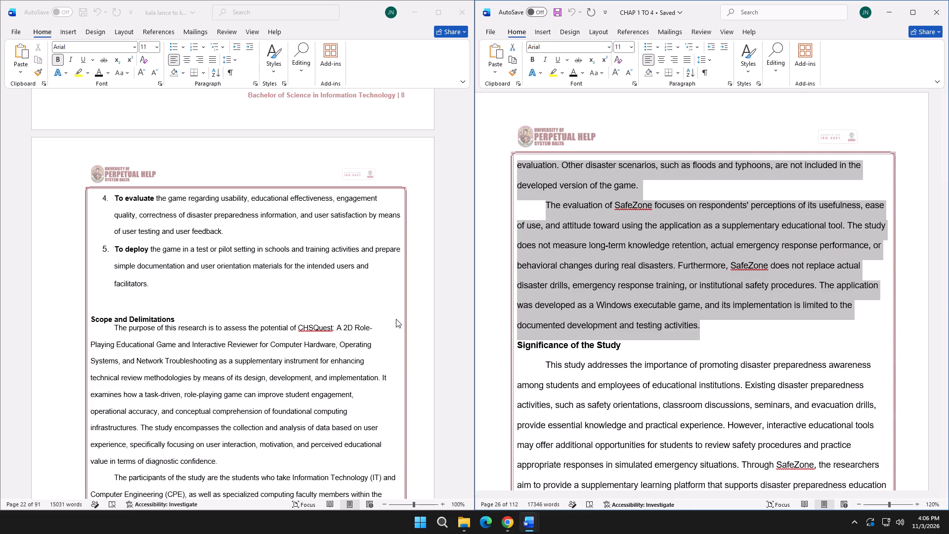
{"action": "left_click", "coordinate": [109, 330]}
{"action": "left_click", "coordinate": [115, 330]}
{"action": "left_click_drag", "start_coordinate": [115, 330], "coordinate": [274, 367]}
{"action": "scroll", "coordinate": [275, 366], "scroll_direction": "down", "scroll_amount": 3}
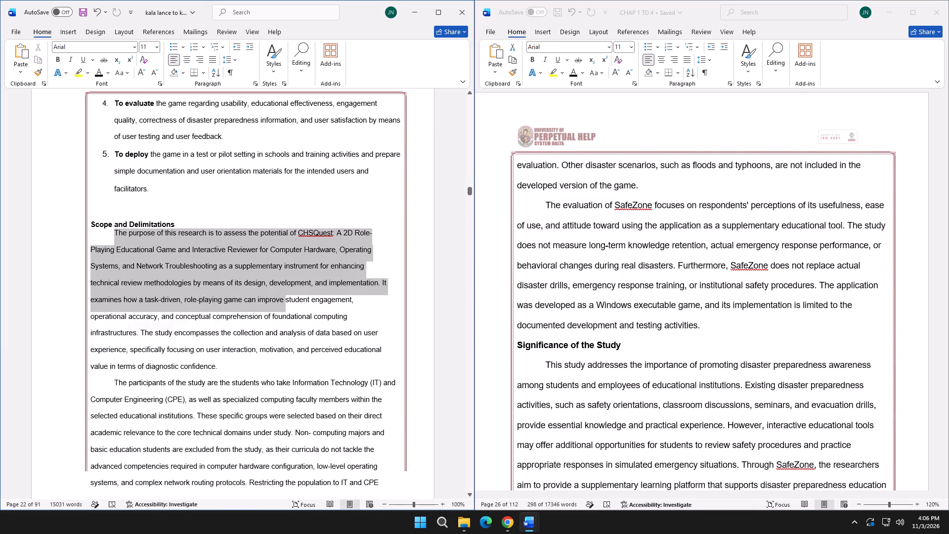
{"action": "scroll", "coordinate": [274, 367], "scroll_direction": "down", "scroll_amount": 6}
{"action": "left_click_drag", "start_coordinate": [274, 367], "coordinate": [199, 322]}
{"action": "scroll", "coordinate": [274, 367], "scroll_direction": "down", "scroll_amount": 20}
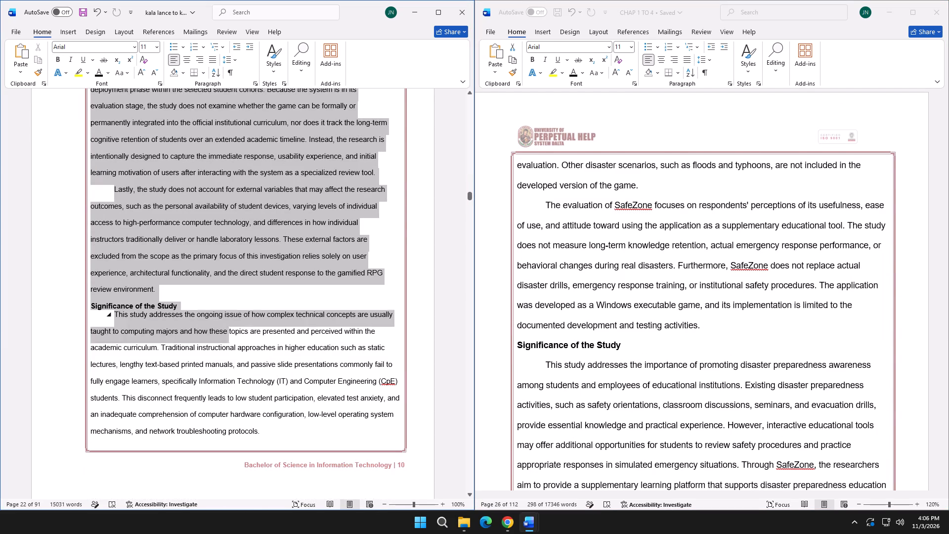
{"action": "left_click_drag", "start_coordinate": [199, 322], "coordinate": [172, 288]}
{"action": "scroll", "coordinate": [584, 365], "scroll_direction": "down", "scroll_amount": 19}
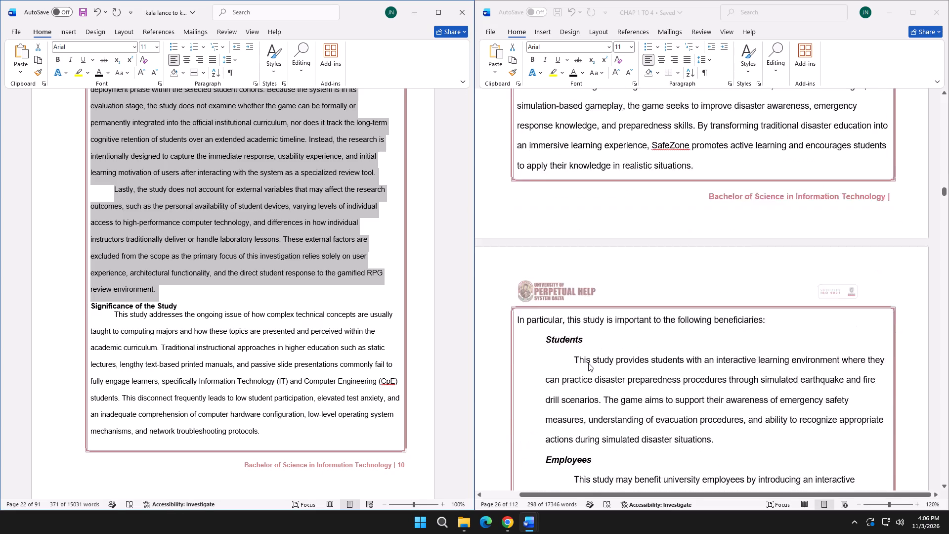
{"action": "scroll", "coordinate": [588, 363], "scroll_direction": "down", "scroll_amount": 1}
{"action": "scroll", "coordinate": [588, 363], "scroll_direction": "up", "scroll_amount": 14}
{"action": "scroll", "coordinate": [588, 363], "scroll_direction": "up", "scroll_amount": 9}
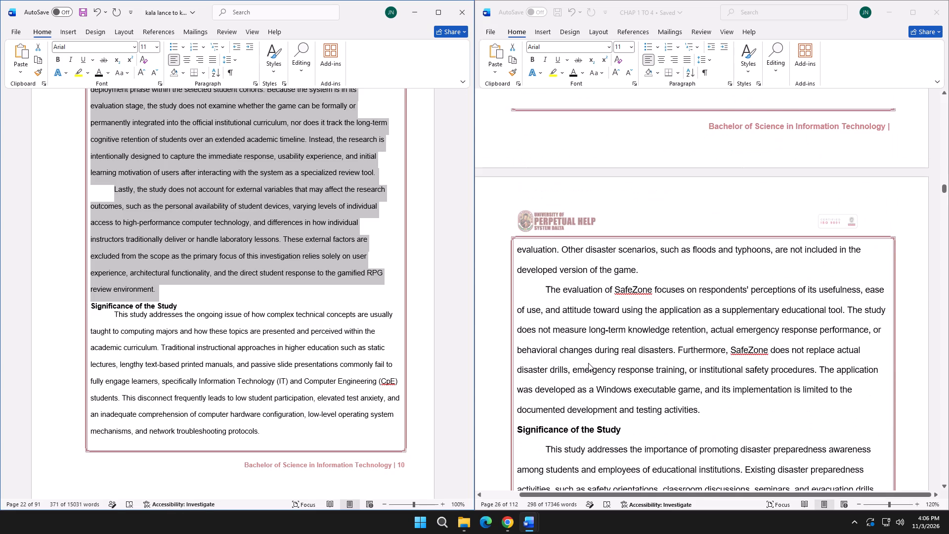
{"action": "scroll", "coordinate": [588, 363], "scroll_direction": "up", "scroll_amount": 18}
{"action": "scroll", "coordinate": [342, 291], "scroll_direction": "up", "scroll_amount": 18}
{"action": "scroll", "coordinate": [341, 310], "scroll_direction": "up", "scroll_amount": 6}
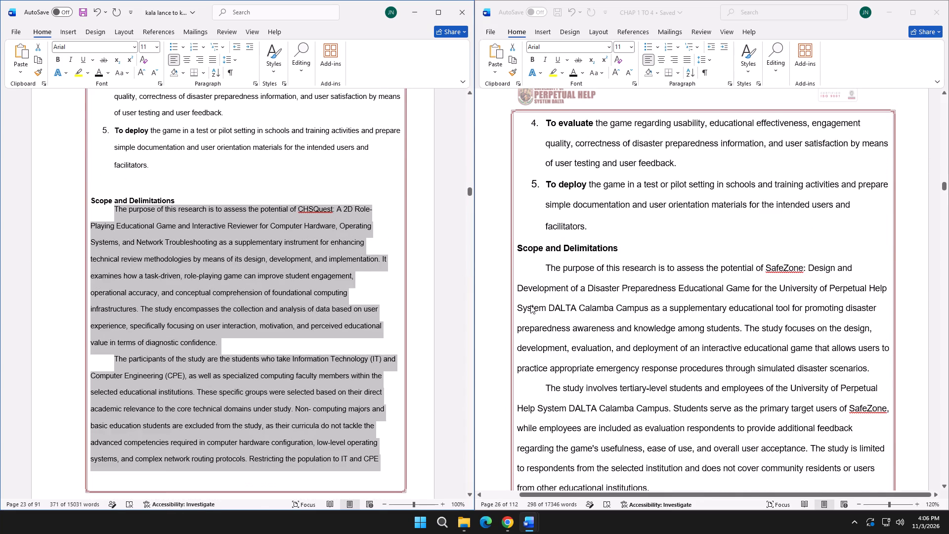
Copy the Scope and Delimitations paragraphs from CHAP 1 TO 4, ending at "documented development and testing activities.".
{"action": "left_click", "coordinate": [529, 267]}
{"action": "left_click", "coordinate": [544, 269]}
{"action": "left_click_drag", "start_coordinate": [545, 269], "coordinate": [644, 345]}
{"action": "scroll", "coordinate": [640, 335], "scroll_direction": "down", "scroll_amount": 12}
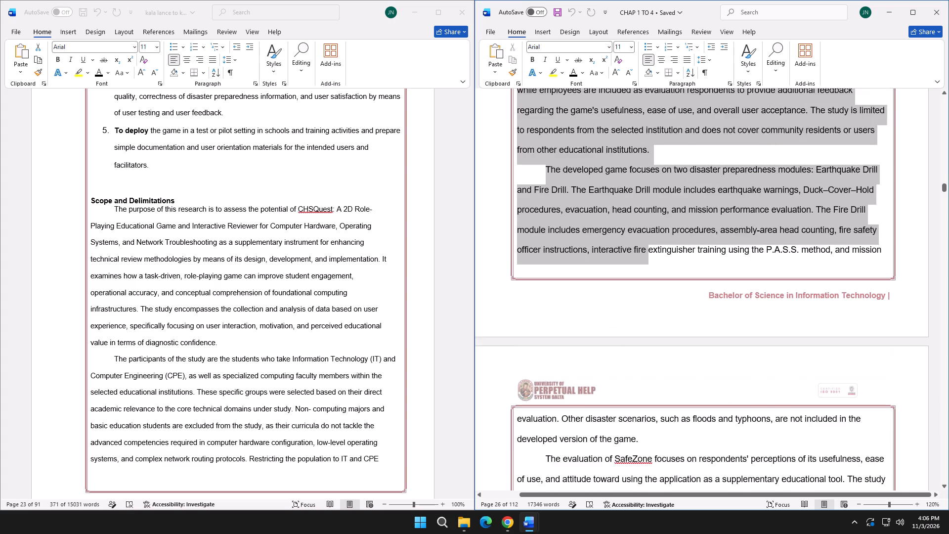
{"action": "scroll", "coordinate": [644, 345], "scroll_direction": "down", "scroll_amount": 10}
{"action": "left_click_drag", "start_coordinate": [644, 345], "coordinate": [701, 304]}
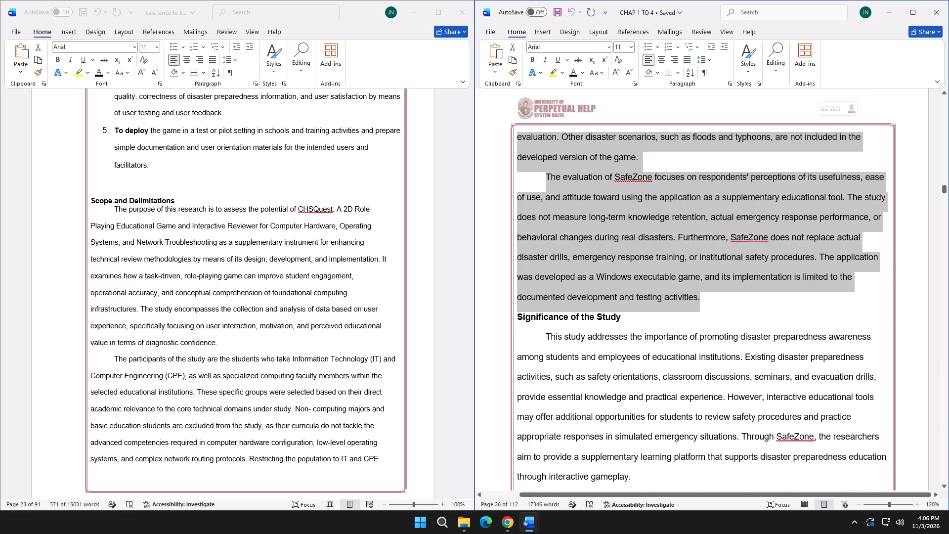
{"action": "key", "text": "ctrl+c"}
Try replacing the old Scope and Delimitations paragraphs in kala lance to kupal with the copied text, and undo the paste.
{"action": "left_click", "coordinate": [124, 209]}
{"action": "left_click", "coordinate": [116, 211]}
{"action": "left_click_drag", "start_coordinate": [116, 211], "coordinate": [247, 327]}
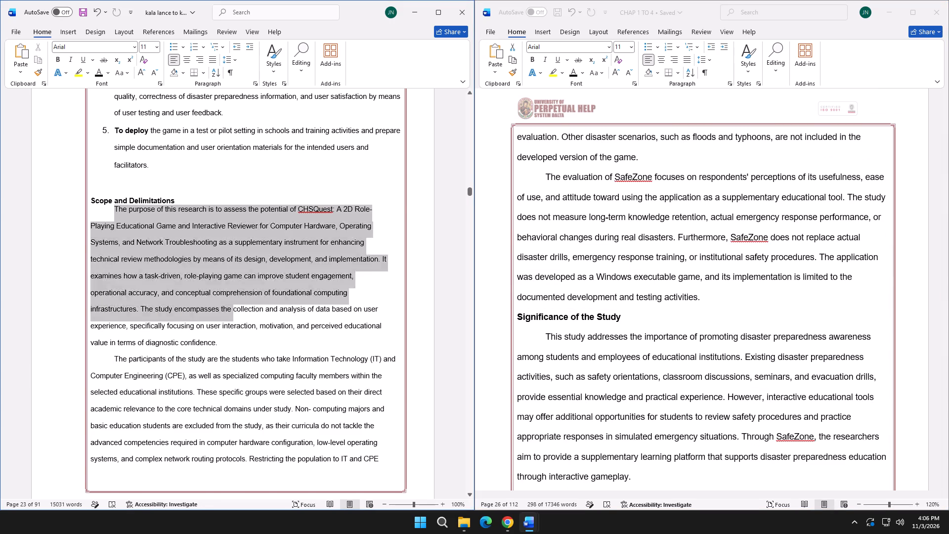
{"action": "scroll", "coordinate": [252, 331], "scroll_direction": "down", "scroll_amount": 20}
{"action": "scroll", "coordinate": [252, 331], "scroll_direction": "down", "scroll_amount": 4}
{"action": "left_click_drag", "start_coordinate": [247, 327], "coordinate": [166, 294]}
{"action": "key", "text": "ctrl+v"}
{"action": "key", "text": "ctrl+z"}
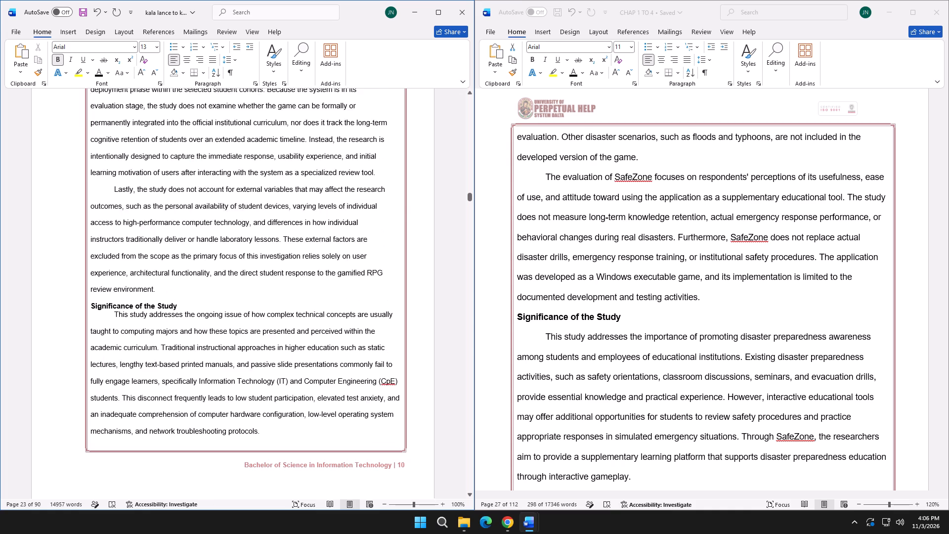
Replace the Scope and Delimitations paragraphs, from "The purpose of this research" through "review environment.", with the copied SafeZone text.
{"action": "scroll", "coordinate": [179, 297], "scroll_direction": "up", "scroll_amount": 17}
{"action": "scroll", "coordinate": [141, 256], "scroll_direction": "up", "scroll_amount": 5}
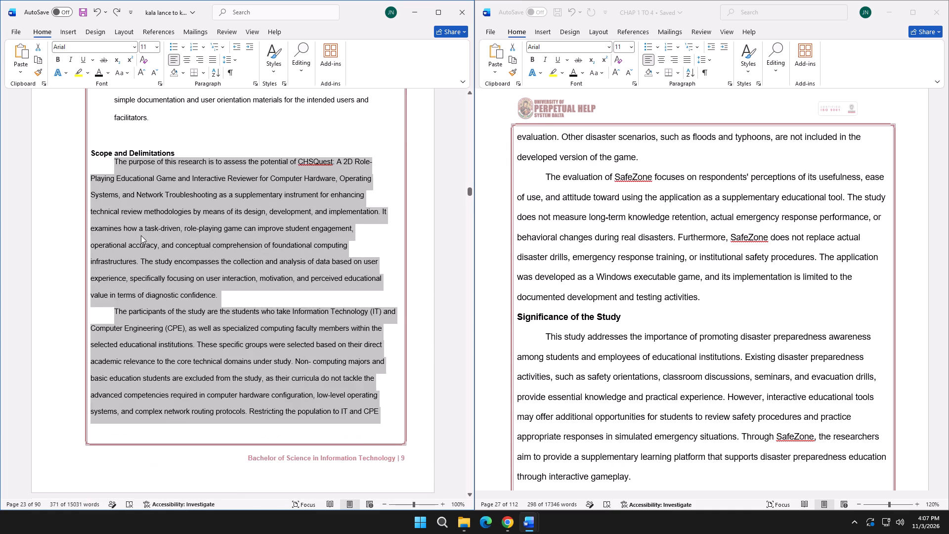
{"action": "left_click", "coordinate": [115, 169]}
{"action": "left_click_drag", "start_coordinate": [115, 162], "coordinate": [243, 317]}
{"action": "scroll", "coordinate": [253, 284], "scroll_direction": "down", "scroll_amount": 16}
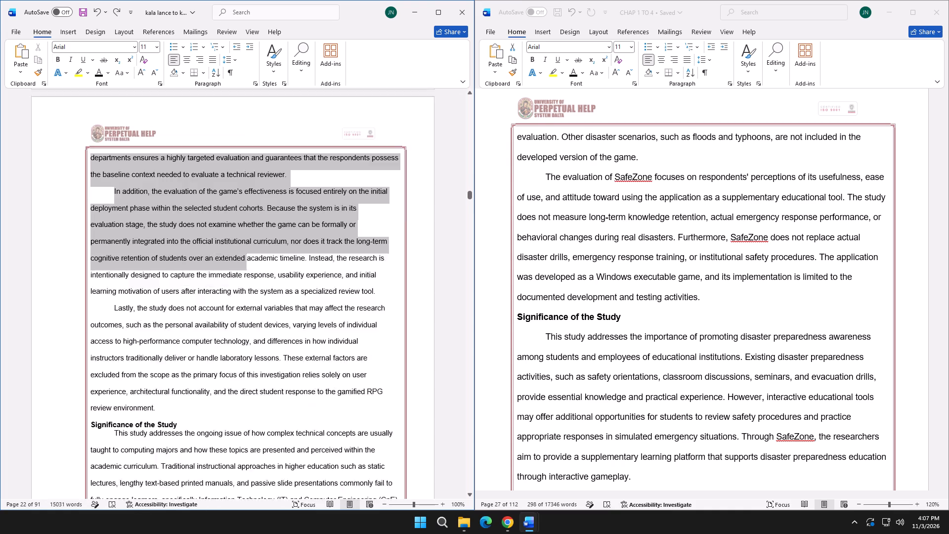
{"action": "scroll", "coordinate": [243, 317], "scroll_direction": "down", "scroll_amount": 6}
{"action": "left_click_drag", "start_coordinate": [243, 317], "coordinate": [157, 289]}
{"action": "key", "text": "ctrl+v"}
{"action": "scroll", "coordinate": [178, 306], "scroll_direction": "up", "scroll_amount": 15}
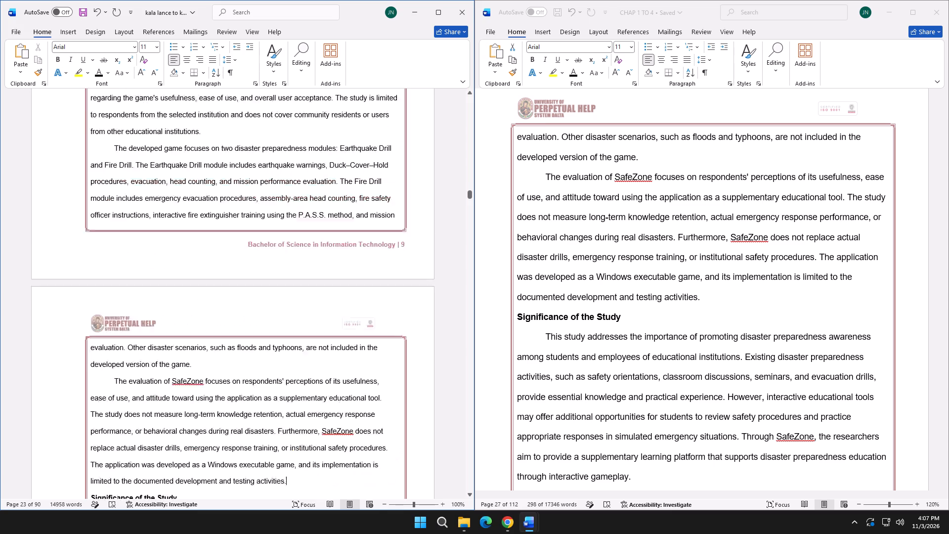
Copy the Significance of the Study text from CHAP 1 TO 4, from "This study addresses" through the Future Researchers paragraph ending in "applications.".
{"action": "scroll", "coordinate": [192, 324], "scroll_direction": "up", "scroll_amount": 7}
{"action": "scroll", "coordinate": [193, 326], "scroll_direction": "down", "scroll_amount": 13}
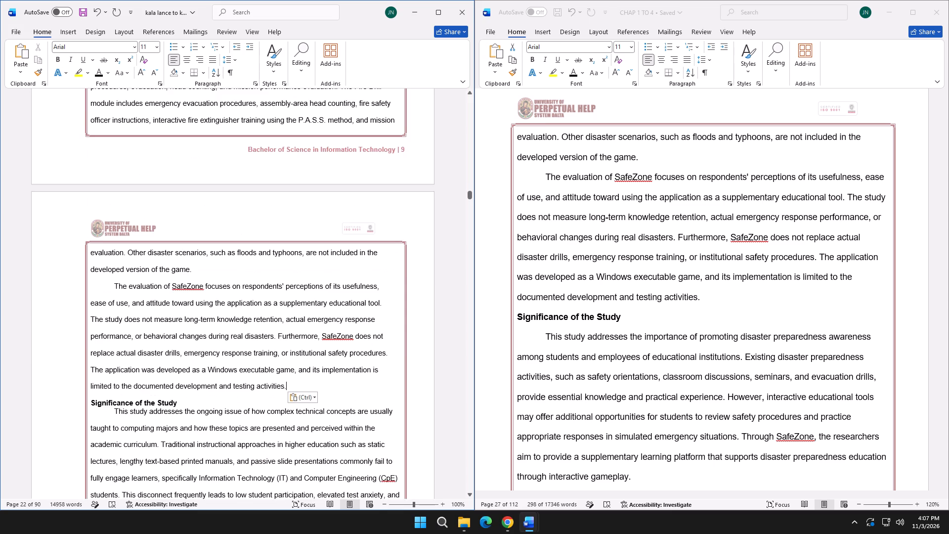
{"action": "left_click", "coordinate": [549, 337]}
{"action": "left_click", "coordinate": [543, 339]}
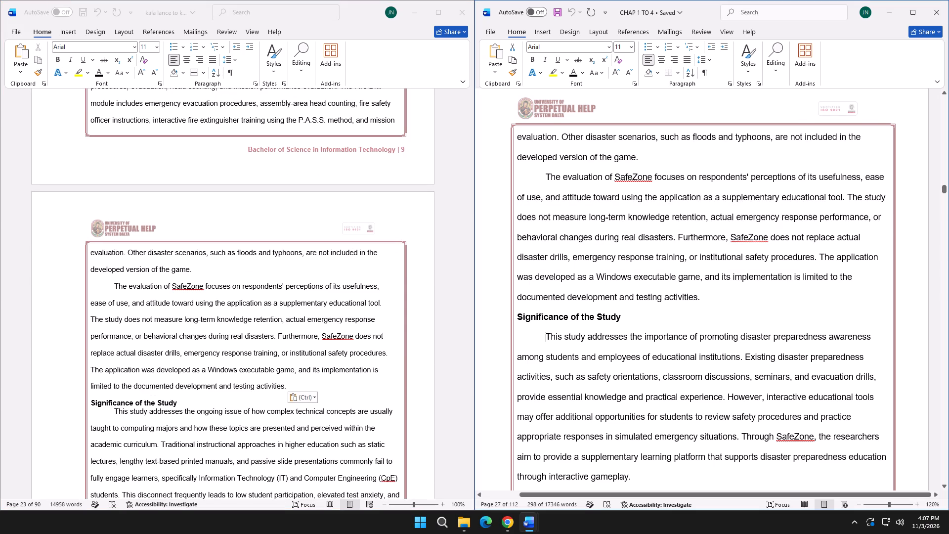
{"action": "left_click_drag", "start_coordinate": [543, 339], "coordinate": [618, 361]}
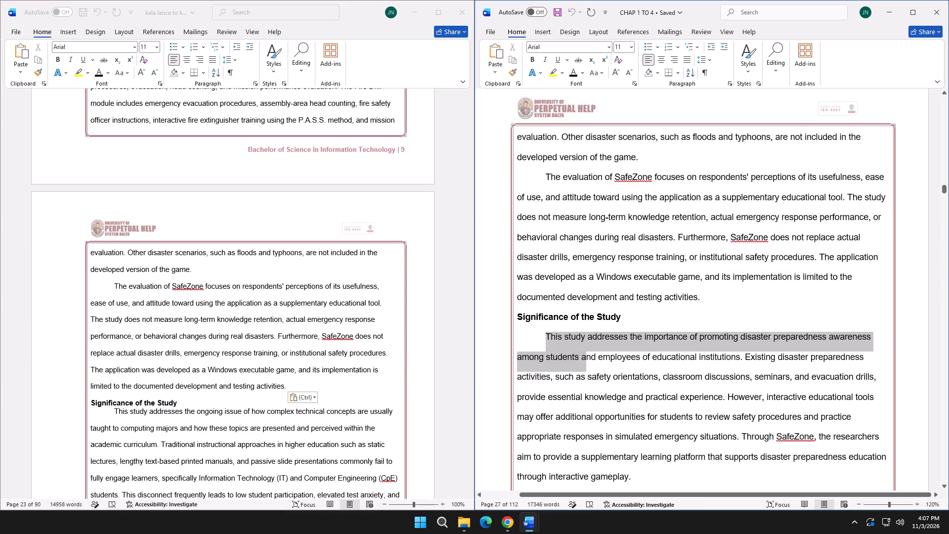
{"action": "left_click_drag", "start_coordinate": [618, 361], "coordinate": [651, 346]}
{"action": "scroll", "coordinate": [665, 370], "scroll_direction": "down", "scroll_amount": 7}
{"action": "scroll", "coordinate": [663, 368], "scroll_direction": "up", "scroll_amount": 2}
{"action": "scroll", "coordinate": [663, 368], "scroll_direction": "down", "scroll_amount": 11}
{"action": "scroll", "coordinate": [651, 345], "scroll_direction": "down", "scroll_amount": 12}
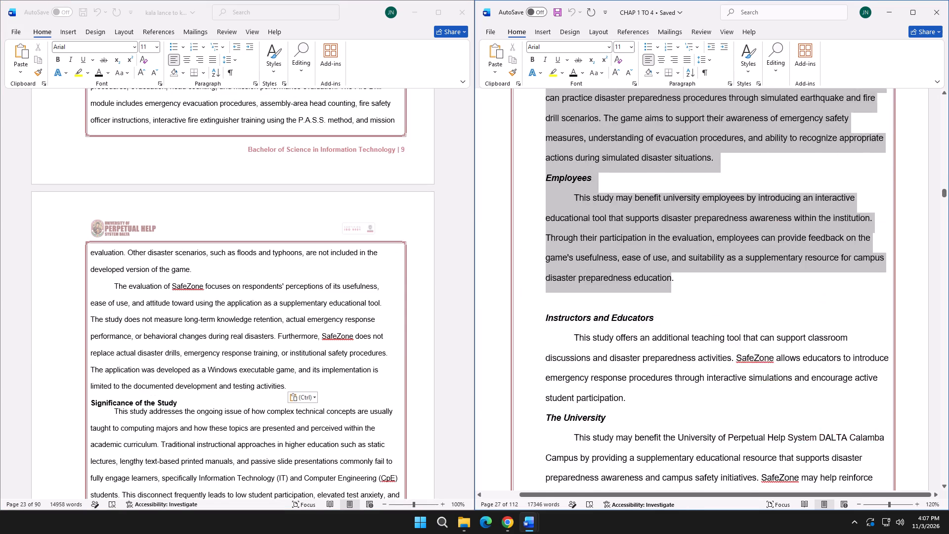
{"action": "scroll", "coordinate": [651, 346], "scroll_direction": "down", "scroll_amount": 2}
{"action": "left_click_drag", "start_coordinate": [651, 346], "coordinate": [608, 356]}
{"action": "scroll", "coordinate": [634, 352], "scroll_direction": "down", "scroll_amount": 11}
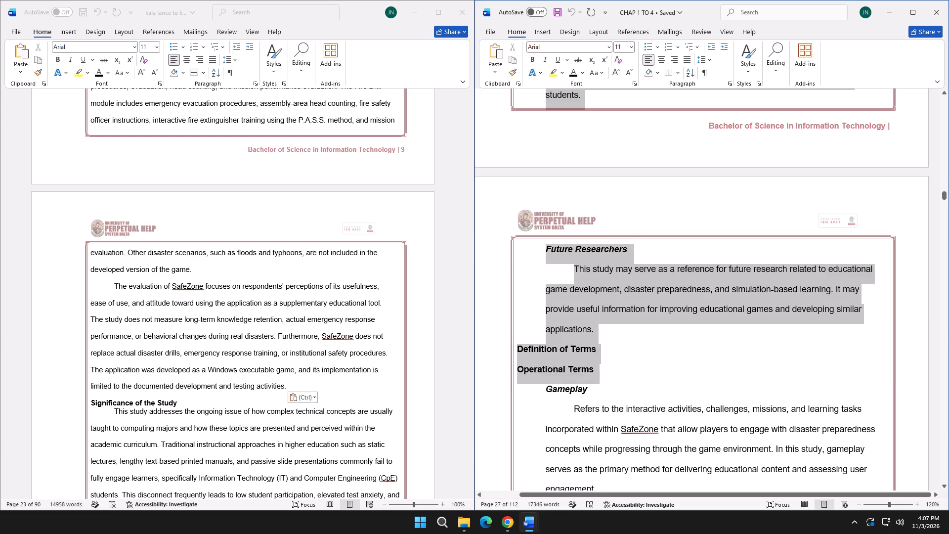
{"action": "left_click_drag", "start_coordinate": [608, 356], "coordinate": [611, 329]}
{"action": "key", "text": "ctrl+c"}
Replace the old Significance of the Study text in kala lance to kupal, through the Future Researchers and Proponents paragraph, with the copied text.
{"action": "scroll", "coordinate": [118, 360], "scroll_direction": "down", "scroll_amount": 5}
{"action": "left_click", "coordinate": [110, 295]}
{"action": "left_click_drag", "start_coordinate": [117, 294], "coordinate": [201, 343]}
{"action": "scroll", "coordinate": [173, 328], "scroll_direction": "down", "scroll_amount": 6}
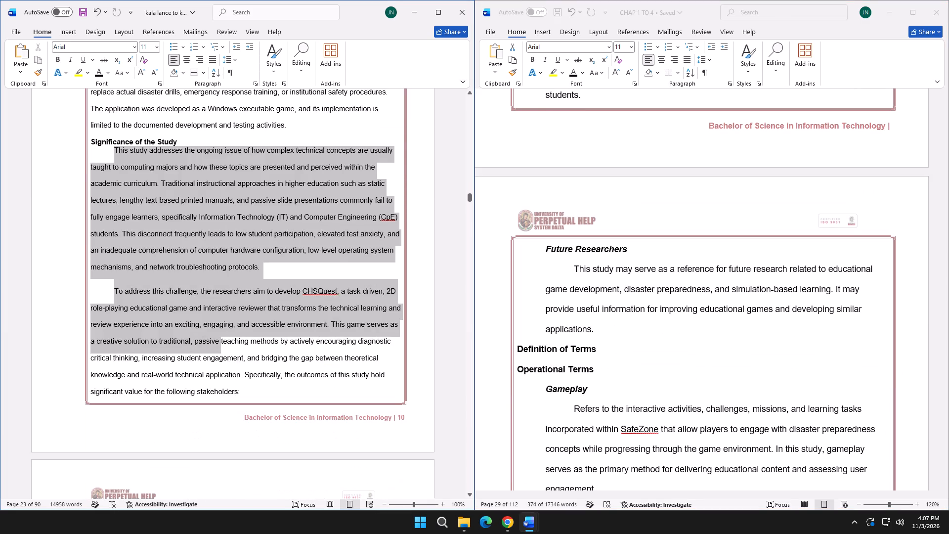
{"action": "left_click_drag", "start_coordinate": [201, 343], "coordinate": [236, 347]}
{"action": "scroll", "coordinate": [222, 348], "scroll_direction": "down", "scroll_amount": 20}
{"action": "scroll", "coordinate": [239, 351], "scroll_direction": "down", "scroll_amount": 11}
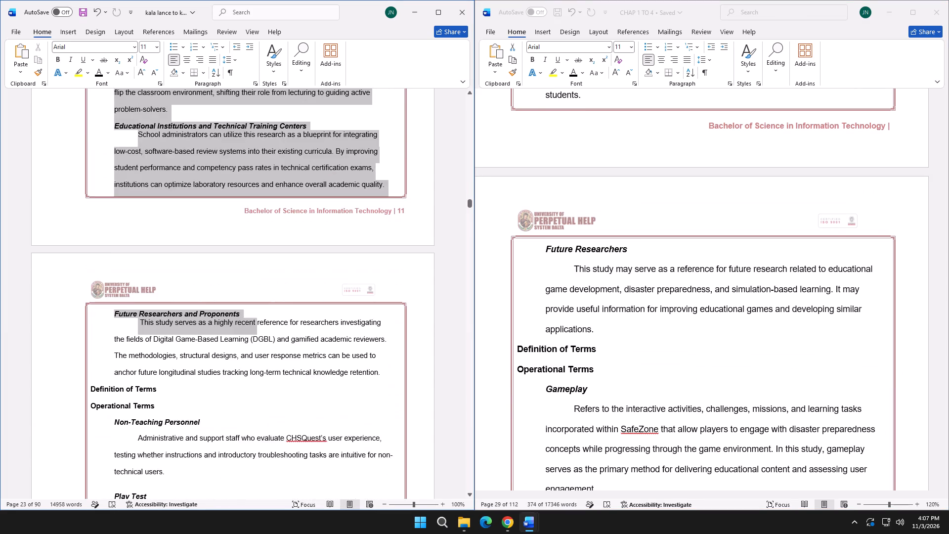
{"action": "left_click_drag", "start_coordinate": [236, 347], "coordinate": [379, 278]}
{"action": "scroll", "coordinate": [235, 344], "scroll_direction": "down", "scroll_amount": 4}
{"action": "key", "text": "ctrl+v"}
{"action": "scroll", "coordinate": [348, 298], "scroll_direction": "up", "scroll_amount": 5}
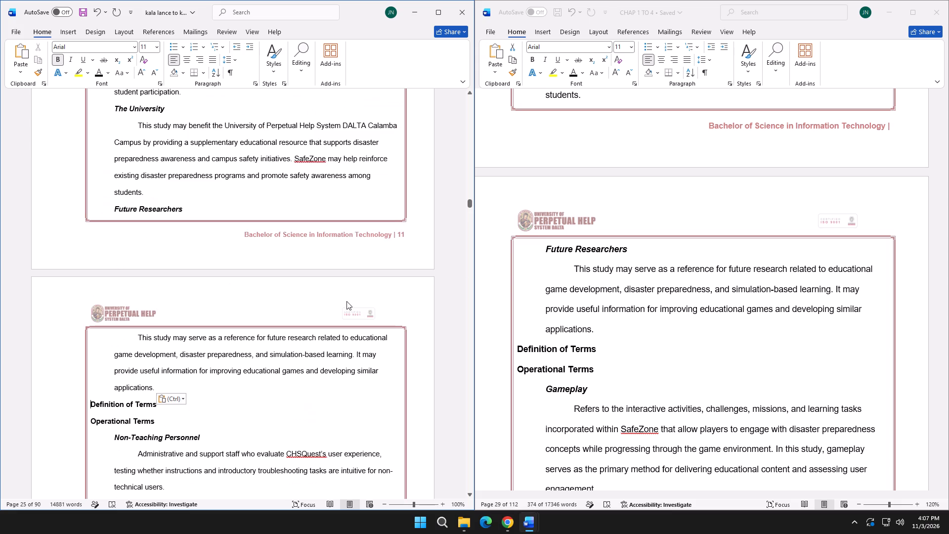
Insert a blank line before the Future Researchers heading to move it onto the page with its paragraph.
{"action": "left_click", "coordinate": [112, 209]}
{"action": "key", "text": "Return"}
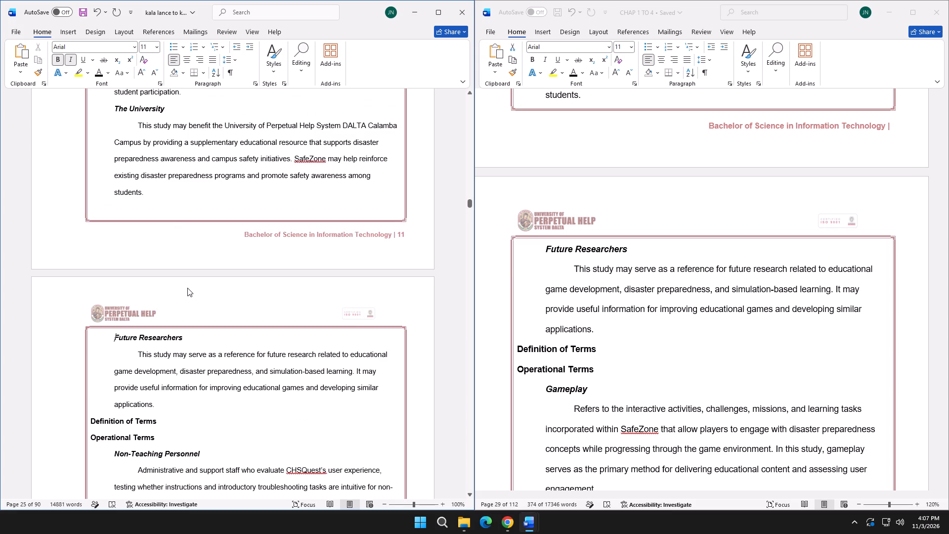
Copy the Operational Terms entries from CHAP 1 TO 4, from Gameplay through the User Experience (UX) definition ending in "educational support tool.".
{"action": "scroll", "coordinate": [147, 319], "scroll_direction": "down", "scroll_amount": 4}
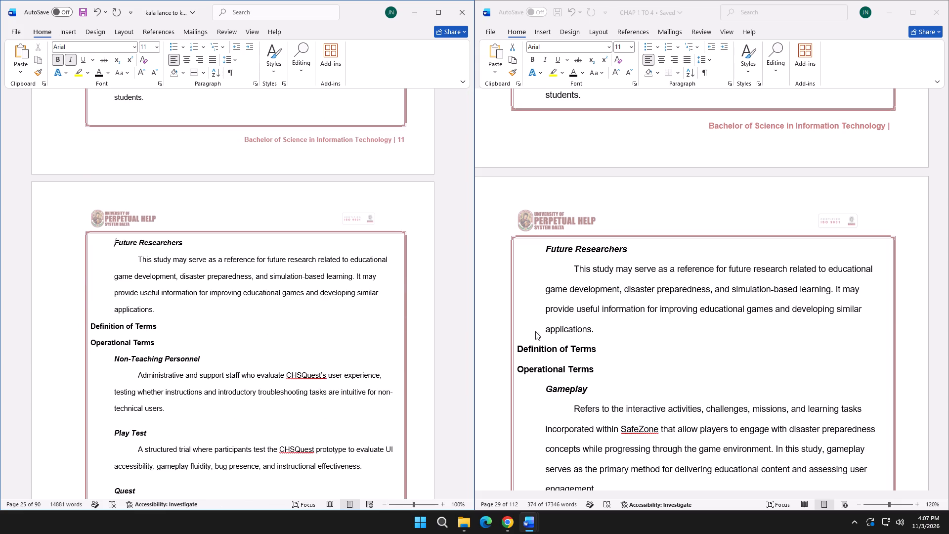
{"action": "scroll", "coordinate": [270, 316], "scroll_direction": "down", "scroll_amount": 3}
{"action": "scroll", "coordinate": [566, 364], "scroll_direction": "down", "scroll_amount": 3}
{"action": "left_click", "coordinate": [538, 307]}
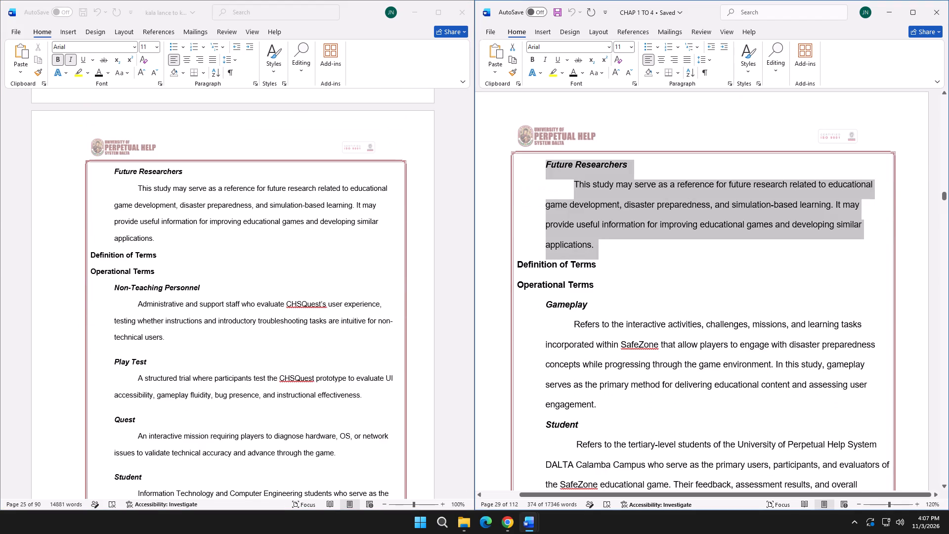
{"action": "left_click_drag", "start_coordinate": [539, 307], "coordinate": [621, 339]}
{"action": "scroll", "coordinate": [624, 336], "scroll_direction": "down", "scroll_amount": 12}
{"action": "scroll", "coordinate": [621, 340], "scroll_direction": "down", "scroll_amount": 12}
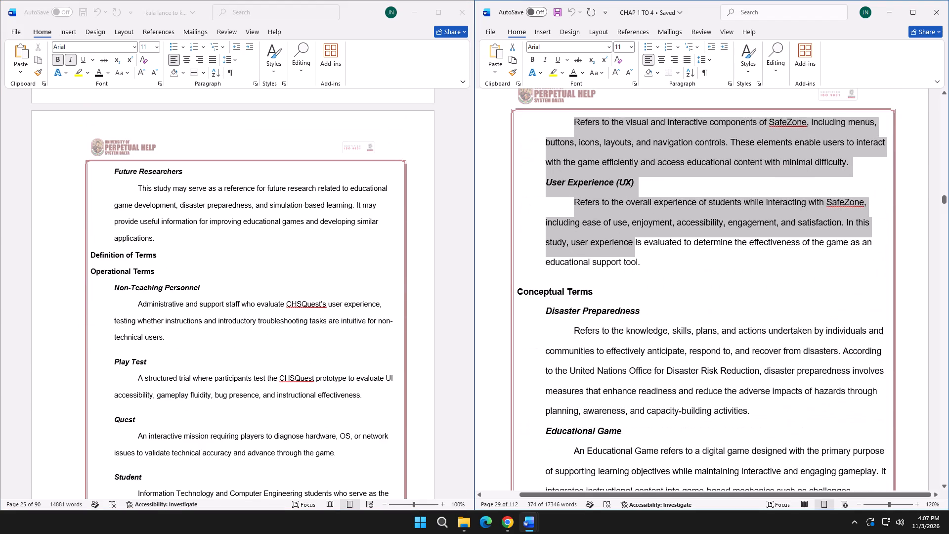
{"action": "left_click_drag", "start_coordinate": [621, 339], "coordinate": [634, 275]}
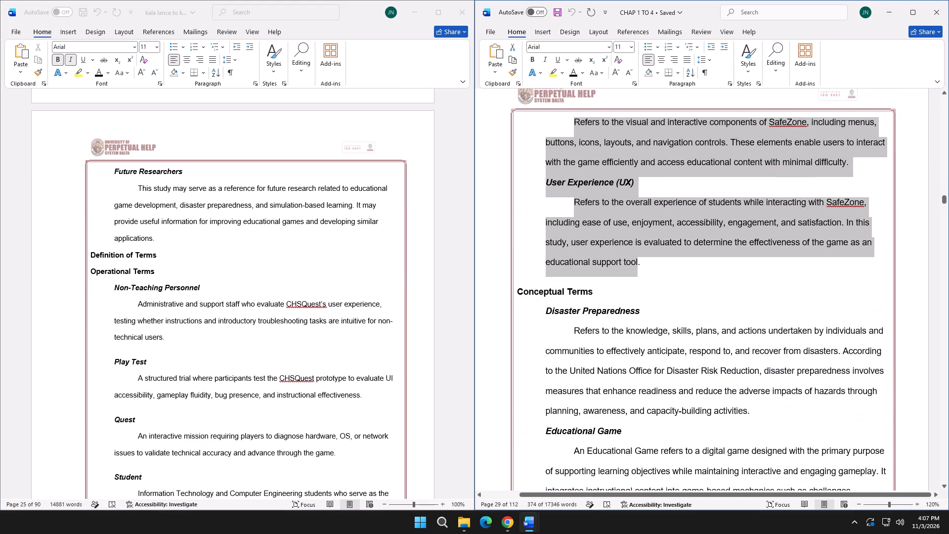
{"action": "left_click_drag", "start_coordinate": [634, 275], "coordinate": [648, 274]}
{"action": "key", "text": "ctrl+c"}
Replace the old Operational Terms in kala lance to kupal, from Non-Teaching Personnel through Web-Based and Mobile Game, with the copied entries.
{"action": "left_click", "coordinate": [104, 281]}
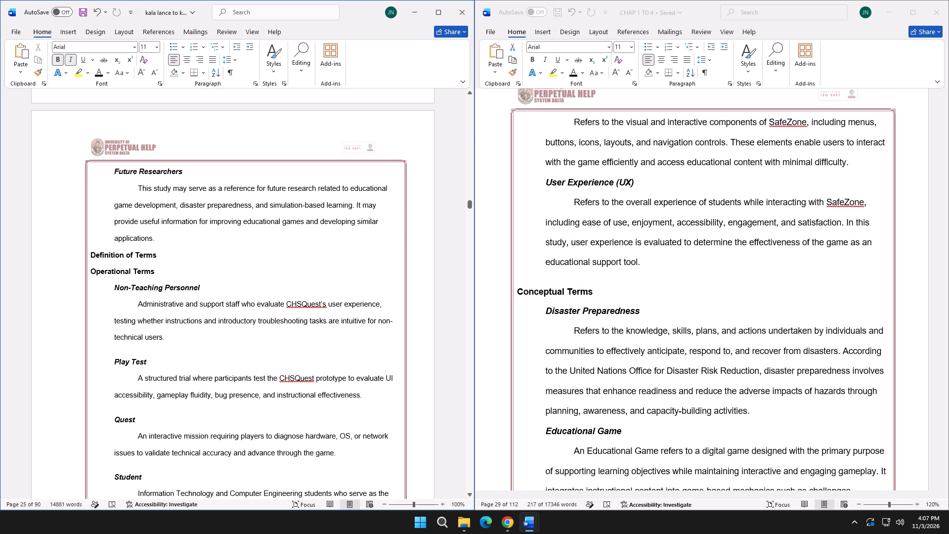
{"action": "left_click_drag", "start_coordinate": [113, 286], "coordinate": [192, 318]}
{"action": "scroll", "coordinate": [191, 326], "scroll_direction": "down", "scroll_amount": 10}
{"action": "scroll", "coordinate": [195, 322], "scroll_direction": "down", "scroll_amount": 11}
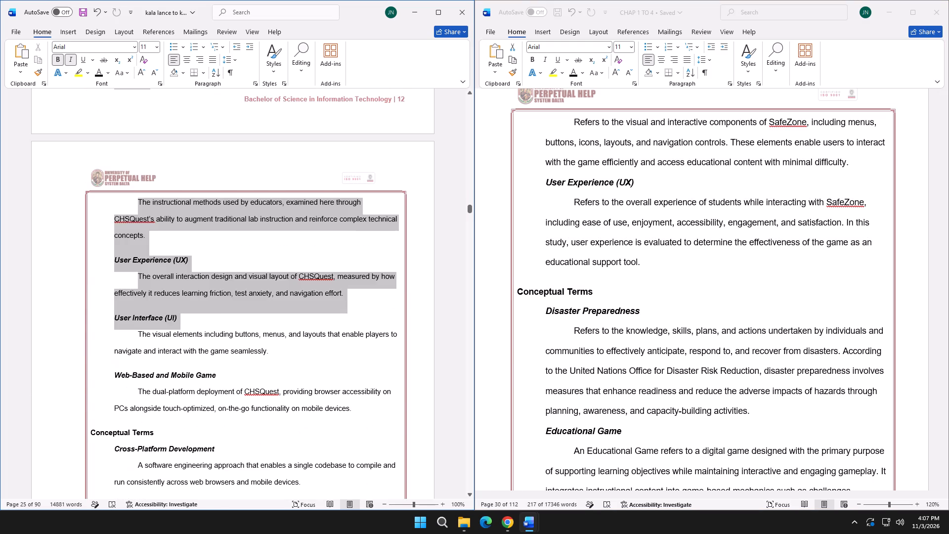
{"action": "left_click_drag", "start_coordinate": [192, 318], "coordinate": [358, 347]}
{"action": "scroll", "coordinate": [192, 318], "scroll_direction": "down", "scroll_amount": 3}
{"action": "key", "text": "ctrl+v"}
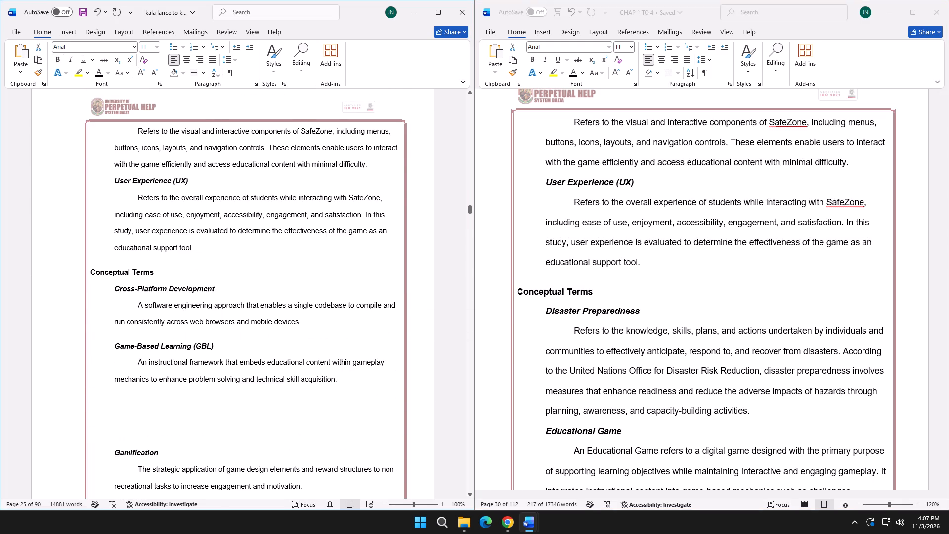
{"action": "scroll", "coordinate": [246, 299], "scroll_direction": "up", "scroll_amount": 3}
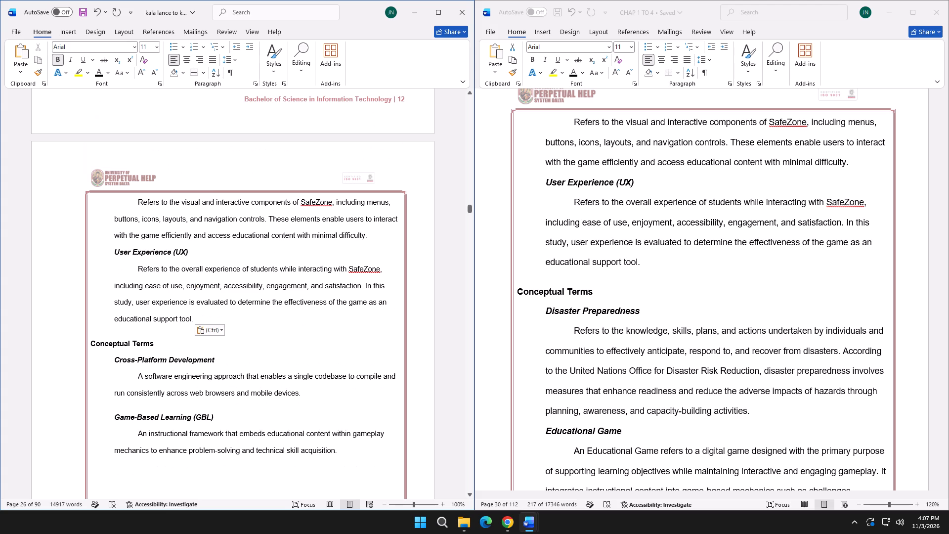
{"action": "left_click", "coordinate": [205, 275]}
{"action": "scroll", "coordinate": [208, 279], "scroll_direction": "down", "scroll_amount": 4}
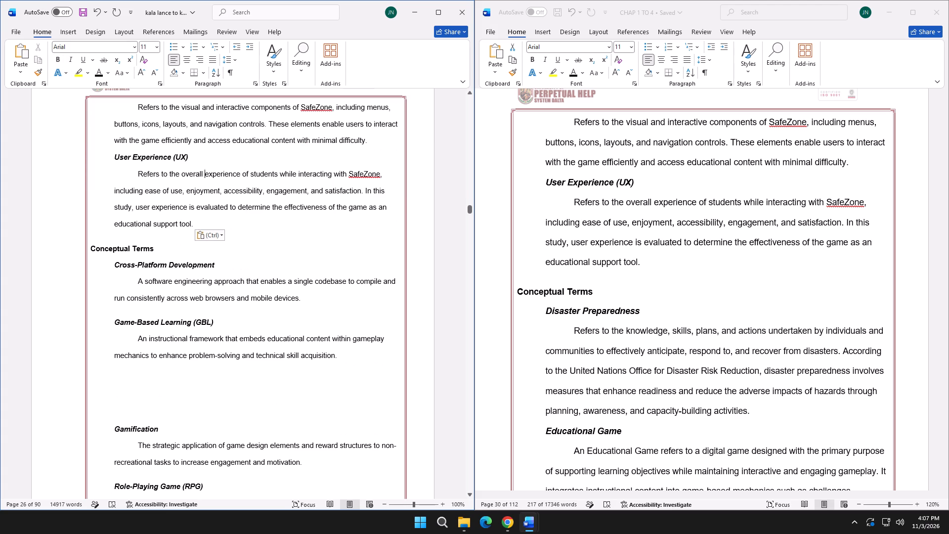
{"action": "left_click", "coordinate": [205, 283]}
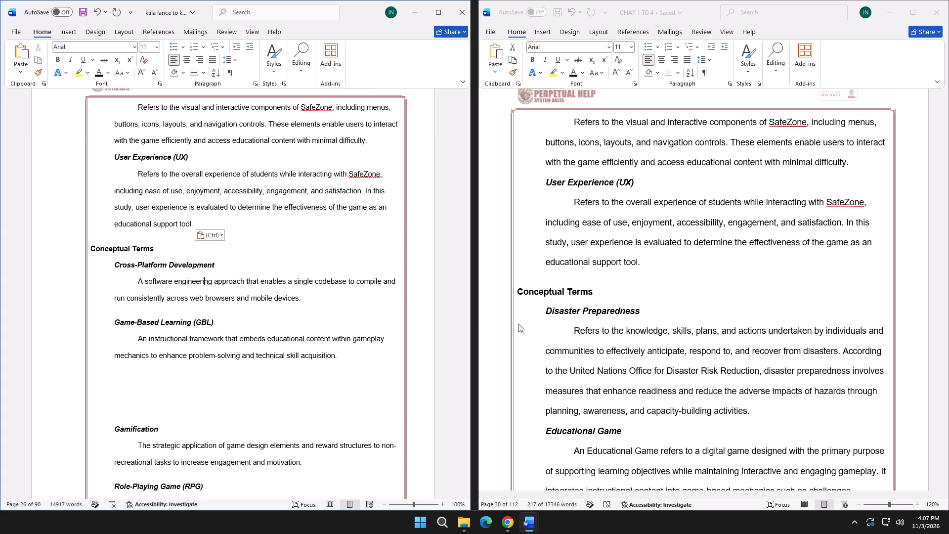
Copy the Conceptual Terms entries from CHAP 1 TO 4, from Disaster Preparedness through the Gamification definition ending in "interactive and goal-oriented.".
{"action": "left_click", "coordinate": [538, 310]}
{"action": "left_click", "coordinate": [547, 313]}
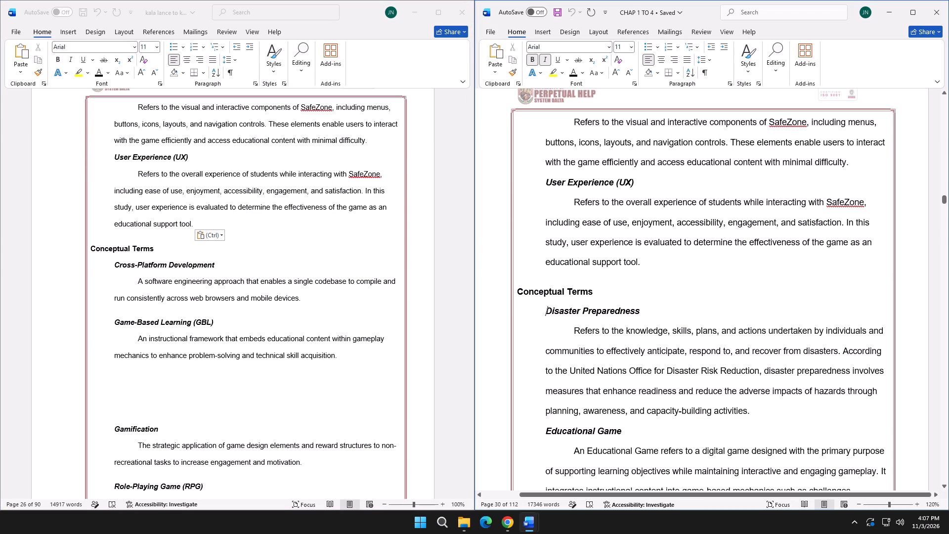
{"action": "left_click_drag", "start_coordinate": [547, 313], "coordinate": [661, 356]}
{"action": "scroll", "coordinate": [676, 366], "scroll_direction": "down", "scroll_amount": 14}
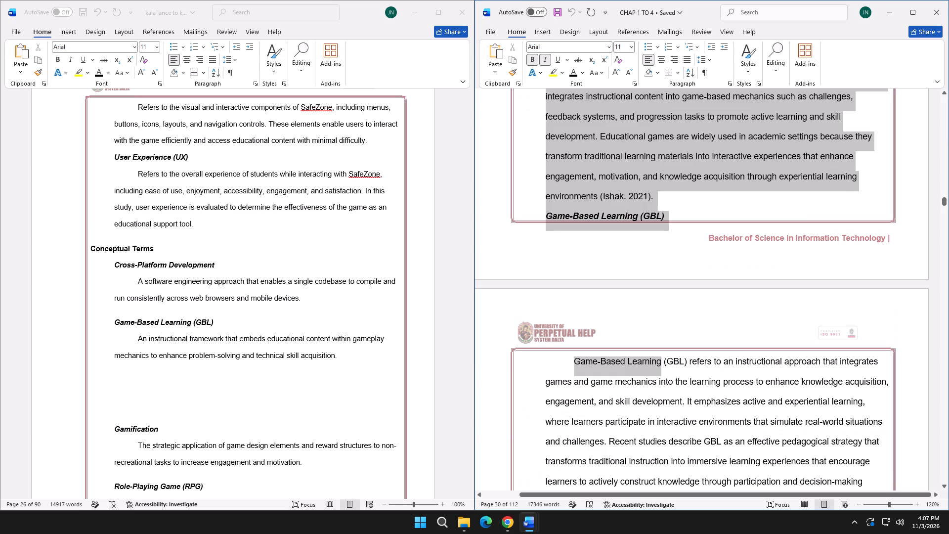
{"action": "left_click_drag", "start_coordinate": [661, 356], "coordinate": [667, 308]}
{"action": "scroll", "coordinate": [668, 299], "scroll_direction": "down", "scroll_amount": 11}
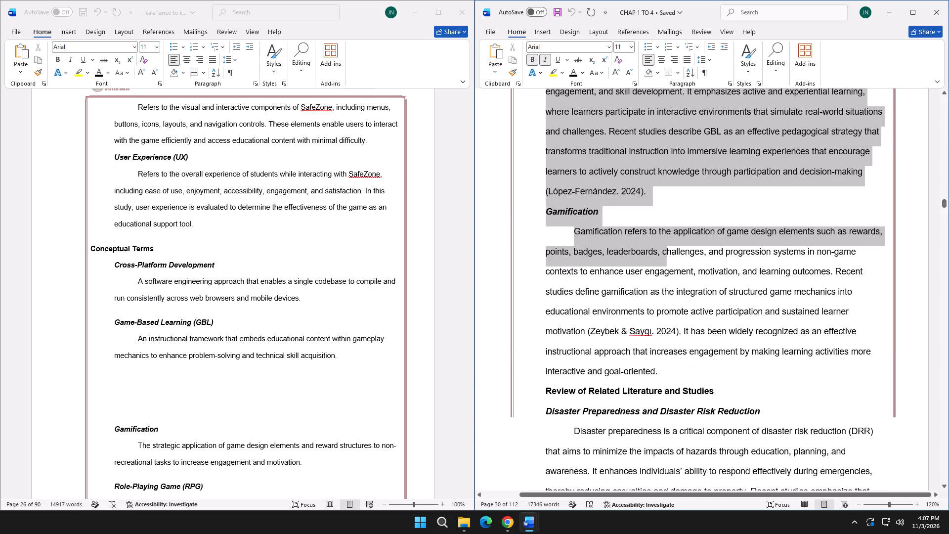
{"action": "left_click_drag", "start_coordinate": [667, 308], "coordinate": [674, 234]}
{"action": "scroll", "coordinate": [664, 308], "scroll_direction": "down", "scroll_amount": 5}
{"action": "key", "text": "ctrl+c"}
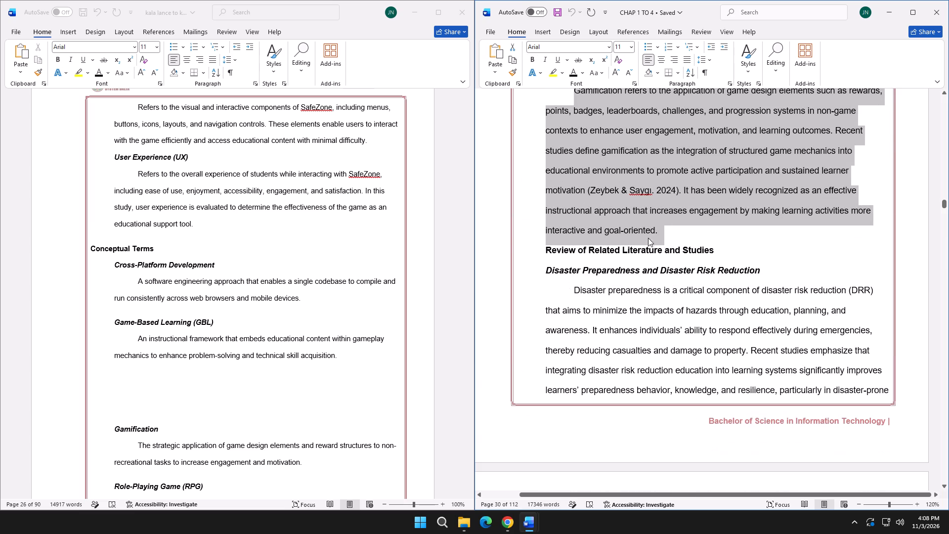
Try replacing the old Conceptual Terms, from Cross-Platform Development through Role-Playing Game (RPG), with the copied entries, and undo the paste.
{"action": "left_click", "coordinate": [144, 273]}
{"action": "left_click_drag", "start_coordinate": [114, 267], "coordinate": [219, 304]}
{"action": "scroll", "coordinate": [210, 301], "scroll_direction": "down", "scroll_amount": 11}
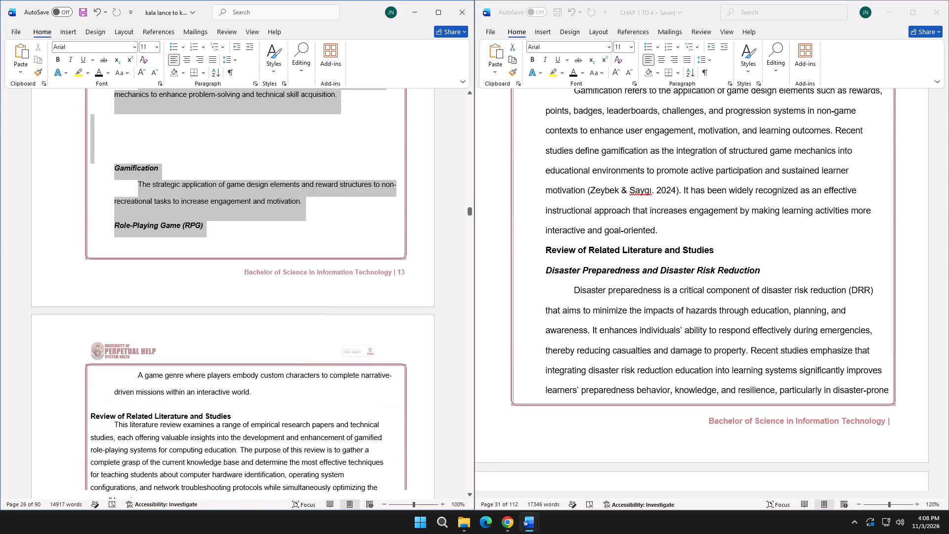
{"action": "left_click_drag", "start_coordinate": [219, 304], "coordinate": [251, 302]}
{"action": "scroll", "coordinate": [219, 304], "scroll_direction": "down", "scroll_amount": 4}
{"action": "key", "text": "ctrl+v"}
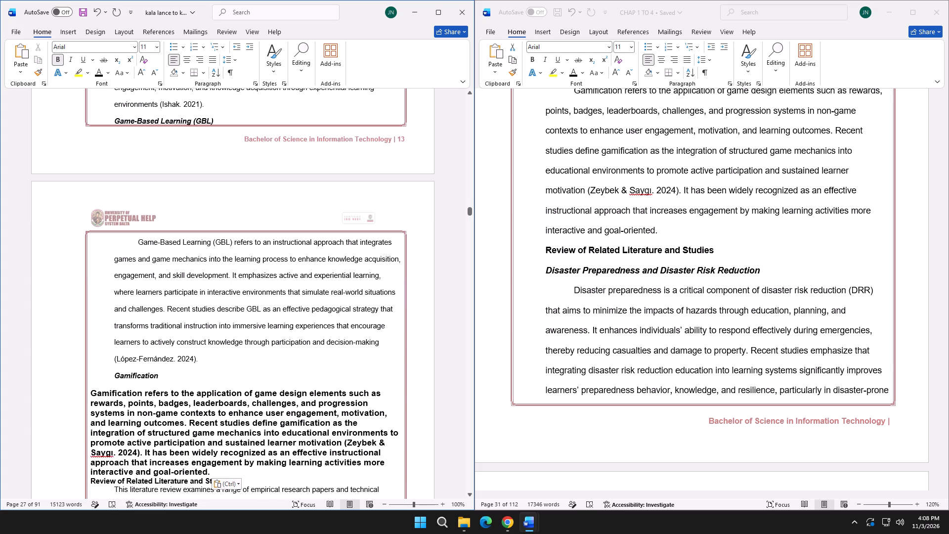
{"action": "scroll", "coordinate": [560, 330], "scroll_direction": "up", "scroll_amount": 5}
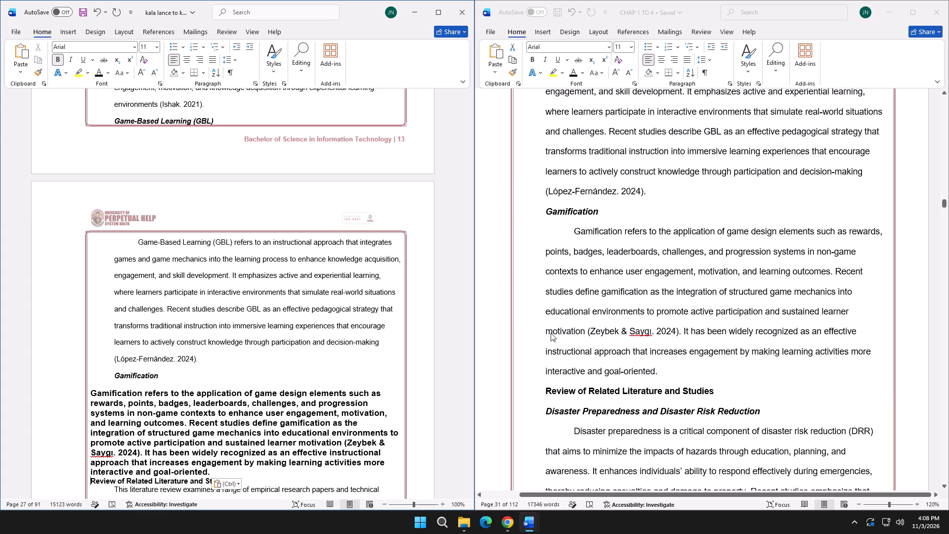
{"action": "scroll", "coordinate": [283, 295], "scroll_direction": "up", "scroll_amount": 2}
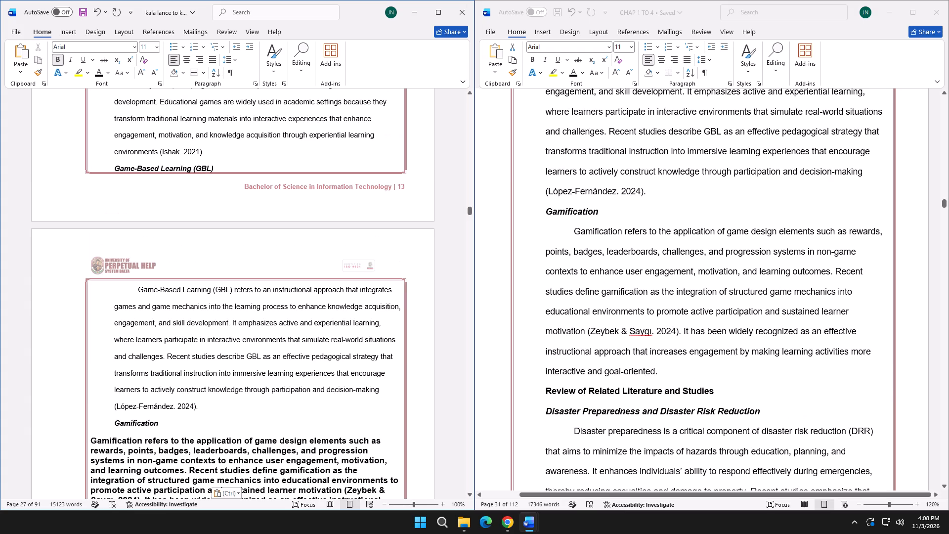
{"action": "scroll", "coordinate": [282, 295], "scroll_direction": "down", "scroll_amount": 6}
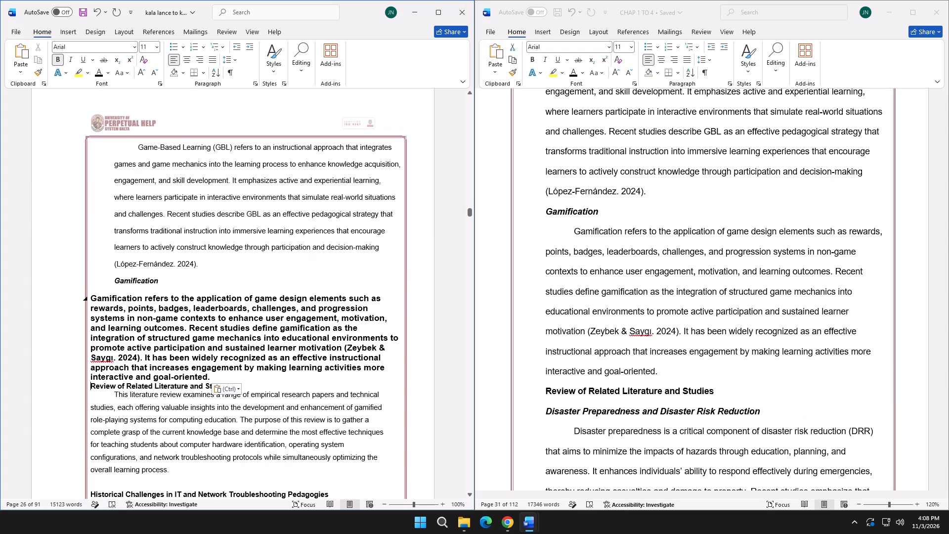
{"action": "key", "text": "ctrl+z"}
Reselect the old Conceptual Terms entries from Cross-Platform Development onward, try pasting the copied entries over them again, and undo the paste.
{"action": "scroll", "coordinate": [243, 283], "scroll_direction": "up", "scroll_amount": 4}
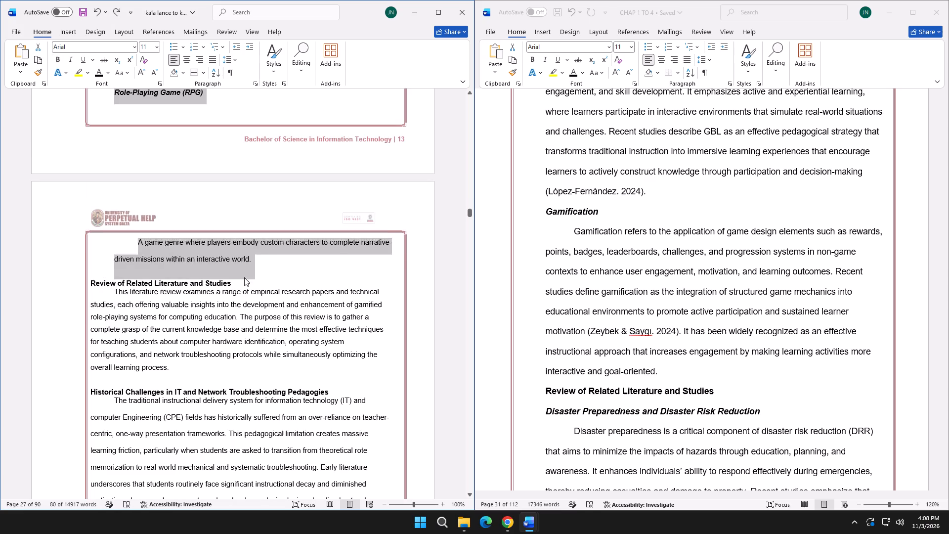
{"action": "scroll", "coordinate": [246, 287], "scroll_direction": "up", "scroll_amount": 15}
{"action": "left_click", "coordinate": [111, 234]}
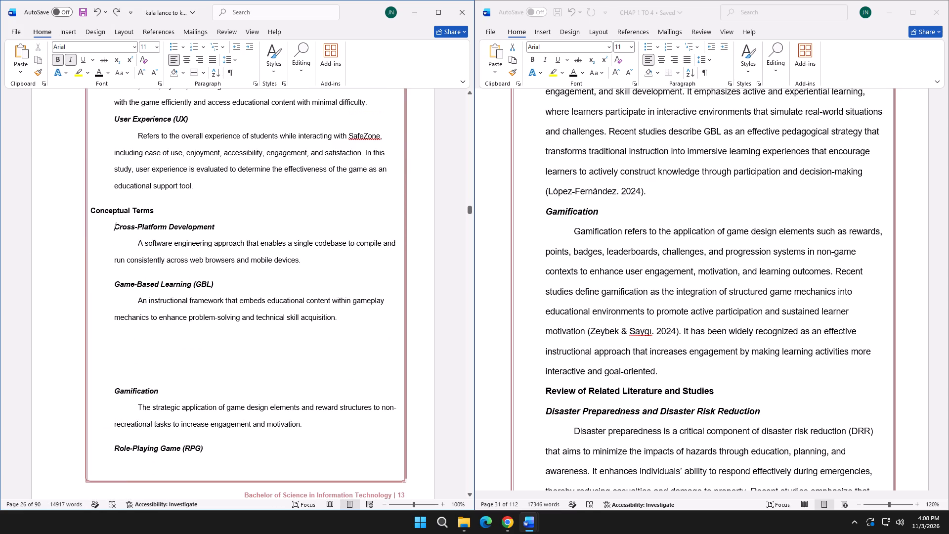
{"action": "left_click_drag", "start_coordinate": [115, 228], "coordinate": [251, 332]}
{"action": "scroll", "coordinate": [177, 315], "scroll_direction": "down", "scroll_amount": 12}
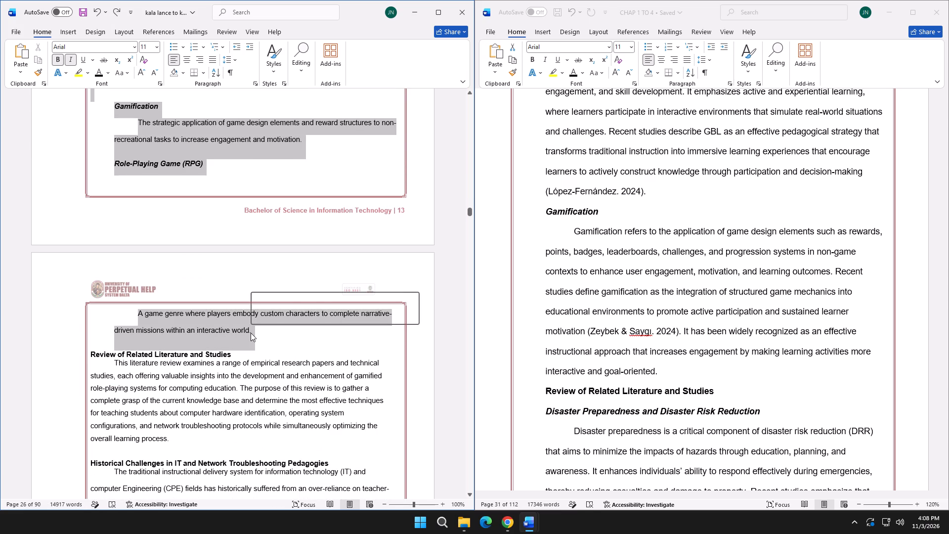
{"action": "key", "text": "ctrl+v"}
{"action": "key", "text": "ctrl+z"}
Replace the Conceptual Terms from Cross-Platform Development through the Role-Playing Game definition with the copied entries, leaving its final period and paragraph break unselected.
{"action": "scroll", "coordinate": [252, 331], "scroll_direction": "up", "scroll_amount": 6}
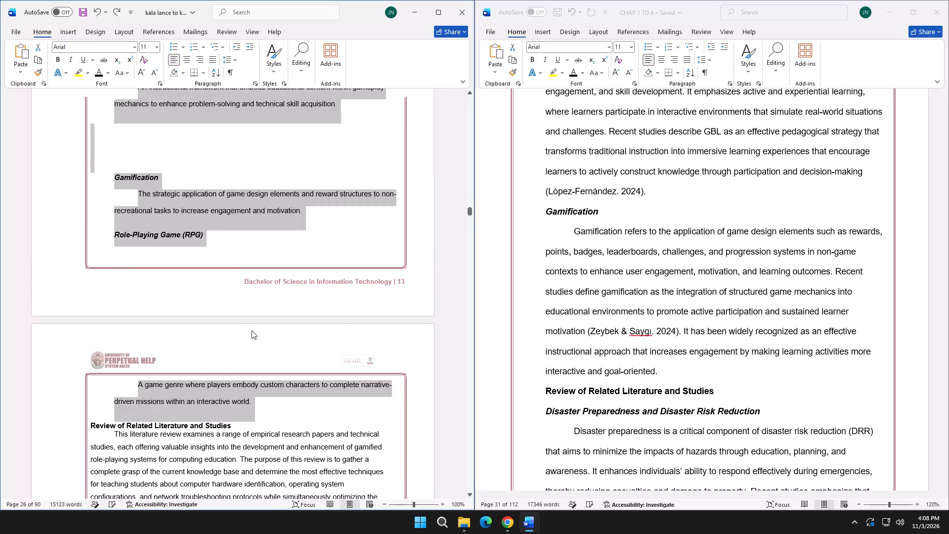
{"action": "scroll", "coordinate": [177, 269], "scroll_direction": "up", "scroll_amount": 4}
{"action": "scroll", "coordinate": [138, 244], "scroll_direction": "up", "scroll_amount": 3}
{"action": "left_click", "coordinate": [121, 238]}
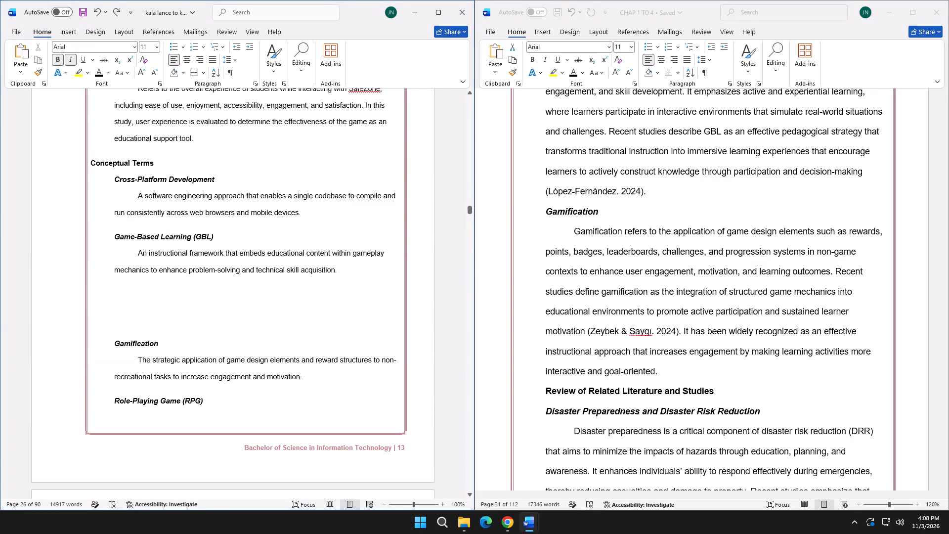
{"action": "left_click_drag", "start_coordinate": [111, 181], "coordinate": [248, 348]}
{"action": "scroll", "coordinate": [246, 297], "scroll_direction": "down", "scroll_amount": 4}
{"action": "scroll", "coordinate": [243, 298], "scroll_direction": "up", "scroll_amount": 1}
{"action": "scroll", "coordinate": [240, 300], "scroll_direction": "down", "scroll_amount": 6}
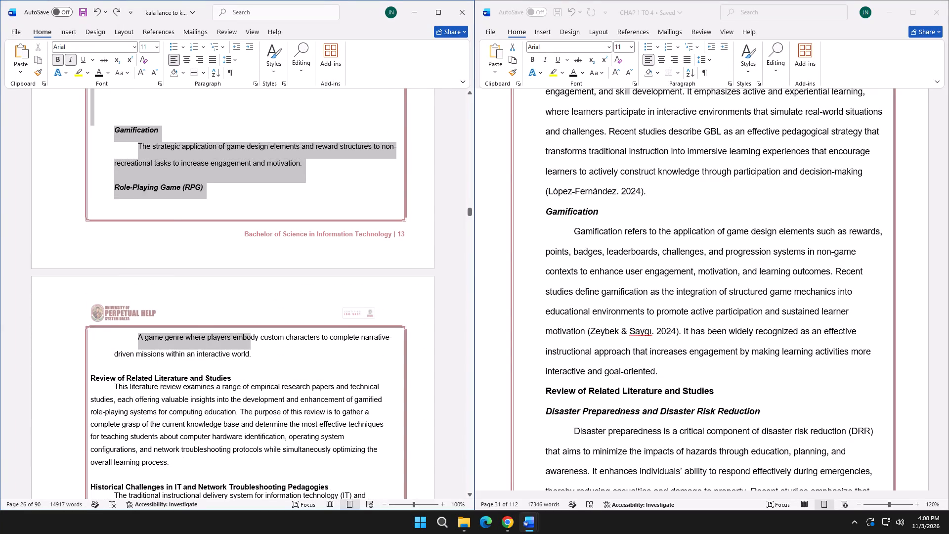
{"action": "left_click_drag", "start_coordinate": [248, 348], "coordinate": [245, 352]}
{"action": "key", "text": "ctrl+v"}
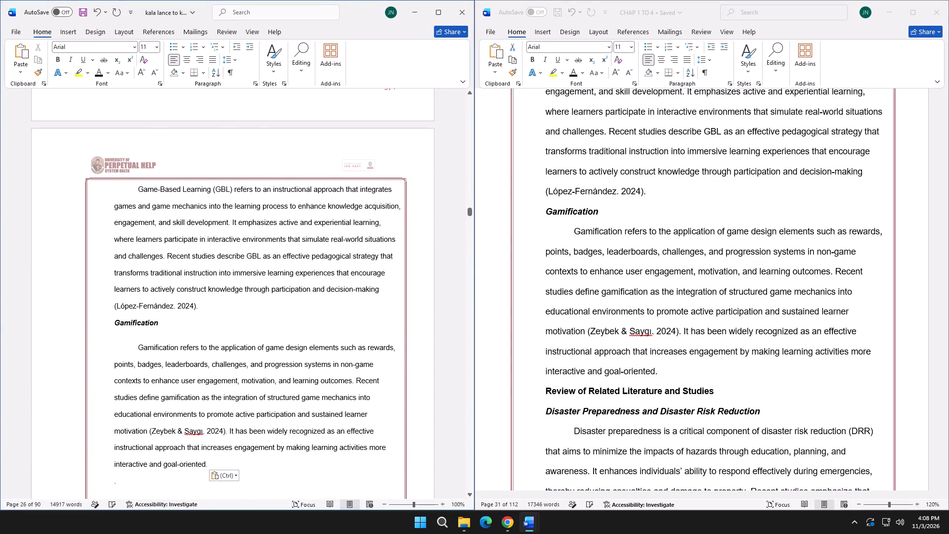
Delete the stray period and blank line left after the Gamification definition, just before Review of Related Literature and Studies.
{"action": "scroll", "coordinate": [249, 353], "scroll_direction": "down", "scroll_amount": 4}
{"action": "left_click", "coordinate": [126, 391]}
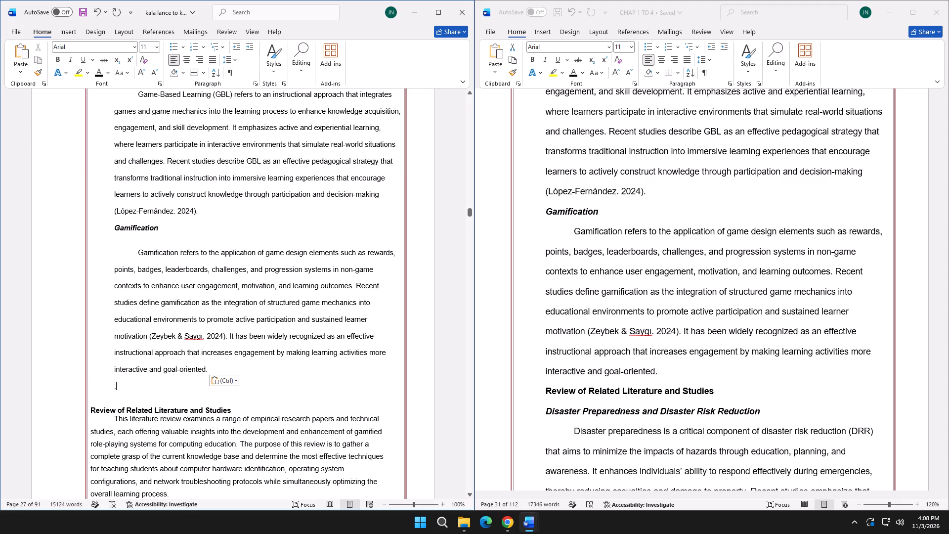
{"action": "key", "text": "BackSpace"}
{"action": "key", "text": "BackSpace"}
Copy the related literature in CHAP 1 TO 4, from the Disaster Preparedness and Disaster Risk Reduction heading through "instructional activities (Bai. 2024).".
{"action": "scroll", "coordinate": [160, 377], "scroll_direction": "up", "scroll_amount": 12}
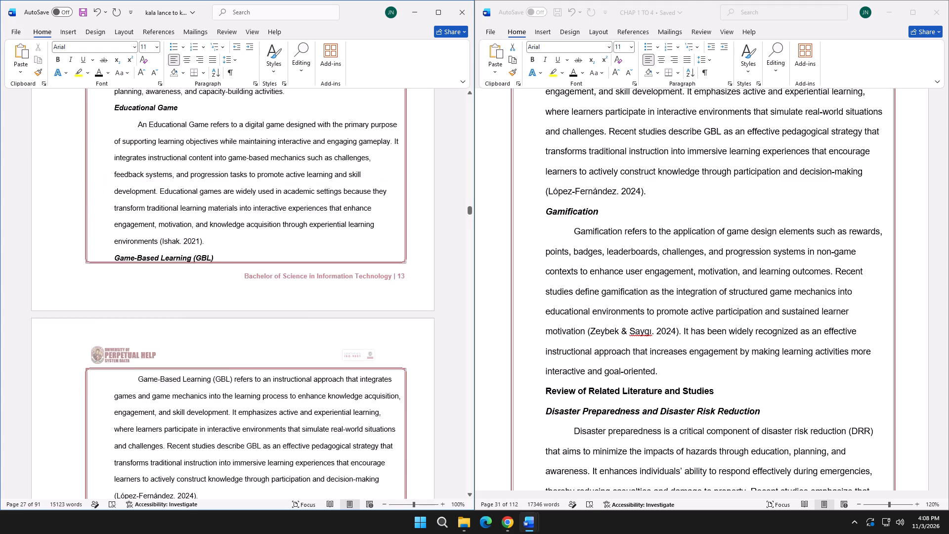
{"action": "scroll", "coordinate": [160, 377], "scroll_direction": "up", "scroll_amount": 5}
{"action": "scroll", "coordinate": [160, 377], "scroll_direction": "down", "scroll_amount": 19}
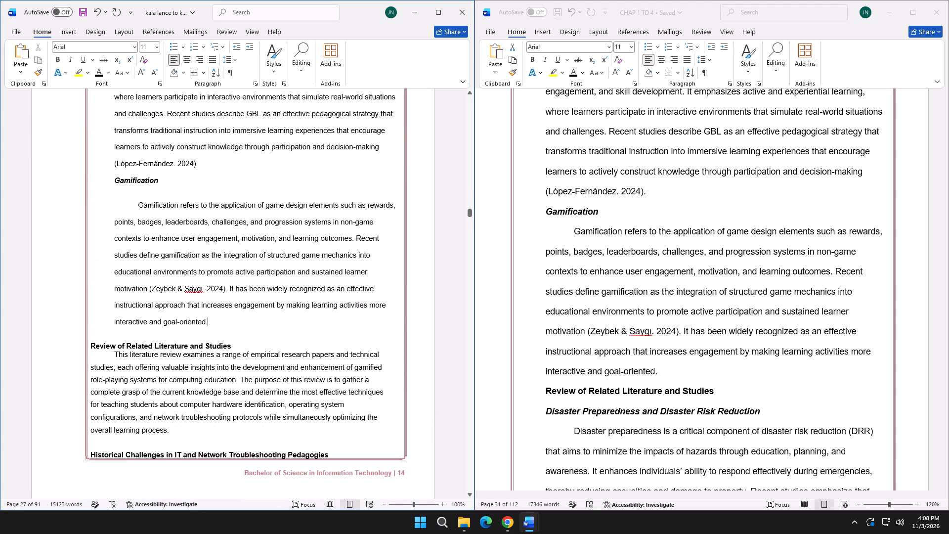
{"action": "scroll", "coordinate": [159, 378], "scroll_direction": "down", "scroll_amount": 1}
{"action": "scroll", "coordinate": [210, 368], "scroll_direction": "down", "scroll_amount": 4}
{"action": "scroll", "coordinate": [634, 334], "scroll_direction": "down", "scroll_amount": 6}
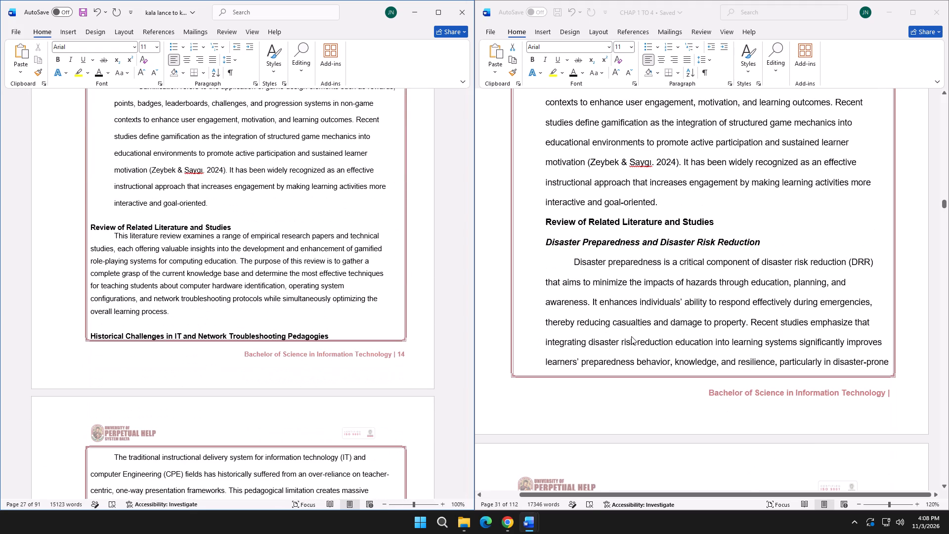
{"action": "left_click", "coordinate": [566, 267]}
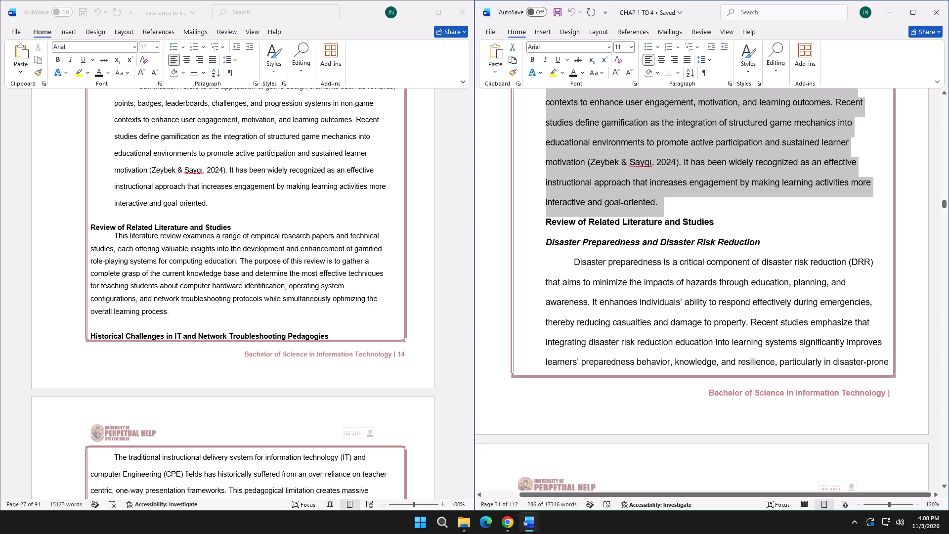
{"action": "left_click_drag", "start_coordinate": [547, 243], "coordinate": [834, 259]}
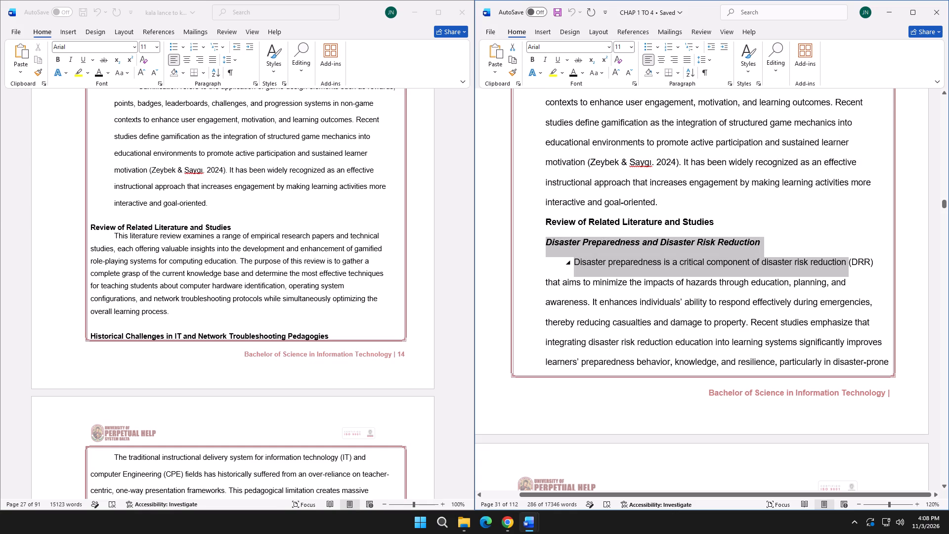
{"action": "left_click_drag", "start_coordinate": [834, 259], "coordinate": [887, 358]}
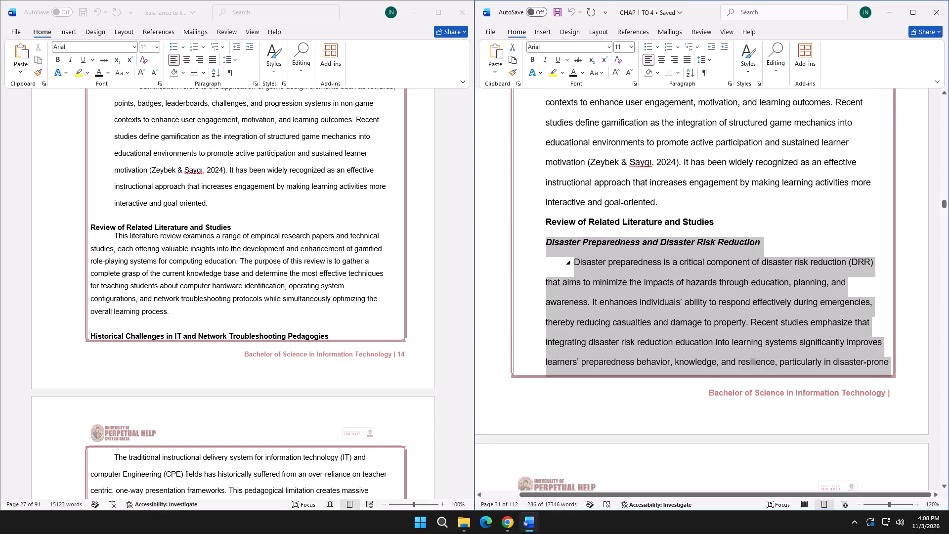
{"action": "left_click_drag", "start_coordinate": [887, 358], "coordinate": [867, 356]}
{"action": "scroll", "coordinate": [885, 360], "scroll_direction": "down", "scroll_amount": 11}
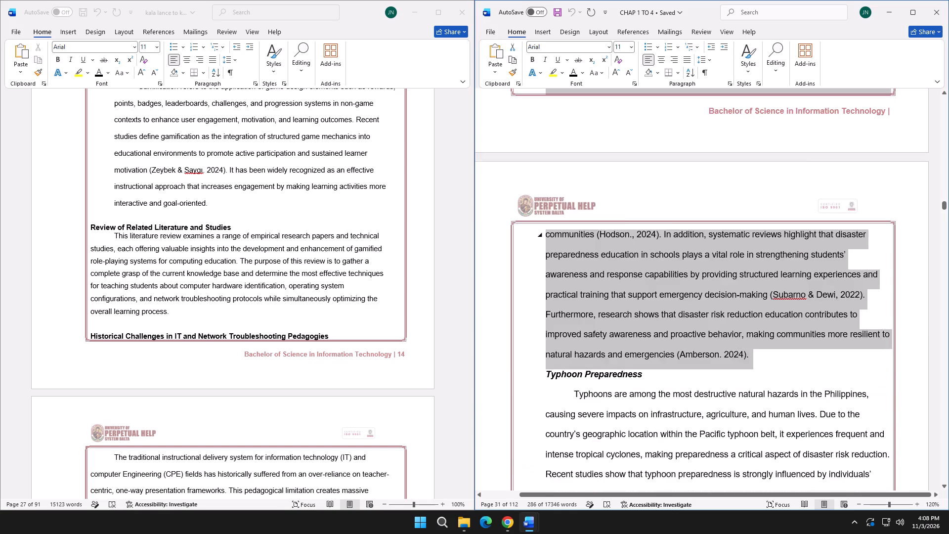
{"action": "scroll", "coordinate": [867, 356], "scroll_direction": "down", "scroll_amount": 4}
{"action": "left_click_drag", "start_coordinate": [867, 356], "coordinate": [803, 332]}
{"action": "scroll", "coordinate": [825, 347], "scroll_direction": "down", "scroll_amount": 13}
{"action": "scroll", "coordinate": [808, 341], "scroll_direction": "down", "scroll_amount": 12}
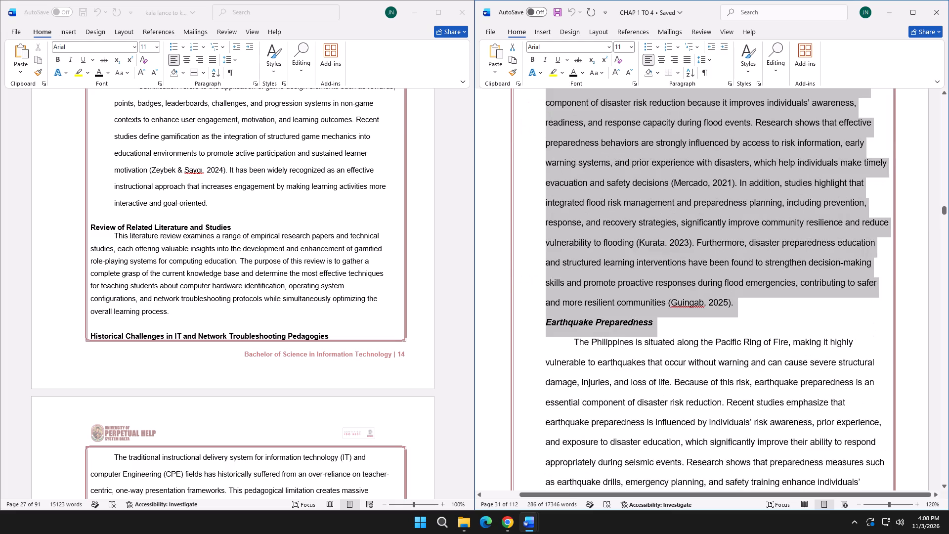
{"action": "left_click_drag", "start_coordinate": [803, 332], "coordinate": [800, 331]}
{"action": "scroll", "coordinate": [803, 332], "scroll_direction": "down", "scroll_amount": 20}
{"action": "scroll", "coordinate": [803, 332], "scroll_direction": "down", "scroll_amount": 15}
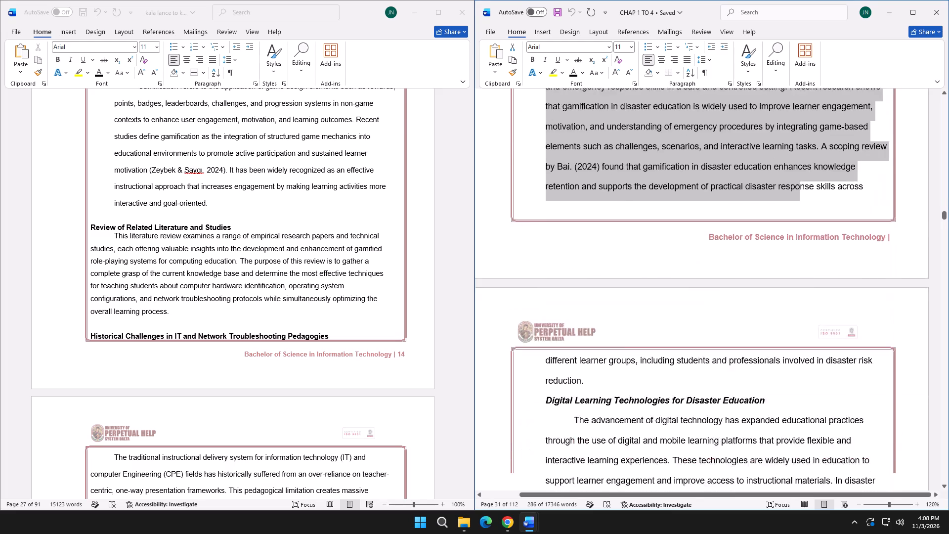
{"action": "left_click_drag", "start_coordinate": [800, 331], "coordinate": [682, 272]}
{"action": "scroll", "coordinate": [799, 331], "scroll_direction": "down", "scroll_amount": 11}
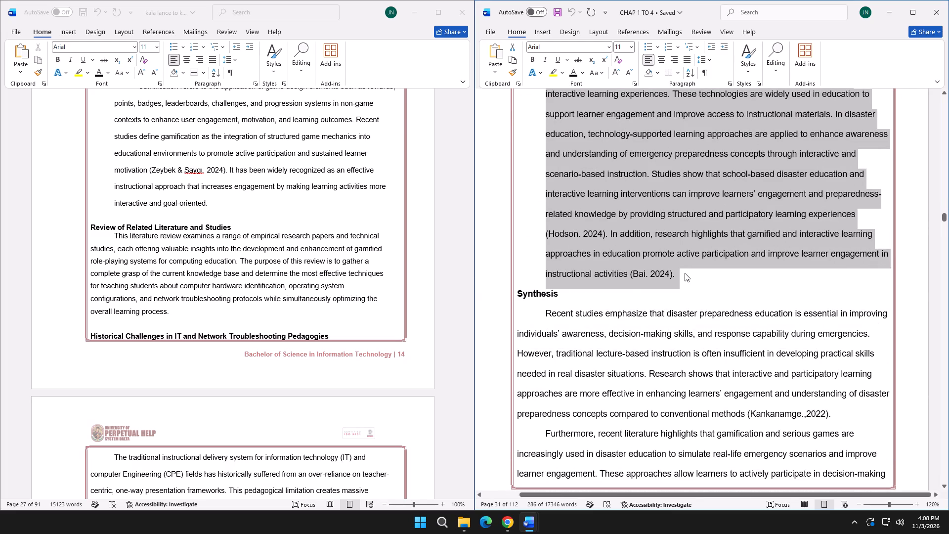
{"action": "key", "text": "ctrl+c"}
Replace the old related literature in kala lance to kupal, from "This literature review examines" to just before Synthesis, with the copied text.
{"action": "left_click", "coordinate": [133, 234]}
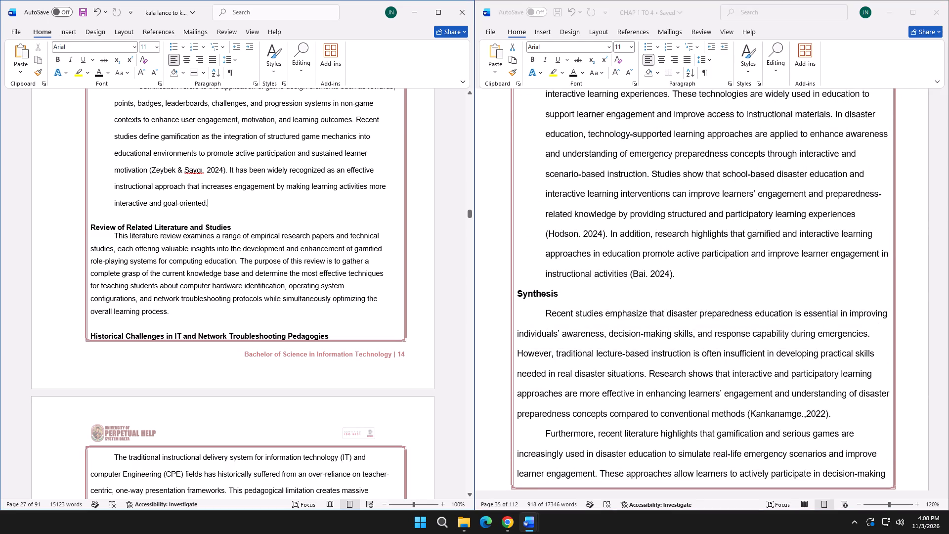
{"action": "left_click_drag", "start_coordinate": [115, 236], "coordinate": [270, 304]}
{"action": "scroll", "coordinate": [304, 311], "scroll_direction": "down", "scroll_amount": 20}
{"action": "scroll", "coordinate": [304, 311], "scroll_direction": "down", "scroll_amount": 2}
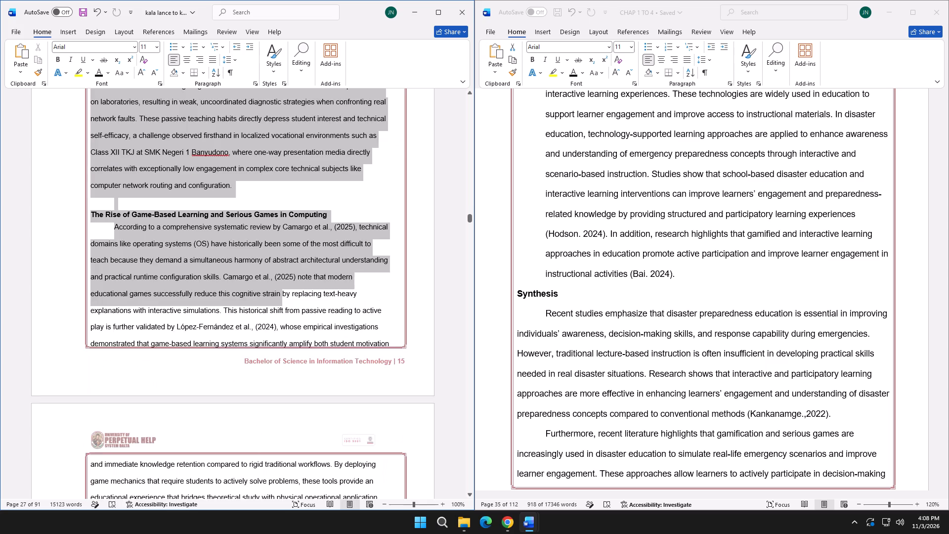
{"action": "scroll", "coordinate": [270, 304], "scroll_direction": "down", "scroll_amount": 20}
{"action": "scroll", "coordinate": [270, 304], "scroll_direction": "down", "scroll_amount": 13}
{"action": "left_click_drag", "start_coordinate": [270, 304], "coordinate": [241, 308]}
{"action": "scroll", "coordinate": [241, 308], "scroll_direction": "down", "scroll_amount": 2}
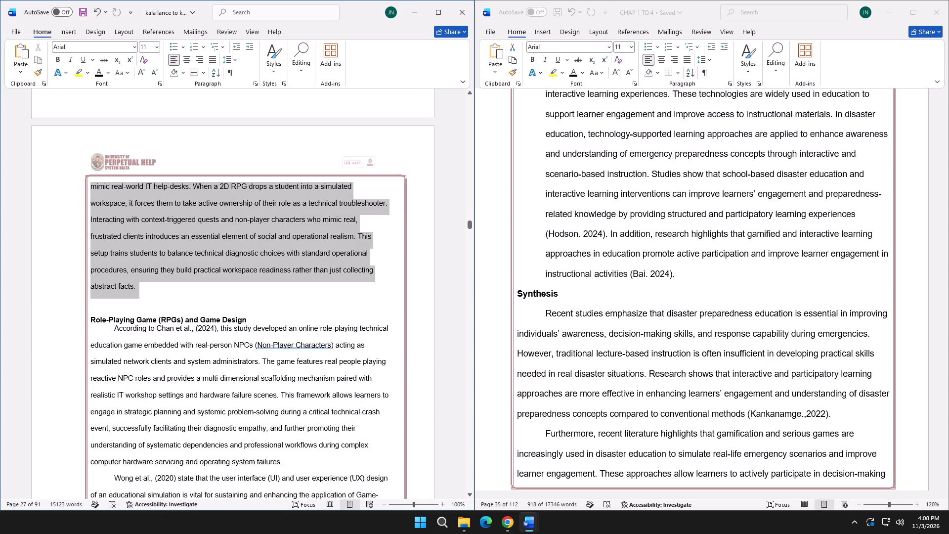
{"action": "scroll", "coordinate": [241, 308], "scroll_direction": "down", "scroll_amount": 16}
{"action": "left_click_drag", "start_coordinate": [241, 308], "coordinate": [251, 309]}
{"action": "scroll", "coordinate": [246, 305], "scroll_direction": "down", "scroll_amount": 15}
{"action": "scroll", "coordinate": [251, 311], "scroll_direction": "down", "scroll_amount": 7}
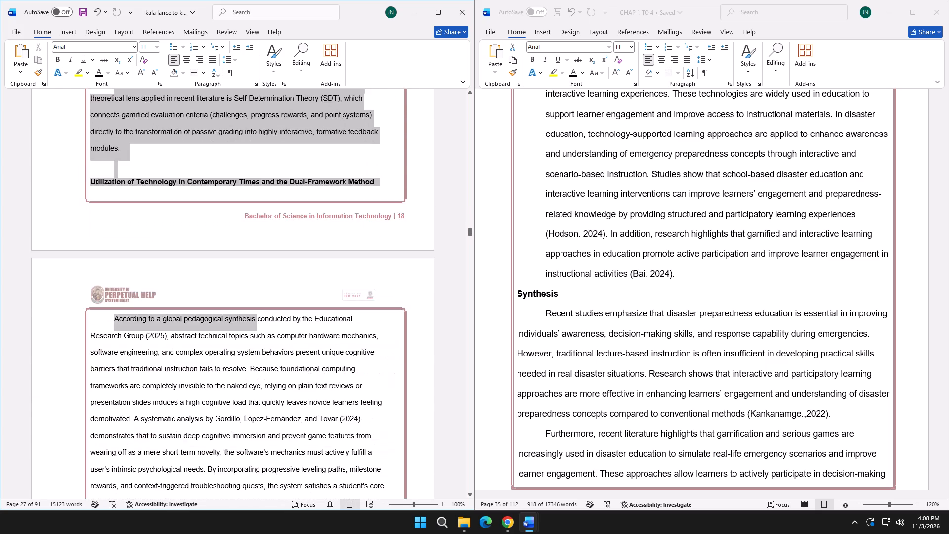
{"action": "left_click_drag", "start_coordinate": [251, 309], "coordinate": [259, 307]}
{"action": "scroll", "coordinate": [246, 303], "scroll_direction": "down", "scroll_amount": 20}
{"action": "scroll", "coordinate": [259, 307], "scroll_direction": "down", "scroll_amount": 3}
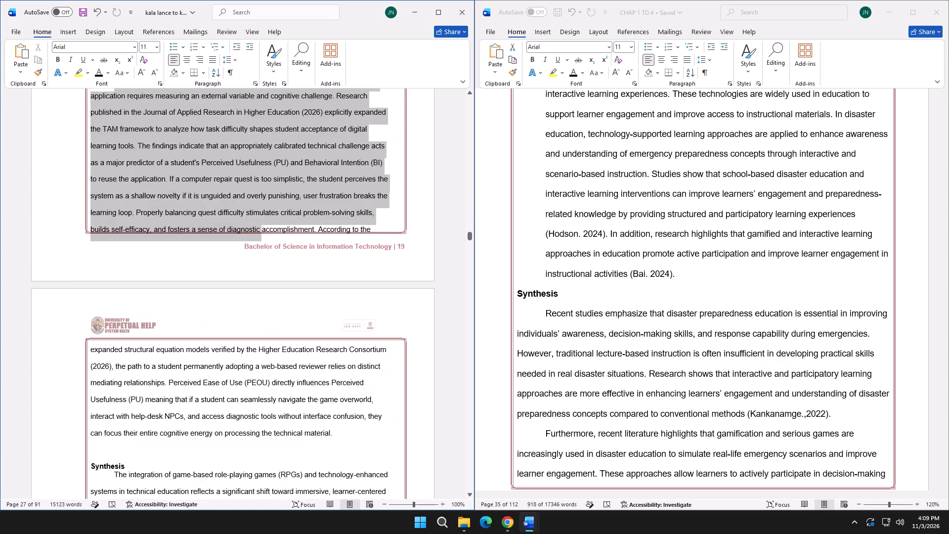
{"action": "scroll", "coordinate": [259, 307], "scroll_direction": "down", "scroll_amount": 2}
{"action": "left_click_drag", "start_coordinate": [259, 307], "coordinate": [330, 341]}
{"action": "key", "text": "ctrl+v"}
Delete the blank lines between the pasted literature review and the Synthesis heading.
{"action": "scroll", "coordinate": [330, 340], "scroll_direction": "down", "scroll_amount": 4}
{"action": "scroll", "coordinate": [329, 341], "scroll_direction": "up", "scroll_amount": 6}
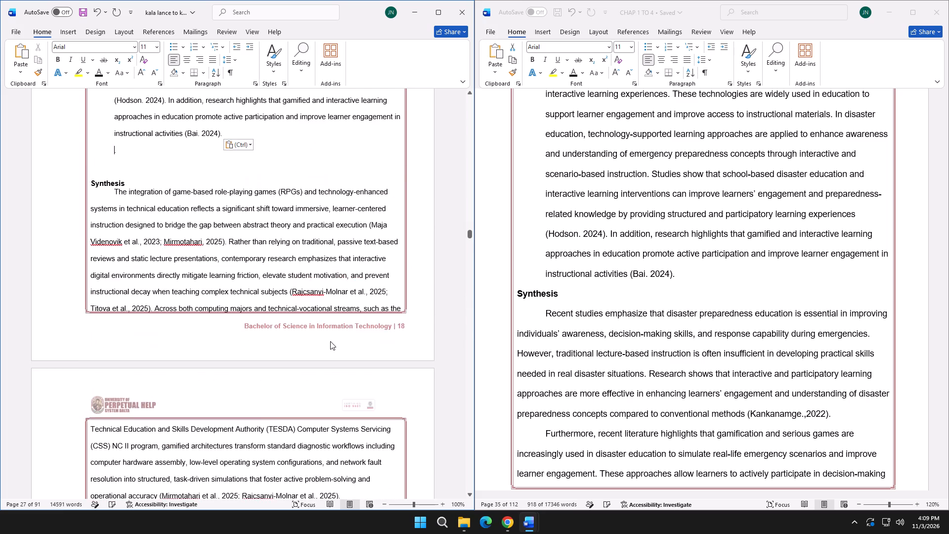
{"action": "scroll", "coordinate": [329, 341], "scroll_direction": "up", "scroll_amount": 4}
{"action": "left_click", "coordinate": [130, 255]}
{"action": "key", "text": "BackSpace"}
{"action": "key", "text": "BackSpace"}
{"action": "left_click", "coordinate": [107, 260]}
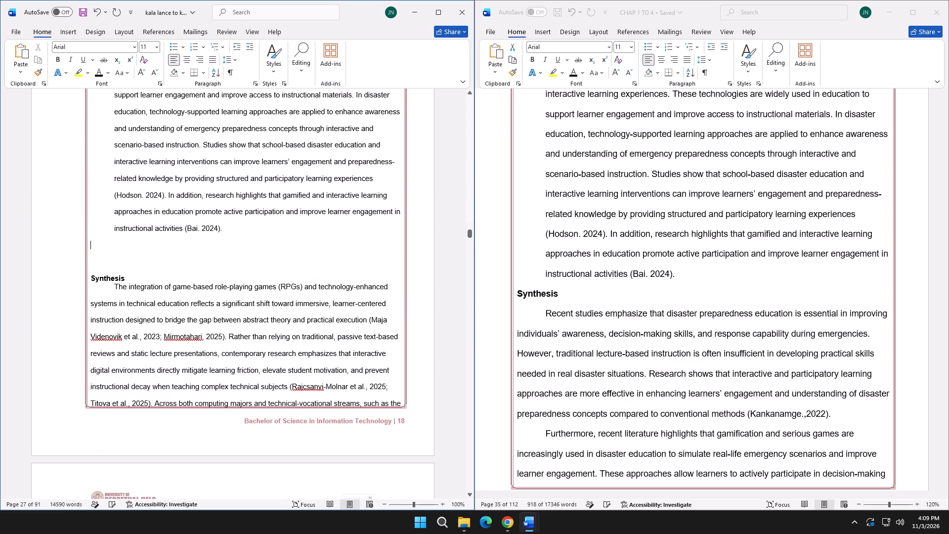
{"action": "key", "text": "BackSpace"}
{"action": "key", "text": "BackSpace"}
{"action": "key", "text": "BackSpace"}
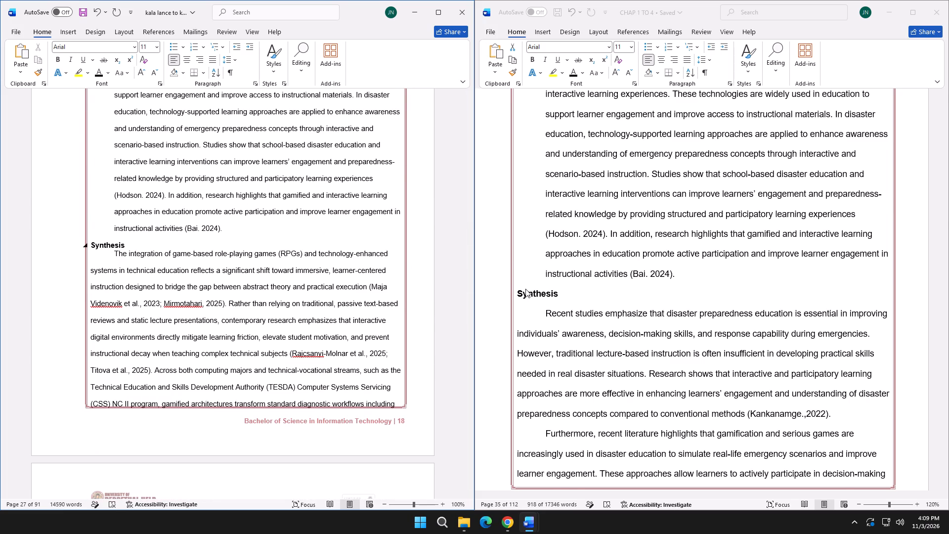
Copy the Synthesis paragraphs in CHAP 1 TO 4, from "Recent studies emphasize" through "readiness among tertiary students.".
{"action": "scroll", "coordinate": [538, 288], "scroll_direction": "down", "scroll_amount": 4}
{"action": "left_click", "coordinate": [537, 204]}
{"action": "left_click", "coordinate": [547, 203]}
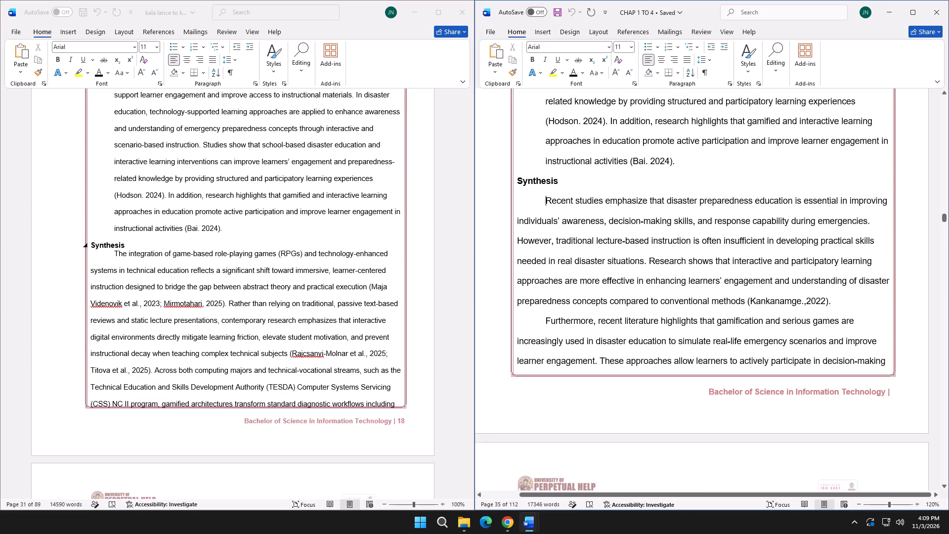
{"action": "left_click_drag", "start_coordinate": [547, 203], "coordinate": [790, 343]}
{"action": "scroll", "coordinate": [905, 344], "scroll_direction": "down", "scroll_amount": 5}
{"action": "scroll", "coordinate": [835, 349], "scroll_direction": "down", "scroll_amount": 6}
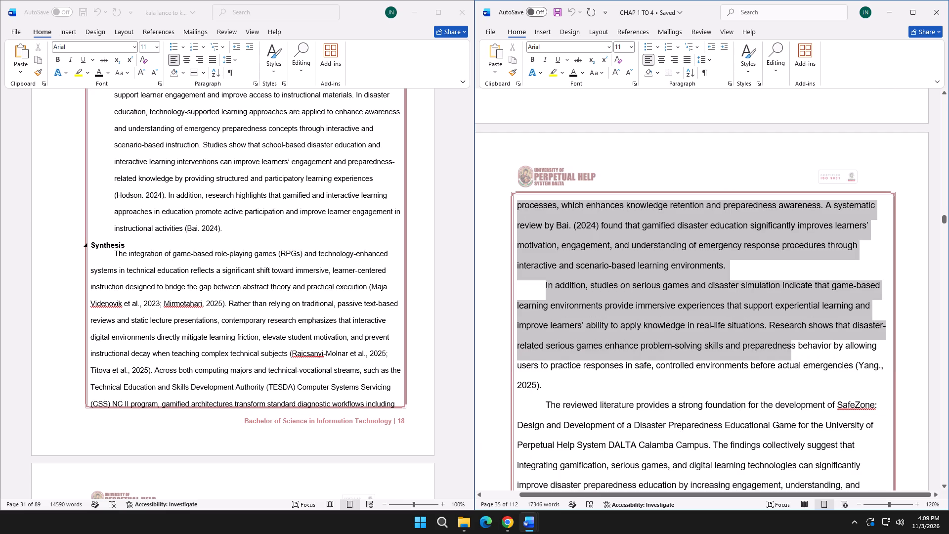
{"action": "left_click_drag", "start_coordinate": [790, 343], "coordinate": [675, 222]}
{"action": "scroll", "coordinate": [772, 343], "scroll_direction": "down", "scroll_amount": 18}
{"action": "scroll", "coordinate": [714, 320], "scroll_direction": "up", "scroll_amount": 7}
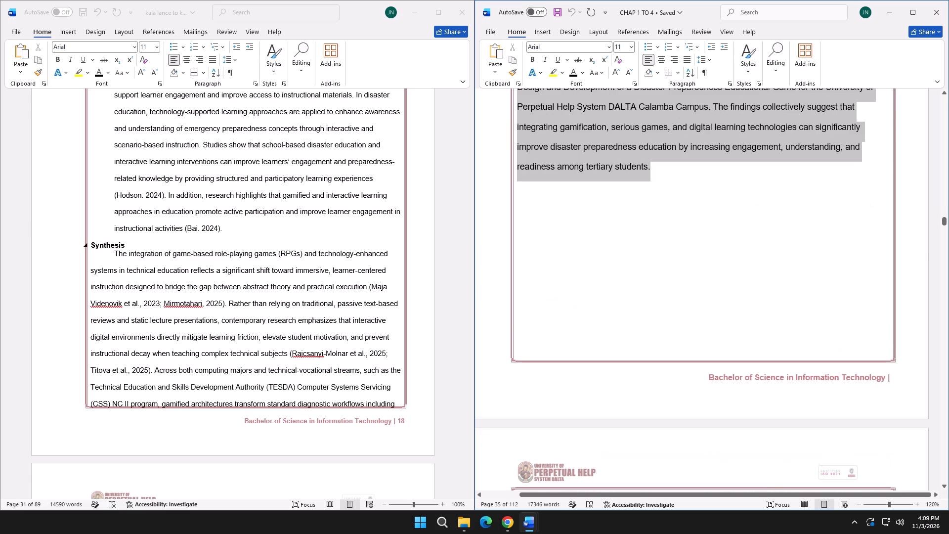
{"action": "left_click_drag", "start_coordinate": [675, 222], "coordinate": [669, 218]}
{"action": "key", "text": "ctrl+c"}
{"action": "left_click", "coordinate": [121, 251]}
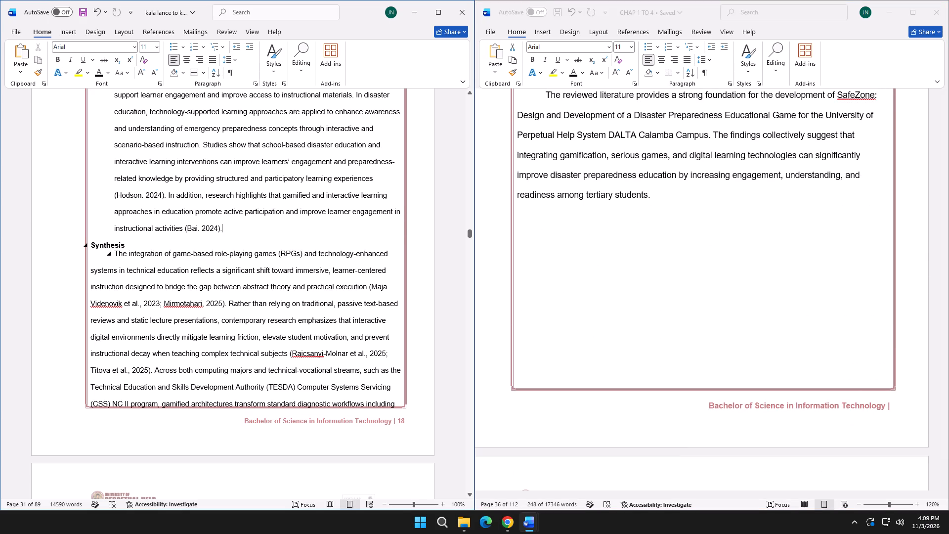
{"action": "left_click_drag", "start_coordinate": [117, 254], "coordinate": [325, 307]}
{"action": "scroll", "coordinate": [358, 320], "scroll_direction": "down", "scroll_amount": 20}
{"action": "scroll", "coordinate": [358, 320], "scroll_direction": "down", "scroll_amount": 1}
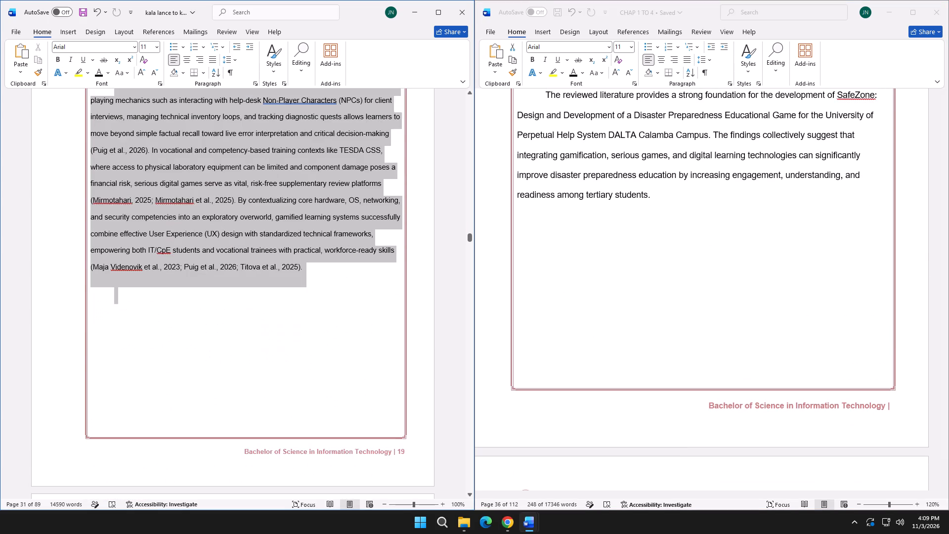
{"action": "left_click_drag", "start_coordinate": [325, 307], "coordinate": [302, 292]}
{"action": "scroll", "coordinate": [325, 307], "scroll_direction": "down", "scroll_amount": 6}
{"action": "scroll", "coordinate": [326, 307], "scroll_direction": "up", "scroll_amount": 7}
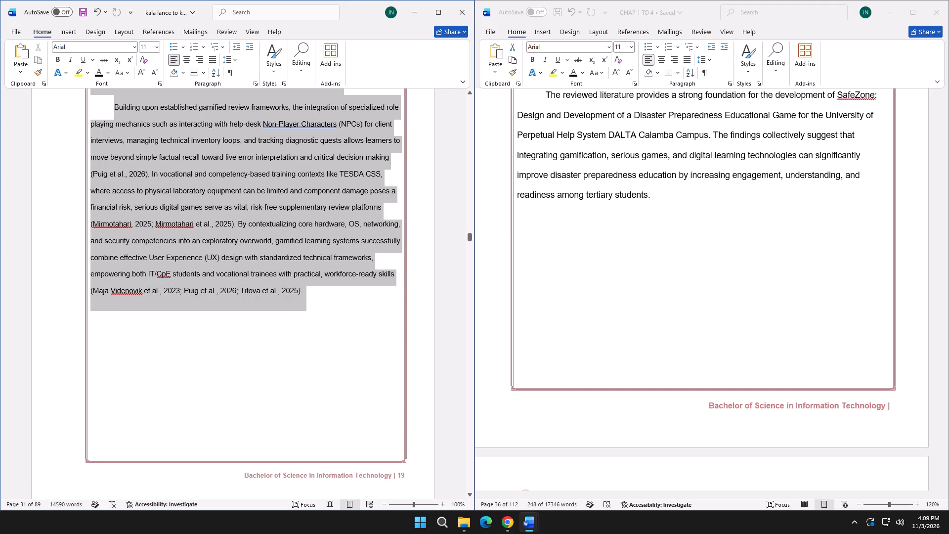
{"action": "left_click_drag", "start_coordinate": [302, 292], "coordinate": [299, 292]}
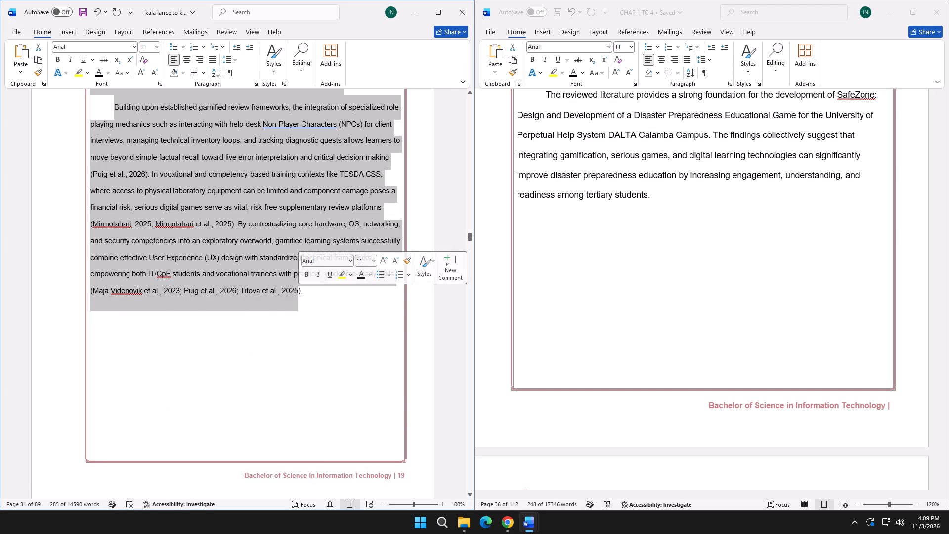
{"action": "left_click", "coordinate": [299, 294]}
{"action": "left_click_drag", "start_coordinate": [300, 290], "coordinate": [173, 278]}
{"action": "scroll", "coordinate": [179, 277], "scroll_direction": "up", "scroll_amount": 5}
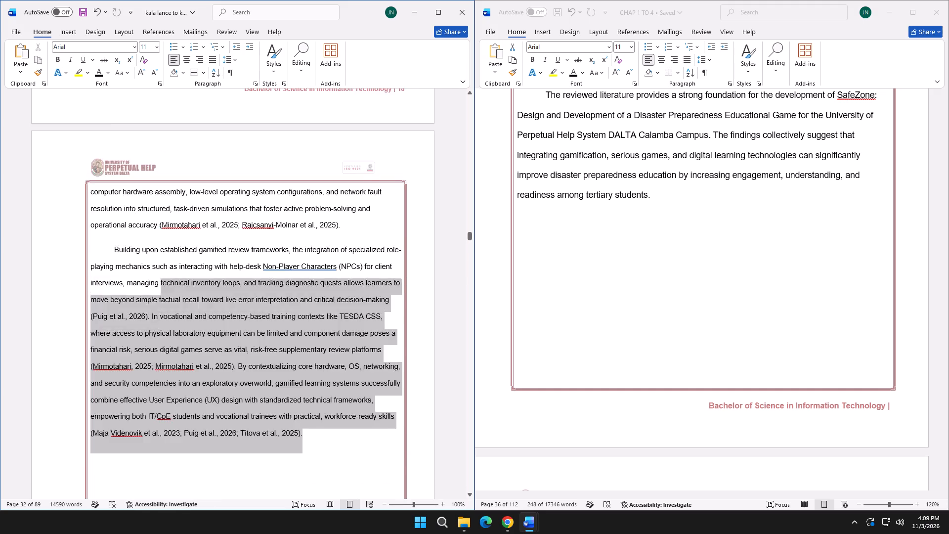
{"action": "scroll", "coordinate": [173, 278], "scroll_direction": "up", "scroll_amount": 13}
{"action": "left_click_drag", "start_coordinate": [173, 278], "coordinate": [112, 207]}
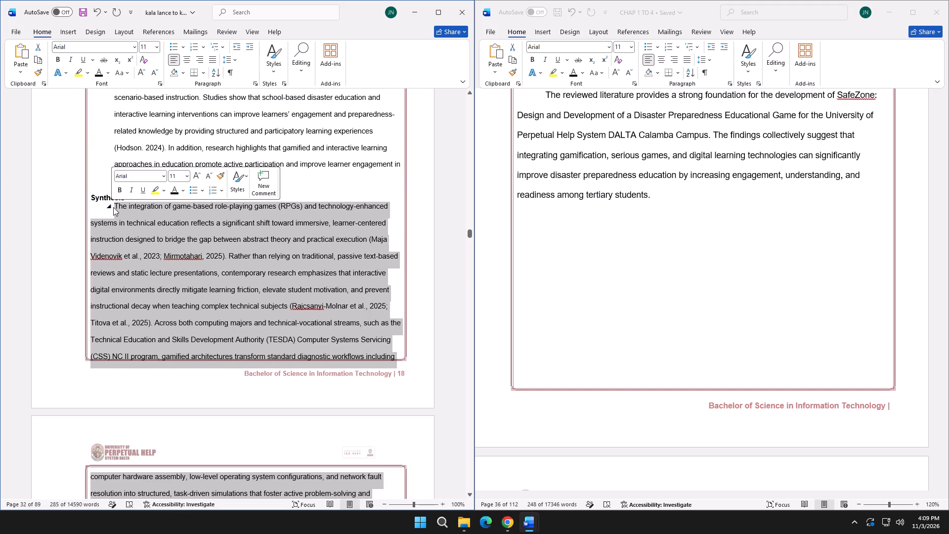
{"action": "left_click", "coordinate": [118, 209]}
Replace the old Synthesis paragraphs in kala lance to kupal with the copied ones, and delete the leftover parenthesis and period at the end.
{"action": "left_click_drag", "start_coordinate": [114, 208], "coordinate": [295, 329]}
{"action": "scroll", "coordinate": [271, 298], "scroll_direction": "down", "scroll_amount": 15}
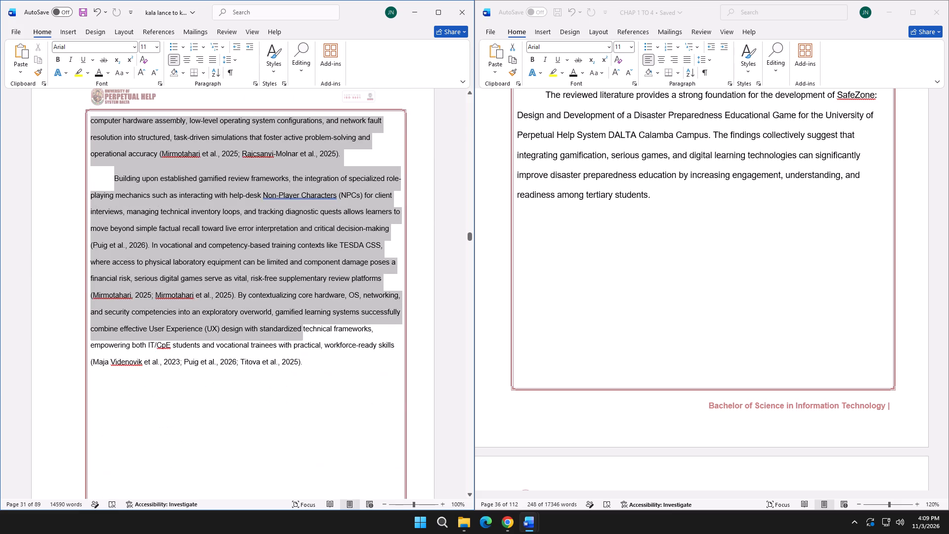
{"action": "left_click_drag", "start_coordinate": [295, 329], "coordinate": [298, 361]}
{"action": "key", "text": "ctrl+v"}
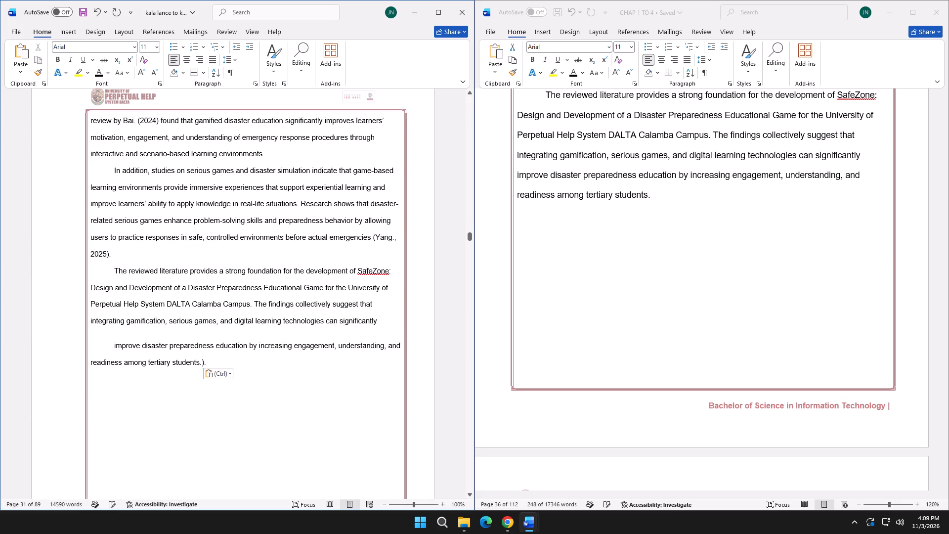
{"action": "left_click", "coordinate": [216, 362]}
{"action": "key", "text": "BackSpace"}
{"action": "key", "text": "BackSpace"}
Copy the introductory paragraph of Chapter 2 in CHAP 1 TO 4, ending in "interactive and game-based learning environment.".
{"action": "scroll", "coordinate": [216, 362], "scroll_direction": "up", "scroll_amount": 12}
{"action": "scroll", "coordinate": [220, 366], "scroll_direction": "down", "scroll_amount": 20}
{"action": "scroll", "coordinate": [220, 366], "scroll_direction": "down", "scroll_amount": 5}
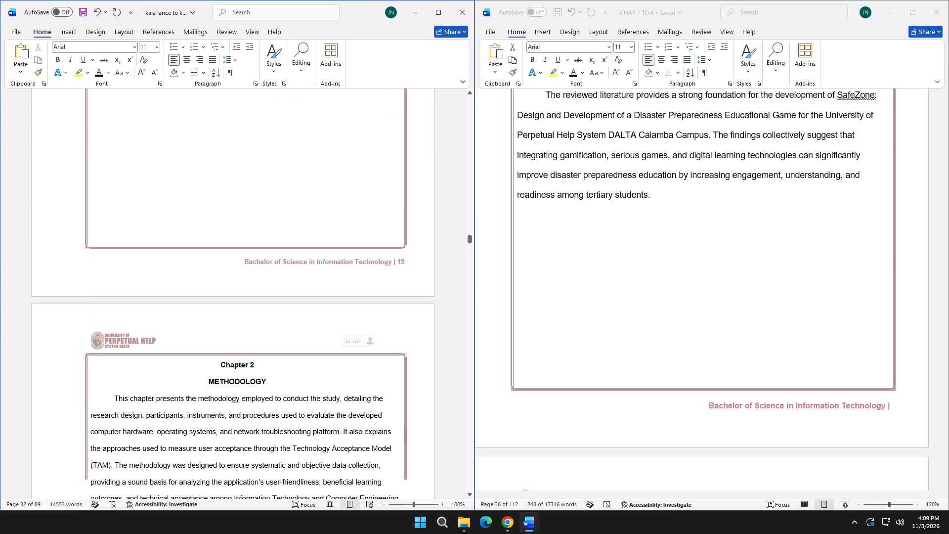
{"action": "scroll", "coordinate": [524, 332], "scroll_direction": "down", "scroll_amount": 13}
{"action": "left_click", "coordinate": [544, 185]}
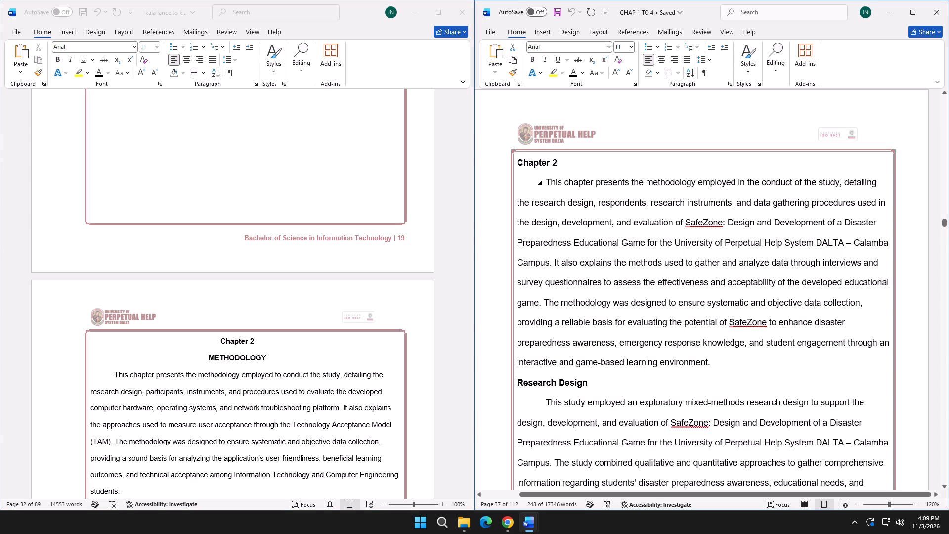
{"action": "left_click_drag", "start_coordinate": [546, 185], "coordinate": [719, 368]}
{"action": "key", "text": "ctrl+c"}
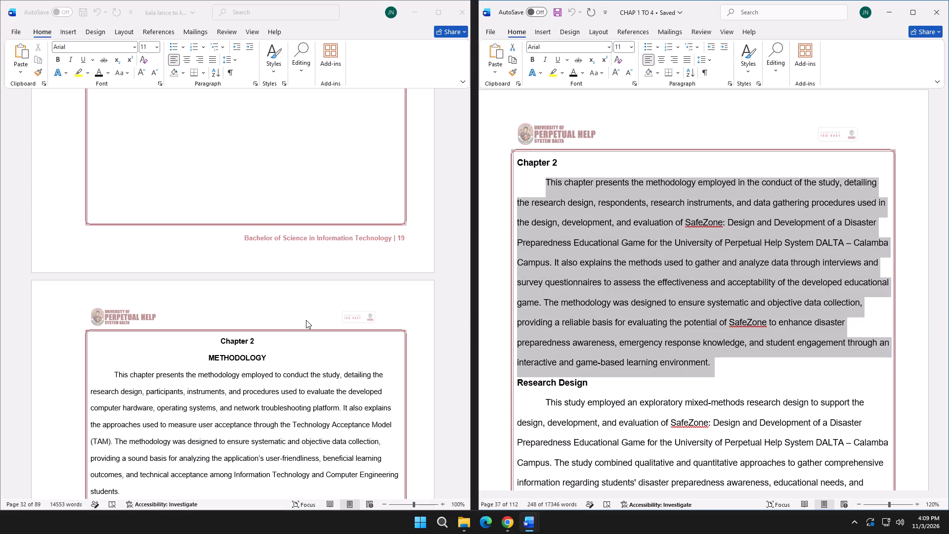
Replace the old introductory paragraph under METHODOLOGY in kala lance to kupal with the copied one, and remove the extra blank line after it.
{"action": "scroll", "coordinate": [277, 317], "scroll_direction": "down", "scroll_amount": 5}
{"action": "left_click", "coordinate": [108, 268]}
{"action": "left_click_drag", "start_coordinate": [116, 257], "coordinate": [120, 371]}
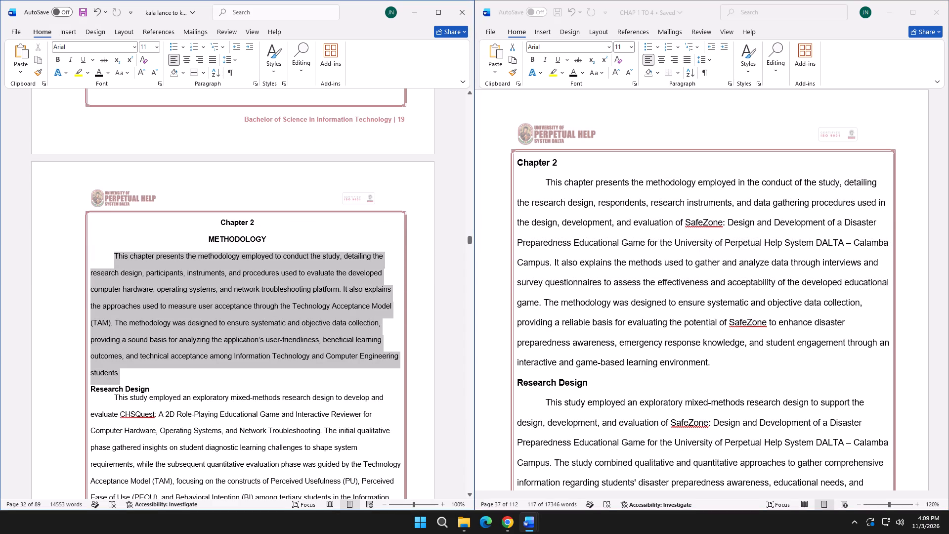
{"action": "left_click_drag", "start_coordinate": [120, 371], "coordinate": [119, 371]}
{"action": "key", "text": "ctrl+v"}
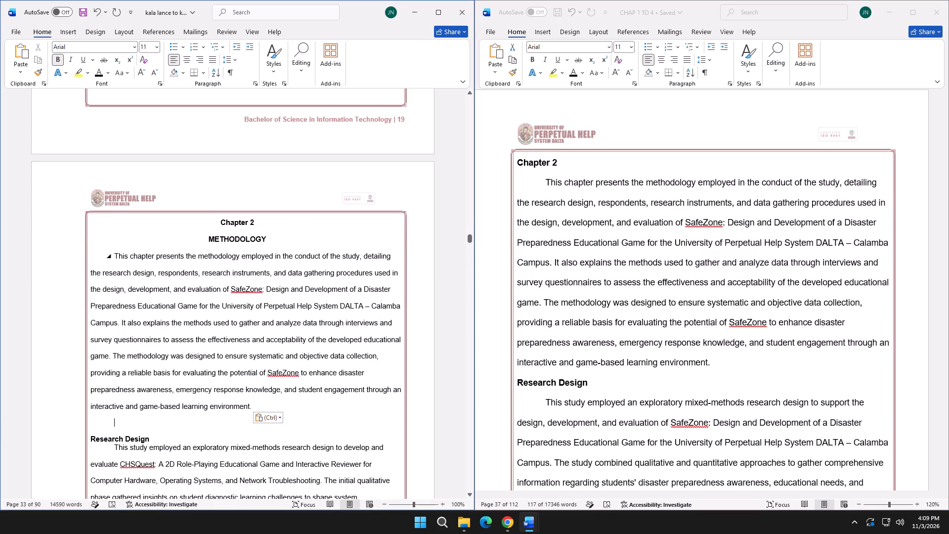
{"action": "key", "text": "BackSpace"}
{"action": "key", "text": "BackSpace"}
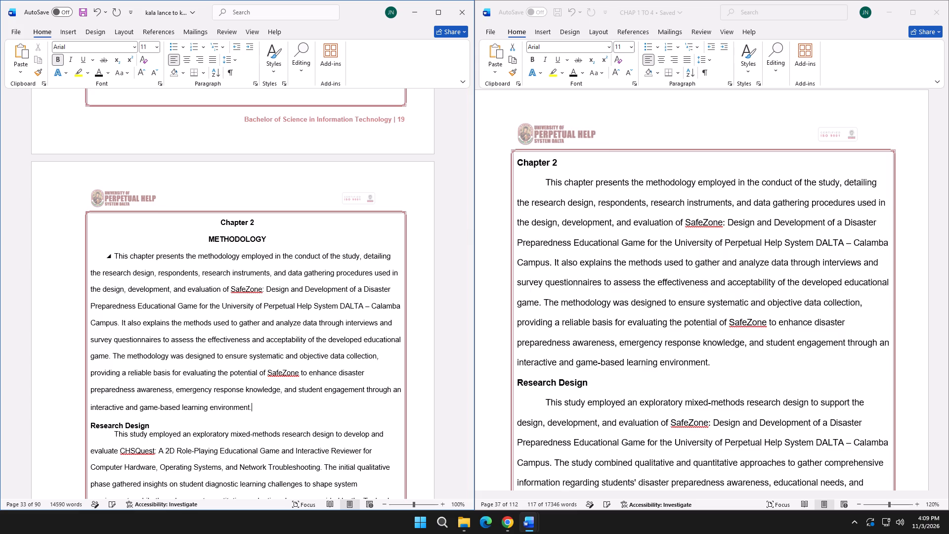
Copy the Research Design paragraphs in CHAP 1 TO 4, from "This study employed an exploratory" through "emergency response knowledge among students.".
{"action": "scroll", "coordinate": [542, 349], "scroll_direction": "down", "scroll_amount": 6}
{"action": "left_click", "coordinate": [547, 229]}
{"action": "left_click_drag", "start_coordinate": [545, 233], "coordinate": [676, 298]}
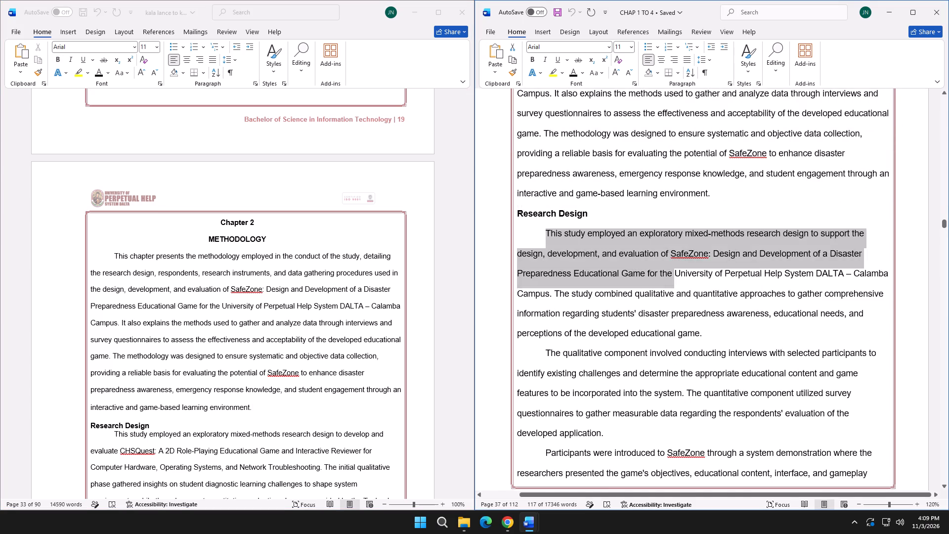
{"action": "left_click_drag", "start_coordinate": [676, 298], "coordinate": [684, 304]}
{"action": "scroll", "coordinate": [680, 313], "scroll_direction": "down", "scroll_amount": 13}
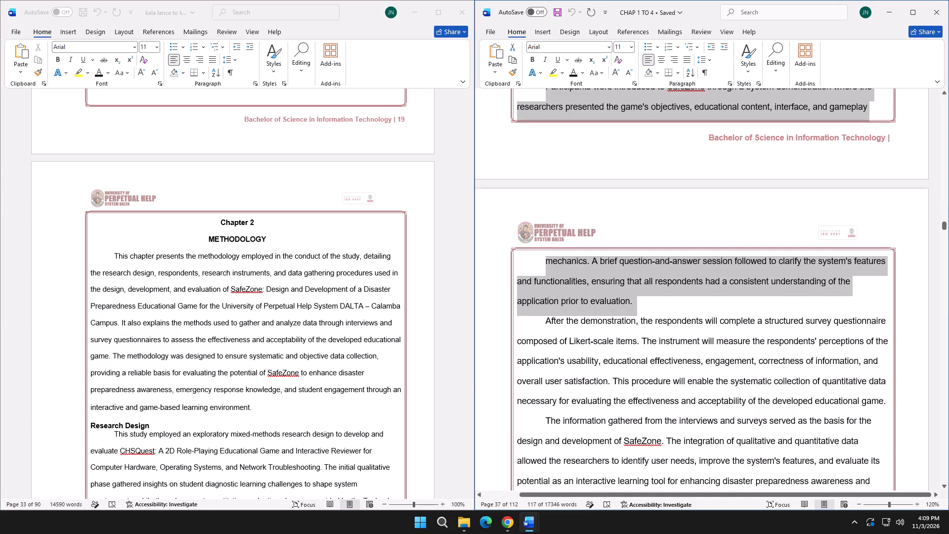
{"action": "left_click_drag", "start_coordinate": [684, 304], "coordinate": [708, 308]}
{"action": "scroll", "coordinate": [684, 304], "scroll_direction": "down", "scroll_amount": 7}
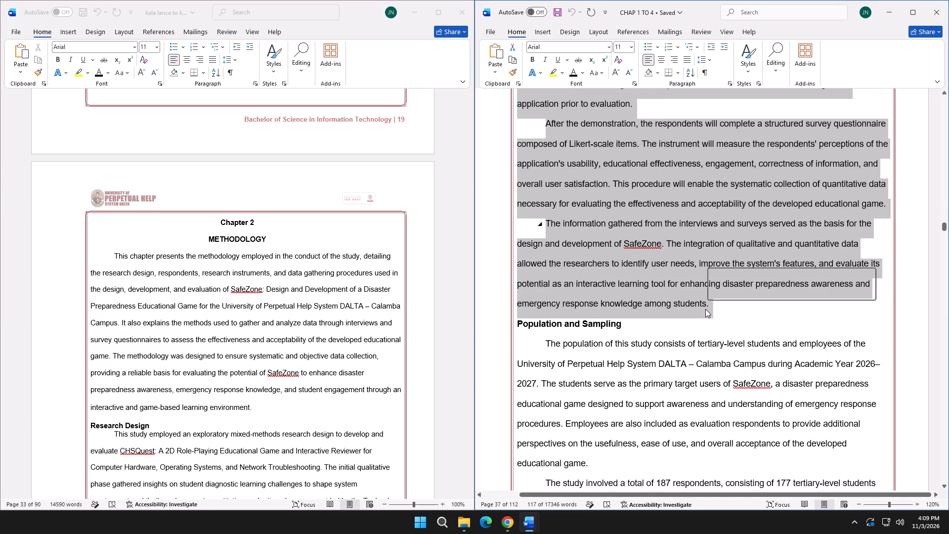
{"action": "key", "text": "ctrl+c"}
Replace the old Research Design text in kala lance to kupal, through "perceived utility, and perceived ease of use," with the copied paragraphs.
{"action": "scroll", "coordinate": [203, 342], "scroll_direction": "down", "scroll_amount": 3}
{"action": "left_click", "coordinate": [118, 367]}
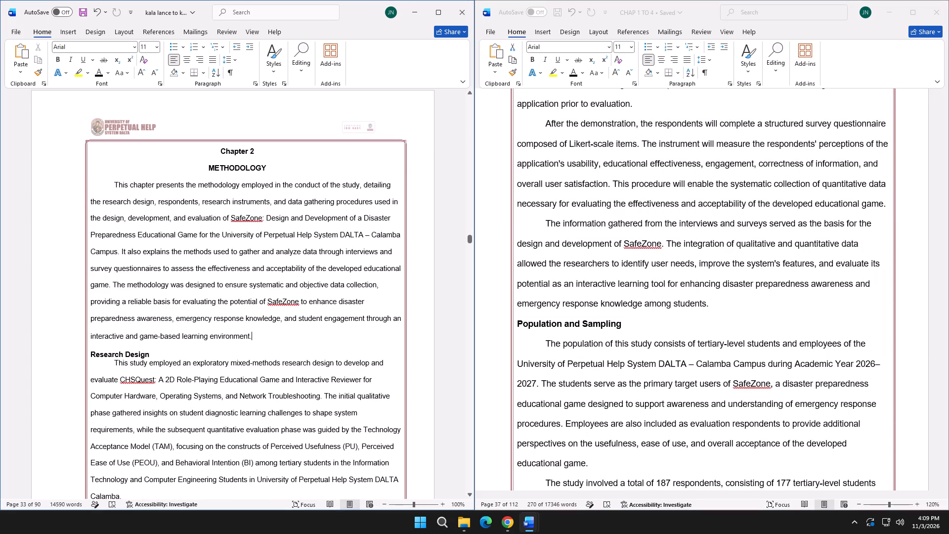
{"action": "left_click_drag", "start_coordinate": [113, 363], "coordinate": [249, 367]}
{"action": "scroll", "coordinate": [180, 397], "scroll_direction": "down", "scroll_amount": 6}
{"action": "scroll", "coordinate": [251, 369], "scroll_direction": "down", "scroll_amount": 7}
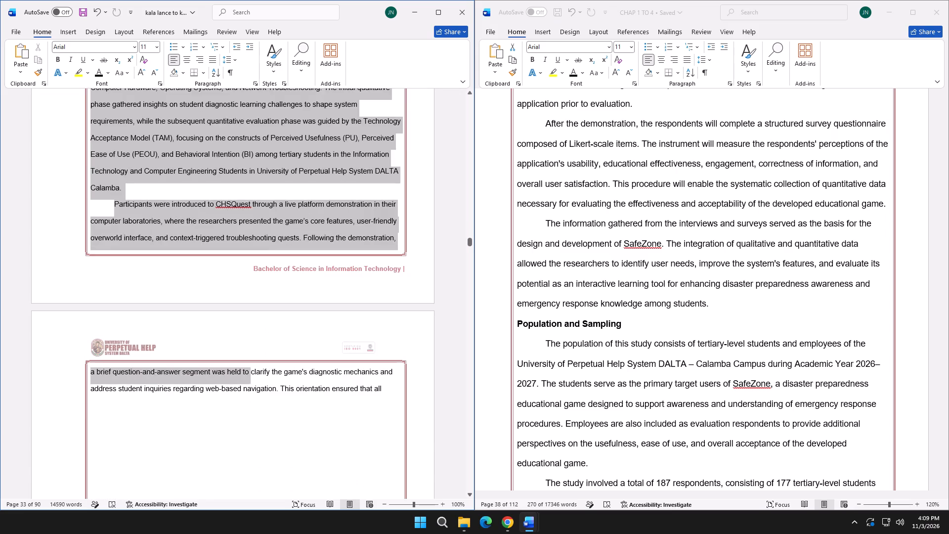
{"action": "left_click_drag", "start_coordinate": [249, 367], "coordinate": [381, 261]}
{"action": "scroll", "coordinate": [247, 365], "scroll_direction": "down", "scroll_amount": 7}
{"action": "scroll", "coordinate": [381, 261], "scroll_direction": "down", "scroll_amount": 11}
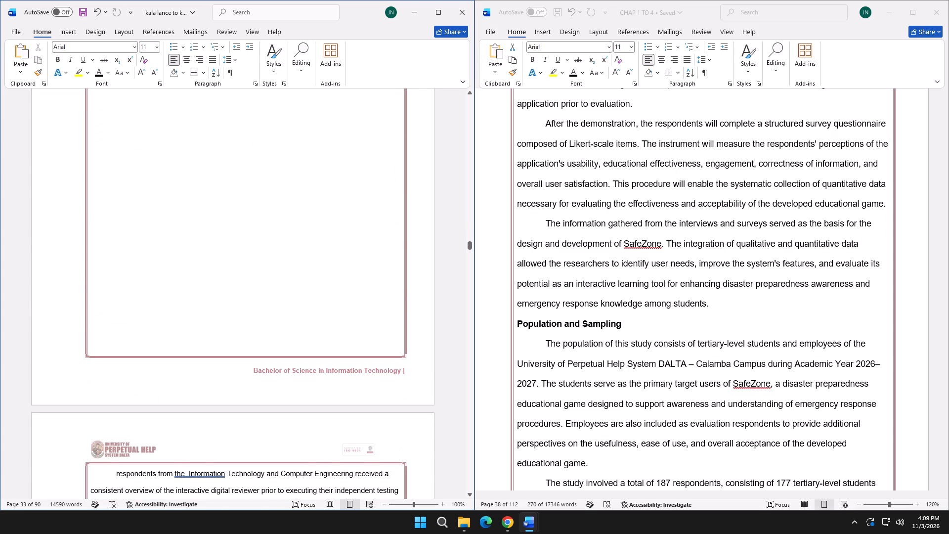
{"action": "left_click_drag", "start_coordinate": [381, 261], "coordinate": [382, 279]}
{"action": "scroll", "coordinate": [380, 262], "scroll_direction": "down", "scroll_amount": 7}
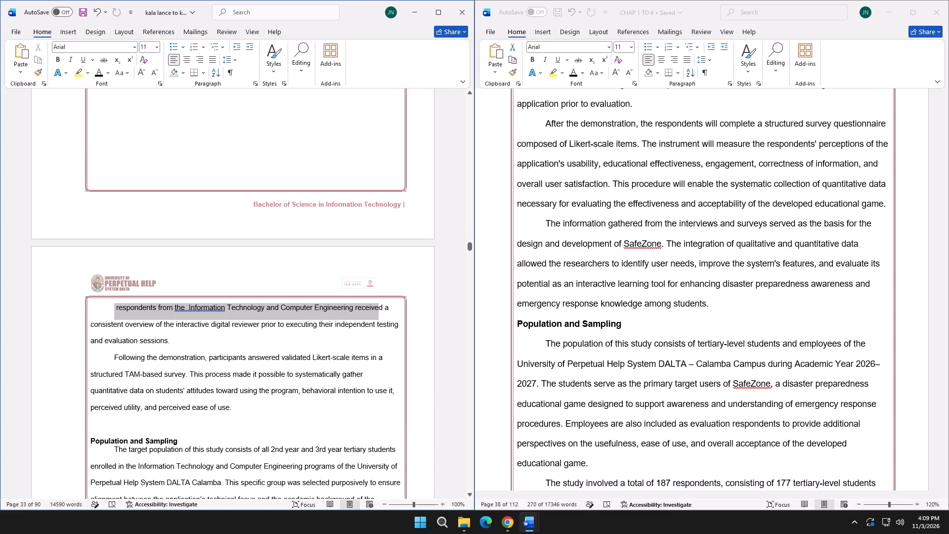
{"action": "left_click_drag", "start_coordinate": [382, 279], "coordinate": [236, 405]}
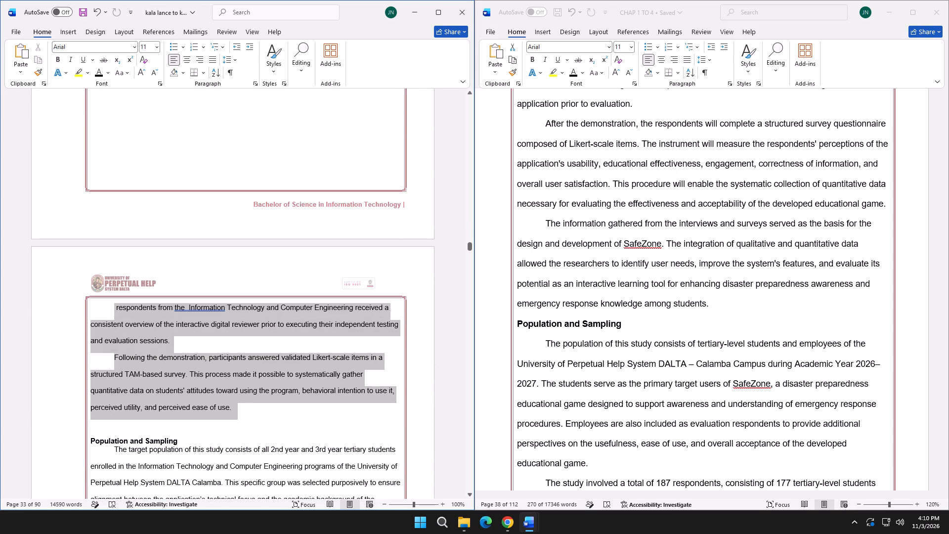
{"action": "left_click_drag", "start_coordinate": [236, 405], "coordinate": [232, 405]}
{"action": "key", "text": "ctrl+v"}
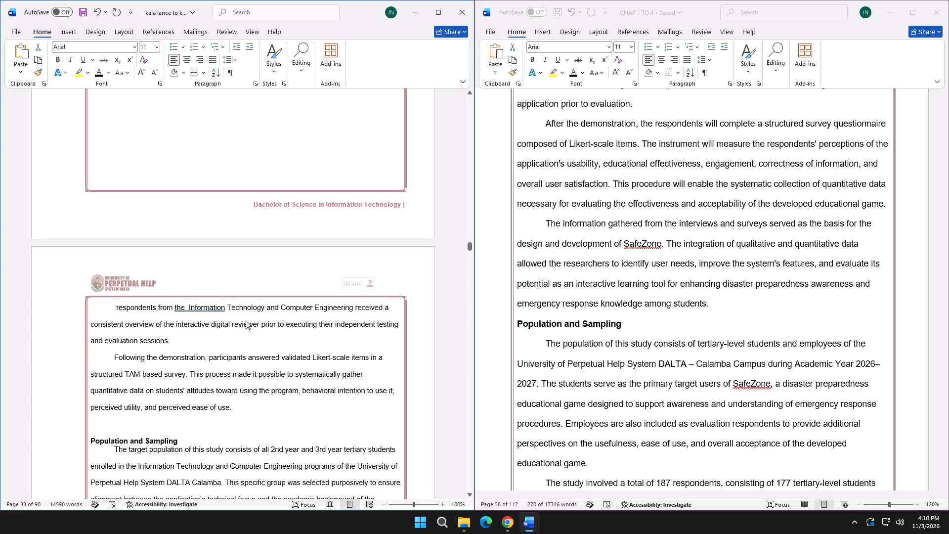
Delete the blank lines between the pasted Research Design text and the Population and Sampling heading.
{"action": "scroll", "coordinate": [253, 320], "scroll_direction": "up", "scroll_amount": 20}
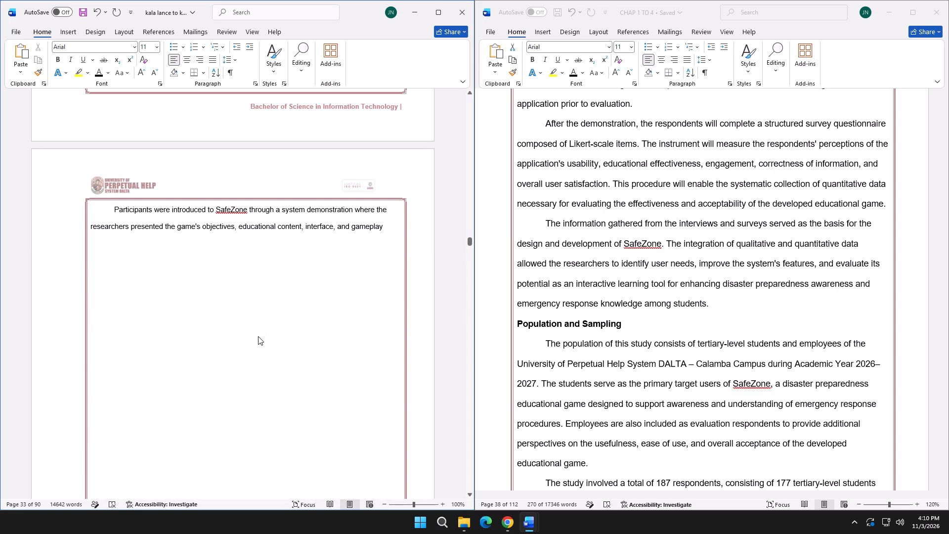
{"action": "scroll", "coordinate": [258, 336], "scroll_direction": "up", "scroll_amount": 13}
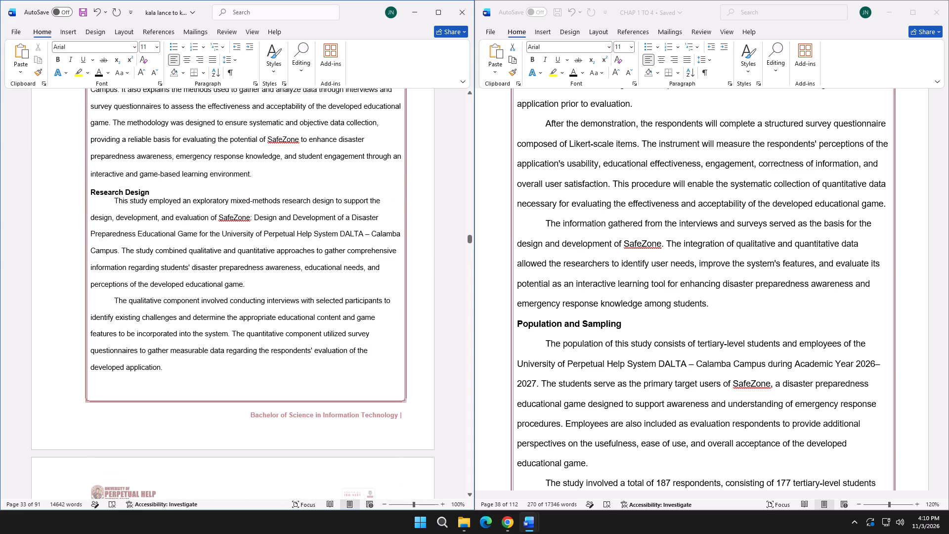
{"action": "scroll", "coordinate": [257, 338], "scroll_direction": "down", "scroll_amount": 8}
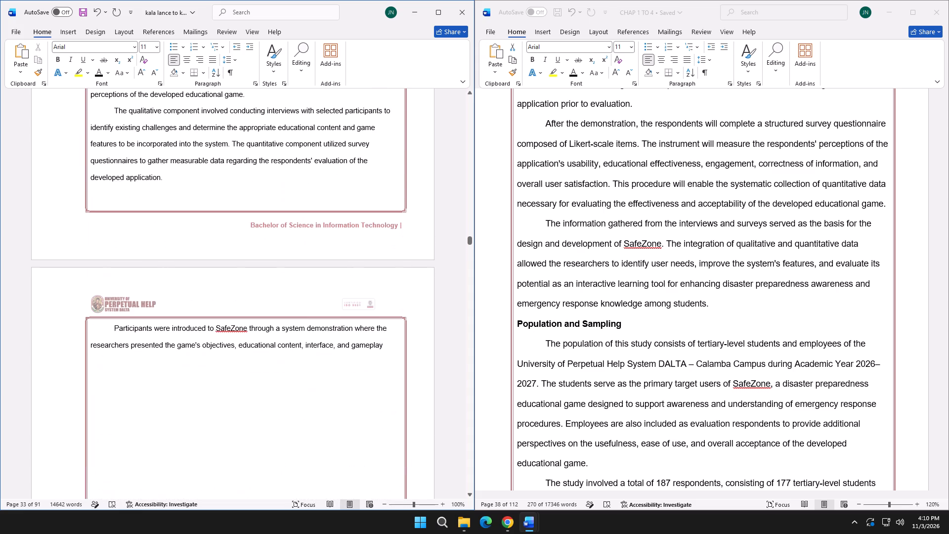
{"action": "scroll", "coordinate": [256, 338], "scroll_direction": "down", "scroll_amount": 20}
{"action": "scroll", "coordinate": [254, 336], "scroll_direction": "down", "scroll_amount": 11}
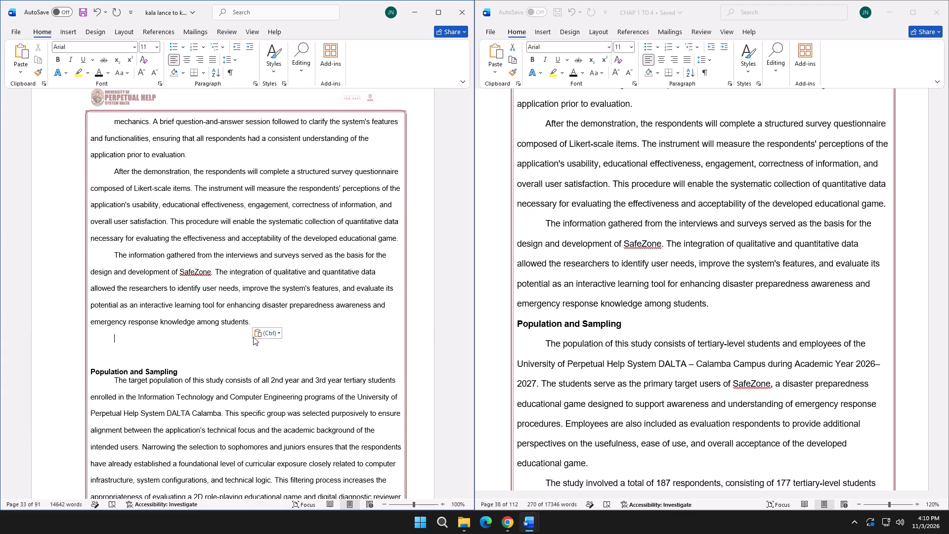
{"action": "left_click", "coordinate": [146, 349]}
{"action": "left_click", "coordinate": [127, 359]}
{"action": "key", "text": "BackSpace"}
{"action": "key", "text": "BackSpace"}
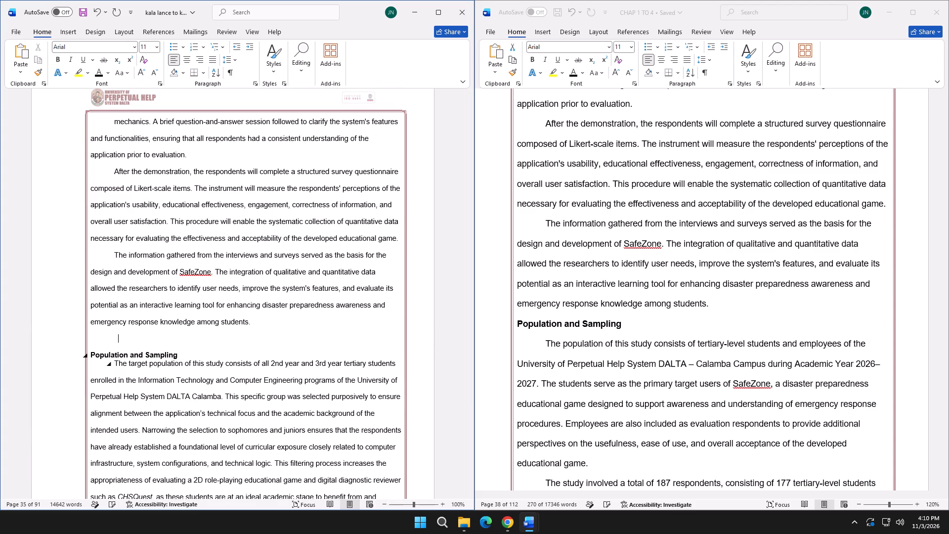
{"action": "key", "text": "BackSpace"}
{"action": "key", "text": "BackSpace"}
{"action": "key", "text": "BackSpace"}
{"action": "key", "text": "BackSpace"}
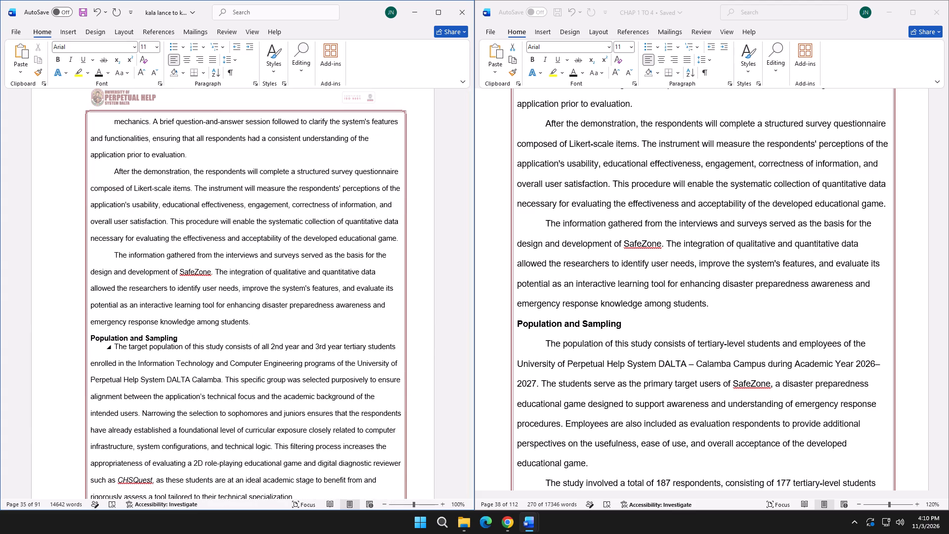
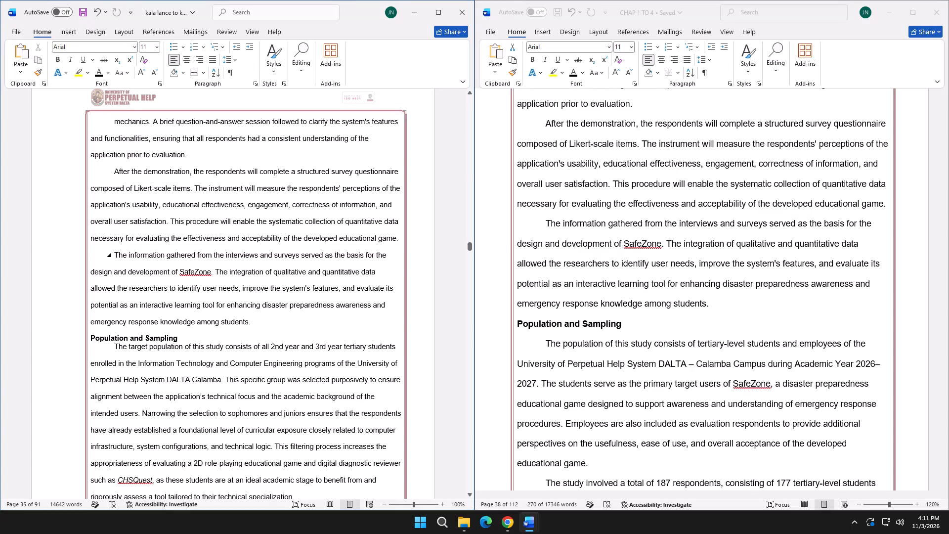
Copy the full Population and Sampling text from CHAP 1 TO 4, through "participated in the evaluation.".
{"action": "scroll", "coordinate": [248, 315], "scroll_direction": "down", "scroll_amount": 2}
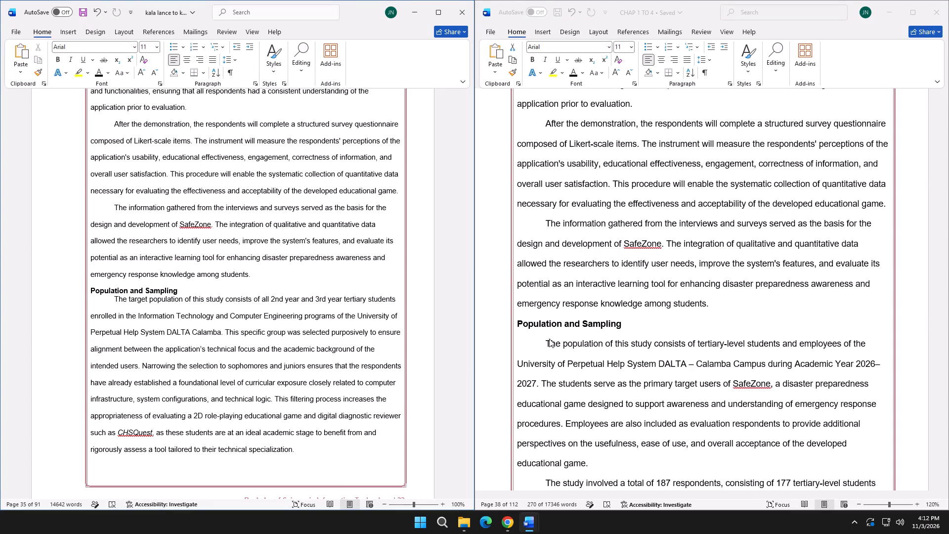
{"action": "left_click", "coordinate": [549, 342]}
{"action": "left_click", "coordinate": [548, 343]}
{"action": "left_click_drag", "start_coordinate": [545, 337], "coordinate": [696, 365]}
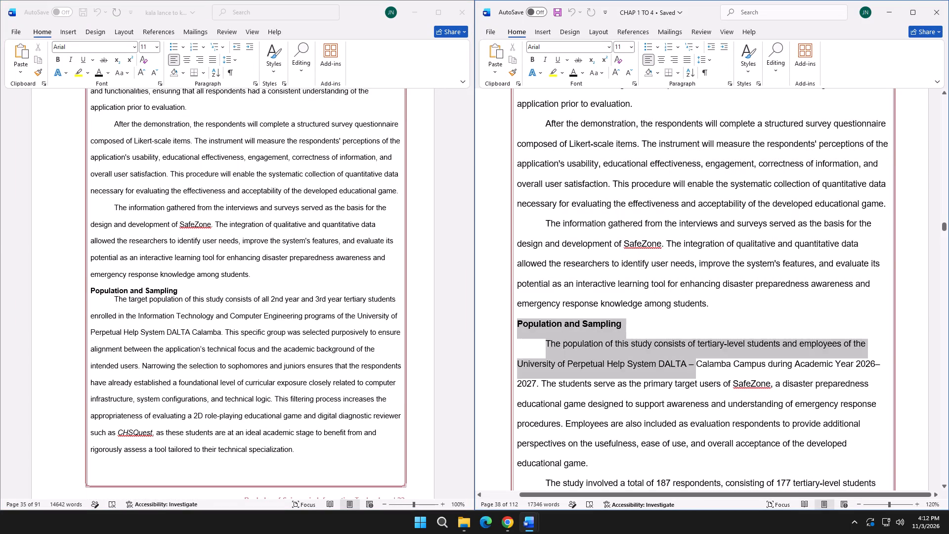
{"action": "scroll", "coordinate": [698, 365], "scroll_direction": "down", "scroll_amount": 7}
{"action": "left_click_drag", "start_coordinate": [696, 365], "coordinate": [637, 354]}
{"action": "scroll", "coordinate": [733, 334], "scroll_direction": "down", "scroll_amount": 13}
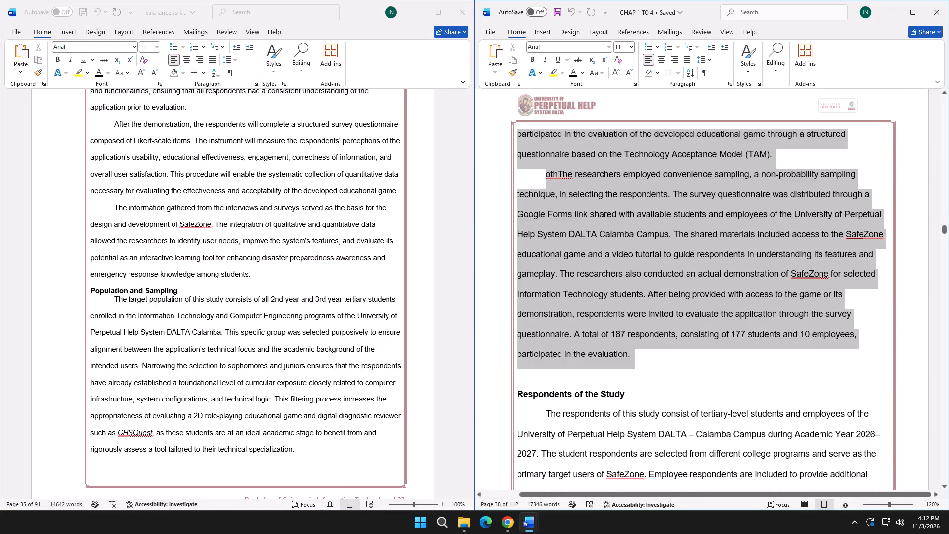
{"action": "left_click_drag", "start_coordinate": [637, 354], "coordinate": [639, 354]}
{"action": "key", "text": "ctrl+c"}
Replace all the old Population and Sampling paragraphs in the other manuscript, up to Respondents of the Study, with the copied text.
{"action": "left_click", "coordinate": [113, 300]}
{"action": "left_click_drag", "start_coordinate": [116, 301], "coordinate": [363, 396]}
{"action": "scroll", "coordinate": [362, 396], "scroll_direction": "down", "scroll_amount": 5}
{"action": "left_click_drag", "start_coordinate": [363, 396], "coordinate": [212, 398]}
{"action": "scroll", "coordinate": [323, 370], "scroll_direction": "down", "scroll_amount": 9}
{"action": "scroll", "coordinate": [156, 410], "scroll_direction": "down", "scroll_amount": 6}
{"action": "scroll", "coordinate": [200, 399], "scroll_direction": "down", "scroll_amount": 4}
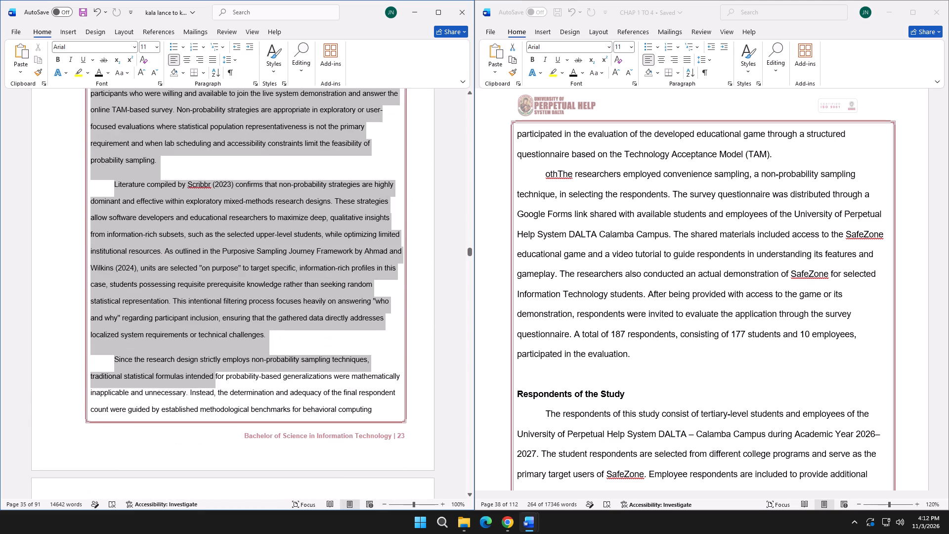
{"action": "scroll", "coordinate": [212, 398], "scroll_direction": "down", "scroll_amount": 1}
{"action": "left_click_drag", "start_coordinate": [212, 398], "coordinate": [130, 348]}
{"action": "scroll", "coordinate": [234, 389], "scroll_direction": "down", "scroll_amount": 13}
{"action": "key", "text": "ctrl+v"}
{"action": "scroll", "coordinate": [143, 351], "scroll_direction": "up", "scroll_amount": 5}
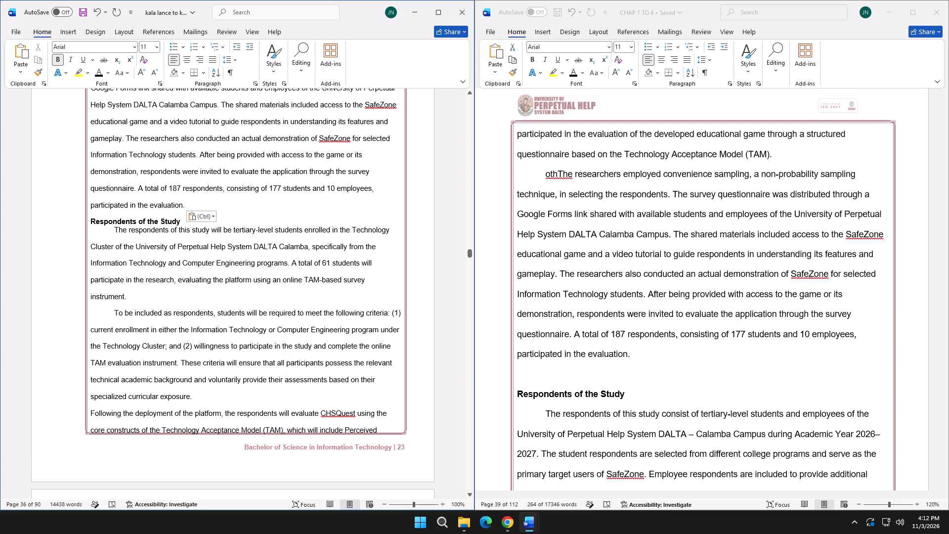
{"action": "scroll", "coordinate": [177, 319], "scroll_direction": "down", "scroll_amount": 3}
{"action": "scroll", "coordinate": [177, 319], "scroll_direction": "up", "scroll_amount": 2}
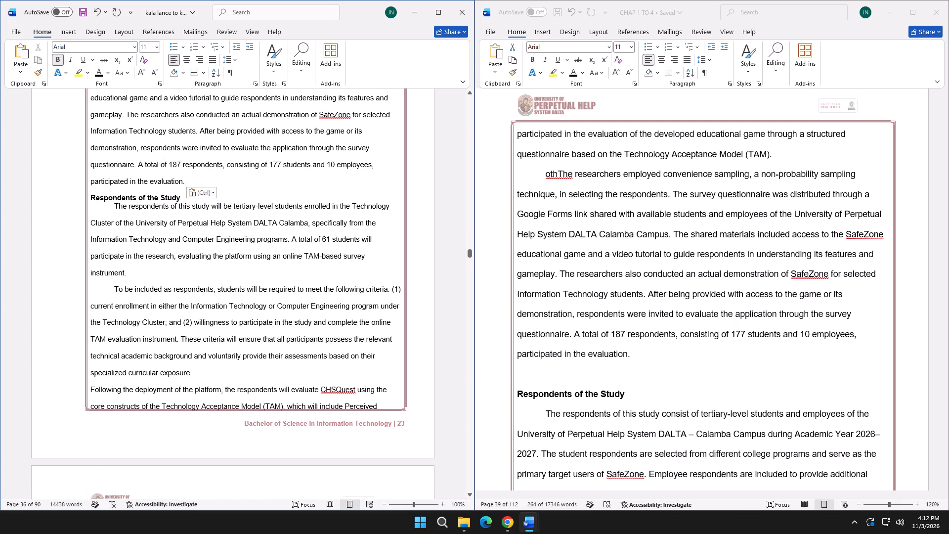
Copy the two Respondents of the Study paragraphs from CHAP 1 TO 4.
{"action": "scroll", "coordinate": [609, 359], "scroll_direction": "down", "scroll_amount": 4}
{"action": "left_click", "coordinate": [546, 299]}
{"action": "left_click", "coordinate": [546, 299]}
{"action": "left_click_drag", "start_coordinate": [546, 299], "coordinate": [625, 329]}
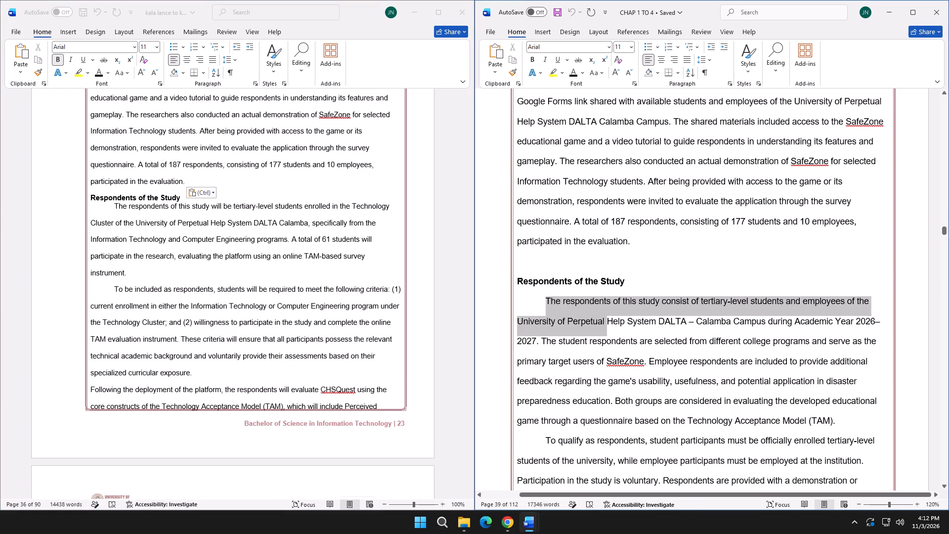
{"action": "left_click_drag", "start_coordinate": [625, 329], "coordinate": [792, 260]}
{"action": "scroll", "coordinate": [674, 354], "scroll_direction": "down", "scroll_amount": 19}
{"action": "scroll", "coordinate": [665, 347], "scroll_direction": "up", "scroll_amount": 5}
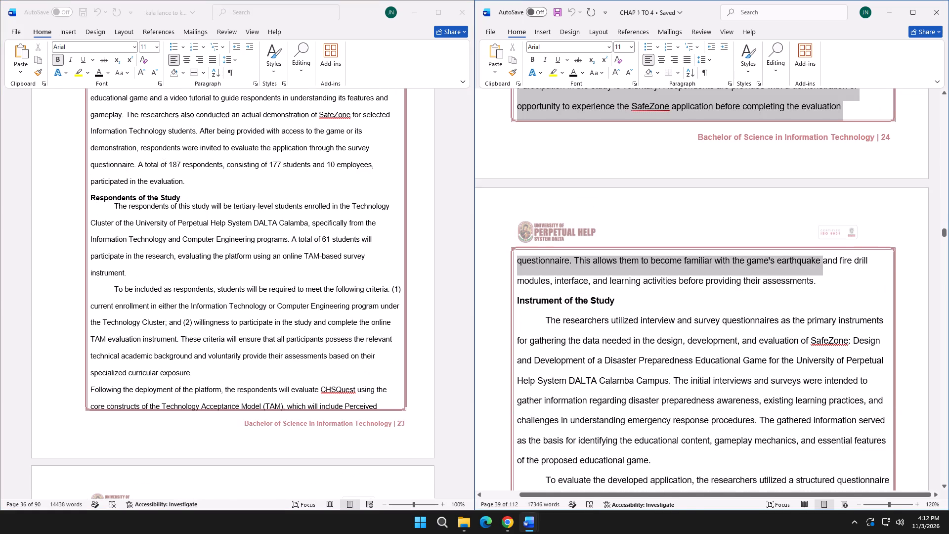
{"action": "left_click_drag", "start_coordinate": [792, 260], "coordinate": [819, 279]}
{"action": "key", "text": "ctrl+c"}
Replace the old Respondents of the Study body text, including its CHSQuest paragraph, with the copied SafeZone paragraphs.
{"action": "left_click", "coordinate": [118, 205]}
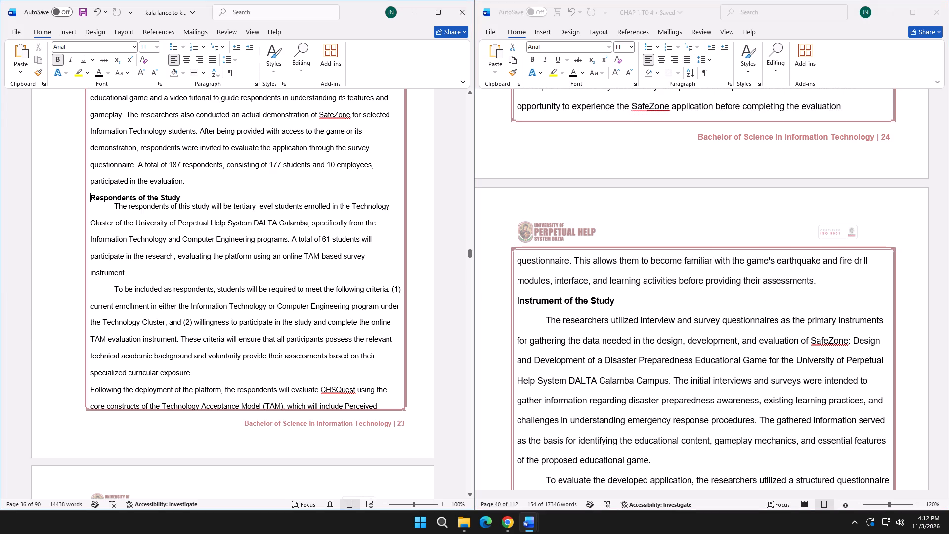
{"action": "left_click_drag", "start_coordinate": [116, 206], "coordinate": [264, 268]}
{"action": "scroll", "coordinate": [252, 260], "scroll_direction": "down", "scroll_amount": 8}
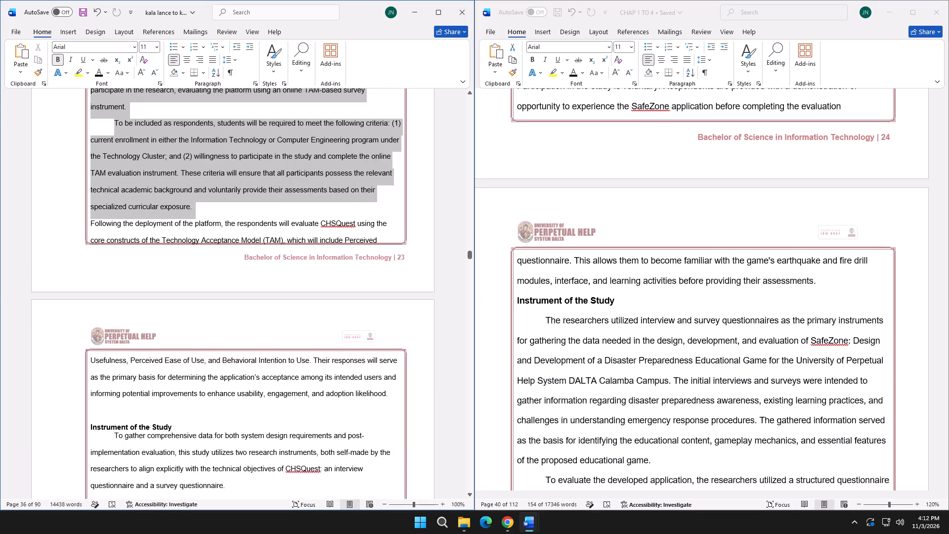
{"action": "left_click_drag", "start_coordinate": [264, 268], "coordinate": [388, 372]}
{"action": "key", "text": "ctrl+v"}
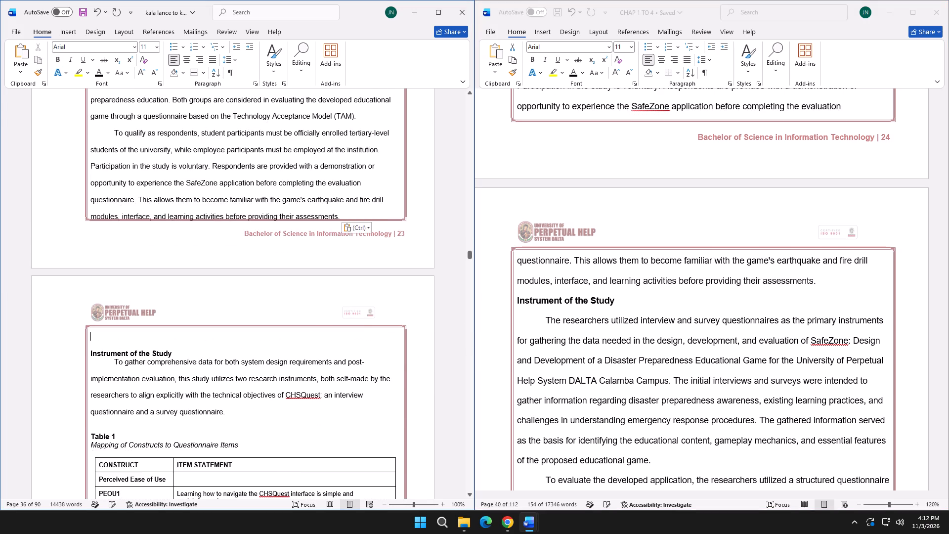
{"action": "scroll", "coordinate": [310, 336], "scroll_direction": "up", "scroll_amount": 6}
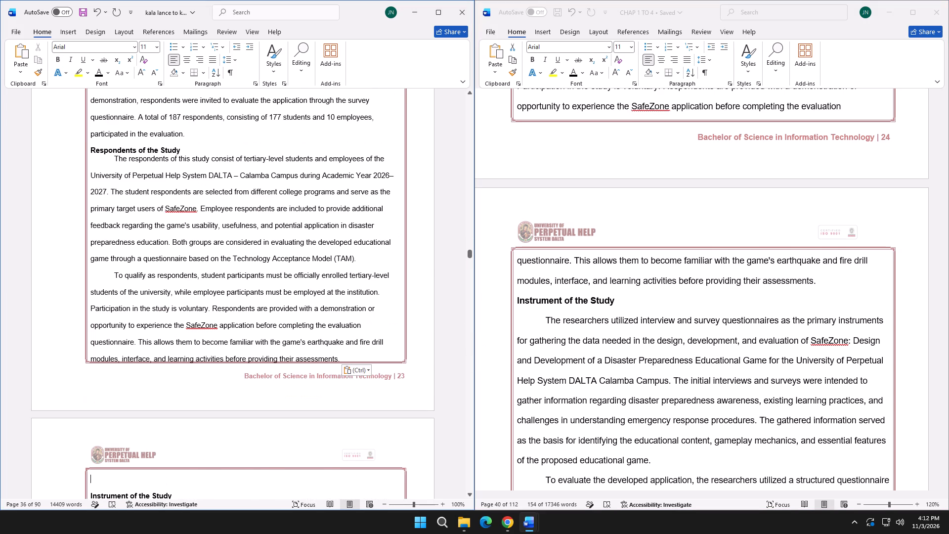
Delete the empty line above the Instrument of the Study heading in the edited manuscript.
{"action": "scroll", "coordinate": [304, 334], "scroll_direction": "down", "scroll_amount": 5}
{"action": "key", "text": "BackSpace"}
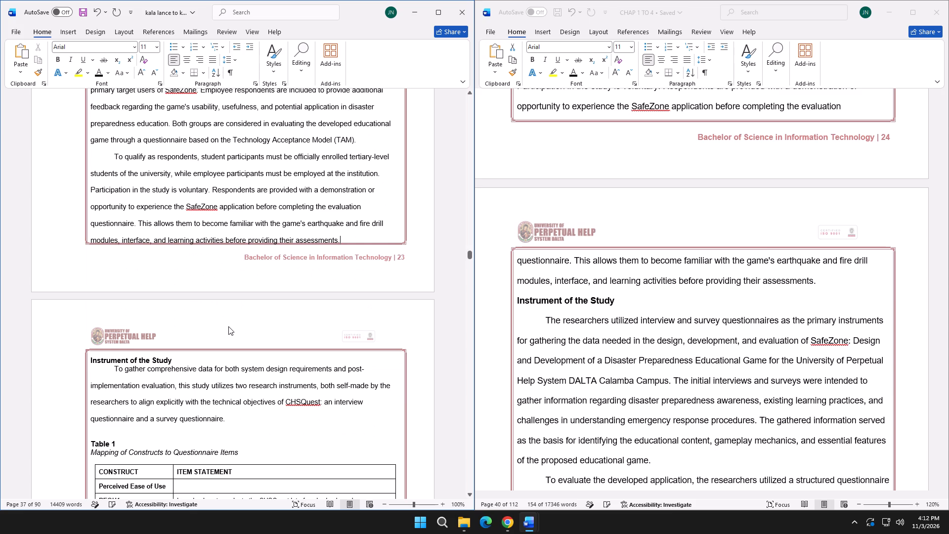
Replace the old Instrument of the Study introduction with the two body paragraphs copied from that section of CHAP 1 TO 4.
{"action": "scroll", "coordinate": [529, 315], "scroll_direction": "down", "scroll_amount": 3}
{"action": "double_click", "coordinate": [543, 234]}
{"action": "left_click_drag", "start_coordinate": [544, 235], "coordinate": [874, 314]}
{"action": "scroll", "coordinate": [679, 320], "scroll_direction": "down", "scroll_amount": 7}
{"action": "key", "text": "ctrl+c"}
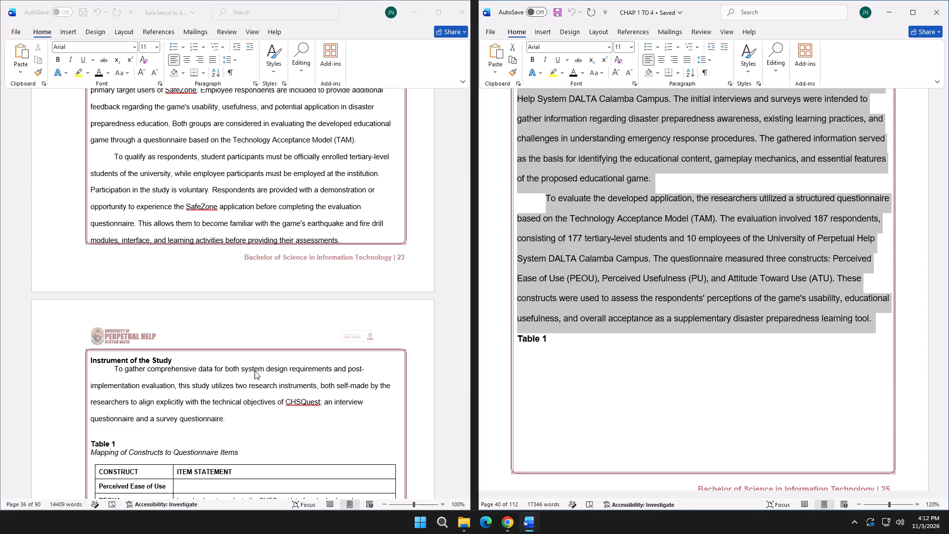
{"action": "left_click", "coordinate": [113, 390]}
{"action": "left_click_drag", "start_coordinate": [113, 369], "coordinate": [232, 420]}
{"action": "scroll", "coordinate": [603, 370], "scroll_direction": "up", "scroll_amount": 3}
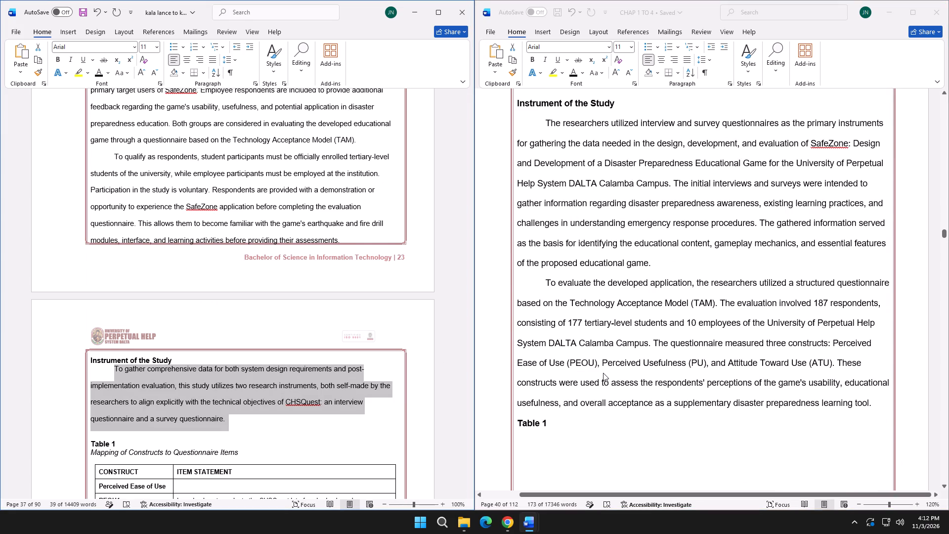
{"action": "scroll", "coordinate": [245, 325], "scroll_direction": "down", "scroll_amount": 5}
{"action": "key", "text": "ctrl+v"}
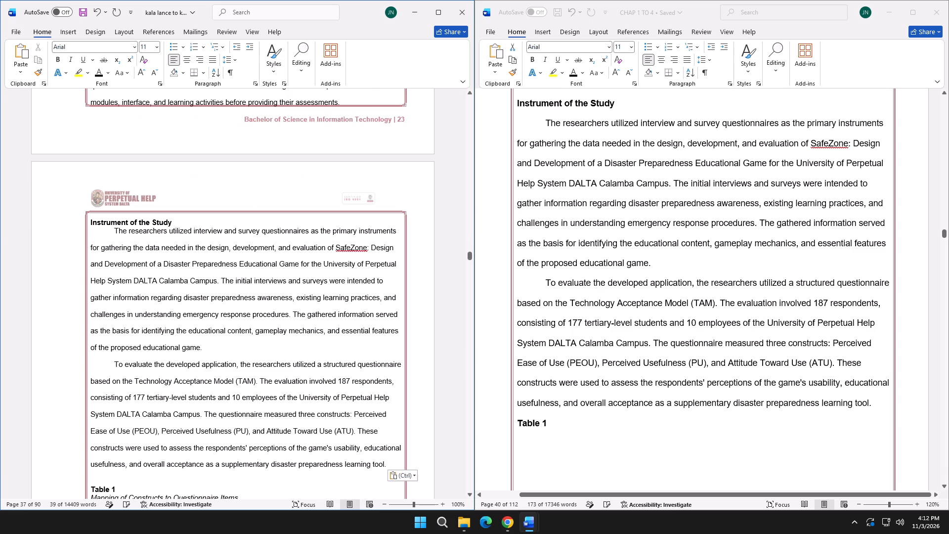
Replace the Table 1 caption with "Mapping of Evaluation Constructs to Questionnaire Items" copied from CHAP 1 TO 4.
{"action": "scroll", "coordinate": [264, 321], "scroll_direction": "down", "scroll_amount": 6}
{"action": "scroll", "coordinate": [507, 355], "scroll_direction": "down", "scroll_amount": 10}
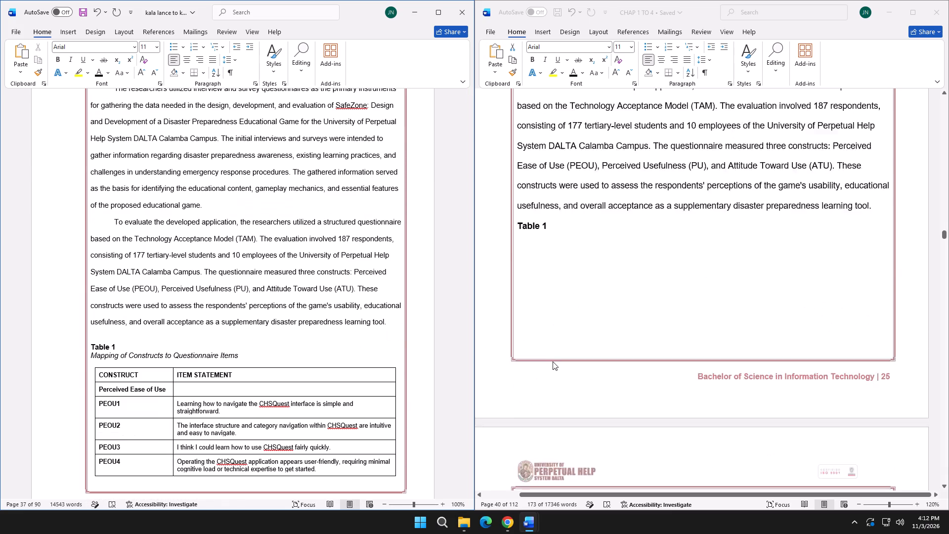
{"action": "left_click", "coordinate": [740, 416]}
{"action": "left_click_drag", "start_coordinate": [746, 414], "coordinate": [521, 412]}
{"action": "key", "text": "ctrl+c"}
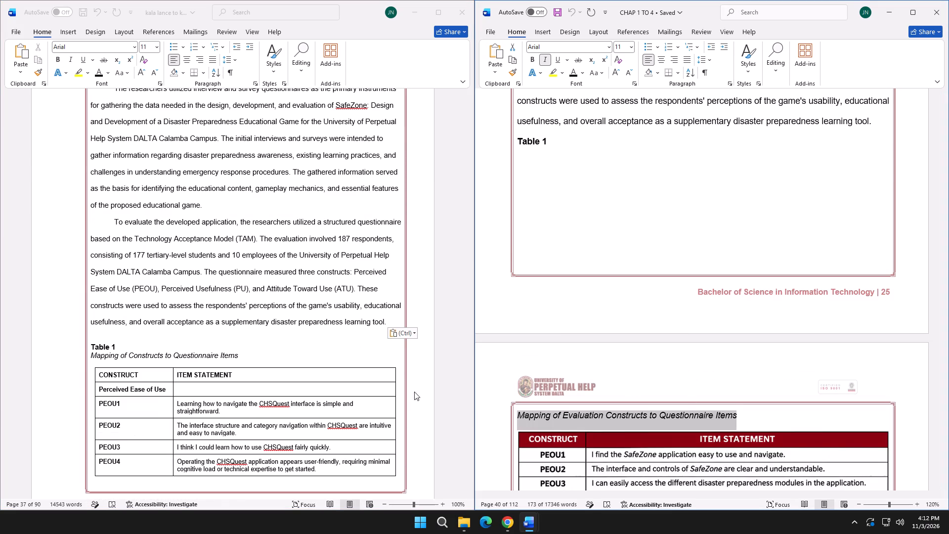
{"action": "left_click", "coordinate": [235, 354]}
{"action": "left_click_drag", "start_coordinate": [246, 356], "coordinate": [107, 357]}
{"action": "key", "text": "ctrl+v"}
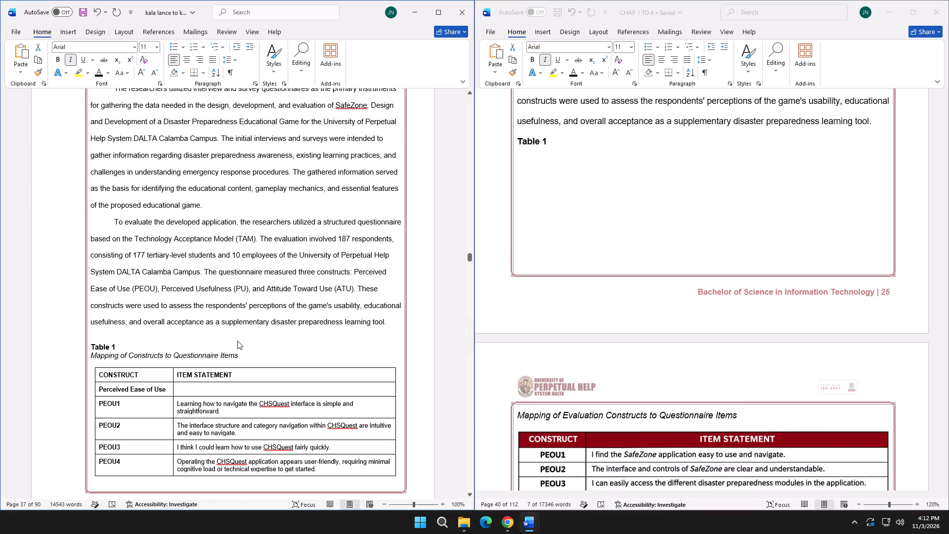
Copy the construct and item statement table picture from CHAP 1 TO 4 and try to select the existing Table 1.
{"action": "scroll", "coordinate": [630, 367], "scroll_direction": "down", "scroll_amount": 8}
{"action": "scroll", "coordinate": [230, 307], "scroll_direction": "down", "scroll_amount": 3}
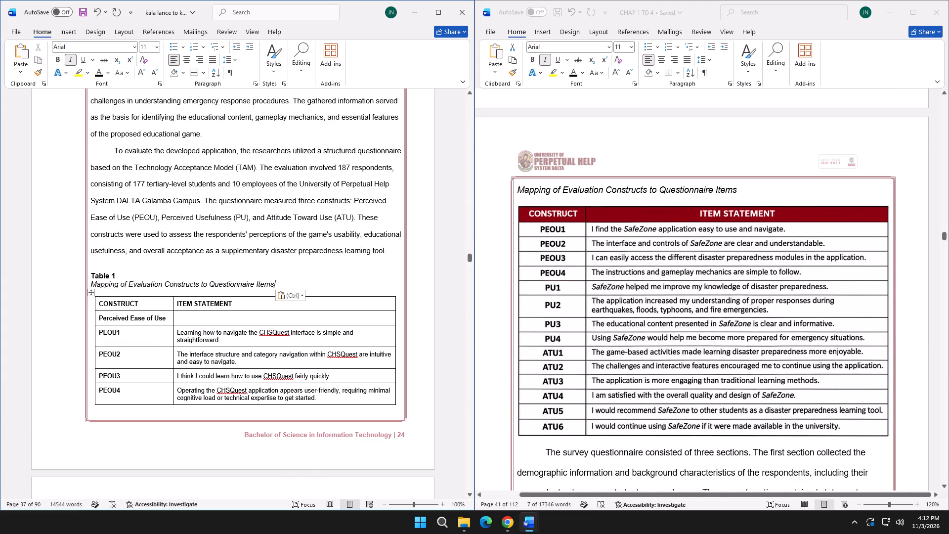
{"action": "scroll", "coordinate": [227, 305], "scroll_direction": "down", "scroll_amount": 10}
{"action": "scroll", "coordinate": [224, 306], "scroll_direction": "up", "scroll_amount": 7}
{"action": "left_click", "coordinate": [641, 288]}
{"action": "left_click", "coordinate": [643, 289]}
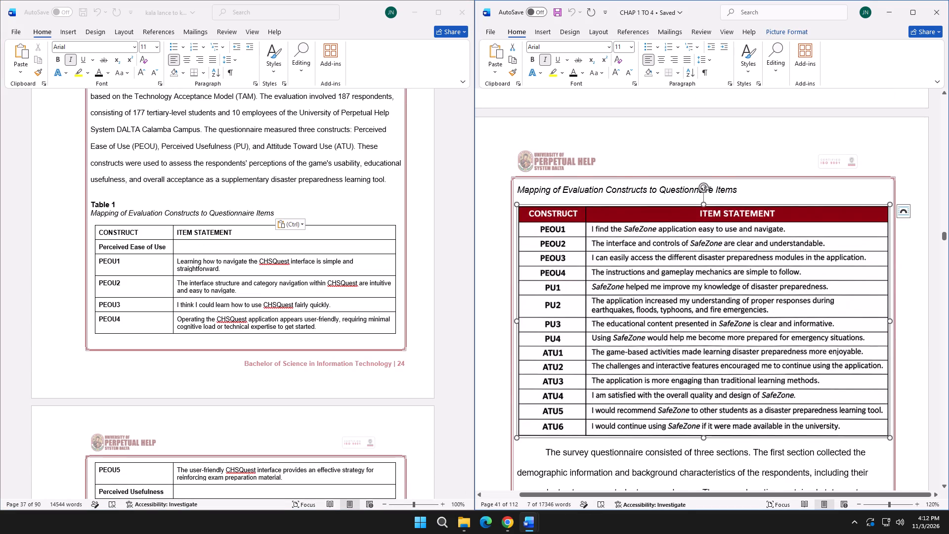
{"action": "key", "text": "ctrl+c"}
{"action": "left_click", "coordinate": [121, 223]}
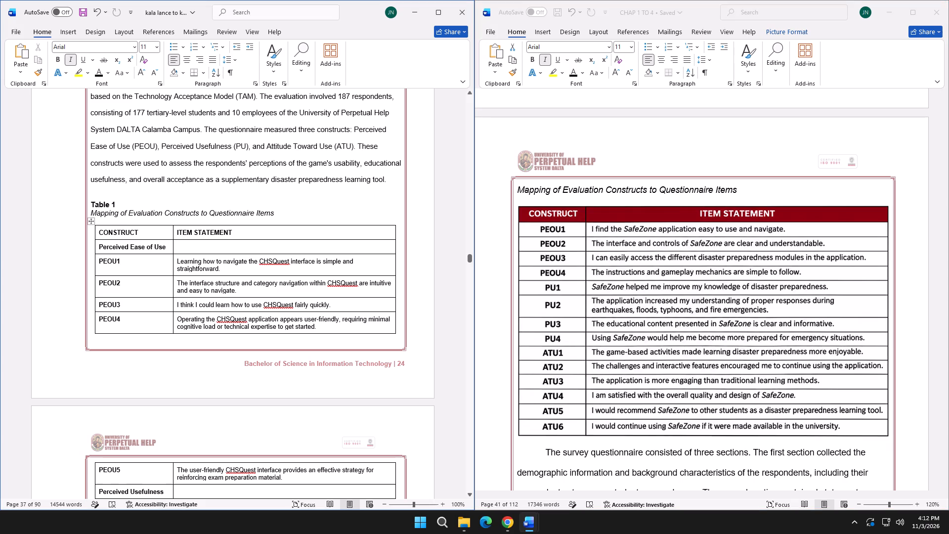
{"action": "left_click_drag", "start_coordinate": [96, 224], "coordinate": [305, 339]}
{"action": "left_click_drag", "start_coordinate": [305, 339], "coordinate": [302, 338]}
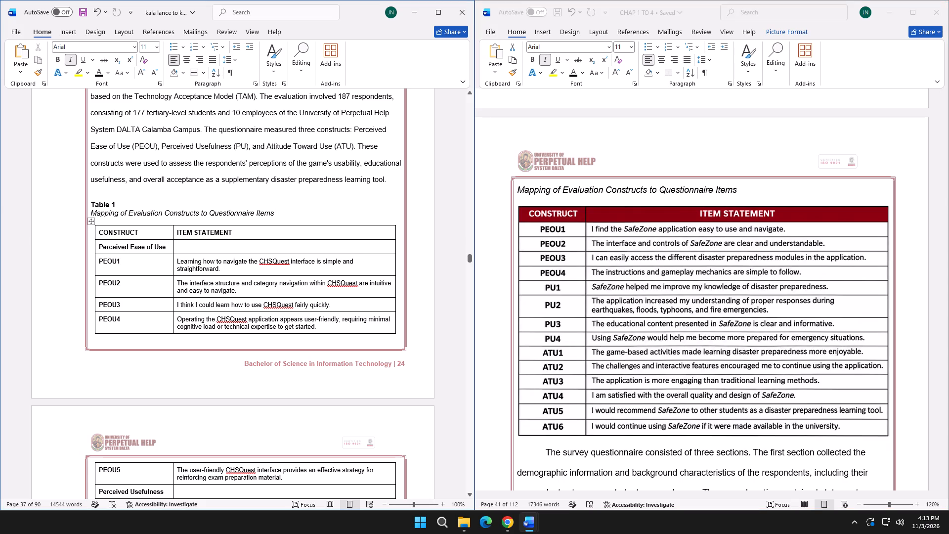
Replace the PEOU1 item statement in Table 1 with "I find the SafeZone application easy to use and navigate".
{"action": "left_click", "coordinate": [165, 247]}
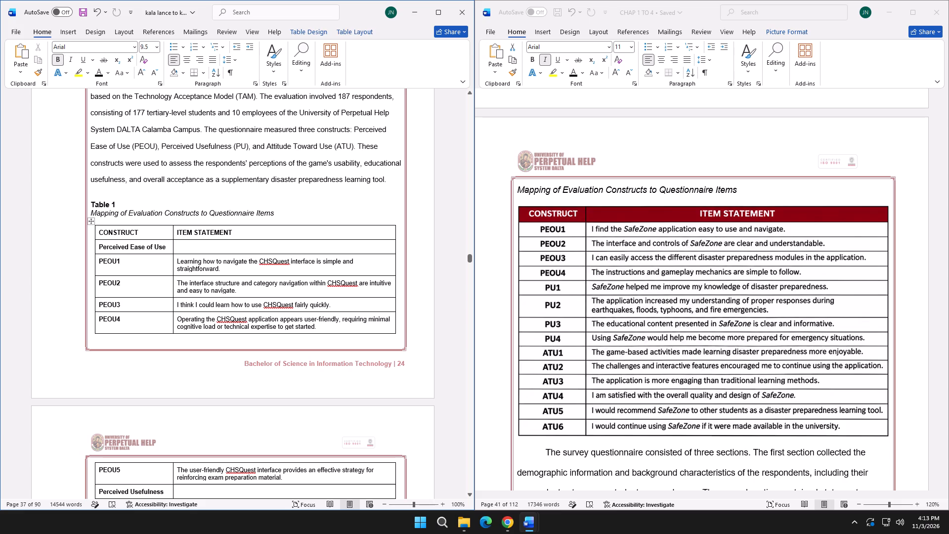
{"action": "left_click", "coordinate": [270, 270]}
{"action": "left_click_drag", "start_coordinate": [237, 269], "coordinate": [170, 258]}
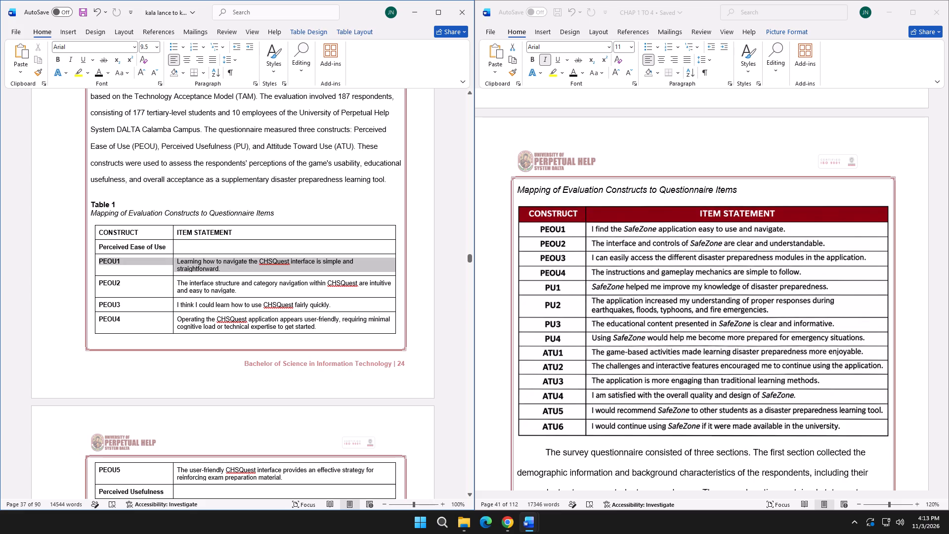
{"action": "left_click_drag", "start_coordinate": [170, 258], "coordinate": [186, 262]}
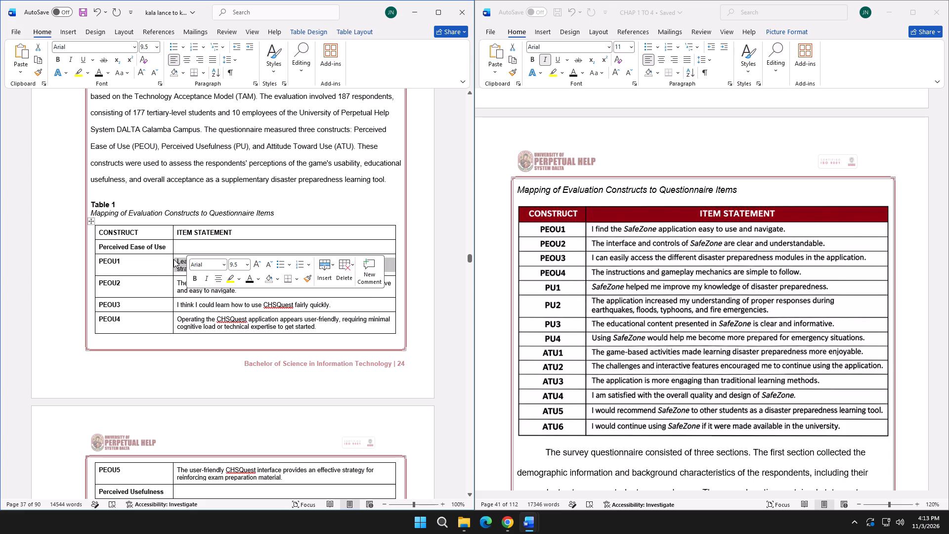
{"action": "left_click", "coordinate": [173, 259]}
{"action": "left_click", "coordinate": [177, 261]}
{"action": "left_click_drag", "start_coordinate": [221, 271], "coordinate": [175, 261]}
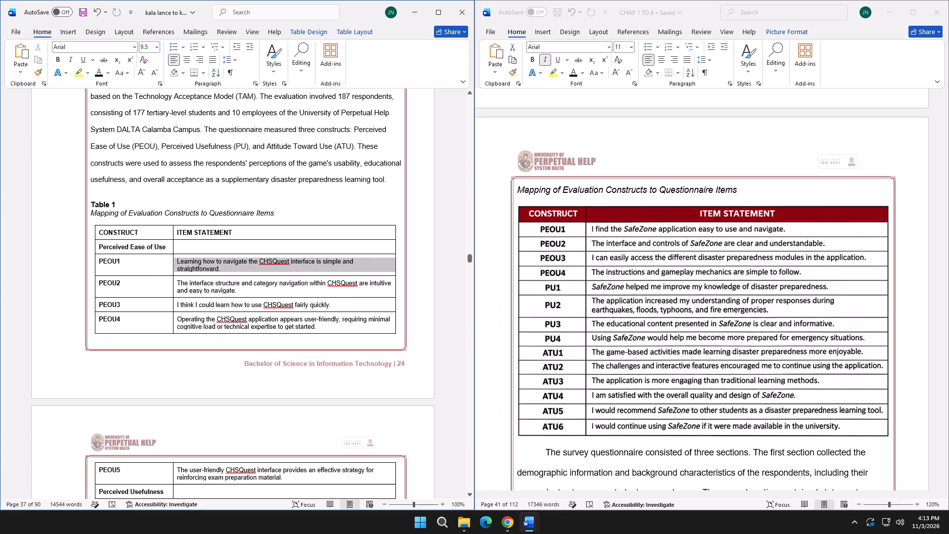
{"action": "left_click_drag", "start_coordinate": [175, 261], "coordinate": [177, 261]}
{"action": "key", "text": "space"}
{"action": "type", "text": "find te"}
{"action": "key", "text": "BackSpace"}
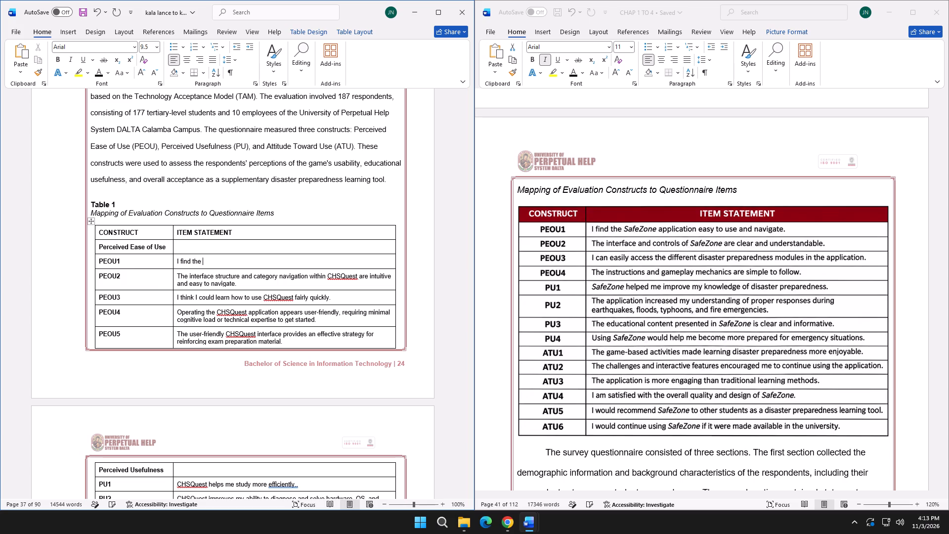
{"action": "type", "text": "afe"}
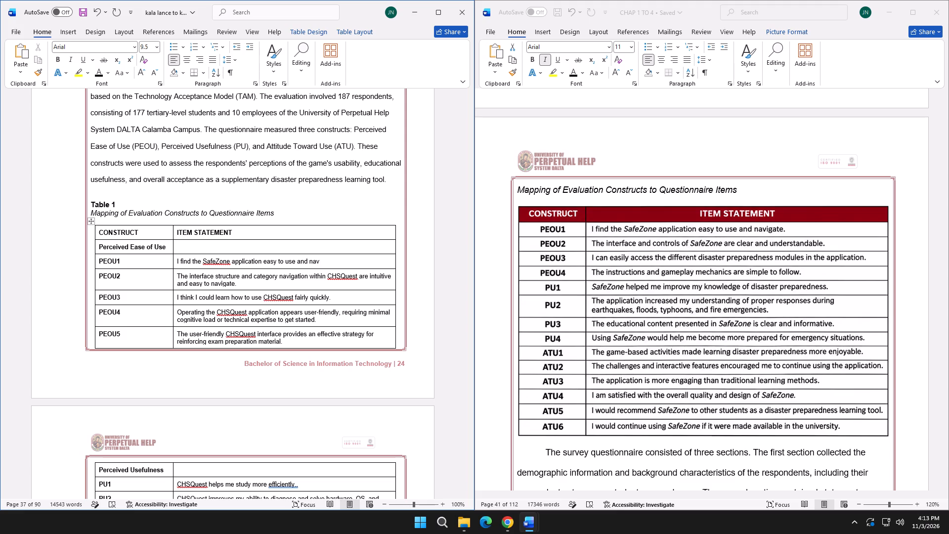
{"action": "key", "text": "BackSpace"}
{"action": "type", "text": "gate"}
Replace the PEOU2 item statement with "The interface and controls of SafeZone are clear and understandable.".
{"action": "left_click_drag", "start_coordinate": [242, 285], "coordinate": [182, 272]}
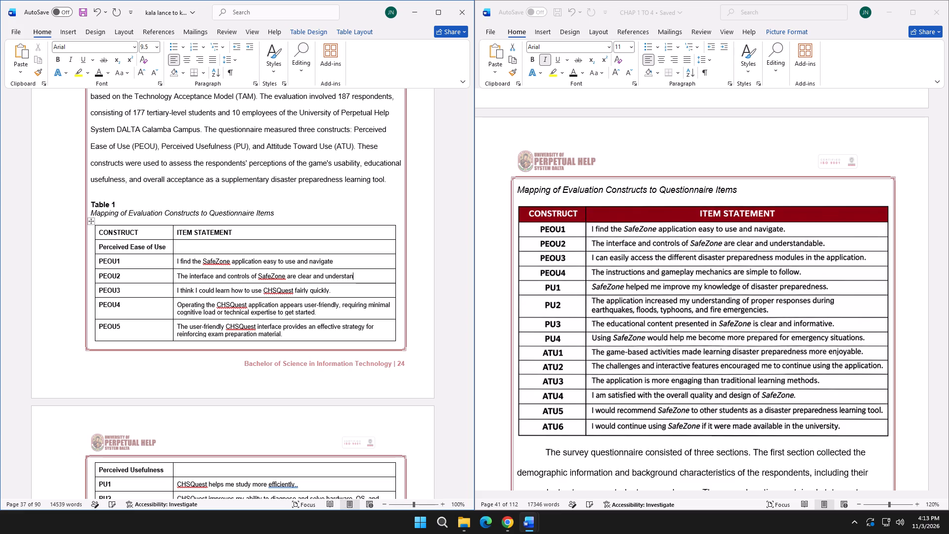
{"action": "type", "text": "dable/"}
{"action": "key", "text": "BackSpace"}
{"action": "key", "text": "period"}
Replace the PEOU3 item statement in Table 1 with "I can easily access the different disaster preparedness modules in the application".
{"action": "left_click_drag", "start_coordinate": [342, 290], "coordinate": [197, 284]}
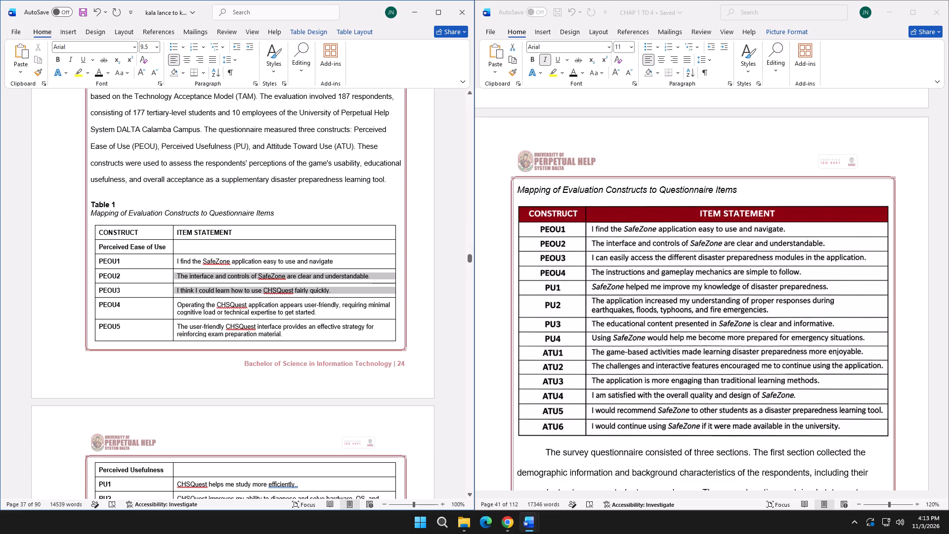
{"action": "left_click_drag", "start_coordinate": [197, 284], "coordinate": [179, 290]}
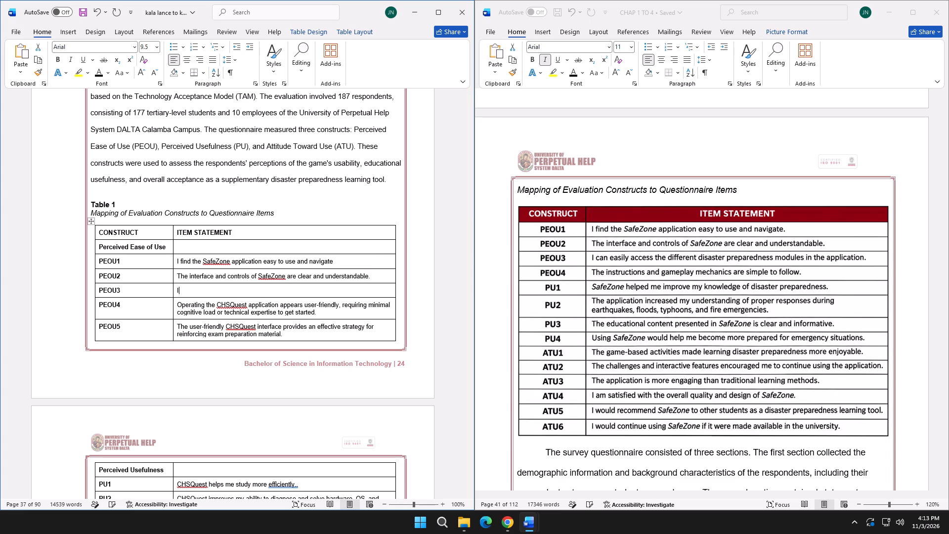
{"action": "type", "text": "can s"}
{"action": "key", "text": "BackSpace"}
{"action": "type", "text": "ea"}
{"action": "key", "text": "BackSpace"}
{"action": "key", "text": "BackSpace"}
{"action": "key", "text": "BackSpace"}
{"action": "key", "text": "BackSpace"}
{"action": "key", "text": "BackSpace"}
{"action": "key", "text": "BackSpace"}
{"action": "key", "text": "space"}
{"action": "type", "text": "can easily access the different disaster"}
{"action": "key", "text": "space"}
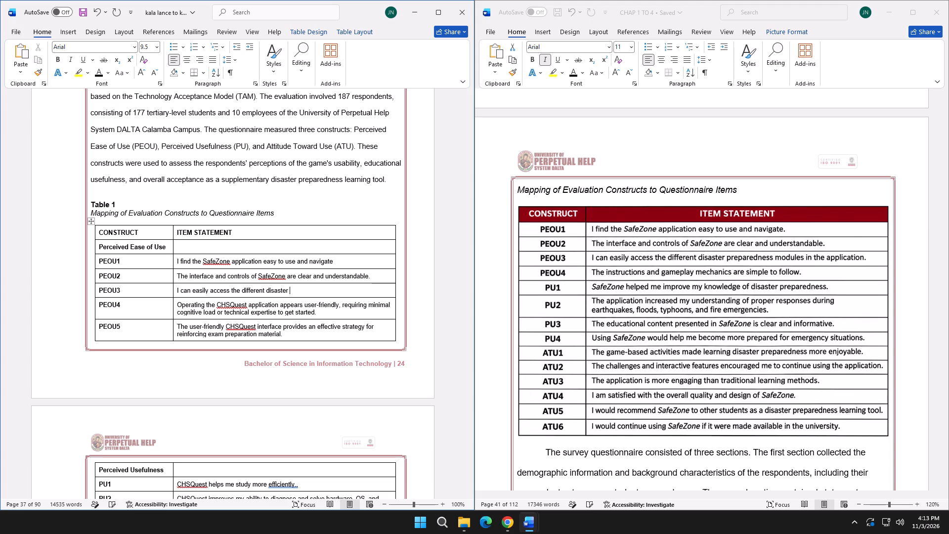
{"action": "type", "text": "preapred"}
{"action": "key", "text": "BackSpace"}
{"action": "key", "text": "BackSpace"}
{"action": "key", "text": "BackSpace"}
{"action": "key", "text": "BackSpace"}
{"action": "key", "text": "BackSpace"}
{"action": "key", "text": "BackSpace"}
{"action": "type", "text": "epare"}
{"action": "type", "text": "dness modu"}
{"action": "type", "text": "les in the applicaiton"}
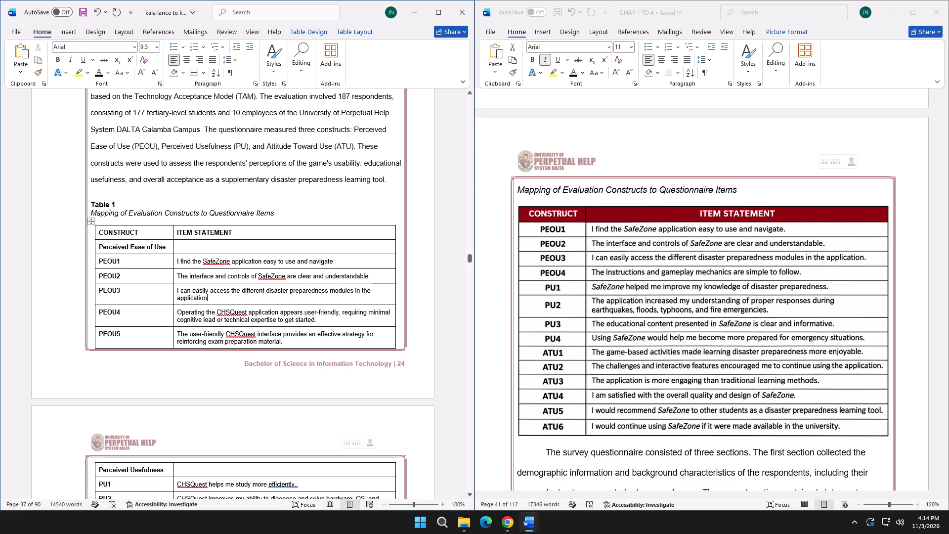
Replace the PEOU4 item statement with "The instructions and gameplay mechanics are simple to follow.".
{"action": "left_click_drag", "start_coordinate": [320, 320], "coordinate": [186, 310]}
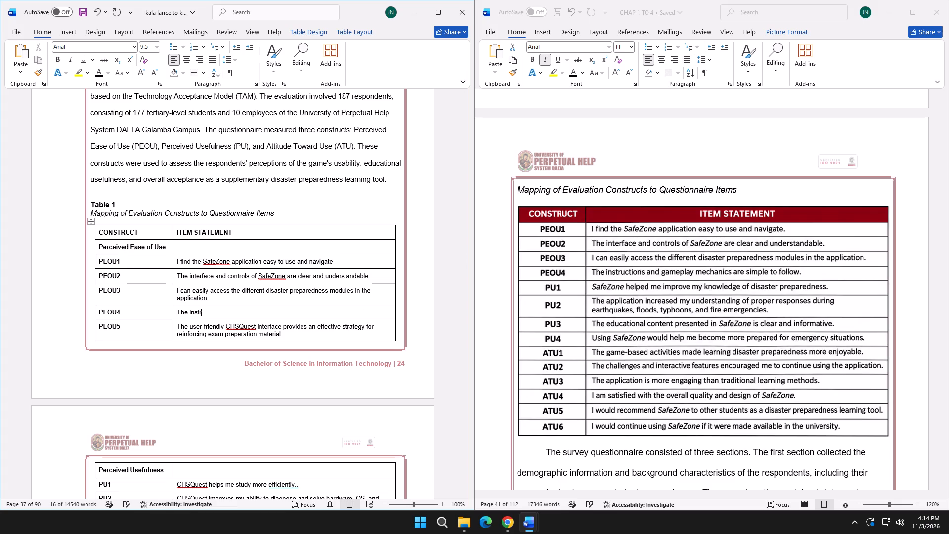
{"action": "type", "text": "tions and gameplay"}
{"action": "key", "text": "space"}
{"action": "type", "text": "mechanics are simple to follow."}
Delete the PEOU5 row from Table 1.
{"action": "scroll", "coordinate": [168, 305], "scroll_direction": "down", "scroll_amount": 2}
{"action": "left_click", "coordinate": [143, 279]}
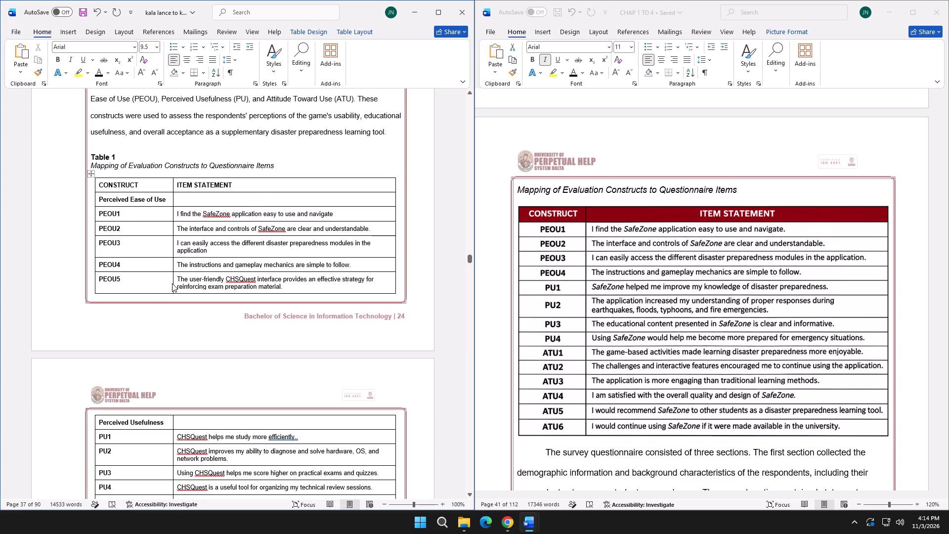
{"action": "left_click", "coordinate": [298, 287]}
{"action": "left_click_drag", "start_coordinate": [301, 289], "coordinate": [150, 276]}
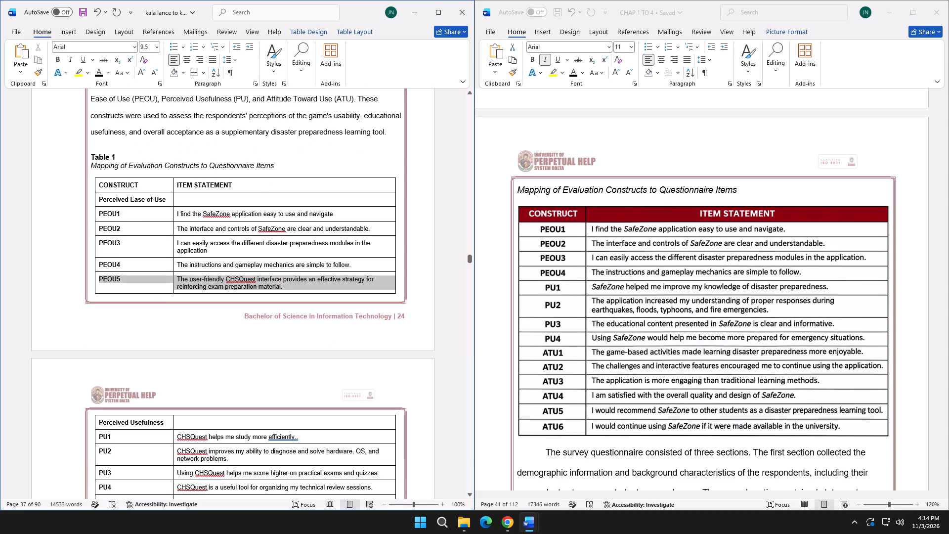
{"action": "left_click_drag", "start_coordinate": [150, 276], "coordinate": [121, 277]}
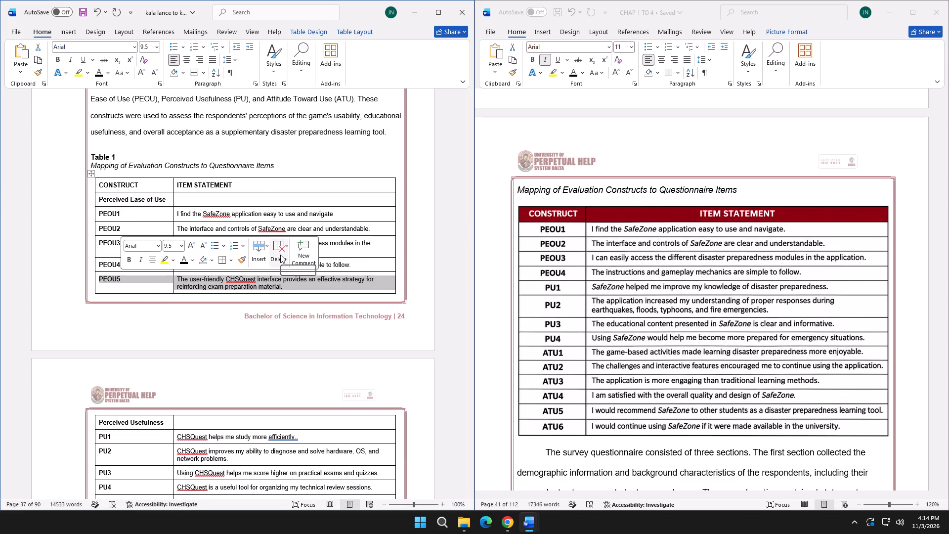
{"action": "left_click", "coordinate": [278, 251]}
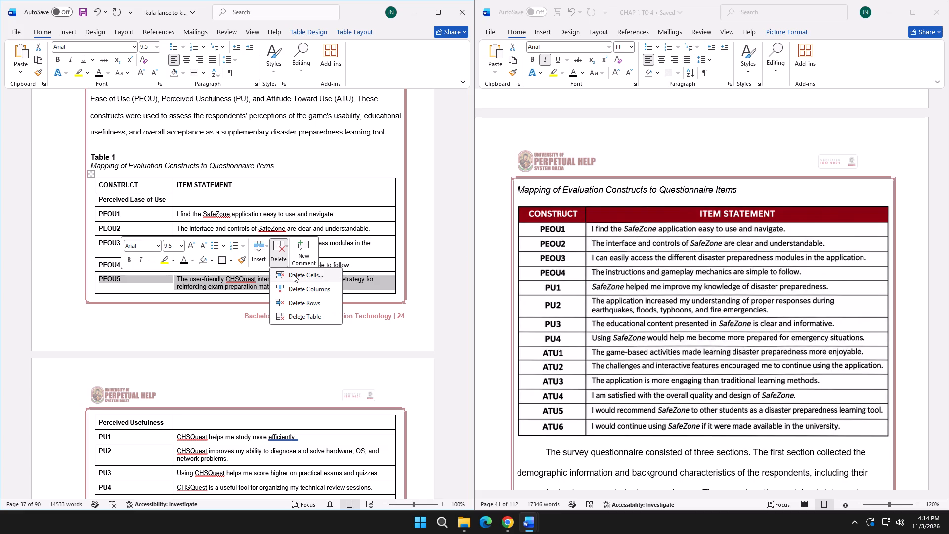
{"action": "left_click", "coordinate": [293, 274]}
{"action": "left_click", "coordinate": [224, 274]}
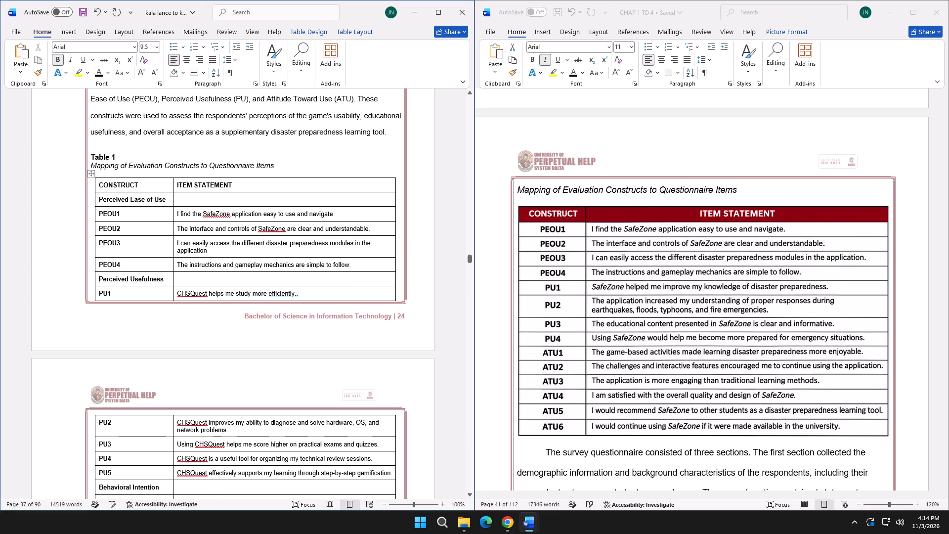
Insert blank lines before the "Table 1" label so the label, caption and whole table start on the next page.
{"action": "scroll", "coordinate": [224, 274], "scroll_direction": "down", "scroll_amount": 2}
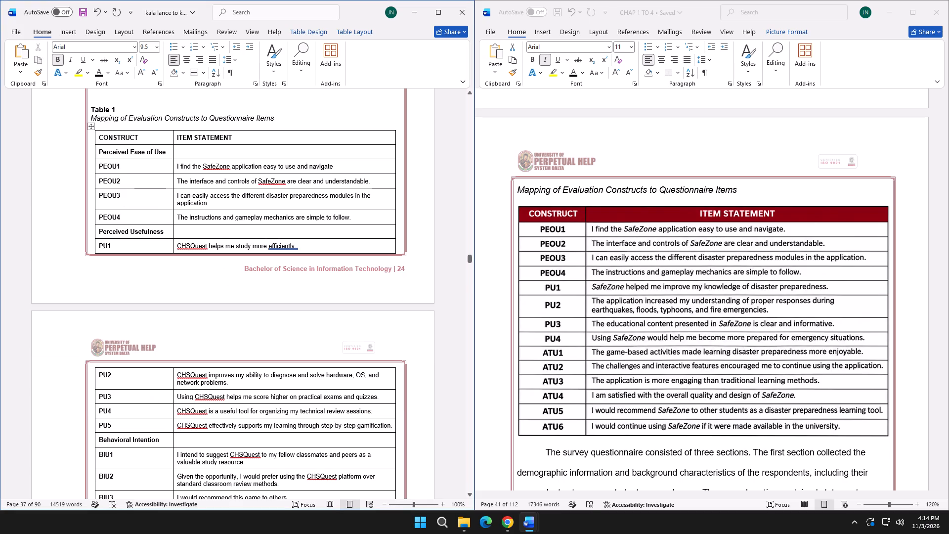
{"action": "left_click", "coordinate": [93, 110]}
{"action": "scroll", "coordinate": [123, 158], "scroll_direction": "up", "scroll_amount": 3}
{"action": "left_click", "coordinate": [90, 180]}
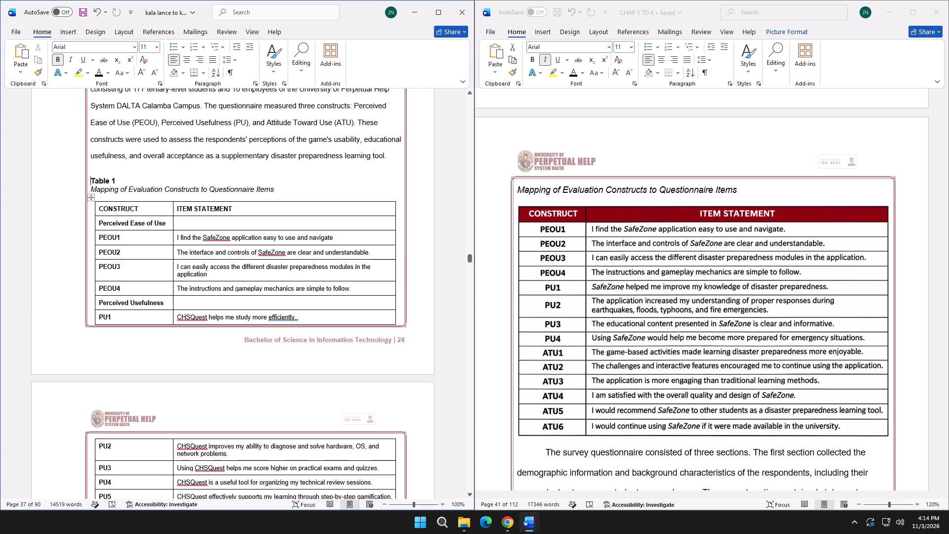
{"action": "key", "text": "Return"}
{"action": "key", "text": "Return"}
{"action": "key", "text": "Return"}
{"action": "key", "text": "Return"}
{"action": "key", "text": "Return"}
{"action": "key", "text": "Return"}
{"action": "key", "text": "Return"}
{"action": "key", "text": "Return"}
{"action": "key", "text": "Return"}
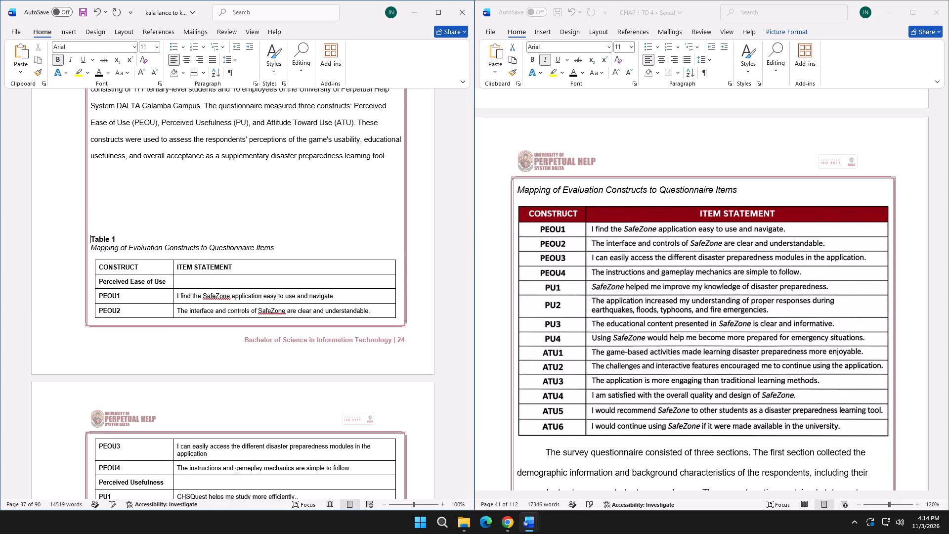
{"action": "key", "text": "Return"}
{"action": "key", "text": "Return"}
{"action": "key", "text": "Return"}
{"action": "key", "text": "Return"}
{"action": "key", "text": "Return"}
{"action": "key", "text": "Return"}
{"action": "key", "text": "Return"}
{"action": "key", "text": "Return"}
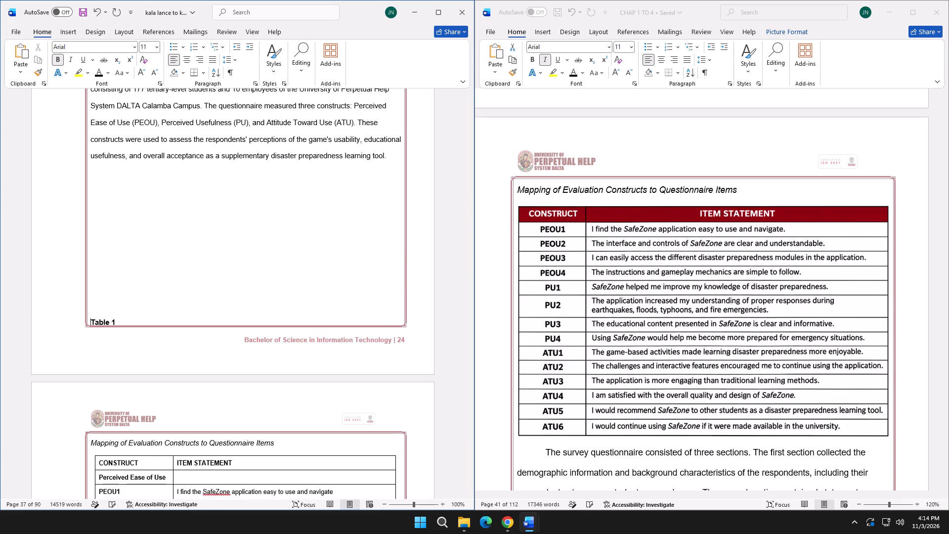
{"action": "key", "text": "Return"}
{"action": "scroll", "coordinate": [165, 249], "scroll_direction": "down", "scroll_amount": 17}
{"action": "scroll", "coordinate": [190, 272], "scroll_direction": "up", "scroll_amount": 3}
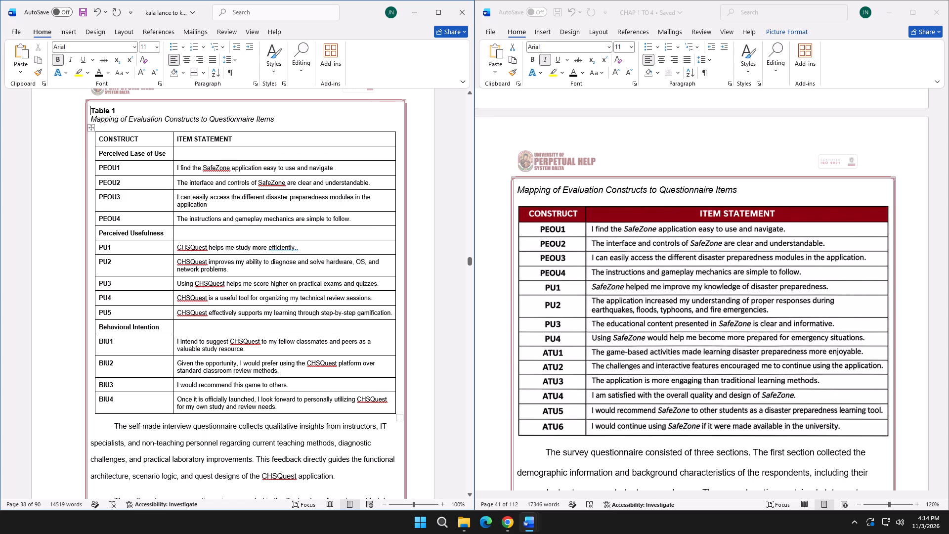
Replace the PU1 item statement with "SafeZone helped me improve my knowledge of disaster preparedness.".
{"action": "left_click_drag", "start_coordinate": [305, 244], "coordinate": [247, 245]}
{"action": "left_click_drag", "start_coordinate": [247, 245], "coordinate": [188, 249]}
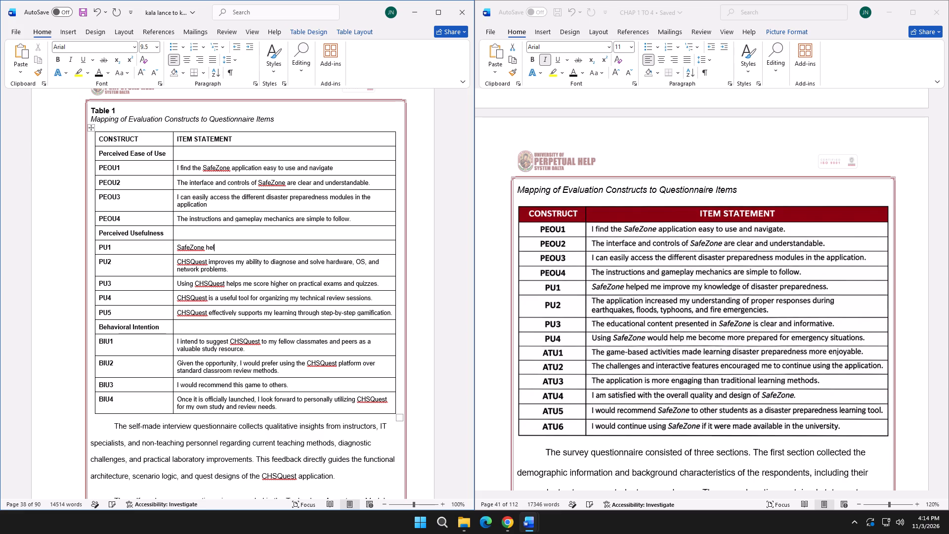
{"action": "key", "text": "BackSpace"}
{"action": "type", "text": "e improve my knowledge of disaster"}
{"action": "key", "text": "space"}
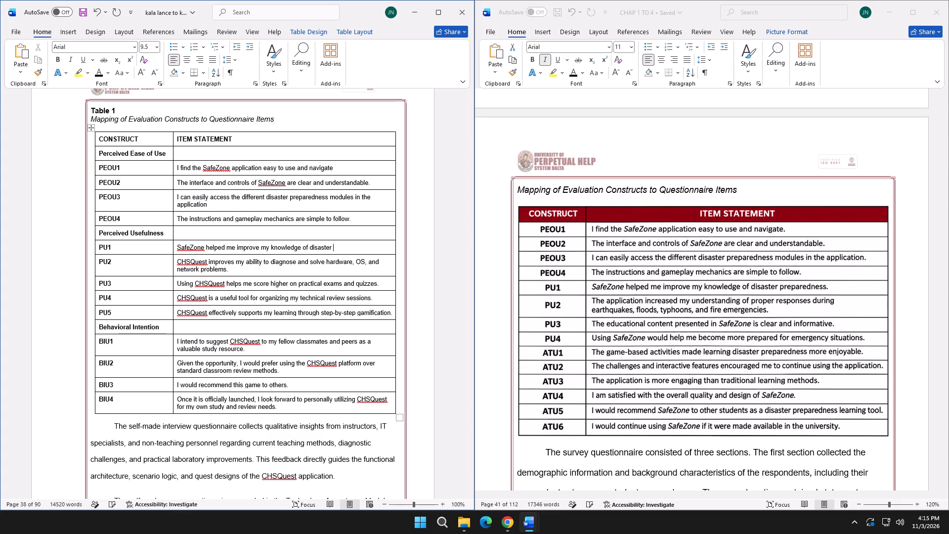
{"action": "type", "text": "preapred"}
{"action": "key", "text": "BackSpace"}
{"action": "key", "text": "BackSpace"}
{"action": "key", "text": "BackSpace"}
{"action": "key", "text": "BackSpace"}
{"action": "key", "text": "BackSpace"}
{"action": "key", "text": "BackSpace"}
{"action": "key", "text": "BackSpace"}
{"action": "type", "text": "reparedness."}
Replace the PU2 item statement with "The application increased my understanding of proper responses during earthquake, floods, typhoons, and fire emergencies.".
{"action": "left_click_drag", "start_coordinate": [234, 271], "coordinate": [179, 262]}
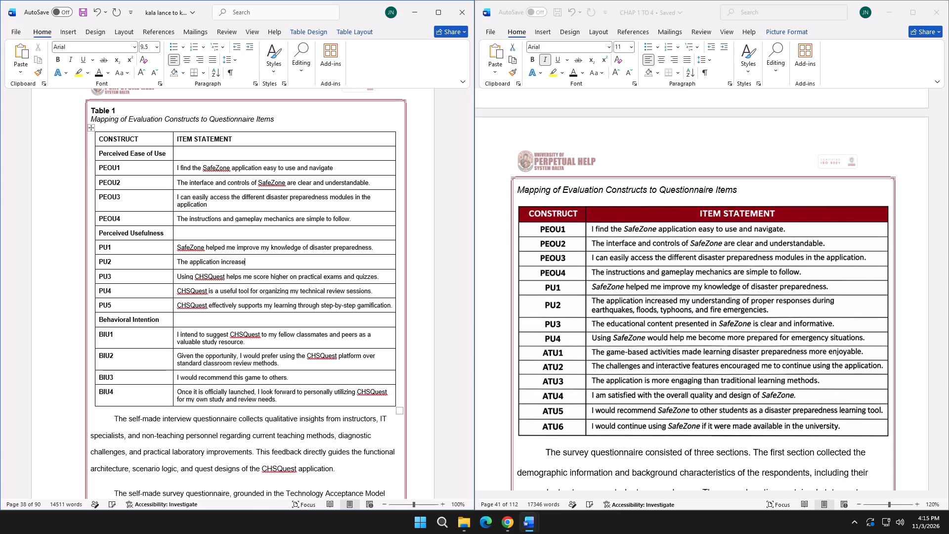
{"action": "type", "text": "my unders"}
{"action": "type", "text": "tanding of proper responses during"}
{"action": "key", "text": "space"}
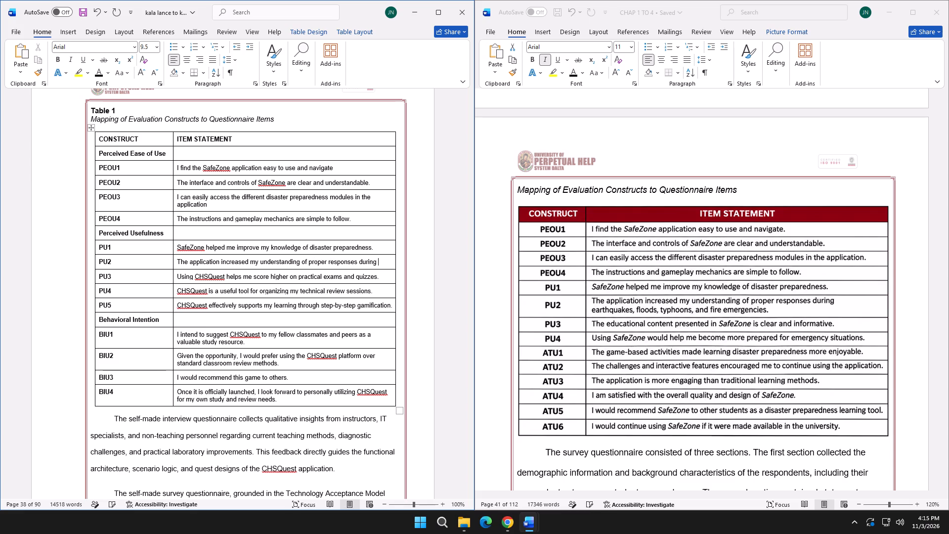
{"action": "type", "text": "earthq"}
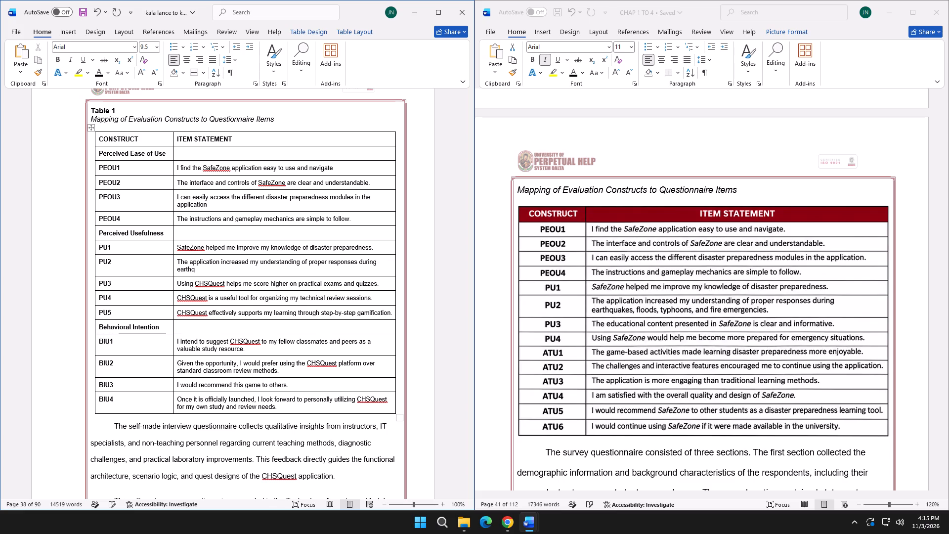
{"action": "type", "text": "au"}
{"action": "key", "text": "BackSpace"}
{"action": "key", "text": "BackSpace"}
{"action": "type", "text": "uake"}
{"action": "key", "text": "space"}
{"action": "key", "text": "BackSpace"}
{"action": "type", "text": ", floods"}
{"action": "key", "text": "space"}
{"action": "key", "text": "BackSpace"}
{"action": "type", "text": ", typhoons, and fire emergencies"}
{"action": "key", "text": "period"}
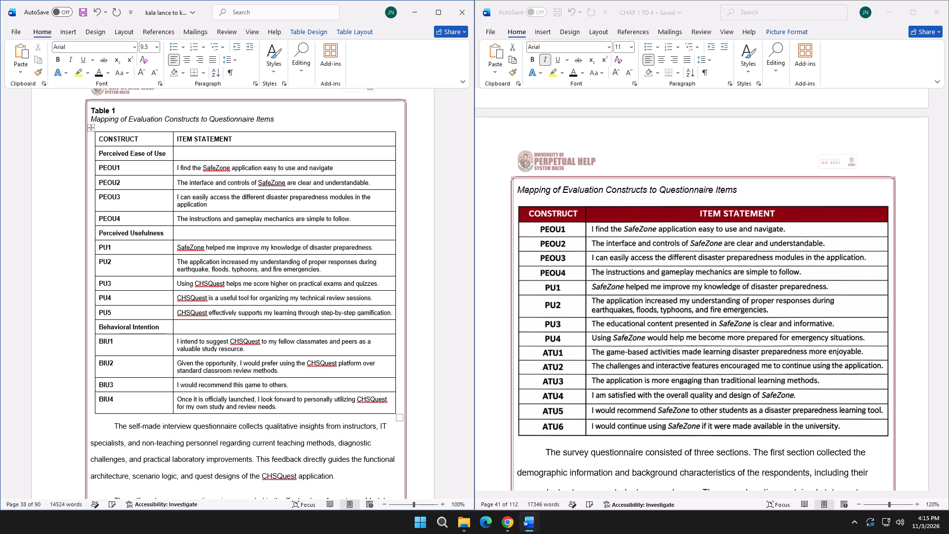
Replace the PU3 item statement with "The educational content presented in SafeZone is clear and informative.".
{"action": "left_click_drag", "start_coordinate": [383, 283], "coordinate": [284, 281]}
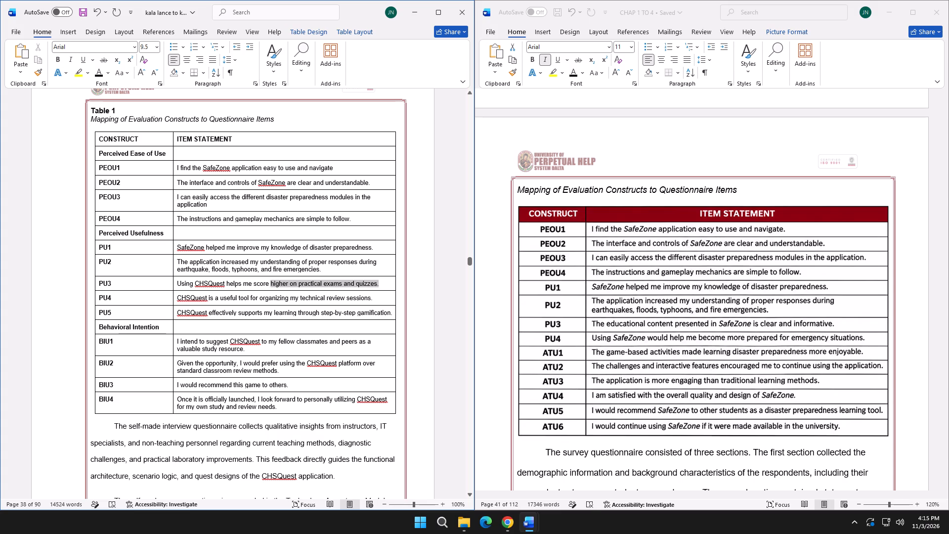
{"action": "left_click_drag", "start_coordinate": [284, 281], "coordinate": [178, 280]}
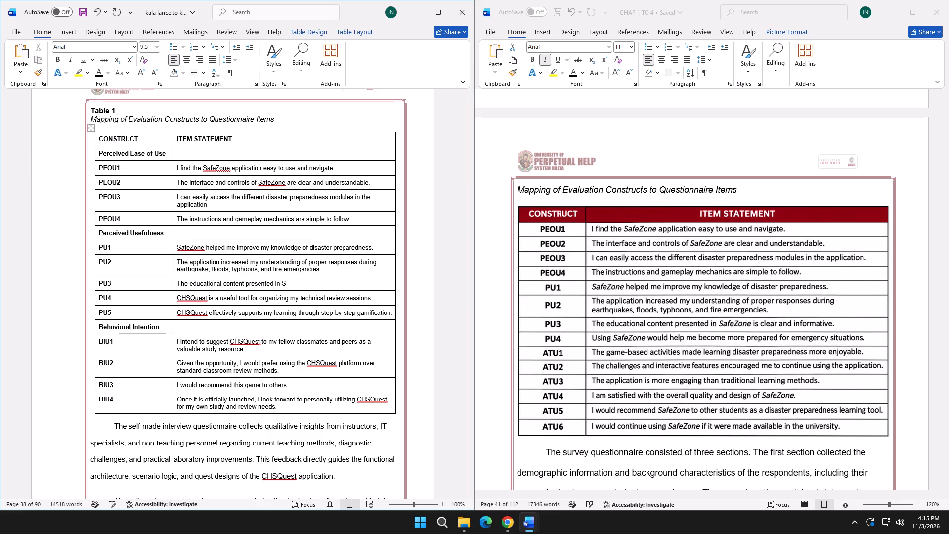
{"action": "type", "text": "is clre"}
{"action": "key", "text": "BackSpace"}
{"action": "key", "text": "BackSpace"}
{"action": "type", "text": "ear and infro"}
{"action": "key", "text": "BackSpace"}
{"action": "key", "text": "BackSpace"}
{"action": "type", "text": "ormative"}
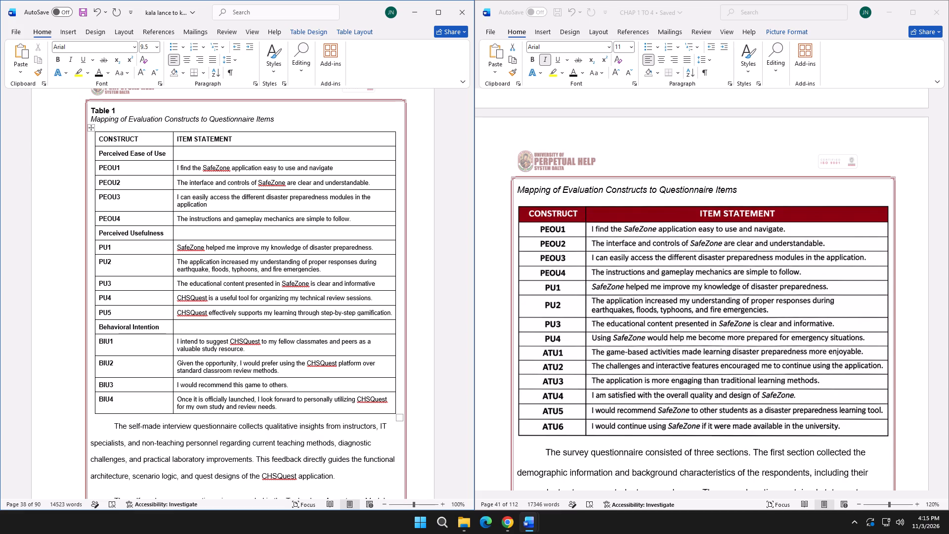
{"action": "key", "text": "period"}
Replace the PU4 item statement with "Using SafeZone would help me become more prepared for emergency situations.".
{"action": "left_click_drag", "start_coordinate": [382, 297], "coordinate": [181, 301]}
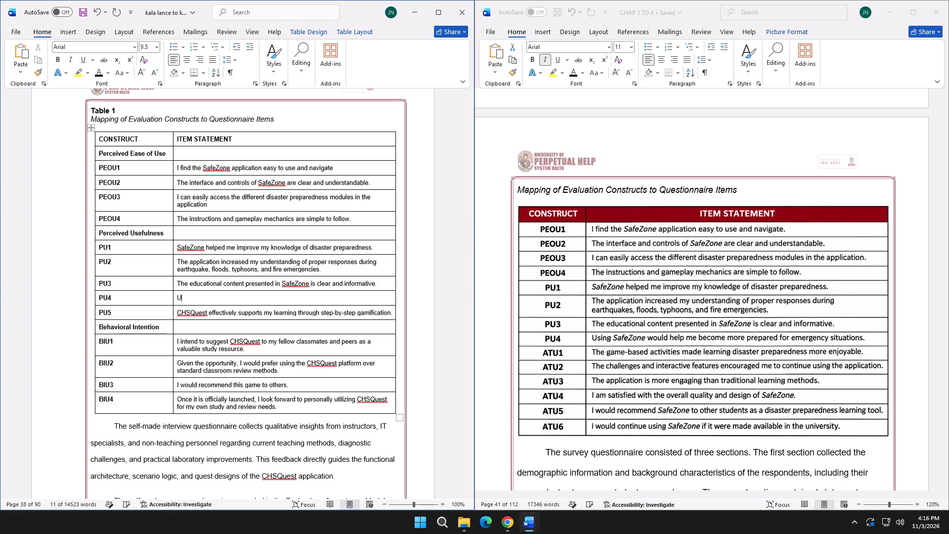
{"action": "type", "text": "sing"}
{"action": "key", "text": "space"}
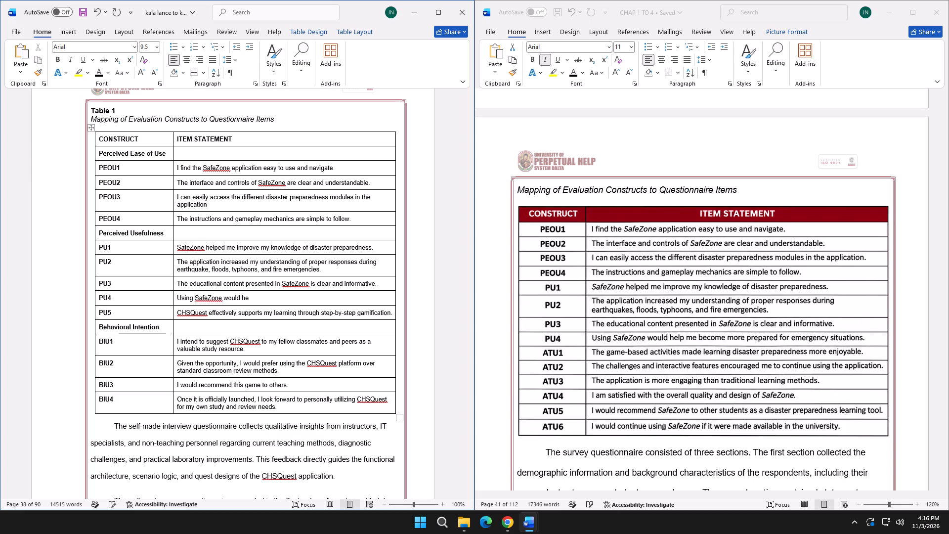
{"action": "key", "text": "BackSpace"}
{"action": "type", "text": "p e"}
{"action": "key", "text": "space"}
{"action": "key", "text": "BackSpace"}
{"action": "key", "text": "BackSpace"}
{"action": "key", "text": "BackSpace"}
{"action": "key", "text": "space"}
{"action": "type", "text": "me become more preapred"}
{"action": "key", "text": "BackSpace"}
{"action": "key", "text": "BackSpace"}
{"action": "key", "text": "BackSpace"}
{"action": "key", "text": "BackSpace"}
{"action": "key", "text": "BackSpace"}
{"action": "type", "text": "pared for emergency situ"}
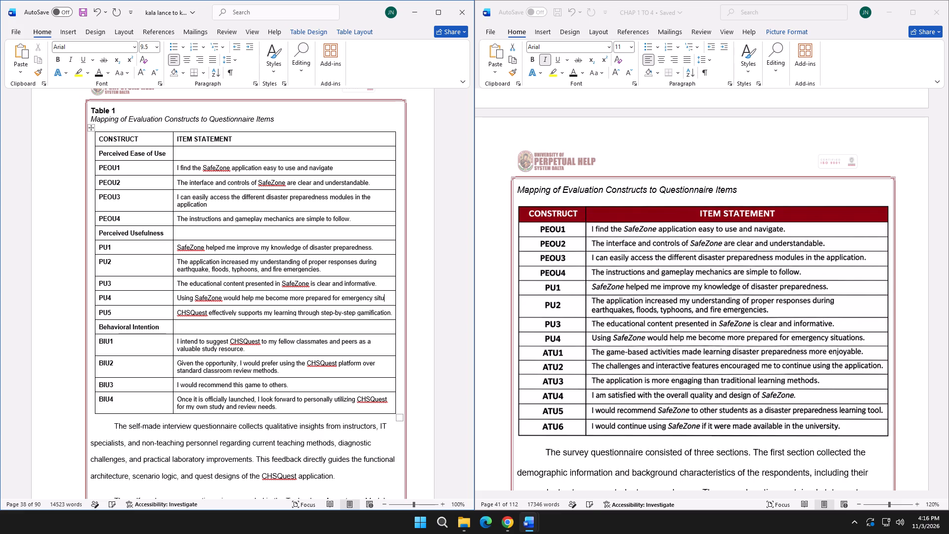
{"action": "type", "text": "ations"}
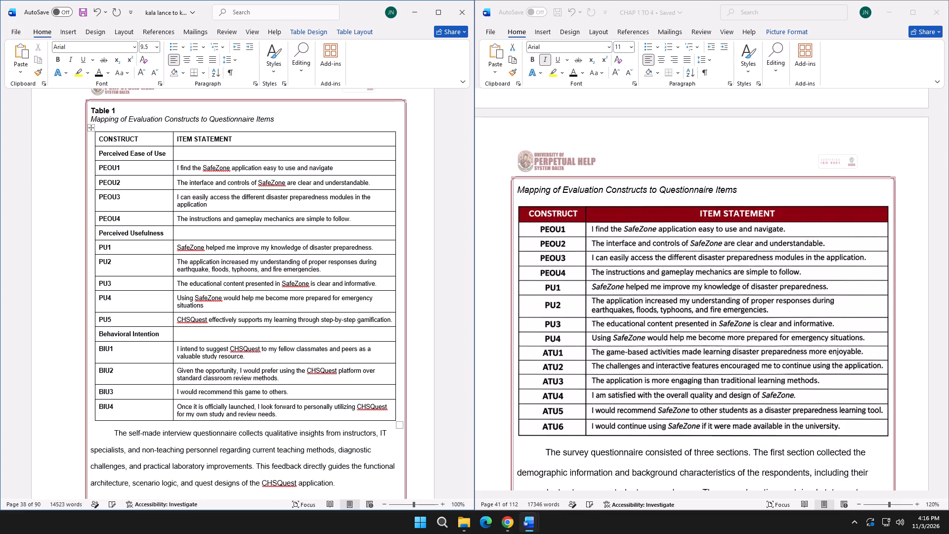
{"action": "key", "text": "period"}
Delete the entire PU5 row from Table 1.
{"action": "left_click_drag", "start_coordinate": [392, 321], "coordinate": [220, 314]}
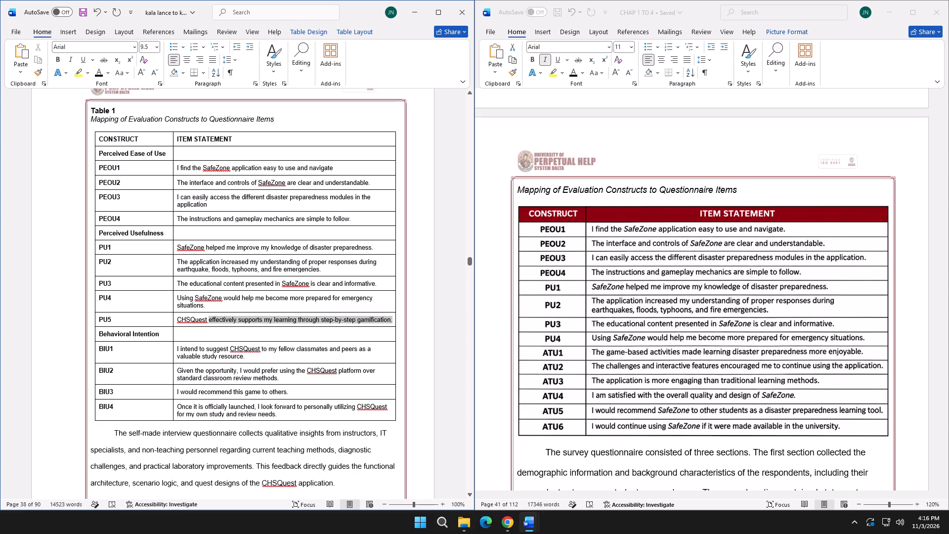
{"action": "left_click_drag", "start_coordinate": [220, 314], "coordinate": [175, 317]}
{"action": "left_click", "coordinate": [161, 318]}
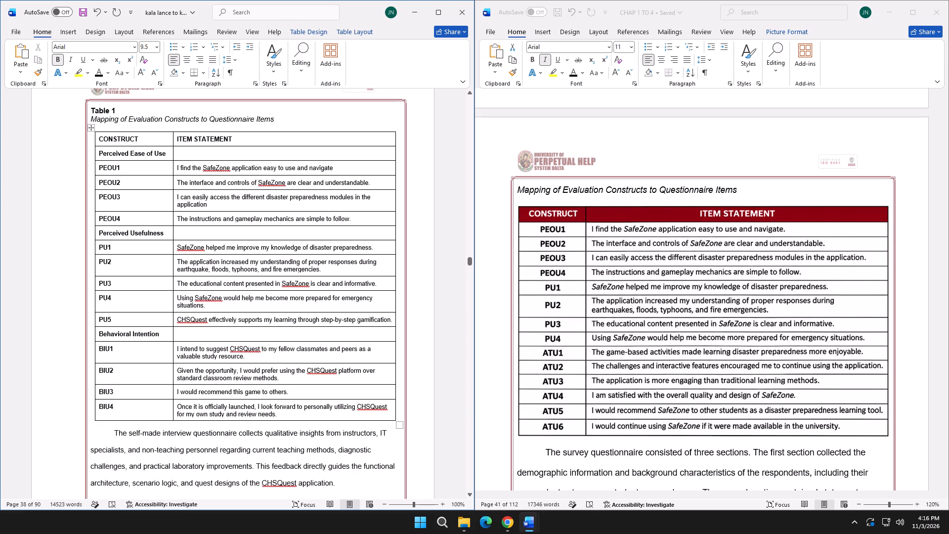
{"action": "left_click_drag", "start_coordinate": [100, 320], "coordinate": [340, 323]}
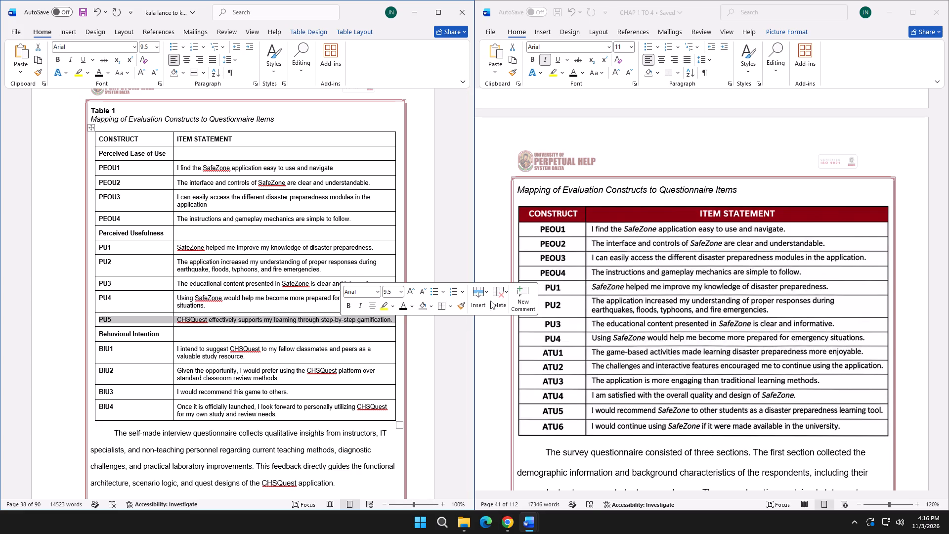
{"action": "left_click", "coordinate": [498, 299]}
{"action": "left_click", "coordinate": [505, 323]}
{"action": "left_click", "coordinate": [230, 278]}
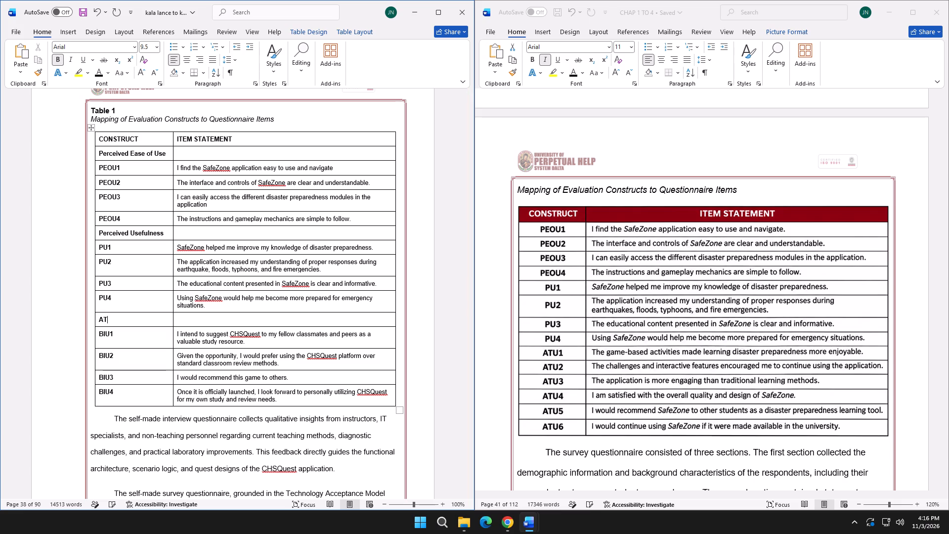
Replace the "Behavioral Intention" subheading in Table 1 with "Attitude Toward Use".
{"action": "key", "text": "BackSpace"}
{"action": "key", "text": "BackSpace"}
{"action": "type", "text": "ttu"}
{"action": "key", "text": "BackSpace"}
Change the BIU1 label to ATU1 and copy it over the BIU2, BIU3 and BIU4 labels.
{"action": "left_click_drag", "start_coordinate": [118, 334], "coordinate": [95, 334]}
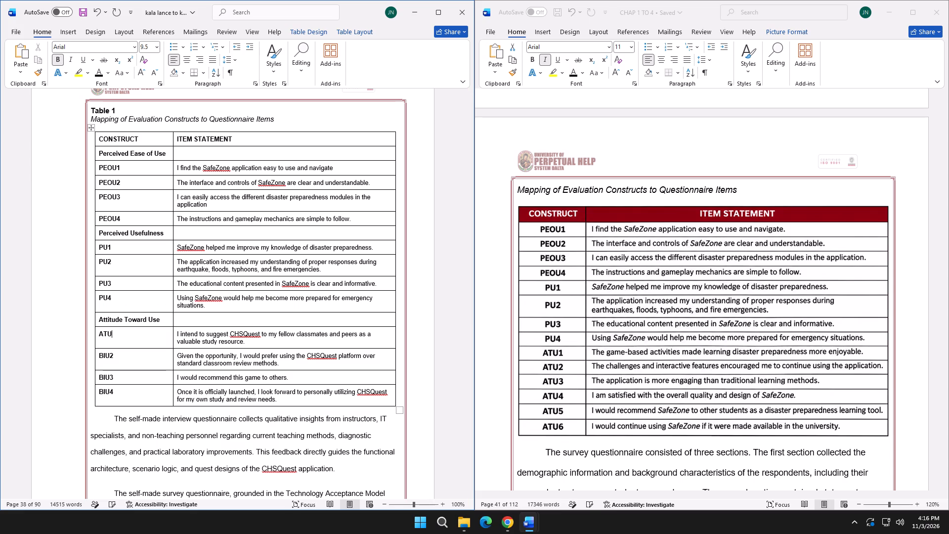
{"action": "key", "text": "1"}
{"action": "left_click_drag", "start_coordinate": [125, 335], "coordinate": [100, 334]}
{"action": "key", "text": "ctrl+c"}
{"action": "left_click_drag", "start_coordinate": [116, 358], "coordinate": [115, 358]}
{"action": "left_click_drag", "start_coordinate": [115, 358], "coordinate": [95, 358]}
{"action": "key", "text": "ctrl+v"}
{"action": "left_click_drag", "start_coordinate": [116, 376], "coordinate": [101, 377]}
{"action": "key", "text": "ctrl+v"}
{"action": "left_click_drag", "start_coordinate": [120, 393], "coordinate": [115, 392]}
{"action": "left_click", "coordinate": [109, 393]}
{"action": "left_click_drag", "start_coordinate": [114, 392], "coordinate": [100, 392]}
{"action": "key", "text": "ctrl+v"}
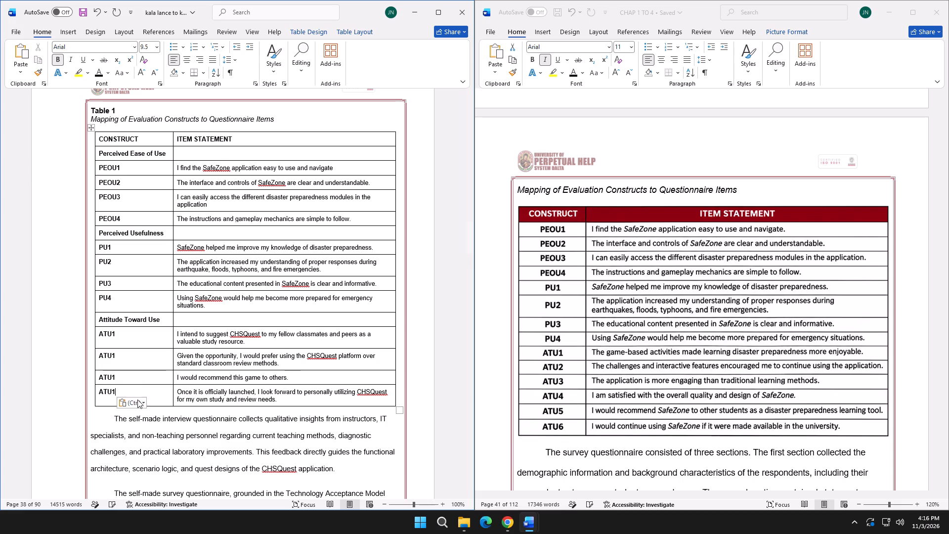
Insert two blank rows below the last row of Table 1.
{"action": "left_click", "coordinate": [152, 389]}
{"action": "left_click_drag", "start_coordinate": [146, 392], "coordinate": [266, 398]}
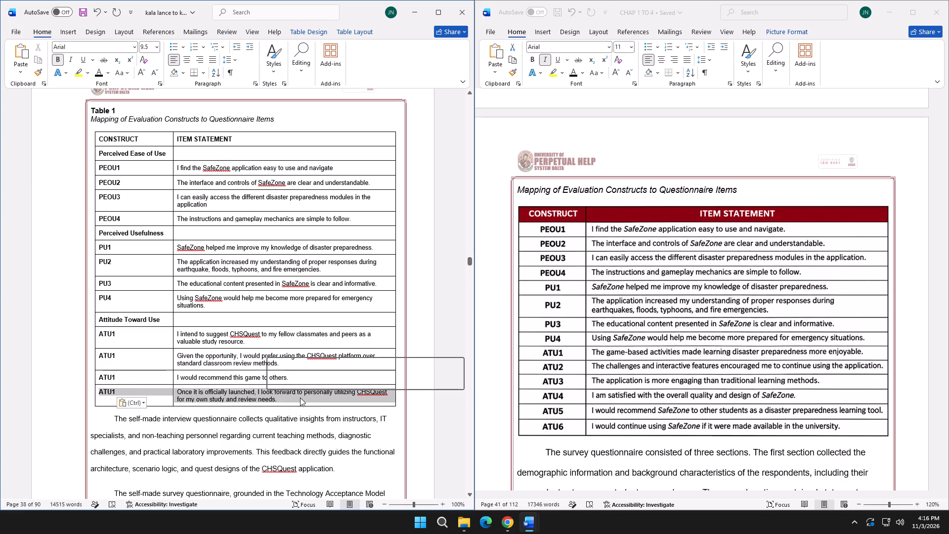
{"action": "left_click", "coordinate": [402, 381]}
{"action": "left_click", "coordinate": [413, 407]}
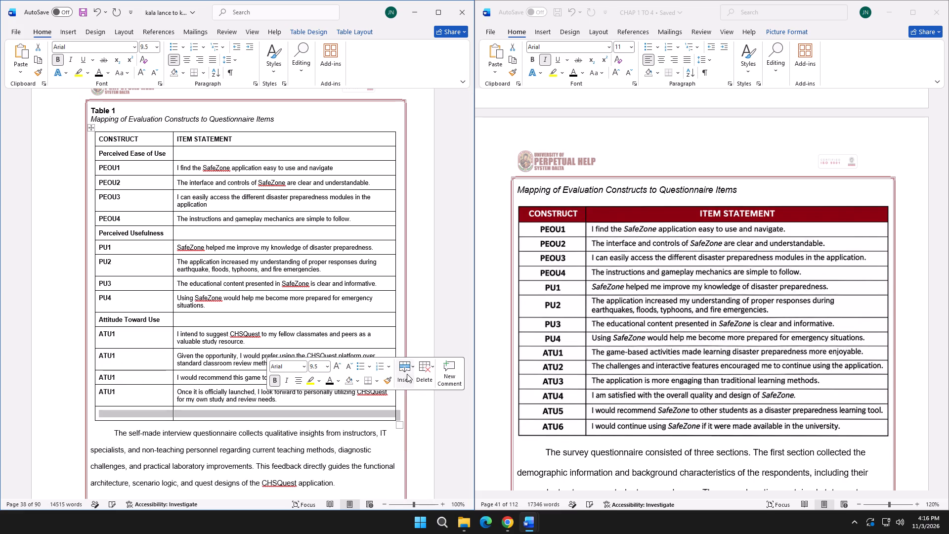
{"action": "left_click", "coordinate": [407, 374]}
{"action": "left_click", "coordinate": [418, 395]}
{"action": "left_click", "coordinate": [143, 397]}
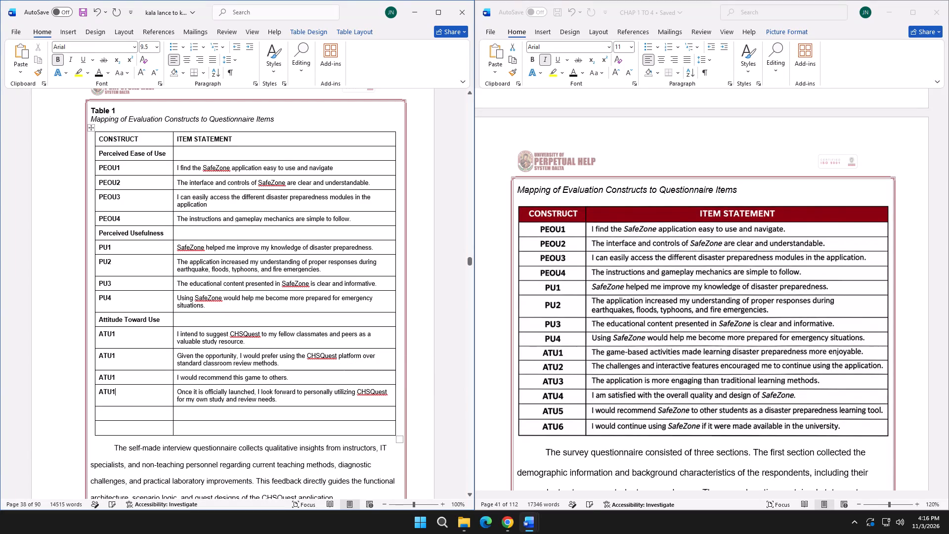
Paste the copied ATU1 label into the construct cells of the two blank rows at the end of Table 1.
{"action": "left_click", "coordinate": [127, 412]}
{"action": "key", "text": "ctrl+v"}
{"action": "left_click", "coordinate": [105, 428]}
{"action": "key", "text": "ctrl+v"}
Renumber the five repeated ATU1 labels below the first one as ATU2, ATU3, ATU4, ATU5 and ATU6.
{"action": "left_click_drag", "start_coordinate": [121, 355], "coordinate": [112, 356]}
{"action": "key", "text": "2"}
{"action": "left_click_drag", "start_coordinate": [123, 379], "coordinate": [112, 378]}
{"action": "key", "text": "3"}
{"action": "left_click_drag", "start_coordinate": [120, 392], "coordinate": [110, 392]}
{"action": "key", "text": "4"}
{"action": "left_click_drag", "start_coordinate": [121, 412], "coordinate": [113, 413]}
{"action": "key", "text": "5"}
{"action": "left_click_drag", "start_coordinate": [123, 426], "coordinate": [114, 427]}
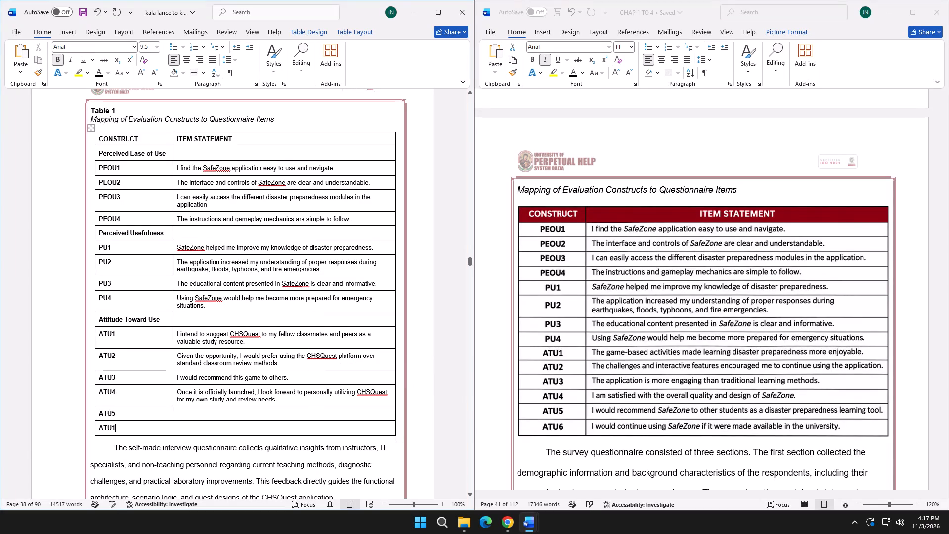
{"action": "left_click_drag", "start_coordinate": [114, 427], "coordinate": [112, 428]}
{"action": "key", "text": "6"}
Replace the ATU1 item statement with "The game-based activities made learning disaster preparedness more enjoyable.".
{"action": "left_click", "coordinate": [291, 344]}
{"action": "left_click_drag", "start_coordinate": [263, 344], "coordinate": [166, 329]}
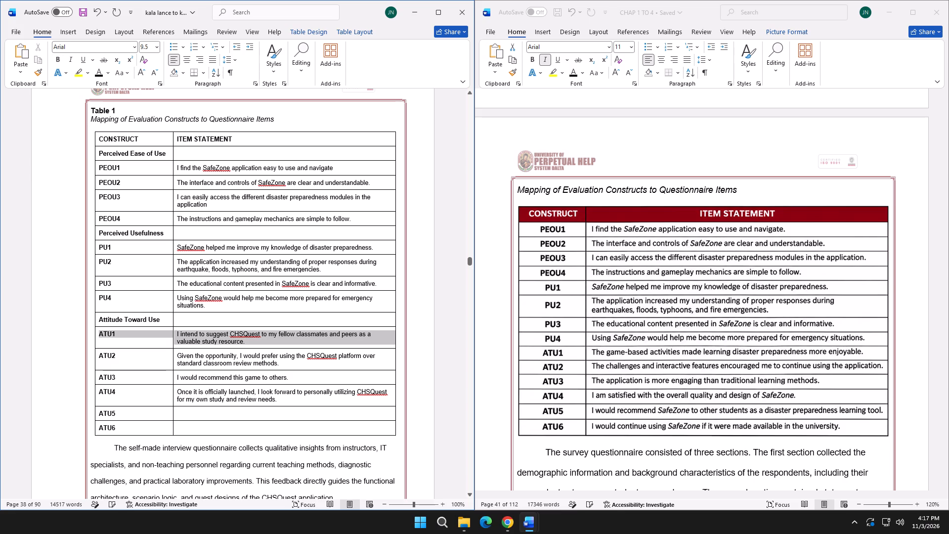
{"action": "left_click_drag", "start_coordinate": [166, 329], "coordinate": [182, 333]}
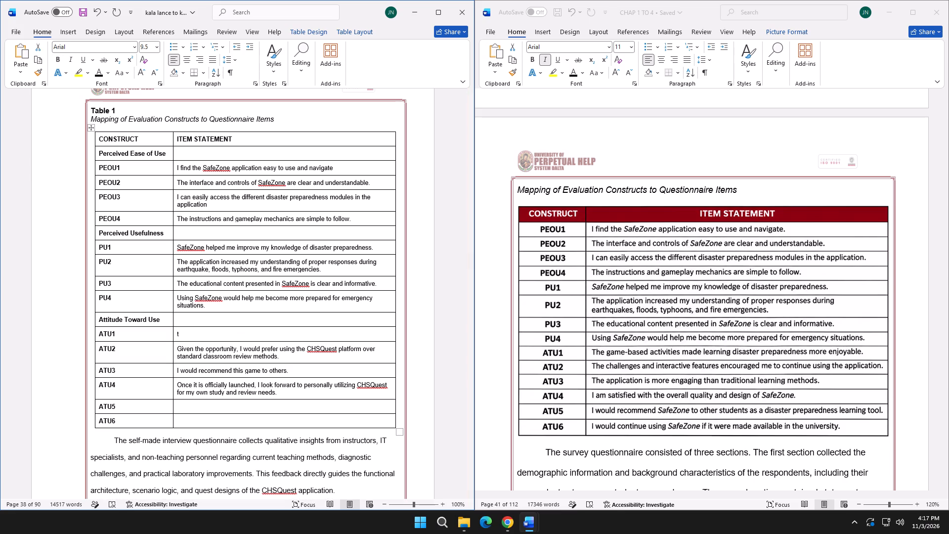
{"action": "type", "text": "game-based activite"}
{"action": "key", "text": "BackSpace"}
{"action": "key", "text": "BackSpace"}
{"action": "key", "text": "t"}
{"action": "key", "text": "BackSpace"}
{"action": "key", "text": "BackSpace"}
{"action": "type", "text": "ities made learning s"}
{"action": "key", "text": "BackSpace"}
{"action": "type", "text": "disaster prepared"}
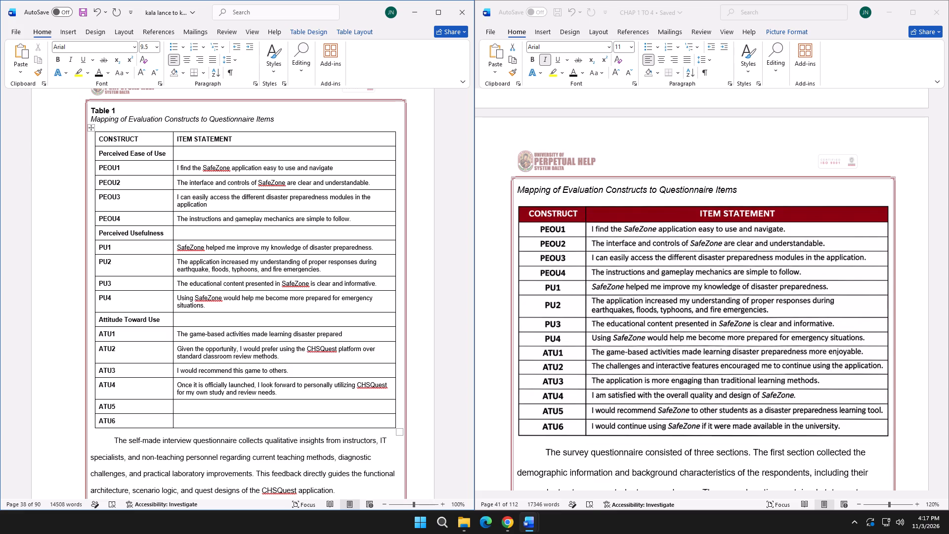
{"action": "type", "text": "ne"}
{"action": "type", "text": "ss"}
{"action": "key", "text": "space"}
{"action": "type", "text": "more enjo"}
{"action": "type", "text": "yable."}
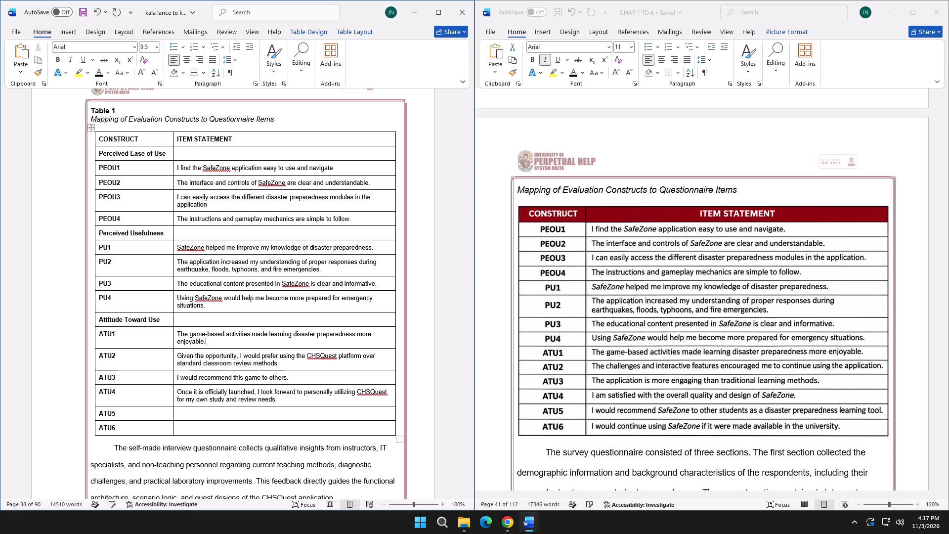
Replace the ATU2 item statement with "The challenges and interactive features encouraged me to continue using the application.".
{"action": "left_click_drag", "start_coordinate": [282, 364], "coordinate": [182, 354]}
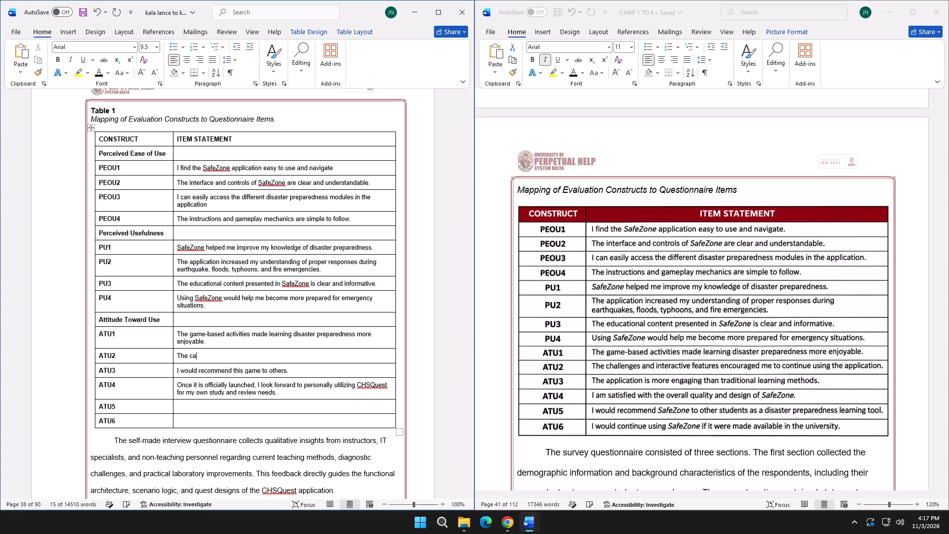
{"action": "key", "text": "BackSpace"}
{"action": "type", "text": "hallegen"}
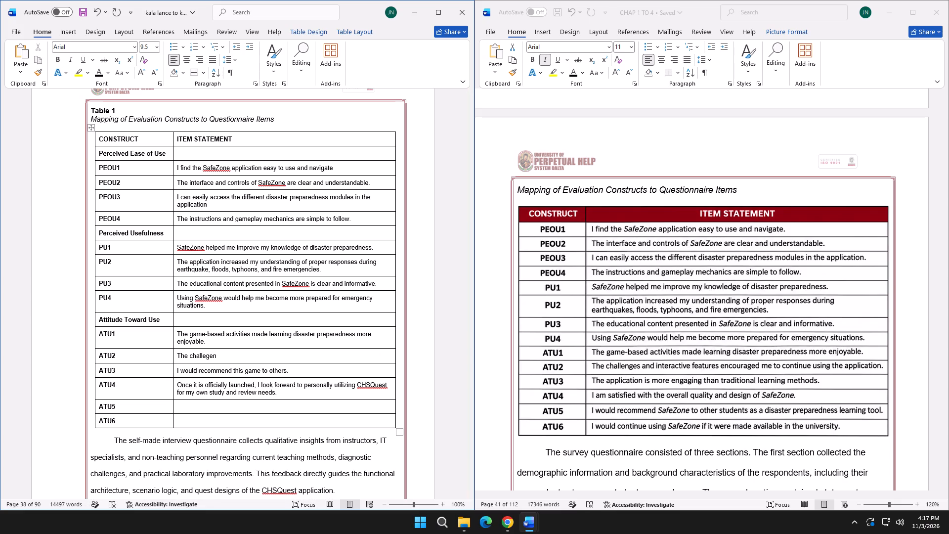
{"action": "key", "text": "BackSpace"}
{"action": "key", "text": "BackSpace"}
{"action": "key", "text": "BackSpace"}
{"action": "key", "text": "BackSpace"}
{"action": "type", "text": "nges"}
{"action": "key", "text": "BackSpace"}
{"action": "key", "text": "BackSpace"}
{"action": "key", "text": "BackSpace"}
{"action": "key", "text": "BackSpace"}
{"action": "type", "text": "enges and inter"}
{"action": "type", "text": "active features"}
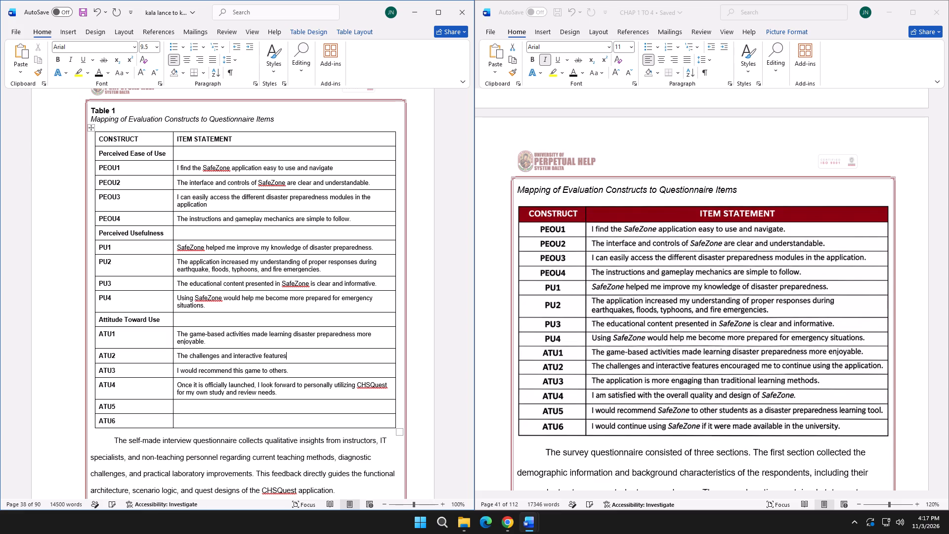
{"action": "key", "text": "space"}
{"action": "type", "text": "encouraged me to continue"}
{"action": "key", "text": "space"}
{"action": "type", "text": "using the application"}
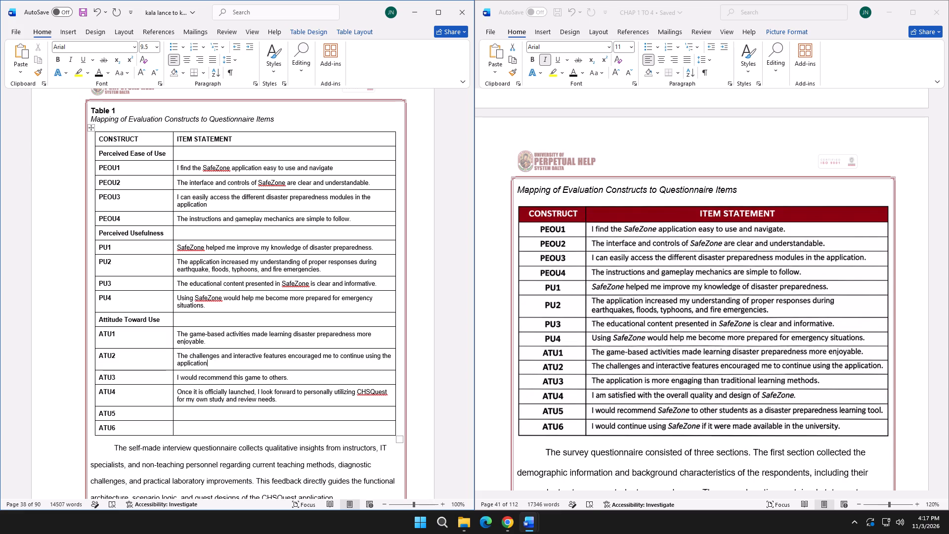
{"action": "key", "text": "period"}
Replace the ATU3 item statement with "The application is more engaging than traditional learning methods.".
{"action": "left_click_drag", "start_coordinate": [299, 377], "coordinate": [182, 375]}
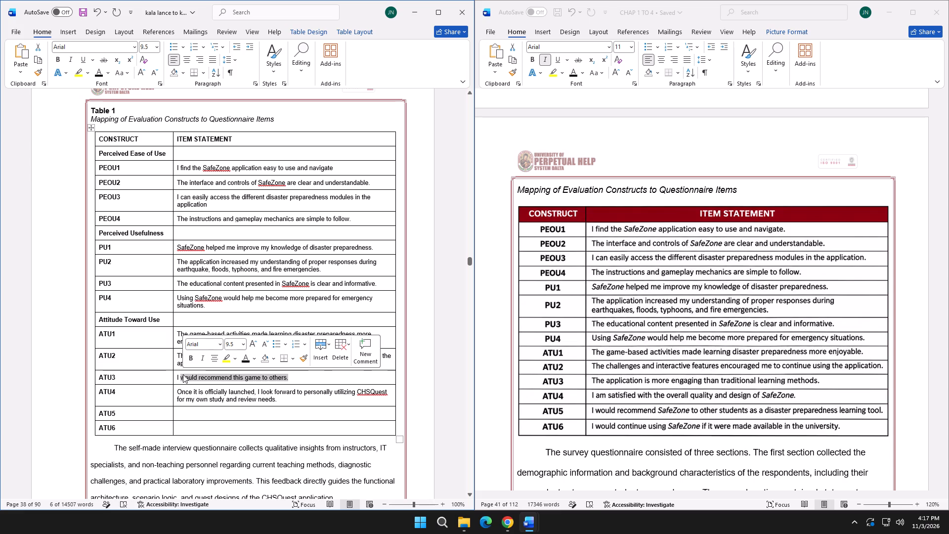
{"action": "key", "text": "BackSpace"}
{"action": "key", "text": "BackSpace"}
{"action": "key", "text": "BackSpace"}
{"action": "key", "text": "BackSpace"}
{"action": "key", "text": "BackSpace"}
{"action": "key", "text": "BackSpace"}
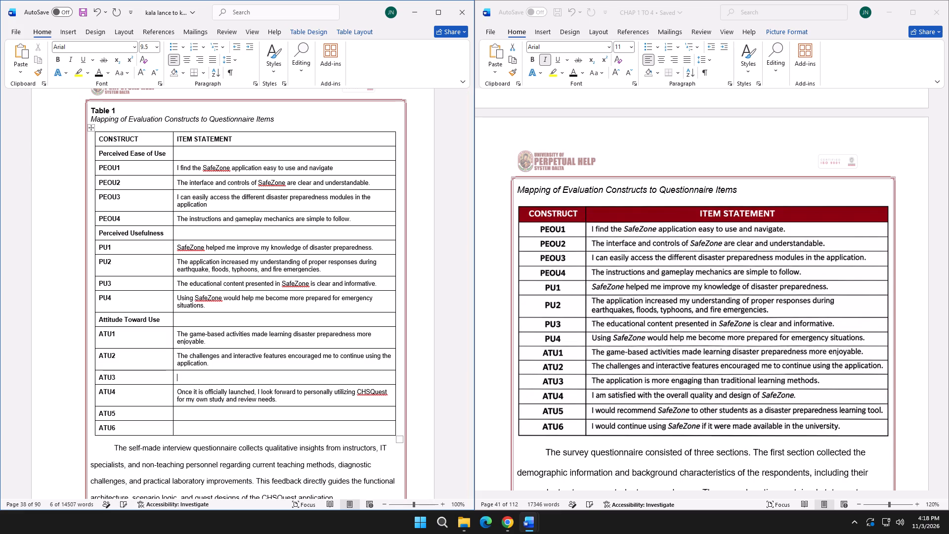
{"action": "key", "text": "BackSpace"}
{"action": "key", "text": "BackSpace"}
{"action": "key", "text": "space"}
{"action": "type", "text": "applc"}
{"action": "key", "text": "BackSpace"}
{"action": "type", "text": "ication is more engaging thatn"}
{"action": "key", "text": "BackSpace"}
{"action": "key", "text": "BackSpace"}
{"action": "type", "text": "n traditional learning methods."}
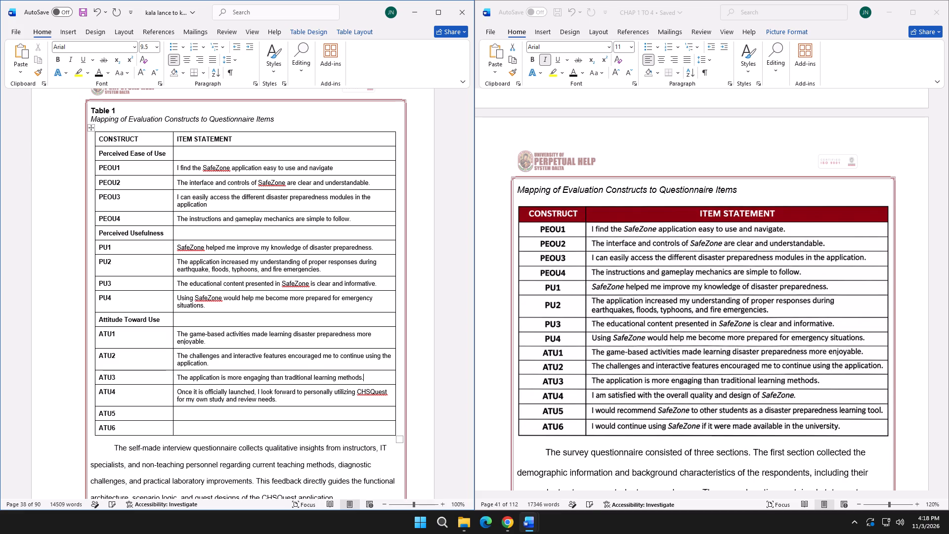
Replace the ATU4 item statement with "I am satisfied with the overall quality and design of SafeZone.".
{"action": "left_click_drag", "start_coordinate": [289, 400], "coordinate": [184, 390]}
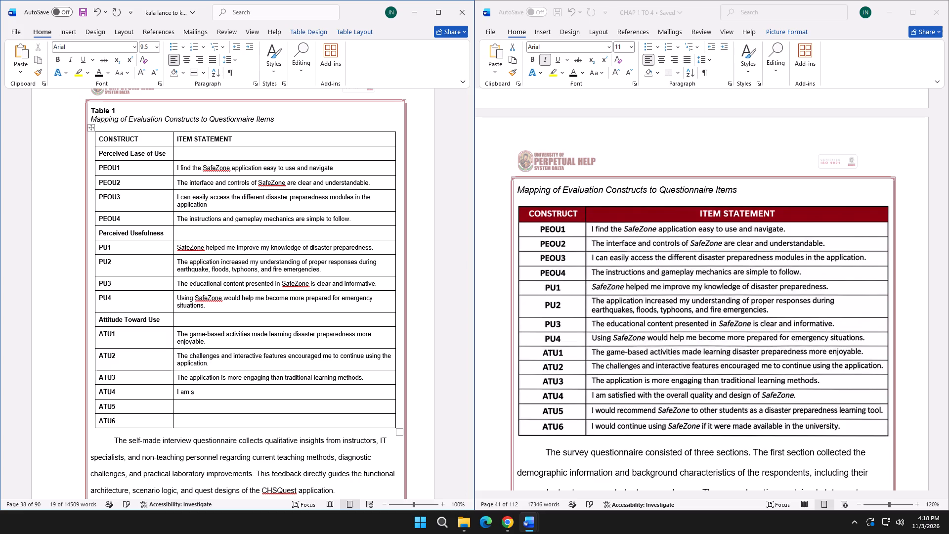
{"action": "key", "text": "BackSpace"}
{"action": "key", "text": "BackSpace"}
{"action": "type", "text": "atist"}
{"action": "key", "text": "BackSpace"}
{"action": "type", "text": "fied"}
{"action": "key", "text": "space"}
{"action": "type", "text": "with teh"}
{"action": "key", "text": "space"}
{"action": "key", "text": "BackSpace"}
{"action": "key", "text": "space"}
{"action": "type", "text": "overall an"}
{"action": "key", "text": "BackSpace"}
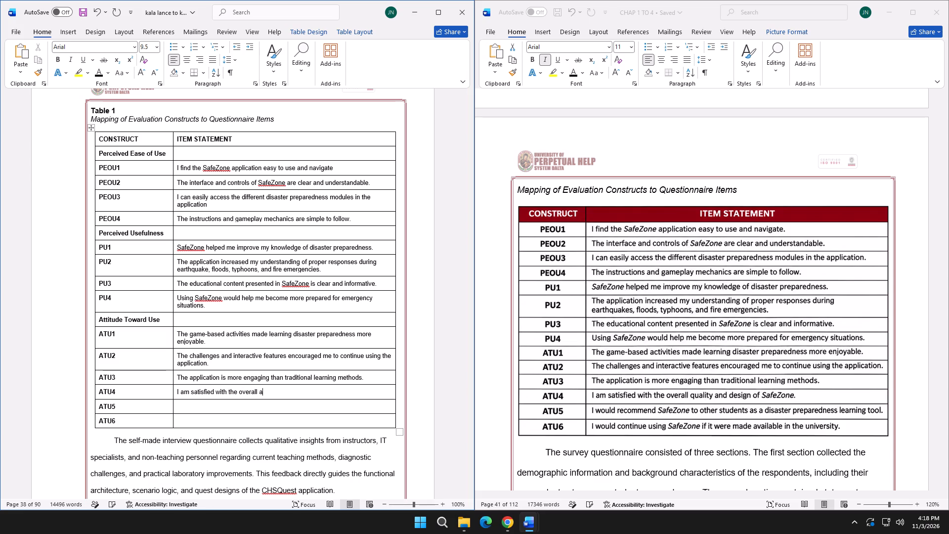
{"action": "key", "text": "BackSpace"}
{"action": "type", "text": "quality and s"}
{"action": "key", "text": "BackSpace"}
{"action": "key", "text": "BackSpace"}
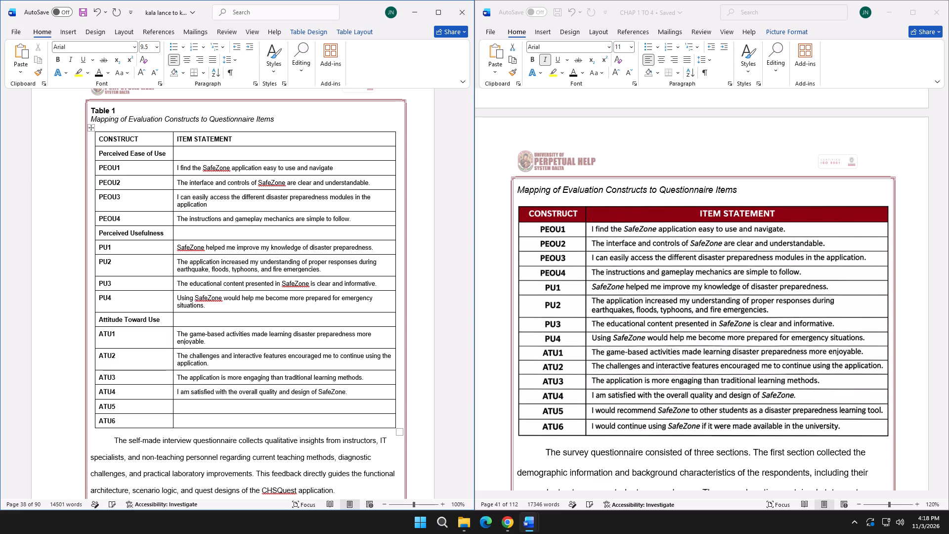
Enter the ATU5 item statement "I would recommend SafeZone to other students as a disaster preparedness learning tool.".
{"action": "left_click", "coordinate": [187, 404]}
{"action": "key", "text": "BackSpace"}
{"action": "type", "text": "to other students as a disaster prep"}
{"action": "key", "text": "BackSpace"}
{"action": "type", "text": "paredness learning tool."}
Enter the ATU6 item statement "I would continue using SafeZone if it were made available in the university.".
{"action": "left_click", "coordinate": [187, 429]}
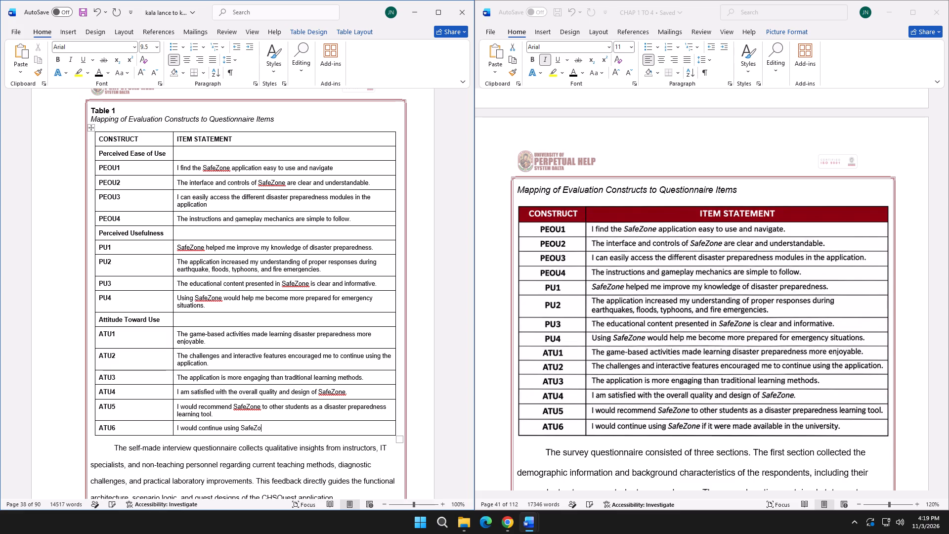
{"action": "type", "text": "if it wr"}
{"action": "key", "text": "BackSpace"}
{"action": "type", "text": "ere made available"}
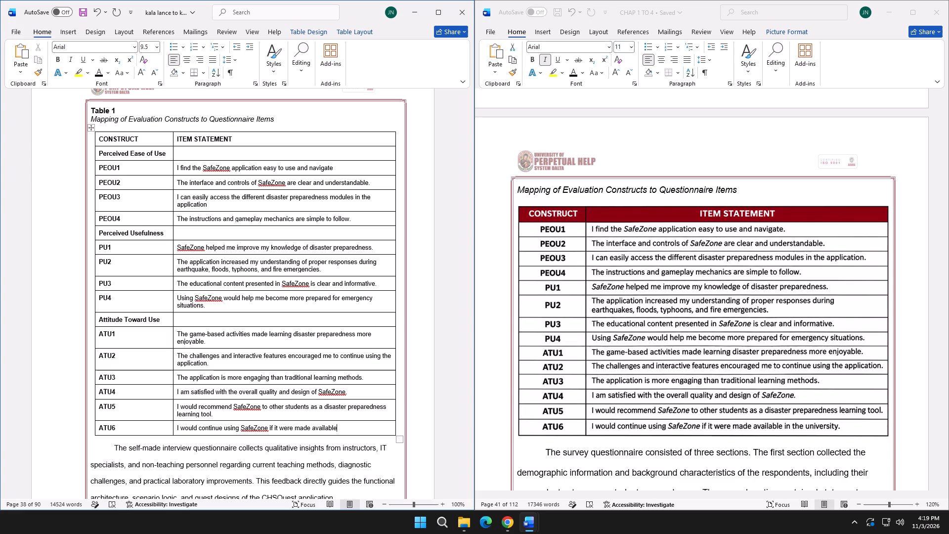
{"action": "key", "text": "space"}
{"action": "type", "text": "in the universi"}
{"action": "key", "text": "BackSpace"}
{"action": "key", "text": "BackSpace"}
{"action": "type", "text": "sity"}
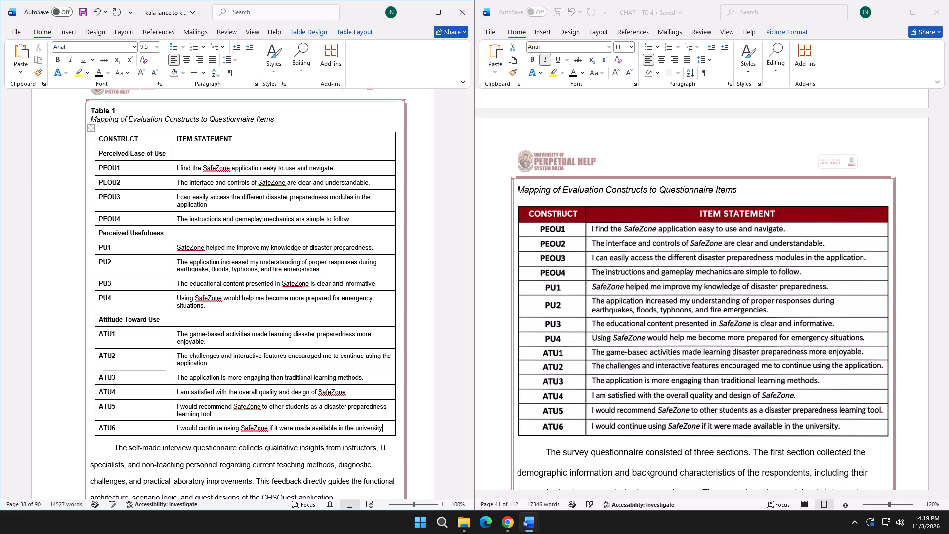
{"action": "key", "text": "period"}
Replace the interview questionnaire paragraph below Table 1 with the three-section survey questionnaire paragraph from CHAP 1 TO 4, removing the extra blank lines after it.
{"action": "scroll", "coordinate": [207, 413], "scroll_direction": "down", "scroll_amount": 5}
{"action": "scroll", "coordinate": [517, 351], "scroll_direction": "down", "scroll_amount": 5}
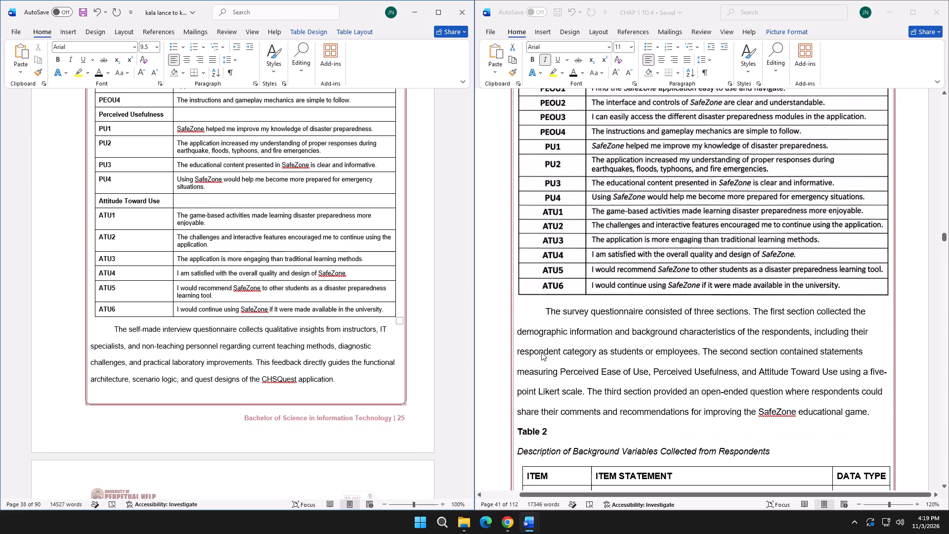
{"action": "left_click", "coordinate": [546, 314]}
{"action": "left_click_drag", "start_coordinate": [547, 313], "coordinate": [613, 427]}
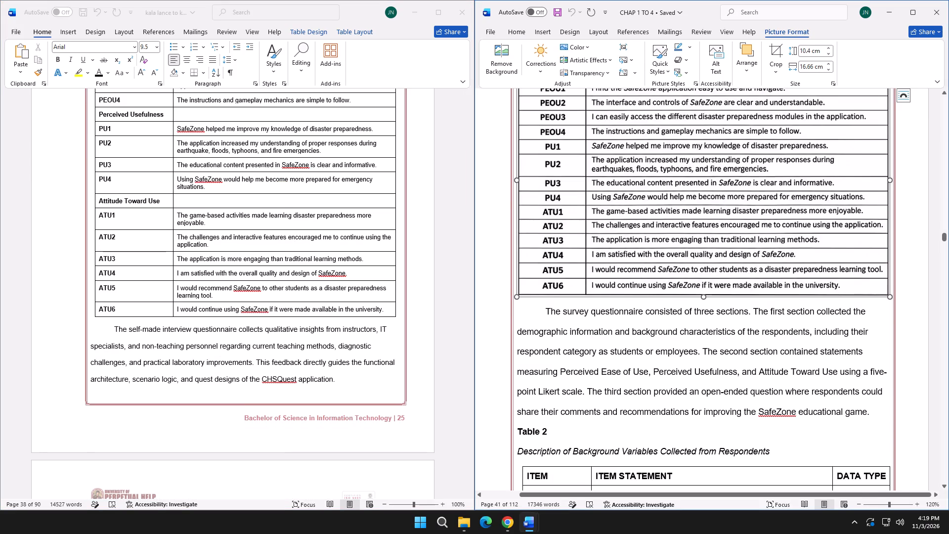
{"action": "left_click", "coordinate": [545, 312]}
{"action": "left_click_drag", "start_coordinate": [546, 311], "coordinate": [874, 413]}
{"action": "key", "text": "ctrl+c"}
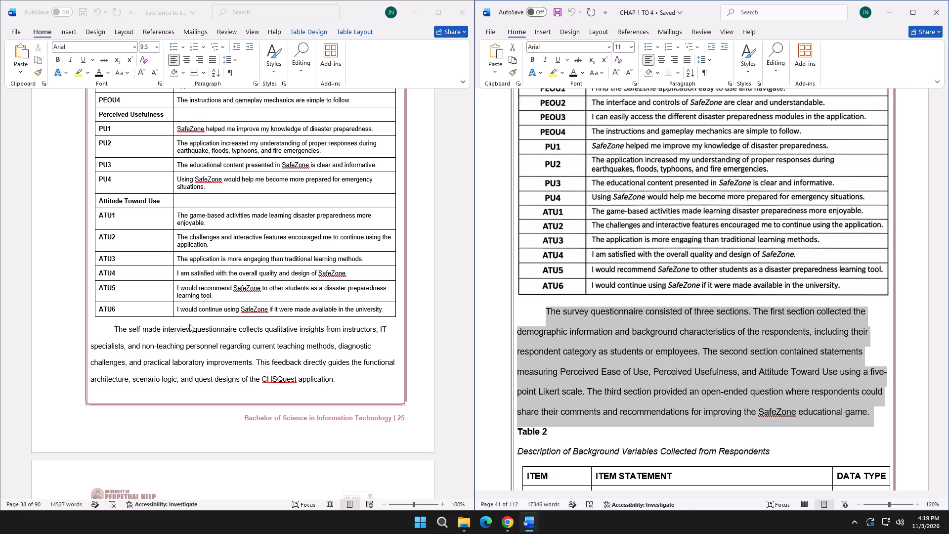
{"action": "left_click", "coordinate": [121, 327]}
{"action": "left_click_drag", "start_coordinate": [115, 328], "coordinate": [337, 380]}
{"action": "key", "text": "ctrl+v"}
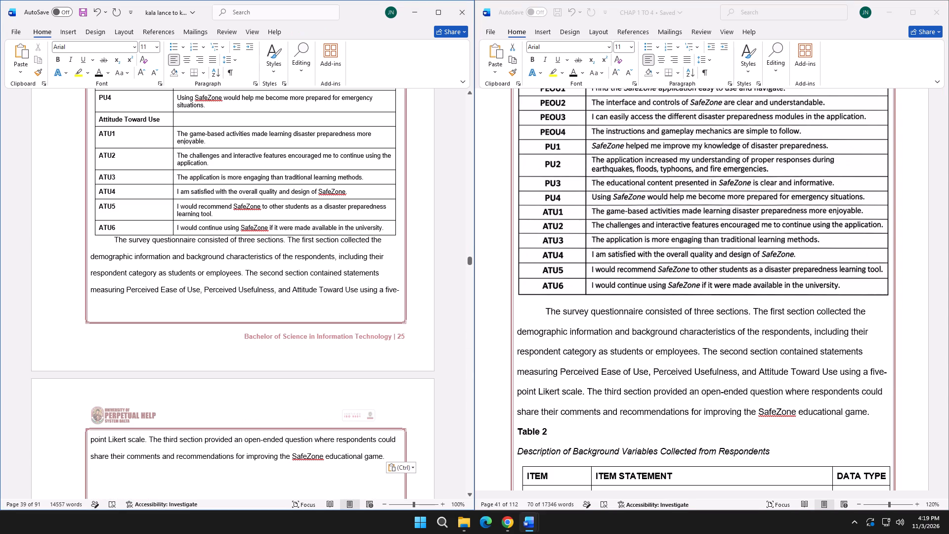
{"action": "scroll", "coordinate": [118, 248], "scroll_direction": "down", "scroll_amount": 3}
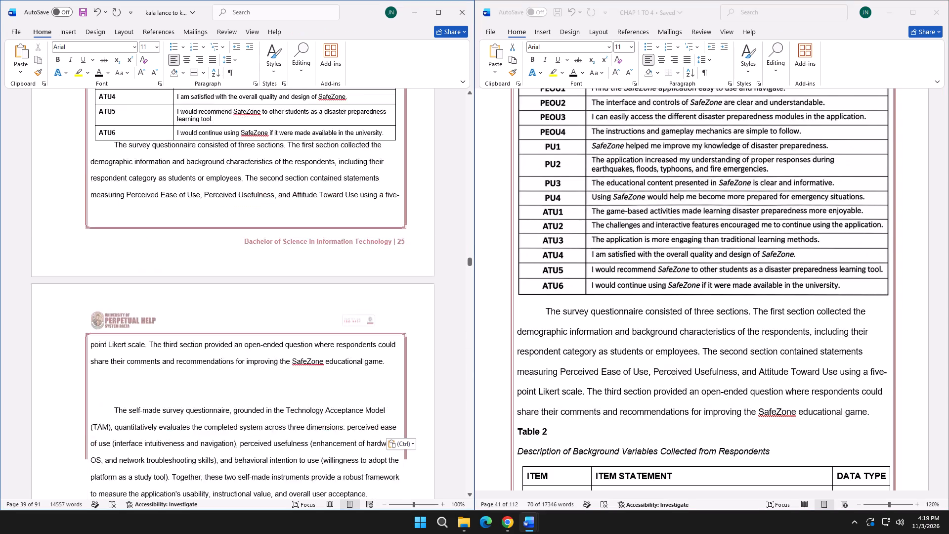
{"action": "scroll", "coordinate": [118, 251], "scroll_direction": "down", "scroll_amount": 3}
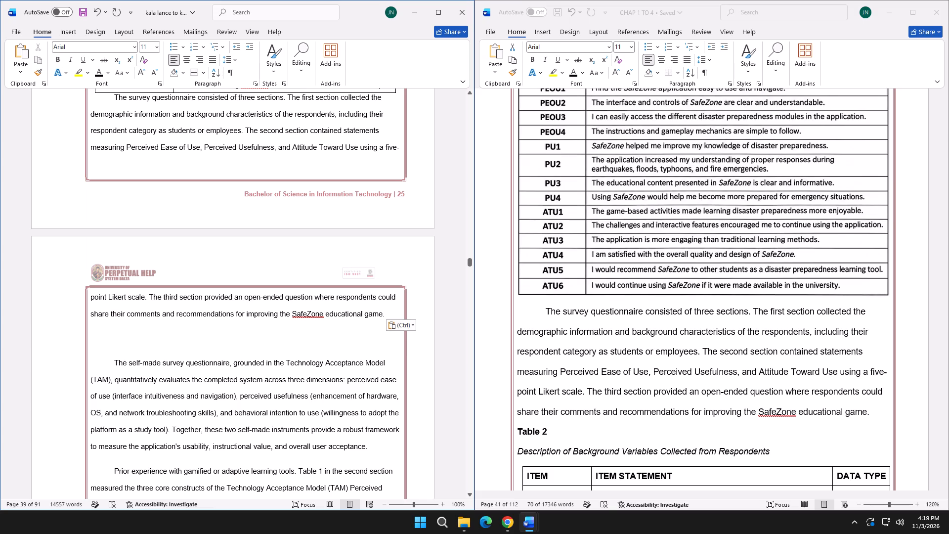
{"action": "key", "text": "BackSpace"}
{"action": "key", "text": "BackSpace"}
Delete the two old paragraphs above Table 2, from "The self-made survey questionnaire" through "could be improved.".
{"action": "scroll", "coordinate": [128, 330], "scroll_direction": "down", "scroll_amount": 4}
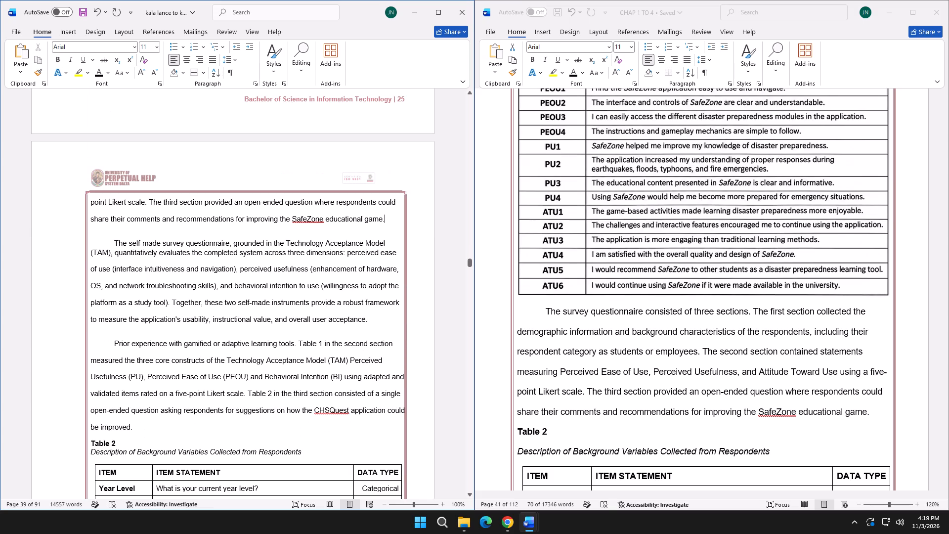
{"action": "left_click_drag", "start_coordinate": [115, 245], "coordinate": [172, 411]}
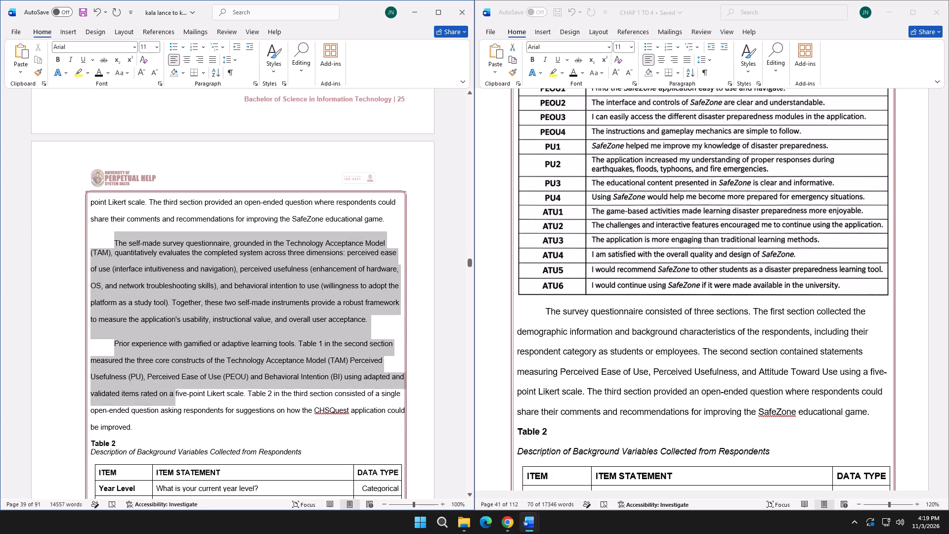
{"action": "left_click_drag", "start_coordinate": [172, 411], "coordinate": [159, 425]}
{"action": "key", "text": "BackSpace"}
Insert two blank rows above the Program row in Table 2.
{"action": "scroll", "coordinate": [534, 331], "scroll_direction": "down", "scroll_amount": 2}
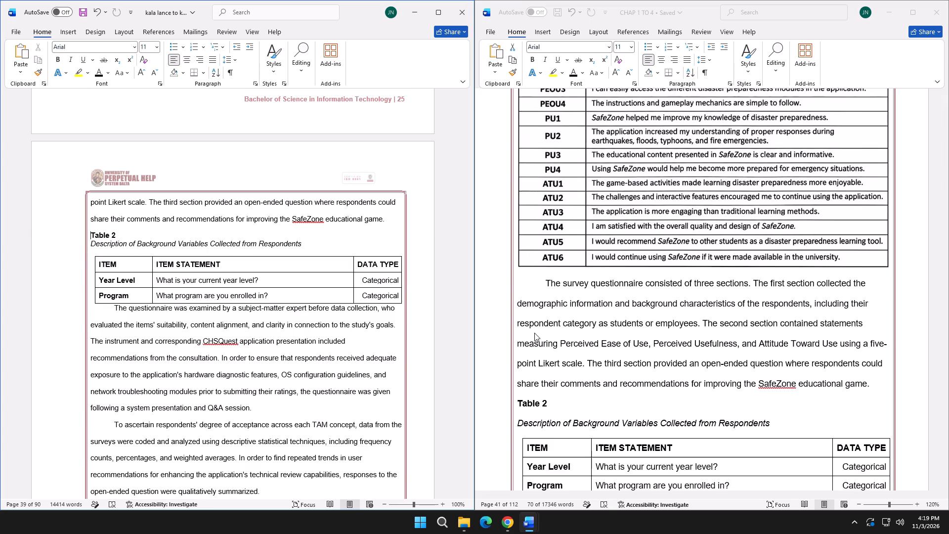
{"action": "scroll", "coordinate": [534, 333], "scroll_direction": "down", "scroll_amount": 5}
{"action": "scroll", "coordinate": [586, 326], "scroll_direction": "down", "scroll_amount": 4}
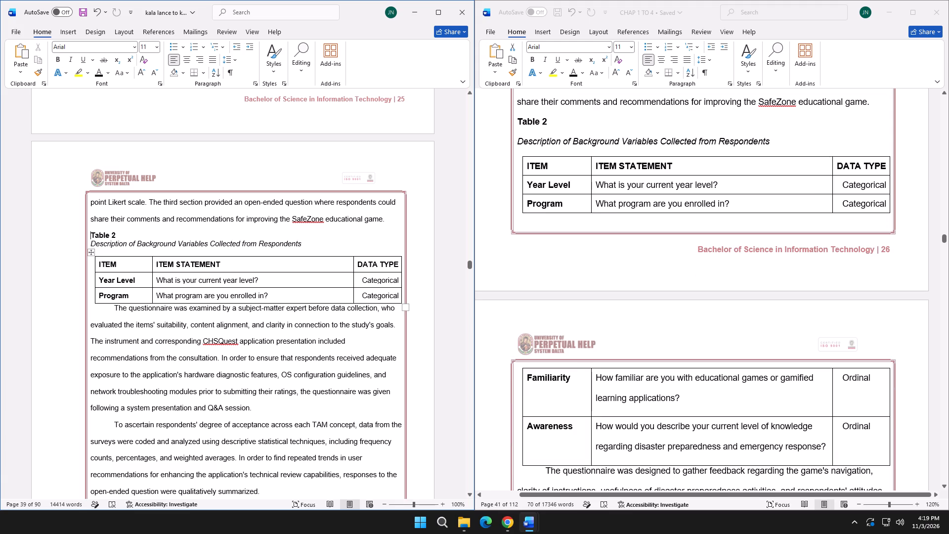
{"action": "left_click", "coordinate": [139, 299]}
{"action": "left_click_drag", "start_coordinate": [102, 294], "coordinate": [387, 298]}
{"action": "left_click", "coordinate": [523, 279]}
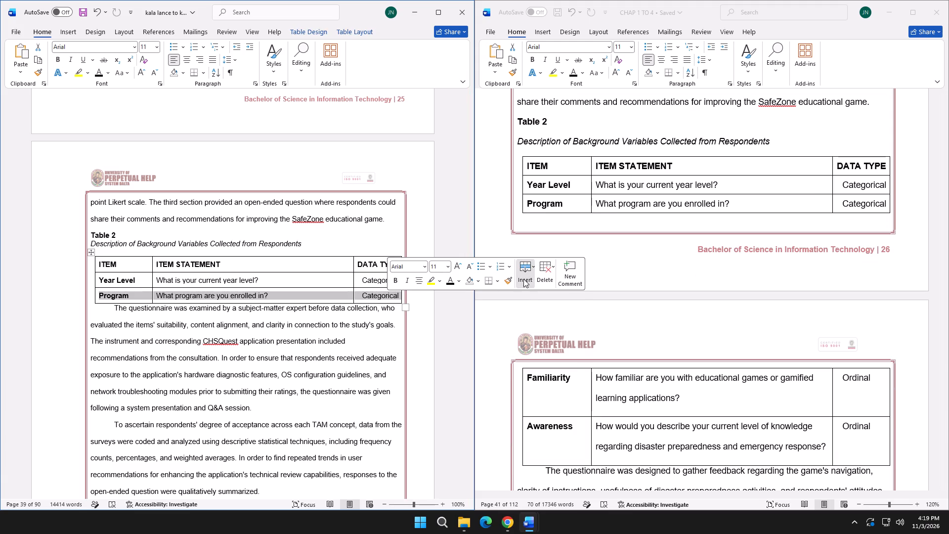
{"action": "left_click", "coordinate": [533, 297]}
{"action": "left_click", "coordinate": [521, 277]}
{"action": "left_click", "coordinate": [527, 294]}
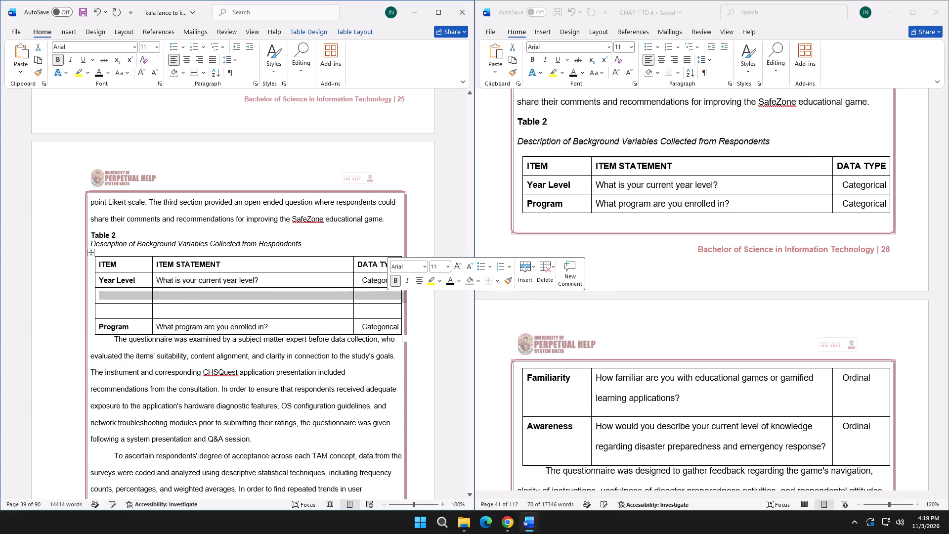
Copy the Program label and its item statement into the first blank row of Table 2.
{"action": "left_click", "coordinate": [134, 306]}
{"action": "left_click", "coordinate": [134, 322]}
{"action": "left_click", "coordinate": [134, 325]}
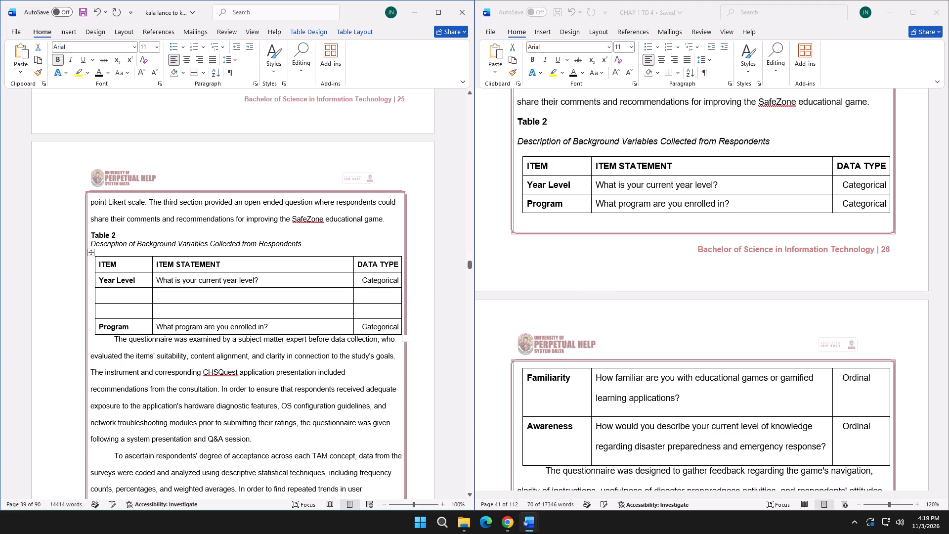
{"action": "left_click_drag", "start_coordinate": [134, 325], "coordinate": [95, 323]}
{"action": "key", "text": "ctrl+c"}
{"action": "left_click", "coordinate": [118, 299]}
{"action": "key", "text": "ctrl+v"}
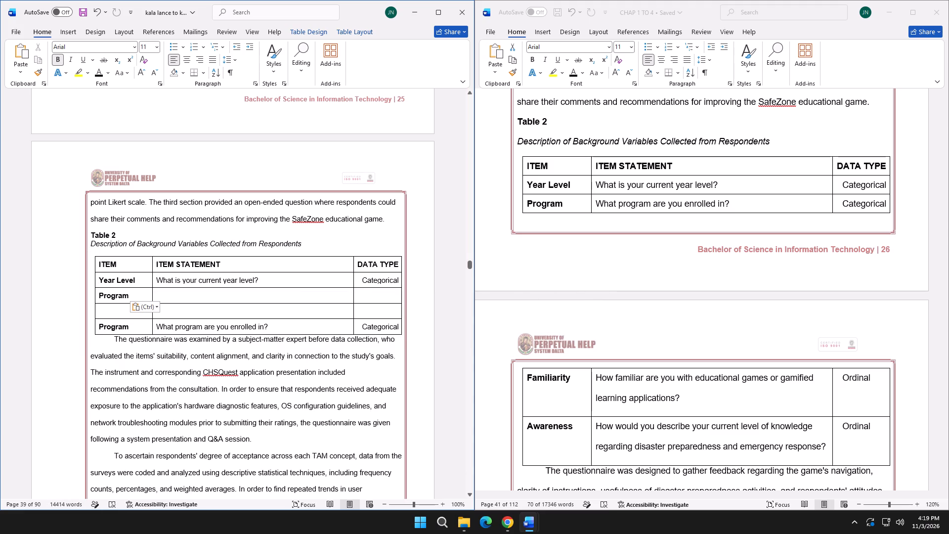
{"action": "left_click_drag", "start_coordinate": [275, 328], "coordinate": [156, 323]}
{"action": "key", "text": "ctrl+c"}
{"action": "left_click", "coordinate": [194, 300]}
{"action": "key", "text": "ctrl+v"}
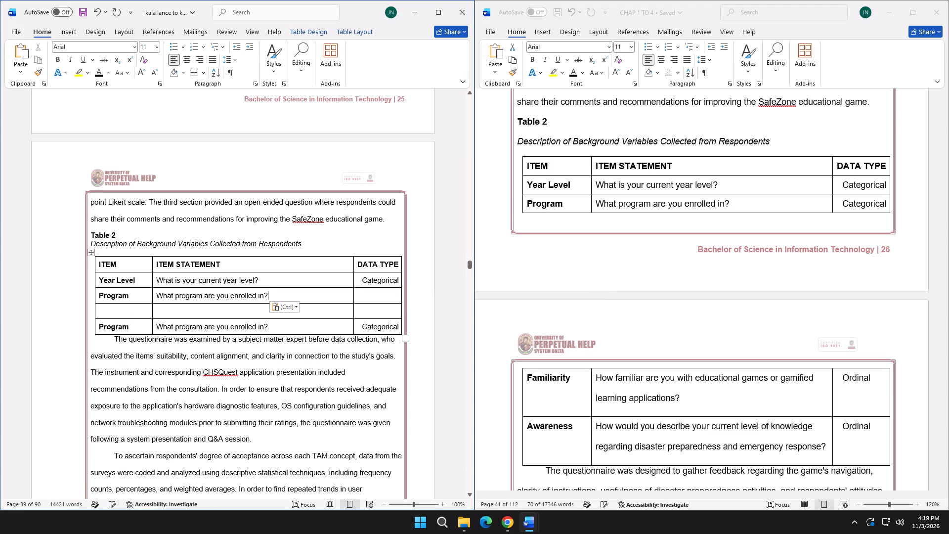
Copy the bottom Program row's data type into the data type cell of the new Program row.
{"action": "left_click_drag", "start_coordinate": [400, 328], "coordinate": [375, 329]}
{"action": "key", "text": "ctrl+z"}
{"action": "left_click", "coordinate": [399, 331]}
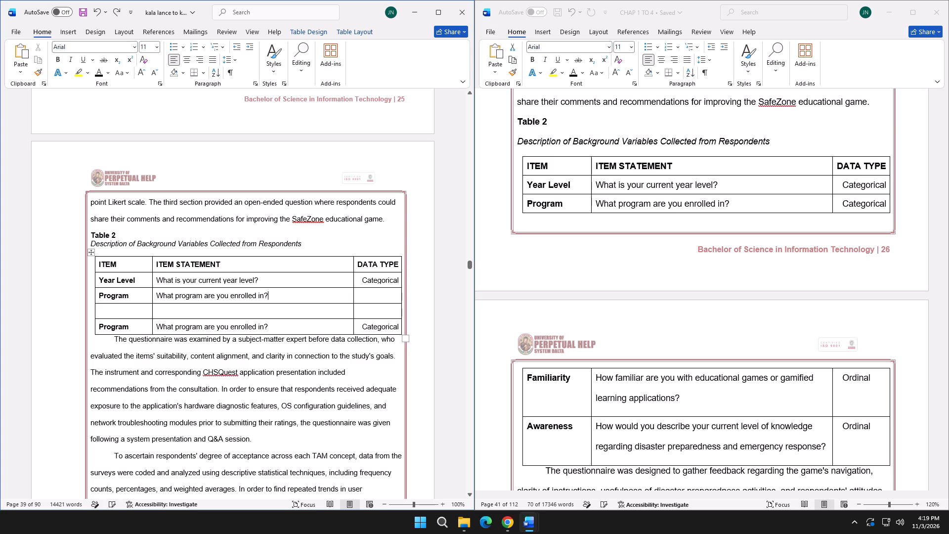
{"action": "left_click", "coordinate": [395, 326]}
{"action": "left_click_drag", "start_coordinate": [397, 326], "coordinate": [363, 325]}
{"action": "key", "text": "ctrl+c"}
{"action": "left_click", "coordinate": [365, 298]}
{"action": "key", "text": "ctrl+v"}
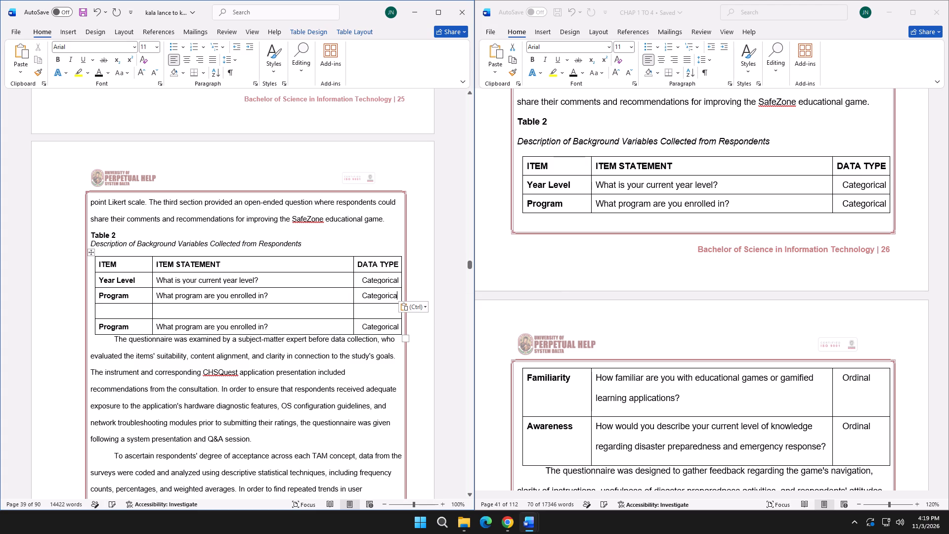
Copy the Familiarity label from CHAP 1 TO 4 into the item cell of Table 2's remaining blank row.
{"action": "left_click", "coordinate": [133, 311]}
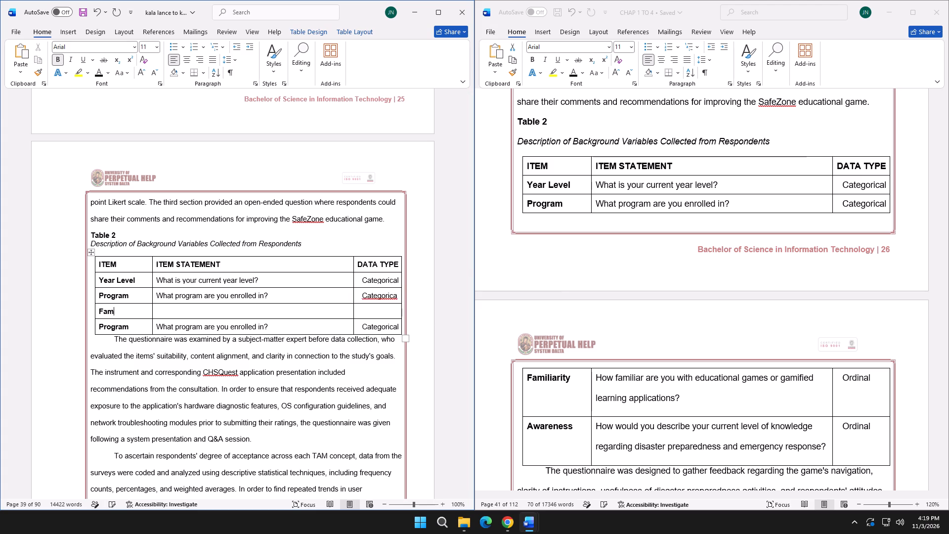
{"action": "left_click", "coordinate": [579, 383]}
{"action": "left_click_drag", "start_coordinate": [571, 375], "coordinate": [528, 380]}
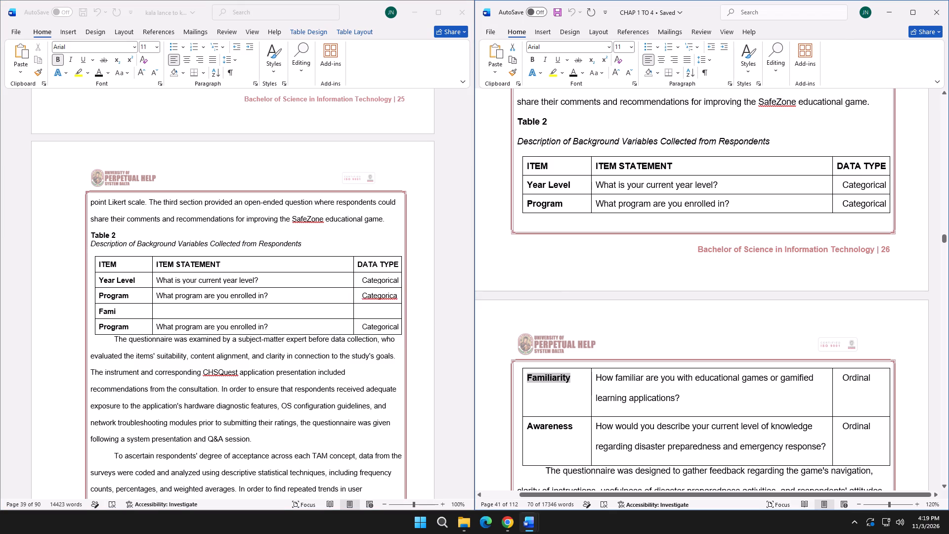
{"action": "left_click_drag", "start_coordinate": [528, 380], "coordinate": [528, 380]}
{"action": "key", "text": "ctrl+c"}
{"action": "left_click", "coordinate": [133, 308]}
{"action": "left_click_drag", "start_coordinate": [131, 309], "coordinate": [94, 311]}
{"action": "key", "text": "ctrl+v"}
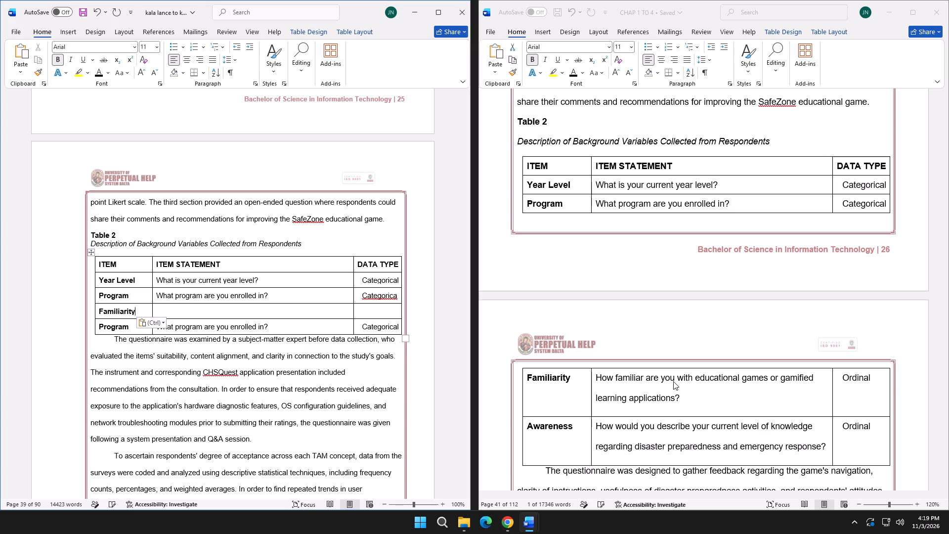
Copy the Familiarity item statement from CHAP 1 TO 4 into the Familiarity row of the manuscript's Table 2.
{"action": "left_click", "coordinate": [712, 395]}
{"action": "left_click_drag", "start_coordinate": [690, 400], "coordinate": [604, 383]}
{"action": "key", "text": "ctrl+c"}
{"action": "left_click", "coordinate": [224, 304]}
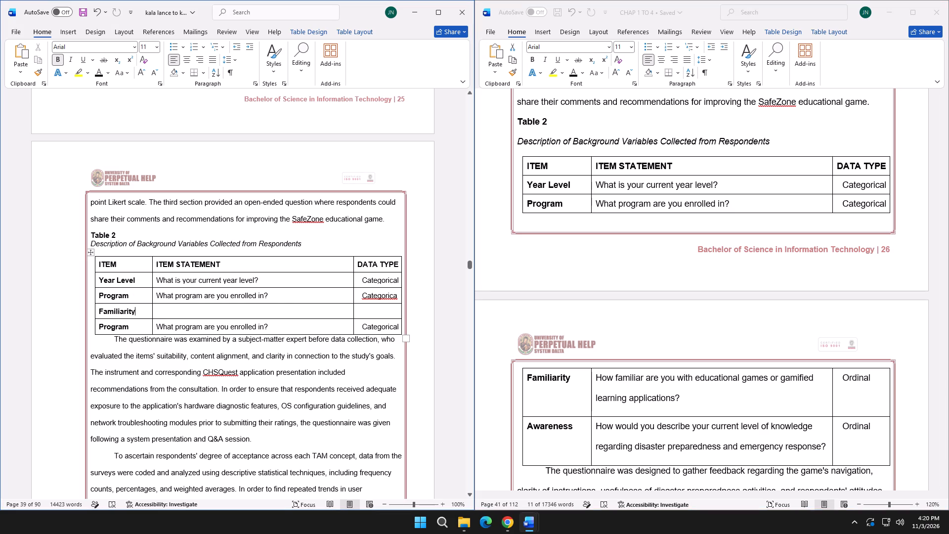
{"action": "left_click", "coordinate": [223, 308]}
{"action": "key", "text": "ctrl+v"}
{"action": "left_click", "coordinate": [244, 295]}
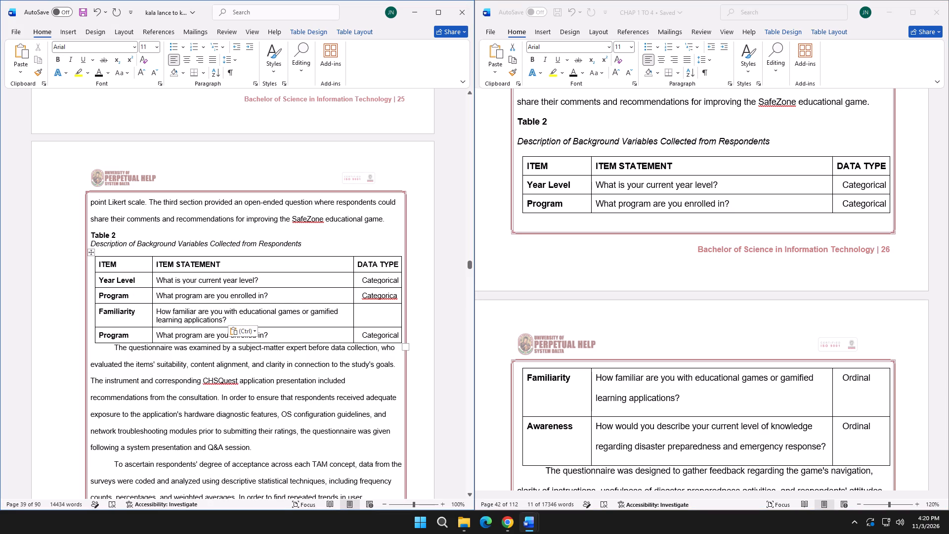
{"action": "left_click", "coordinate": [219, 315]}
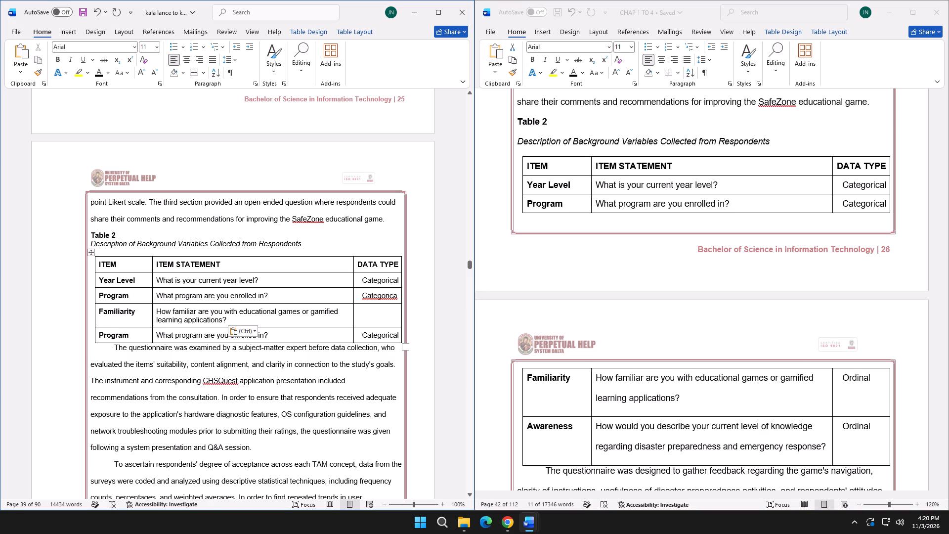
Copy the data type Ordinal from CHAP 1 TO 4 into the Familiarity row's data type cell.
{"action": "left_click", "coordinate": [368, 314]}
{"action": "left_click", "coordinate": [874, 380]}
{"action": "left_click_drag", "start_coordinate": [874, 378], "coordinate": [848, 379]}
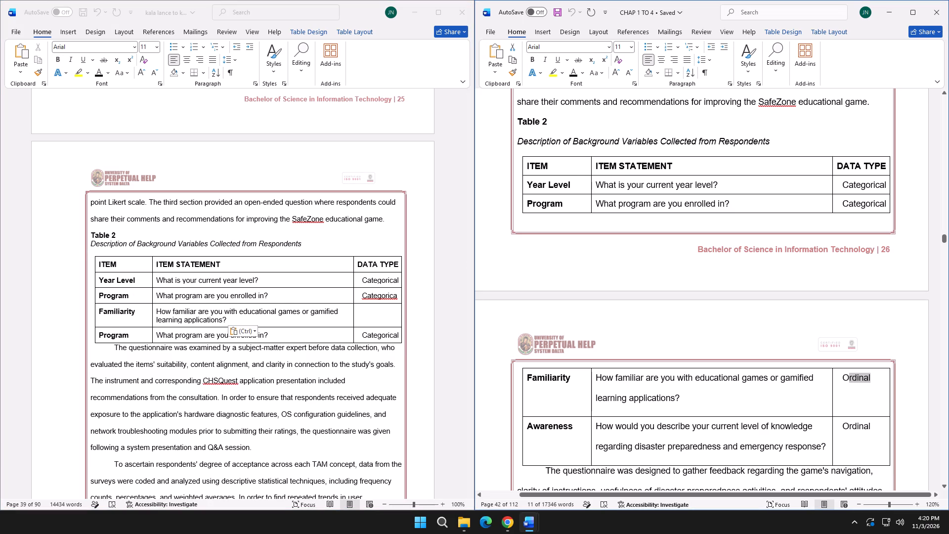
{"action": "left_click_drag", "start_coordinate": [848, 379], "coordinate": [845, 379]}
{"action": "key", "text": "ctrl+c"}
{"action": "left_click", "coordinate": [375, 308]}
{"action": "key", "text": "ctrl+v"}
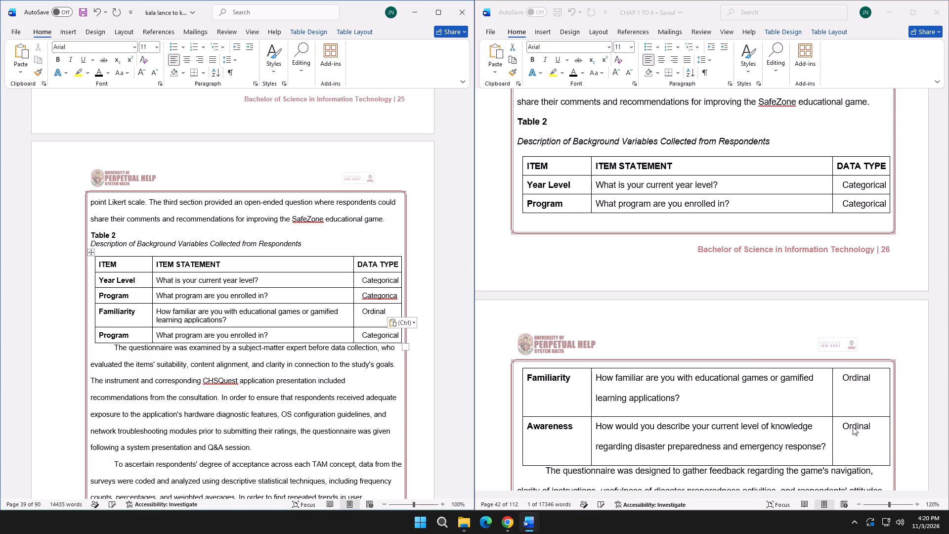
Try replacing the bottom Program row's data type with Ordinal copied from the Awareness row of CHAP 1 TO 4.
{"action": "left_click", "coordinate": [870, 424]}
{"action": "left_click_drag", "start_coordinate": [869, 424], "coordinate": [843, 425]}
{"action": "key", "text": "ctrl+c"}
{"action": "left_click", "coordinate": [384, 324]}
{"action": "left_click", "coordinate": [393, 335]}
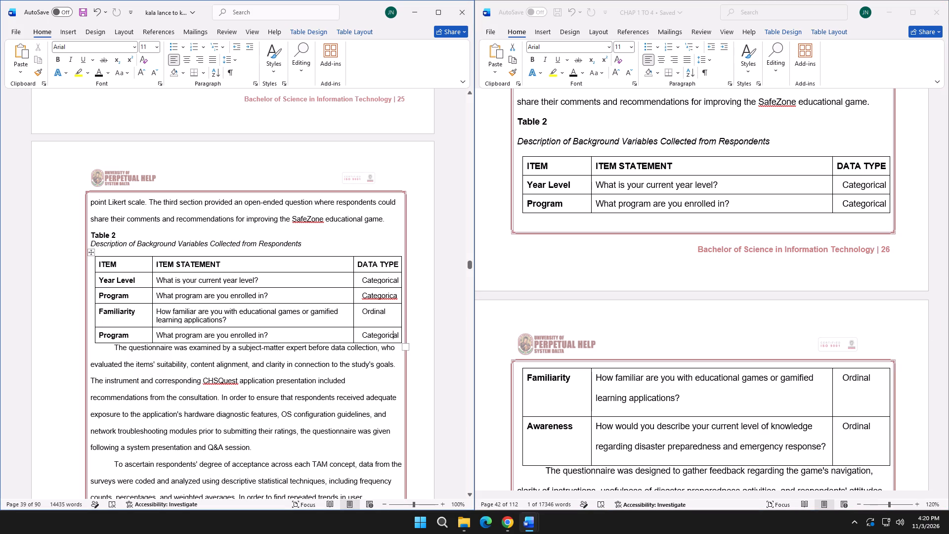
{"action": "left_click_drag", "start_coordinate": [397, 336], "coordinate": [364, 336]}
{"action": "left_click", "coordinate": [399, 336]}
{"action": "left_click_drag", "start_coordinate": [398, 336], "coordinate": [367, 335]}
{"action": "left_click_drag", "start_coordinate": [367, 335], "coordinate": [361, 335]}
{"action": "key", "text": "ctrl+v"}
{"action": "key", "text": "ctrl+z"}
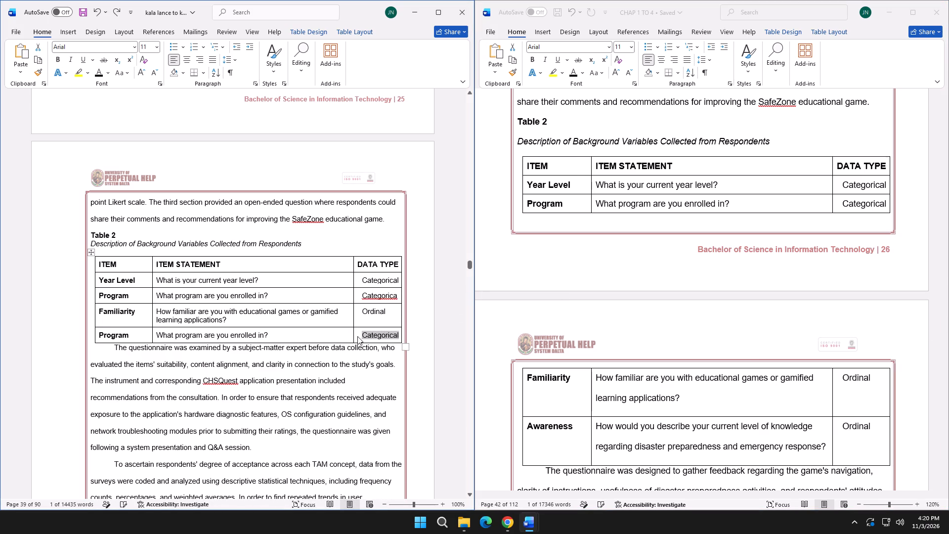
Replace the bottom Program row's data type with Ordinal copied from the Familiarity row above it.
{"action": "left_click", "coordinate": [358, 336]}
{"action": "left_click_drag", "start_coordinate": [362, 336], "coordinate": [396, 336]}
{"action": "left_click", "coordinate": [383, 317]}
{"action": "left_click_drag", "start_coordinate": [387, 311], "coordinate": [382, 311]}
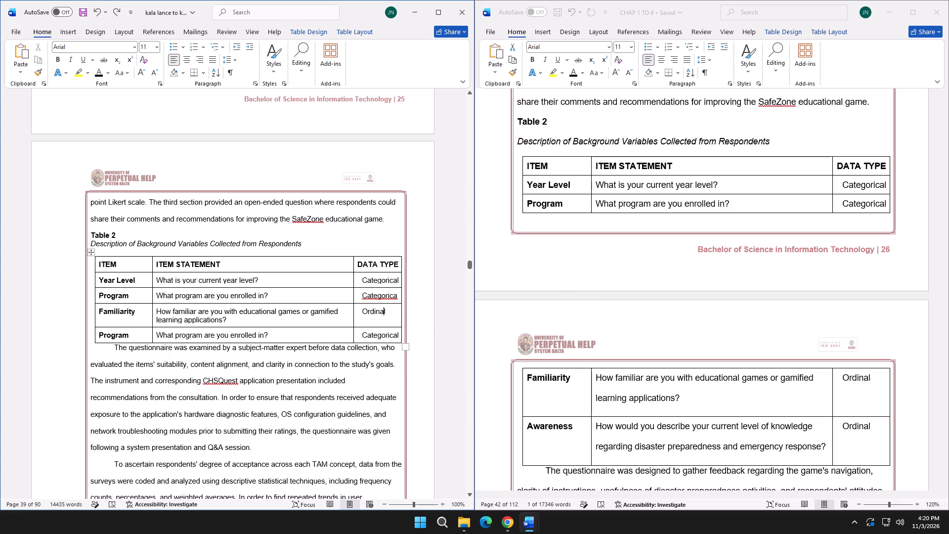
{"action": "left_click_drag", "start_coordinate": [382, 311], "coordinate": [360, 311]}
{"action": "key", "text": "ctrl+c"}
{"action": "left_click", "coordinate": [362, 338]}
{"action": "left_click_drag", "start_coordinate": [360, 337], "coordinate": [399, 338]}
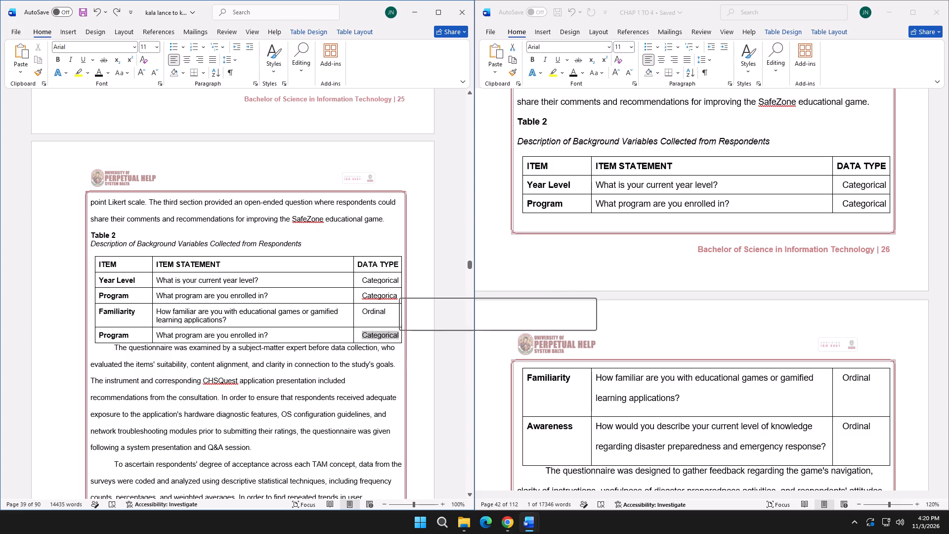
{"action": "key", "text": "ctrl+v"}
{"action": "left_click", "coordinate": [291, 332]}
Change the item label in Table 2's bottom row to Awareness.
{"action": "scroll", "coordinate": [607, 388], "scroll_direction": "down", "scroll_amount": 3}
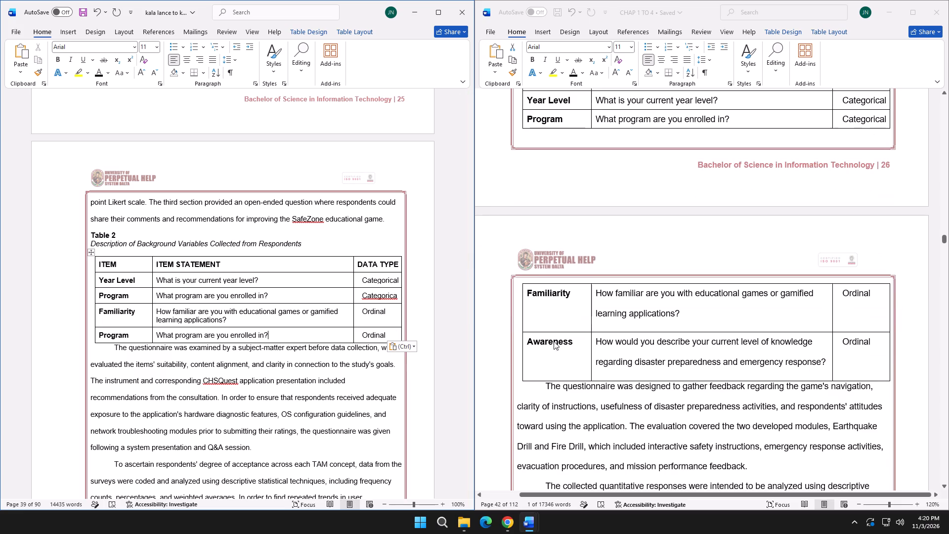
{"action": "left_click_drag", "start_coordinate": [146, 338], "coordinate": [105, 335]}
{"action": "key", "text": "BackSpace"}
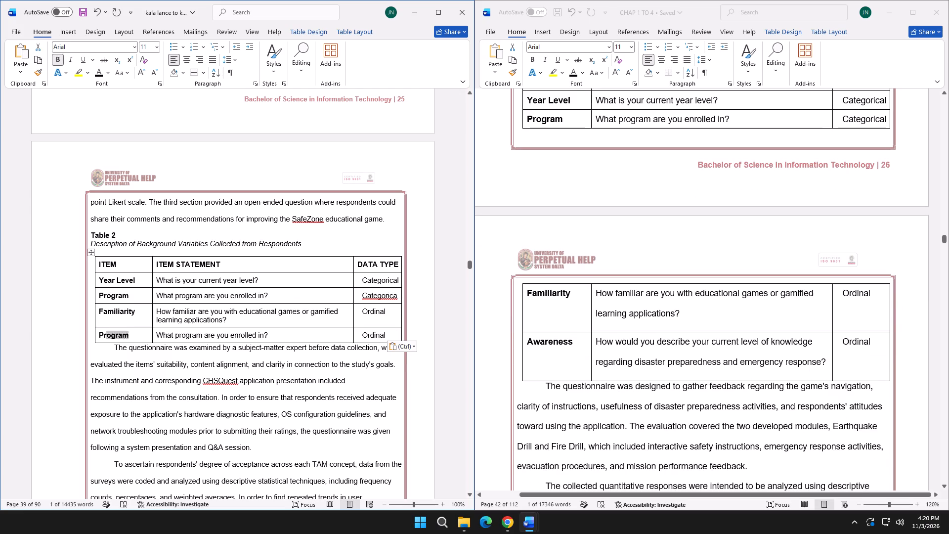
{"action": "key", "text": "BackSpace"}
{"action": "key", "text": "BackSpace"}
{"action": "type", "text": "warn"}
{"action": "key", "text": "BackSpace"}
{"action": "type", "text": "eness"}
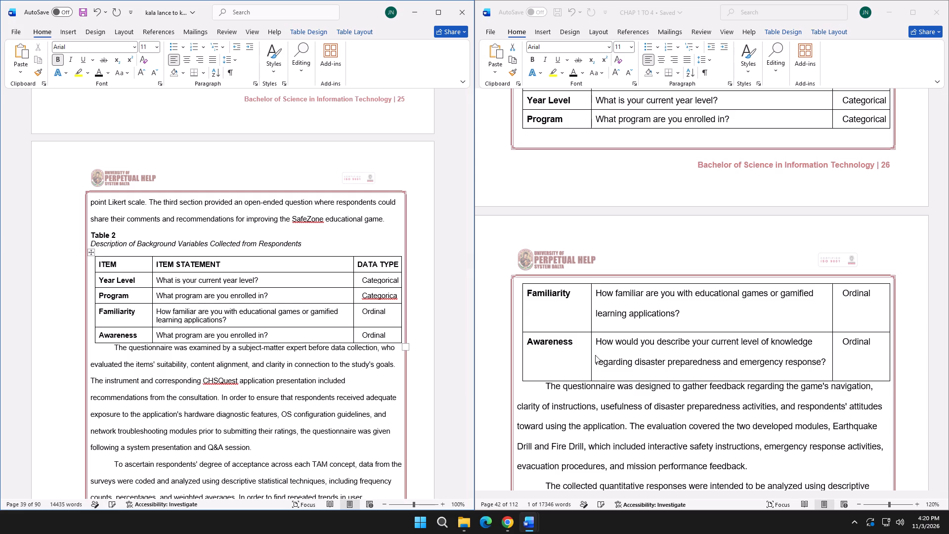
Replace the Awareness row's item statement with the disaster preparedness knowledge question from CHAP 1 TO 4.
{"action": "left_click", "coordinate": [603, 342]}
{"action": "left_click", "coordinate": [595, 344]}
{"action": "left_click", "coordinate": [596, 344]}
{"action": "left_click_drag", "start_coordinate": [596, 342], "coordinate": [776, 360]}
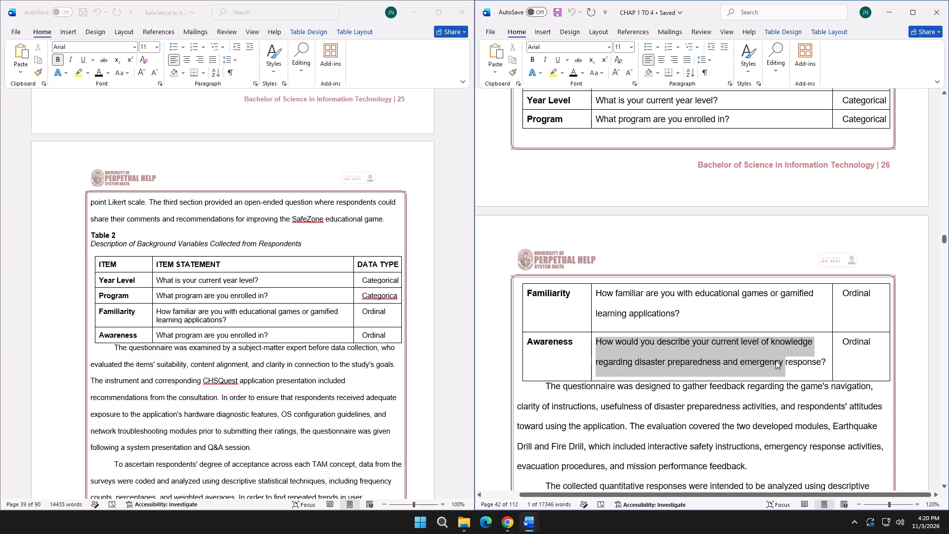
{"action": "left_click_drag", "start_coordinate": [776, 360], "coordinate": [825, 359]}
{"action": "key", "text": "ctrl+c"}
{"action": "left_click", "coordinate": [282, 336]}
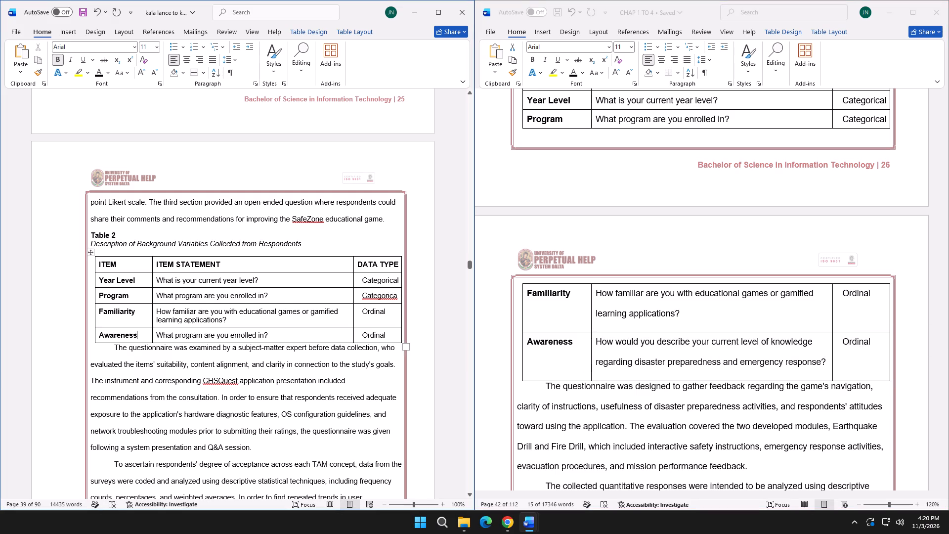
{"action": "left_click_drag", "start_coordinate": [284, 336], "coordinate": [159, 338]}
{"action": "key", "text": "ctrl+v"}
Replace the two paragraphs below Table 2 with the SafeZone questionnaire and data analysis paragraphs from CHAP 1 TO 4.
{"action": "scroll", "coordinate": [555, 364], "scroll_direction": "down", "scroll_amount": 4}
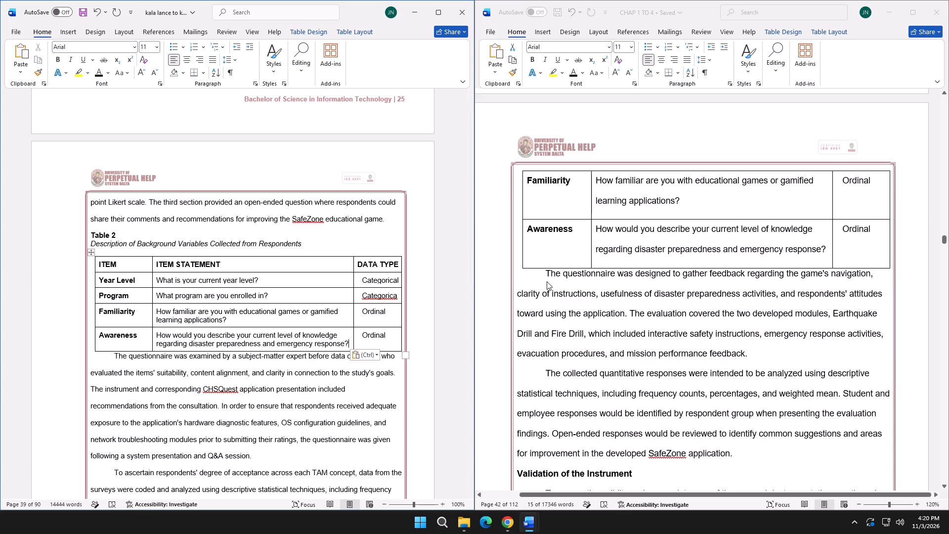
{"action": "left_click", "coordinate": [547, 281]}
{"action": "left_click", "coordinate": [547, 278]}
{"action": "left_click_drag", "start_coordinate": [547, 278], "coordinate": [734, 451]}
{"action": "key", "text": "ctrl+c"}
{"action": "scroll", "coordinate": [184, 349], "scroll_direction": "down", "scroll_amount": 3}
{"action": "left_click", "coordinate": [115, 286]}
{"action": "left_click_drag", "start_coordinate": [116, 288], "coordinate": [268, 465]}
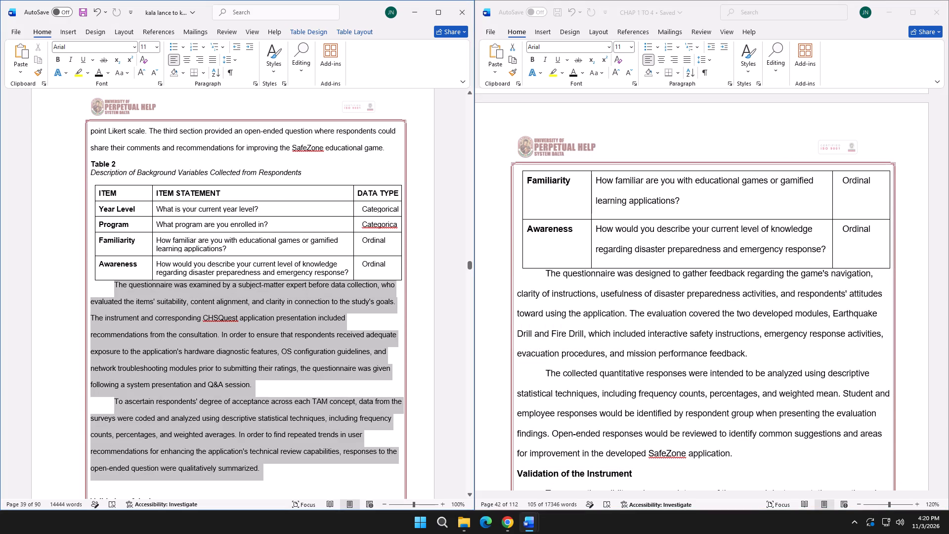
{"action": "left_click_drag", "start_coordinate": [268, 465], "coordinate": [268, 465]}
{"action": "scroll", "coordinate": [233, 415], "scroll_direction": "down", "scroll_amount": 3}
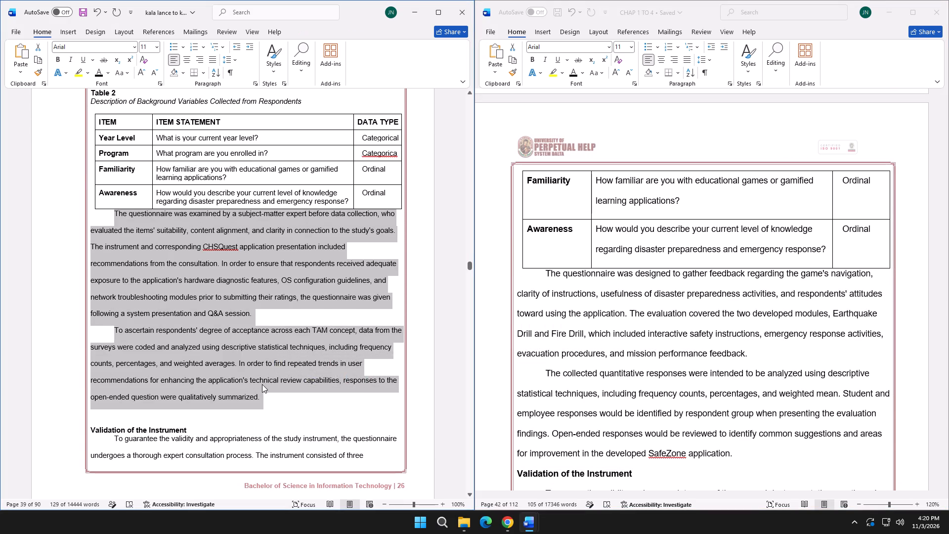
{"action": "key", "text": "ctrl+v"}
{"action": "scroll", "coordinate": [245, 368], "scroll_direction": "down", "scroll_amount": 4}
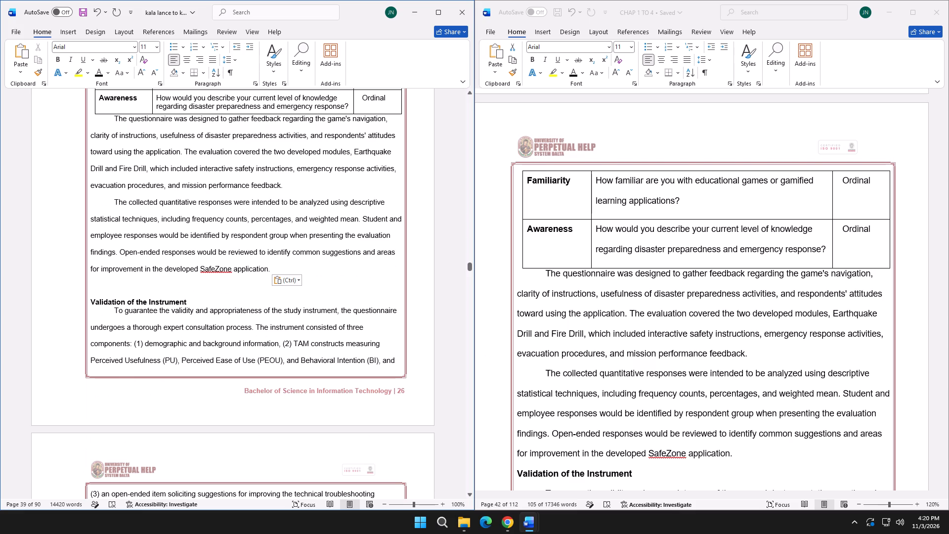
Remove the blank line above the Validation of the Instrument heading.
{"action": "scroll", "coordinate": [580, 359], "scroll_direction": "down", "scroll_amount": 4}
{"action": "key", "text": "BackSpace"}
{"action": "key", "text": "BackSpace"}
Copy both paragraphs of the Validation of the Instrument section in CHAP 1 TO 4.
{"action": "scroll", "coordinate": [585, 334], "scroll_direction": "down", "scroll_amount": 5}
{"action": "left_click", "coordinate": [546, 250]}
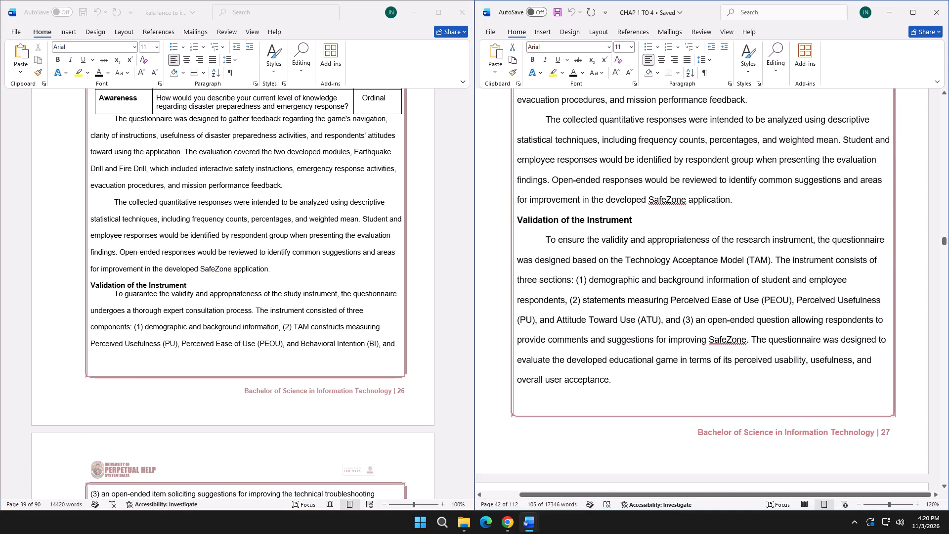
{"action": "left_click", "coordinate": [547, 244]}
{"action": "left_click_drag", "start_coordinate": [547, 243], "coordinate": [636, 382]}
{"action": "scroll", "coordinate": [638, 394], "scroll_direction": "down", "scroll_amount": 4}
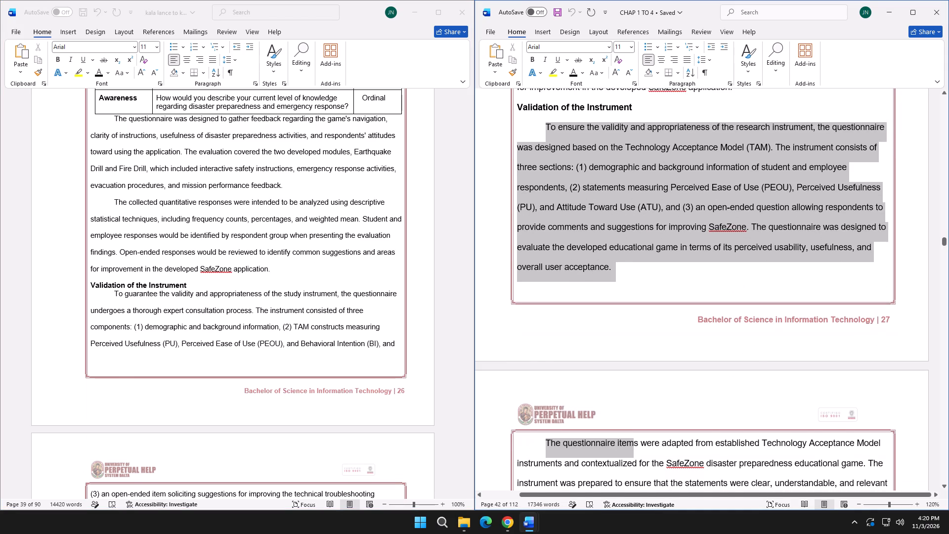
{"action": "left_click_drag", "start_coordinate": [636, 382], "coordinate": [649, 371]}
{"action": "scroll", "coordinate": [636, 378], "scroll_direction": "down", "scroll_amount": 4}
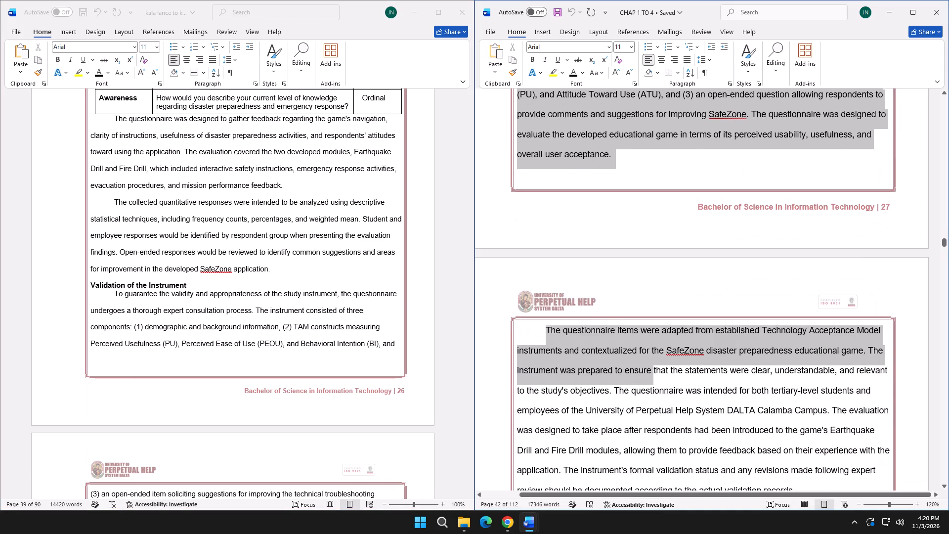
{"action": "left_click_drag", "start_coordinate": [649, 371], "coordinate": [645, 354]}
{"action": "scroll", "coordinate": [649, 371], "scroll_direction": "up", "scroll_amount": 6}
{"action": "scroll", "coordinate": [634, 350], "scroll_direction": "down", "scroll_amount": 9}
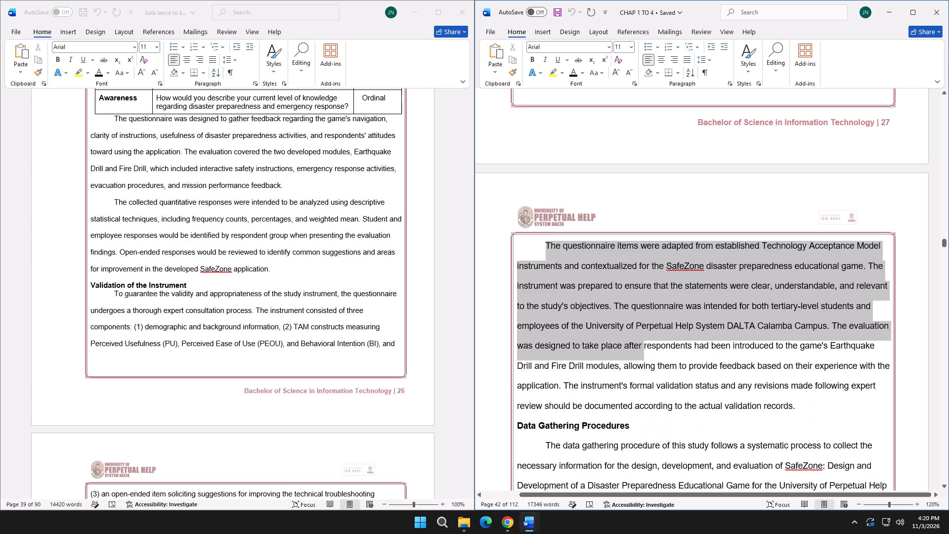
{"action": "left_click_drag", "start_coordinate": [645, 354], "coordinate": [817, 410]}
{"action": "key", "text": "ctrl+c"}
Replace all the old text under the manuscript's Validation of the Instrument heading with the copied SafeZone paragraphs.
{"action": "scroll", "coordinate": [554, 328], "scroll_direction": "up", "scroll_amount": 9}
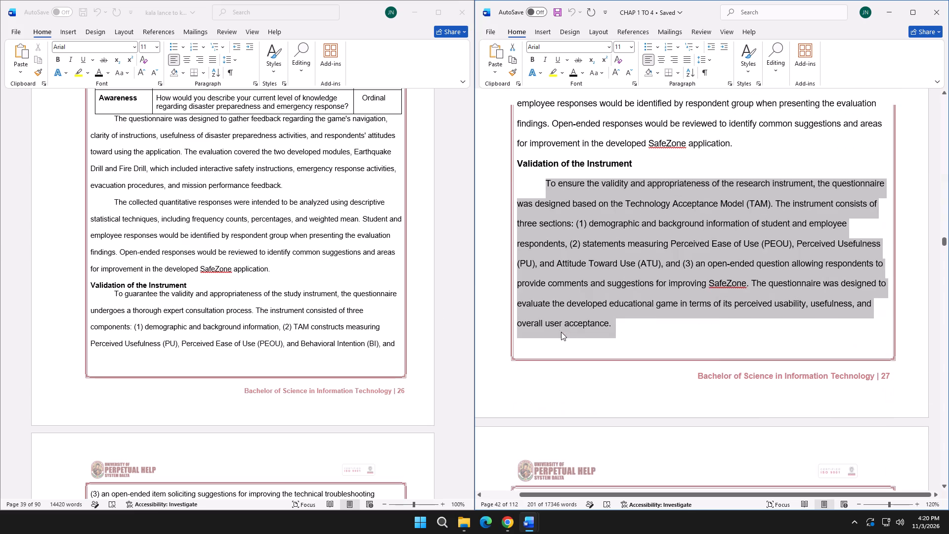
{"action": "scroll", "coordinate": [522, 291], "scroll_direction": "down", "scroll_amount": 6}
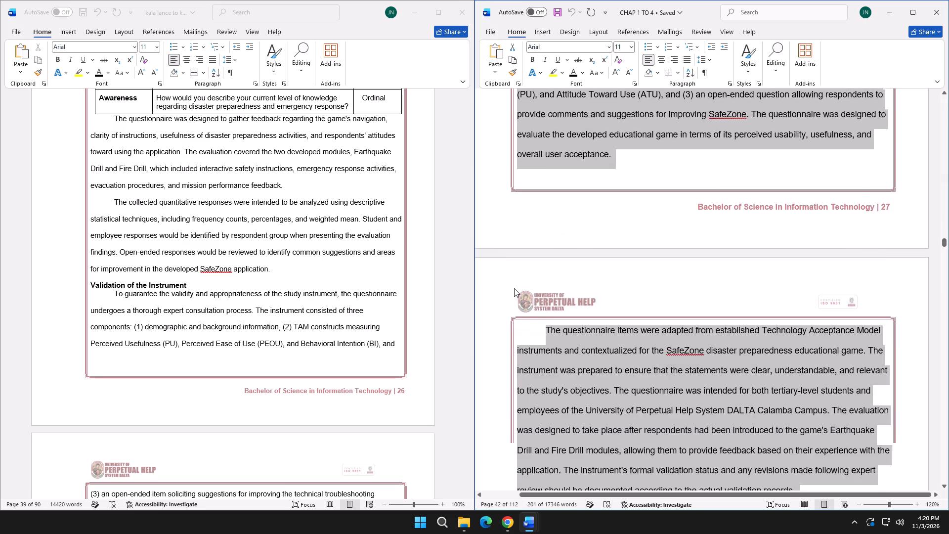
{"action": "scroll", "coordinate": [514, 288], "scroll_direction": "down", "scroll_amount": 4}
{"action": "scroll", "coordinate": [527, 295], "scroll_direction": "up", "scroll_amount": 10}
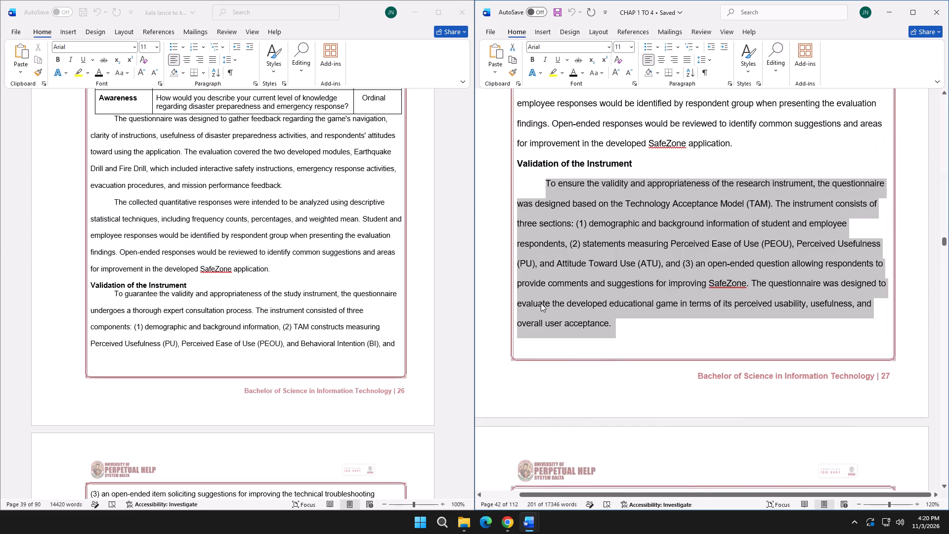
{"action": "scroll", "coordinate": [541, 304], "scroll_direction": "down", "scroll_amount": 9}
{"action": "scroll", "coordinate": [337, 286], "scroll_direction": "down", "scroll_amount": 3}
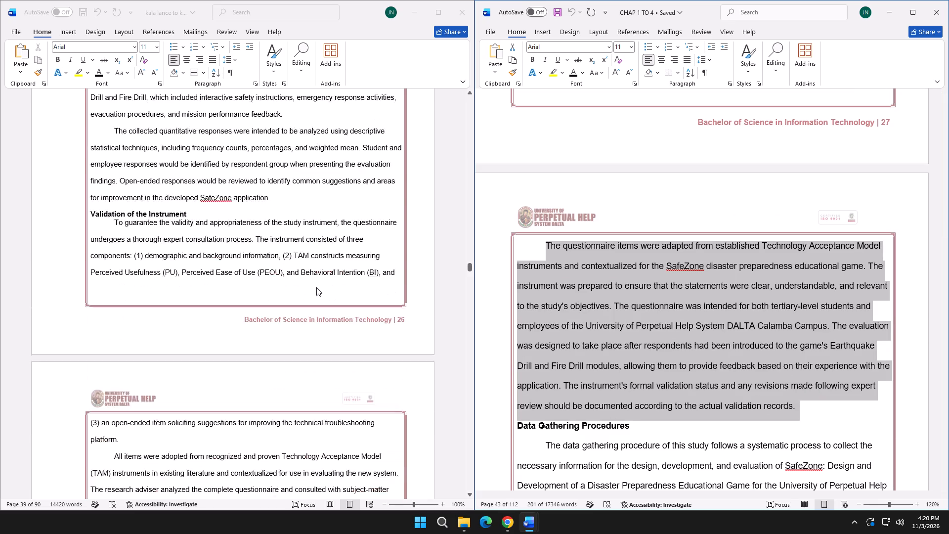
{"action": "scroll", "coordinate": [316, 287], "scroll_direction": "down", "scroll_amount": 12}
{"action": "scroll", "coordinate": [313, 288], "scroll_direction": "up", "scroll_amount": 3}
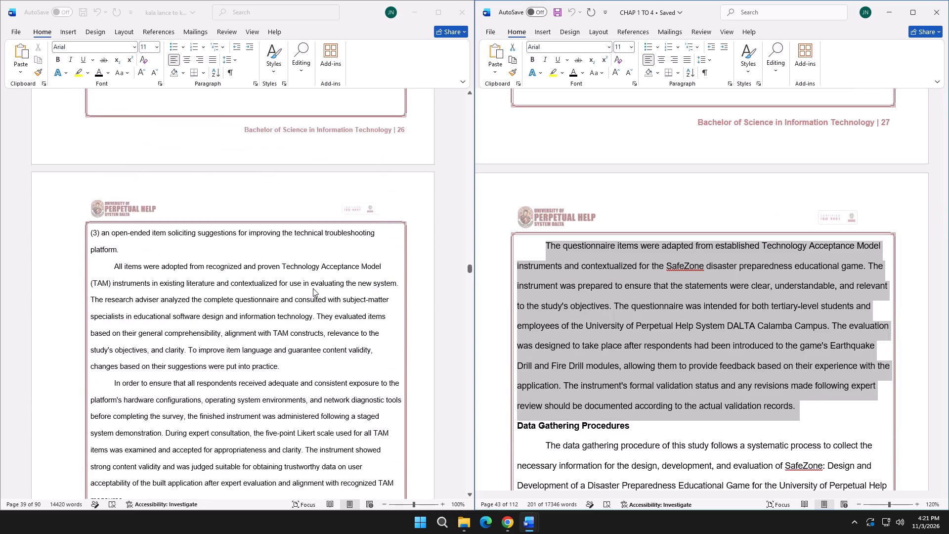
{"action": "scroll", "coordinate": [313, 288], "scroll_direction": "up", "scroll_amount": 8}
{"action": "left_click", "coordinate": [114, 200]}
{"action": "left_click_drag", "start_coordinate": [114, 200], "coordinate": [204, 290]}
{"action": "scroll", "coordinate": [196, 286], "scroll_direction": "down", "scroll_amount": 8}
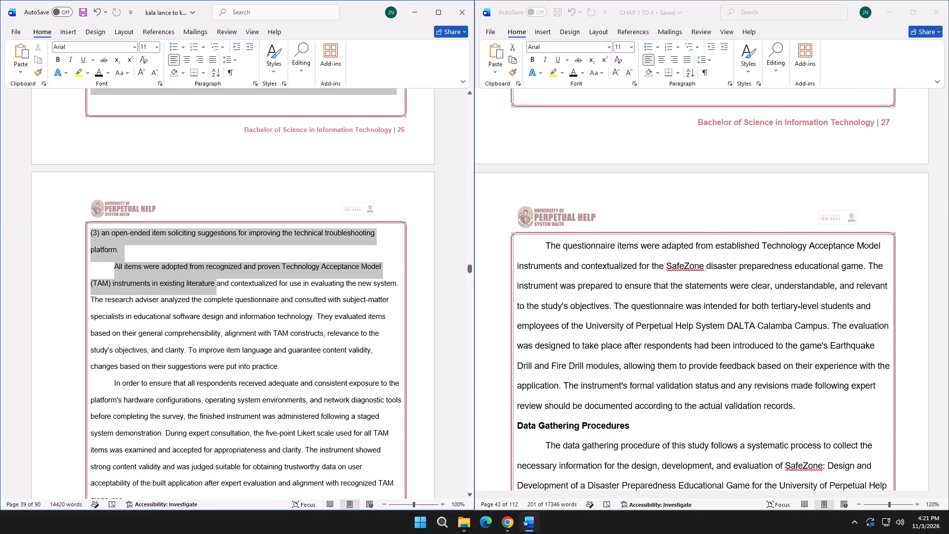
{"action": "scroll", "coordinate": [204, 290], "scroll_direction": "down", "scroll_amount": 8}
{"action": "left_click_drag", "start_coordinate": [204, 290], "coordinate": [141, 289]}
{"action": "key", "text": "ctrl+v"}
Remove the blank line above the Data Gathering Procedures heading.
{"action": "scroll", "coordinate": [196, 293], "scroll_direction": "up", "scroll_amount": 6}
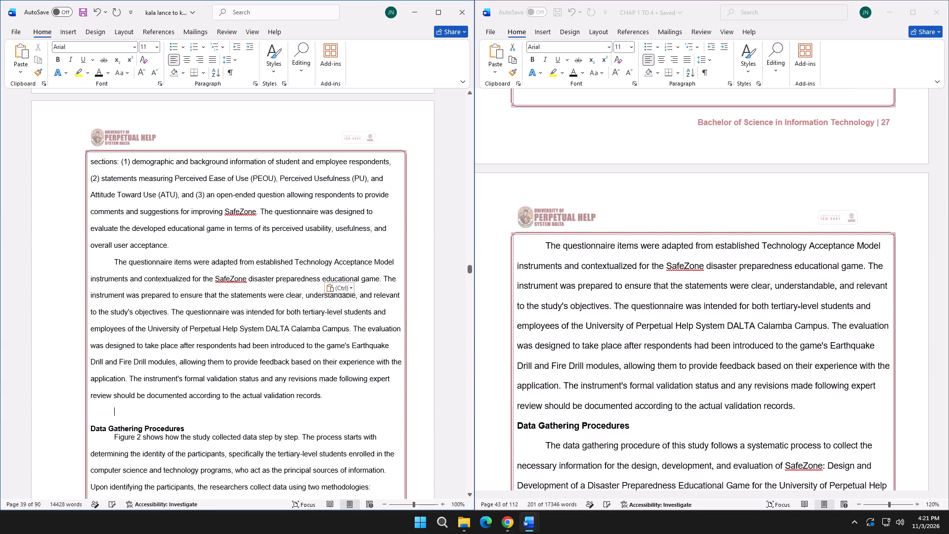
{"action": "scroll", "coordinate": [600, 326], "scroll_direction": "down", "scroll_amount": 5}
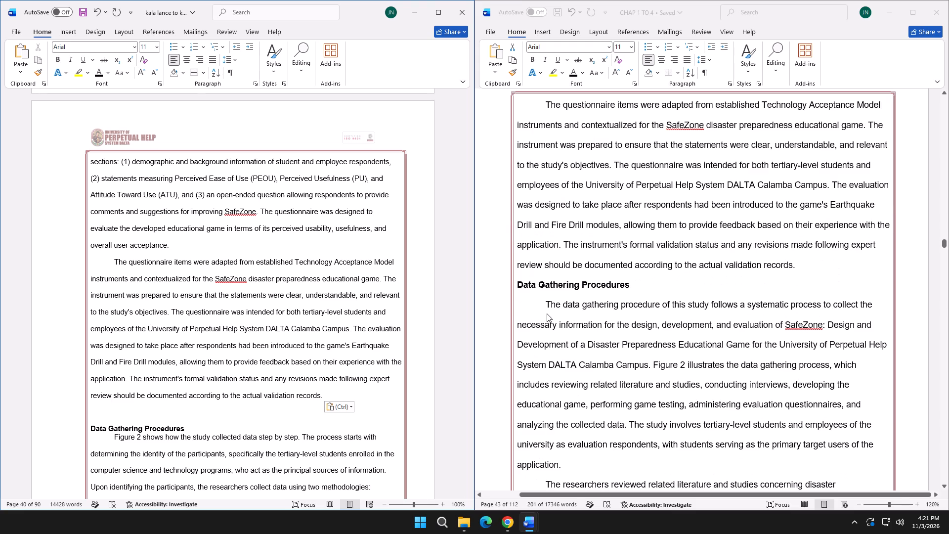
{"action": "key", "text": "BackSpace"}
{"action": "key", "text": "BackSpace"}
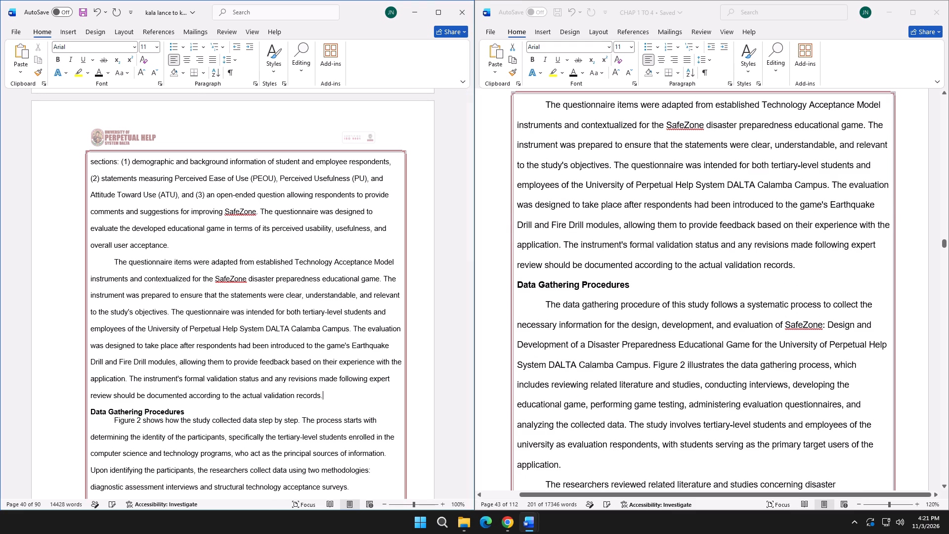
Copy both paragraphs of the Data Gathering Procedures section in CHAP 1 TO 4.
{"action": "left_click", "coordinate": [539, 298]}
{"action": "left_click", "coordinate": [546, 302]}
{"action": "left_click_drag", "start_coordinate": [546, 302], "coordinate": [677, 352]}
{"action": "scroll", "coordinate": [674, 356], "scroll_direction": "down", "scroll_amount": 6}
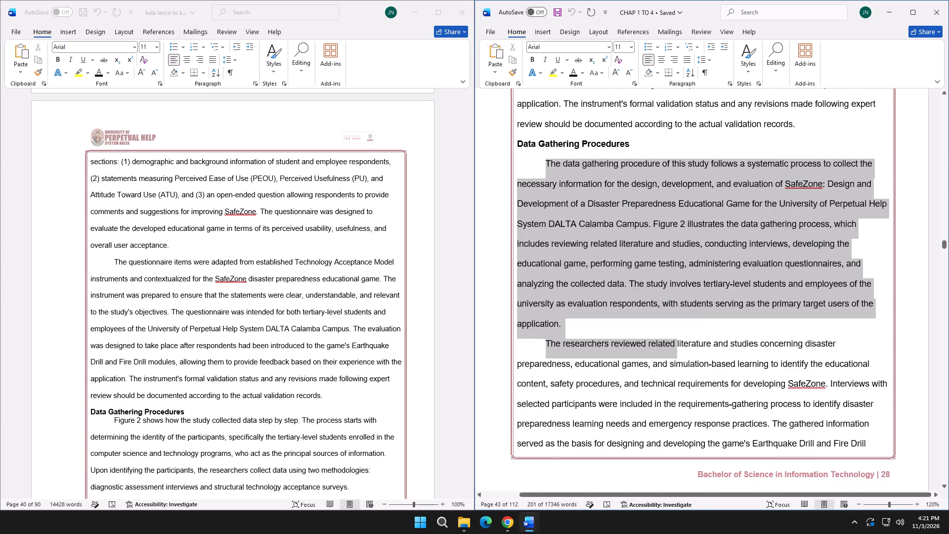
{"action": "scroll", "coordinate": [677, 352], "scroll_direction": "down", "scroll_amount": 13}
{"action": "left_click_drag", "start_coordinate": [677, 352], "coordinate": [634, 308]}
{"action": "key", "text": "ctrl+c"}
Replace the old paragraph under the manuscript's Data Gathering Procedures heading with the copied SafeZone paragraphs.
{"action": "scroll", "coordinate": [143, 369], "scroll_direction": "down", "scroll_amount": 5}
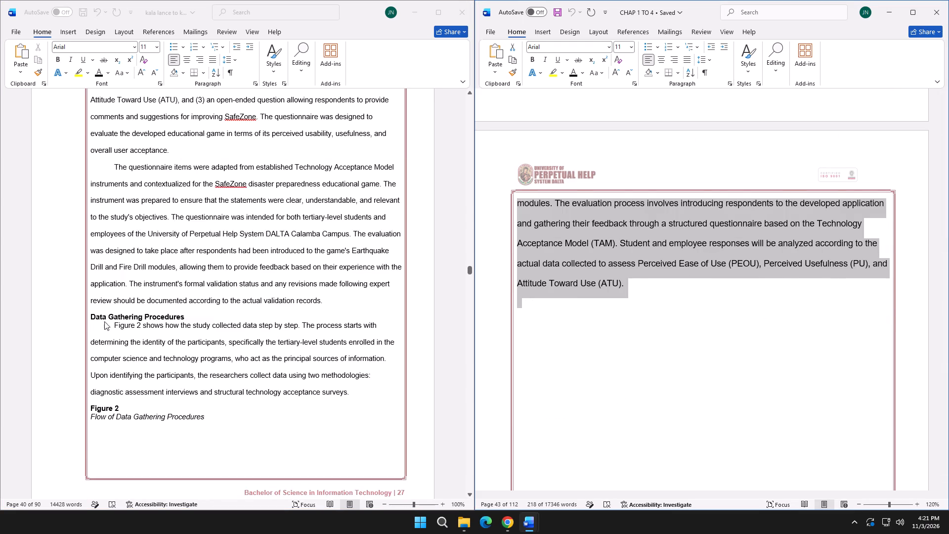
{"action": "double_click", "coordinate": [112, 304]}
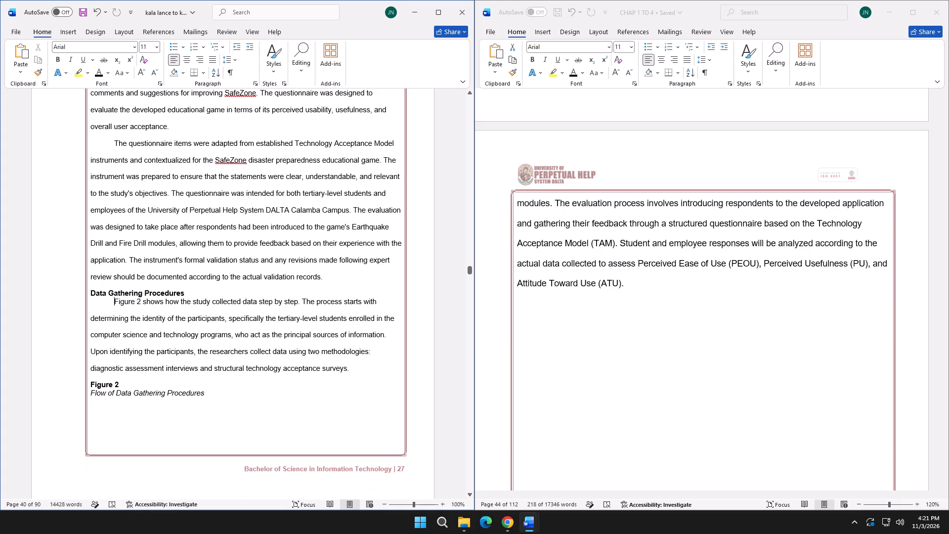
{"action": "scroll", "coordinate": [602, 337], "scroll_direction": "down", "scroll_amount": 9}
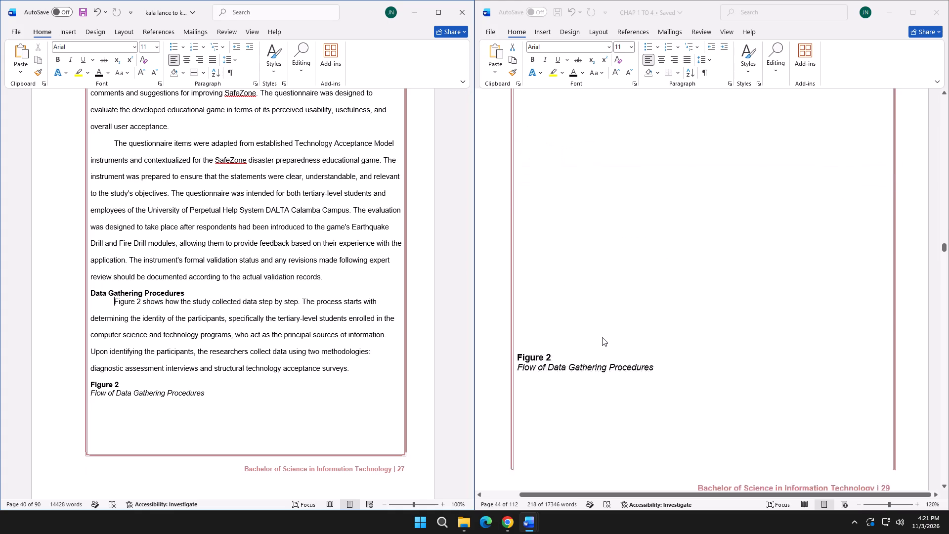
{"action": "scroll", "coordinate": [602, 337], "scroll_direction": "down", "scroll_amount": 2}
{"action": "scroll", "coordinate": [602, 337], "scroll_direction": "up", "scroll_amount": 5}
{"action": "left_click", "coordinate": [116, 307]}
{"action": "left_click_drag", "start_coordinate": [112, 304], "coordinate": [351, 377]}
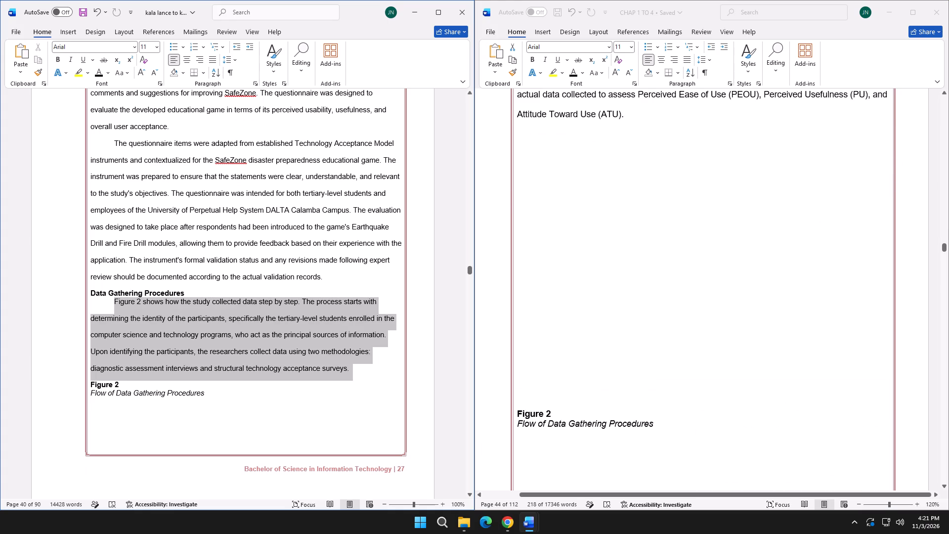
{"action": "left_click_drag", "start_coordinate": [351, 377], "coordinate": [358, 374]}
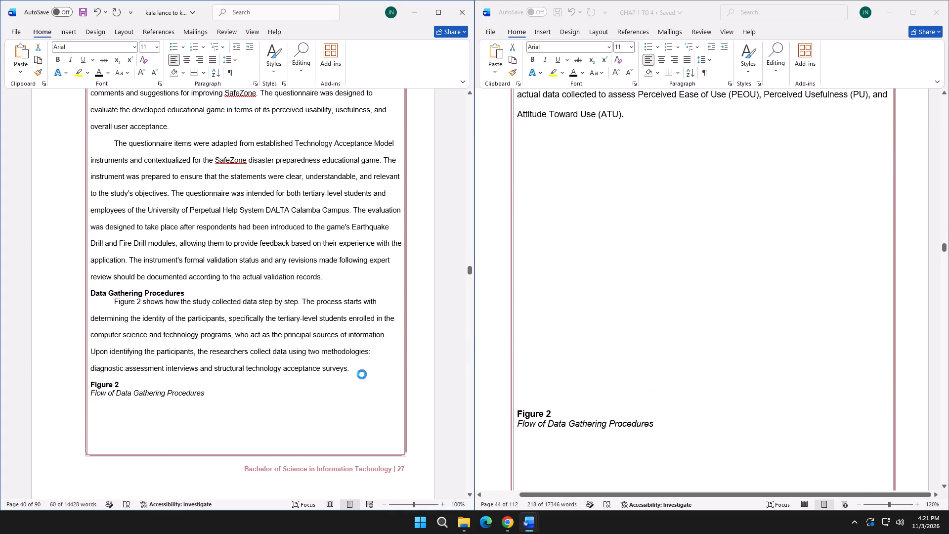
{"action": "key", "text": "ctrl+v"}
Remove the blank line above the manuscript's Figure 2 label.
{"action": "scroll", "coordinate": [579, 356], "scroll_direction": "down", "scroll_amount": 13}
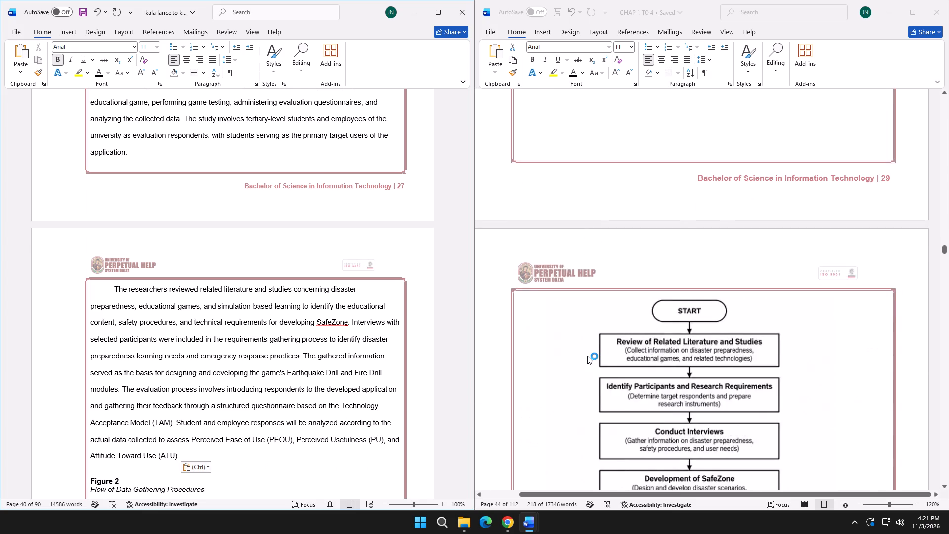
{"action": "scroll", "coordinate": [587, 356], "scroll_direction": "up", "scroll_amount": 6}
{"action": "scroll", "coordinate": [587, 354], "scroll_direction": "down", "scroll_amount": 4}
{"action": "scroll", "coordinate": [305, 364], "scroll_direction": "down", "scroll_amount": 4}
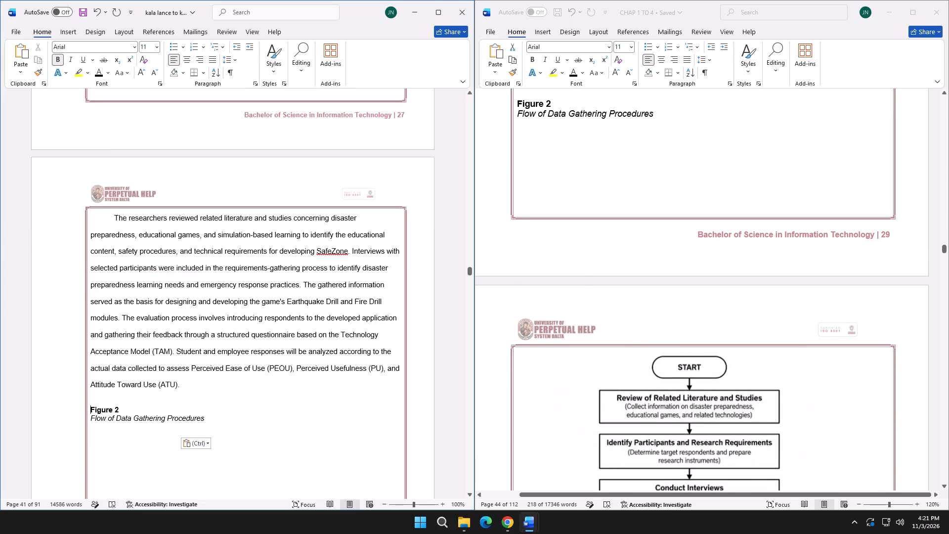
{"action": "scroll", "coordinate": [296, 364], "scroll_direction": "down", "scroll_amount": 2}
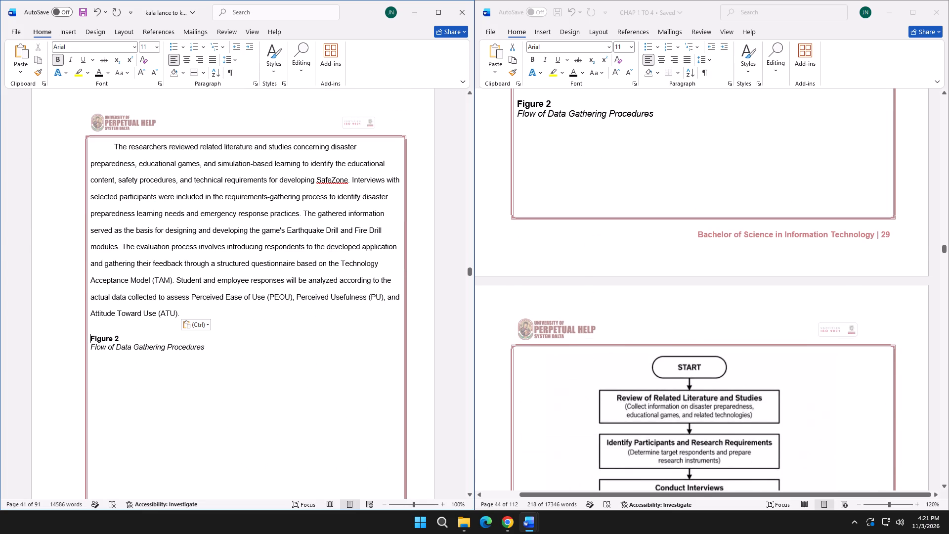
{"action": "left_click", "coordinate": [91, 334]}
{"action": "key", "text": "BackSpace"}
Copy the Flow of Data Gathering Procedures flowchart image under Figure 2 in CHAP 1 TO 4.
{"action": "scroll", "coordinate": [201, 340], "scroll_direction": "down", "scroll_amount": 20}
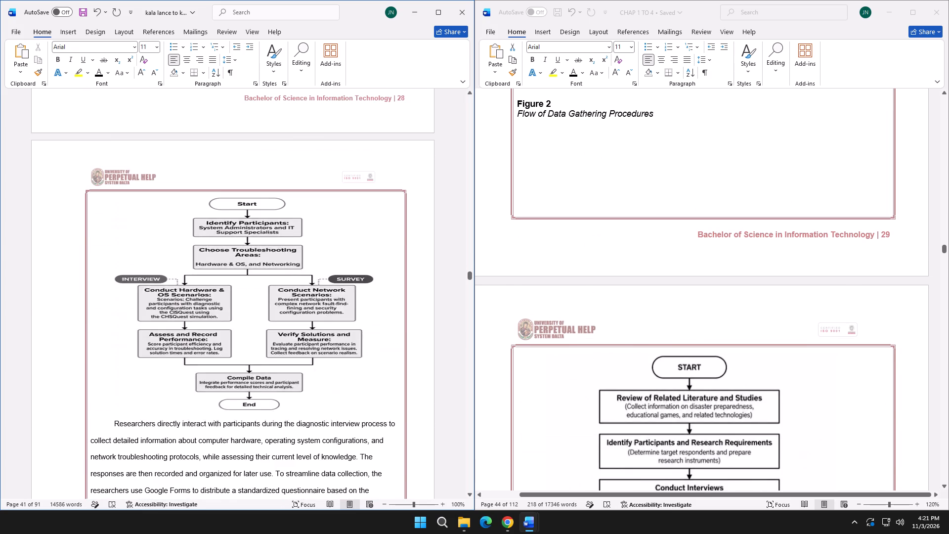
{"action": "scroll", "coordinate": [215, 337], "scroll_direction": "up", "scroll_amount": 14}
{"action": "left_click", "coordinate": [662, 402]}
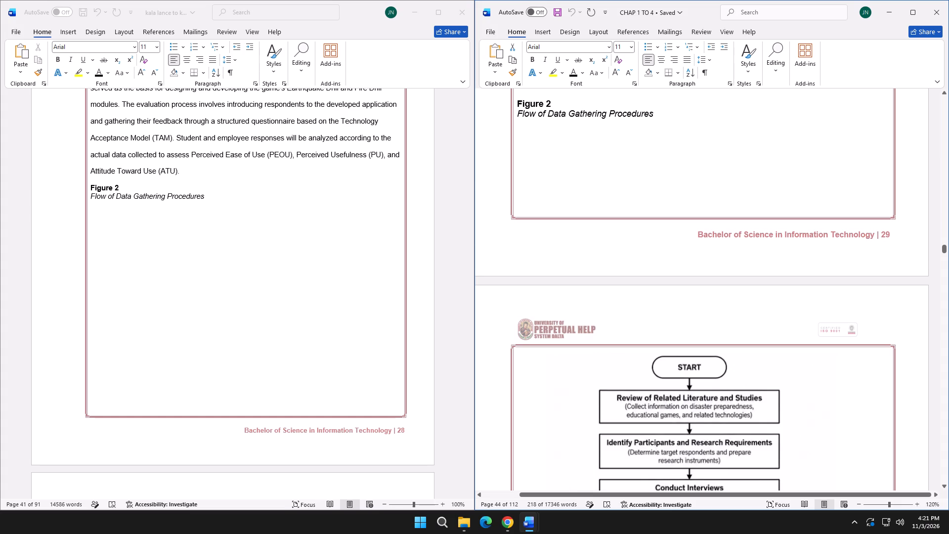
{"action": "scroll", "coordinate": [662, 401], "scroll_direction": "down", "scroll_amount": 4}
{"action": "left_click", "coordinate": [665, 392]}
{"action": "key", "text": "ctrl+c"}
Replace the manuscript's old Figure 2 flowchart with the copied SafeZone flowchart.
{"action": "scroll", "coordinate": [398, 348], "scroll_direction": "down", "scroll_amount": 10}
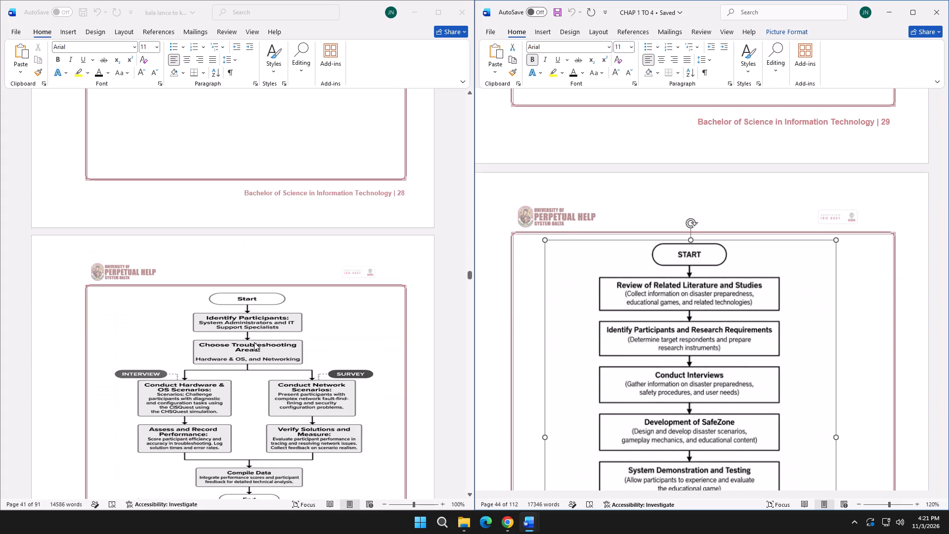
{"action": "left_click", "coordinate": [254, 342]}
{"action": "left_click", "coordinate": [255, 347]}
{"action": "key", "text": "Delete"}
{"action": "scroll", "coordinate": [238, 332], "scroll_direction": "up", "scroll_amount": 6}
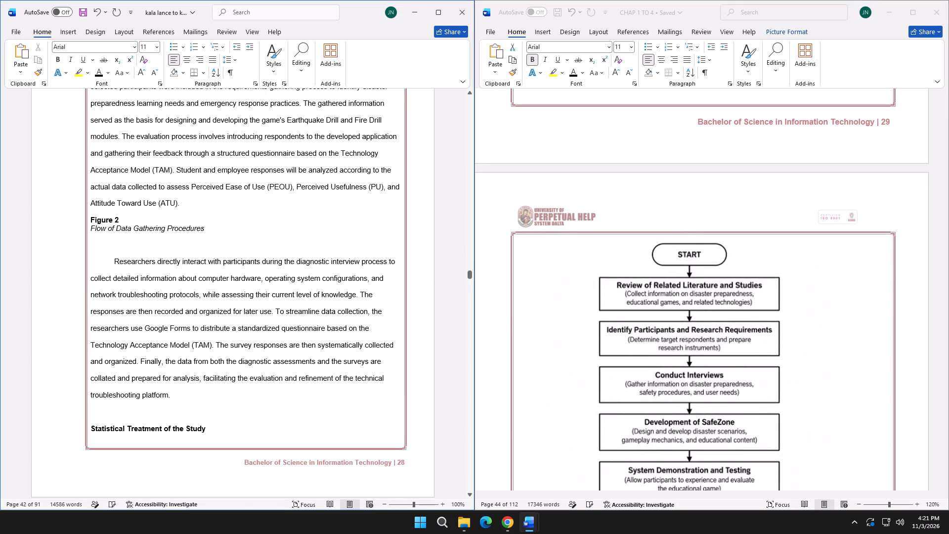
{"action": "key", "text": "ctrl+v"}
{"action": "scroll", "coordinate": [219, 310], "scroll_direction": "up", "scroll_amount": 17}
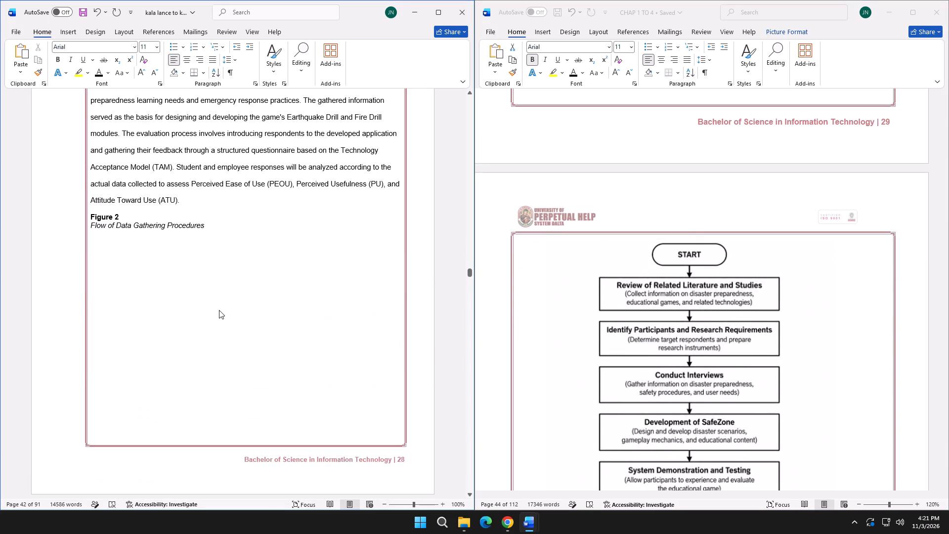
{"action": "scroll", "coordinate": [219, 310], "scroll_direction": "down", "scroll_amount": 13}
{"action": "scroll", "coordinate": [218, 311], "scroll_direction": "up", "scroll_amount": 1}
{"action": "scroll", "coordinate": [218, 311], "scroll_direction": "down", "scroll_amount": 11}
{"action": "scroll", "coordinate": [217, 311], "scroll_direction": "up", "scroll_amount": 15}
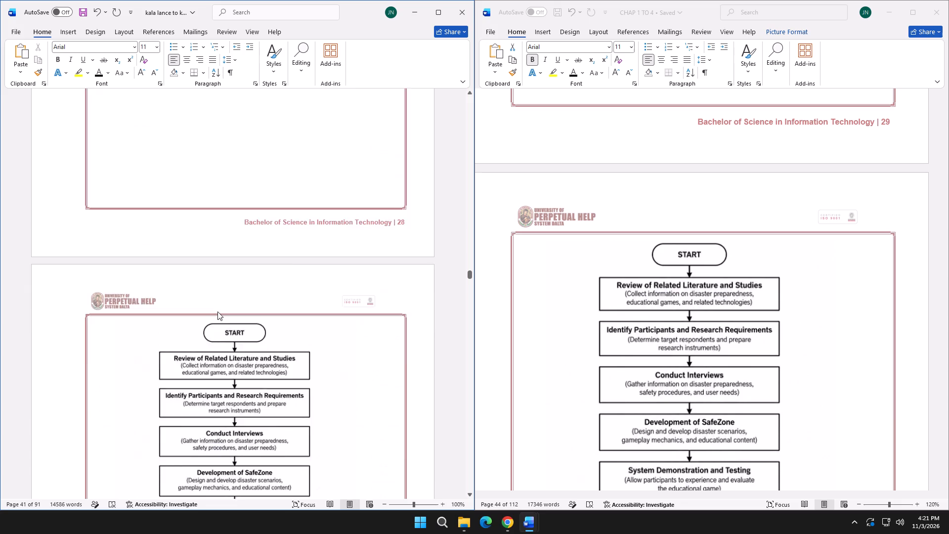
{"action": "scroll", "coordinate": [217, 311], "scroll_direction": "up", "scroll_amount": 5}
{"action": "scroll", "coordinate": [216, 313], "scroll_direction": "down", "scroll_amount": 20}
{"action": "scroll", "coordinate": [216, 313], "scroll_direction": "down", "scroll_amount": 2}
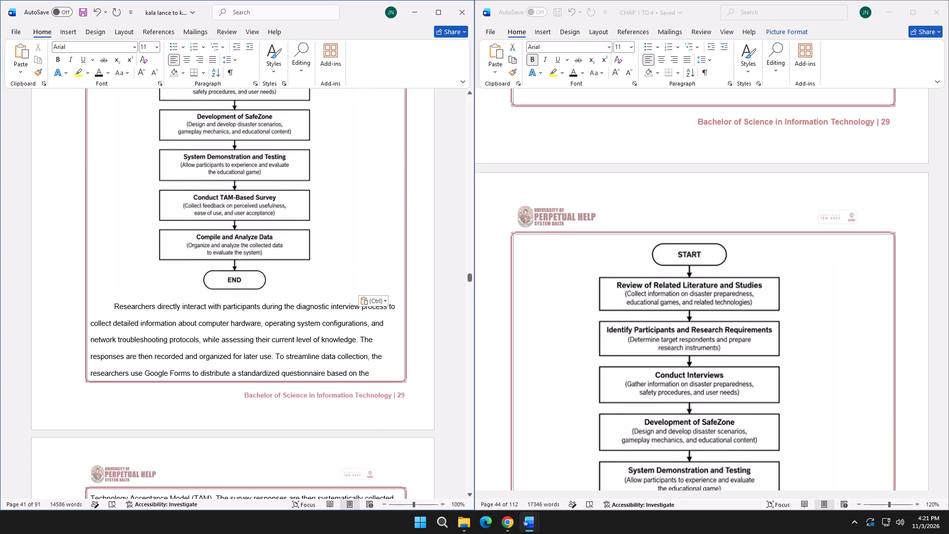
{"action": "scroll", "coordinate": [596, 264], "scroll_direction": "down", "scroll_amount": 4}
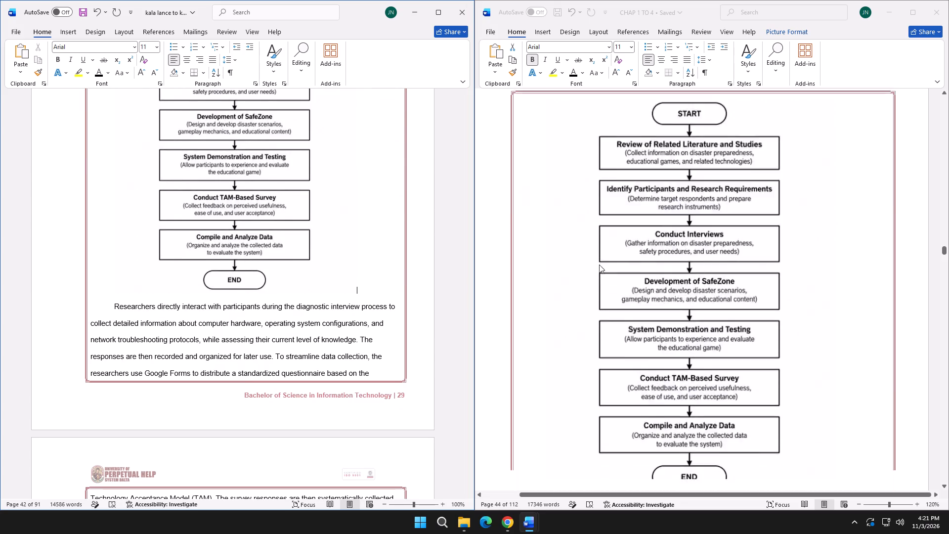
{"action": "scroll", "coordinate": [599, 265], "scroll_direction": "down", "scroll_amount": 9}
{"action": "scroll", "coordinate": [608, 280], "scroll_direction": "up", "scroll_amount": 20}
{"action": "scroll", "coordinate": [608, 280], "scroll_direction": "up", "scroll_amount": 13}
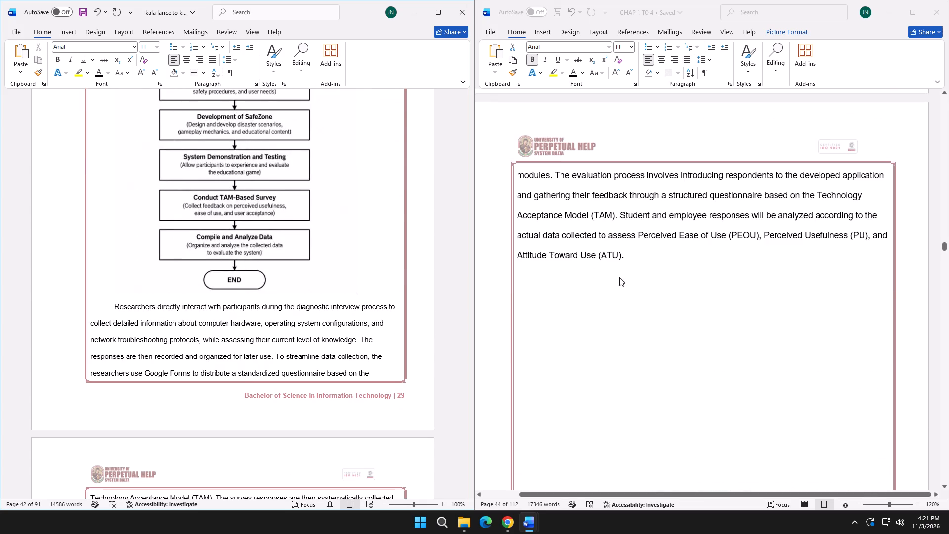
{"action": "scroll", "coordinate": [620, 300], "scroll_direction": "up", "scroll_amount": 10}
{"action": "scroll", "coordinate": [605, 316], "scroll_direction": "down", "scroll_amount": 3}
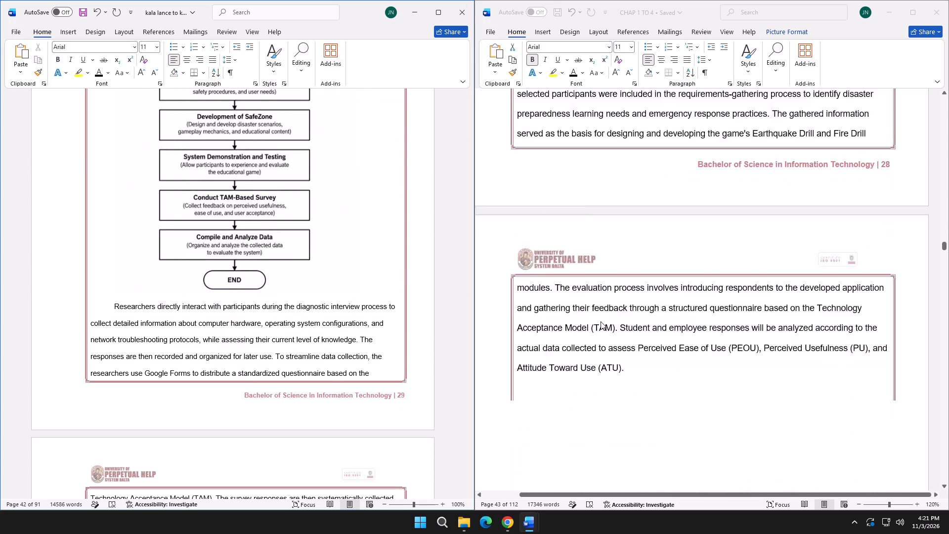
{"action": "scroll", "coordinate": [601, 321], "scroll_direction": "down", "scroll_amount": 17}
{"action": "scroll", "coordinate": [609, 323], "scroll_direction": "down", "scroll_amount": 14}
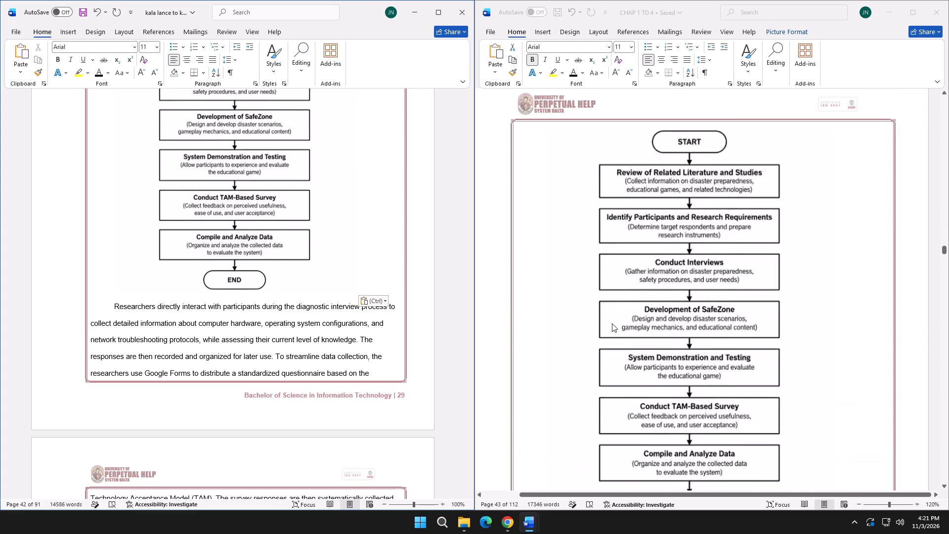
{"action": "scroll", "coordinate": [612, 323], "scroll_direction": "down", "scroll_amount": 6}
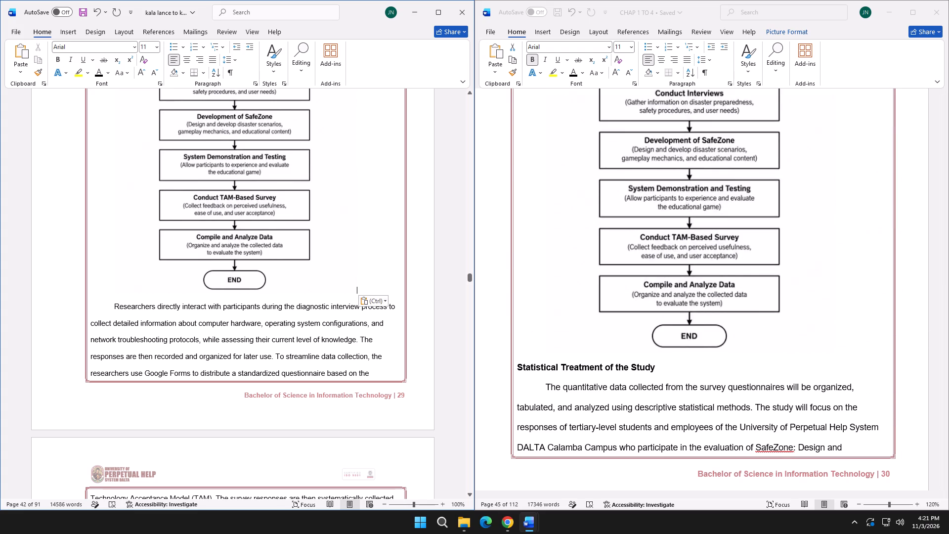
{"action": "scroll", "coordinate": [439, 371], "scroll_direction": "up", "scroll_amount": 8}
{"action": "scroll", "coordinate": [604, 252], "scroll_direction": "up", "scroll_amount": 14}
{"action": "scroll", "coordinate": [332, 291], "scroll_direction": "up", "scroll_amount": 6}
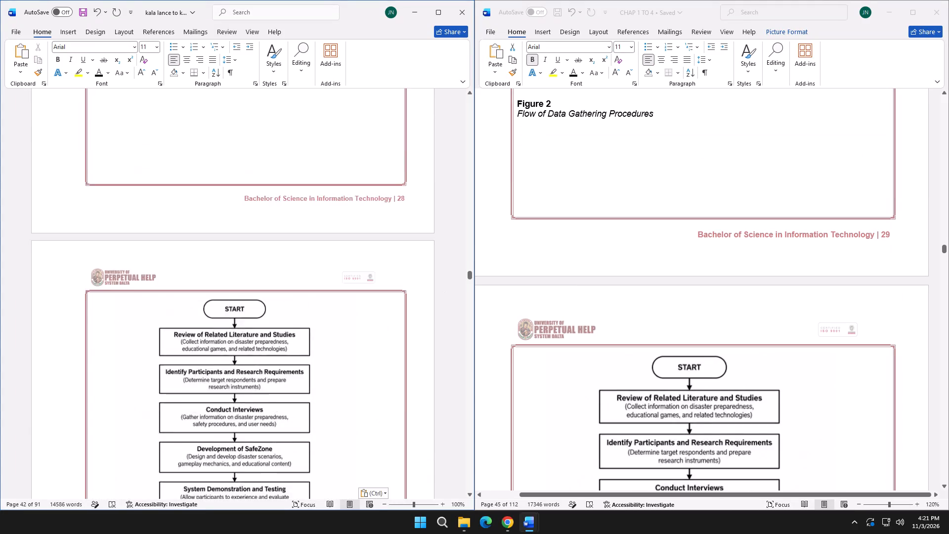
{"action": "scroll", "coordinate": [332, 305], "scroll_direction": "down", "scroll_amount": 11}
{"action": "scroll", "coordinate": [624, 356], "scroll_direction": "up", "scroll_amount": 14}
{"action": "scroll", "coordinate": [615, 351], "scroll_direction": "down", "scroll_amount": 7}
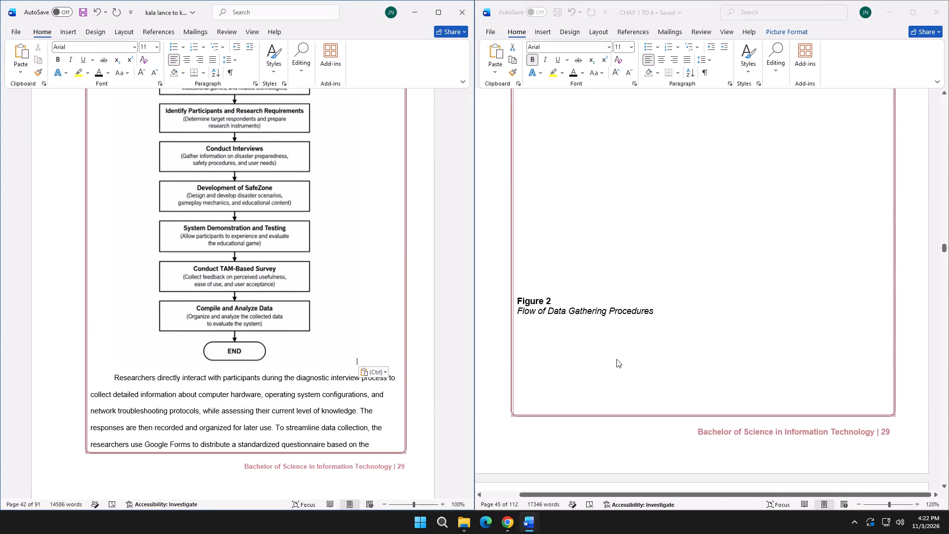
{"action": "scroll", "coordinate": [258, 273], "scroll_direction": "up", "scroll_amount": 13}
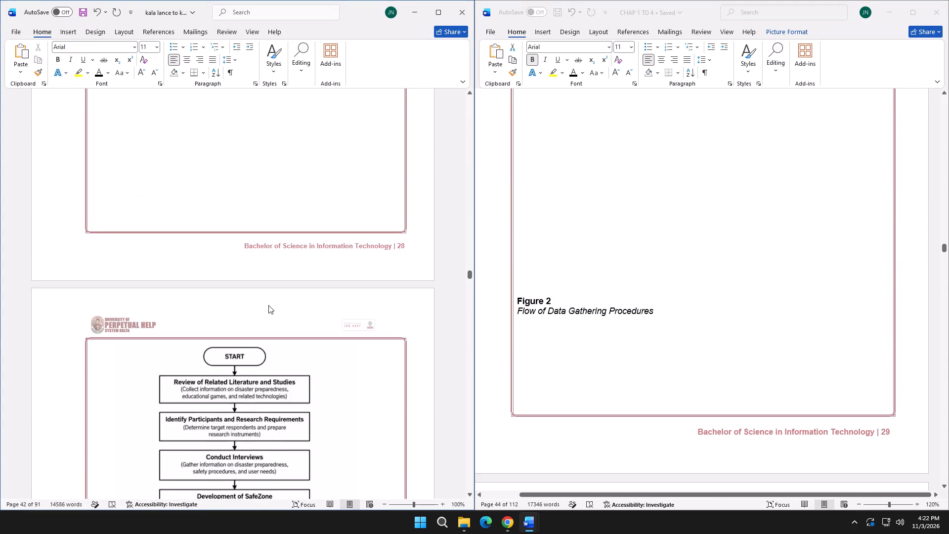
{"action": "scroll", "coordinate": [264, 309], "scroll_direction": "up", "scroll_amount": 15}
{"action": "scroll", "coordinate": [573, 321], "scroll_direction": "up", "scroll_amount": 12}
{"action": "scroll", "coordinate": [577, 335], "scroll_direction": "down", "scroll_amount": 12}
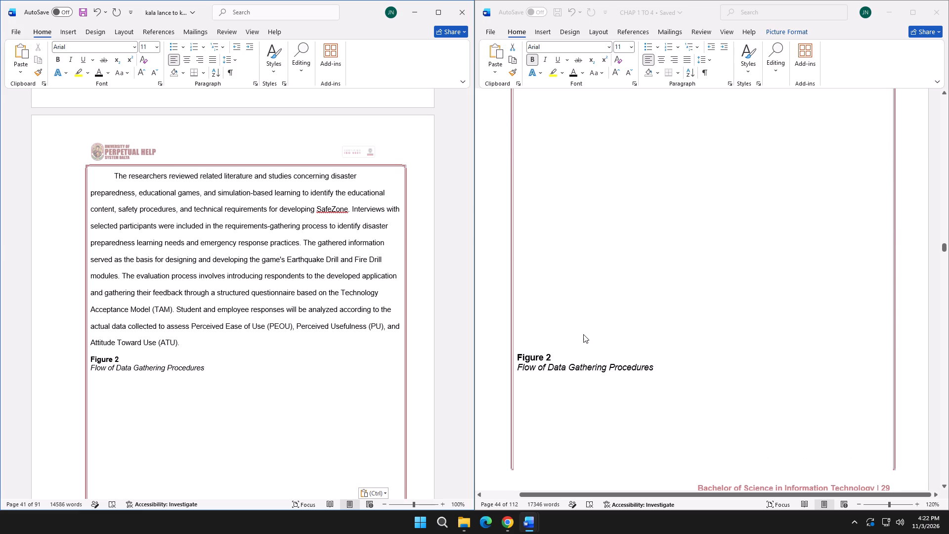
{"action": "scroll", "coordinate": [584, 334], "scroll_direction": "down", "scroll_amount": 9}
{"action": "scroll", "coordinate": [622, 336], "scroll_direction": "down", "scroll_amount": 14}
{"action": "scroll", "coordinate": [356, 294], "scroll_direction": "down", "scroll_amount": 20}
{"action": "scroll", "coordinate": [356, 294], "scroll_direction": "down", "scroll_amount": 14}
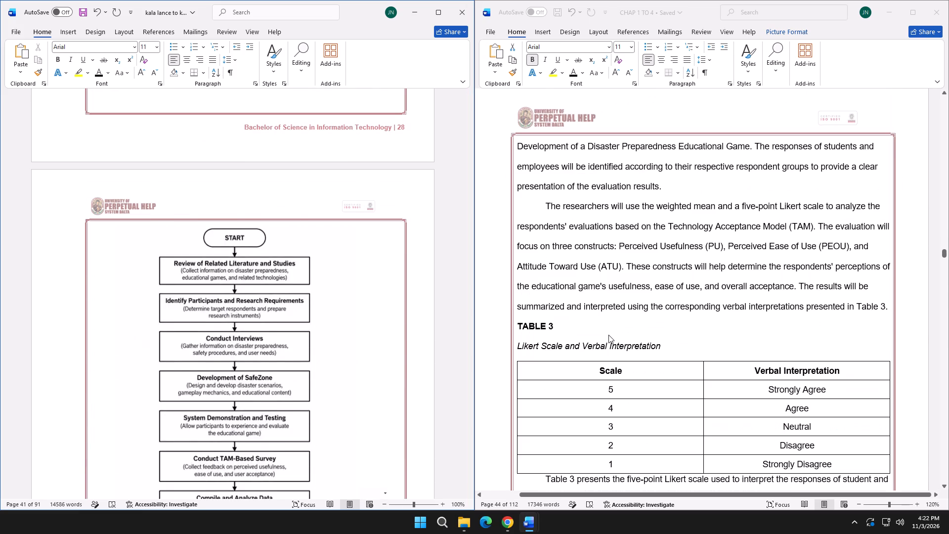
{"action": "scroll", "coordinate": [608, 335], "scroll_direction": "up", "scroll_amount": 20}
{"action": "scroll", "coordinate": [608, 335], "scroll_direction": "up", "scroll_amount": 17}
{"action": "scroll", "coordinate": [604, 338], "scroll_direction": "up", "scroll_amount": 4}
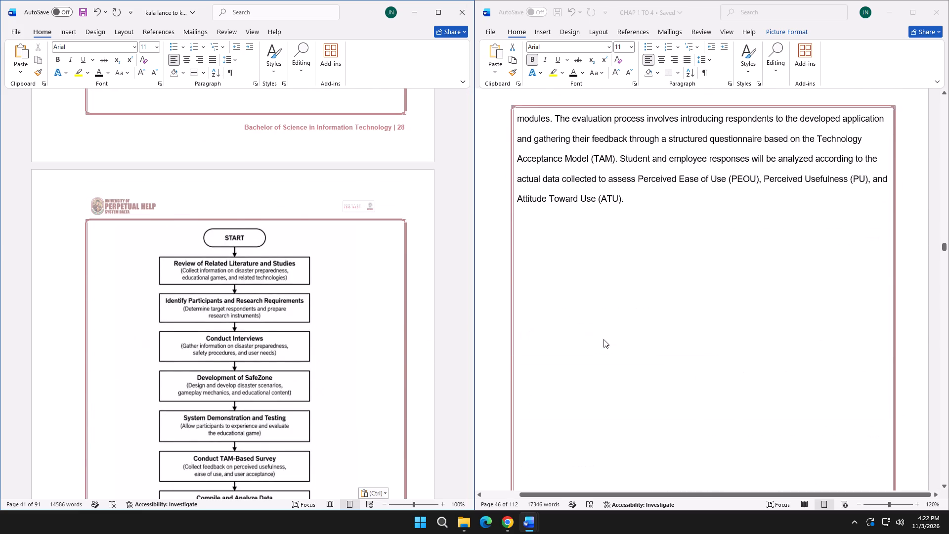
{"action": "scroll", "coordinate": [604, 339], "scroll_direction": "up", "scroll_amount": 15}
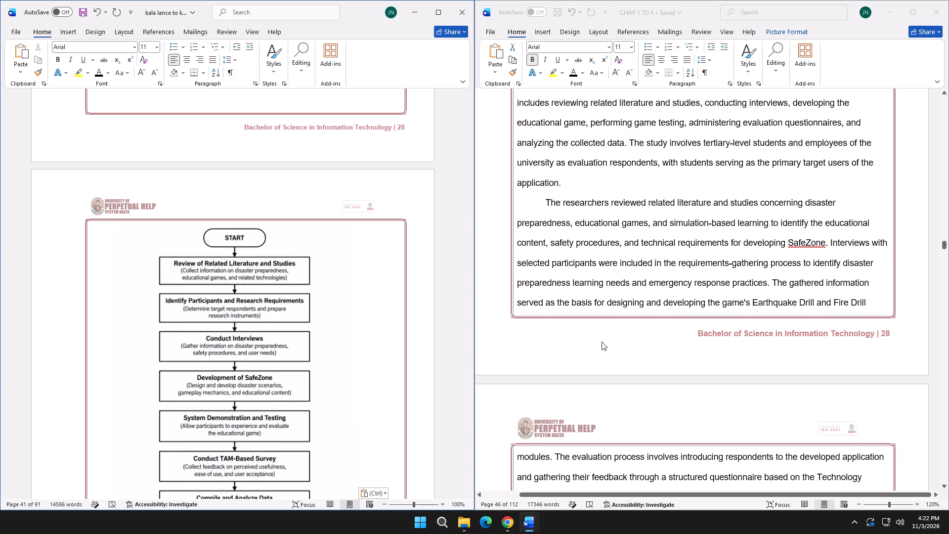
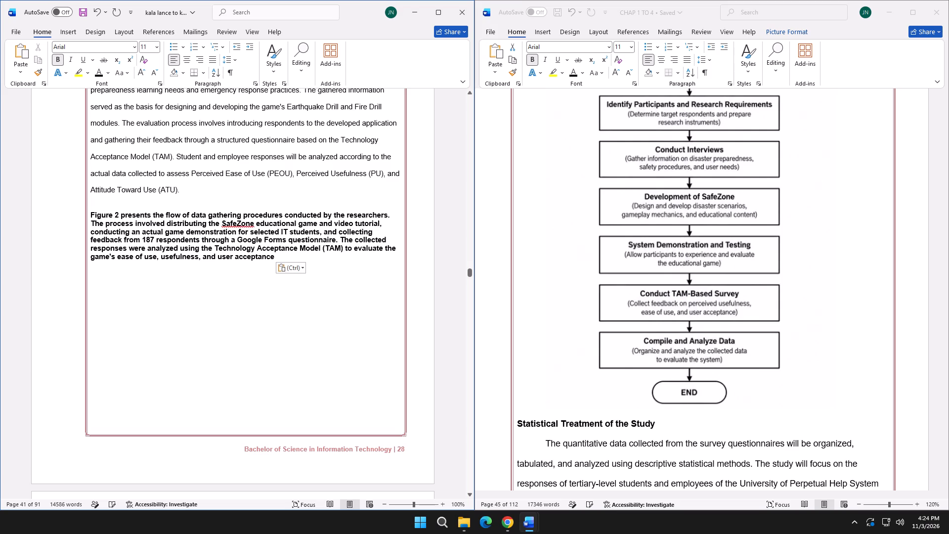
Format the pasted Figure 2 explanation with double line spacing, non-bold text and an indented first line.
{"action": "left_click_drag", "start_coordinate": [277, 254], "coordinate": [88, 215]}
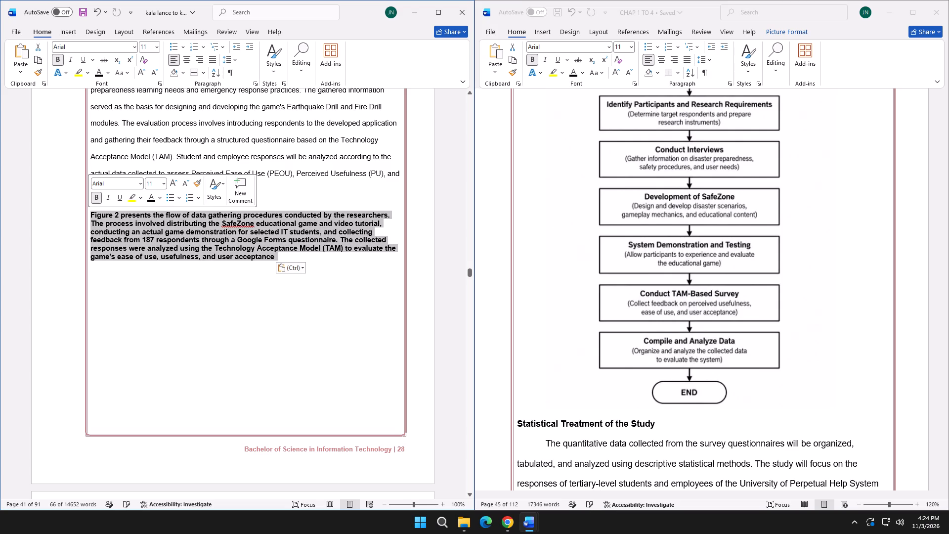
{"action": "left_click", "coordinate": [257, 85]}
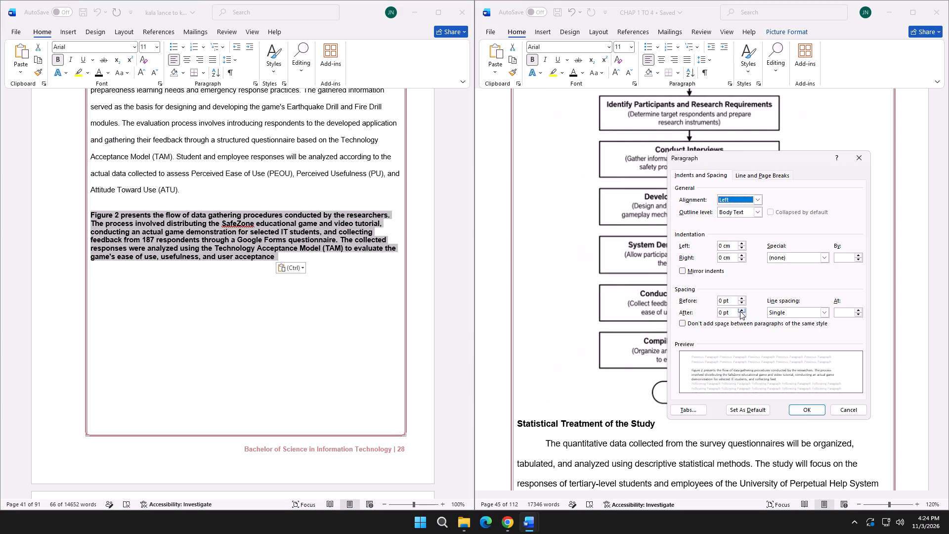
{"action": "left_click", "coordinate": [779, 314]}
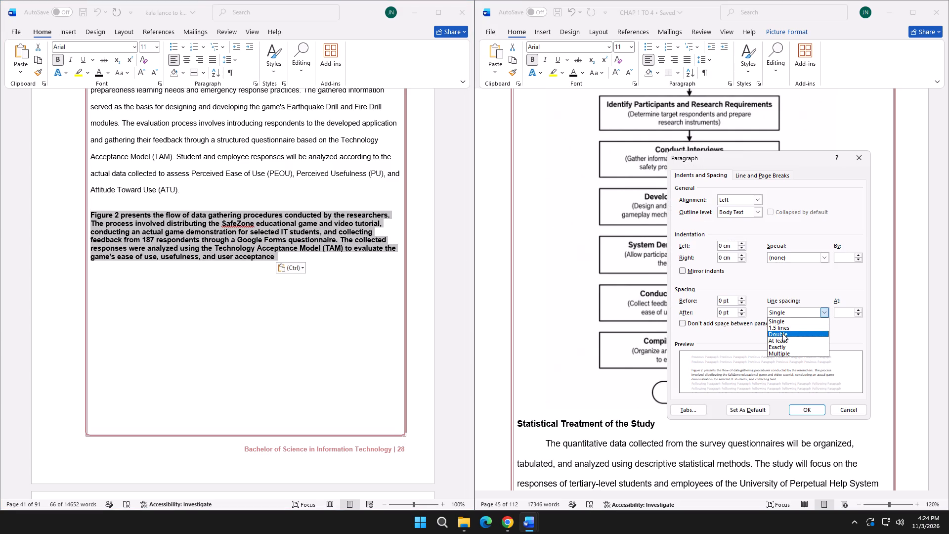
{"action": "left_click", "coordinate": [782, 333]}
{"action": "left_click", "coordinate": [806, 406]}
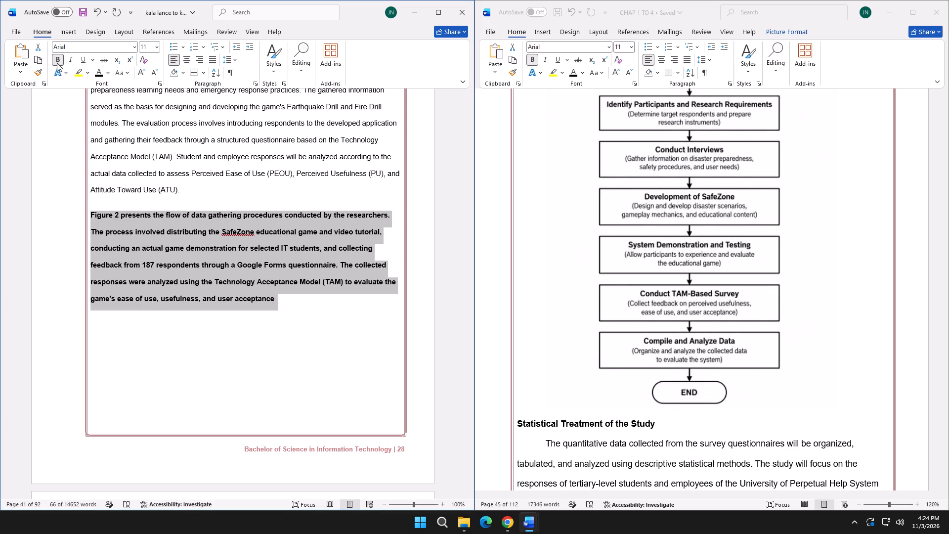
{"action": "left_click", "coordinate": [57, 63]}
{"action": "left_click", "coordinate": [171, 235]}
{"action": "left_click", "coordinate": [92, 215]}
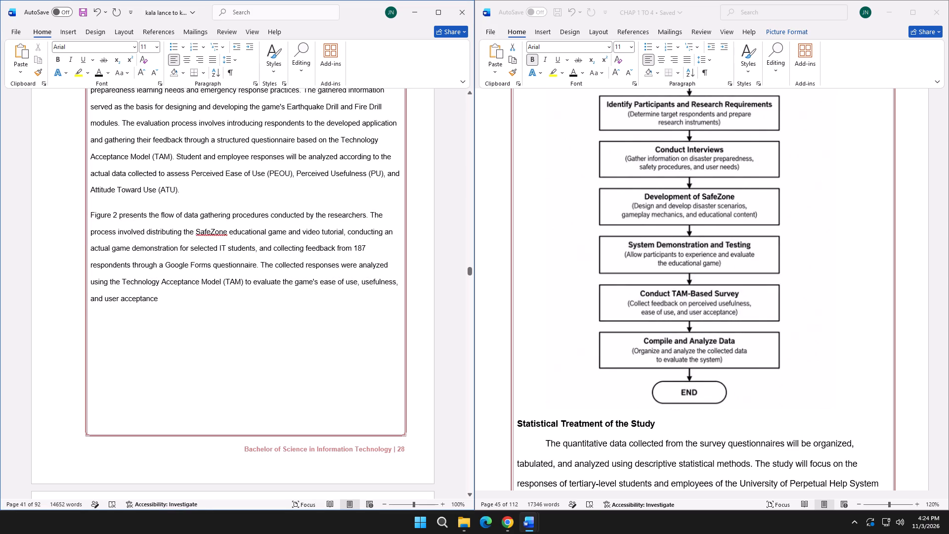
{"action": "key", "text": "Tab"}
Delete the extra blank lines above the Figure 2 caption so it starts at the top of its page.
{"action": "scroll", "coordinate": [165, 248], "scroll_direction": "down", "scroll_amount": 12}
{"action": "left_click", "coordinate": [119, 299]}
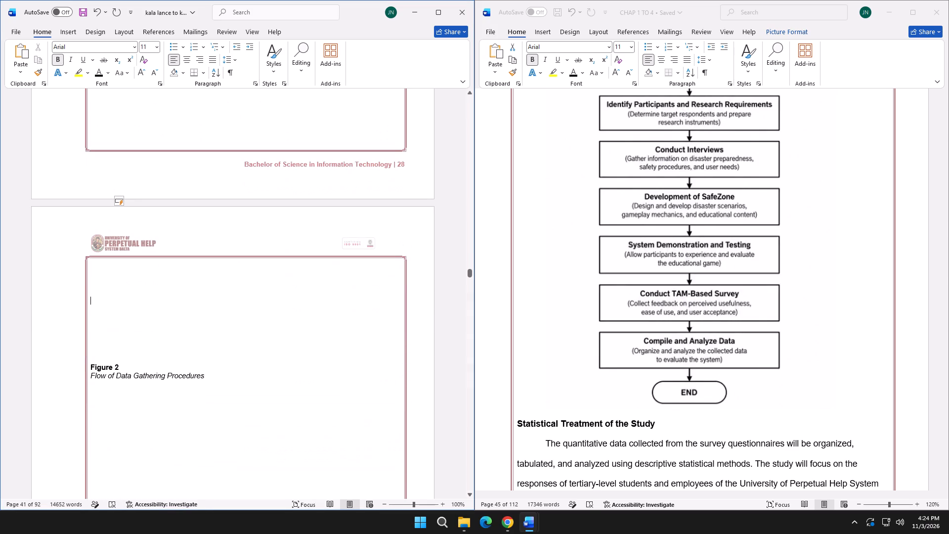
{"action": "key", "text": "BackSpace"}
{"action": "key", "text": "BackSpace"}
{"action": "key", "text": "BackSpace"}
{"action": "left_click_drag", "start_coordinate": [99, 307], "coordinate": [99, 313]}
{"action": "left_click", "coordinate": [99, 330]}
{"action": "key", "text": "BackSpace"}
{"action": "key", "text": "BackSpace"}
{"action": "key", "text": "BackSpace"}
{"action": "key", "text": "BackSpace"}
{"action": "key", "text": "BackSpace"}
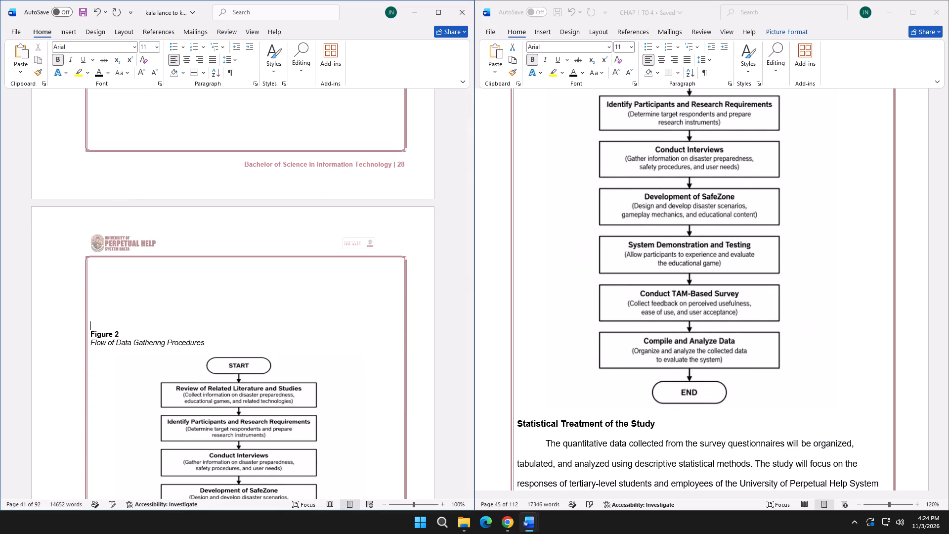
{"action": "key", "text": "BackSpace"}
{"action": "key", "text": "BackSpace"}
{"action": "key", "text": "BackSpace"}
{"action": "key", "text": "BackSpace"}
{"action": "scroll", "coordinate": [101, 313], "scroll_direction": "up", "scroll_amount": 5}
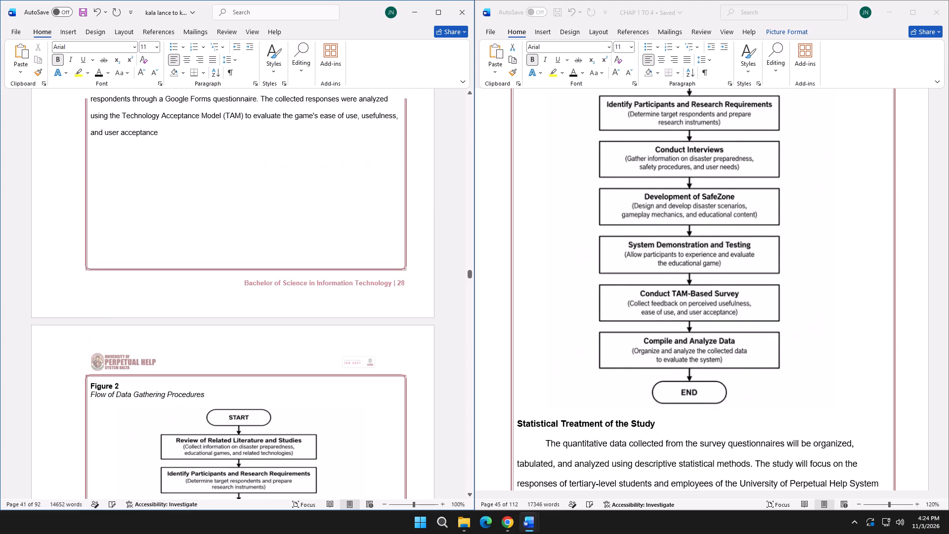
{"action": "scroll", "coordinate": [109, 232], "scroll_direction": "up", "scroll_amount": 4}
{"action": "scroll", "coordinate": [129, 230], "scroll_direction": "down", "scroll_amount": 7}
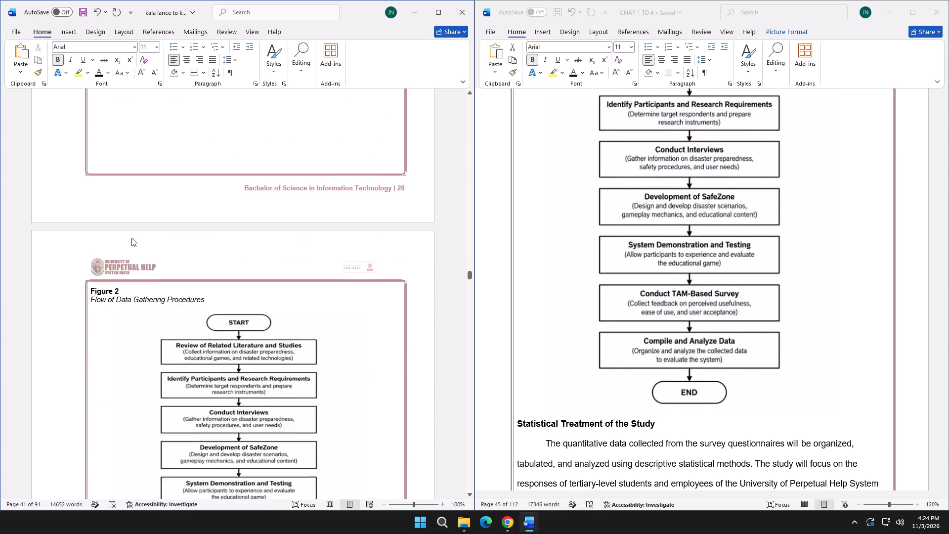
Delete the old paragraph about the diagnostic interview process below the Figure 2 flowchart in the manuscript.
{"action": "scroll", "coordinate": [131, 238], "scroll_direction": "down", "scroll_amount": 15}
{"action": "scroll", "coordinate": [132, 249], "scroll_direction": "down", "scroll_amount": 7}
{"action": "scroll", "coordinate": [669, 310], "scroll_direction": "down", "scroll_amount": 5}
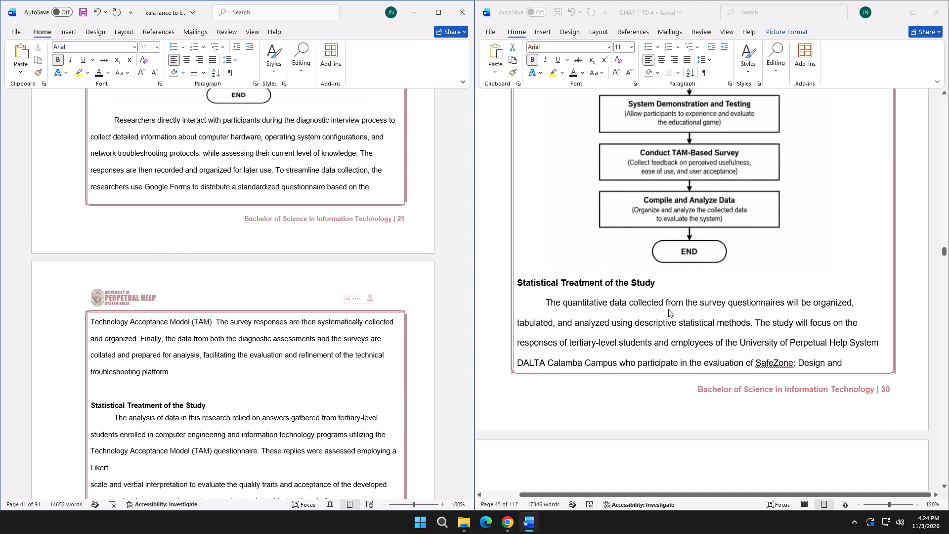
{"action": "scroll", "coordinate": [647, 288], "scroll_direction": "down", "scroll_amount": 4}
{"action": "left_click", "coordinate": [542, 188]}
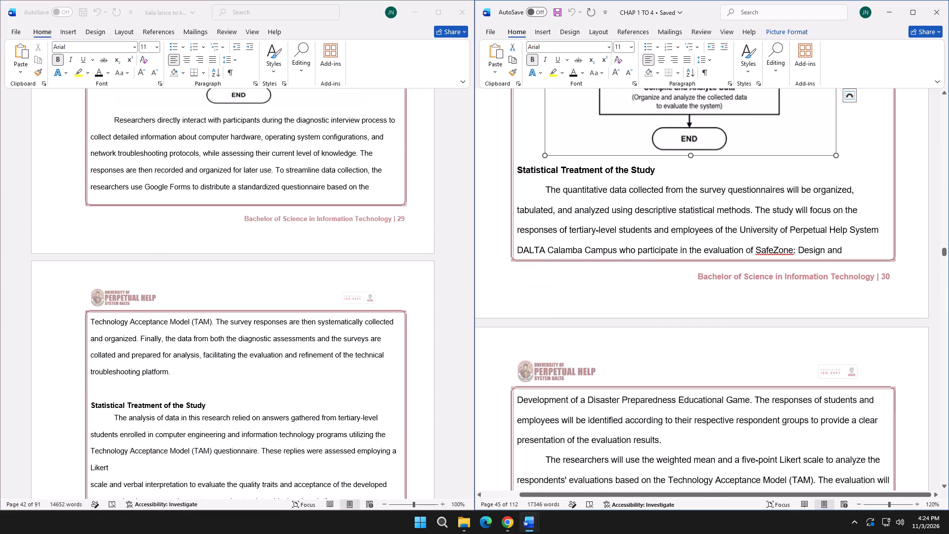
{"action": "scroll", "coordinate": [576, 243], "scroll_direction": "up", "scroll_amount": 3}
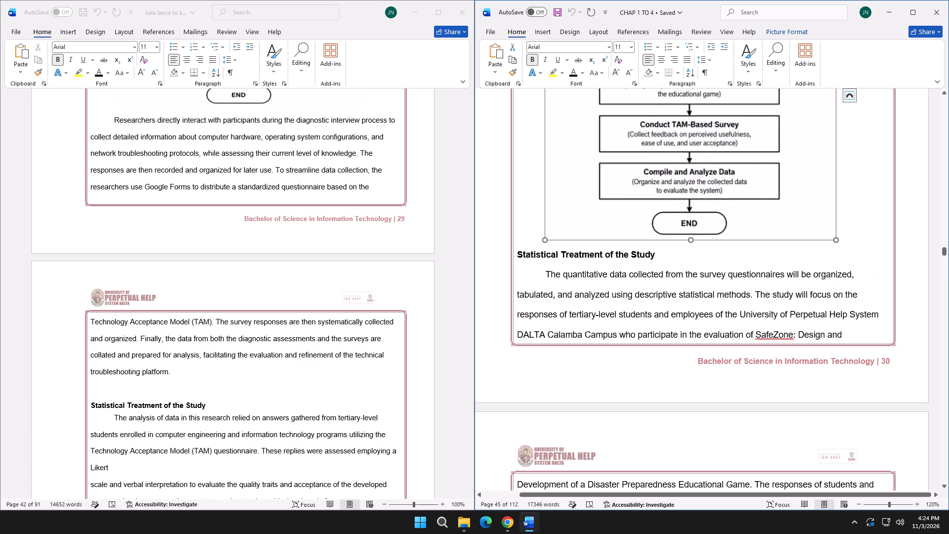
{"action": "scroll", "coordinate": [279, 230], "scroll_direction": "up", "scroll_amount": 5}
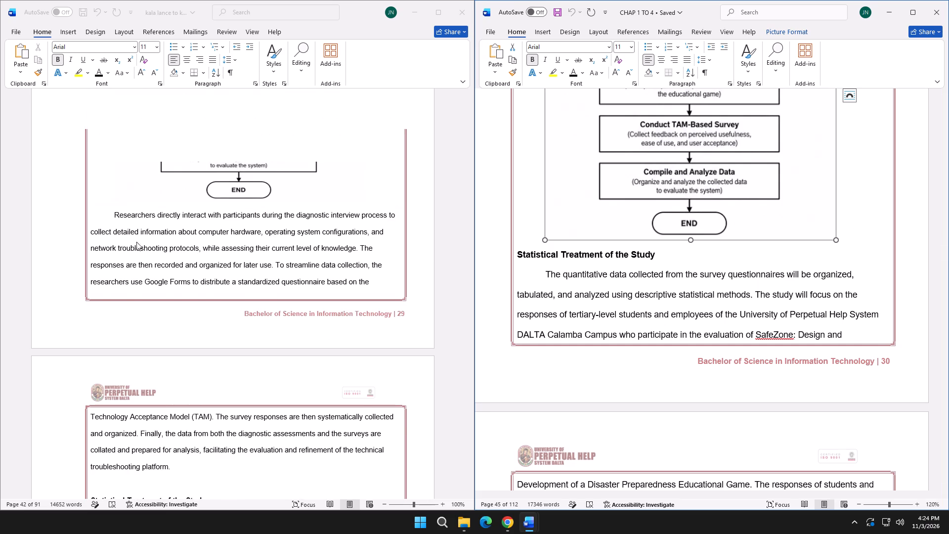
{"action": "left_click", "coordinate": [121, 240]}
{"action": "left_click_drag", "start_coordinate": [112, 237], "coordinate": [181, 421]}
{"action": "scroll", "coordinate": [226, 360], "scroll_direction": "down", "scroll_amount": 2}
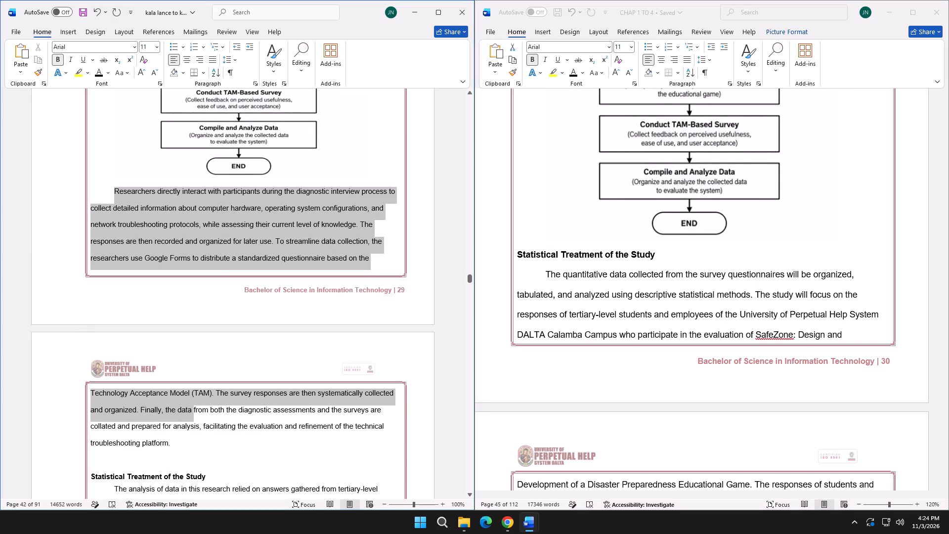
{"action": "left_click_drag", "start_coordinate": [181, 421], "coordinate": [177, 441]}
{"action": "key", "text": "BackSpace"}
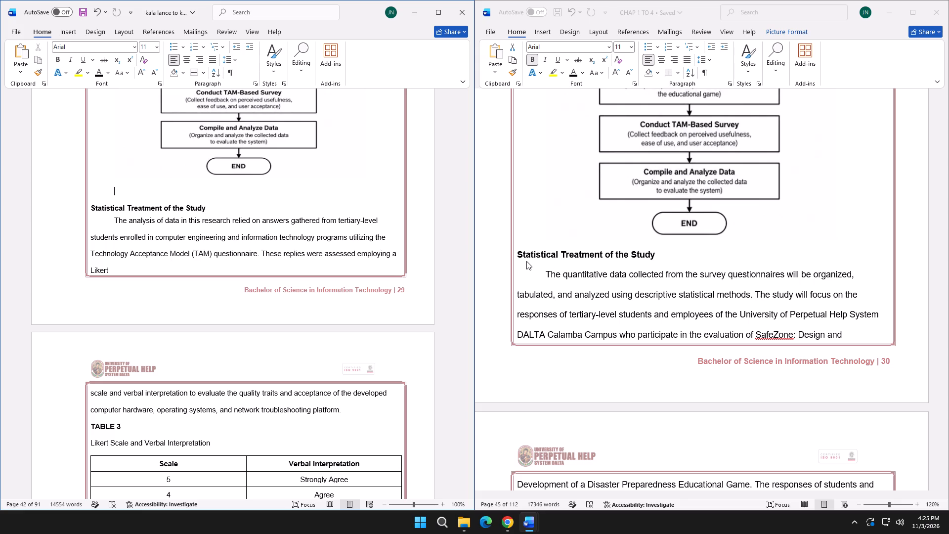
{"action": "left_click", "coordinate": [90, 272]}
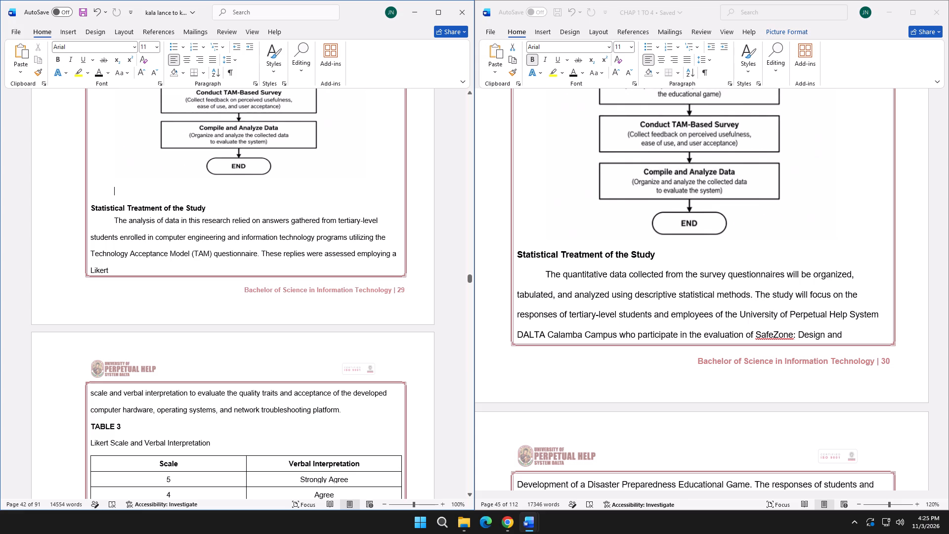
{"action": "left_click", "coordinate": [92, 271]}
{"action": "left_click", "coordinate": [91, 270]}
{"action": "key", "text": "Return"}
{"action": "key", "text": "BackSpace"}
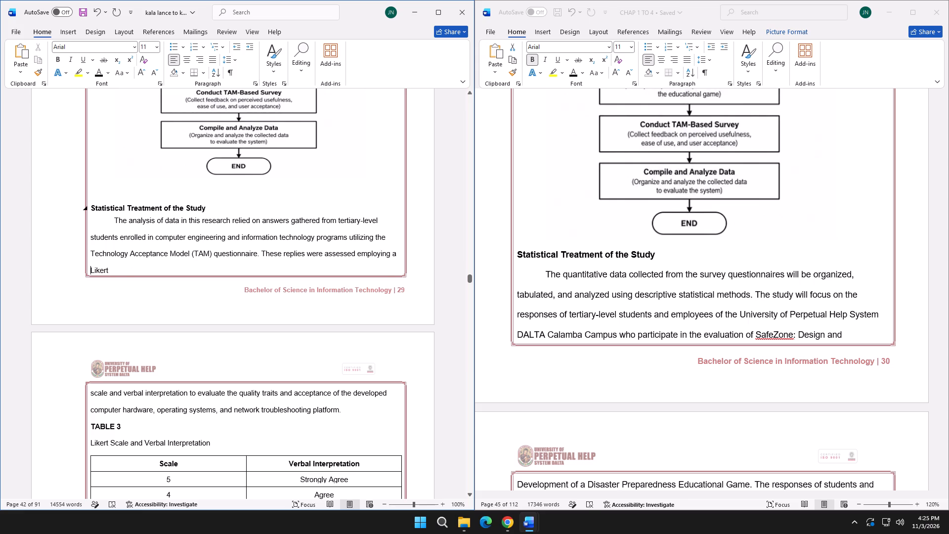
Insert a blank line above the "Statistical Treatment of the Study" heading in the manuscript.
{"action": "left_click", "coordinate": [91, 209]}
{"action": "key", "text": "Return"}
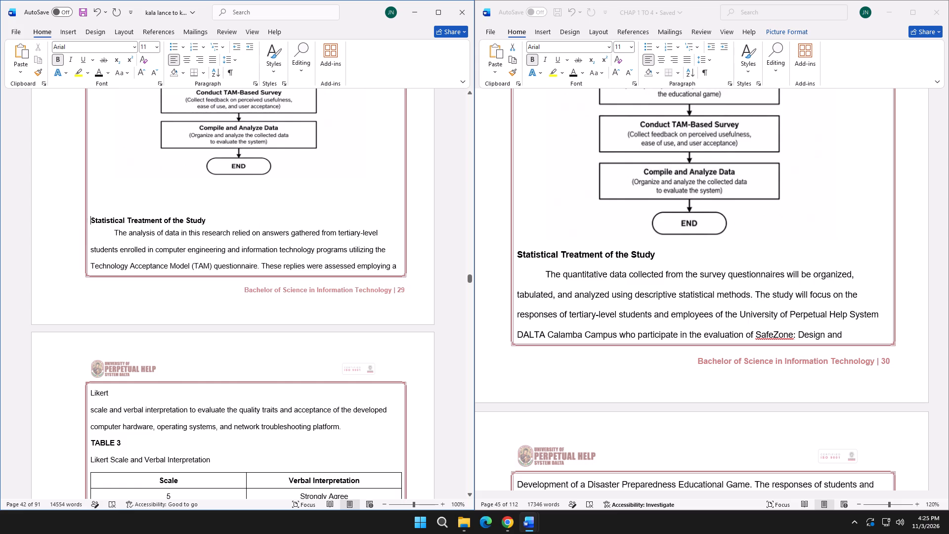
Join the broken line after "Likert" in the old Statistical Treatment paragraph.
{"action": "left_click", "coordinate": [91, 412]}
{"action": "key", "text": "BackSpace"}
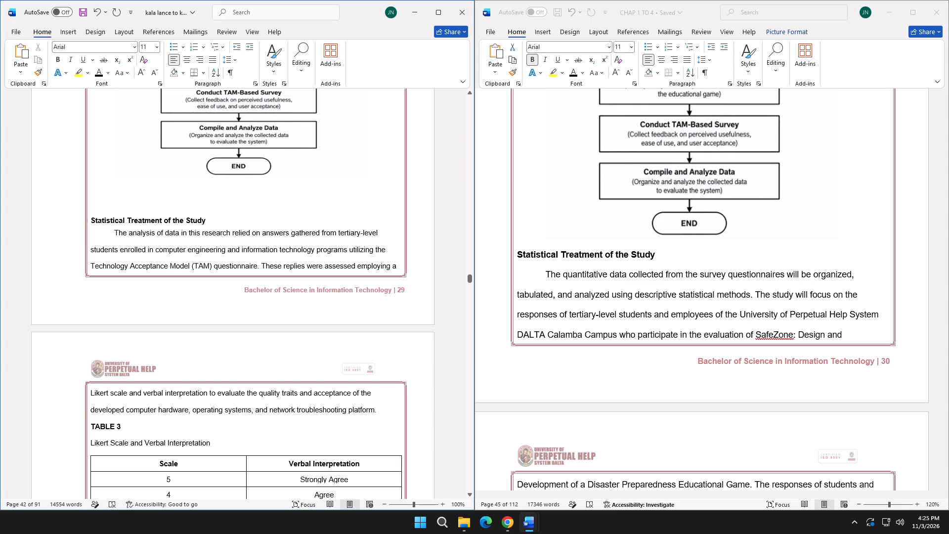
Replace the manuscript's old Statistical Treatment text above Table 3 with the two SafeZone paragraphs from CHAP 1 TO 4.
{"action": "left_click", "coordinate": [545, 269]}
{"action": "left_click_drag", "start_coordinate": [545, 273], "coordinate": [864, 336]}
{"action": "scroll", "coordinate": [872, 332], "scroll_direction": "down", "scroll_amount": 3}
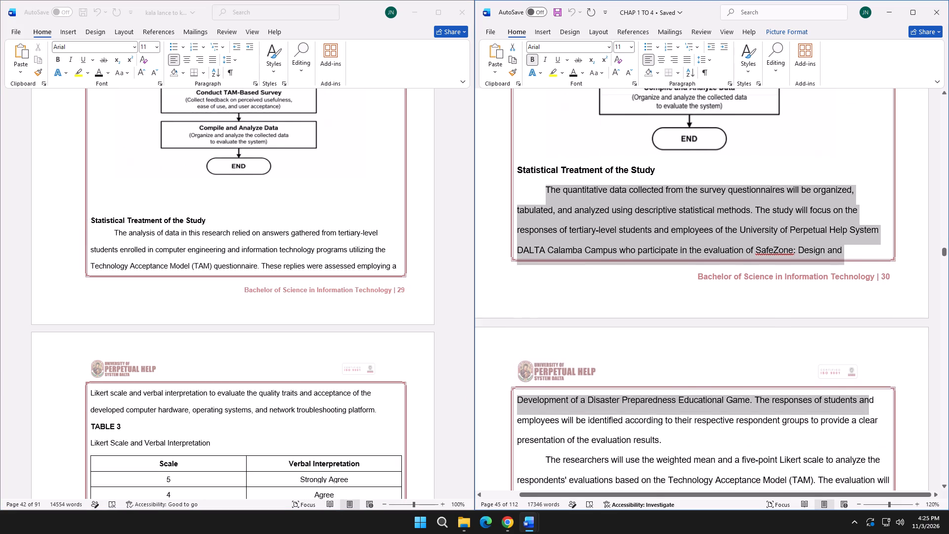
{"action": "scroll", "coordinate": [864, 336], "scroll_direction": "down", "scroll_amount": 6}
{"action": "left_click_drag", "start_coordinate": [864, 336], "coordinate": [895, 395]}
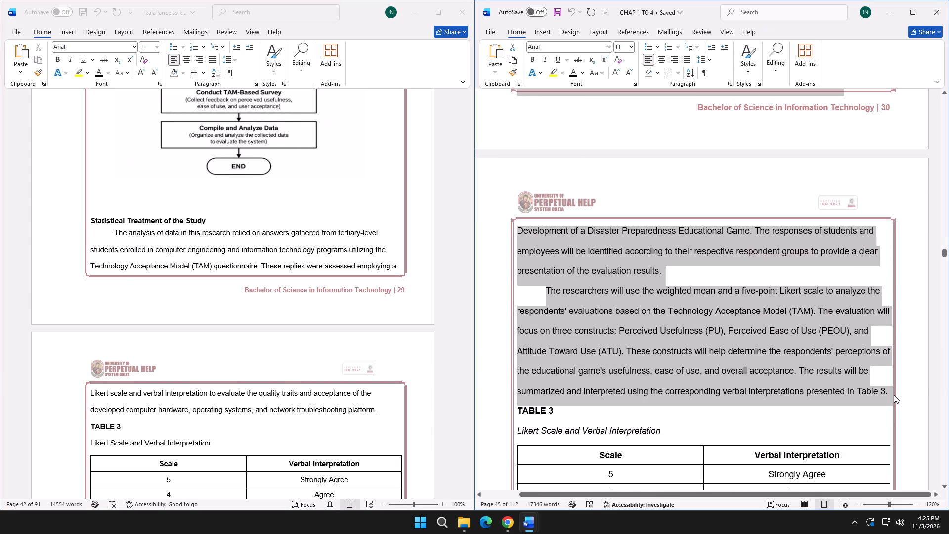
{"action": "key", "text": "ctrl+c"}
{"action": "left_click", "coordinate": [105, 232]}
{"action": "left_click", "coordinate": [115, 234]}
{"action": "left_click_drag", "start_coordinate": [115, 234], "coordinate": [335, 390]}
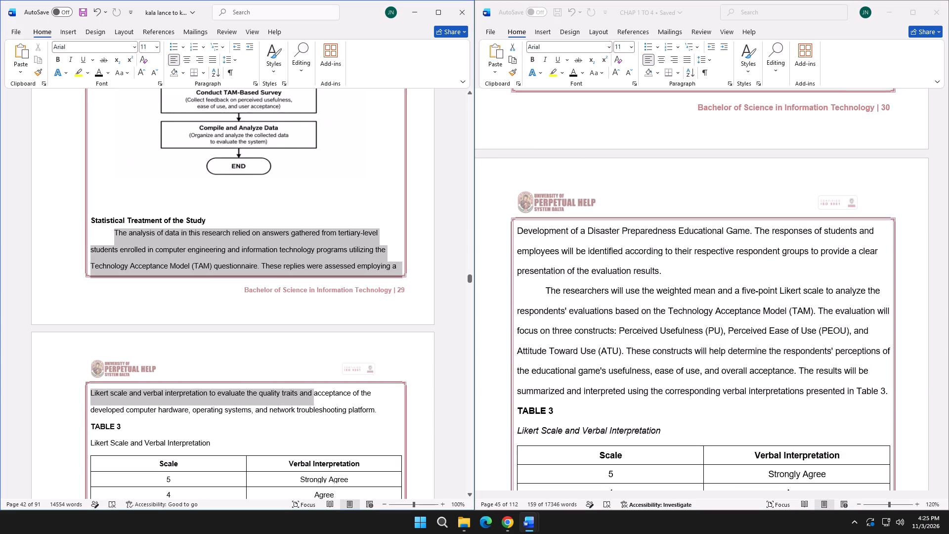
{"action": "left_click_drag", "start_coordinate": [335, 390], "coordinate": [381, 412]}
{"action": "key", "text": "ctrl+v"}
Replace the explanation below Table 3 with the SafeZone version from CHAP 1 TO 4, ending it with a period.
{"action": "scroll", "coordinate": [272, 336], "scroll_direction": "down", "scroll_amount": 4}
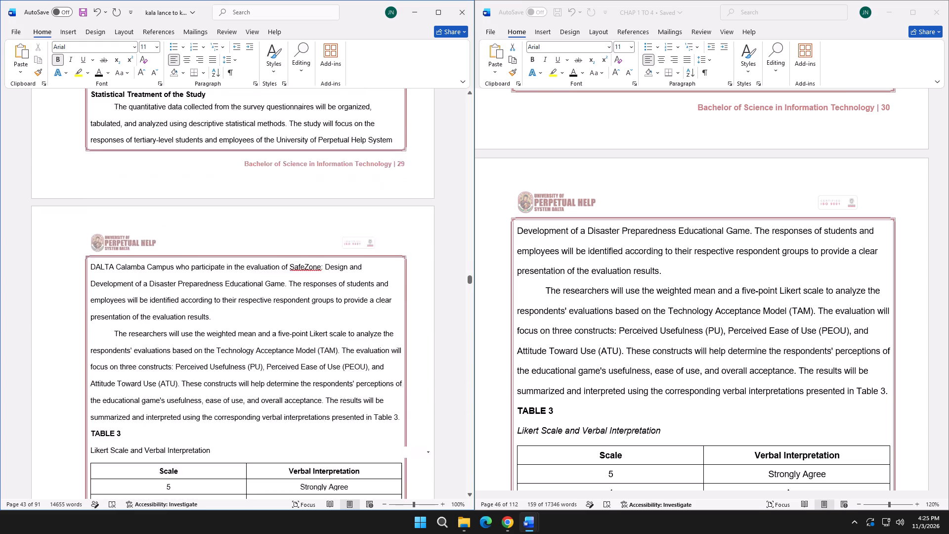
{"action": "scroll", "coordinate": [272, 337], "scroll_direction": "down", "scroll_amount": 4}
{"action": "scroll", "coordinate": [603, 388], "scroll_direction": "down", "scroll_amount": 9}
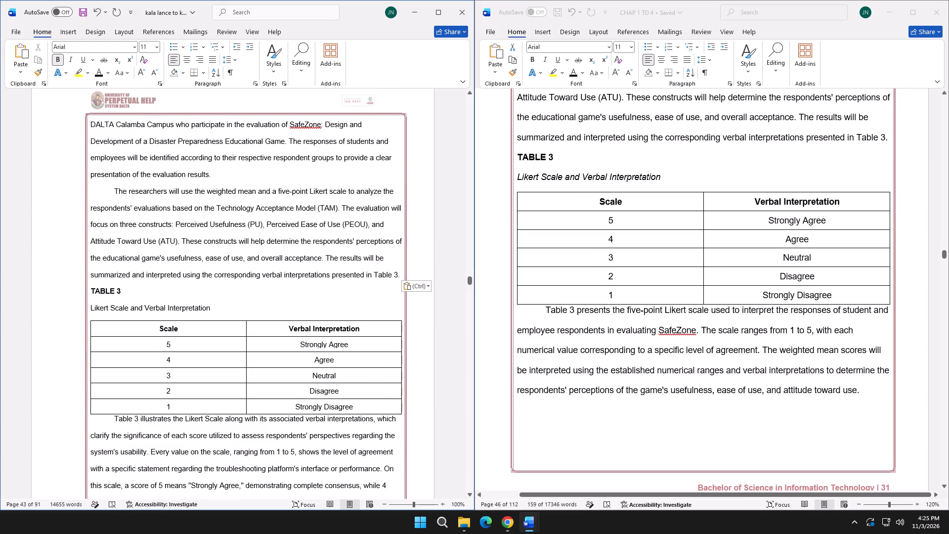
{"action": "scroll", "coordinate": [274, 290], "scroll_direction": "down", "scroll_amount": 6}
{"action": "scroll", "coordinate": [577, 346], "scroll_direction": "down", "scroll_amount": 3}
{"action": "left_click", "coordinate": [544, 239]}
{"action": "left_click", "coordinate": [546, 231]}
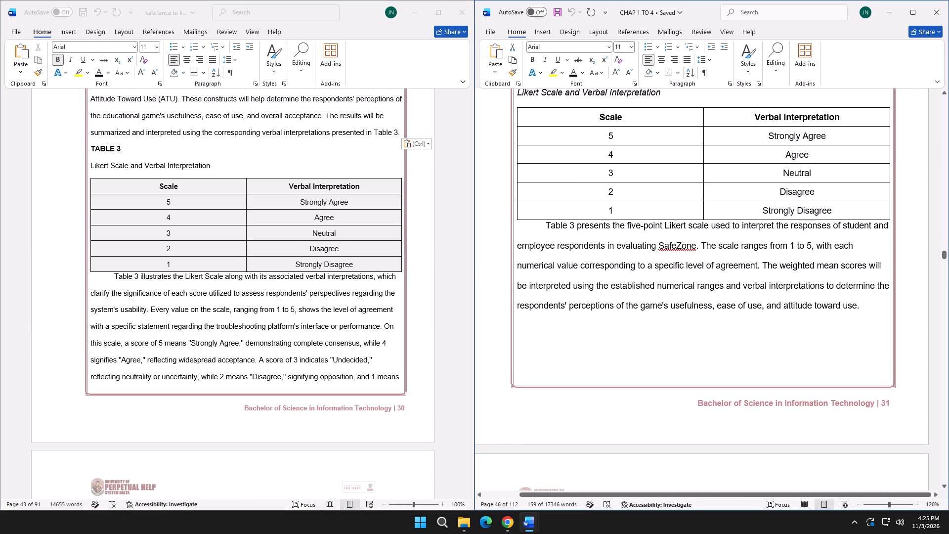
{"action": "left_click_drag", "start_coordinate": [546, 231], "coordinate": [854, 143]}
{"action": "scroll", "coordinate": [842, 317], "scroll_direction": "down", "scroll_amount": 6}
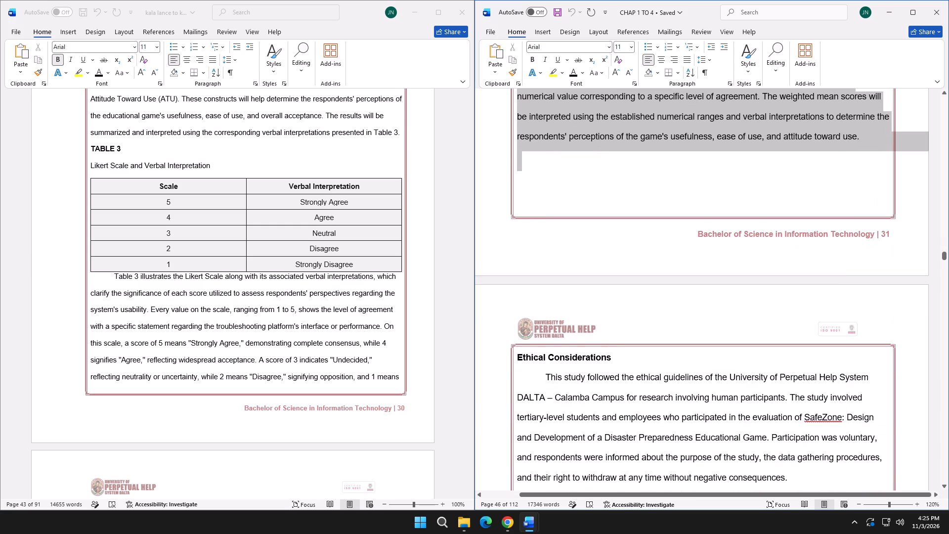
{"action": "left_click_drag", "start_coordinate": [854, 143], "coordinate": [855, 136]}
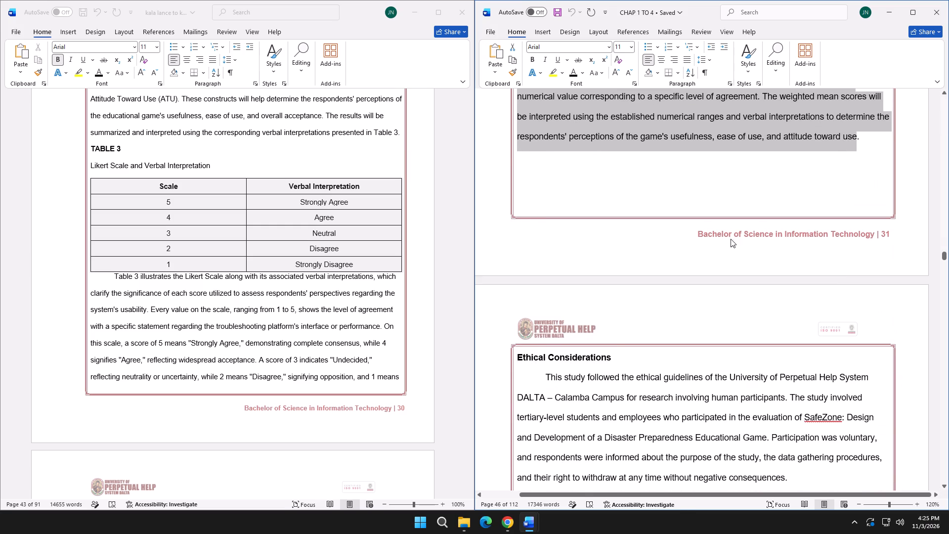
{"action": "key", "text": "ctrl+c"}
{"action": "left_click", "coordinate": [121, 287]}
{"action": "left_click_drag", "start_coordinate": [115, 277], "coordinate": [297, 385]}
{"action": "scroll", "coordinate": [421, 380], "scroll_direction": "down", "scroll_amount": 4}
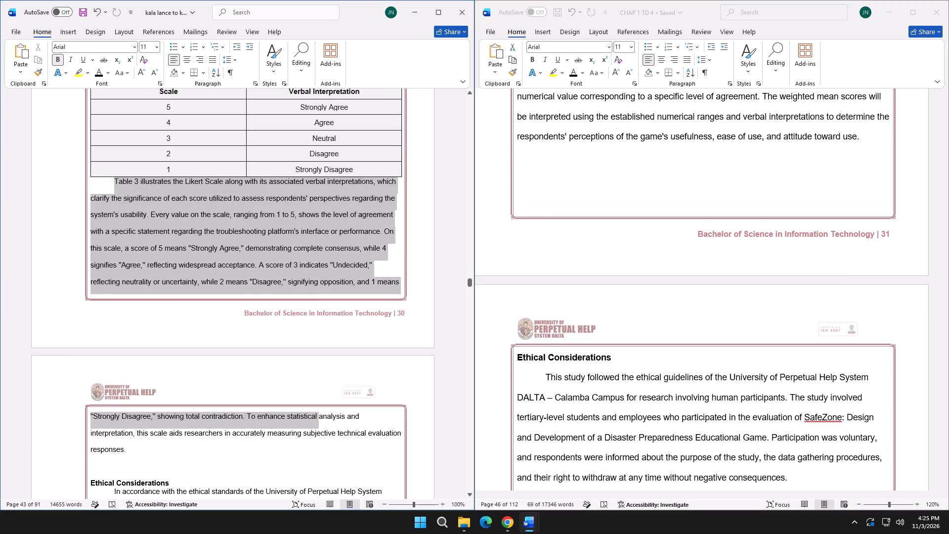
{"action": "left_click_drag", "start_coordinate": [297, 385], "coordinate": [148, 453]}
{"action": "key", "text": "ctrl+v"}
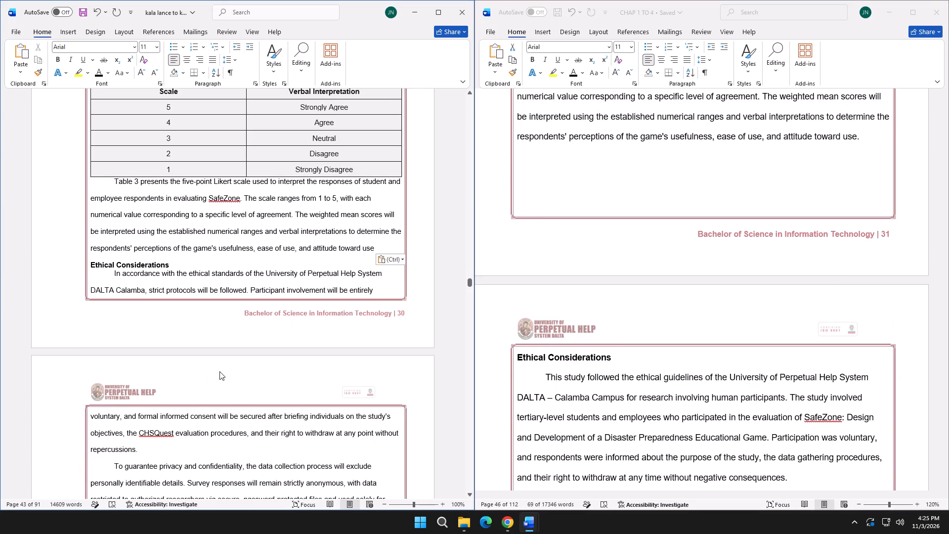
{"action": "key", "text": "period"}
Insert blank lines above the "Ethical Considerations" heading so it starts at the top of the next page.
{"action": "scroll", "coordinate": [558, 302], "scroll_direction": "down", "scroll_amount": 4}
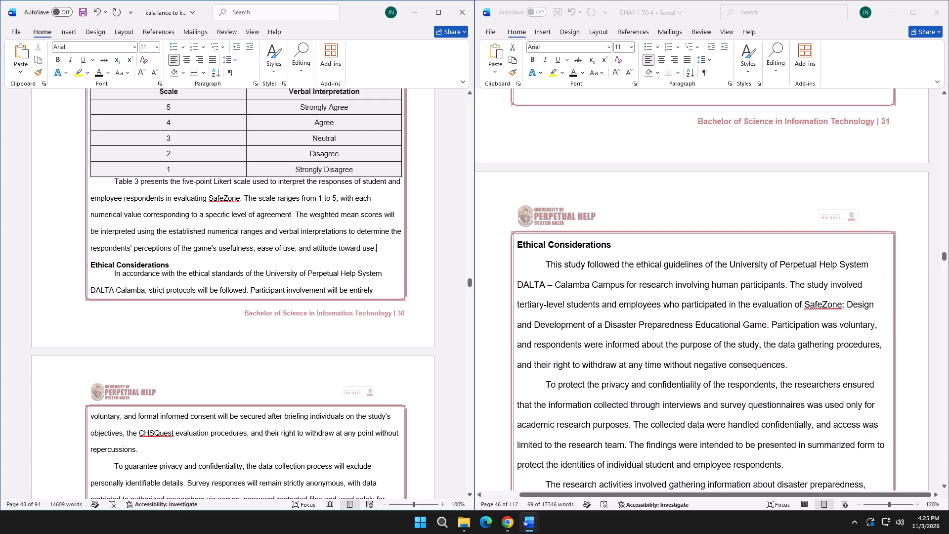
{"action": "left_click", "coordinate": [90, 271]}
{"action": "left_click", "coordinate": [89, 264]}
{"action": "key", "text": "Return"}
{"action": "key", "text": "Return"}
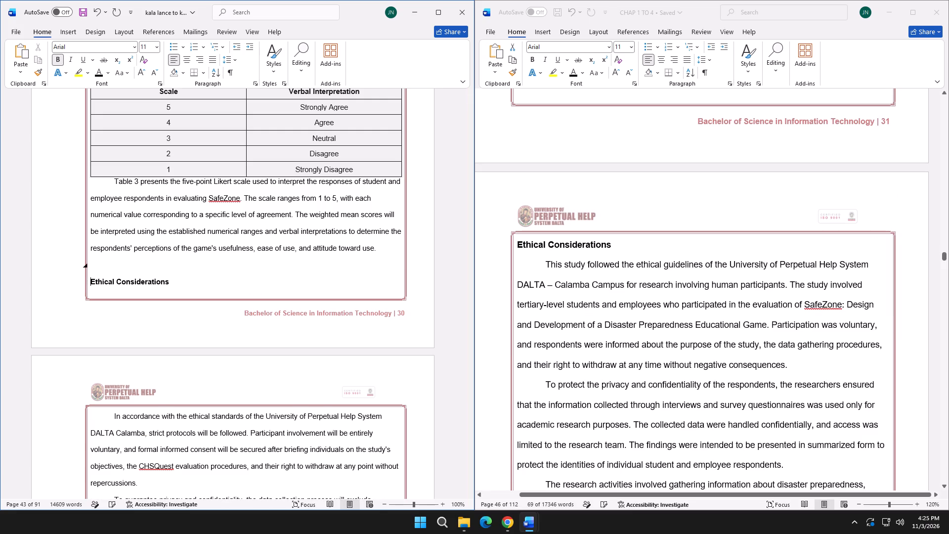
{"action": "key", "text": "Return"}
{"action": "key", "text": "Return"}
Replace all the old Ethical Considerations paragraphs with the four SafeZone paragraphs from CHAP 1 TO 4.
{"action": "scroll", "coordinate": [337, 357], "scroll_direction": "down", "scroll_amount": 6}
{"action": "left_click", "coordinate": [537, 242]}
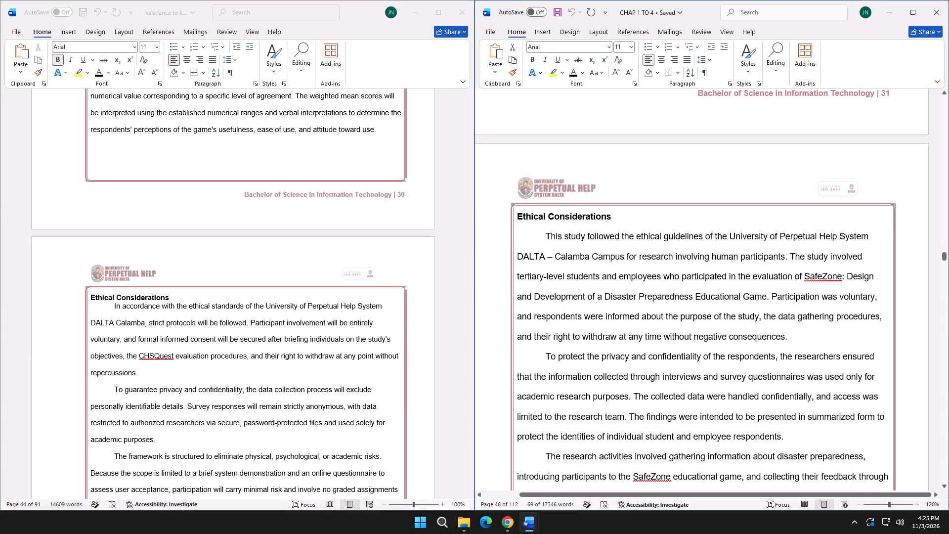
{"action": "left_click", "coordinate": [545, 238]}
{"action": "left_click_drag", "start_coordinate": [545, 238], "coordinate": [775, 305]}
{"action": "scroll", "coordinate": [744, 321], "scroll_direction": "down", "scroll_amount": 7}
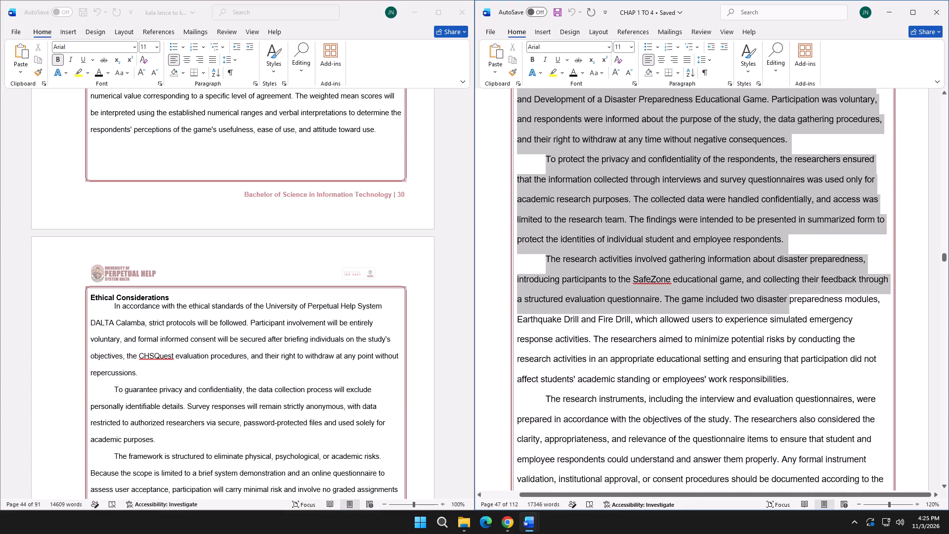
{"action": "left_click_drag", "start_coordinate": [775, 305], "coordinate": [688, 356]}
{"action": "scroll", "coordinate": [780, 307], "scroll_direction": "down", "scroll_amount": 4}
{"action": "scroll", "coordinate": [691, 361], "scroll_direction": "down", "scroll_amount": 6}
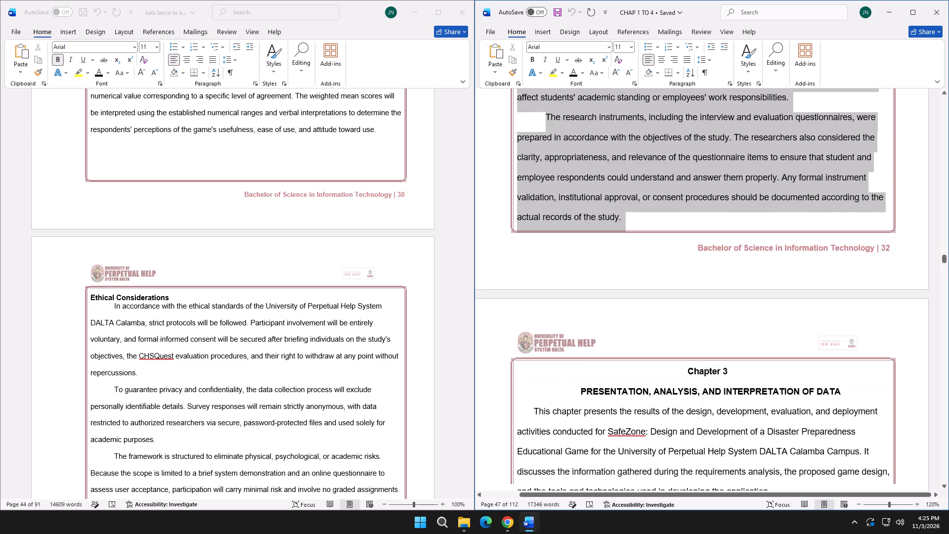
{"action": "left_click_drag", "start_coordinate": [688, 356], "coordinate": [628, 222]}
{"action": "key", "text": "ctrl+c"}
{"action": "left_click", "coordinate": [126, 312]}
{"action": "left_click_drag", "start_coordinate": [110, 305], "coordinate": [247, 285]}
{"action": "scroll", "coordinate": [276, 344], "scroll_direction": "down", "scroll_amount": 14}
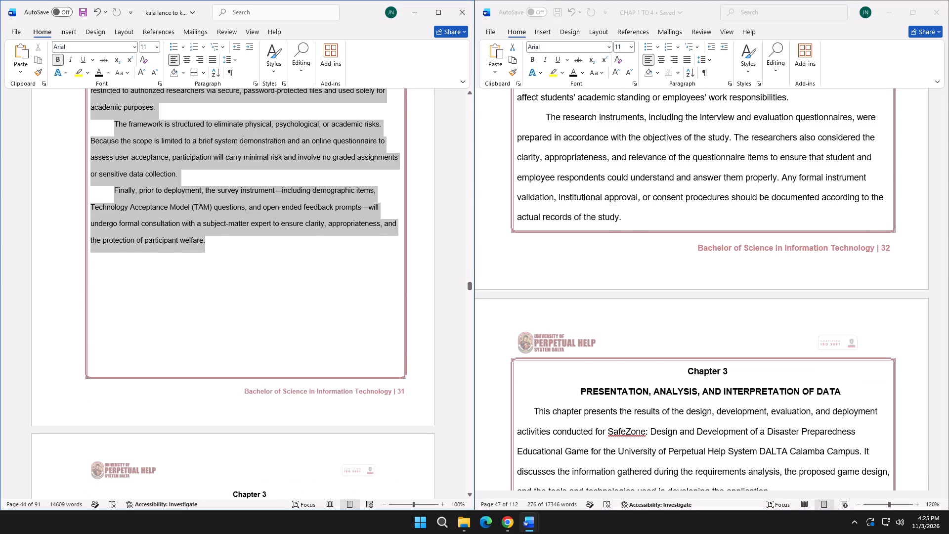
{"action": "left_click_drag", "start_coordinate": [247, 285], "coordinate": [219, 244]}
{"action": "key", "text": "ctrl+v"}
Insert a blank line above the "Chapter 3" heading so it starts on the next page.
{"action": "scroll", "coordinate": [236, 266], "scroll_direction": "up", "scroll_amount": 7}
{"action": "scroll", "coordinate": [239, 280], "scroll_direction": "down", "scroll_amount": 5}
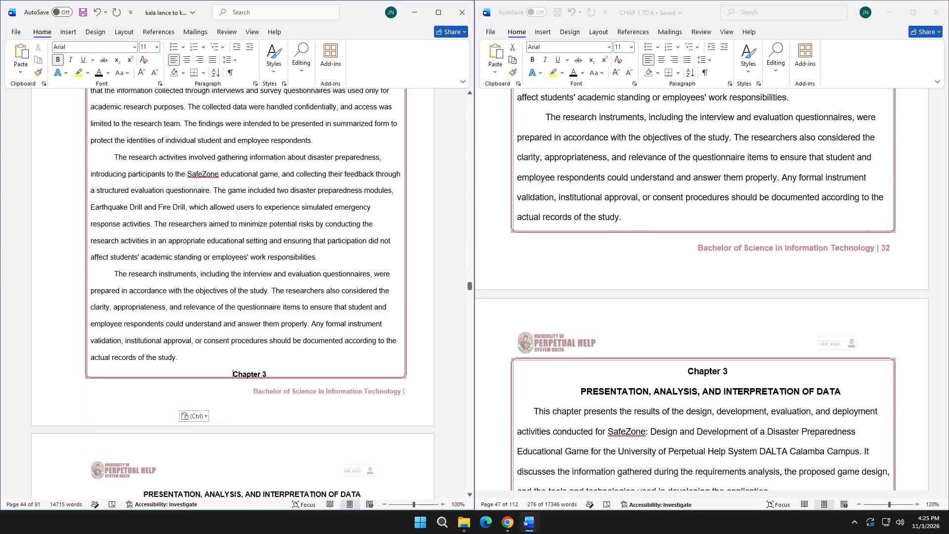
{"action": "scroll", "coordinate": [238, 281], "scroll_direction": "down", "scroll_amount": 6}
{"action": "left_click", "coordinate": [230, 279]}
{"action": "key", "text": "Return"}
Replace the old Chapter 3 introduction with the three SafeZone paragraphs from CHAP 1 TO 4 and remove the leftover line below them.
{"action": "scroll", "coordinate": [285, 310], "scroll_direction": "down", "scroll_amount": 6}
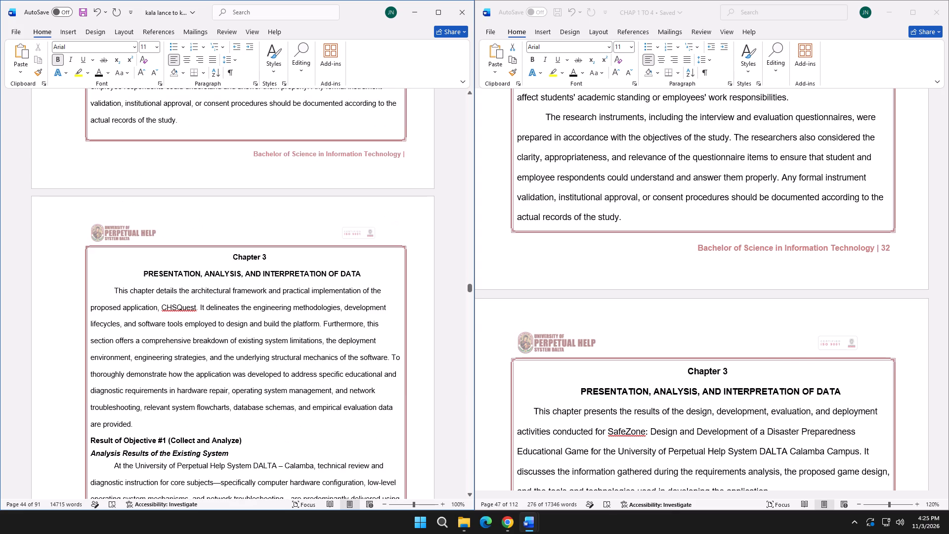
{"action": "scroll", "coordinate": [589, 351], "scroll_direction": "down", "scroll_amount": 7}
{"action": "left_click", "coordinate": [563, 232]}
{"action": "left_click_drag", "start_coordinate": [534, 216], "coordinate": [780, 325]}
{"action": "scroll", "coordinate": [761, 301], "scroll_direction": "down", "scroll_amount": 6}
{"action": "key", "text": "ctrl+c"}
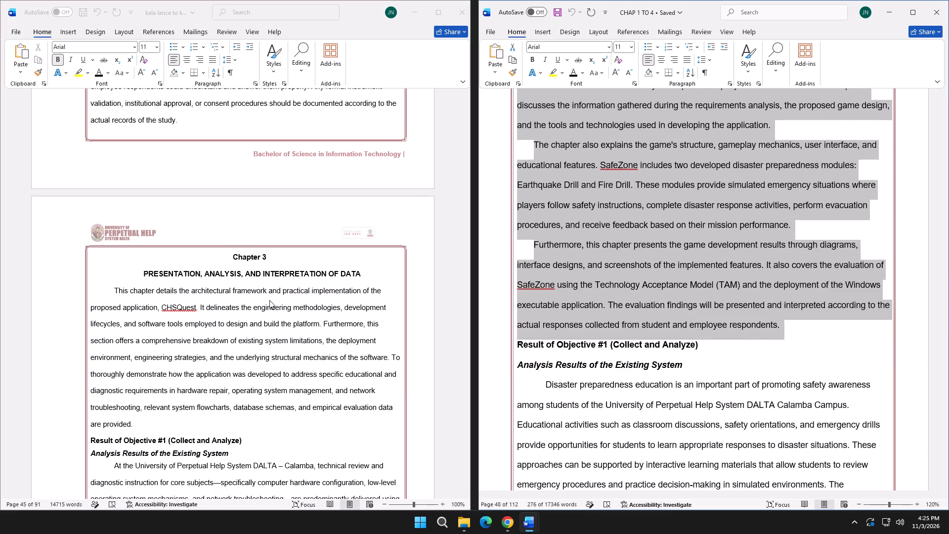
{"action": "left_click", "coordinate": [120, 287]}
{"action": "left_click_drag", "start_coordinate": [115, 290], "coordinate": [130, 426]}
{"action": "key", "text": "ctrl+v"}
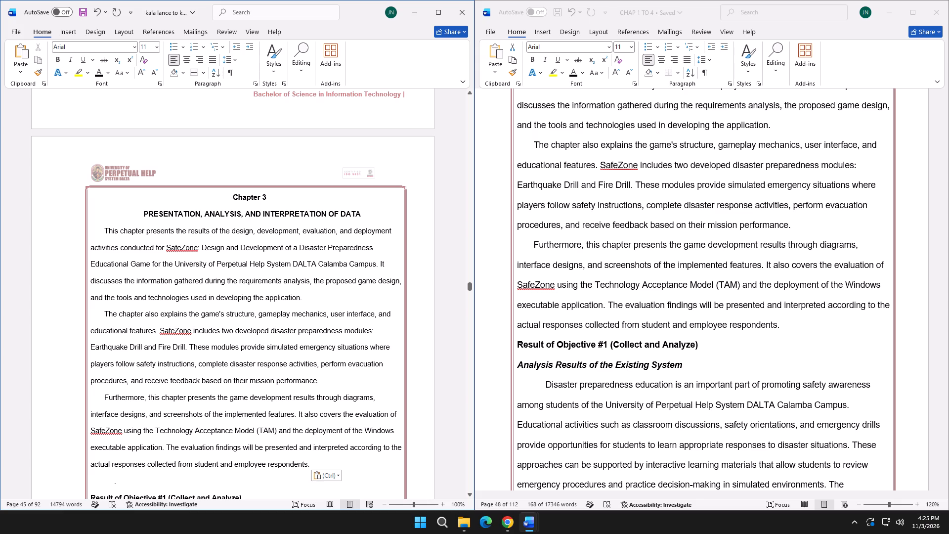
{"action": "left_click", "coordinate": [130, 486]}
{"action": "key", "text": "BackSpace"}
{"action": "key", "text": "BackSpace"}
{"action": "key", "text": "BackSpace"}
{"action": "key", "text": "BackSpace"}
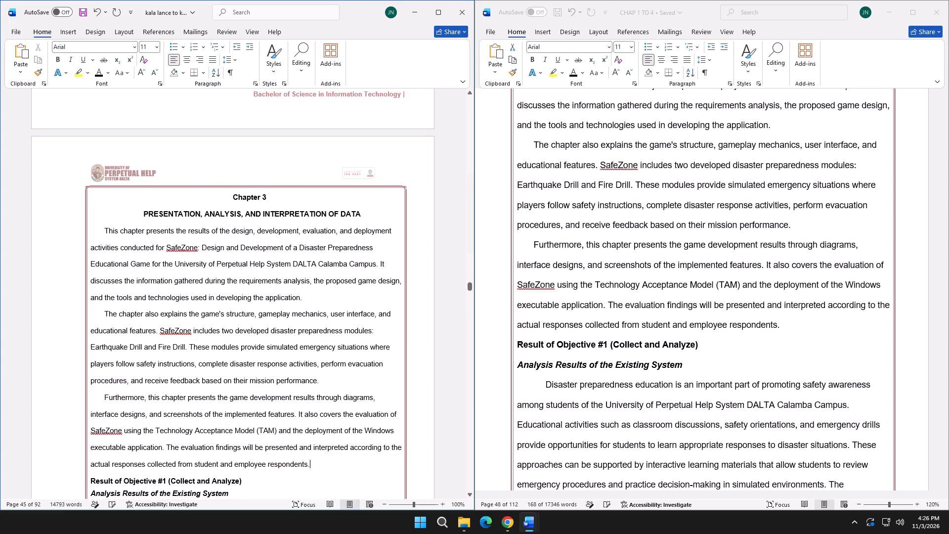
Replace the old Analysis Results of the Existing System paragraphs with the disaster preparedness education paragraph from CHAP 1 TO 4.
{"action": "scroll", "coordinate": [325, 413], "scroll_direction": "down", "scroll_amount": 6}
{"action": "scroll", "coordinate": [556, 333], "scroll_direction": "down", "scroll_amount": 5}
{"action": "left_click", "coordinate": [539, 248]}
{"action": "left_click", "coordinate": [544, 245]}
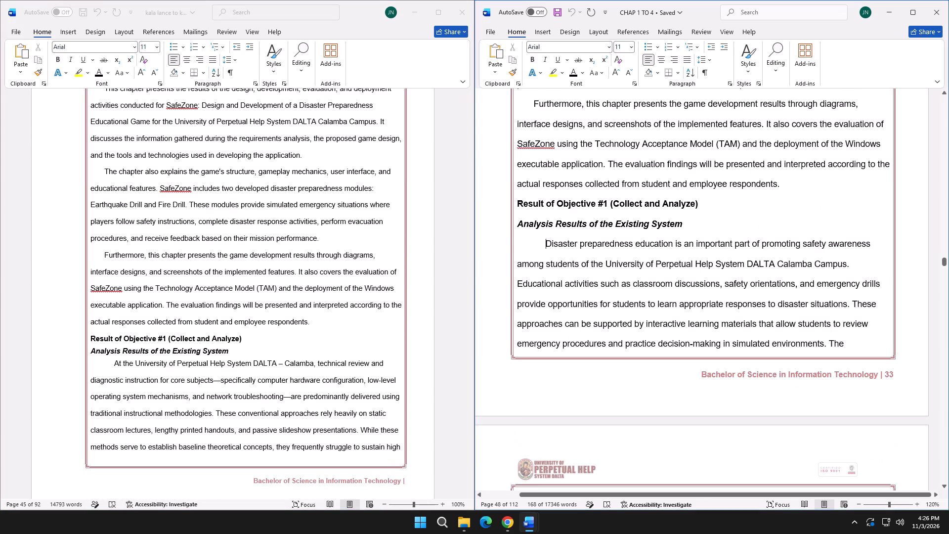
{"action": "left_click_drag", "start_coordinate": [545, 245], "coordinate": [694, 318]}
{"action": "scroll", "coordinate": [760, 287], "scroll_direction": "down", "scroll_amount": 7}
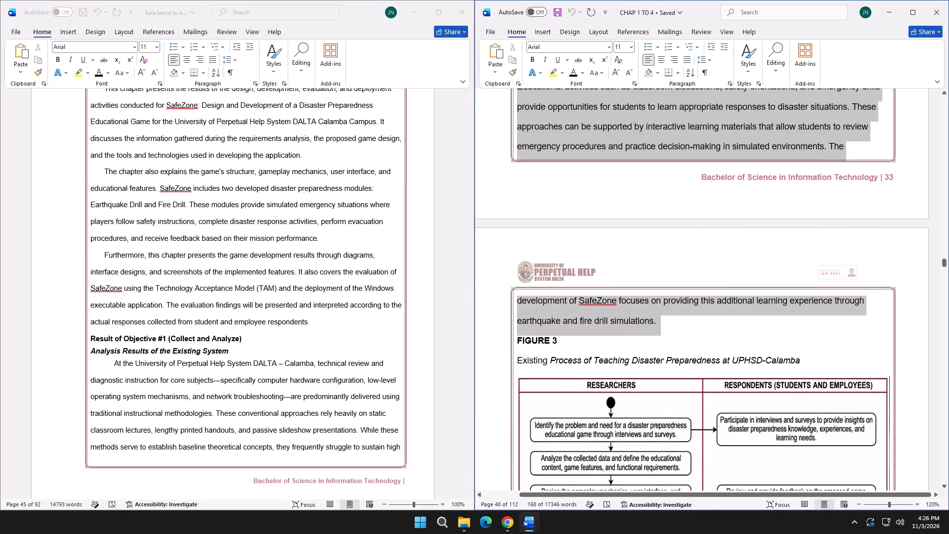
{"action": "left_click_drag", "start_coordinate": [694, 318], "coordinate": [673, 322]}
{"action": "key", "text": "ctrl+c"}
{"action": "left_click", "coordinate": [192, 375]}
{"action": "left_click_drag", "start_coordinate": [111, 363], "coordinate": [348, 386]}
{"action": "scroll", "coordinate": [345, 388], "scroll_direction": "down", "scroll_amount": 2}
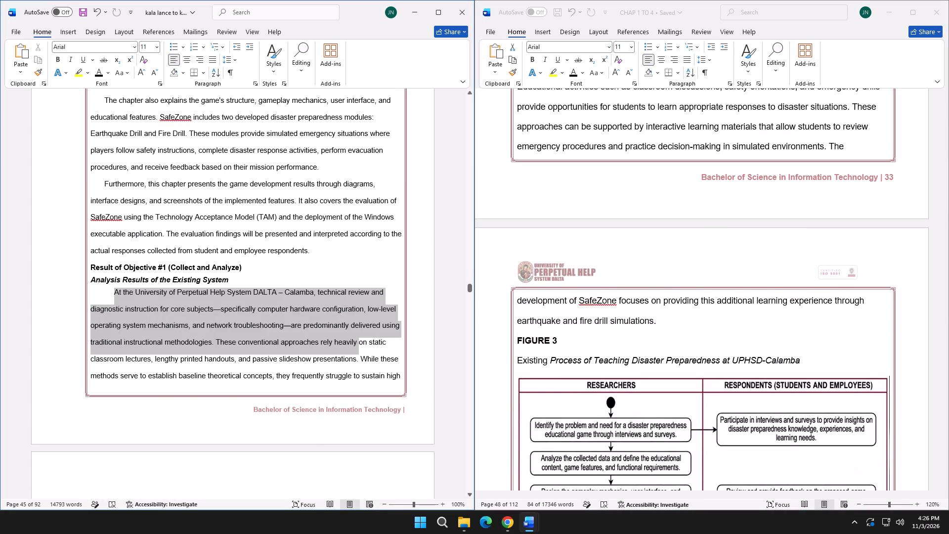
{"action": "scroll", "coordinate": [348, 386], "scroll_direction": "down", "scroll_amount": 5}
{"action": "left_click_drag", "start_coordinate": [348, 386], "coordinate": [163, 433]}
{"action": "scroll", "coordinate": [678, 320], "scroll_direction": "up", "scroll_amount": 5}
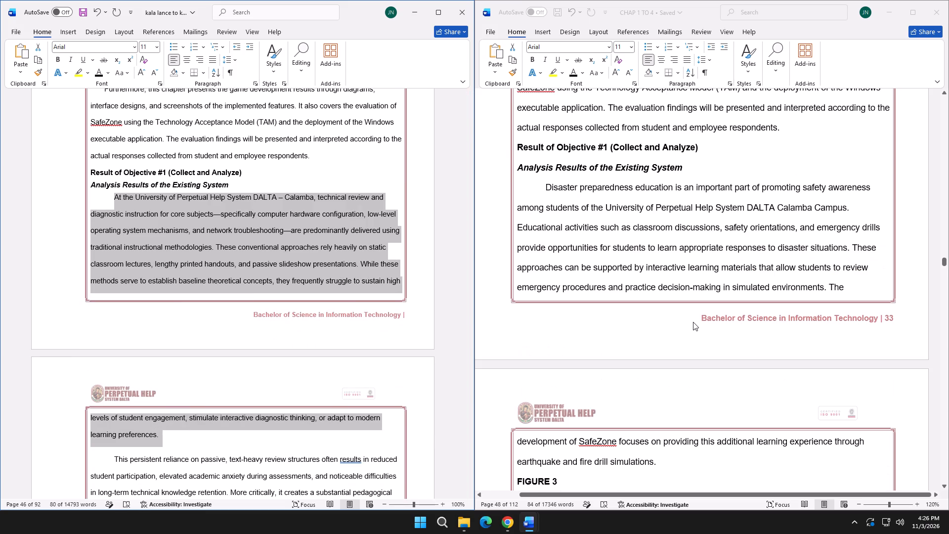
{"action": "scroll", "coordinate": [697, 326], "scroll_direction": "down", "scroll_amount": 5}
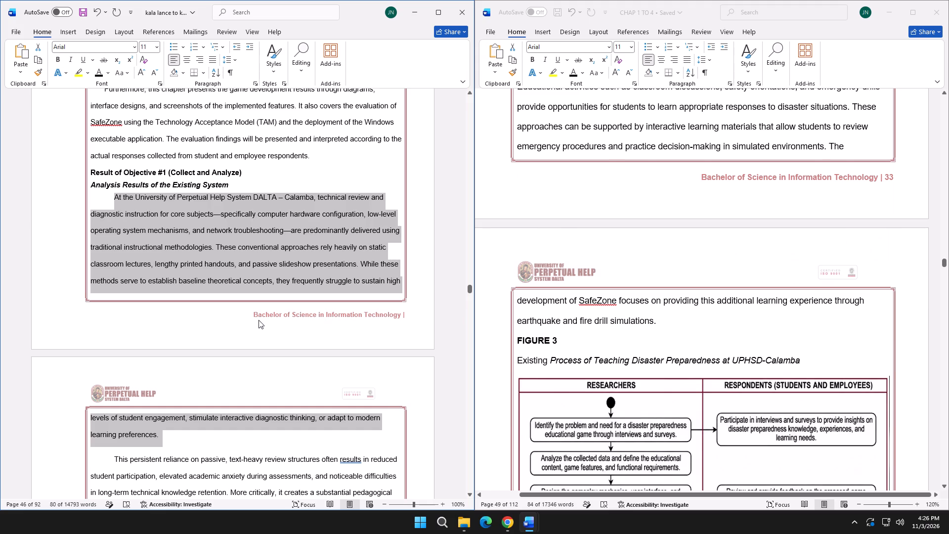
{"action": "scroll", "coordinate": [578, 307], "scroll_direction": "up", "scroll_amount": 4}
{"action": "scroll", "coordinate": [577, 309], "scroll_direction": "down", "scroll_amount": 13}
{"action": "scroll", "coordinate": [258, 330], "scroll_direction": "down", "scroll_amount": 6}
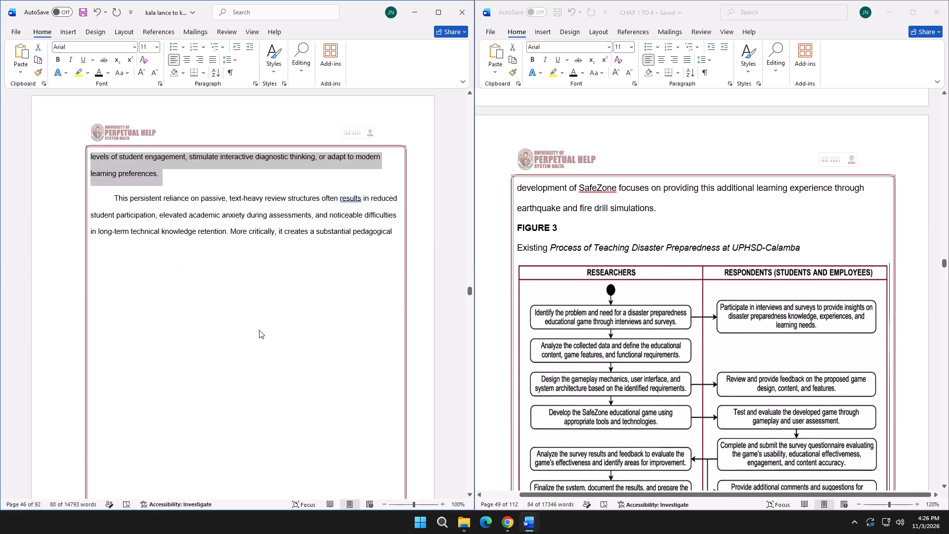
{"action": "scroll", "coordinate": [259, 329], "scroll_direction": "down", "scroll_amount": 6}
{"action": "scroll", "coordinate": [259, 329], "scroll_direction": "up", "scroll_amount": 15}
{"action": "left_click", "coordinate": [106, 167]}
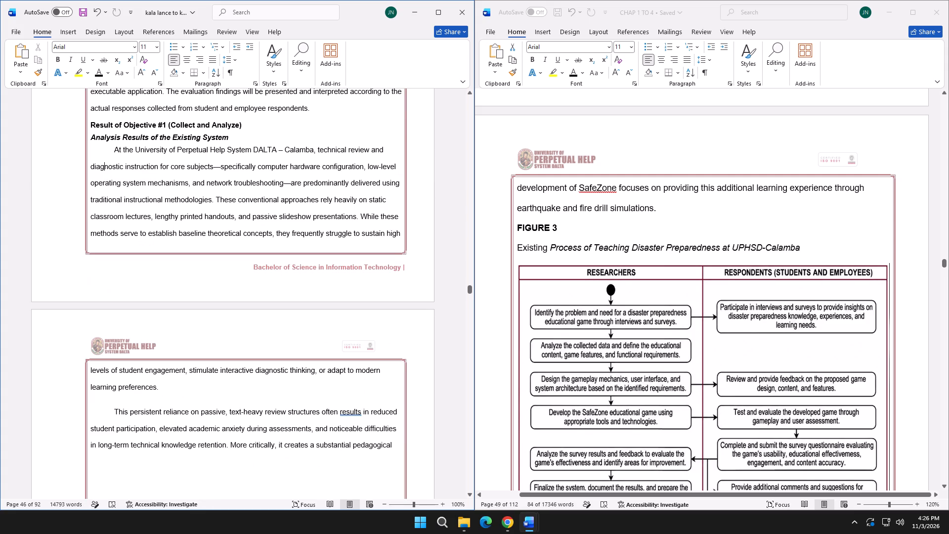
{"action": "left_click_drag", "start_coordinate": [111, 152], "coordinate": [289, 321]}
{"action": "scroll", "coordinate": [286, 312], "scroll_direction": "down", "scroll_amount": 20}
{"action": "scroll", "coordinate": [286, 312], "scroll_direction": "down", "scroll_amount": 2}
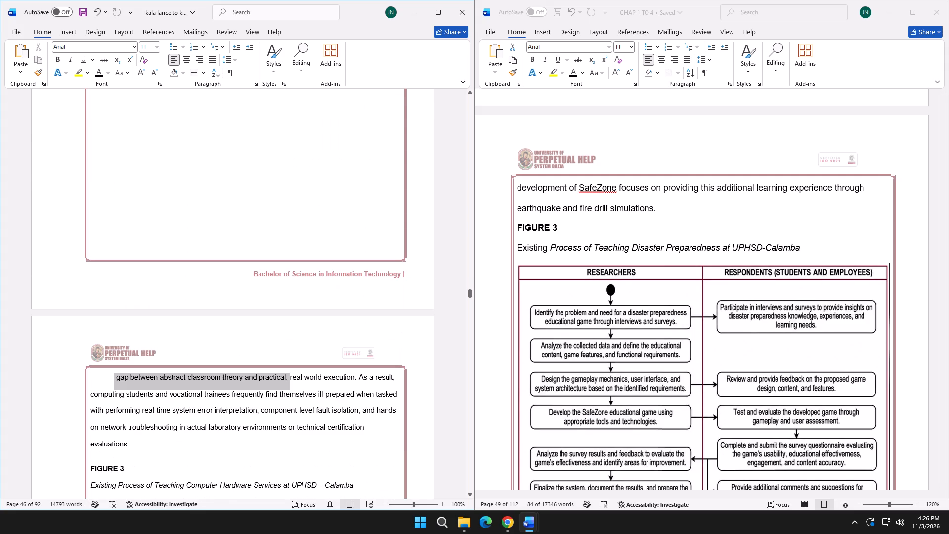
{"action": "left_click_drag", "start_coordinate": [289, 321], "coordinate": [329, 443]}
{"action": "key", "text": "ctrl+v"}
{"action": "scroll", "coordinate": [249, 306], "scroll_direction": "up", "scroll_amount": 5}
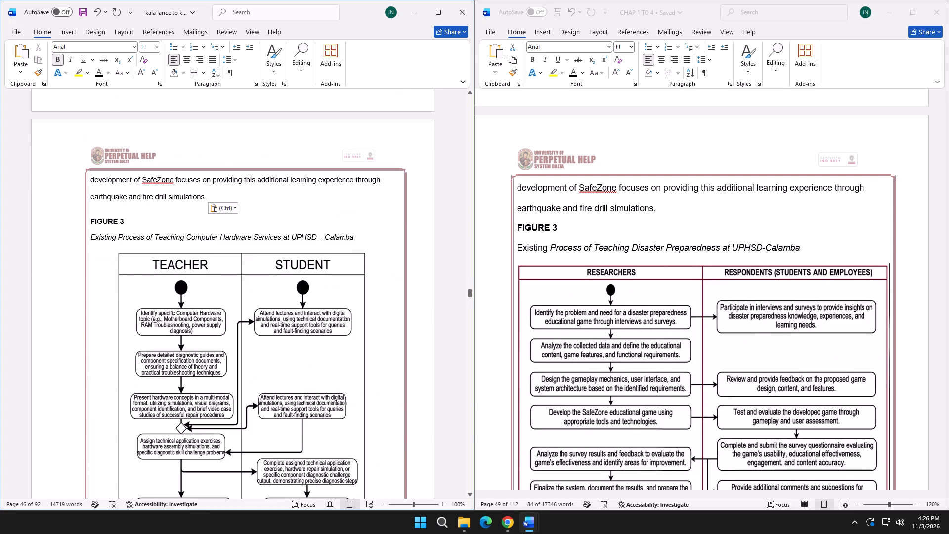
{"action": "scroll", "coordinate": [251, 322], "scroll_direction": "up", "scroll_amount": 13}
{"action": "scroll", "coordinate": [249, 325], "scroll_direction": "down", "scroll_amount": 13}
Copy the Figure 3 caption "Existing Process of Teaching Disaster Preparedness at UPHSD-Calamba" from CHAP 1 TO 4.
{"action": "scroll", "coordinate": [370, 304], "scroll_direction": "up", "scroll_amount": 7}
{"action": "scroll", "coordinate": [554, 333], "scroll_direction": "up", "scroll_amount": 9}
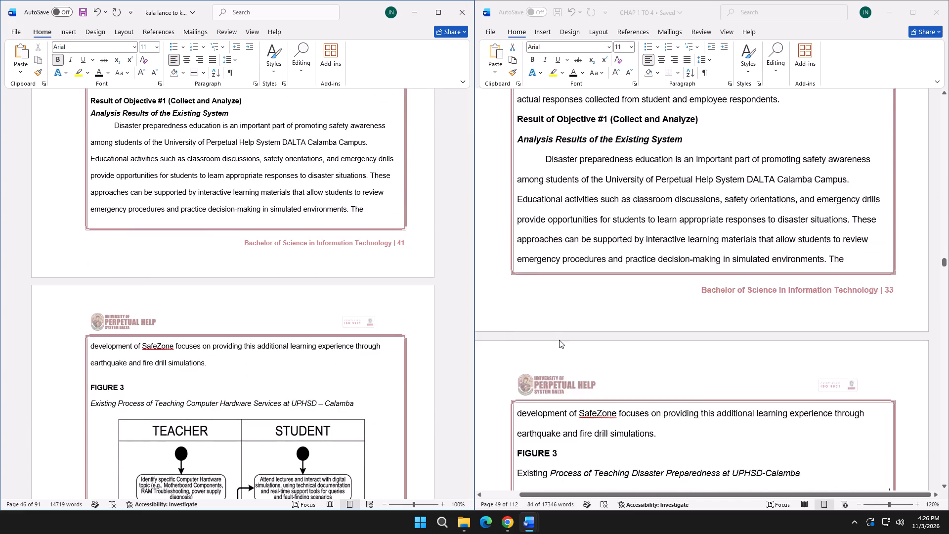
{"action": "scroll", "coordinate": [559, 340], "scroll_direction": "up", "scroll_amount": 3}
{"action": "scroll", "coordinate": [557, 343], "scroll_direction": "down", "scroll_amount": 15}
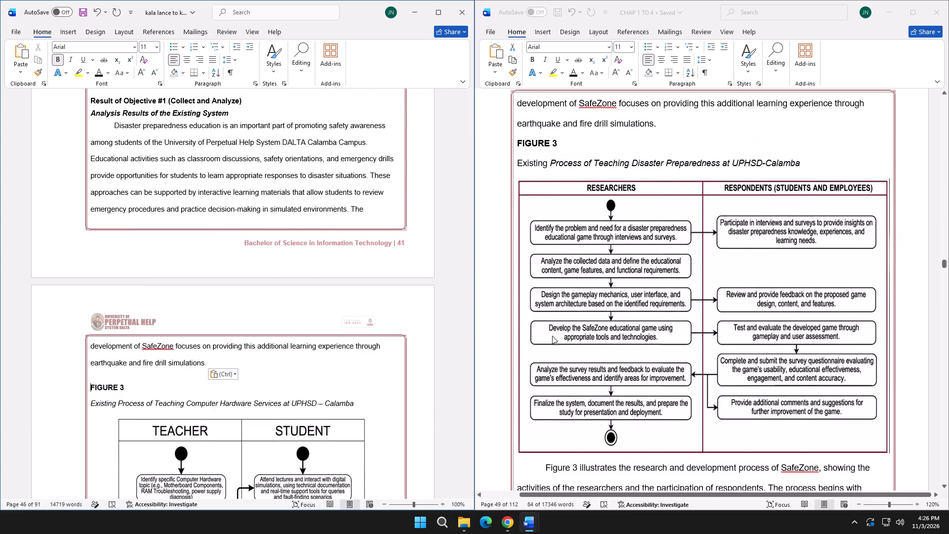
{"action": "left_click_drag", "start_coordinate": [812, 159], "coordinate": [714, 172]}
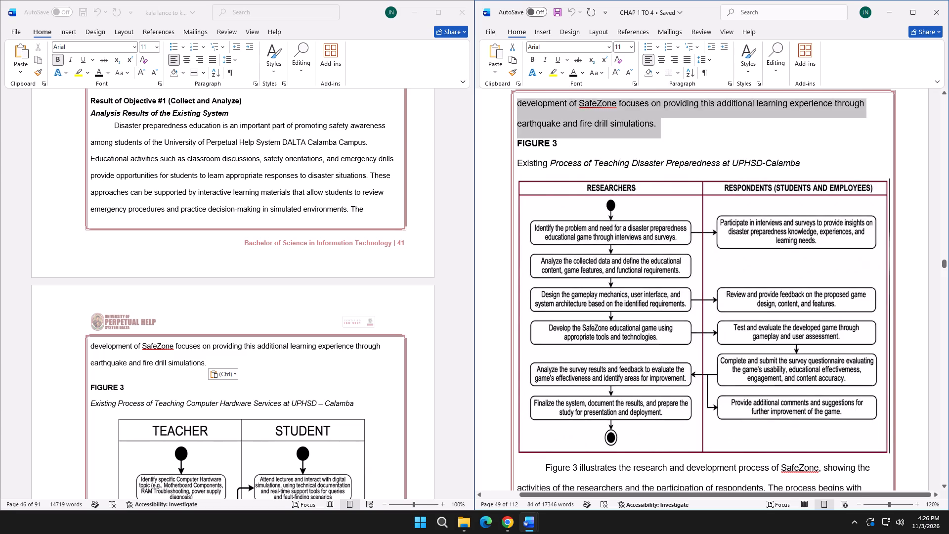
{"action": "left_click_drag", "start_coordinate": [805, 167], "coordinate": [516, 170]}
{"action": "key", "text": "ctrl+c"}
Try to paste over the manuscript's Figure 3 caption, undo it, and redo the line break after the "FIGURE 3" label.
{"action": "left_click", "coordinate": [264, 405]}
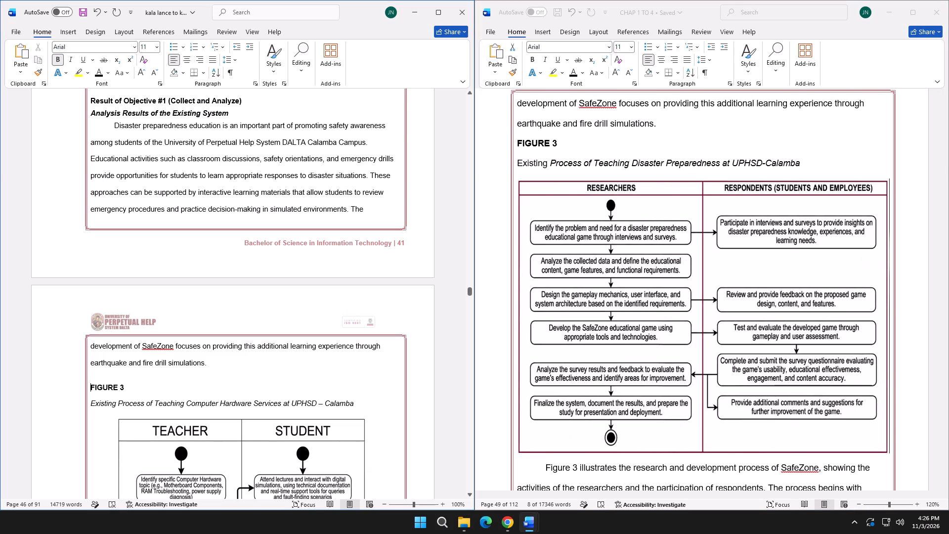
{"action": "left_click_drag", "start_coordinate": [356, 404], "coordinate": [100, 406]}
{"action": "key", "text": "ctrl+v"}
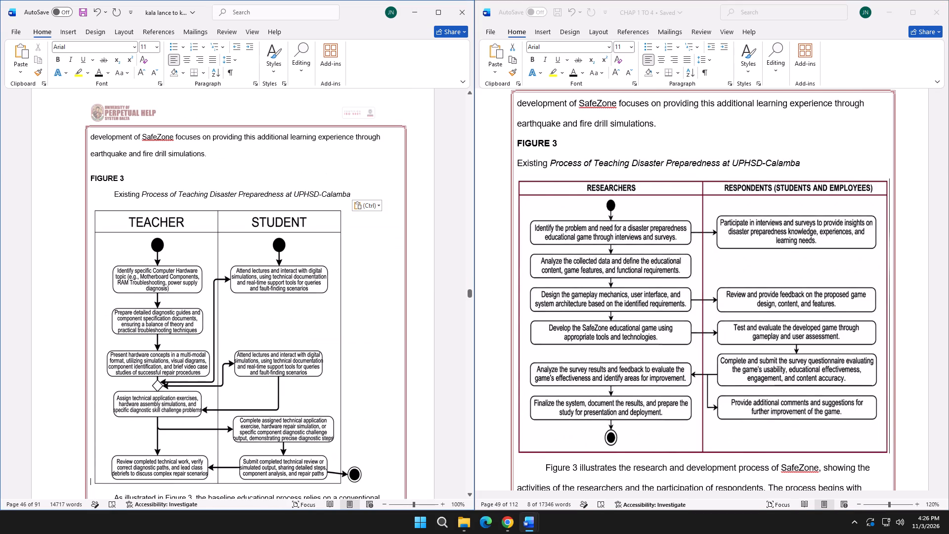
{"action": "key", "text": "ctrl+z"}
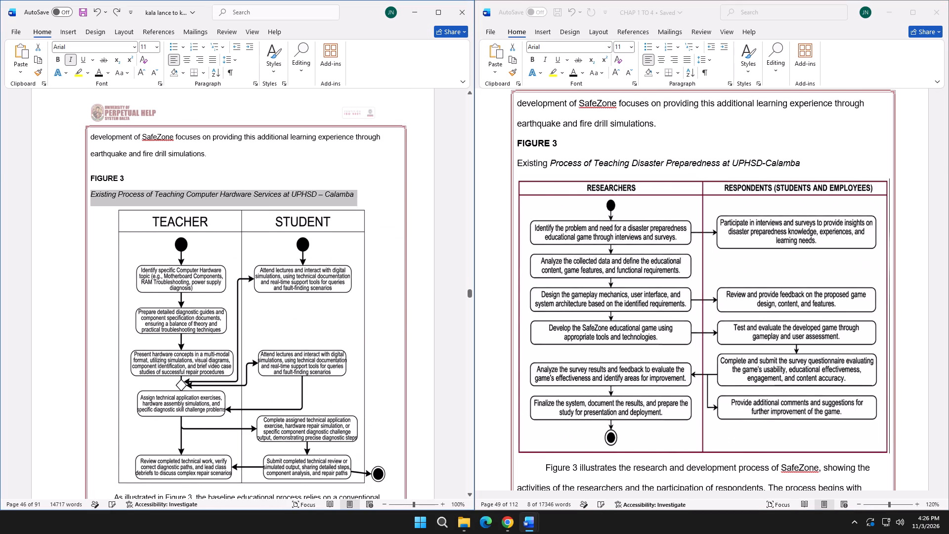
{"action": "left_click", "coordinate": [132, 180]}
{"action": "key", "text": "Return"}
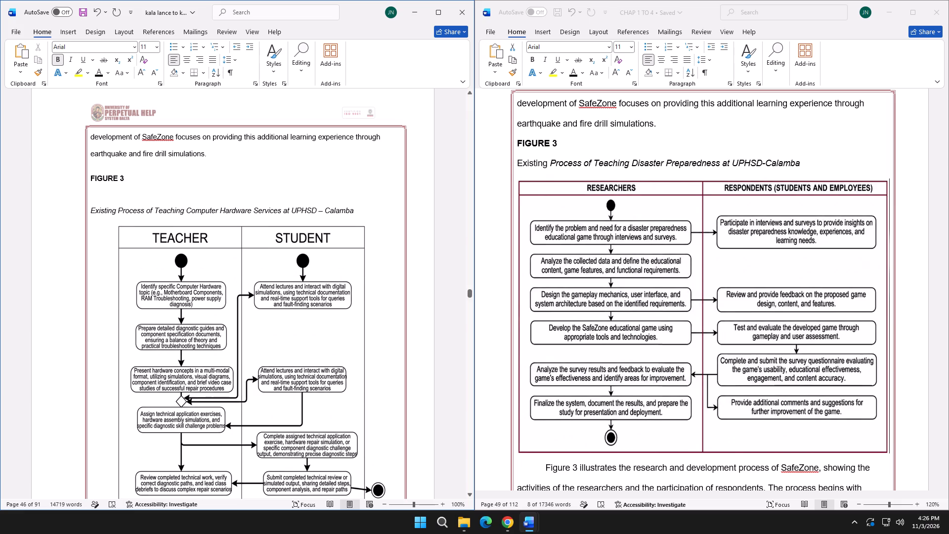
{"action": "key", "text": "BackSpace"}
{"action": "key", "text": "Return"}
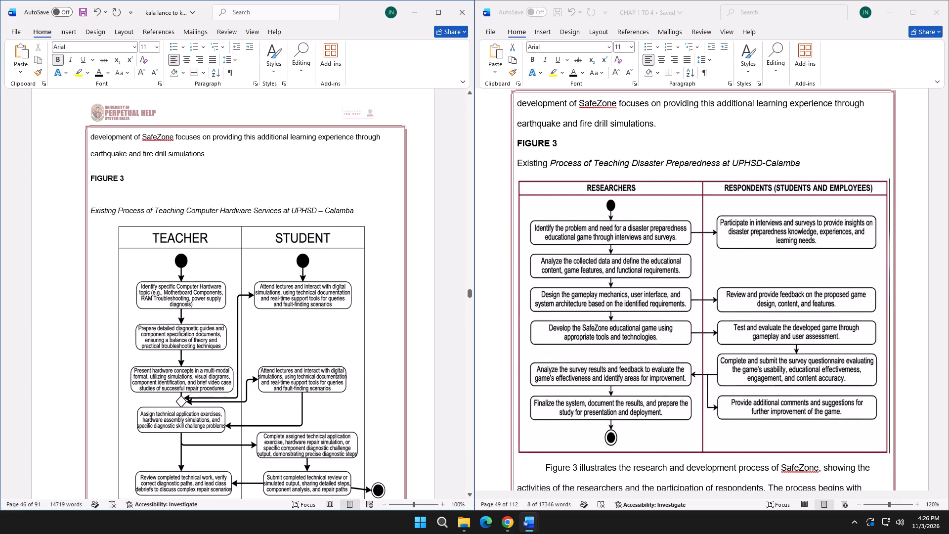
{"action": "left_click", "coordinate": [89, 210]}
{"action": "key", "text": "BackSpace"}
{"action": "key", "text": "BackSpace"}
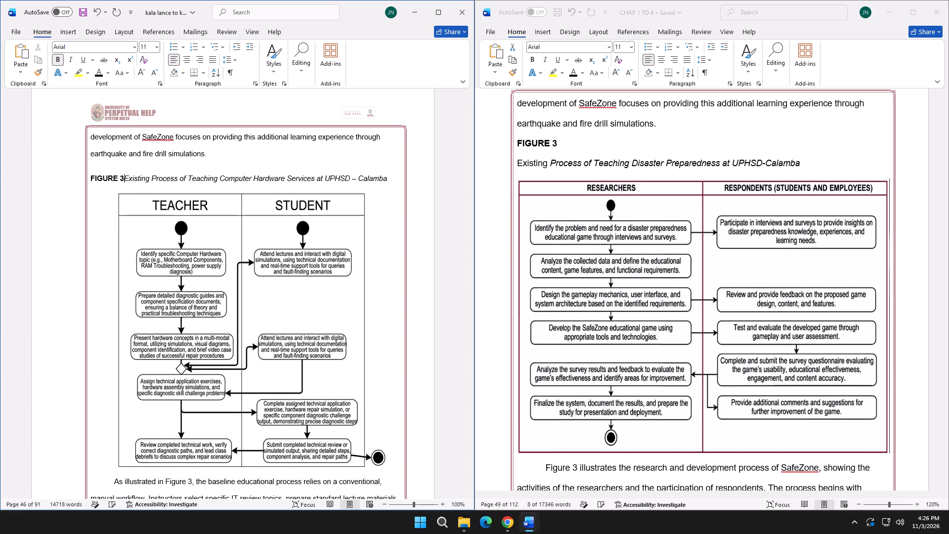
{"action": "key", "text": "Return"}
Replace the manuscript's old Figure 3 caption with the copied disaster preparedness caption and remove its first-line indent.
{"action": "left_click_drag", "start_coordinate": [356, 195], "coordinate": [85, 199]}
{"action": "key", "text": "ctrl+v"}
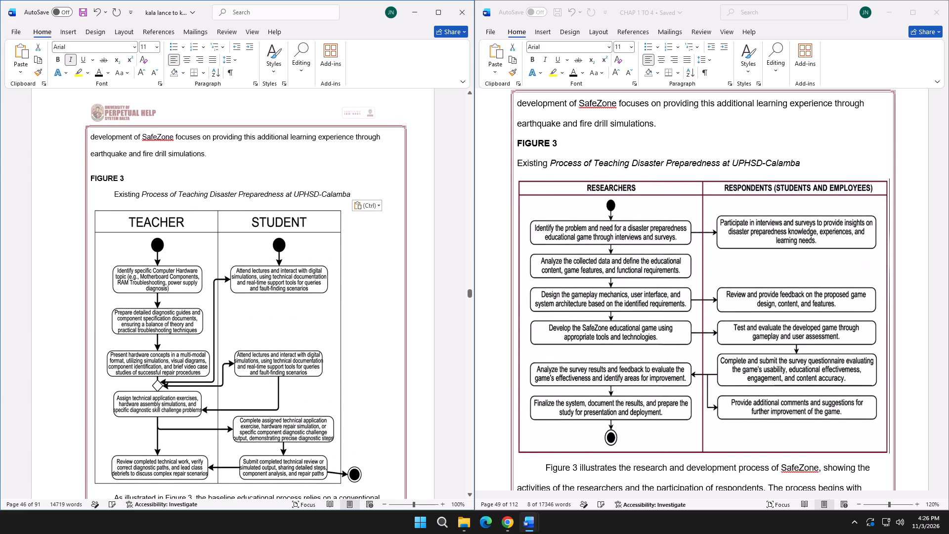
{"action": "left_click", "coordinate": [116, 195]}
{"action": "key", "text": "BackSpace"}
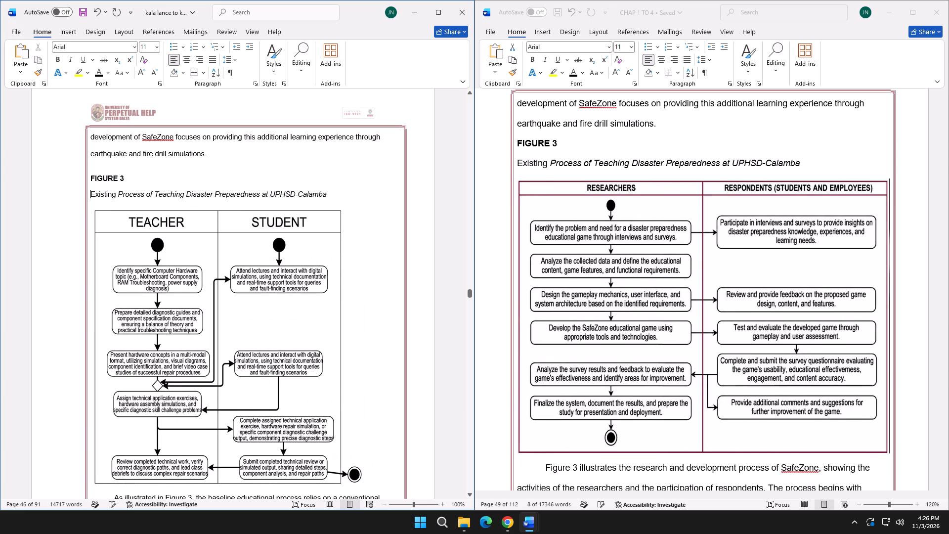
Replace the old Teacher/Student diagram under Figure 3 with the Researchers/Respondents diagram from CHAP 1 TO 4.
{"action": "left_click", "coordinate": [139, 243]}
{"action": "key", "text": "Delete"}
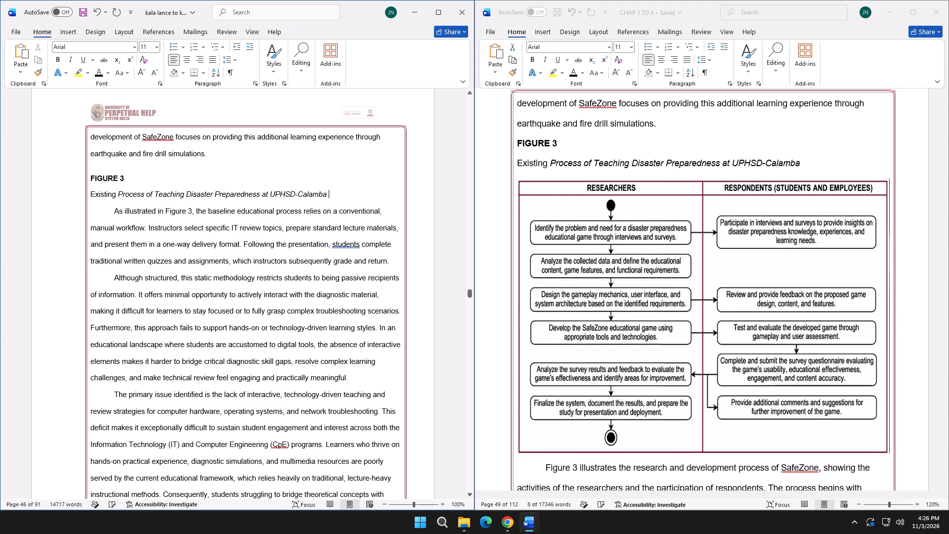
{"action": "key", "text": "Return"}
{"action": "left_click", "coordinate": [648, 266]}
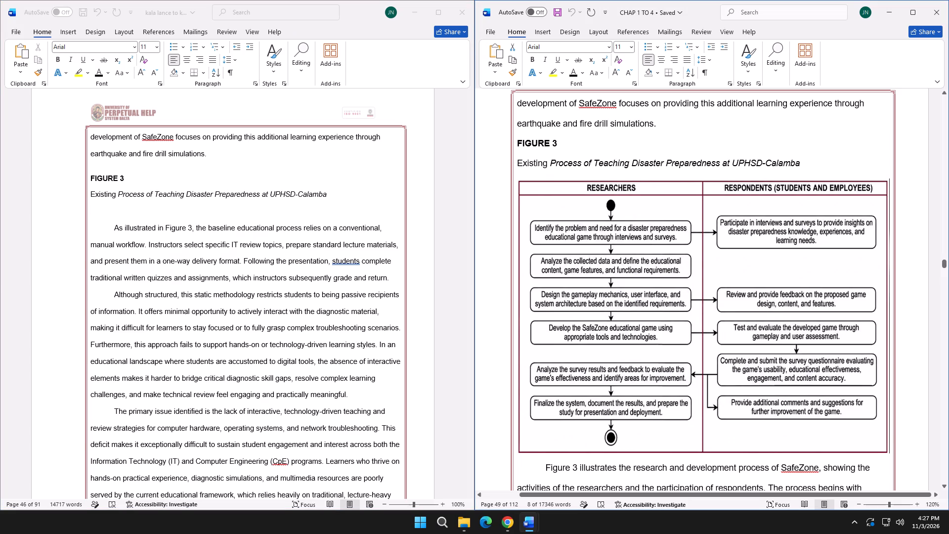
{"action": "left_click", "coordinate": [660, 270]}
{"action": "key", "text": "ctrl+c"}
{"action": "left_click", "coordinate": [174, 212]}
{"action": "key", "text": "ctrl+v"}
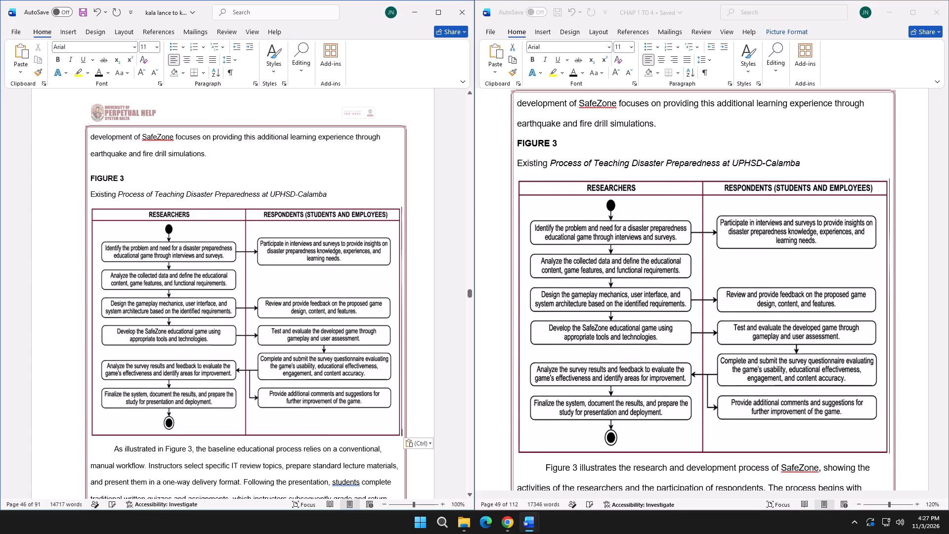
Replace the old paragraphs below the Figure 3 diagram with the "Figure 3 illustrates" SafeZone paragraph from CHAP 1 TO 4.
{"action": "scroll", "coordinate": [280, 267], "scroll_direction": "down", "scroll_amount": 4}
{"action": "scroll", "coordinate": [623, 320], "scroll_direction": "down", "scroll_amount": 7}
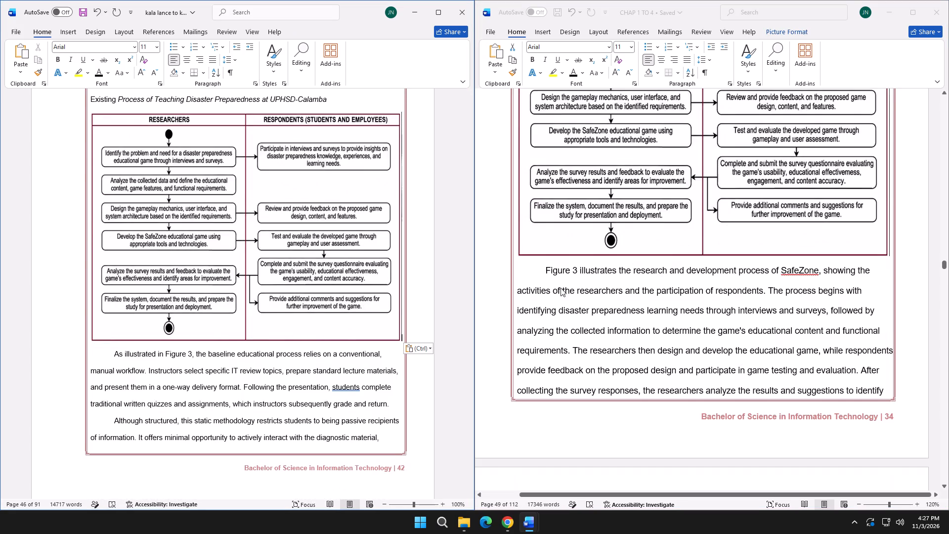
{"action": "left_click", "coordinate": [560, 286]}
{"action": "left_click_drag", "start_coordinate": [546, 274], "coordinate": [787, 330]}
{"action": "scroll", "coordinate": [842, 346], "scroll_direction": "down", "scroll_amount": 10}
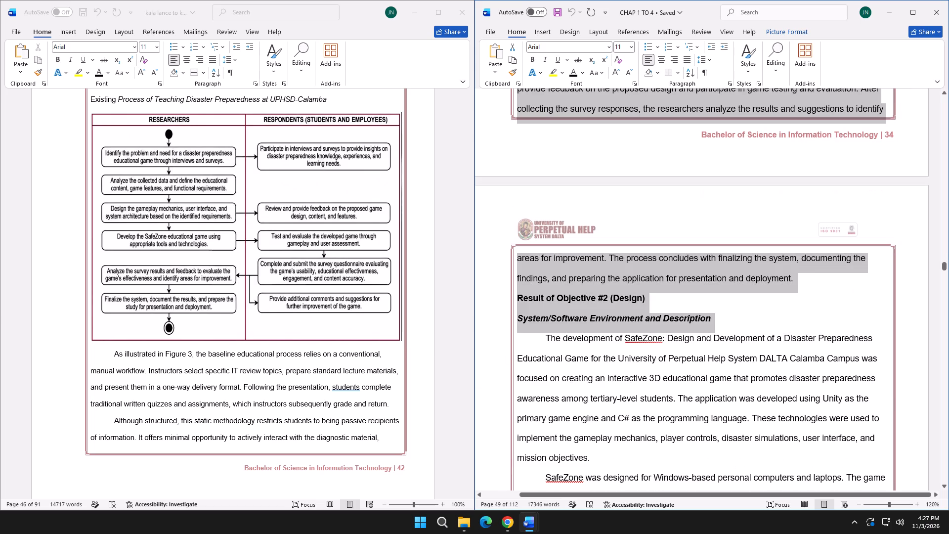
{"action": "left_click_drag", "start_coordinate": [787, 330], "coordinate": [800, 288]}
{"action": "key", "text": "ctrl+c"}
{"action": "left_click", "coordinate": [120, 369]}
{"action": "left_click_drag", "start_coordinate": [113, 356], "coordinate": [338, 381]}
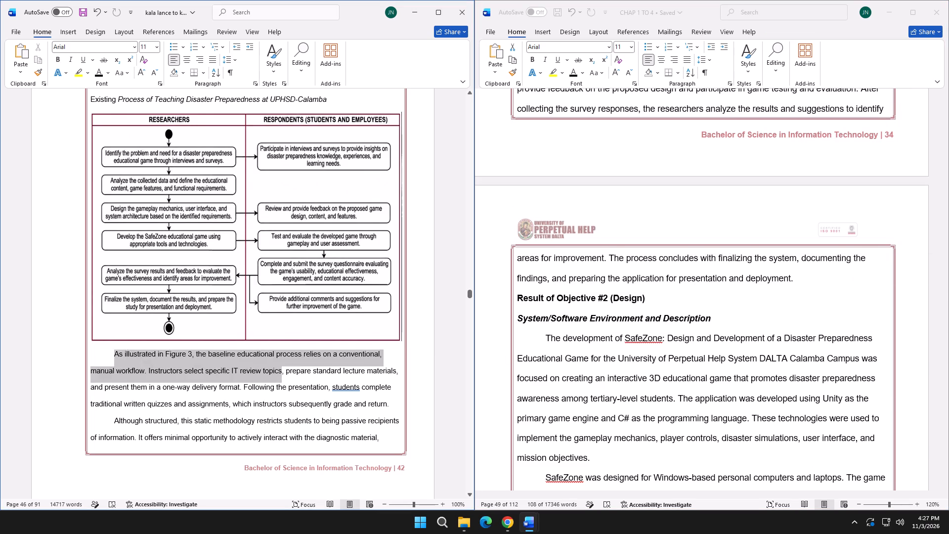
{"action": "left_click_drag", "start_coordinate": [338, 381], "coordinate": [200, 451]}
{"action": "scroll", "coordinate": [361, 384], "scroll_direction": "down", "scroll_amount": 6}
{"action": "scroll", "coordinate": [302, 400], "scroll_direction": "down", "scroll_amount": 9}
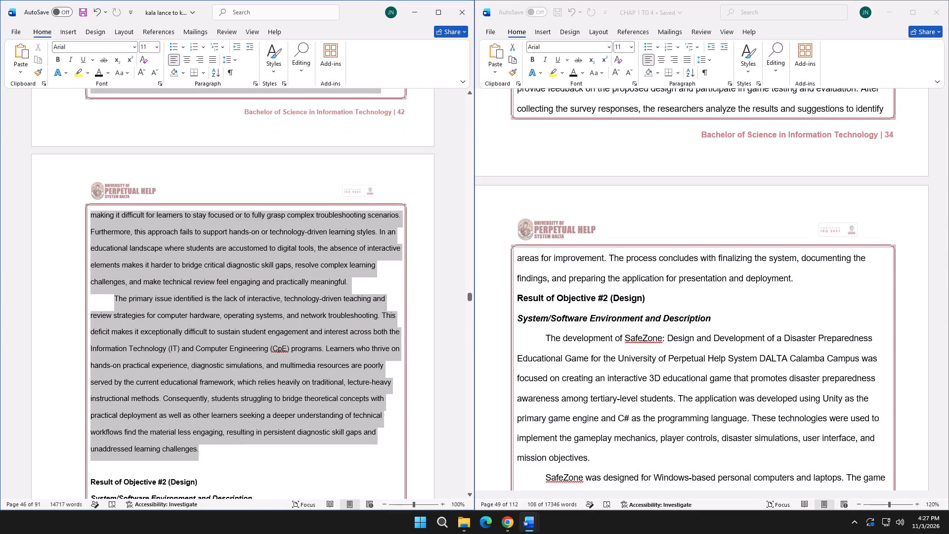
{"action": "left_click_drag", "start_coordinate": [200, 451], "coordinate": [199, 450]}
{"action": "key", "text": "ctrl+v"}
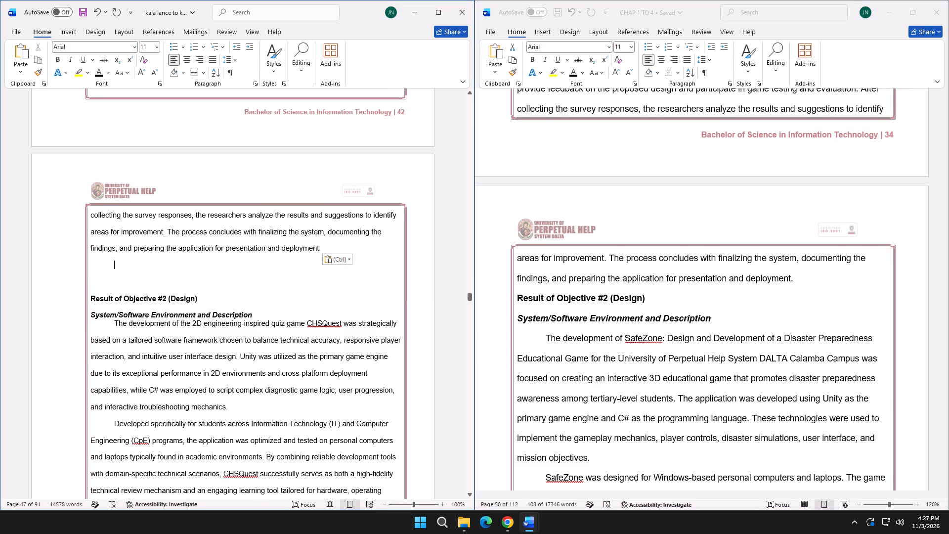
Remove the blank lines above the "Result of Objective #2 (Design)" heading.
{"action": "key", "text": "BackSpace"}
{"action": "key", "text": "BackSpace"}
{"action": "left_click", "coordinate": [126, 275]}
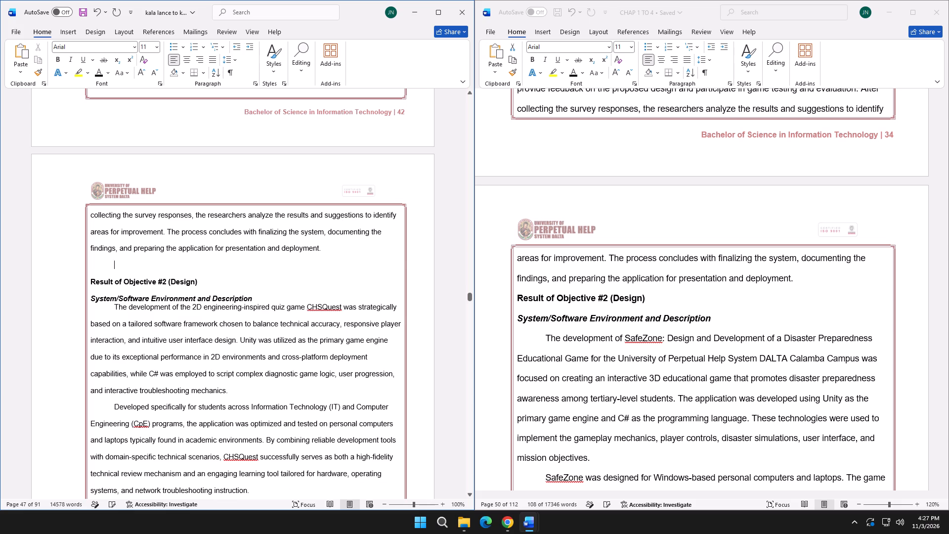
{"action": "key", "text": "BackSpace"}
{"action": "key", "text": "BackSpace"}
Replace the old System/Software Environment and Description text with the four SafeZone paragraphs from CHAP 1 TO 4 and remove the leftover blank line below.
{"action": "scroll", "coordinate": [562, 337], "scroll_direction": "down", "scroll_amount": 3}
{"action": "left_click", "coordinate": [545, 256]}
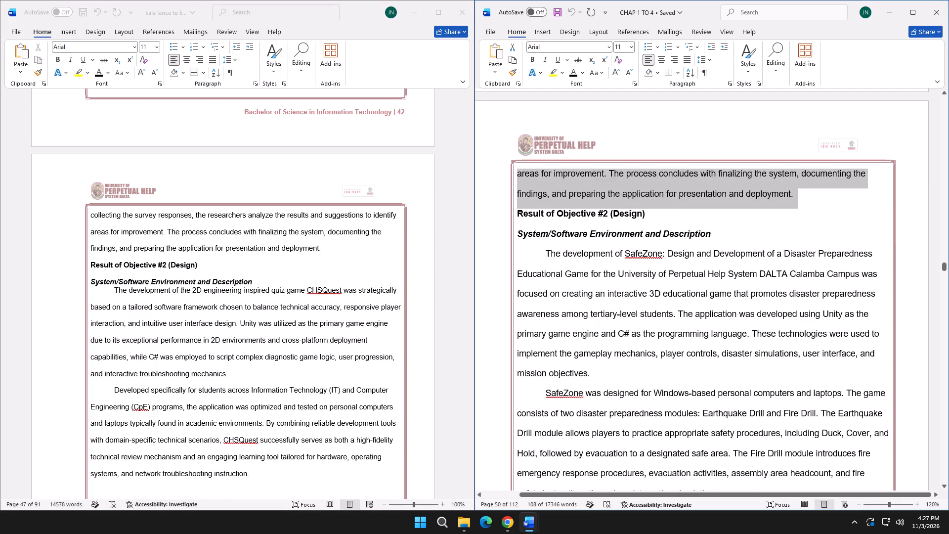
{"action": "left_click", "coordinate": [546, 256]}
{"action": "left_click", "coordinate": [546, 254]}
{"action": "left_click_drag", "start_coordinate": [546, 254], "coordinate": [671, 324]}
{"action": "scroll", "coordinate": [671, 317], "scroll_direction": "down", "scroll_amount": 7}
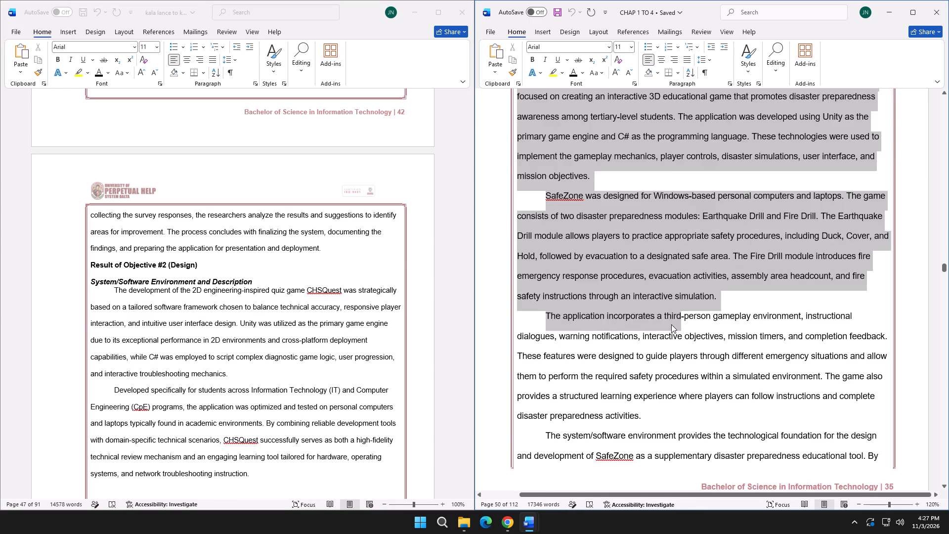
{"action": "scroll", "coordinate": [671, 324], "scroll_direction": "down", "scroll_amount": 14}
{"action": "left_click_drag", "start_coordinate": [671, 324], "coordinate": [889, 277]}
{"action": "key", "text": "ctrl+c"}
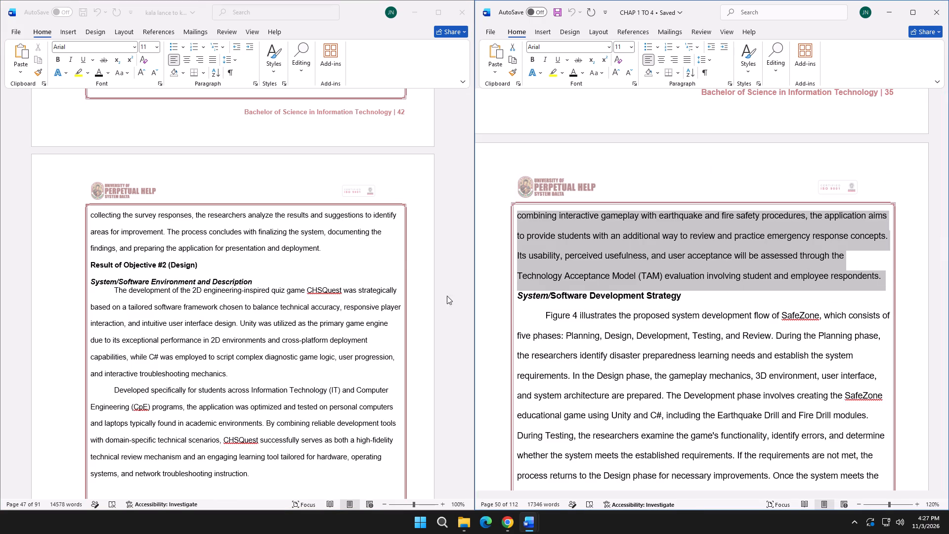
{"action": "double_click", "coordinate": [115, 291]}
{"action": "left_click", "coordinate": [114, 292]}
{"action": "left_click_drag", "start_coordinate": [114, 292], "coordinate": [253, 360]}
{"action": "scroll", "coordinate": [235, 377], "scroll_direction": "down", "scroll_amount": 5}
{"action": "key", "text": "ctrl+v"}
{"action": "scroll", "coordinate": [244, 353], "scroll_direction": "down", "scroll_amount": 2}
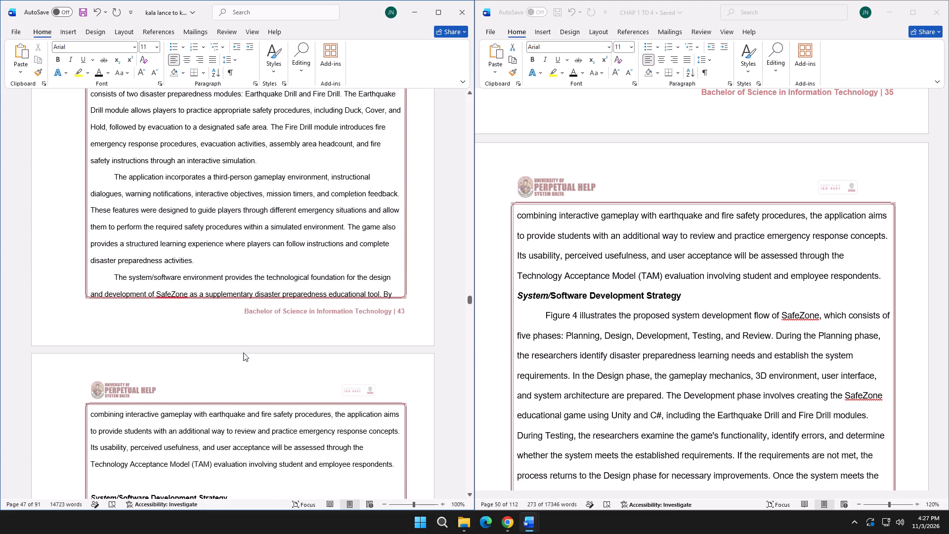
{"action": "scroll", "coordinate": [243, 353], "scroll_direction": "down", "scroll_amount": 3}
{"action": "key", "text": "BackSpace"}
{"action": "key", "text": "BackSpace"}
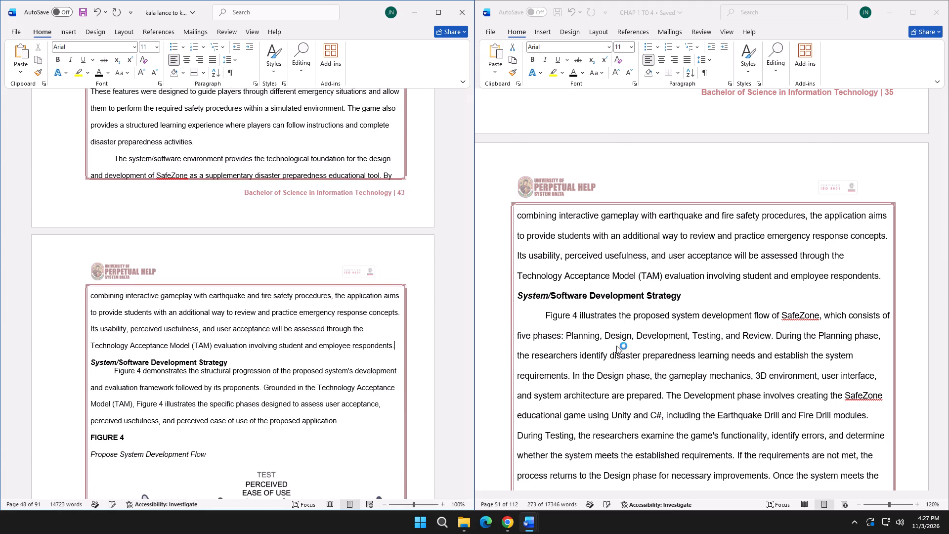
Replace the old paragraph under "System/Software Development Strategy" with the "Figure 4 illustrates" SafeZone paragraph from CHAP 1 TO 4.
{"action": "scroll", "coordinate": [616, 346], "scroll_direction": "down", "scroll_amount": 4}
{"action": "left_click", "coordinate": [555, 205]}
{"action": "left_click", "coordinate": [546, 206]}
{"action": "left_click_drag", "start_coordinate": [546, 206], "coordinate": [832, 432]}
{"action": "key", "text": "ctrl+c"}
{"action": "scroll", "coordinate": [650, 366], "scroll_direction": "down", "scroll_amount": 13}
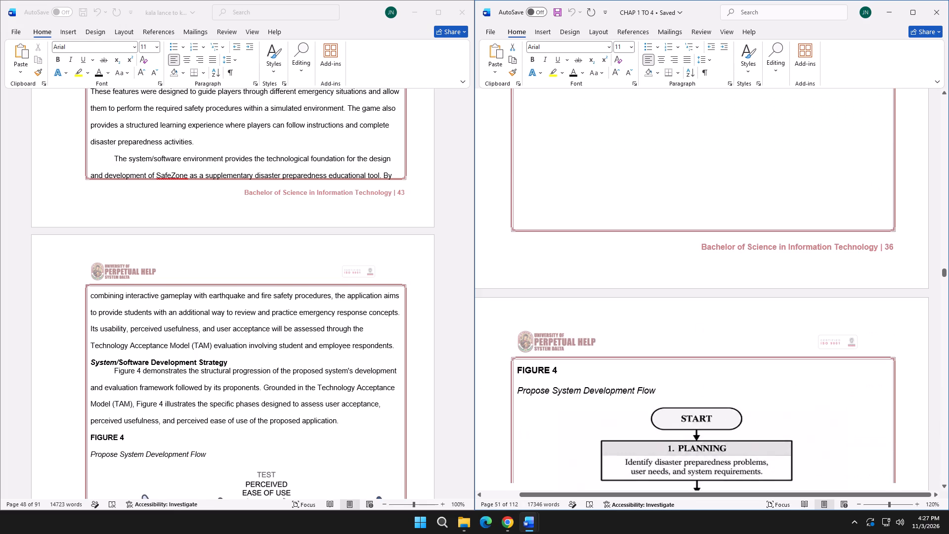
{"action": "left_click", "coordinate": [134, 376]}
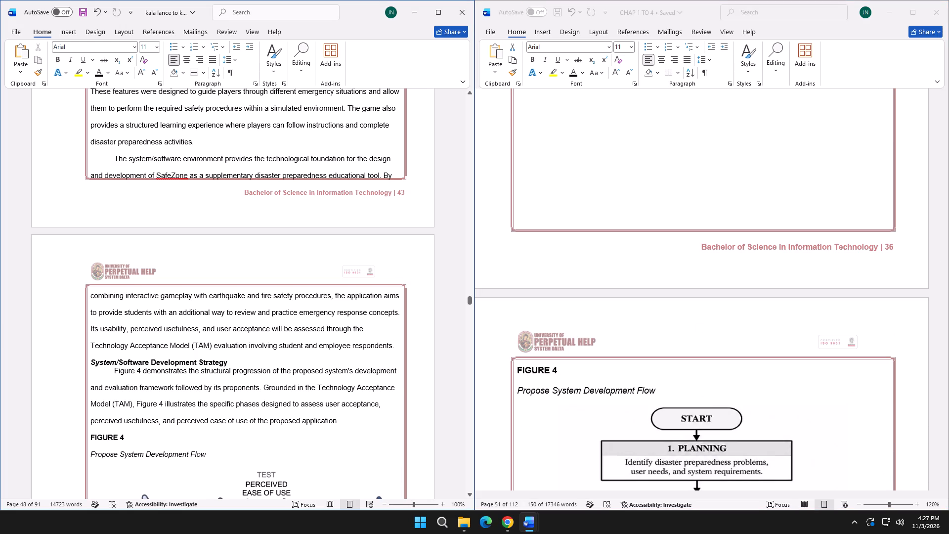
{"action": "left_click_drag", "start_coordinate": [114, 373], "coordinate": [340, 417]}
{"action": "key", "text": "ctrl+v"}
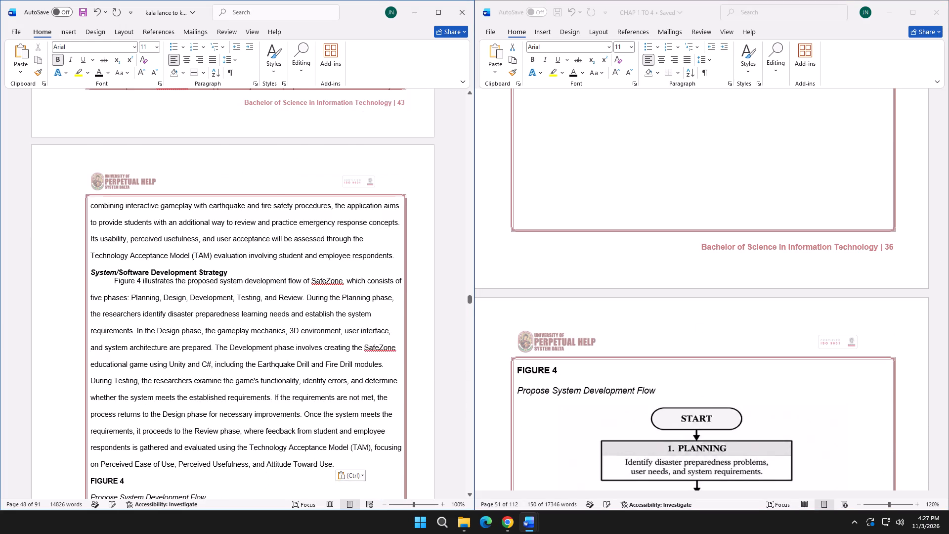
Insert blank lines above the FIGURE 4 caption to push the caption onto the following page.
{"action": "scroll", "coordinate": [269, 372], "scroll_direction": "down", "scroll_amount": 5}
{"action": "scroll", "coordinate": [604, 382], "scroll_direction": "down", "scroll_amount": 3}
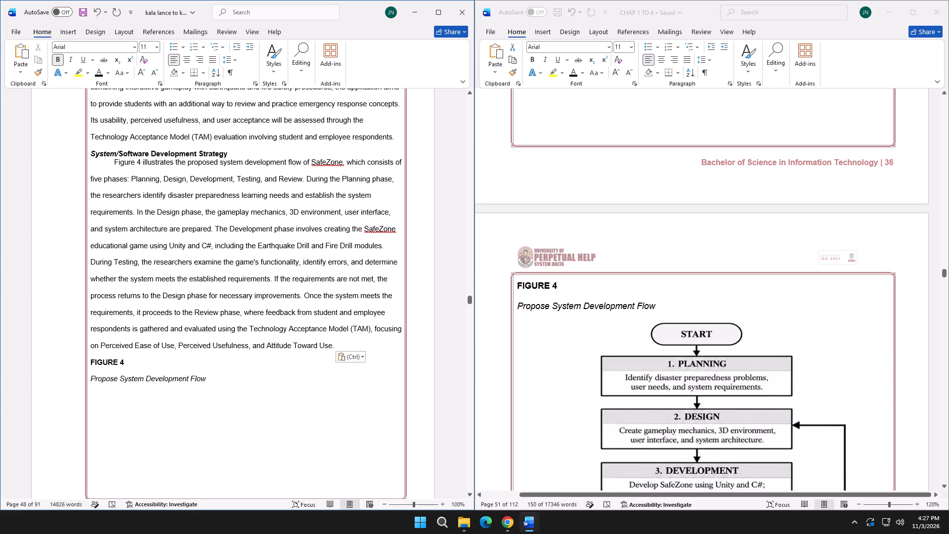
{"action": "scroll", "coordinate": [187, 353], "scroll_direction": "down", "scroll_amount": 6}
{"action": "key", "text": "Return"}
{"action": "key", "text": "Return"}
{"action": "key", "text": "Return"}
{"action": "key", "text": "Return"}
{"action": "key", "text": "Return"}
{"action": "key", "text": "Return"}
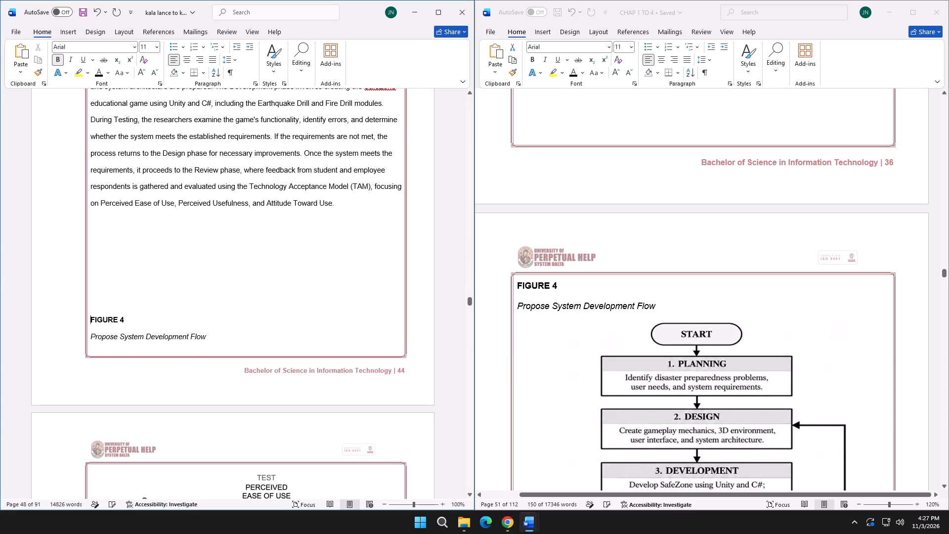
{"action": "key", "text": "Return"}
{"action": "key", "text": "Return"}
{"action": "key", "text": "Return"}
Replace the old Figure 4 diagram with the START-to-END development flowchart from CHAP 1 TO 4 and center it.
{"action": "scroll", "coordinate": [305, 313], "scroll_direction": "down", "scroll_amount": 6}
{"action": "scroll", "coordinate": [605, 363], "scroll_direction": "down", "scroll_amount": 6}
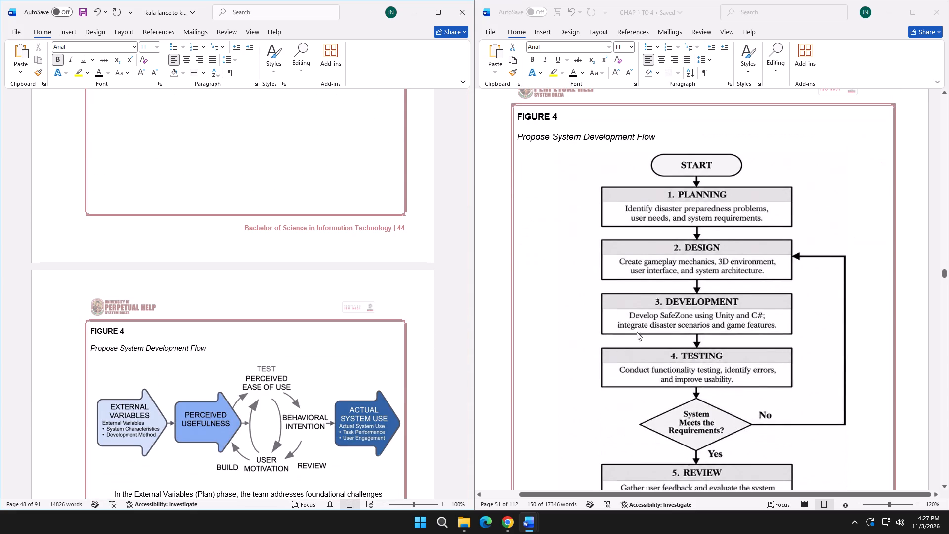
{"action": "left_click", "coordinate": [662, 291]}
{"action": "left_click", "coordinate": [664, 291]}
{"action": "scroll", "coordinate": [681, 308], "scroll_direction": "down", "scroll_amount": 6}
{"action": "key", "text": "ctrl+c"}
{"action": "scroll", "coordinate": [272, 368], "scroll_direction": "down", "scroll_amount": 2}
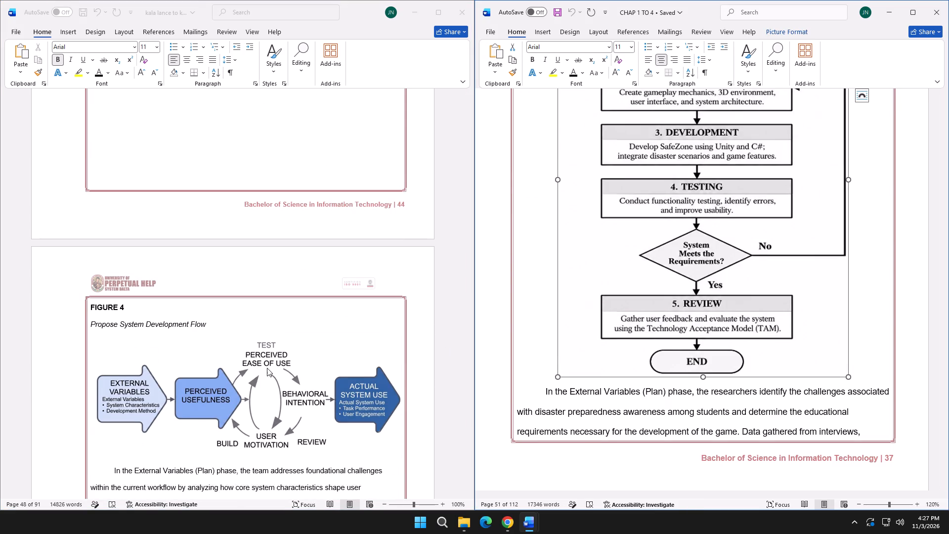
{"action": "scroll", "coordinate": [267, 368], "scroll_direction": "down", "scroll_amount": 2}
{"action": "double_click", "coordinate": [242, 319]}
{"action": "key", "text": "Delete"}
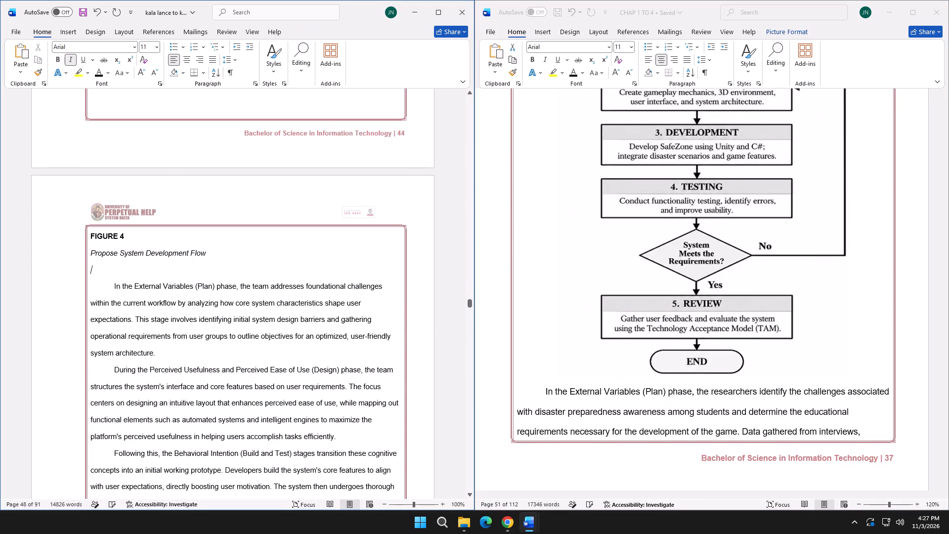
{"action": "key", "text": "ctrl+v"}
{"action": "left_click", "coordinate": [196, 267]}
{"action": "left_click", "coordinate": [188, 61]}
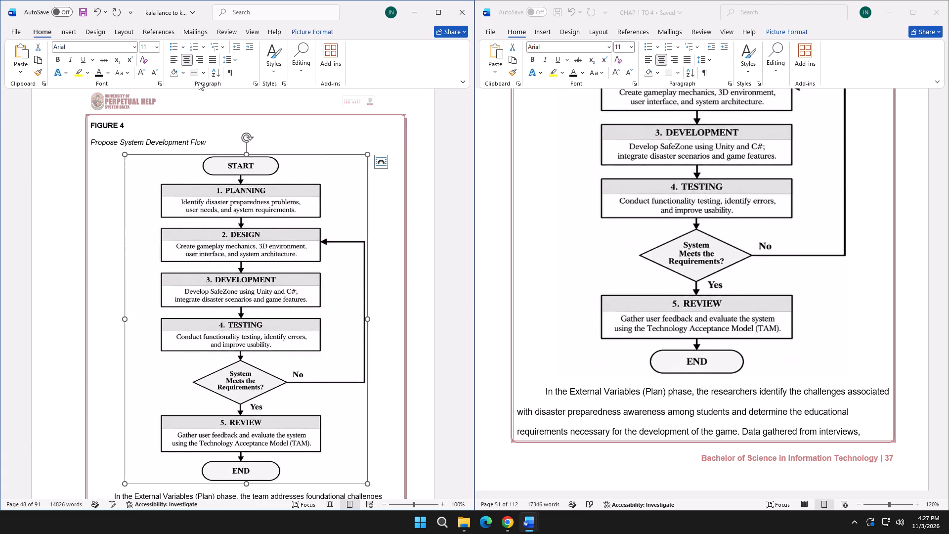
Replace the old phase paragraphs below Figure 4, from External Variables through Actual System Use, with the SafeZone versions from CHAP 1 TO 4.
{"action": "scroll", "coordinate": [248, 263], "scroll_direction": "down", "scroll_amount": 6}
{"action": "scroll", "coordinate": [648, 305], "scroll_direction": "down", "scroll_amount": 5}
{"action": "left_click", "coordinate": [532, 251]}
{"action": "left_click", "coordinate": [540, 253]}
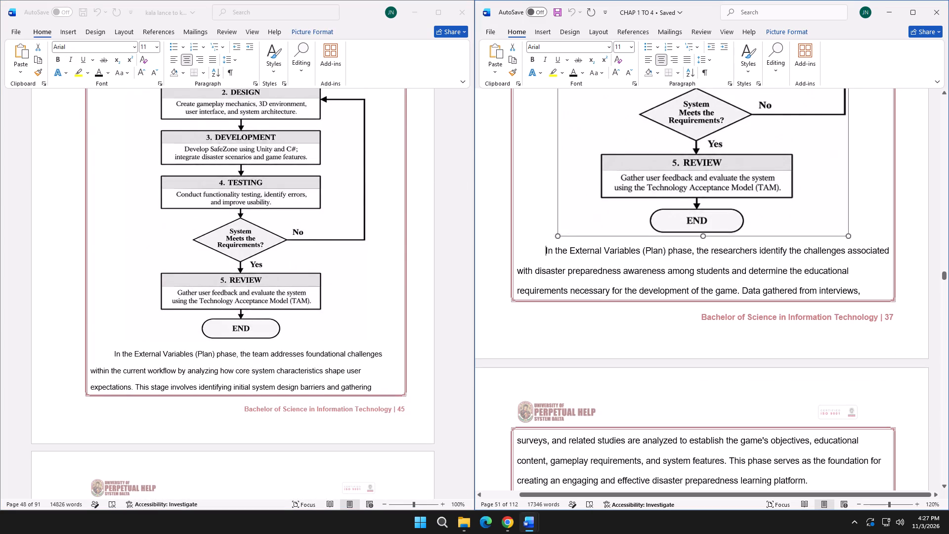
{"action": "left_click_drag", "start_coordinate": [540, 253], "coordinate": [780, 364]}
{"action": "scroll", "coordinate": [780, 349], "scroll_direction": "down", "scroll_amount": 15}
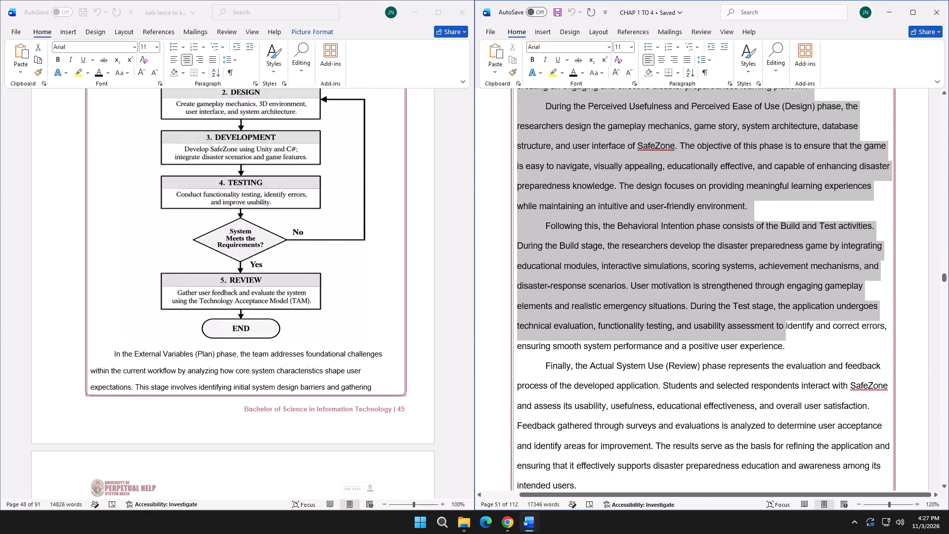
{"action": "scroll", "coordinate": [780, 364], "scroll_direction": "down", "scroll_amount": 3}
{"action": "left_click_drag", "start_coordinate": [780, 364], "coordinate": [632, 375]}
{"action": "key", "text": "ctrl+c"}
{"action": "scroll", "coordinate": [631, 375], "scroll_direction": "down", "scroll_amount": 7}
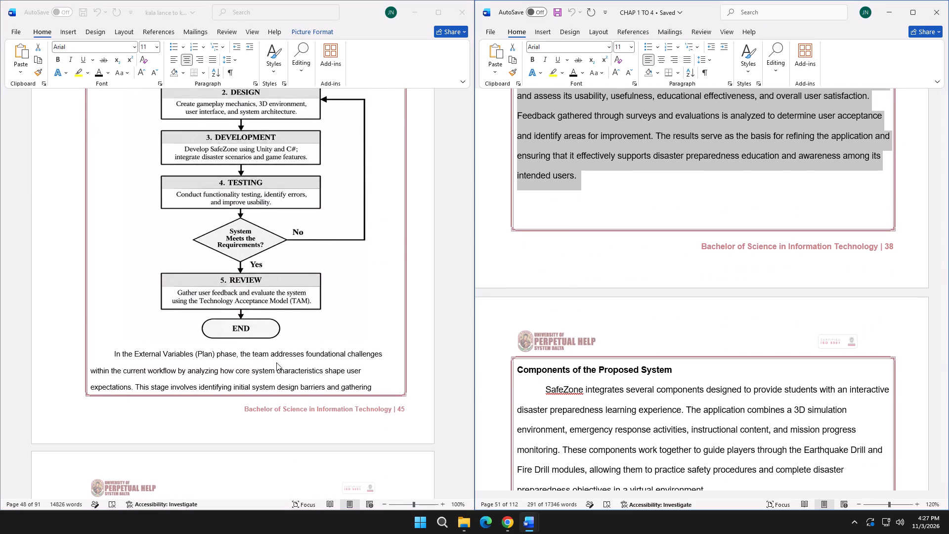
{"action": "left_click", "coordinate": [129, 361]}
{"action": "left_click_drag", "start_coordinate": [112, 354], "coordinate": [273, 362]}
{"action": "scroll", "coordinate": [277, 372], "scroll_direction": "down", "scroll_amount": 15}
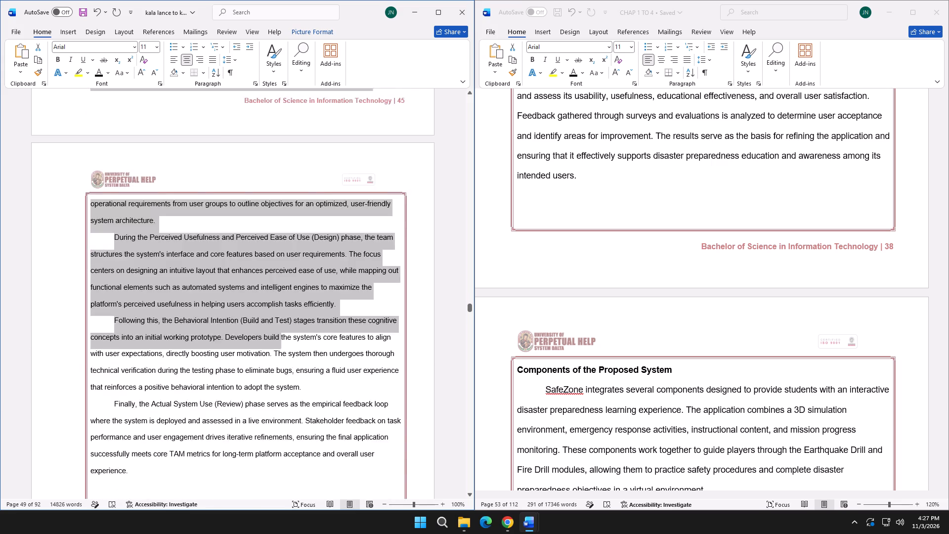
{"action": "scroll", "coordinate": [273, 362], "scroll_direction": "down", "scroll_amount": 1}
{"action": "left_click_drag", "start_coordinate": [273, 362], "coordinate": [148, 379]}
{"action": "scroll", "coordinate": [270, 360], "scroll_direction": "up", "scroll_amount": 3}
{"action": "scroll", "coordinate": [269, 360], "scroll_direction": "down", "scroll_amount": 4}
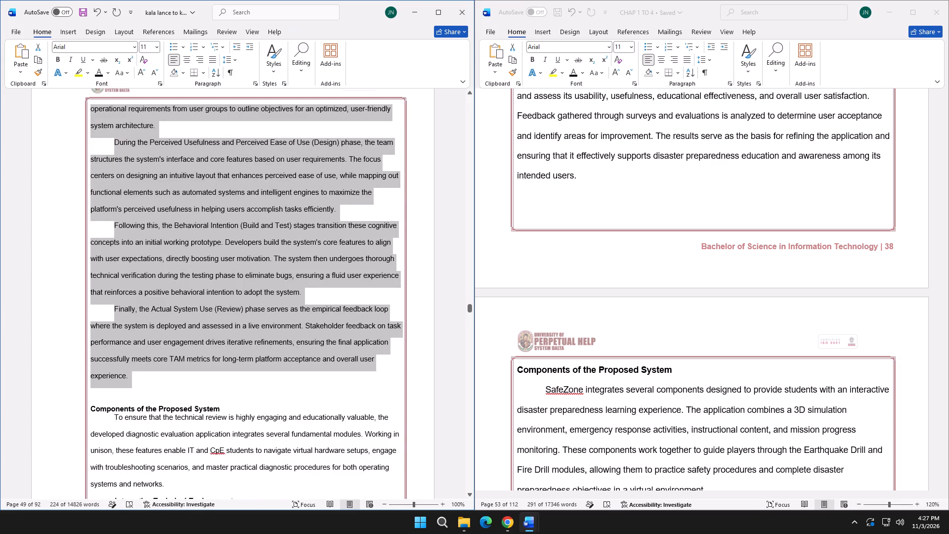
{"action": "key", "text": "ctrl+v"}
Adjust the blank lines above the "Components of the Proposed System" heading so the heading starts on the following page.
{"action": "scroll", "coordinate": [253, 373], "scroll_direction": "down", "scroll_amount": 6}
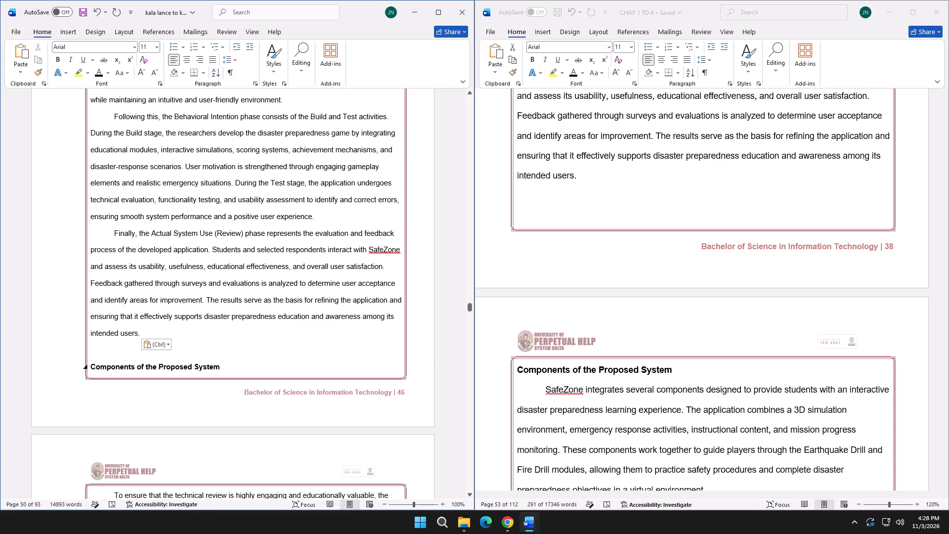
{"action": "key", "text": "BackSpace"}
{"action": "key", "text": "BackSpace"}
{"action": "key", "text": "Return"}
{"action": "key", "text": "Return"}
Replace the old introductory paragraph under "Components of the Proposed System" with the "SafeZone integrates several components" paragraph from CHAP 1 TO 4.
{"action": "scroll", "coordinate": [157, 360], "scroll_direction": "down", "scroll_amount": 5}
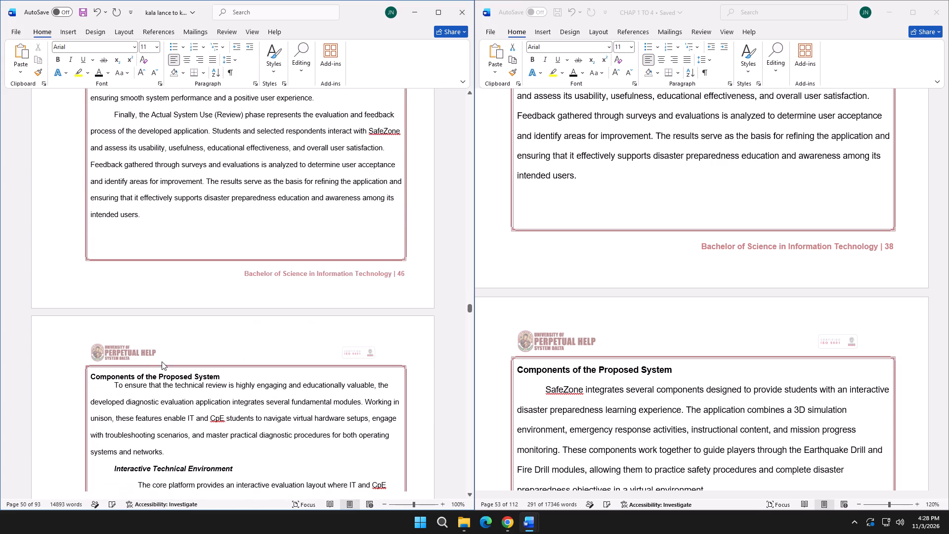
{"action": "scroll", "coordinate": [536, 357], "scroll_direction": "down", "scroll_amount": 5}
{"action": "left_click", "coordinate": [534, 264]}
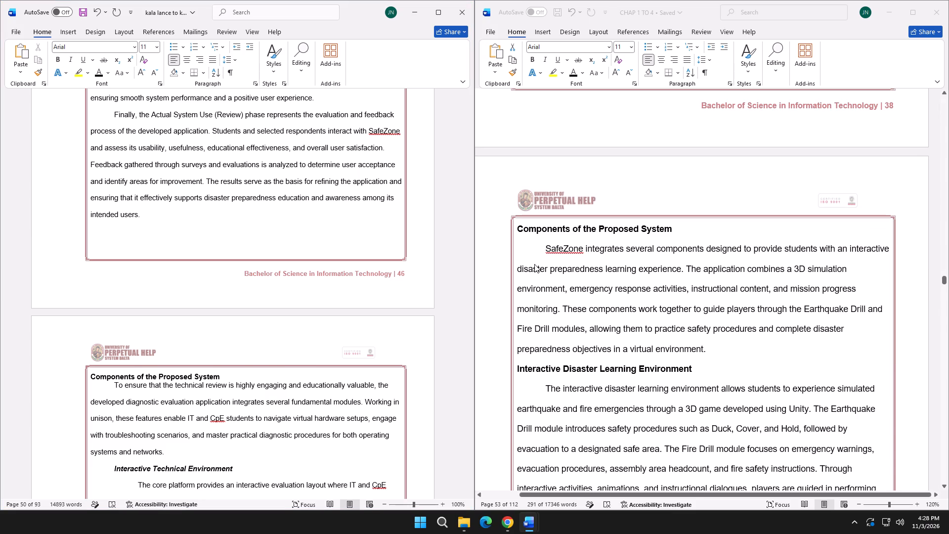
{"action": "left_click", "coordinate": [545, 251]}
{"action": "left_click_drag", "start_coordinate": [545, 251], "coordinate": [733, 345]}
{"action": "key", "text": "ctrl+c"}
{"action": "scroll", "coordinate": [213, 363], "scroll_direction": "down", "scroll_amount": 4}
{"action": "left_click", "coordinate": [118, 298]}
{"action": "left_click_drag", "start_coordinate": [113, 293], "coordinate": [165, 361]}
{"action": "key", "text": "ctrl+v"}
Copy the paragraph under "Interactive Disaster Learning Environment" in CHAP 1 TO 4.
{"action": "scroll", "coordinate": [557, 348], "scroll_direction": "down", "scroll_amount": 4}
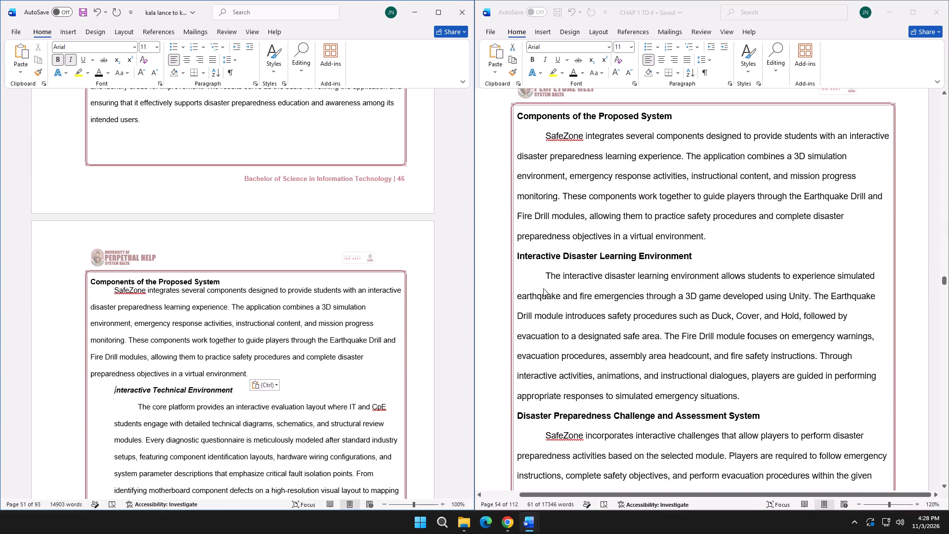
{"action": "left_click", "coordinate": [546, 274]}
{"action": "left_click", "coordinate": [545, 274]}
{"action": "left_click", "coordinate": [545, 274]}
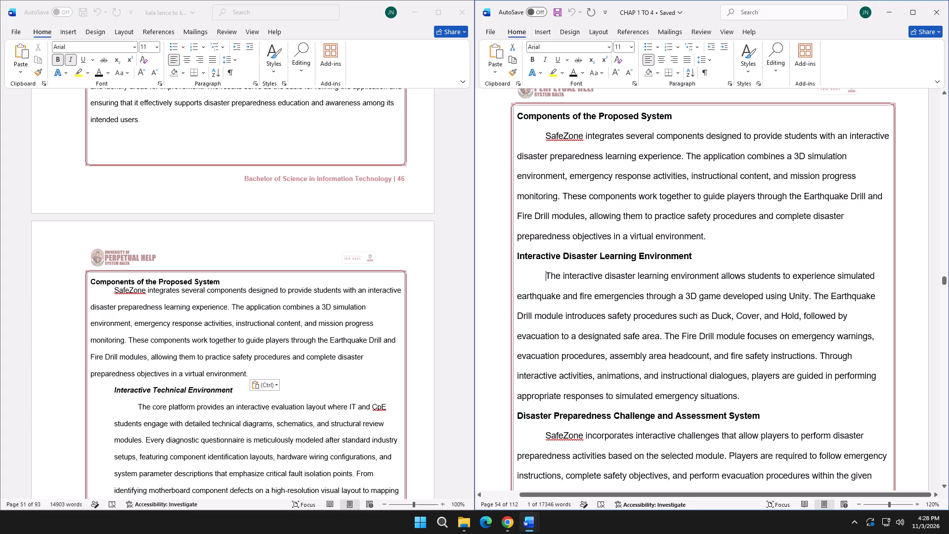
{"action": "left_click_drag", "start_coordinate": [546, 275], "coordinate": [777, 396]}
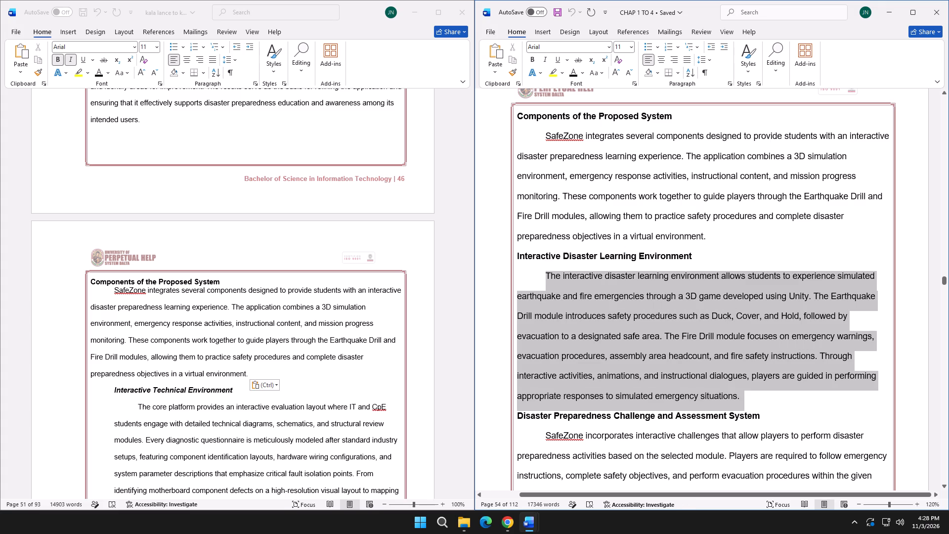
{"action": "left_click_drag", "start_coordinate": [777, 396], "coordinate": [771, 400]}
{"action": "key", "text": "ctrl+c"}
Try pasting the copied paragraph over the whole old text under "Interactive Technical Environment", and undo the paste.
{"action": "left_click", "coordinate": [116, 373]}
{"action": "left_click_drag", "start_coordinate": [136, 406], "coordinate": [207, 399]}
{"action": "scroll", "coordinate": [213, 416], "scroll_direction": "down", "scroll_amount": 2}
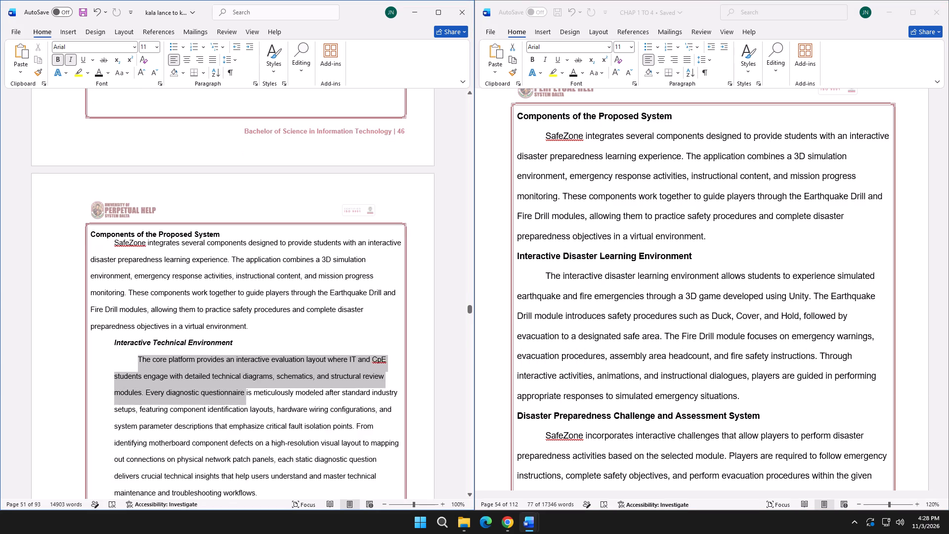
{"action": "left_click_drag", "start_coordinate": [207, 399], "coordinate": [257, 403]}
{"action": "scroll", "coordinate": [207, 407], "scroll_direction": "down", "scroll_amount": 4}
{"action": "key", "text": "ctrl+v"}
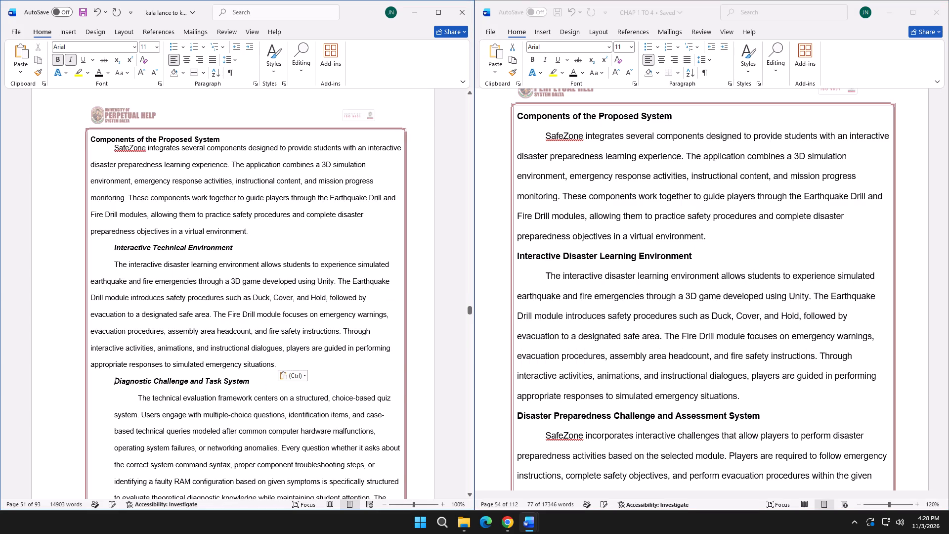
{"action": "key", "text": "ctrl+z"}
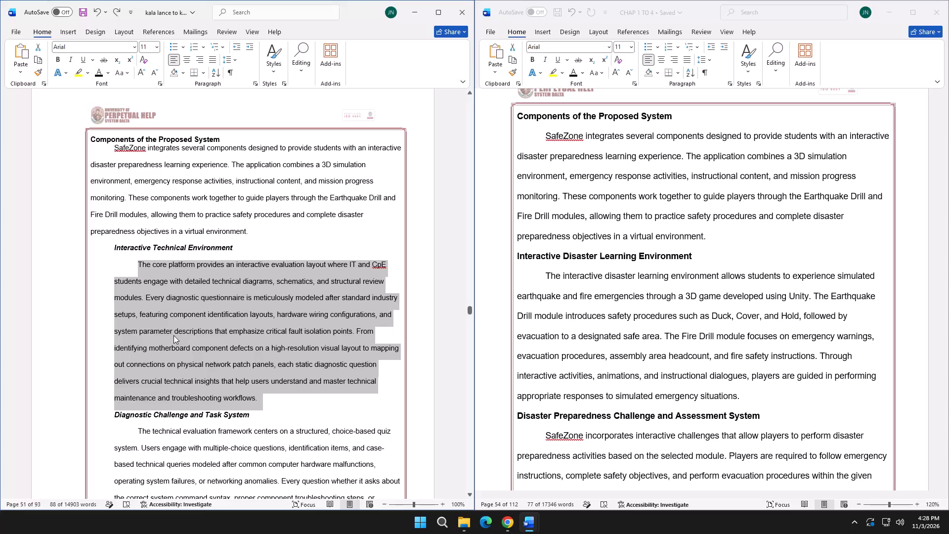
Replace the old "The core platform" text under "Interactive Technical Environment" with the copied disaster learning environment paragraph.
{"action": "left_click", "coordinate": [259, 387]}
{"action": "left_click_drag", "start_coordinate": [137, 266], "coordinate": [254, 396]}
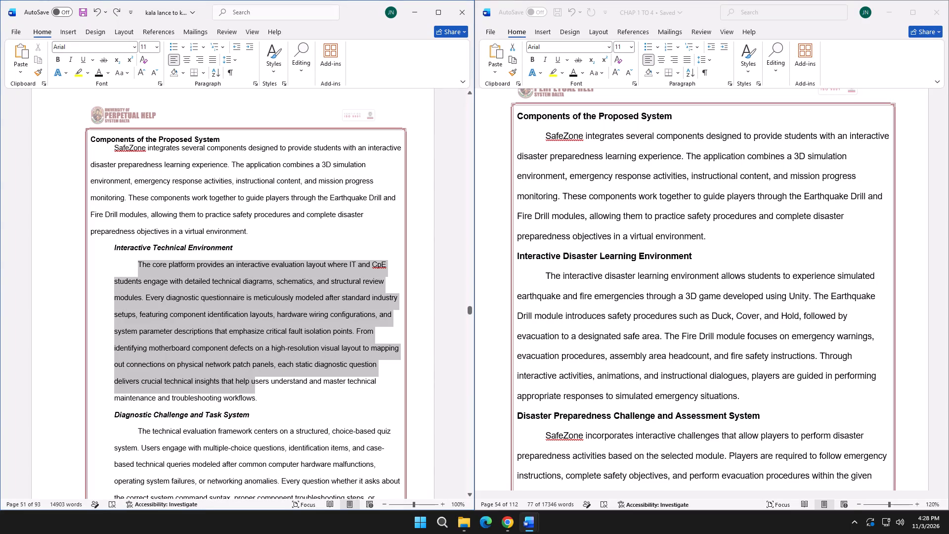
{"action": "left_click_drag", "start_coordinate": [254, 396], "coordinate": [254, 397]}
{"action": "key", "text": "ctrl+v"}
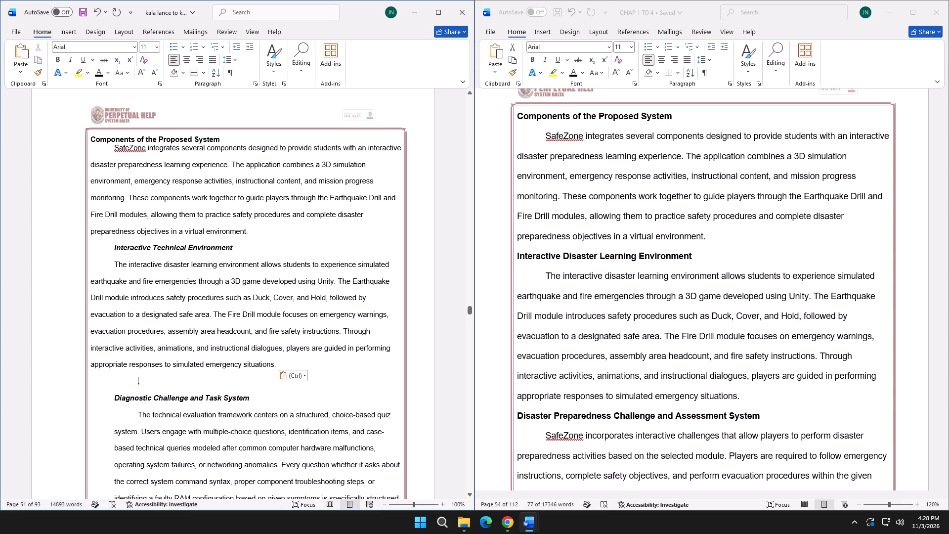
Indent the new paragraph under "Interactive Technical Environment" to match the layout of the other component descriptions.
{"action": "left_click_drag", "start_coordinate": [112, 265], "coordinate": [273, 363]}
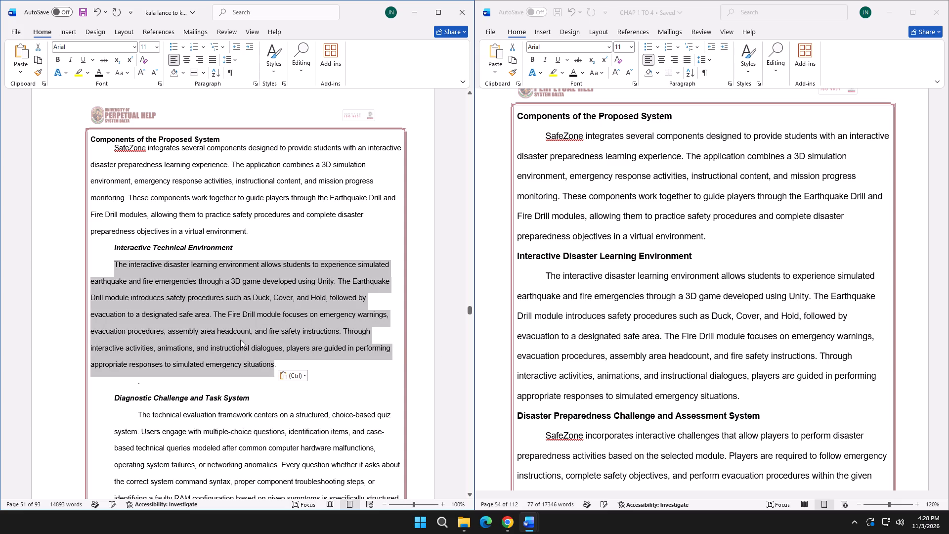
{"action": "left_click", "coordinate": [101, 264]}
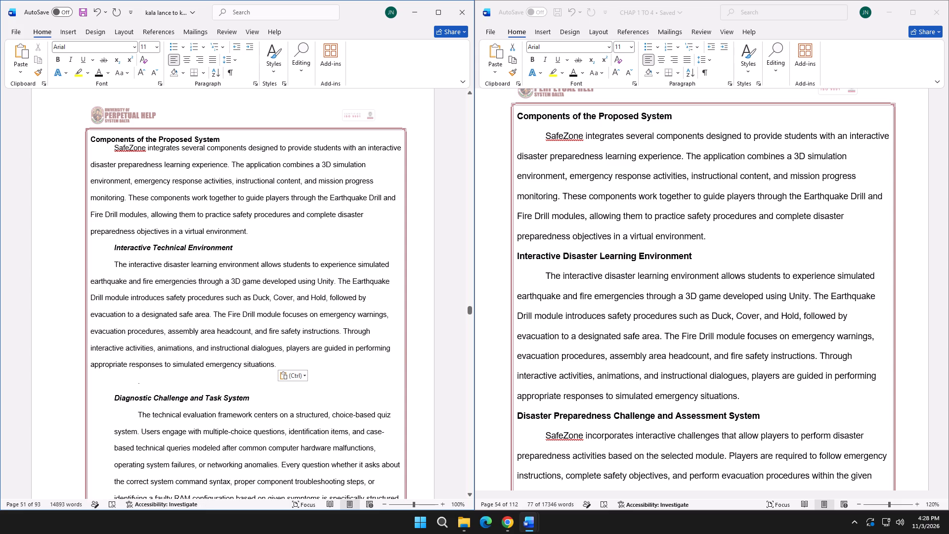
{"action": "key", "text": "Return"}
{"action": "key", "text": "BackSpace"}
{"action": "key", "text": "Tab"}
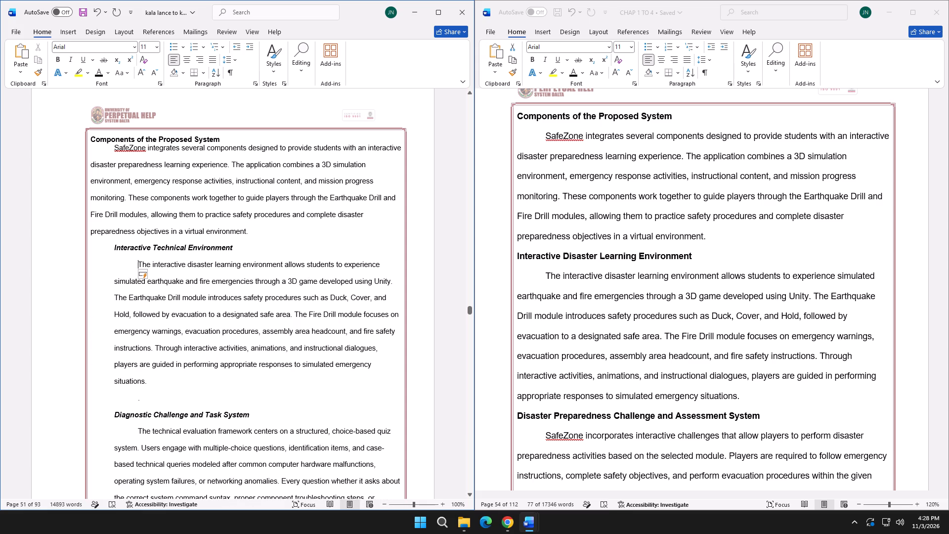
Replace the old paragraph under "Diagnostic Challenge and Task System" with the "SafeZone incorporates interactive challenges" paragraph from CHAP 1 TO 4.
{"action": "scroll", "coordinate": [217, 305], "scroll_direction": "down", "scroll_amount": 3}
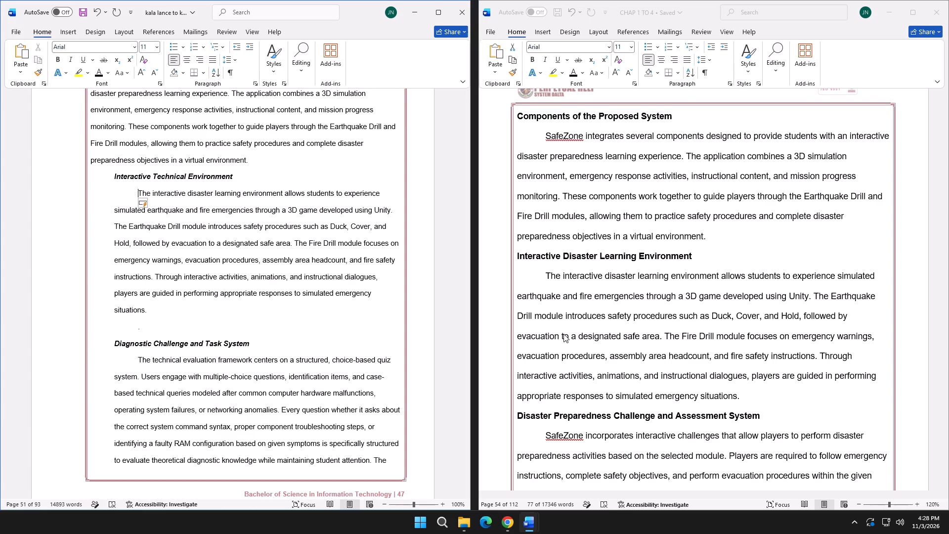
{"action": "scroll", "coordinate": [592, 334], "scroll_direction": "down", "scroll_amount": 3}
{"action": "left_click", "coordinate": [547, 346]}
{"action": "left_click", "coordinate": [545, 353]}
{"action": "left_click_drag", "start_coordinate": [543, 351], "coordinate": [730, 384]}
{"action": "scroll", "coordinate": [722, 381], "scroll_direction": "down", "scroll_amount": 2}
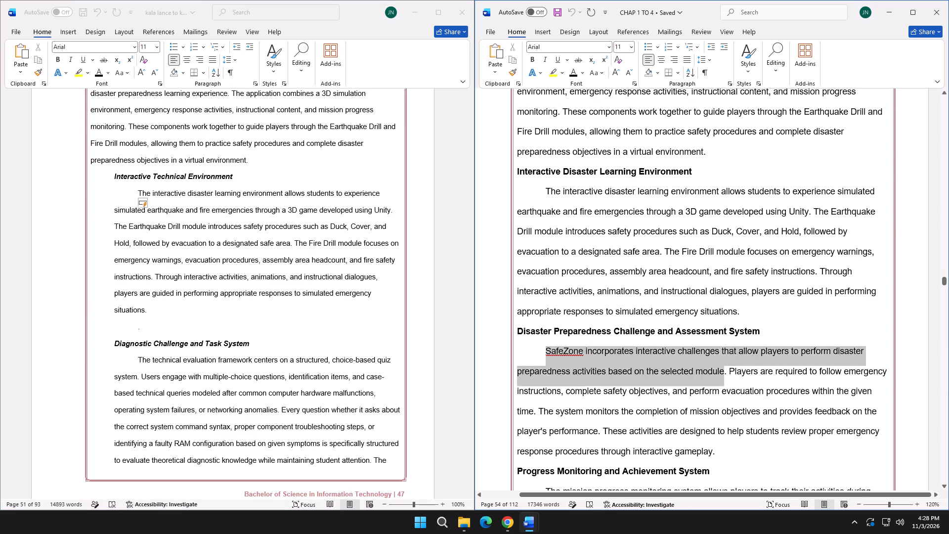
{"action": "scroll", "coordinate": [730, 384], "scroll_direction": "down", "scroll_amount": 3}
{"action": "left_click_drag", "start_coordinate": [730, 384], "coordinate": [726, 313]}
{"action": "key", "text": "ctrl+c"}
{"action": "scroll", "coordinate": [204, 333], "scroll_direction": "down", "scroll_amount": 4}
{"action": "left_click", "coordinate": [143, 265]}
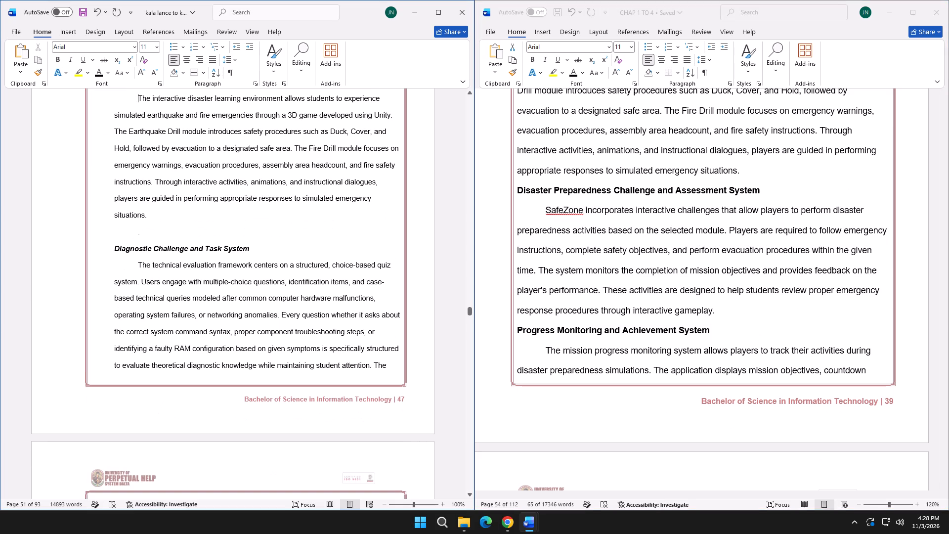
{"action": "left_click_drag", "start_coordinate": [139, 264], "coordinate": [351, 356]}
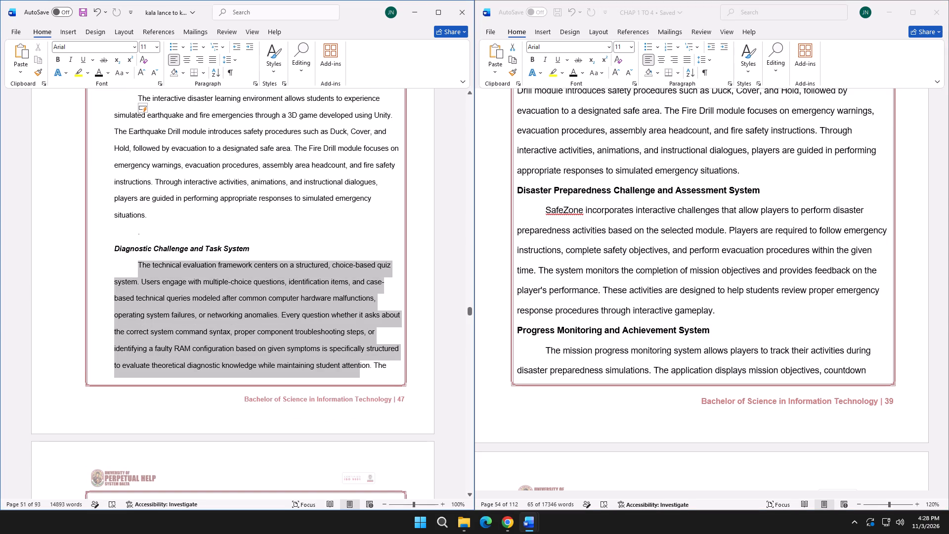
{"action": "left_click_drag", "start_coordinate": [351, 356], "coordinate": [346, 400]}
{"action": "scroll", "coordinate": [346, 356], "scroll_direction": "down", "scroll_amount": 5}
{"action": "key", "text": "ctrl+v"}
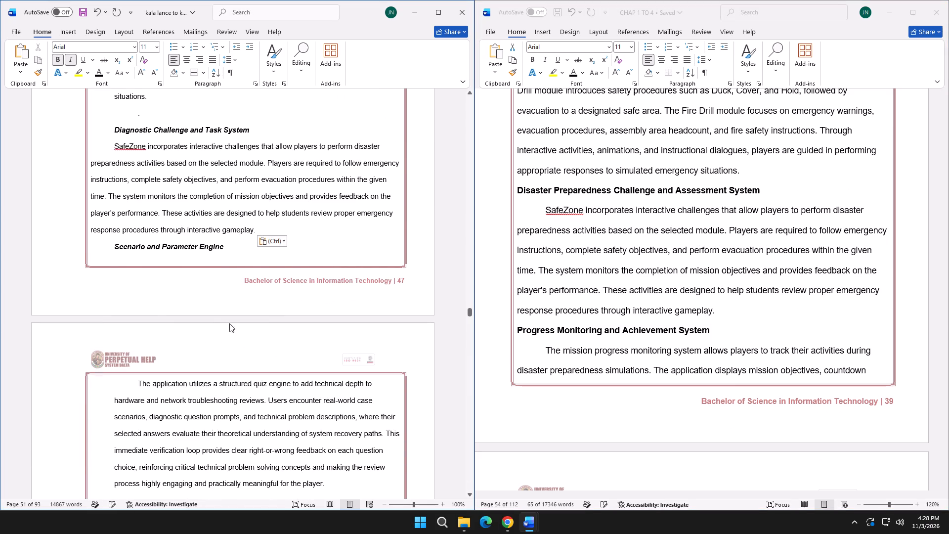
Indent the new SafeZone paragraph under "Diagnostic Challenge and Task System" to match the paragraph above.
{"action": "scroll", "coordinate": [207, 313], "scroll_direction": "up", "scroll_amount": 4}
{"action": "double_click", "coordinate": [117, 244]}
{"action": "key", "text": "Tab"}
Remove the leftover line break between the Interactive Technical Environment paragraph and the stray period below it.
{"action": "left_click", "coordinate": [138, 213]}
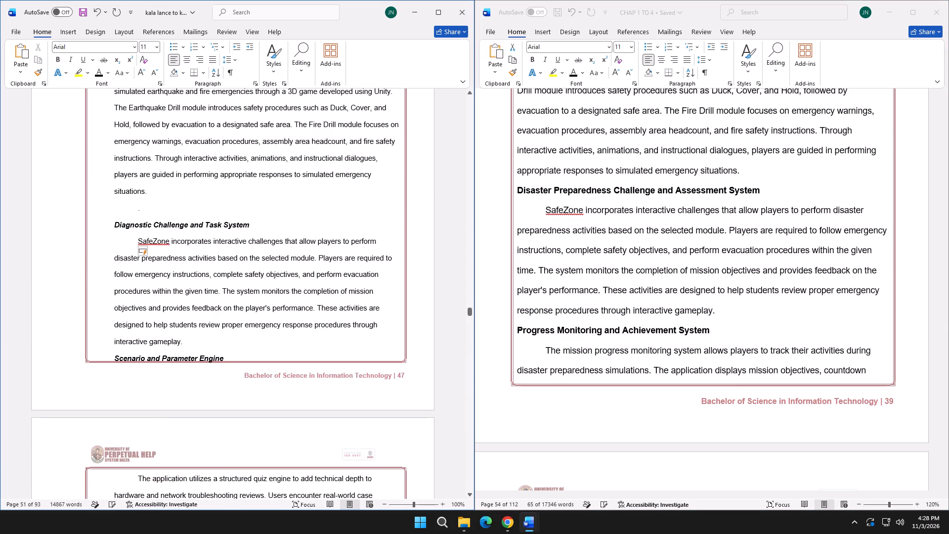
{"action": "key", "text": "BackSpace"}
{"action": "key", "text": "BackSpace"}
{"action": "scroll", "coordinate": [233, 252], "scroll_direction": "up", "scroll_amount": 4}
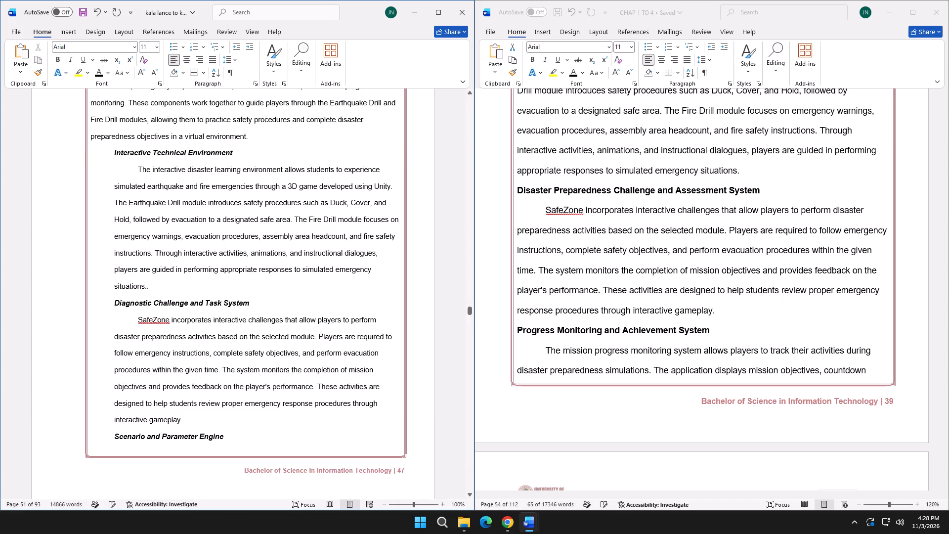
Replace the "Interactive Technical Environment" heading with "Interactive Disaster Learning Environment" from CHAP 1 TO 4 and indent it above its paragraph.
{"action": "scroll", "coordinate": [608, 299], "scroll_direction": "down", "scroll_amount": 3}
{"action": "scroll", "coordinate": [608, 297], "scroll_direction": "up", "scroll_amount": 3}
{"action": "scroll", "coordinate": [279, 287], "scroll_direction": "down", "scroll_amount": 3}
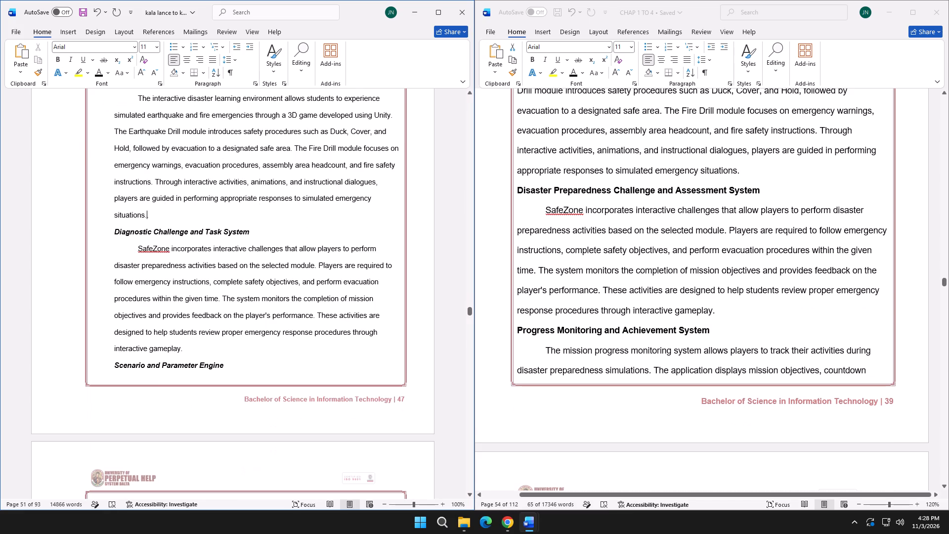
{"action": "scroll", "coordinate": [405, 297], "scroll_direction": "up", "scroll_amount": 3}
{"action": "scroll", "coordinate": [607, 307], "scroll_direction": "up", "scroll_amount": 6}
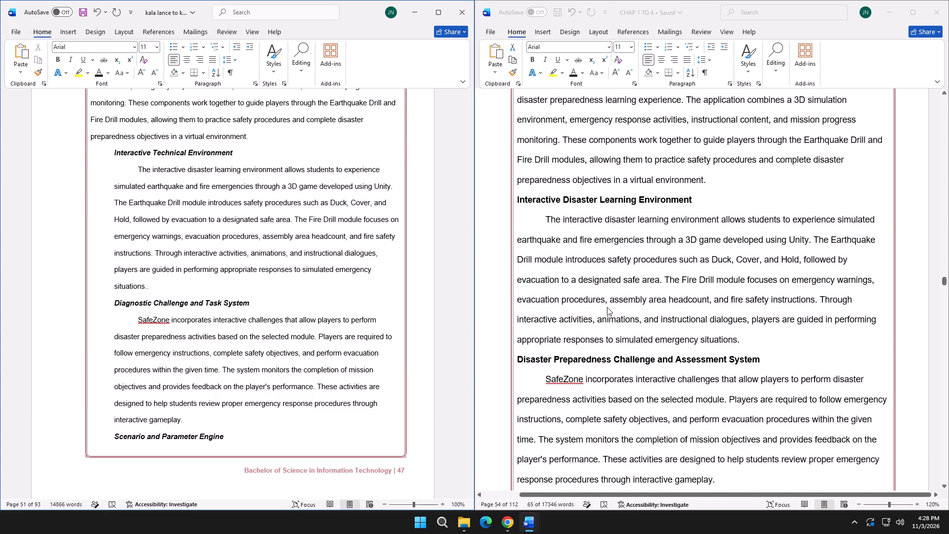
{"action": "left_click", "coordinate": [699, 200]}
{"action": "left_click_drag", "start_coordinate": [699, 199], "coordinate": [541, 200]}
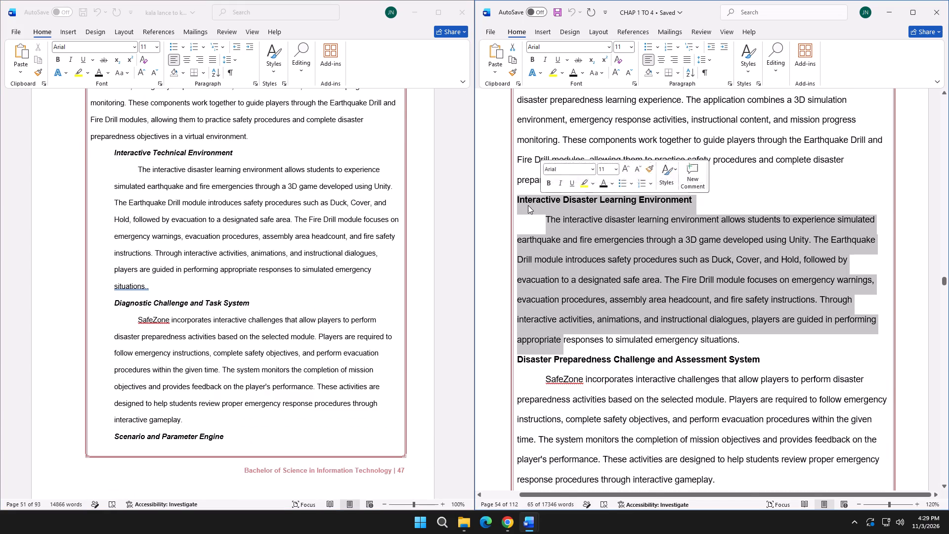
{"action": "left_click", "coordinate": [521, 207]}
{"action": "left_click_drag", "start_coordinate": [516, 200], "coordinate": [695, 200]}
{"action": "key", "text": "ctrl+c"}
{"action": "left_click", "coordinate": [223, 154]}
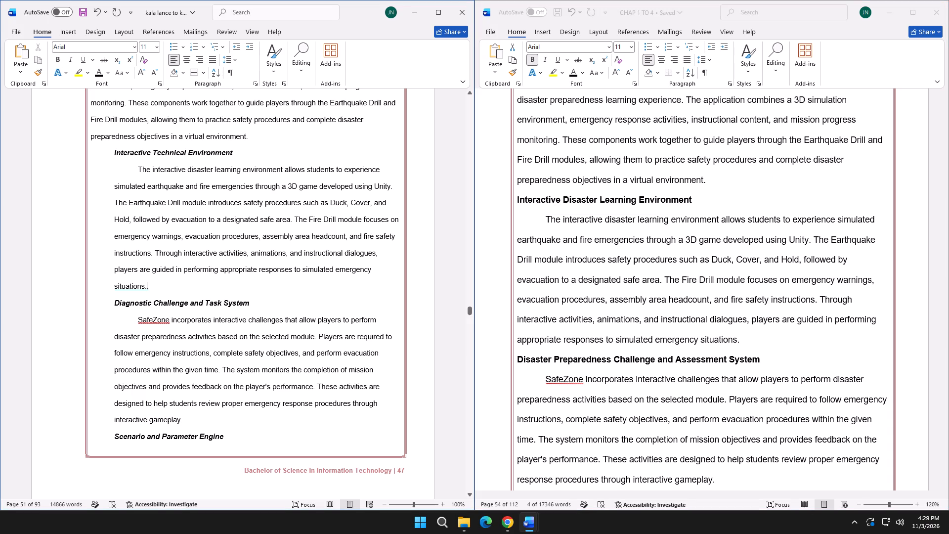
{"action": "left_click_drag", "start_coordinate": [239, 152], "coordinate": [115, 153]}
{"action": "key", "text": "ctrl+v"}
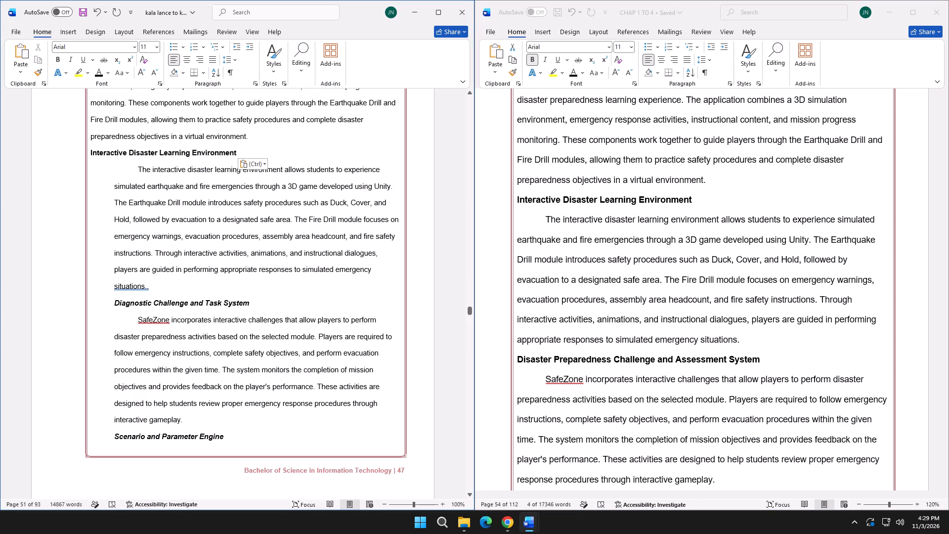
{"action": "left_click", "coordinate": [90, 154]}
{"action": "key", "text": "Tab"}
Replace the "Diagnostic Challenge and Task System" heading with "Disaster Preparedness Challenge and Assessment System" from CHAP 1 TO 4 and indent it.
{"action": "left_click", "coordinate": [730, 360]}
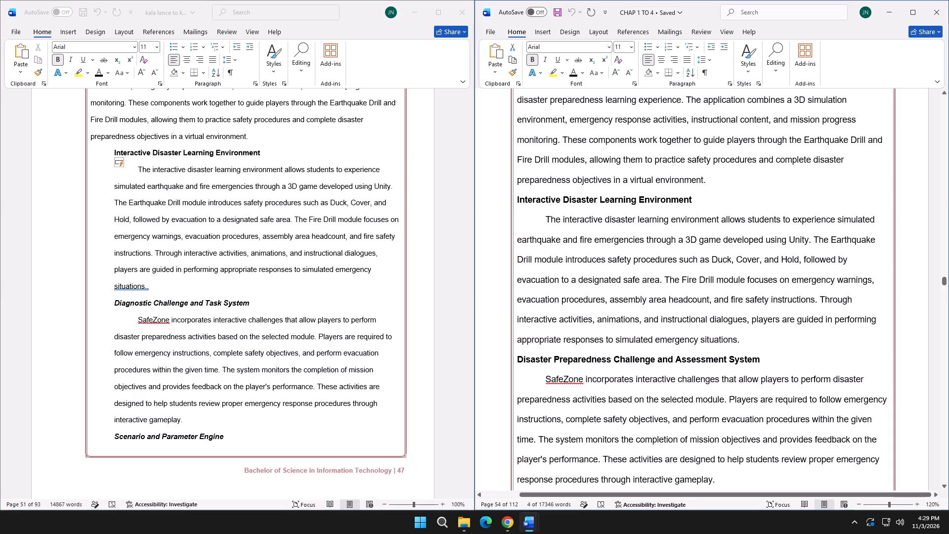
{"action": "left_click_drag", "start_coordinate": [766, 359], "coordinate": [517, 355]}
{"action": "key", "text": "ctrl+c"}
{"action": "left_click", "coordinate": [114, 299]}
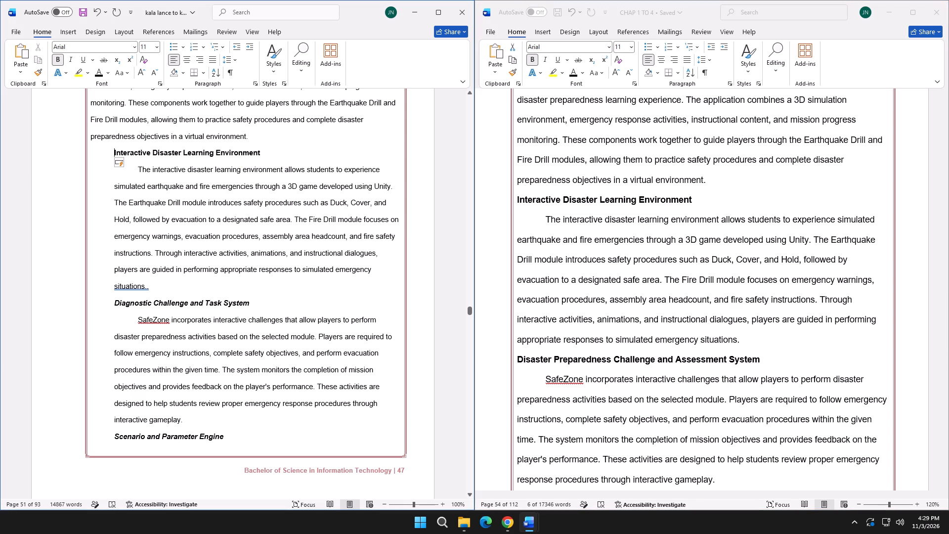
{"action": "left_click_drag", "start_coordinate": [115, 302], "coordinate": [249, 302]}
{"action": "key", "text": "ctrl+v"}
{"action": "left_click", "coordinate": [92, 302]}
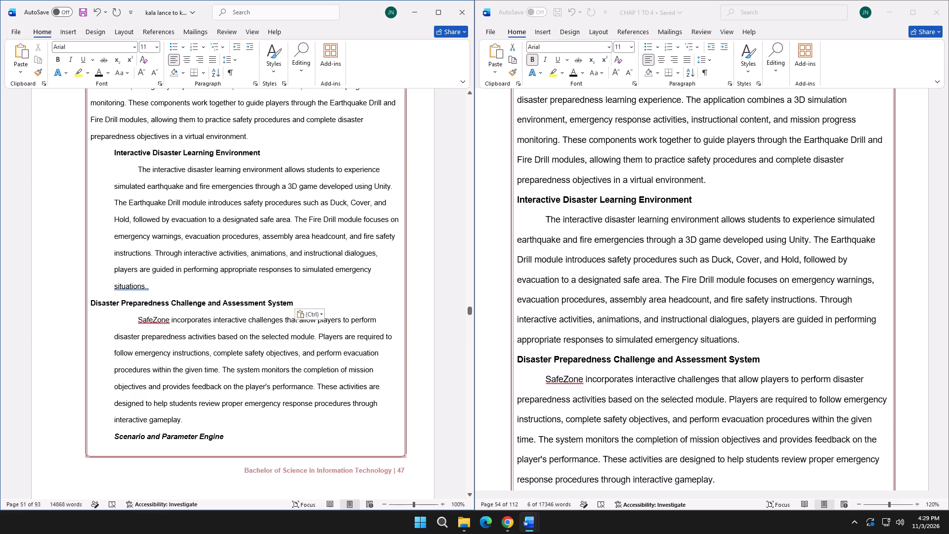
{"action": "key", "text": "Tab"}
Replace the "Scenario and Parameter Engine" heading with "Progress Monitoring and Achievement System" from CHAP 1 TO 4, on its own line above the body text.
{"action": "scroll", "coordinate": [227, 311], "scroll_direction": "down", "scroll_amount": 5}
{"action": "scroll", "coordinate": [577, 329], "scroll_direction": "down", "scroll_amount": 6}
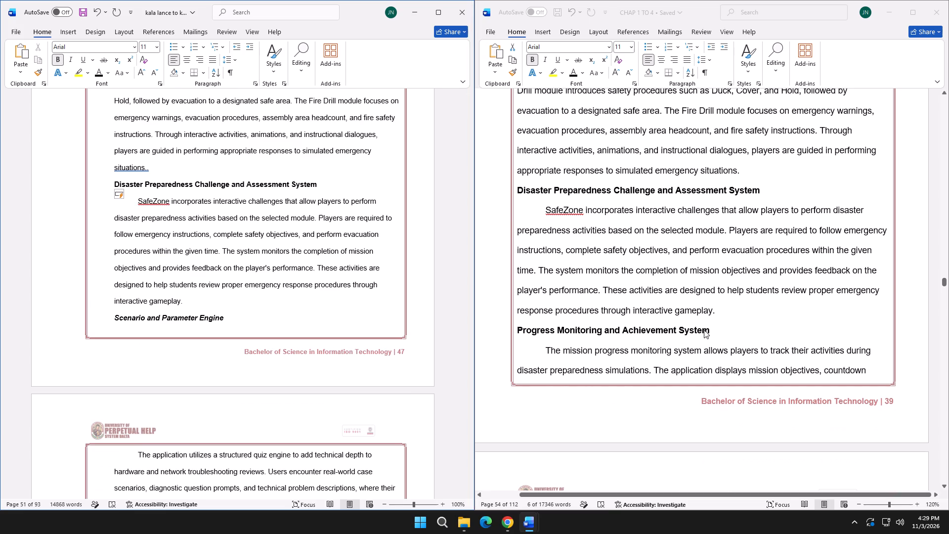
{"action": "left_click", "coordinate": [706, 327]}
{"action": "left_click_drag", "start_coordinate": [715, 330], "coordinate": [525, 332]}
{"action": "key", "text": "ctrl+c"}
{"action": "left_click", "coordinate": [116, 313]}
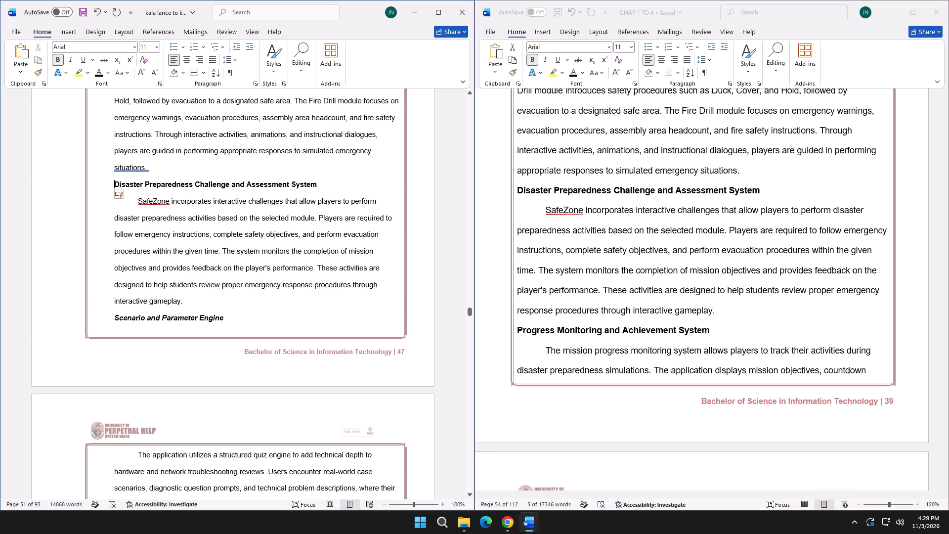
{"action": "left_click_drag", "start_coordinate": [115, 320], "coordinate": [223, 320]}
{"action": "key", "text": "ctrl+v"}
{"action": "left_click", "coordinate": [138, 319]}
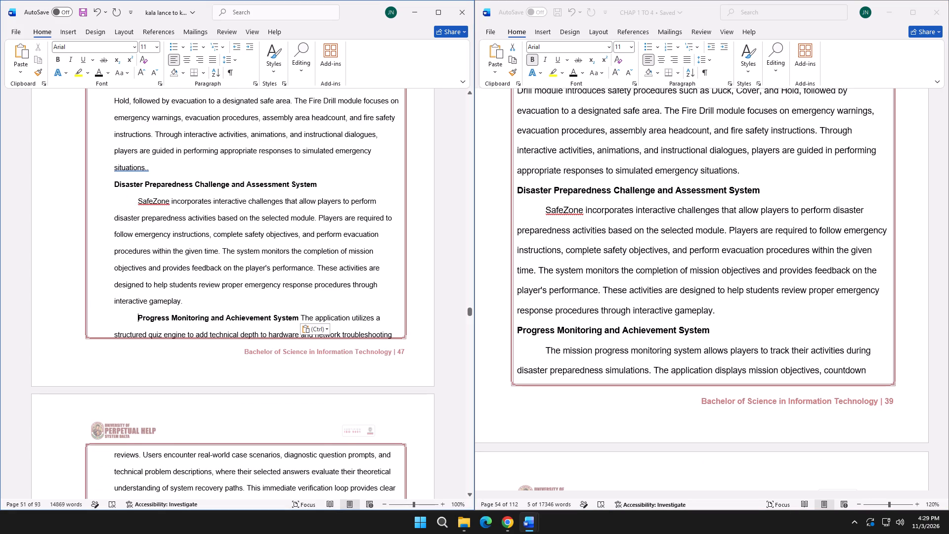
{"action": "key", "text": "BackSpace"}
{"action": "left_click", "coordinate": [278, 317]}
{"action": "key", "text": "Return"}
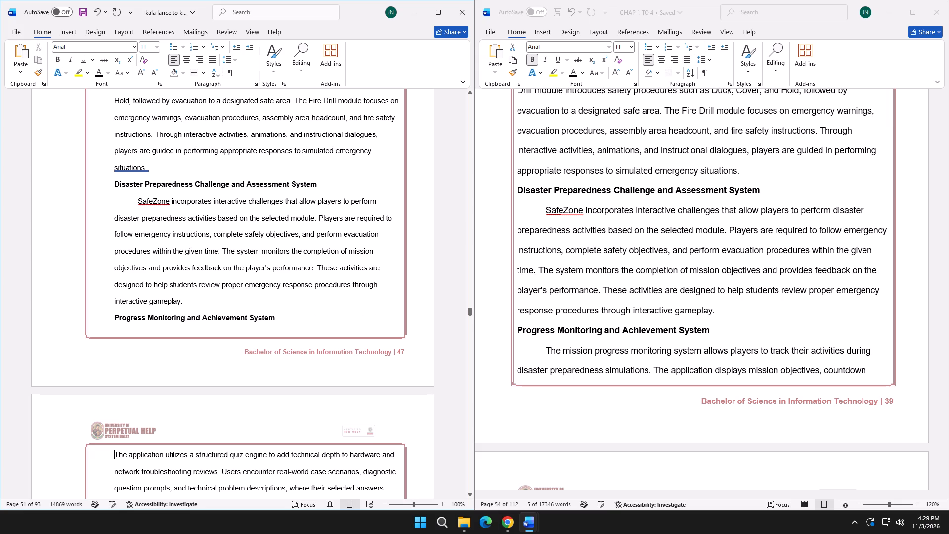
Insert two blank lines before the "Progress Monitoring and Achievement System" heading to push it onto the next page with its paragraph.
{"action": "left_click", "coordinate": [114, 317]}
{"action": "key", "text": "Return"}
{"action": "key", "text": "Return"}
Replace the old quiz engine paragraph under "Progress Monitoring and Achievement System" with the "The mission progress monitoring system" paragraph from CHAP 1 TO 4.
{"action": "scroll", "coordinate": [229, 341], "scroll_direction": "down", "scroll_amount": 3}
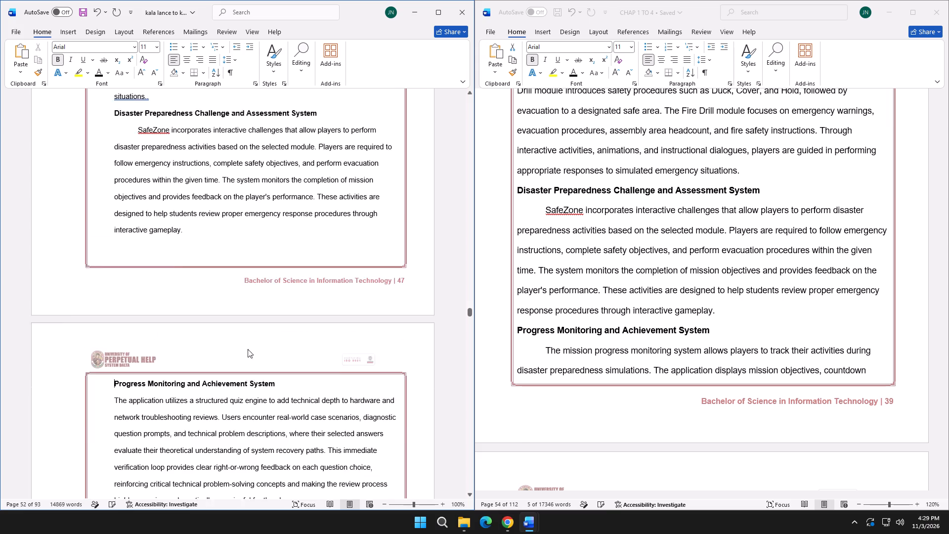
{"action": "scroll", "coordinate": [248, 349], "scroll_direction": "down", "scroll_amount": 2}
{"action": "scroll", "coordinate": [611, 360], "scroll_direction": "down", "scroll_amount": 3}
{"action": "left_click", "coordinate": [547, 265]}
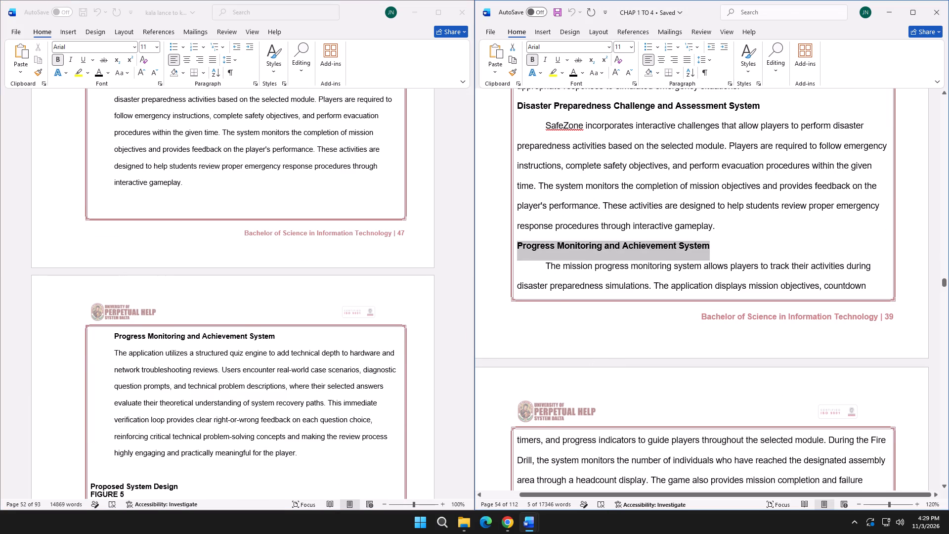
{"action": "left_click", "coordinate": [547, 266]}
{"action": "left_click", "coordinate": [547, 266]}
{"action": "left_click_drag", "start_coordinate": [547, 266], "coordinate": [739, 373]}
{"action": "scroll", "coordinate": [672, 334], "scroll_direction": "down", "scroll_amount": 6}
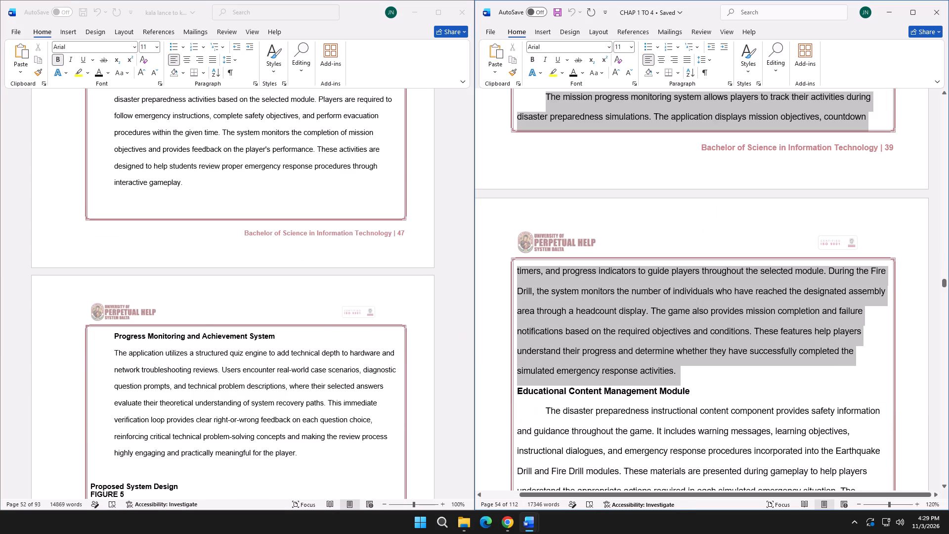
{"action": "left_click_drag", "start_coordinate": [739, 373], "coordinate": [695, 370]}
{"action": "key", "text": "ctrl+c"}
{"action": "scroll", "coordinate": [362, 336], "scroll_direction": "down", "scroll_amount": 4}
{"action": "left_click", "coordinate": [117, 257]}
{"action": "left_click_drag", "start_coordinate": [116, 261], "coordinate": [240, 309]}
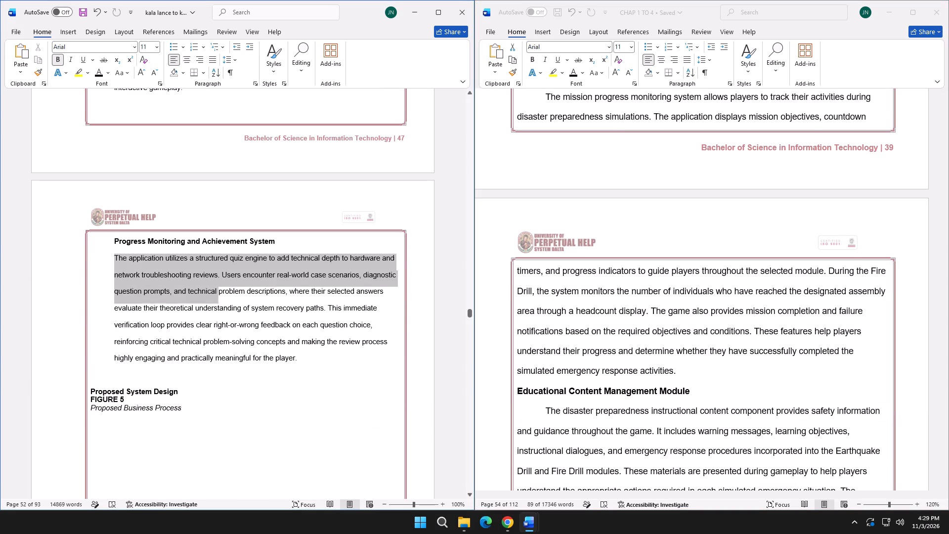
{"action": "left_click_drag", "start_coordinate": [240, 309], "coordinate": [303, 361]}
{"action": "key", "text": "ctrl+v"}
Indent the new mission progress paragraph and its first line to match the other component descriptions.
{"action": "left_click", "coordinate": [92, 262]}
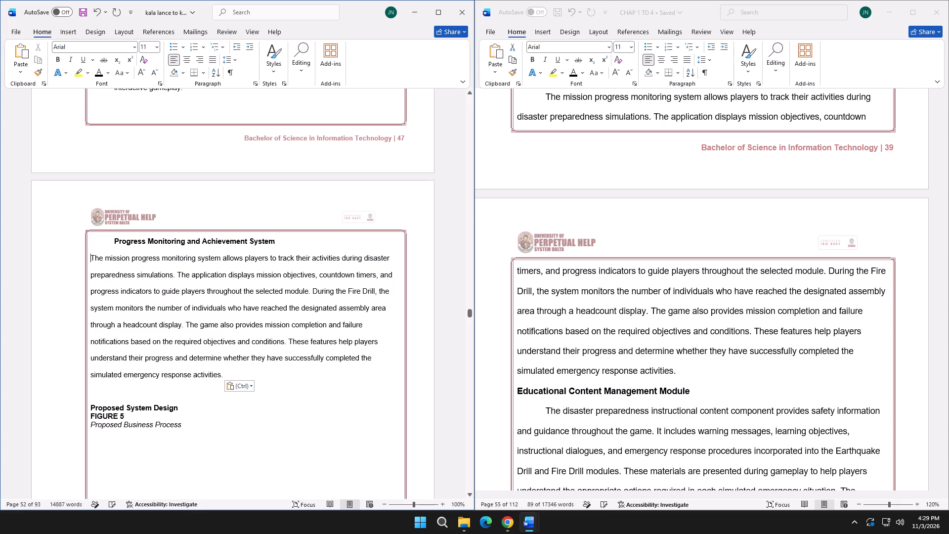
{"action": "key", "text": "Tab"}
{"action": "left_click", "coordinate": [92, 275]}
{"action": "left_click_drag", "start_coordinate": [116, 256], "coordinate": [113, 256]}
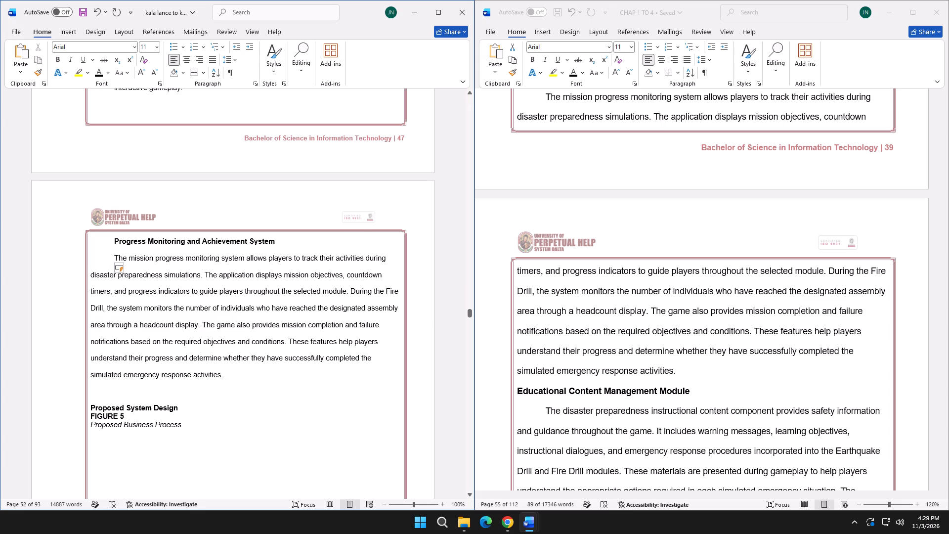
{"action": "left_click_drag", "start_coordinate": [113, 256], "coordinate": [228, 370]}
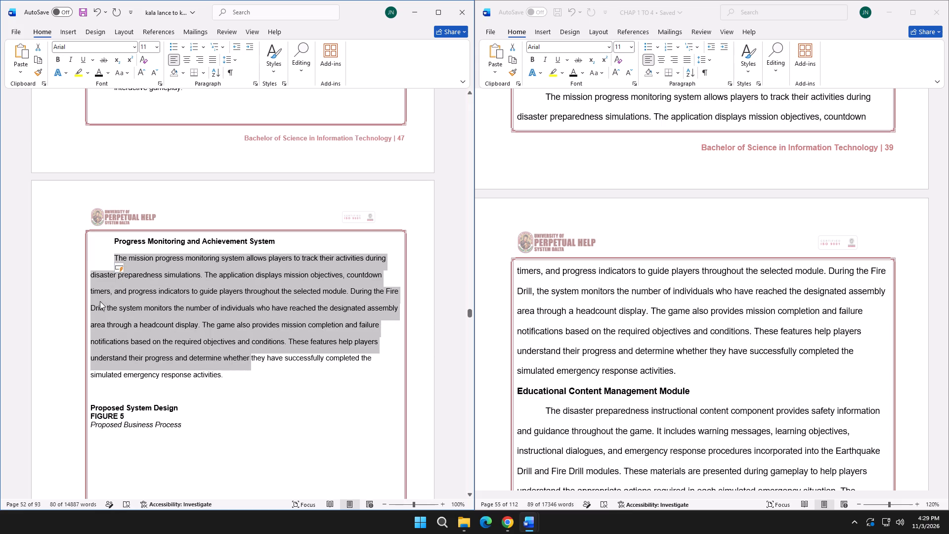
{"action": "left_click", "coordinate": [230, 364]}
{"action": "left_click_drag", "start_coordinate": [233, 376], "coordinate": [113, 263]}
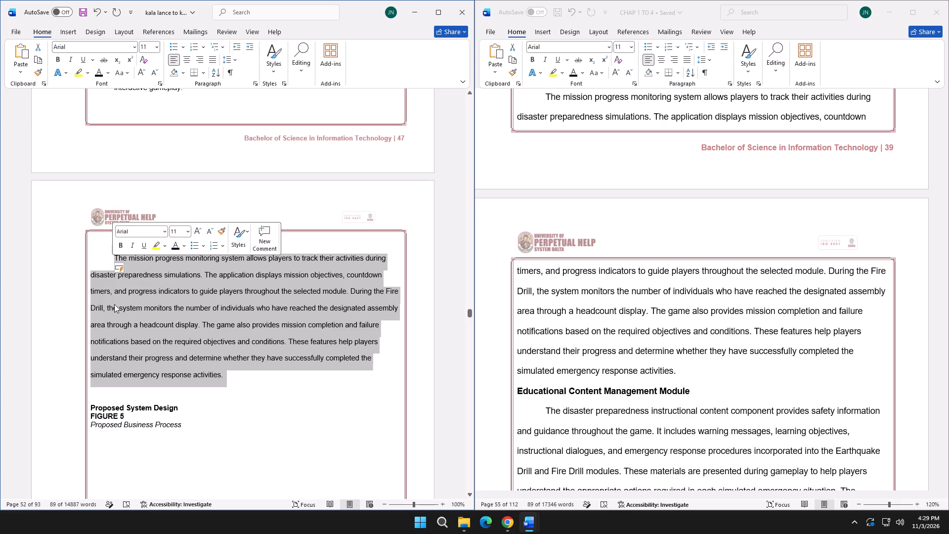
{"action": "left_click", "coordinate": [92, 275]}
{"action": "scroll", "coordinate": [110, 273], "scroll_direction": "up", "scroll_amount": 5}
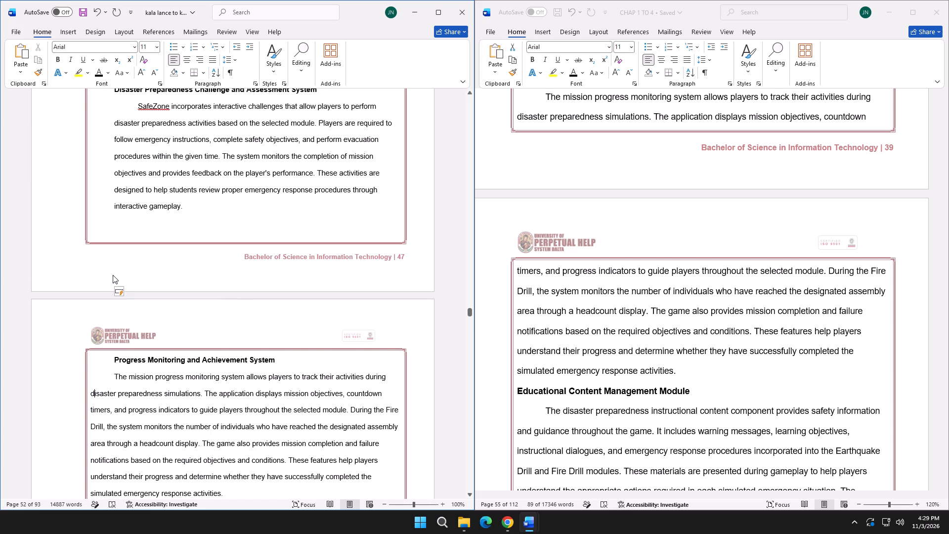
{"action": "scroll", "coordinate": [113, 287], "scroll_direction": "down", "scroll_amount": 4}
{"action": "left_click", "coordinate": [109, 286]}
{"action": "left_click_drag", "start_coordinate": [112, 283], "coordinate": [226, 399]}
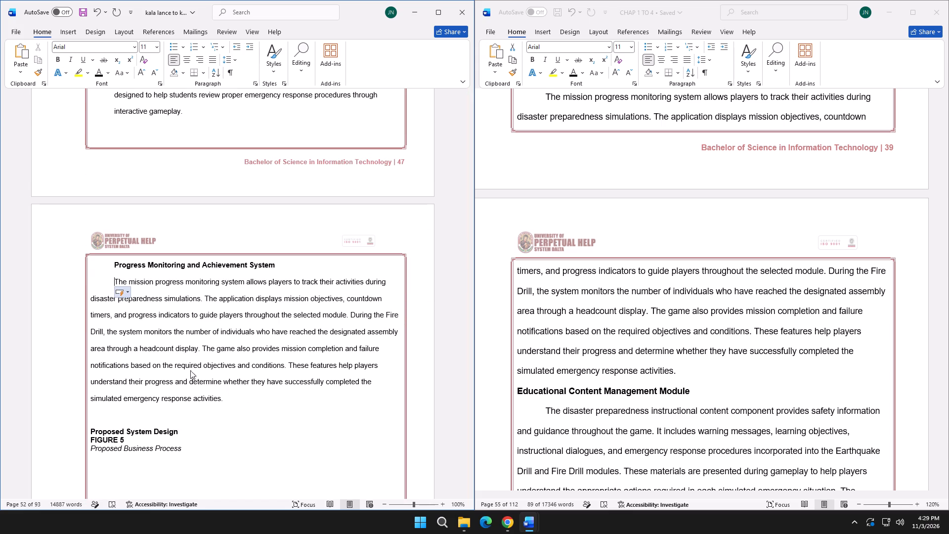
{"action": "left_click", "coordinate": [114, 287]}
{"action": "left_click", "coordinate": [114, 281]}
{"action": "left_click_drag", "start_coordinate": [115, 281], "coordinate": [228, 395]}
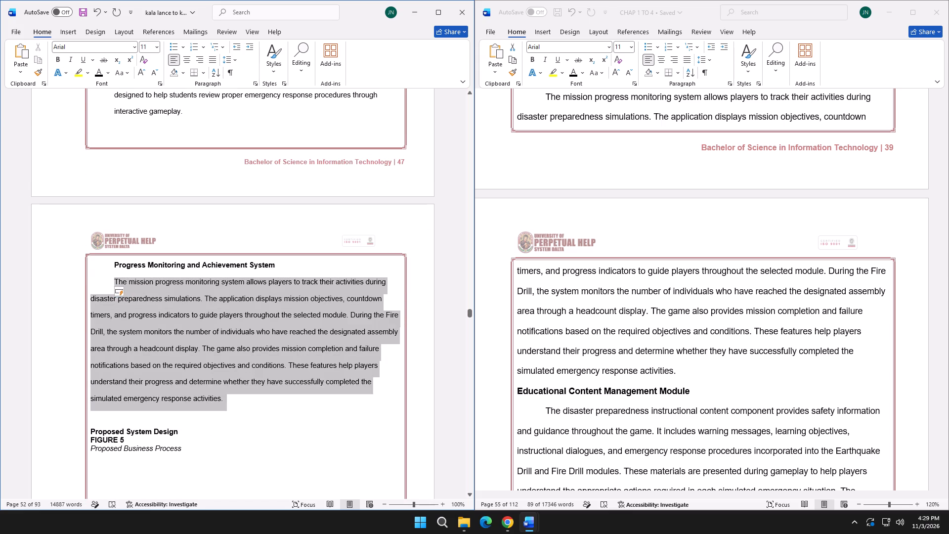
{"action": "left_click_drag", "start_coordinate": [228, 395], "coordinate": [229, 396]}
{"action": "key", "text": "Tab"}
{"action": "left_click", "coordinate": [111, 297]}
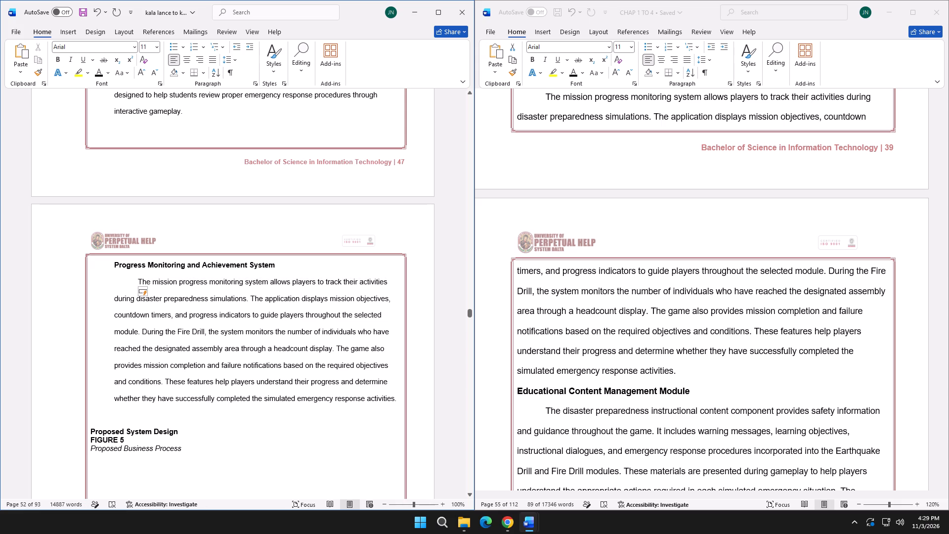
Copy the "Educational Content Management Module" heading and paragraph from CHAP 1 TO 4 into the manuscript below the mission progress paragraph.
{"action": "scroll", "coordinate": [112, 300], "scroll_direction": "down", "scroll_amount": 5}
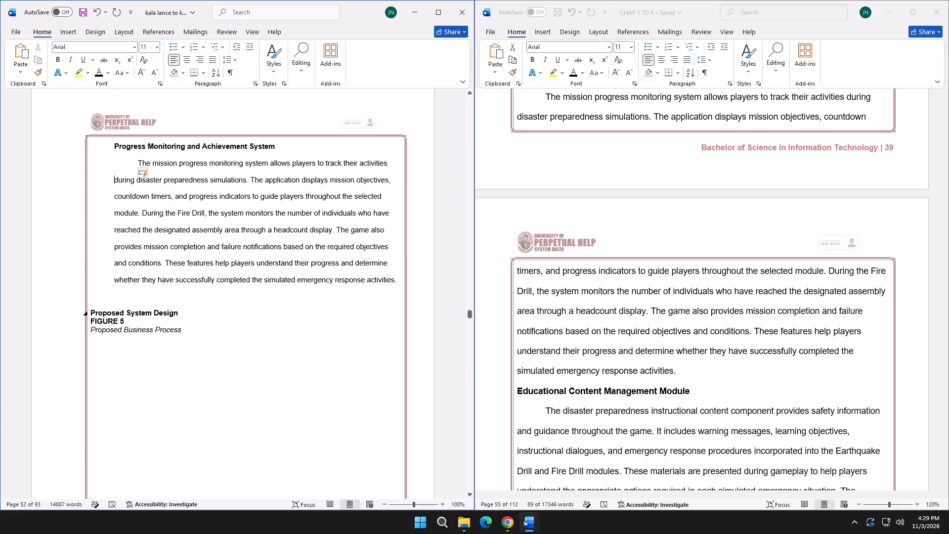
{"action": "left_click", "coordinate": [207, 304]}
{"action": "scroll", "coordinate": [539, 336], "scroll_direction": "down", "scroll_amount": 4}
{"action": "left_click", "coordinate": [528, 290]}
{"action": "left_click", "coordinate": [520, 282]}
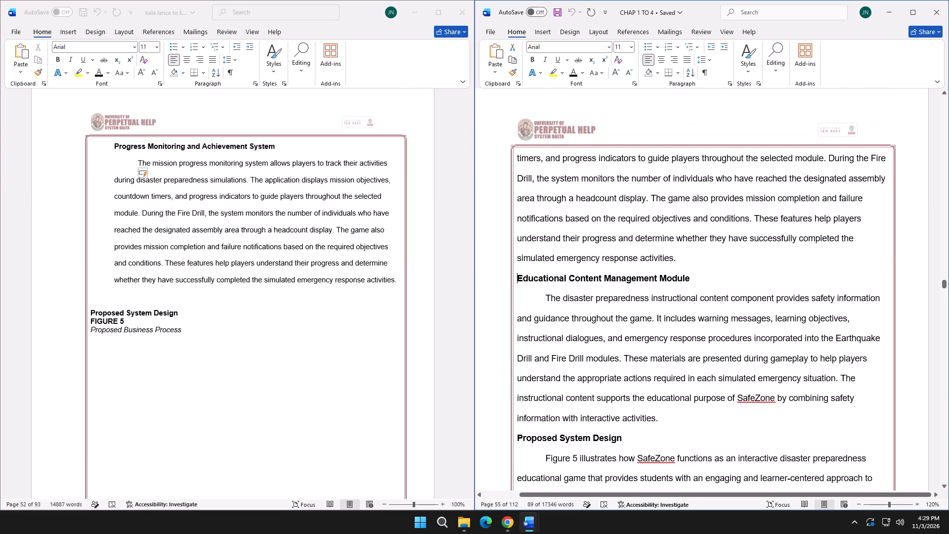
{"action": "left_click_drag", "start_coordinate": [519, 282], "coordinate": [657, 421]}
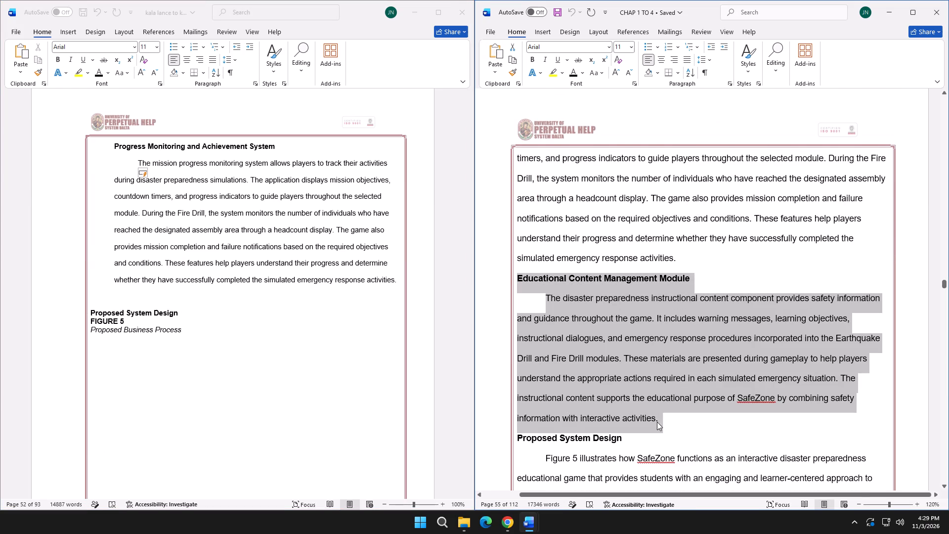
{"action": "key", "text": "ctrl+c"}
{"action": "left_click", "coordinate": [139, 288]}
{"action": "key", "text": "ctrl+v"}
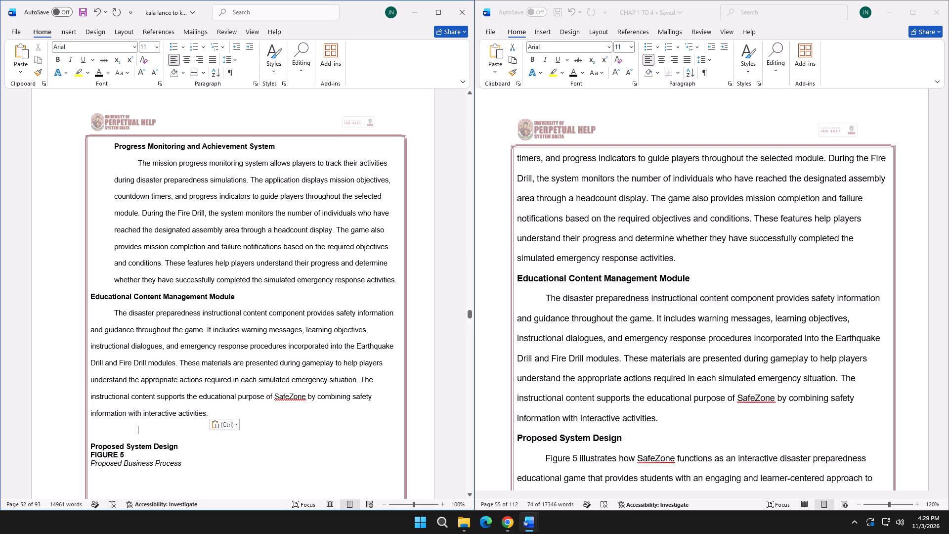
Indent the "Educational Content Management Module" heading and its paragraph to match the component sections above.
{"action": "left_click", "coordinate": [89, 297]}
{"action": "key", "text": "Tab"}
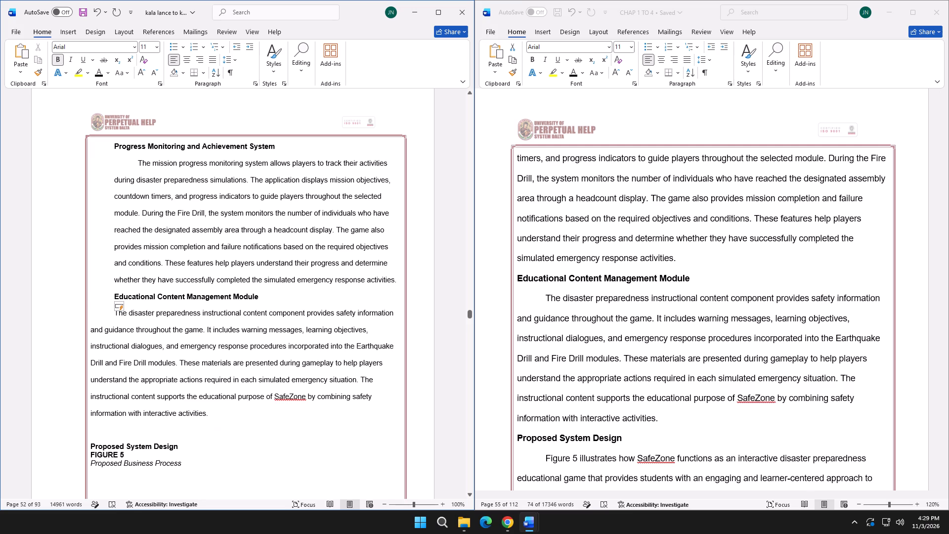
{"action": "left_click", "coordinate": [111, 316]}
{"action": "left_click_drag", "start_coordinate": [112, 314], "coordinate": [214, 410]}
{"action": "key", "text": "Tab"}
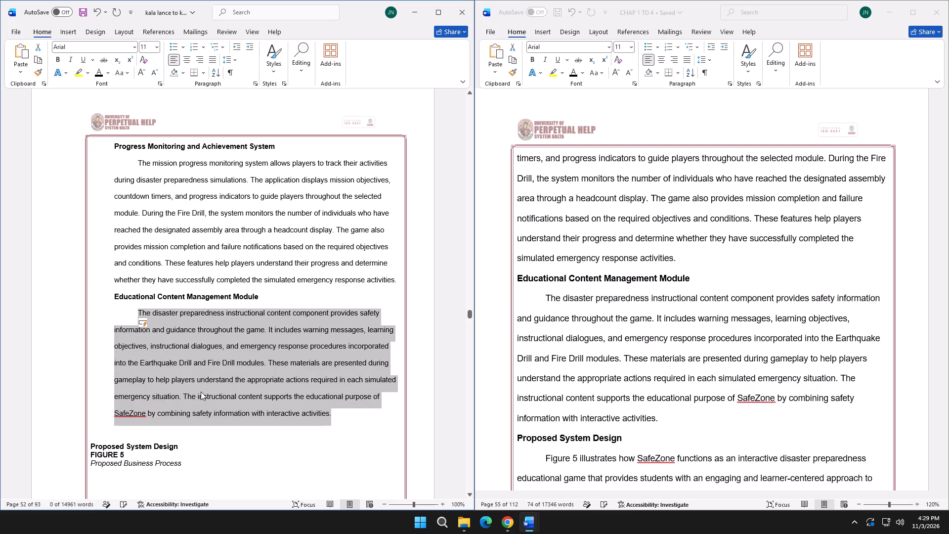
{"action": "left_click", "coordinate": [127, 382]}
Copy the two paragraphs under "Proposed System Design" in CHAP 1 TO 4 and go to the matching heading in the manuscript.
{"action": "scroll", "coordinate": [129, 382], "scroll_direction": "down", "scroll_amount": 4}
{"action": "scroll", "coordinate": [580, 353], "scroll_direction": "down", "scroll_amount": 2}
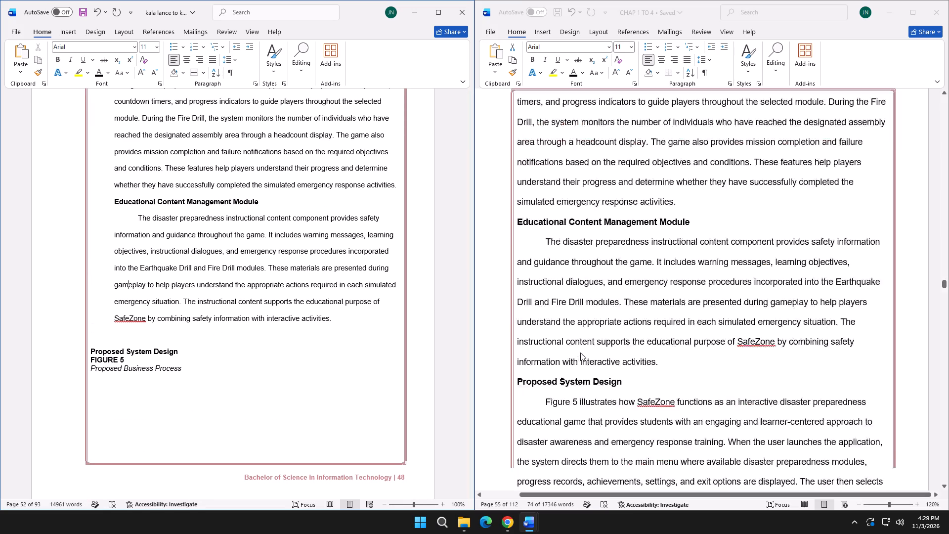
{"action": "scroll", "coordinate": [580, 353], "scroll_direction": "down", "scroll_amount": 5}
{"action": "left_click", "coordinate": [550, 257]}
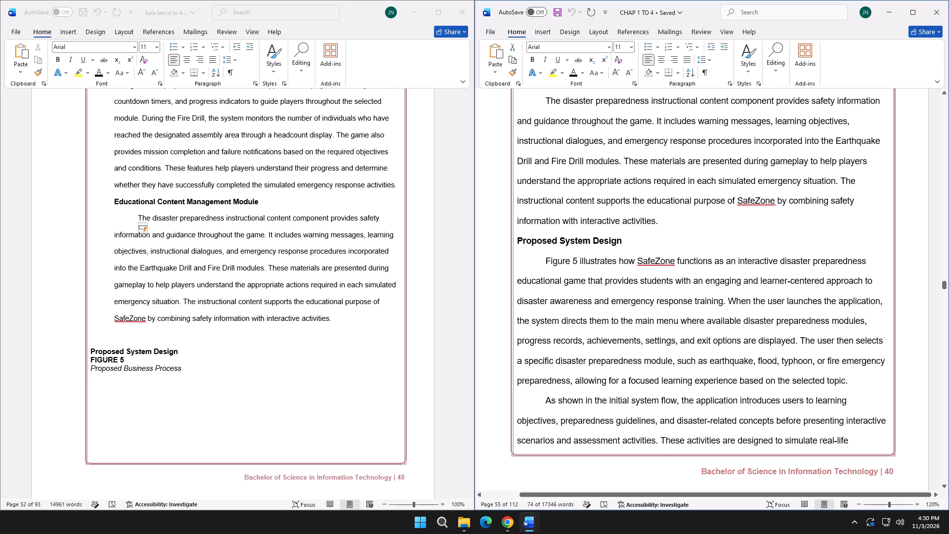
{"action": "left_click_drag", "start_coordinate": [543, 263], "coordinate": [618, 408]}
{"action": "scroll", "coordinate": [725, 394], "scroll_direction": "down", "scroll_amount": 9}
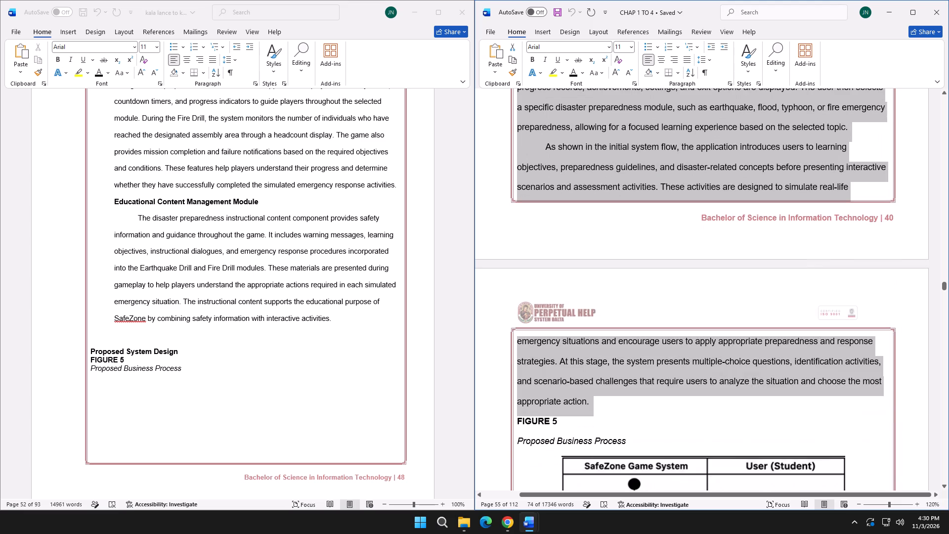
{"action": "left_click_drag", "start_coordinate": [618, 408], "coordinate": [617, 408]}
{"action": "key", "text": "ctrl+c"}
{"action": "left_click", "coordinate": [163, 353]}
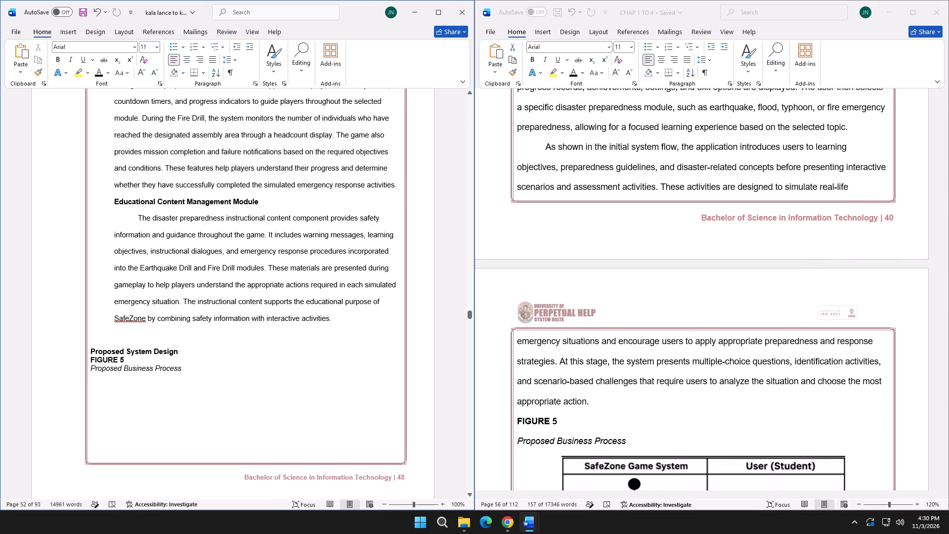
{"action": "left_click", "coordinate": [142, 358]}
Compare the "Proposed System Design" section in the manuscript with the one in CHAP 1 TO 4.
{"action": "scroll", "coordinate": [459, 304], "scroll_direction": "up", "scroll_amount": 6}
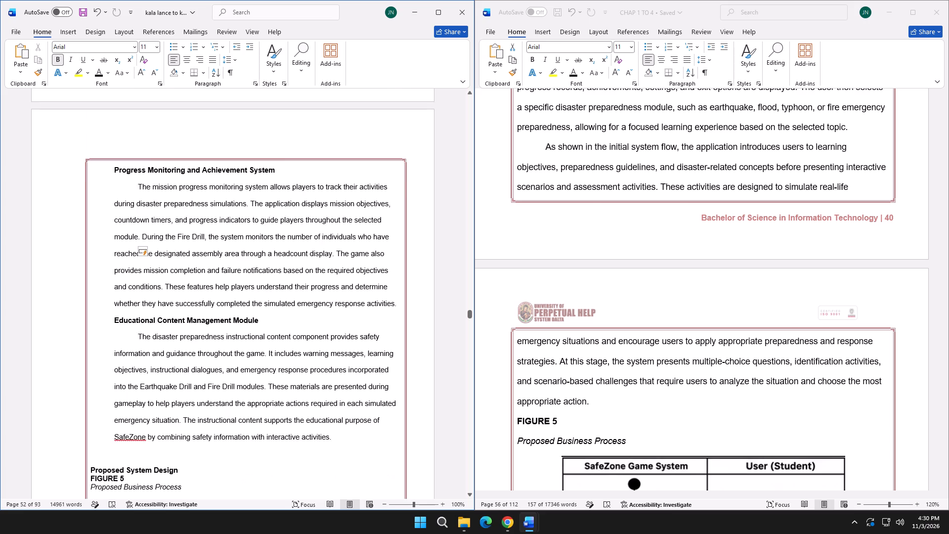
{"action": "scroll", "coordinate": [565, 347], "scroll_direction": "up", "scroll_amount": 5}
{"action": "scroll", "coordinate": [353, 328], "scroll_direction": "down", "scroll_amount": 4}
{"action": "scroll", "coordinate": [597, 327], "scroll_direction": "down", "scroll_amount": 5}
{"action": "scroll", "coordinate": [600, 326], "scroll_direction": "up", "scroll_amount": 5}
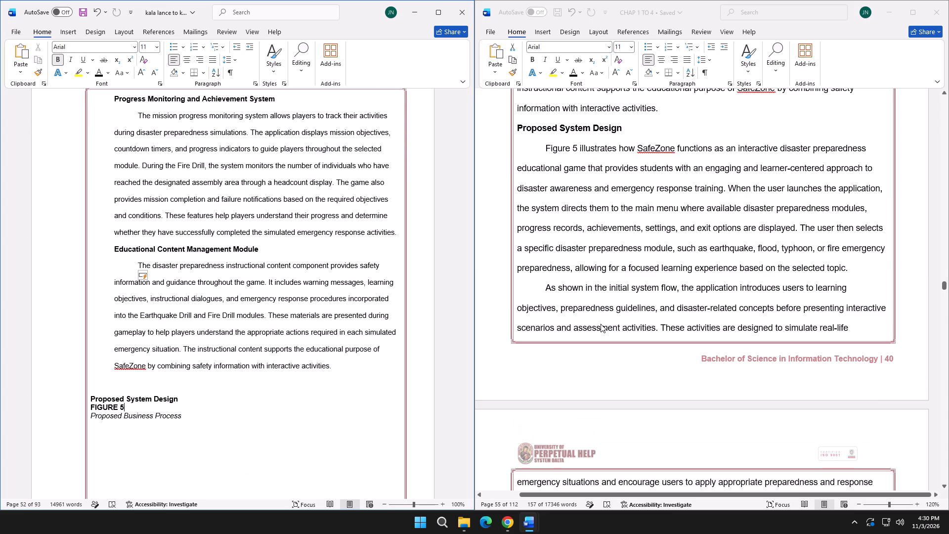
{"action": "scroll", "coordinate": [601, 324], "scroll_direction": "down", "scroll_amount": 5}
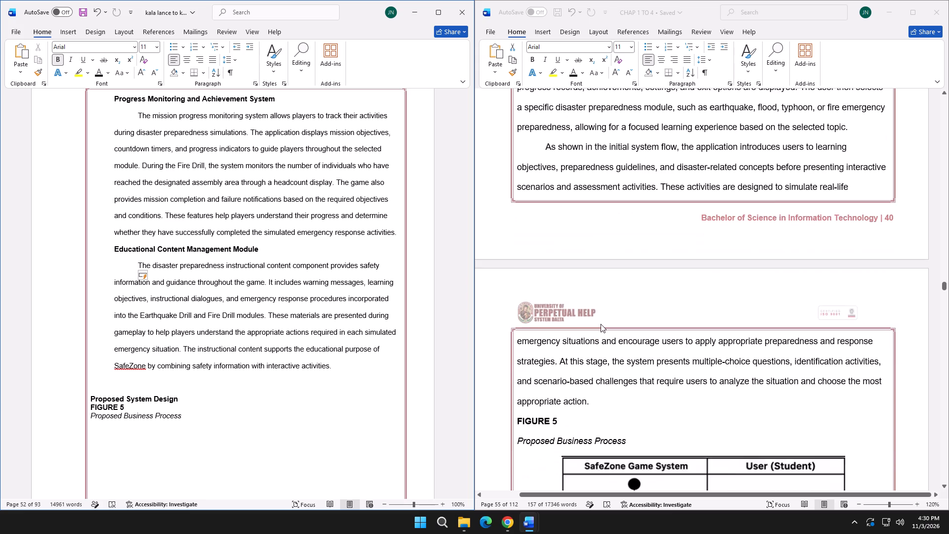
{"action": "scroll", "coordinate": [601, 324], "scroll_direction": "down", "scroll_amount": 3}
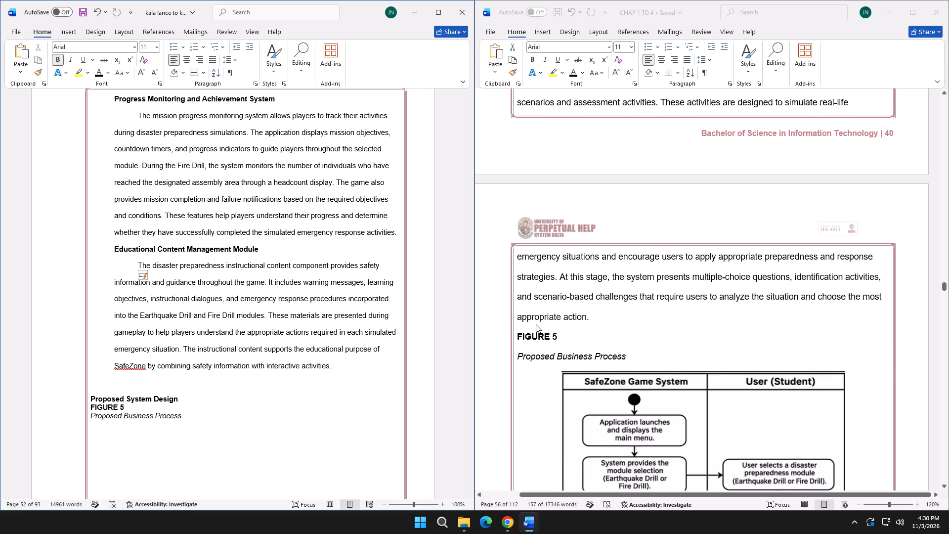
{"action": "scroll", "coordinate": [536, 324], "scroll_direction": "up", "scroll_amount": 8}
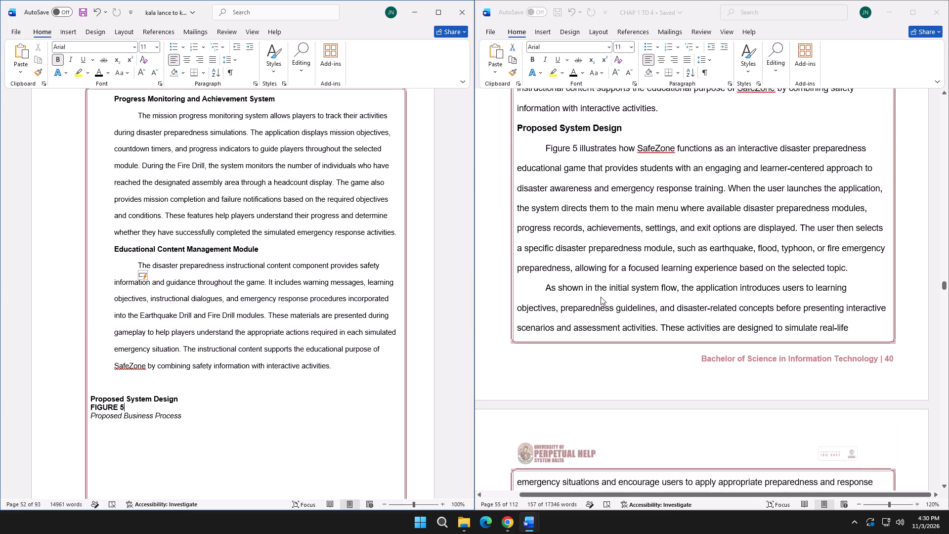
Copy the two "Proposed System Design" paragraphs from CHAP 1 TO 4 under the manuscript's matching heading, indenting the first paragraph's first line.
{"action": "left_click", "coordinate": [550, 149]}
{"action": "left_click", "coordinate": [548, 147]}
{"action": "left_click_drag", "start_coordinate": [548, 147], "coordinate": [599, 400]}
{"action": "scroll", "coordinate": [759, 324], "scroll_direction": "down", "scroll_amount": 5}
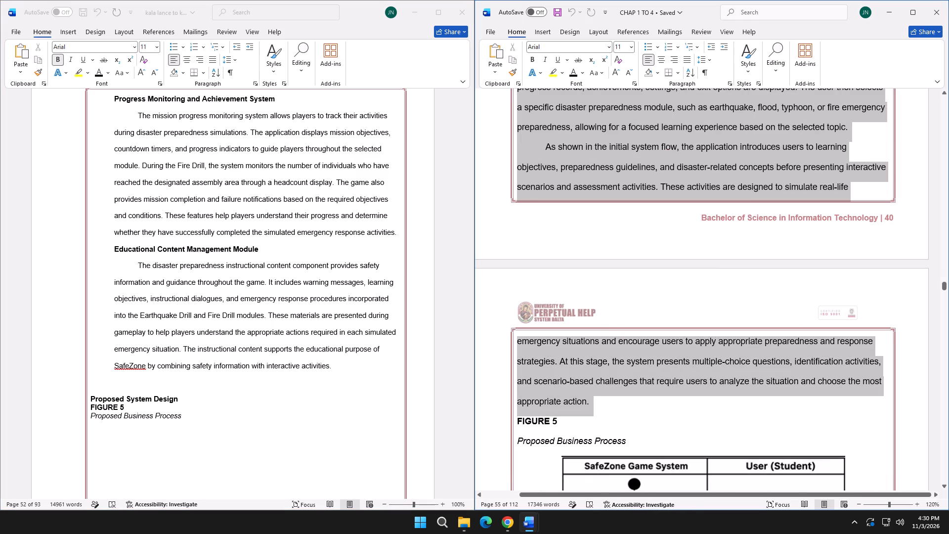
{"action": "left_click_drag", "start_coordinate": [599, 400], "coordinate": [599, 400]}
{"action": "key", "text": "ctrl+c"}
{"action": "left_click", "coordinate": [175, 396]}
{"action": "left_click", "coordinate": [185, 401]}
{"action": "key", "text": "Return"}
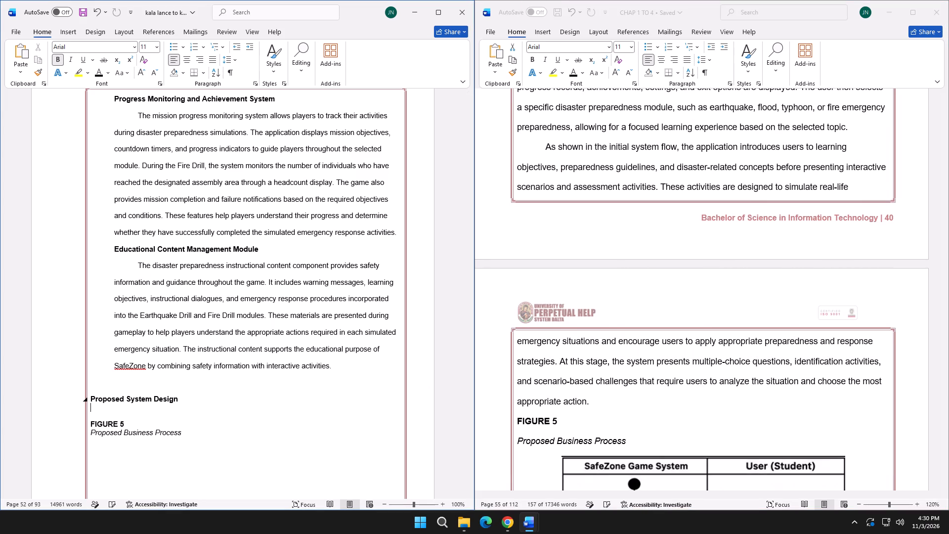
{"action": "key", "text": "ctrl+v"}
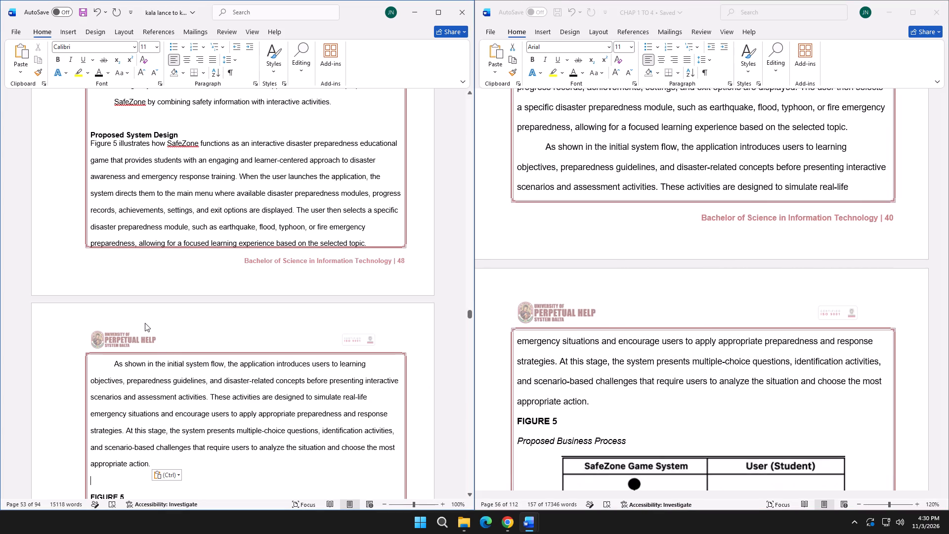
{"action": "left_click", "coordinate": [88, 144]}
{"action": "key", "text": "Tab"}
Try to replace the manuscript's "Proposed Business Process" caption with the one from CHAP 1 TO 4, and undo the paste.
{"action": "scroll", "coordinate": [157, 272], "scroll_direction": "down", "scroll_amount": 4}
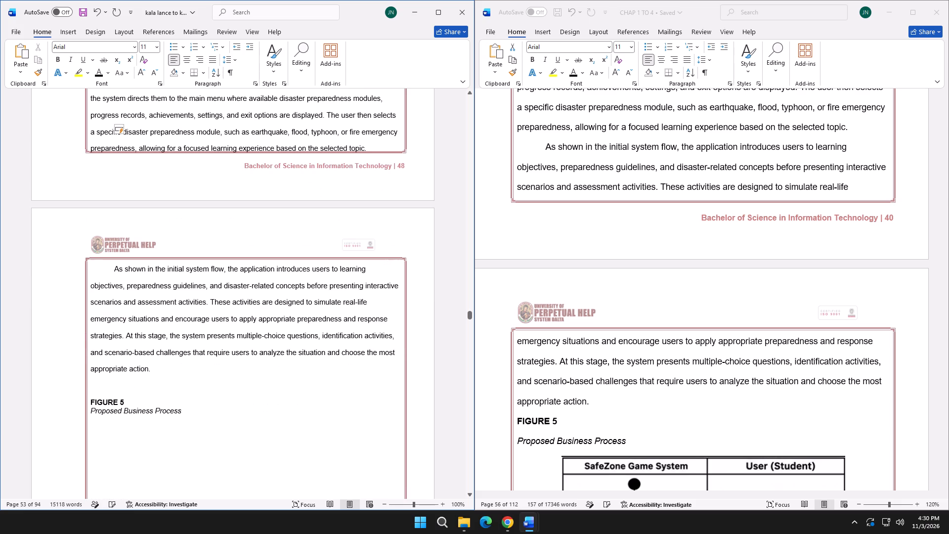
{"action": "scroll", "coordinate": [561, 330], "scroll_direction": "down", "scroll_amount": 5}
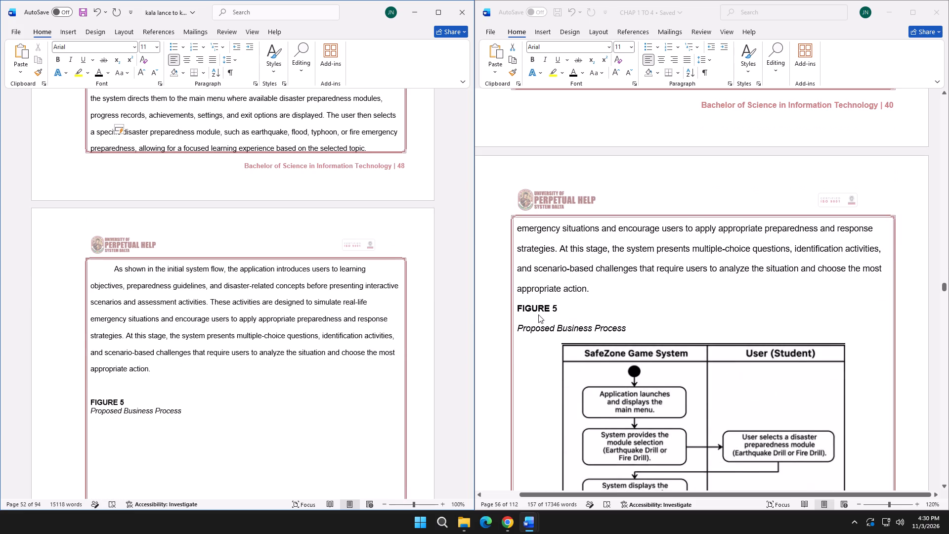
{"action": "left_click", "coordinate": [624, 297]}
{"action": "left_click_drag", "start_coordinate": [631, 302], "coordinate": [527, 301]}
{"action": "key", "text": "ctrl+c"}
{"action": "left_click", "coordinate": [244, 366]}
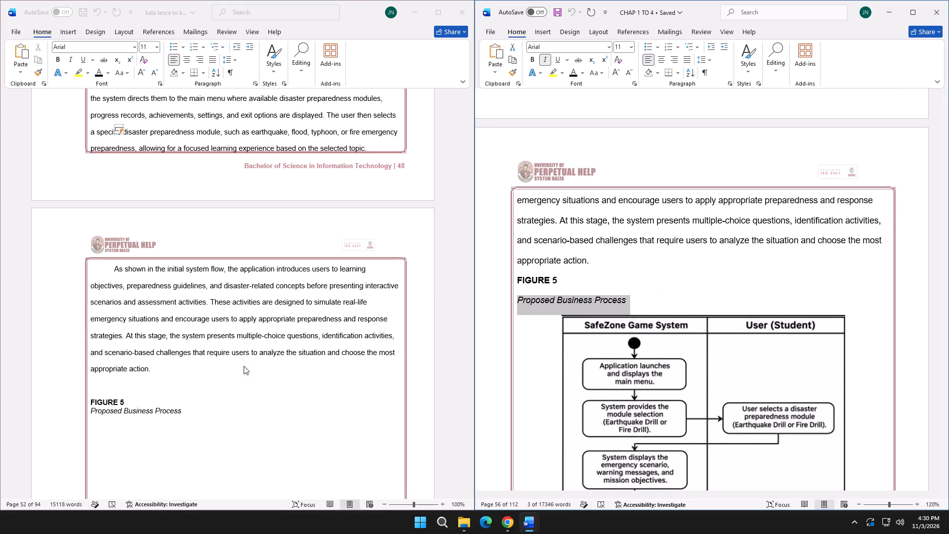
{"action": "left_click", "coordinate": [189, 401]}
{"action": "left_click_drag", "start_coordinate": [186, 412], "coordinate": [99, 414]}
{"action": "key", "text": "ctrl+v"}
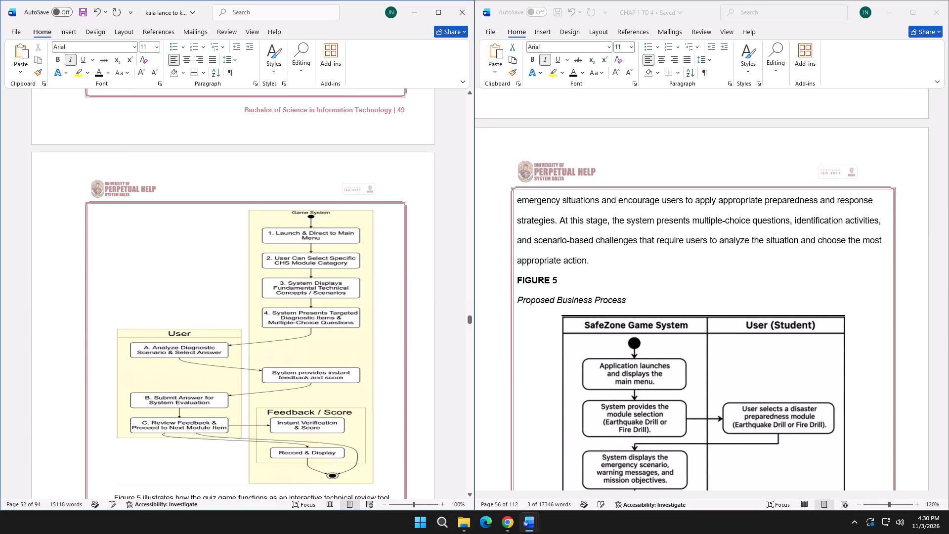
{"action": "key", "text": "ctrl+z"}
Replace the old Figure 5 quiz game flow diagram with the SafeZone Game System and User (Student) diagram from CHAP 1 TO 4.
{"action": "scroll", "coordinate": [244, 362], "scroll_direction": "up", "scroll_amount": 5}
{"action": "left_click", "coordinate": [169, 277]}
{"action": "scroll", "coordinate": [564, 335], "scroll_direction": "down", "scroll_amount": 5}
{"action": "left_click", "coordinate": [611, 328]}
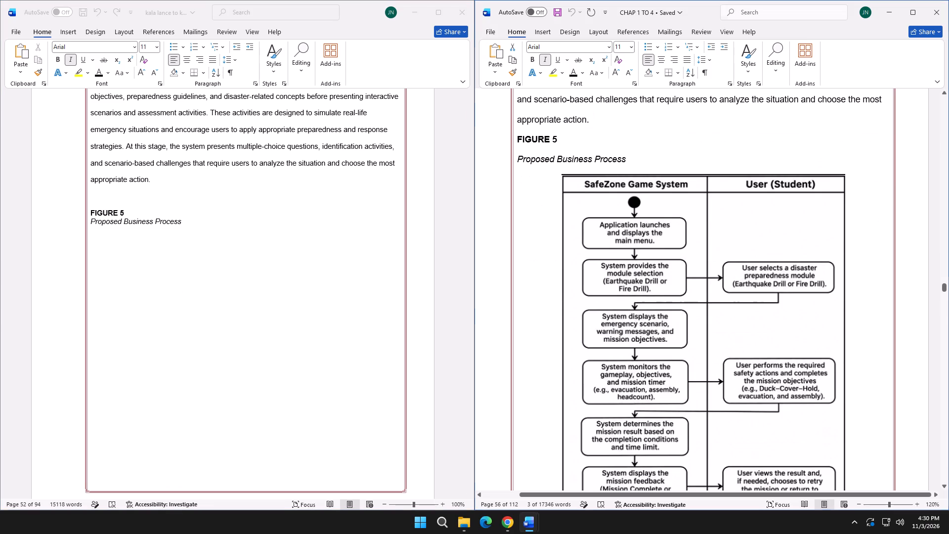
{"action": "left_click", "coordinate": [646, 335]}
{"action": "key", "text": "ctrl+c"}
{"action": "scroll", "coordinate": [225, 282], "scroll_direction": "down", "scroll_amount": 12}
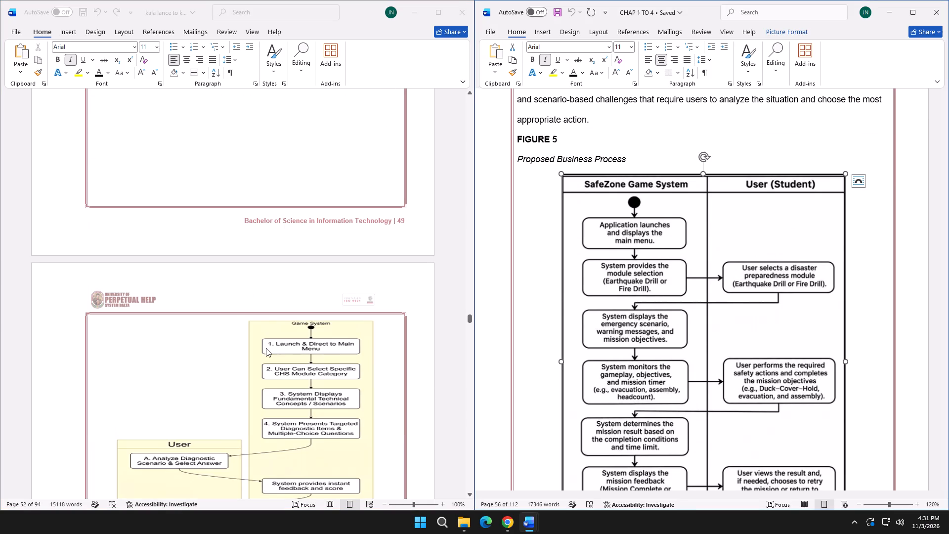
{"action": "left_click", "coordinate": [266, 348]}
{"action": "left_click", "coordinate": [273, 353]}
{"action": "key", "text": "Delete"}
{"action": "scroll", "coordinate": [203, 295], "scroll_direction": "up", "scroll_amount": 6}
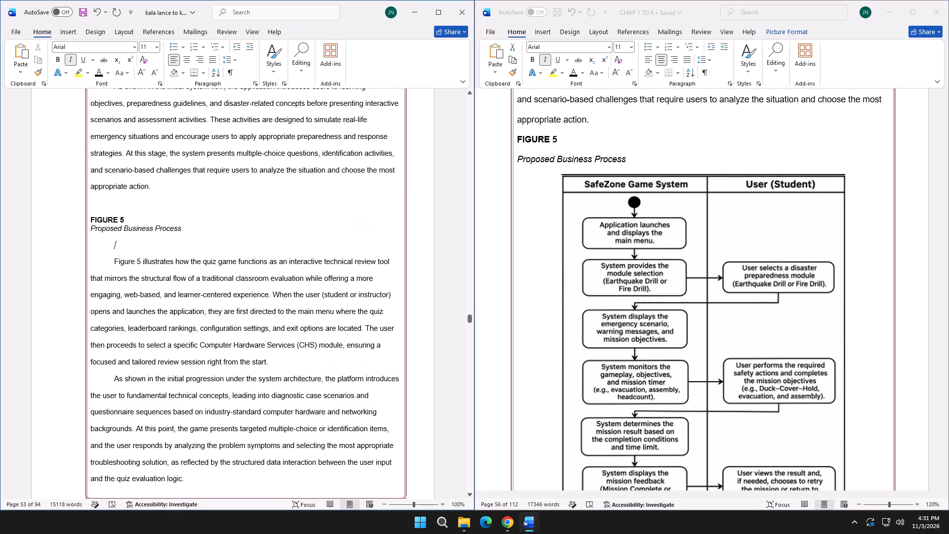
{"action": "key", "text": "ctrl+v"}
{"action": "scroll", "coordinate": [200, 295], "scroll_direction": "up", "scroll_amount": 18}
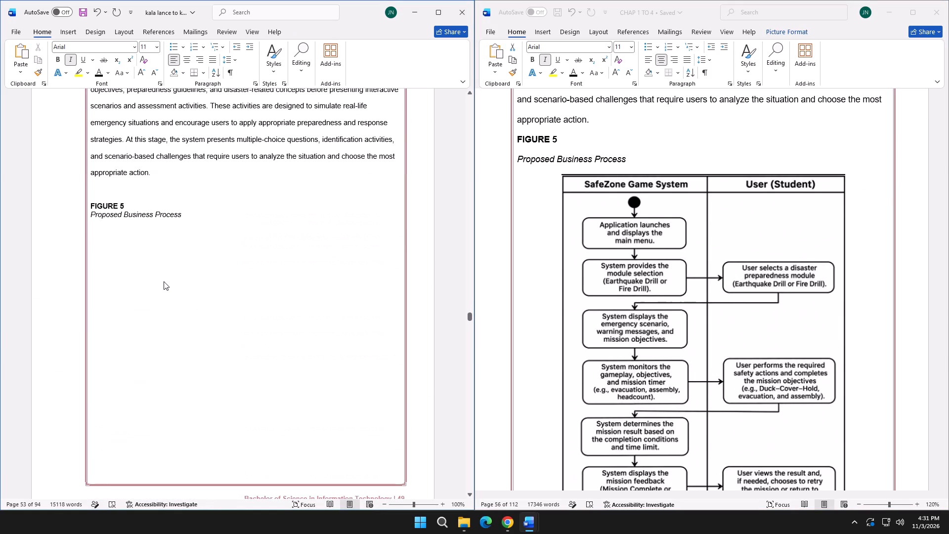
Remove the blank line above the "FIGURE 5" label in the manuscript.
{"action": "scroll", "coordinate": [577, 319], "scroll_direction": "down", "scroll_amount": 7}
{"action": "scroll", "coordinate": [581, 321], "scroll_direction": "up", "scroll_amount": 4}
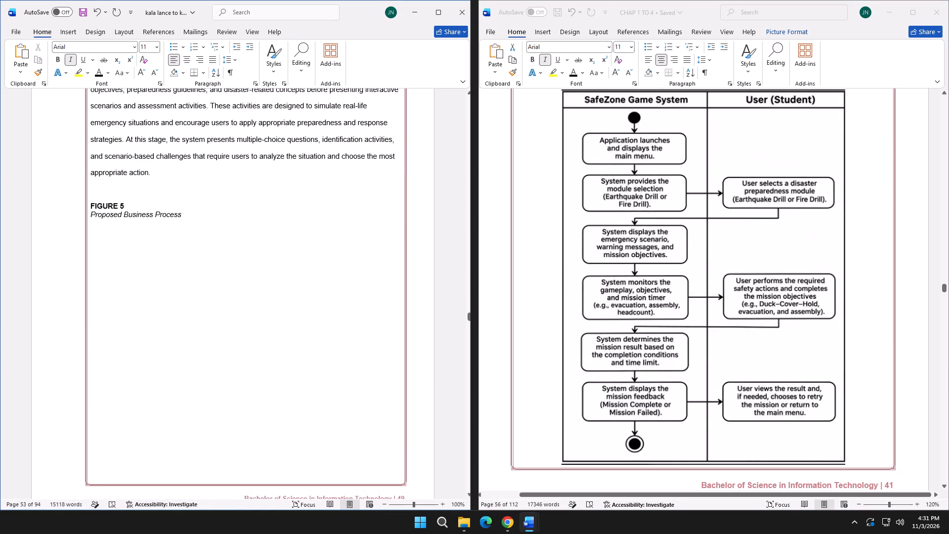
{"action": "left_click", "coordinate": [92, 194]}
{"action": "key", "text": "BackSpace"}
Shrink the SafeZone business process diagram so it fits on the page with its Figure 5 caption, and stretch its width.
{"action": "scroll", "coordinate": [149, 243], "scroll_direction": "down", "scroll_amount": 11}
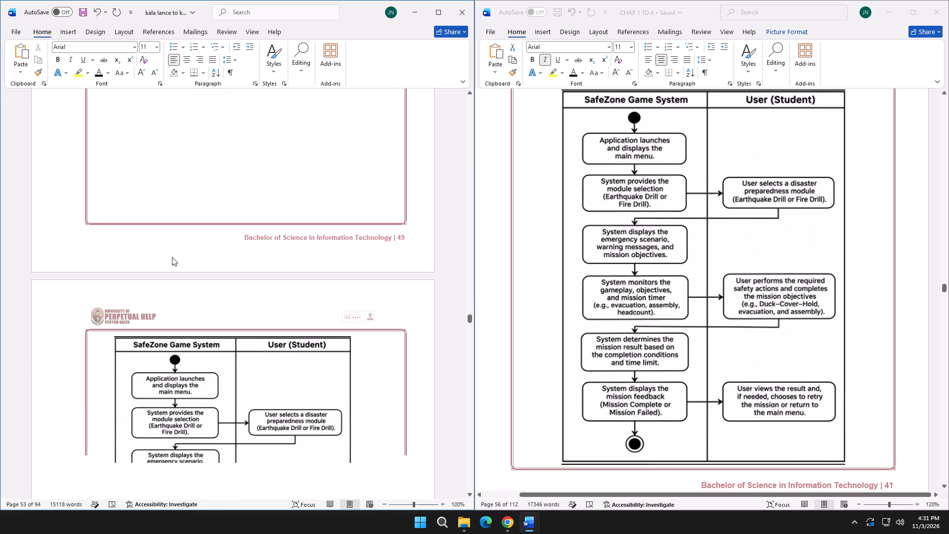
{"action": "scroll", "coordinate": [172, 257], "scroll_direction": "down", "scroll_amount": 13}
{"action": "left_click", "coordinate": [190, 263]}
{"action": "scroll", "coordinate": [201, 270], "scroll_direction": "up", "scroll_amount": 11}
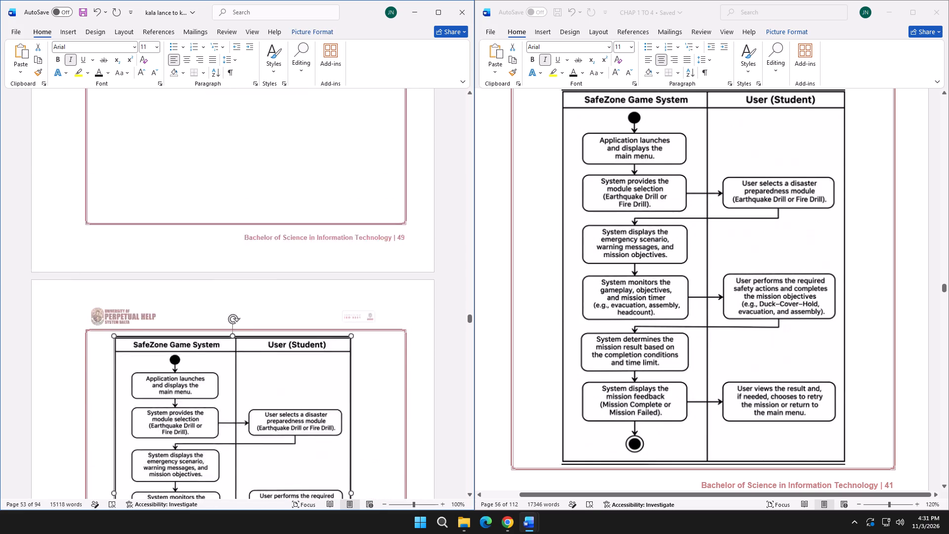
{"action": "scroll", "coordinate": [203, 272], "scroll_direction": "up", "scroll_amount": 12}
{"action": "scroll", "coordinate": [203, 273], "scroll_direction": "down", "scroll_amount": 20}
{"action": "scroll", "coordinate": [203, 273], "scroll_direction": "down", "scroll_amount": 5}
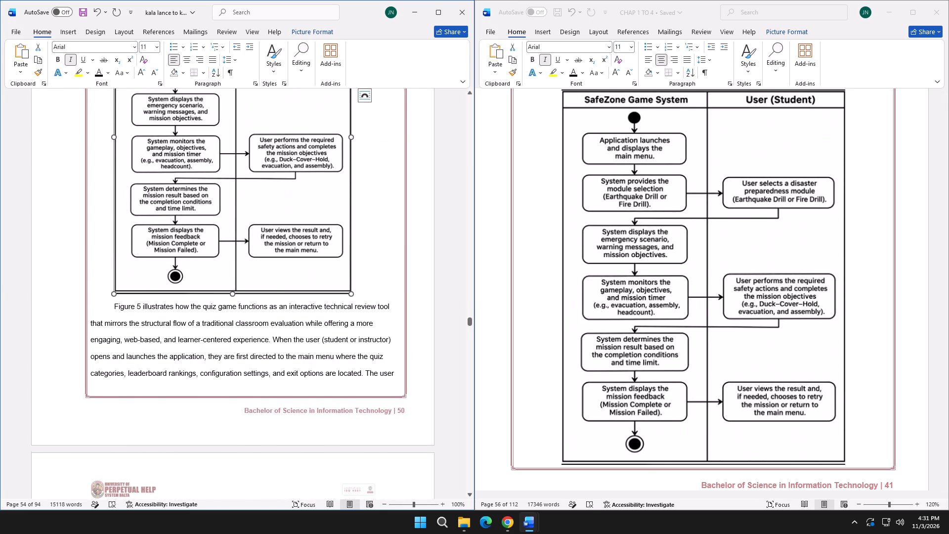
{"action": "scroll", "coordinate": [113, 309], "scroll_direction": "up", "scroll_amount": 19}
{"action": "scroll", "coordinate": [100, 210], "scroll_direction": "up", "scroll_amount": 5}
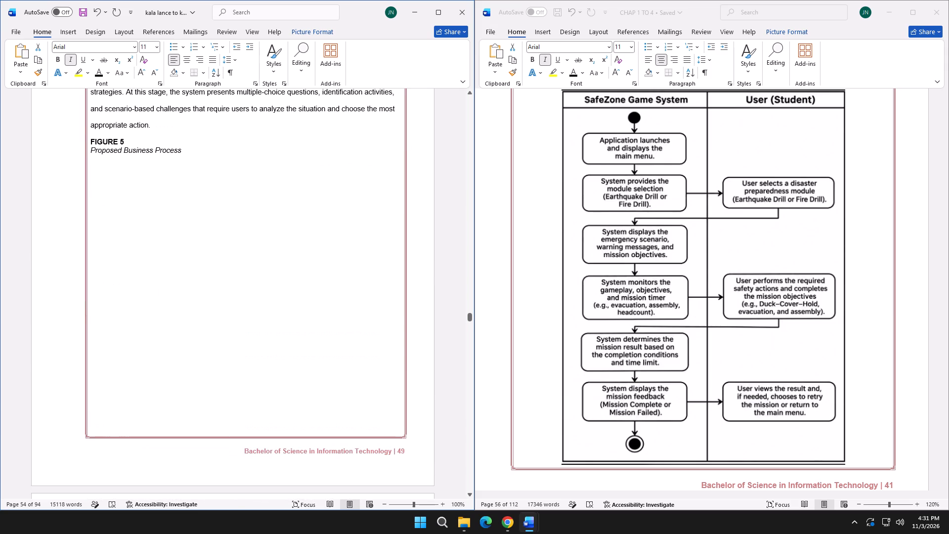
{"action": "scroll", "coordinate": [151, 245], "scroll_direction": "down", "scroll_amount": 13}
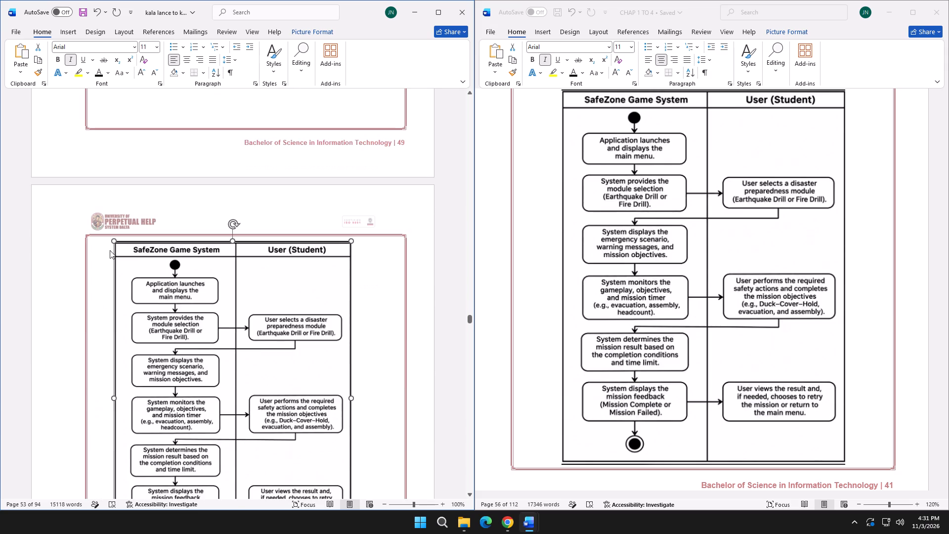
{"action": "left_click", "coordinate": [106, 248]}
{"action": "scroll", "coordinate": [184, 289], "scroll_direction": "down", "scroll_amount": 6}
{"action": "left_click", "coordinate": [181, 287]}
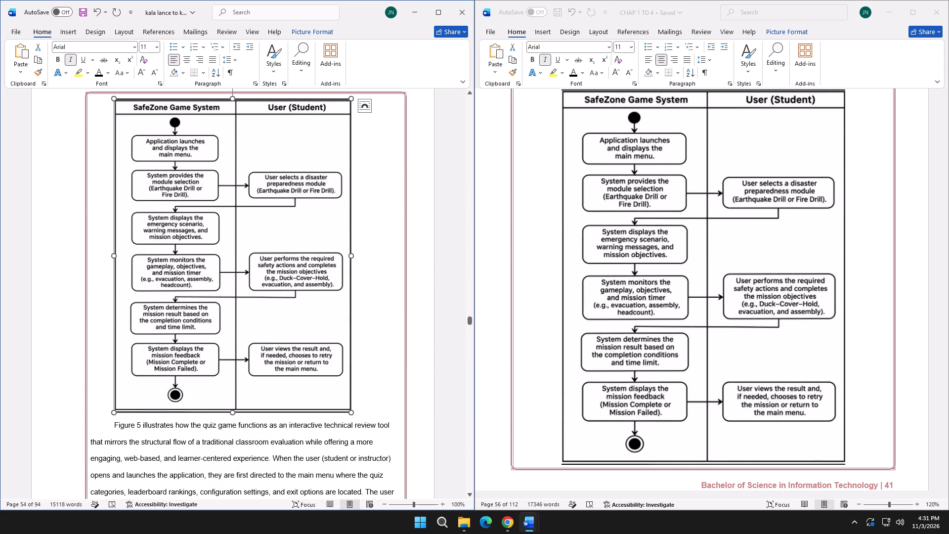
{"action": "left_click_drag", "start_coordinate": [113, 412], "coordinate": [149, 354]}
{"action": "scroll", "coordinate": [160, 352], "scroll_direction": "up", "scroll_amount": 6}
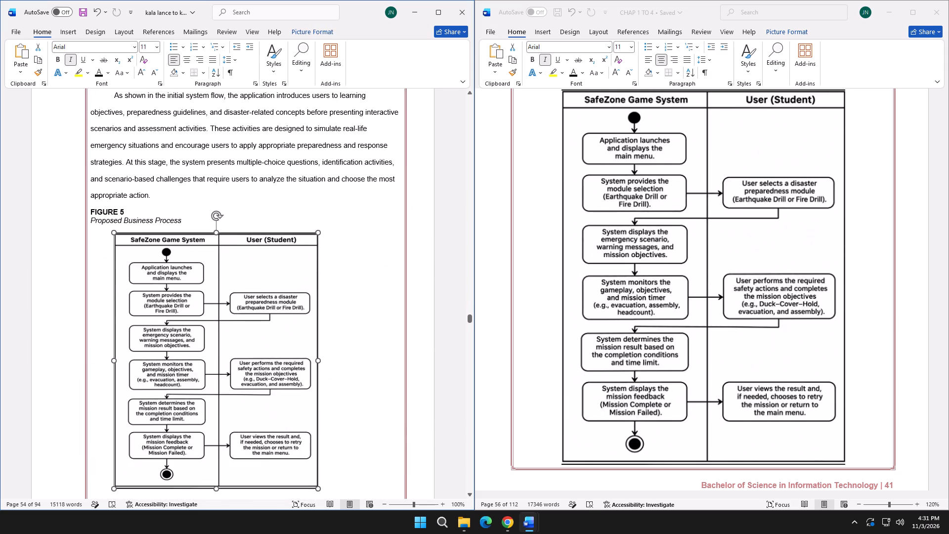
{"action": "scroll", "coordinate": [282, 351], "scroll_direction": "down", "scroll_amount": 3}
{"action": "left_click_drag", "start_coordinate": [317, 290], "coordinate": [366, 295]}
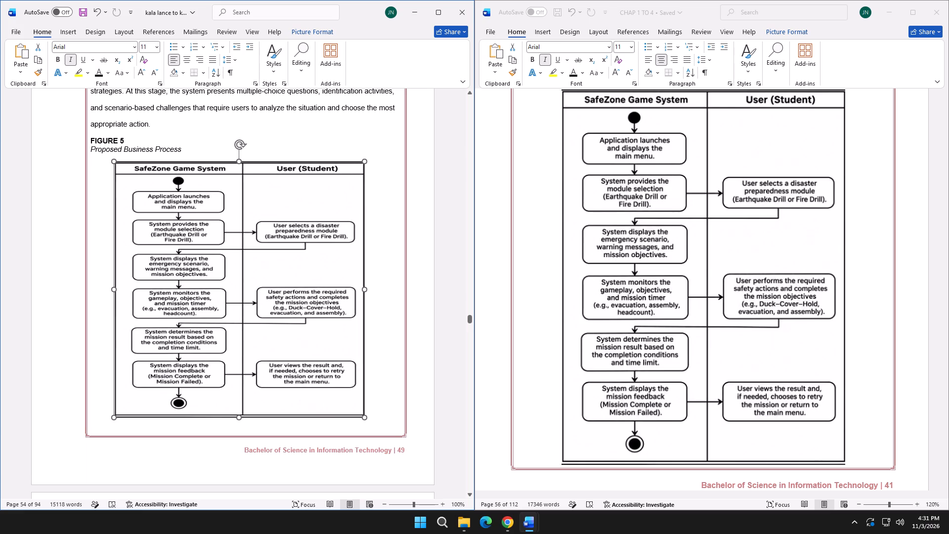
Replace the manuscript's three quiz game paragraphs explaining Figure 5 with the SafeZone business process paragraph from CHAP 1 TO 4.
{"action": "scroll", "coordinate": [272, 327], "scroll_direction": "down", "scroll_amount": 13}
{"action": "scroll", "coordinate": [191, 279], "scroll_direction": "down", "scroll_amount": 5}
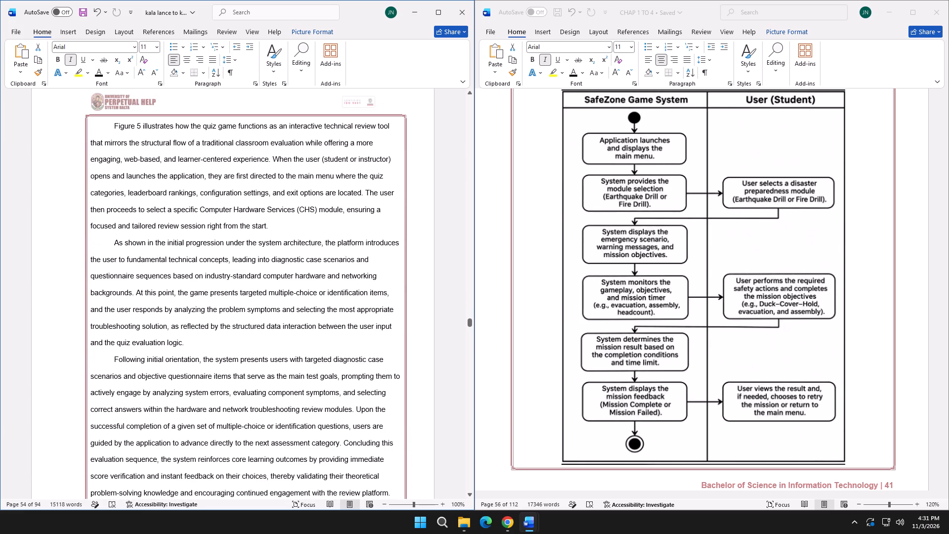
{"action": "scroll", "coordinate": [227, 291], "scroll_direction": "up", "scroll_amount": 20}
{"action": "scroll", "coordinate": [616, 330], "scroll_direction": "down", "scroll_amount": 3}
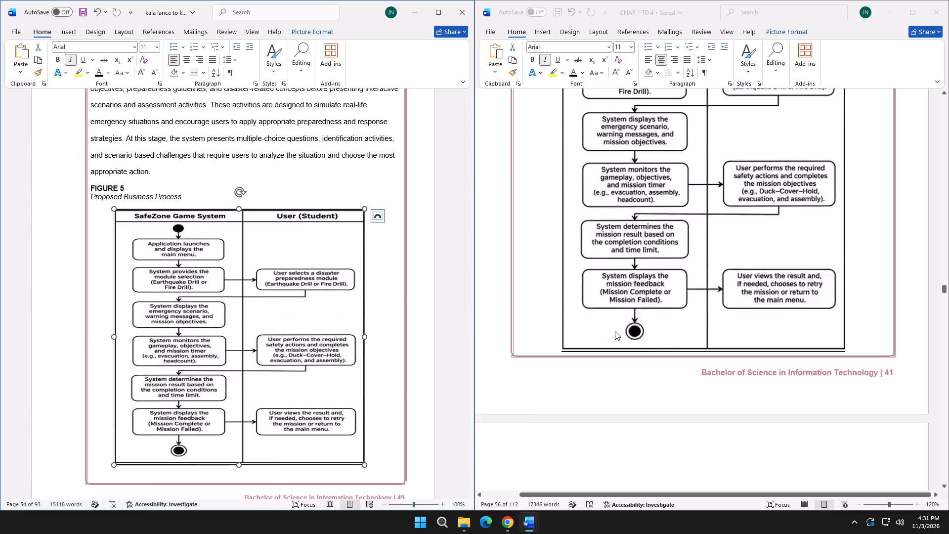
{"action": "scroll", "coordinate": [615, 331], "scroll_direction": "down", "scroll_amount": 9}
{"action": "left_click", "coordinate": [547, 279]}
{"action": "left_click_drag", "start_coordinate": [544, 271], "coordinate": [769, 425]}
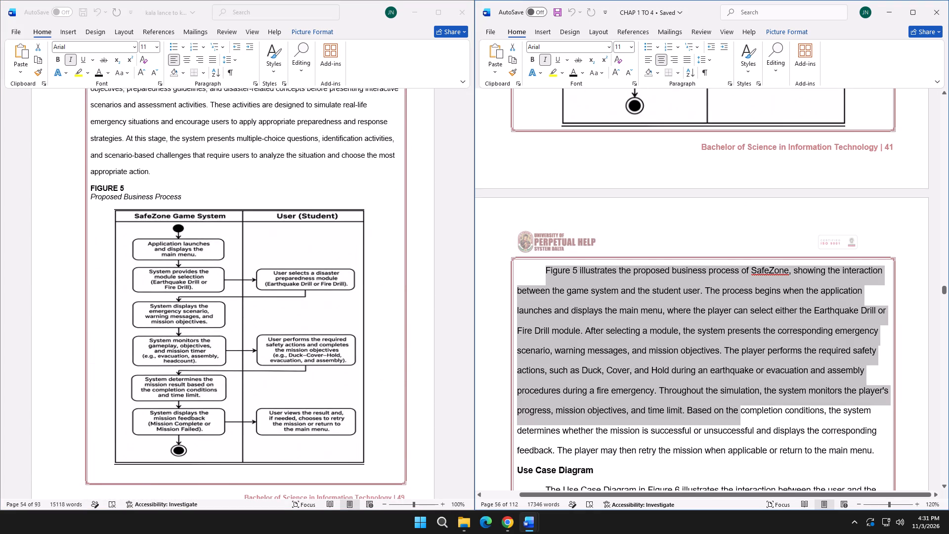
{"action": "left_click_drag", "start_coordinate": [769, 425], "coordinate": [883, 454]}
{"action": "key", "text": "ctrl+c"}
{"action": "scroll", "coordinate": [327, 327], "scroll_direction": "down", "scroll_amount": 11}
{"action": "left_click", "coordinate": [114, 337]}
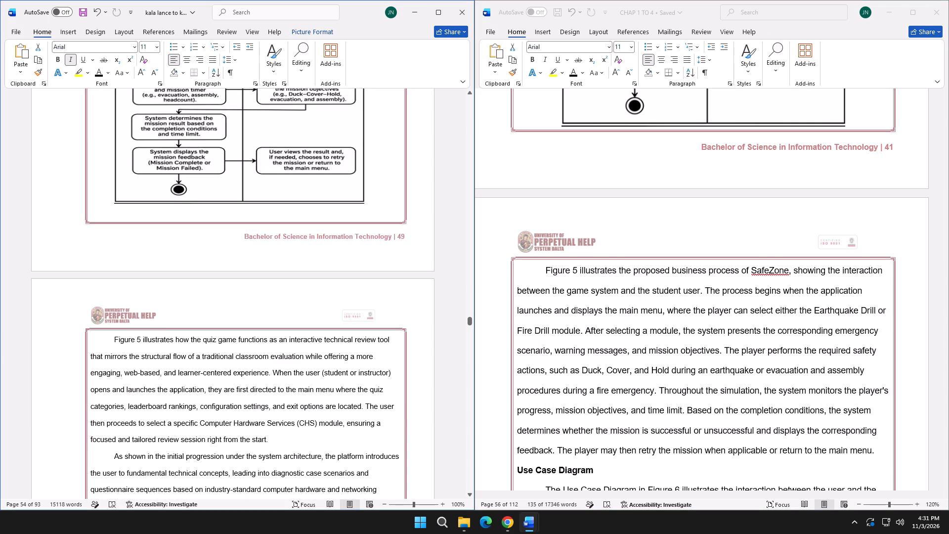
{"action": "left_click_drag", "start_coordinate": [115, 338], "coordinate": [190, 349]}
{"action": "scroll", "coordinate": [209, 356], "scroll_direction": "down", "scroll_amount": 15}
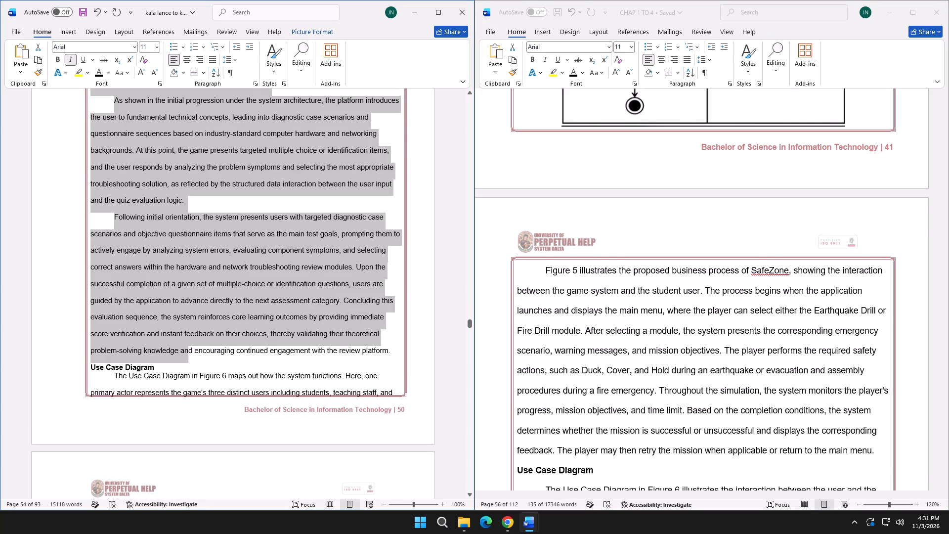
{"action": "left_click_drag", "start_coordinate": [190, 349], "coordinate": [391, 352]}
{"action": "key", "text": "ctrl+v"}
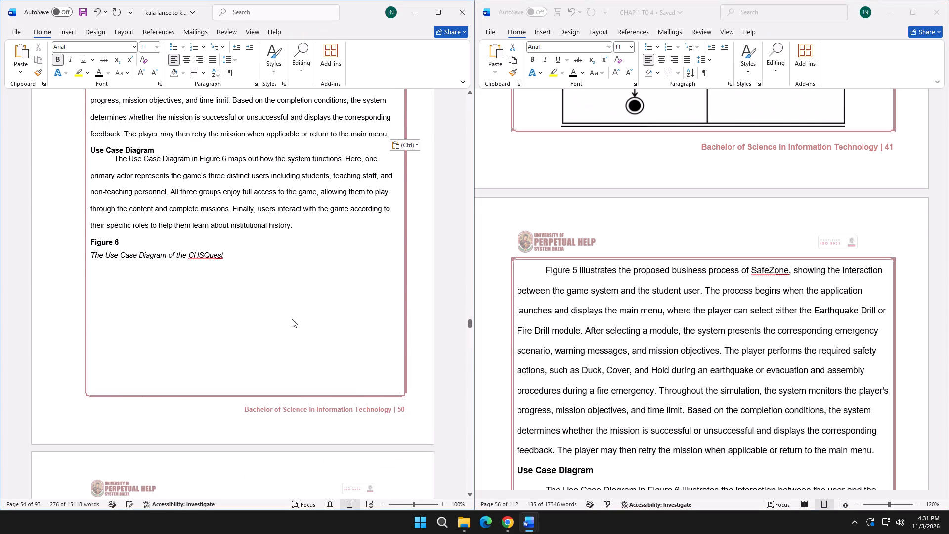
Replace the manuscript's Use Case Diagram description with the two SafeZone use case paragraphs from CHAP 1 TO 4.
{"action": "scroll", "coordinate": [293, 314], "scroll_direction": "up", "scroll_amount": 3}
{"action": "scroll", "coordinate": [615, 342], "scroll_direction": "down", "scroll_amount": 5}
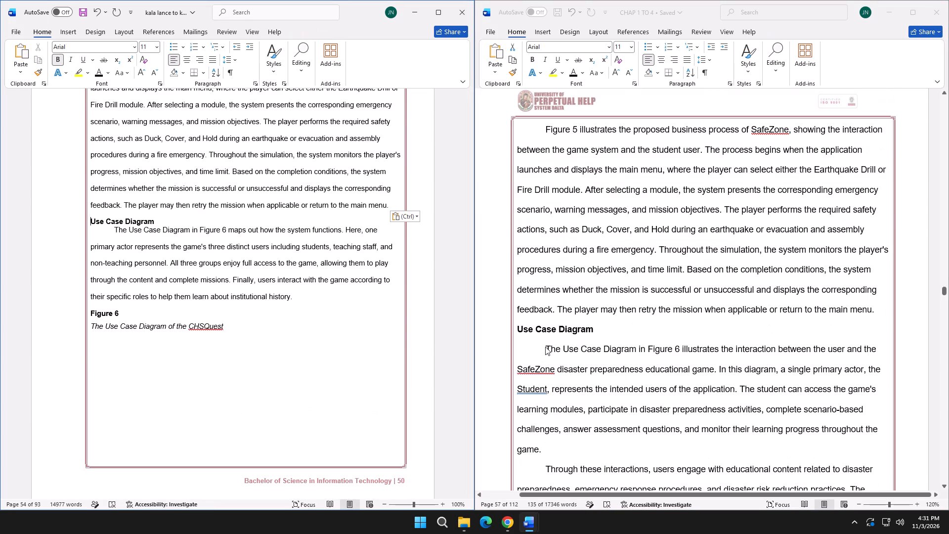
{"action": "left_click", "coordinate": [545, 347]}
{"action": "left_click", "coordinate": [544, 349]}
{"action": "left_click_drag", "start_coordinate": [544, 349], "coordinate": [665, 345]}
{"action": "scroll", "coordinate": [612, 372], "scroll_direction": "down", "scroll_amount": 12}
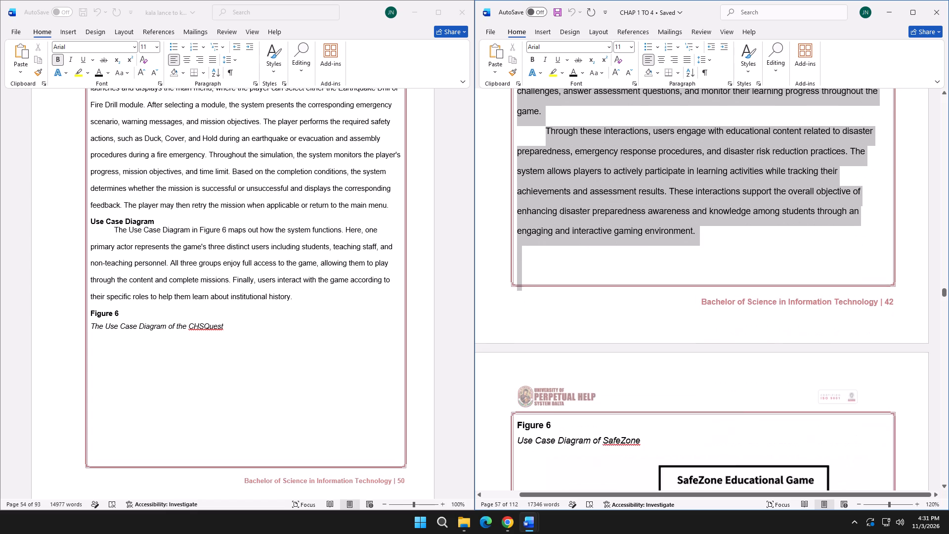
{"action": "left_click_drag", "start_coordinate": [665, 345], "coordinate": [701, 241]}
{"action": "key", "text": "ctrl+c"}
{"action": "left_click", "coordinate": [116, 243]}
{"action": "left_click_drag", "start_coordinate": [117, 228], "coordinate": [125, 232]}
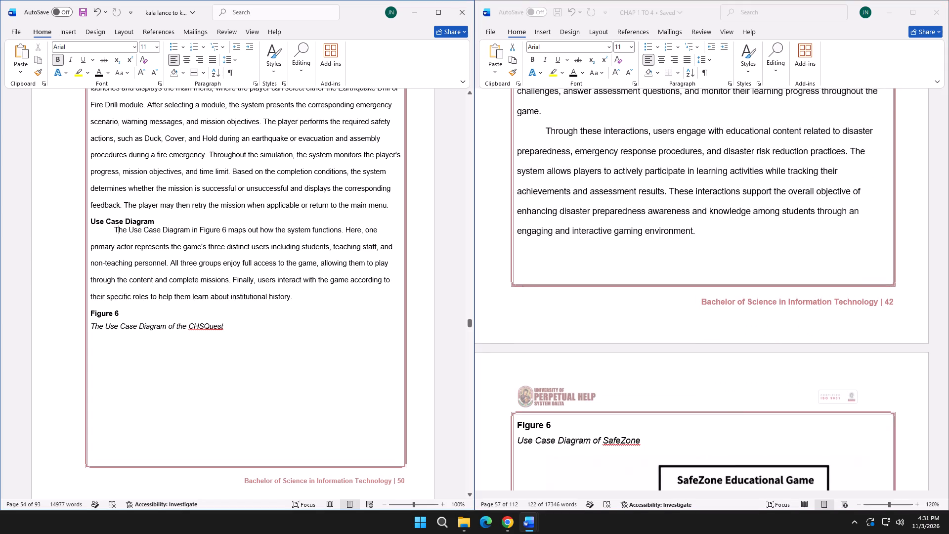
{"action": "left_click_drag", "start_coordinate": [125, 232], "coordinate": [296, 297]}
{"action": "key", "text": "ctrl+v"}
Insert three blank lines above the manuscript's "Figure 6" label to move the label and caption onto the following page.
{"action": "scroll", "coordinate": [607, 334], "scroll_direction": "down", "scroll_amount": 6}
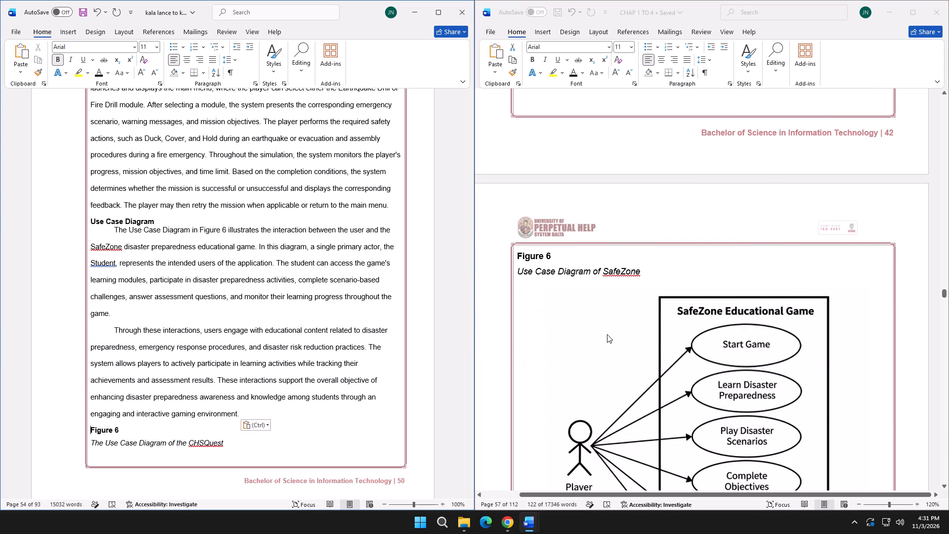
{"action": "scroll", "coordinate": [597, 338], "scroll_direction": "down", "scroll_amount": 5}
{"action": "key", "text": "Return"}
{"action": "key", "text": "Return"}
{"action": "key", "text": "Return"}
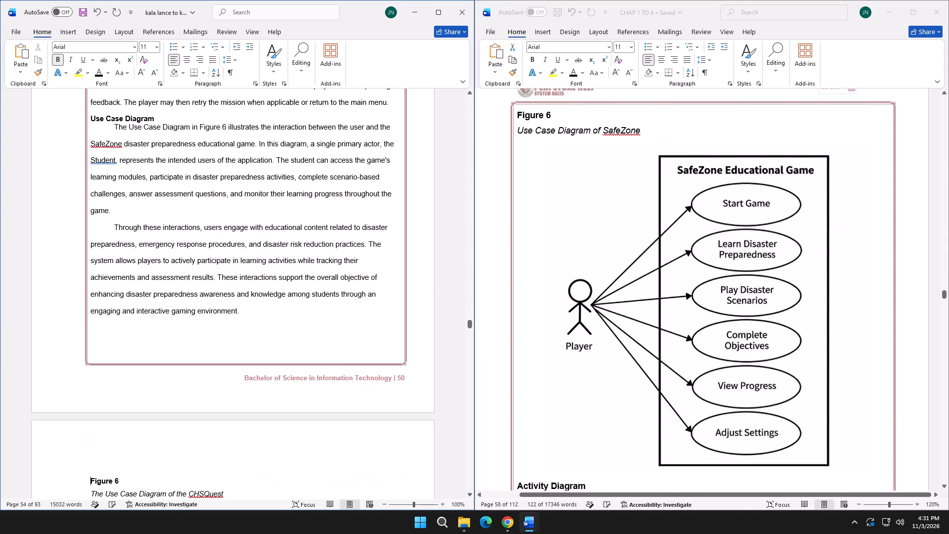
Replace the manuscript's CHSQuest use case diagram under Figure 6 with the SafeZone Educational Game diagram from CHAP 1 TO 4.
{"action": "scroll", "coordinate": [424, 329], "scroll_direction": "down", "scroll_amount": 11}
{"action": "double_click", "coordinate": [746, 280]}
{"action": "key", "text": "ctrl+c"}
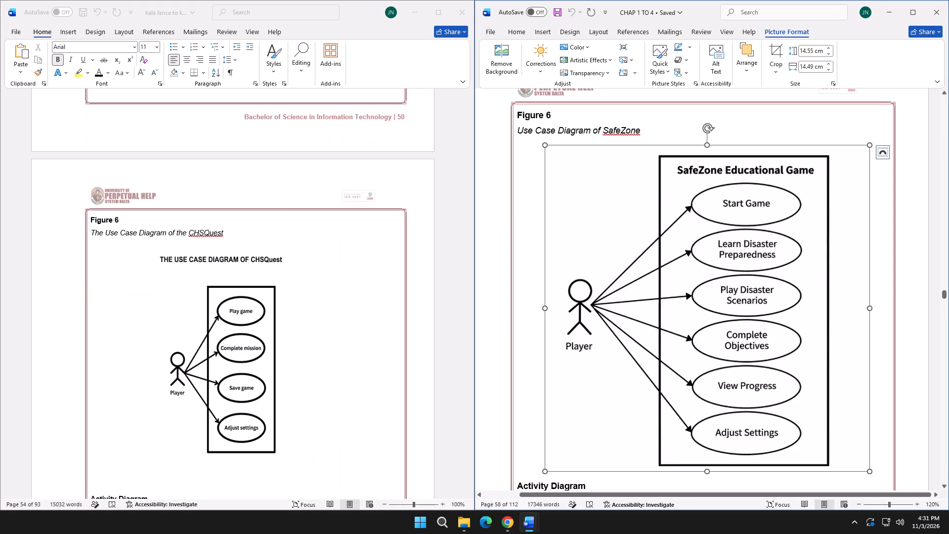
{"action": "left_click", "coordinate": [242, 303]}
{"action": "left_click", "coordinate": [241, 311]}
{"action": "key", "text": "Delete"}
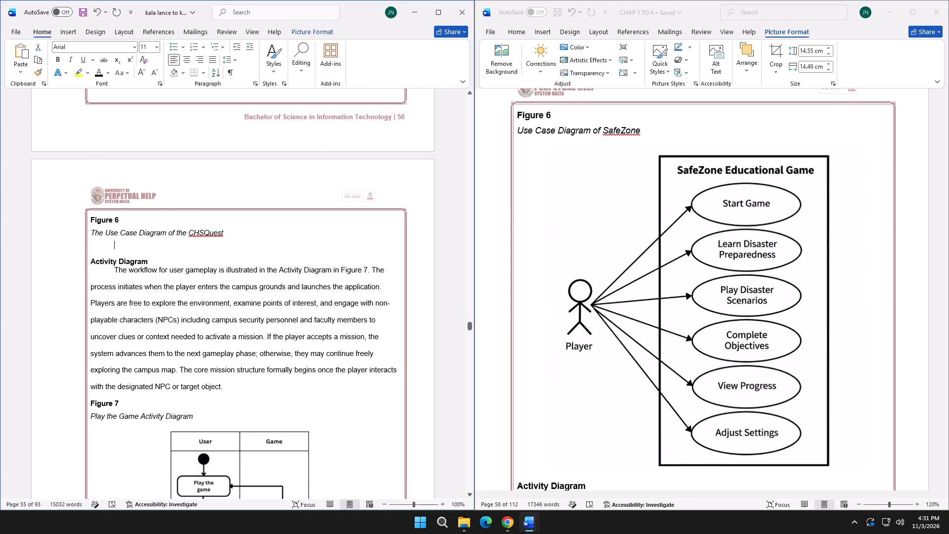
{"action": "key", "text": "ctrl+v"}
{"action": "scroll", "coordinate": [238, 306], "scroll_direction": "down", "scroll_amount": 10}
{"action": "scroll", "coordinate": [248, 297], "scroll_direction": "up", "scroll_amount": 2}
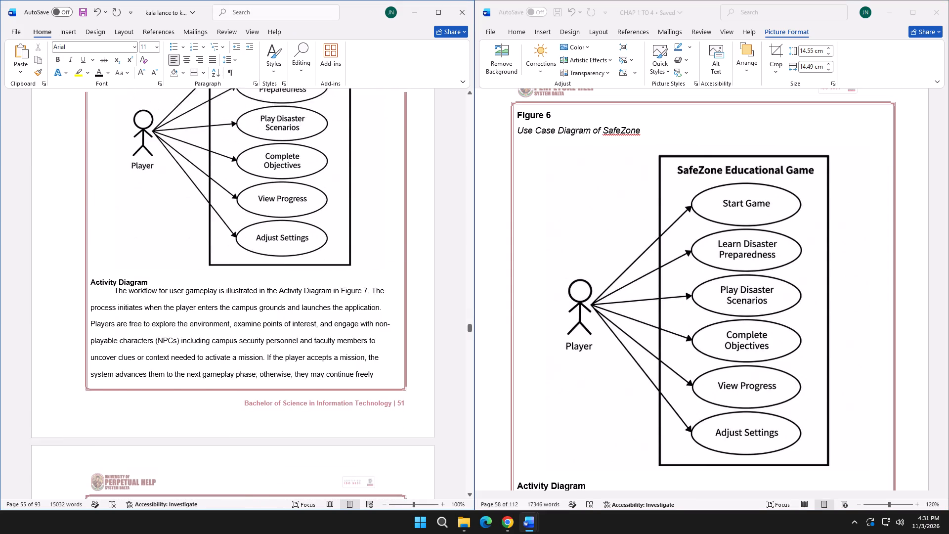
{"action": "scroll", "coordinate": [249, 297], "scroll_direction": "up", "scroll_amount": 2}
{"action": "left_click", "coordinate": [257, 283]}
Replace the manuscript's Activity Diagram description with the SafeZone gameplay workflow paragraph from CHAP 1 TO 4.
{"action": "scroll", "coordinate": [257, 285], "scroll_direction": "down", "scroll_amount": 4}
{"action": "scroll", "coordinate": [630, 330], "scroll_direction": "down", "scroll_amount": 7}
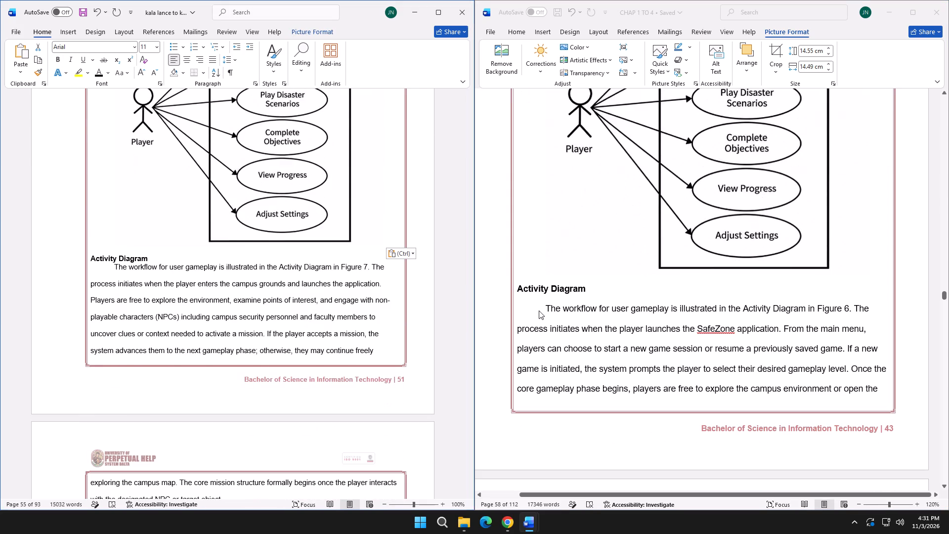
{"action": "left_click", "coordinate": [539, 311]}
{"action": "left_click", "coordinate": [543, 309]}
{"action": "left_click_drag", "start_coordinate": [537, 308], "coordinate": [636, 433]}
{"action": "scroll", "coordinate": [773, 360], "scroll_direction": "down", "scroll_amount": 7}
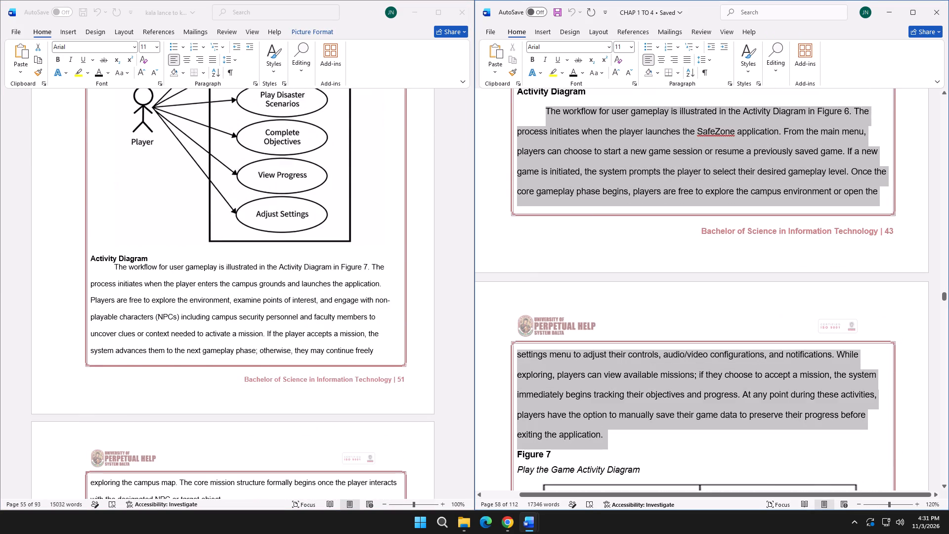
{"action": "left_click_drag", "start_coordinate": [636, 433], "coordinate": [636, 431]}
{"action": "key", "text": "ctrl+c"}
{"action": "left_click", "coordinate": [120, 279]}
{"action": "left_click_drag", "start_coordinate": [116, 269], "coordinate": [401, 346]}
{"action": "scroll", "coordinate": [400, 348], "scroll_direction": "down", "scroll_amount": 5}
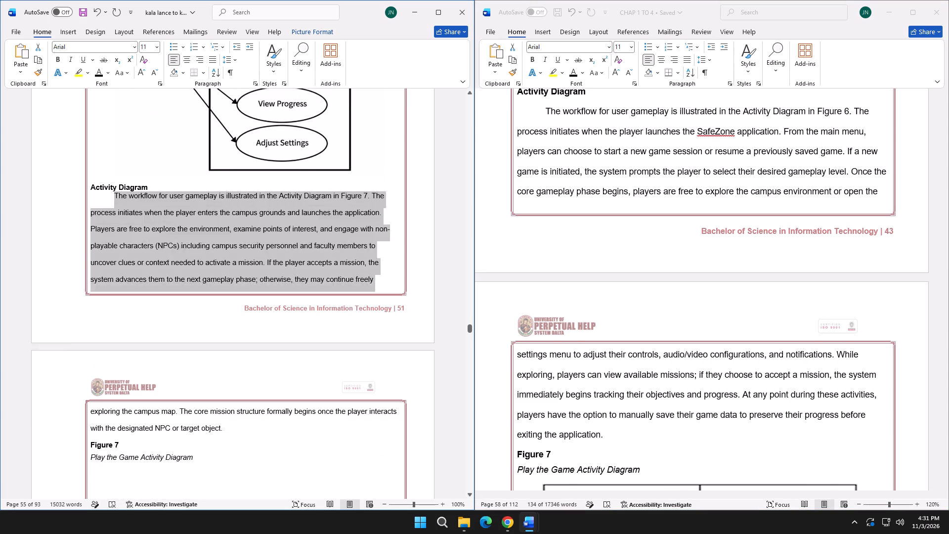
{"action": "left_click_drag", "start_coordinate": [401, 346], "coordinate": [232, 386]}
{"action": "key", "text": "ctrl+v"}
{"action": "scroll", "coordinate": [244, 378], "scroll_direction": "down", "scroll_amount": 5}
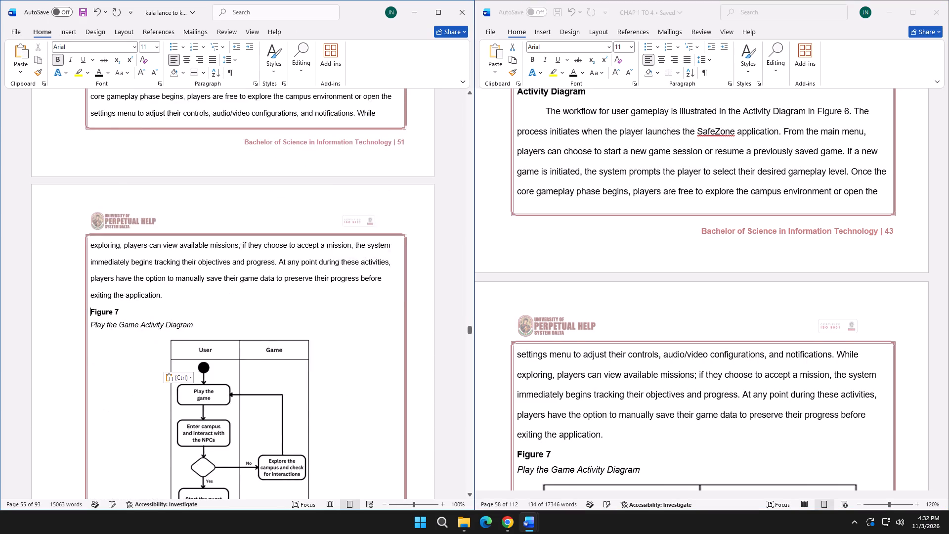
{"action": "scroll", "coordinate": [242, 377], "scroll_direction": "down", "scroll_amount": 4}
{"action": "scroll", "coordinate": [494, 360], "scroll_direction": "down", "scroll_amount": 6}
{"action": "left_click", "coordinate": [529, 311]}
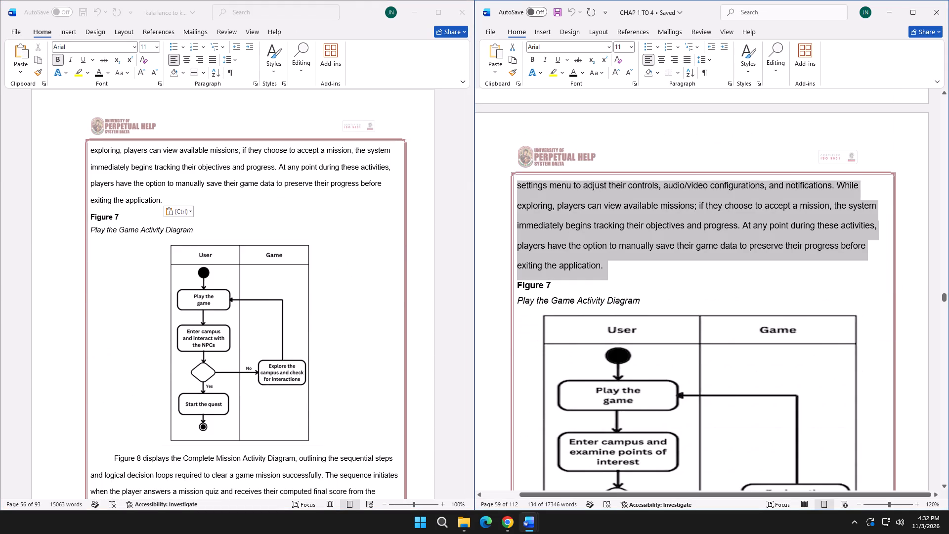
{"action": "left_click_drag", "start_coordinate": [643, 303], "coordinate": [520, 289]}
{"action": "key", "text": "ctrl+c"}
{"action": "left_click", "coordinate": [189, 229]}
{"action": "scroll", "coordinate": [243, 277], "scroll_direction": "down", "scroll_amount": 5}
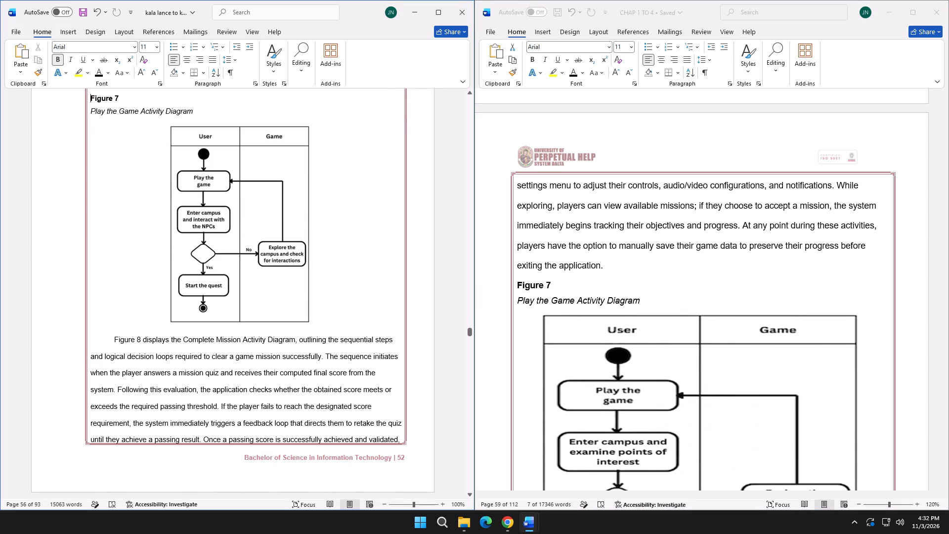
Copy the Play the Game Activity Diagram from CHAP 1 TO 4 and delete the manuscript's old Figure 7 diagram.
{"action": "left_click", "coordinate": [253, 275]}
{"action": "scroll", "coordinate": [608, 369], "scroll_direction": "down", "scroll_amount": 5}
{"action": "double_click", "coordinate": [641, 359]}
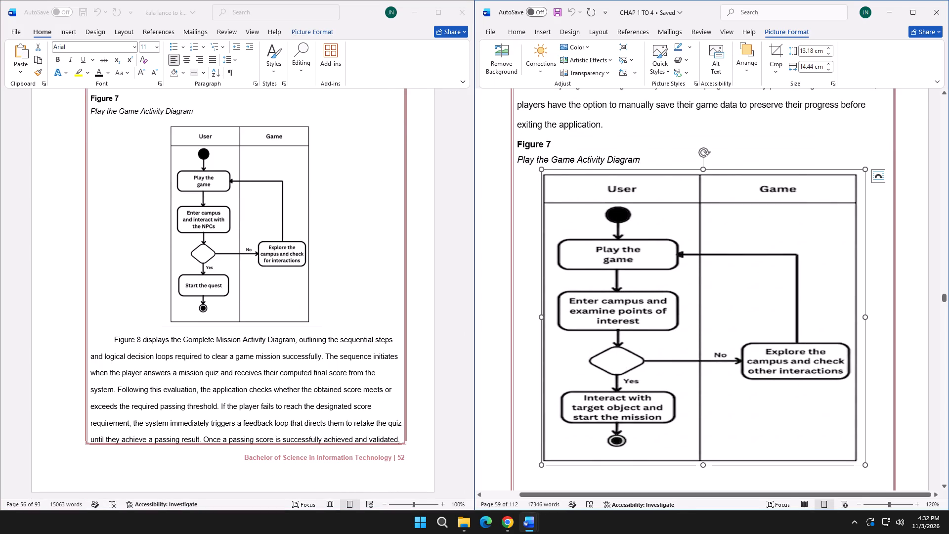
{"action": "key", "text": "ctrl+c"}
{"action": "left_click", "coordinate": [230, 230]}
{"action": "key", "text": "Delete"}
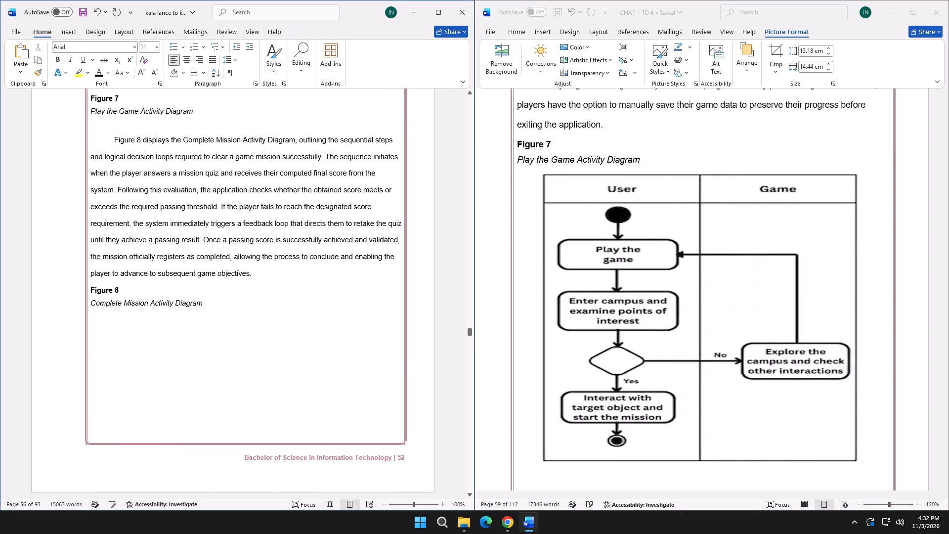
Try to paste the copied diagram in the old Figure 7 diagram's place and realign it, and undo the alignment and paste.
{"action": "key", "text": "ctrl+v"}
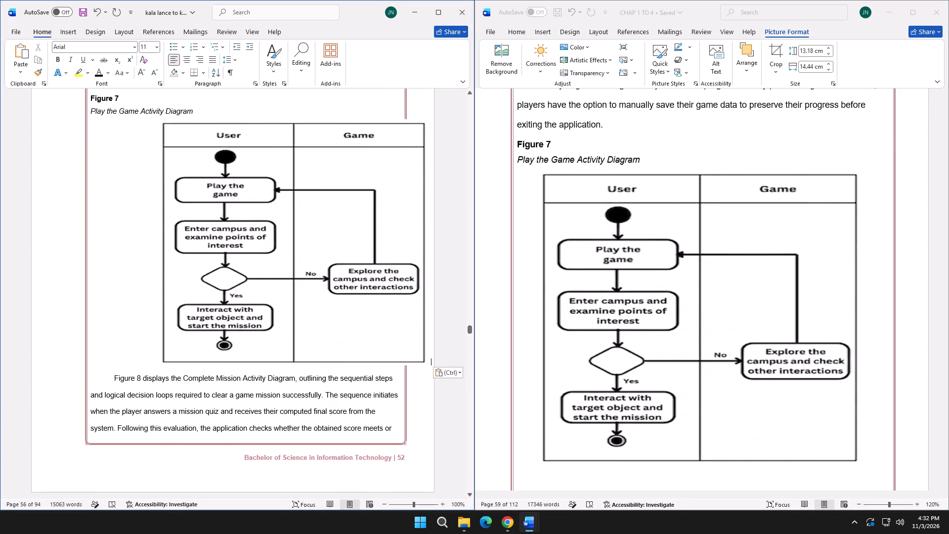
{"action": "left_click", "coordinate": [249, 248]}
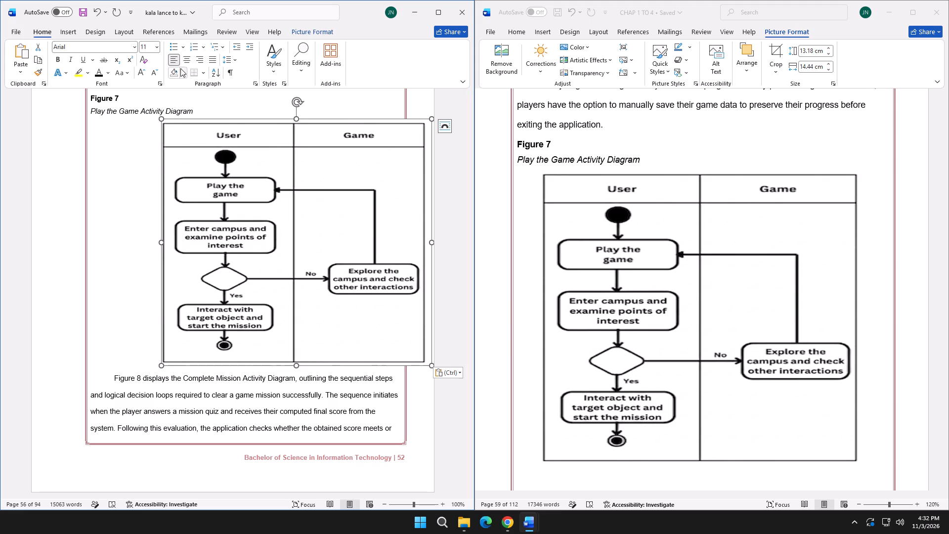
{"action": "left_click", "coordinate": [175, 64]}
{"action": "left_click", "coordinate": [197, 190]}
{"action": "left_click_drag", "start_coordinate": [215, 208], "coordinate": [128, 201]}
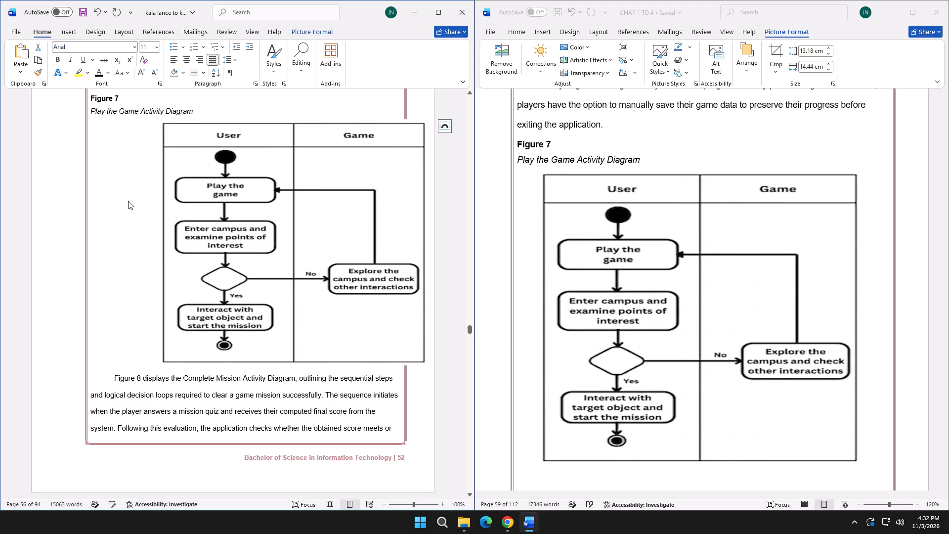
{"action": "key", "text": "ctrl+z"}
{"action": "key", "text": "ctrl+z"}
Paste the copied activity diagram on a new line directly below the manuscript's Figure 7 caption and center it.
{"action": "left_click", "coordinate": [203, 111]}
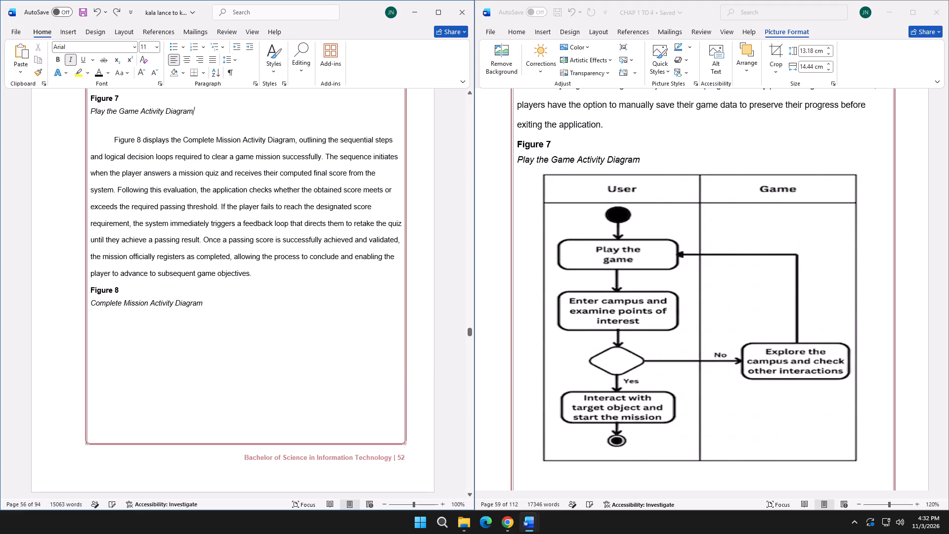
{"action": "key", "text": "Return"}
{"action": "key", "text": "ctrl+v"}
{"action": "left_click", "coordinate": [237, 182]}
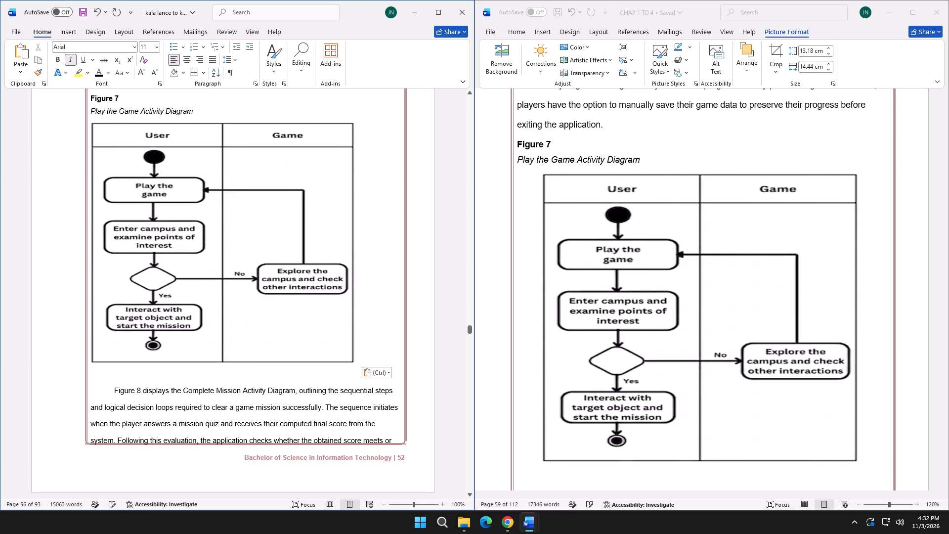
{"action": "left_click", "coordinate": [185, 61]}
Copy the two gameplay workflow paragraphs below the Figure 7 diagram in CHAP 1 TO 4.
{"action": "scroll", "coordinate": [246, 288], "scroll_direction": "down", "scroll_amount": 6}
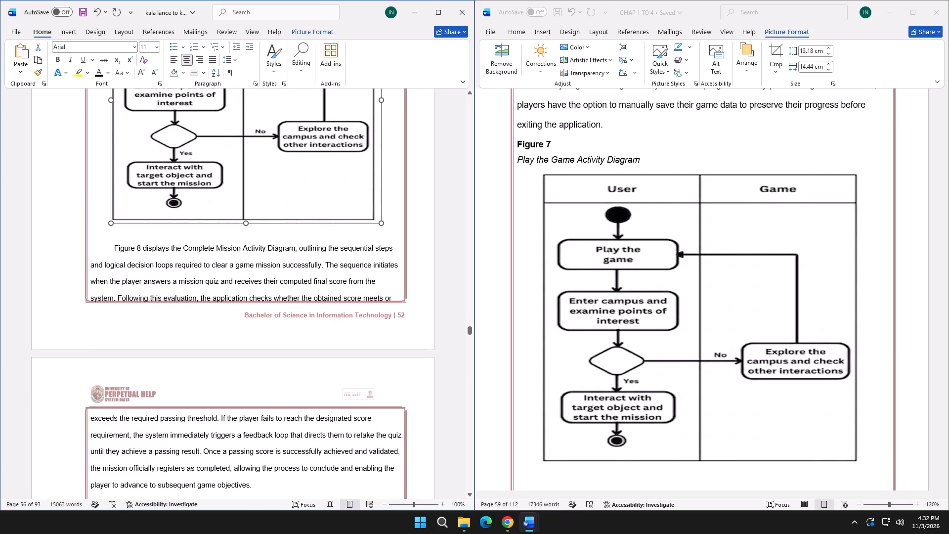
{"action": "scroll", "coordinate": [592, 353], "scroll_direction": "down", "scroll_amount": 7}
{"action": "left_click", "coordinate": [542, 286]}
{"action": "left_click_drag", "start_coordinate": [544, 294], "coordinate": [599, 302]}
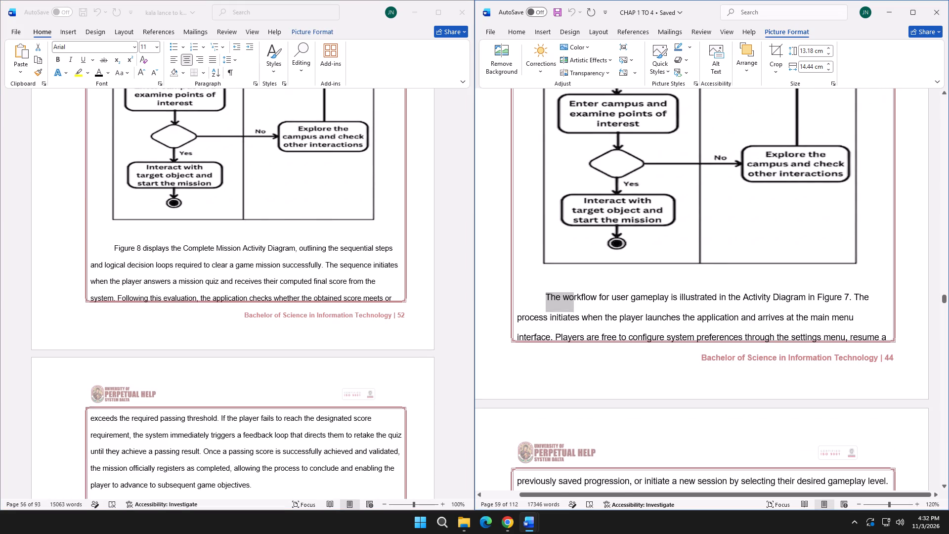
{"action": "left_click_drag", "start_coordinate": [599, 302], "coordinate": [804, 345]}
{"action": "scroll", "coordinate": [803, 355], "scroll_direction": "down", "scroll_amount": 13}
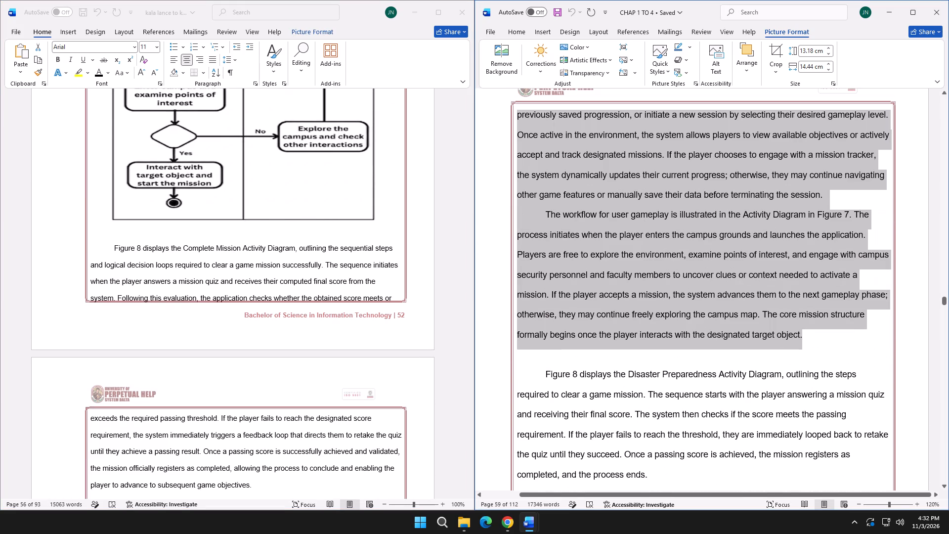
{"action": "left_click_drag", "start_coordinate": [804, 345], "coordinate": [804, 346]}
{"action": "key", "text": "ctrl+c"}
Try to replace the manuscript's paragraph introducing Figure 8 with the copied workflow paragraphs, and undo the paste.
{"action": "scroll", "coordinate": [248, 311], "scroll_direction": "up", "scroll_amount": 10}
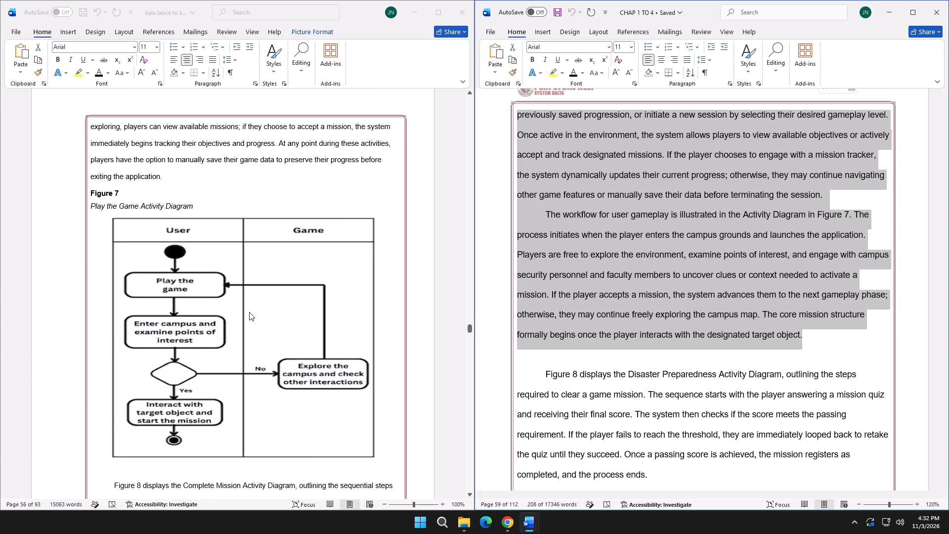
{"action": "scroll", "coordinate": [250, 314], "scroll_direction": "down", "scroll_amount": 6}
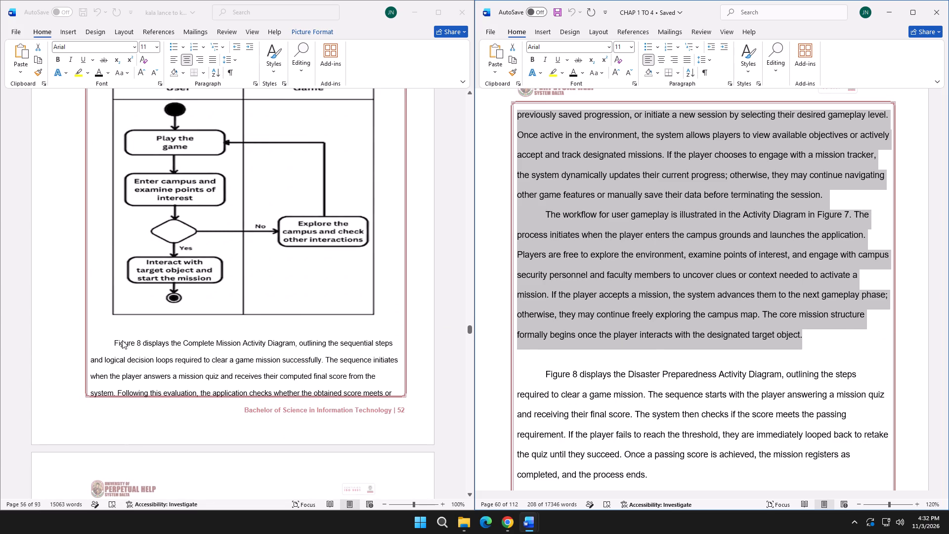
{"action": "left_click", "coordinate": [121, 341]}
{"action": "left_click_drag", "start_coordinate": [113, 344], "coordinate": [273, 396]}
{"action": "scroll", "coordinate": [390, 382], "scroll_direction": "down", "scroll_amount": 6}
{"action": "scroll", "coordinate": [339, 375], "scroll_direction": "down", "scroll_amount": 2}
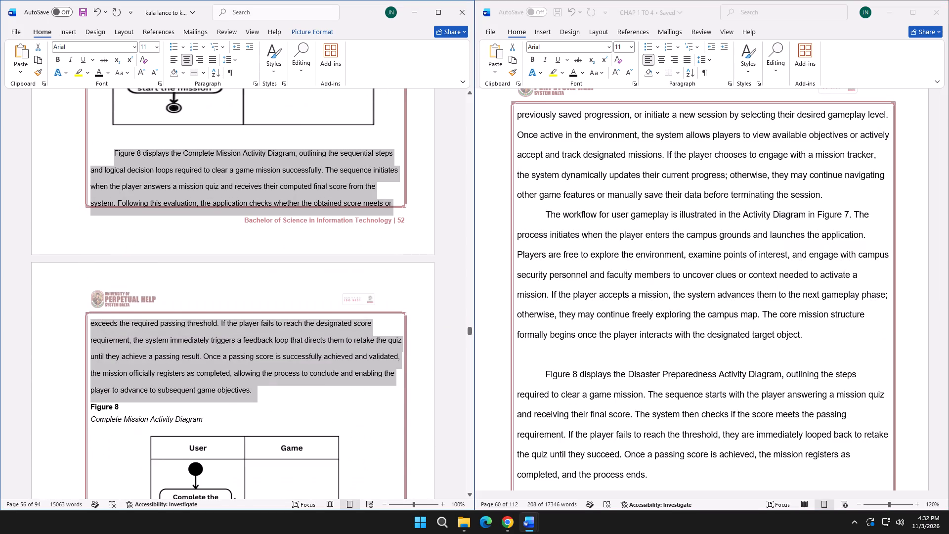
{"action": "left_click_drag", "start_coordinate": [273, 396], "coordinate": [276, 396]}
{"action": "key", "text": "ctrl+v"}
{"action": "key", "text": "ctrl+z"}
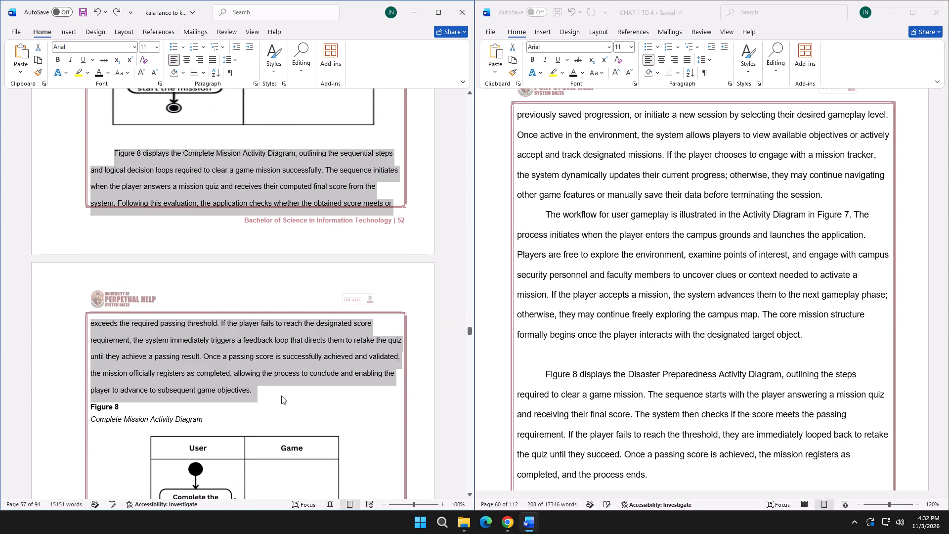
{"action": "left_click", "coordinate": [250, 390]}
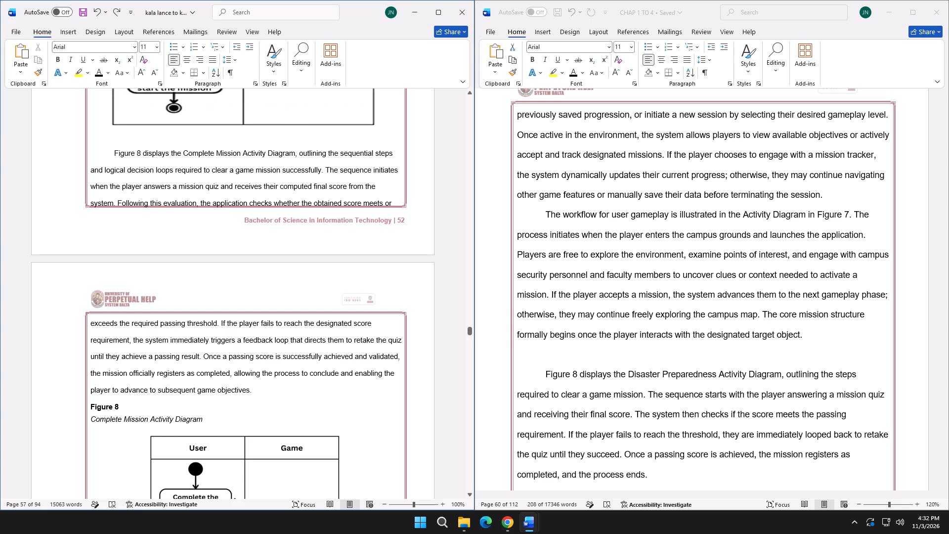
Replace the manuscript's paragraph introducing Figure 8 with the two copied workflow paragraphs and delete the leftover characters after their last sentence.
{"action": "left_click_drag", "start_coordinate": [114, 151], "coordinate": [249, 390]}
{"action": "key", "text": "ctrl+v"}
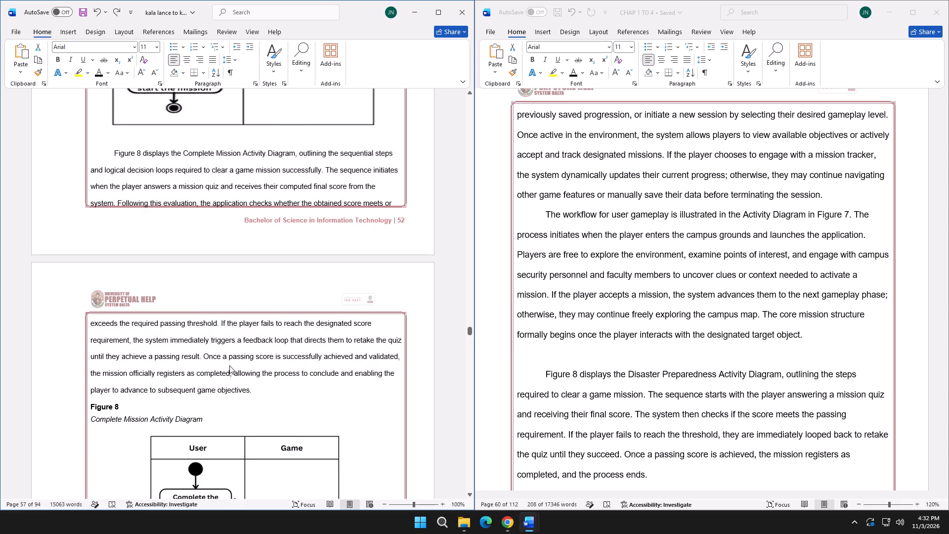
{"action": "scroll", "coordinate": [229, 358], "scroll_direction": "down", "scroll_amount": 5}
{"action": "left_click", "coordinate": [338, 369]}
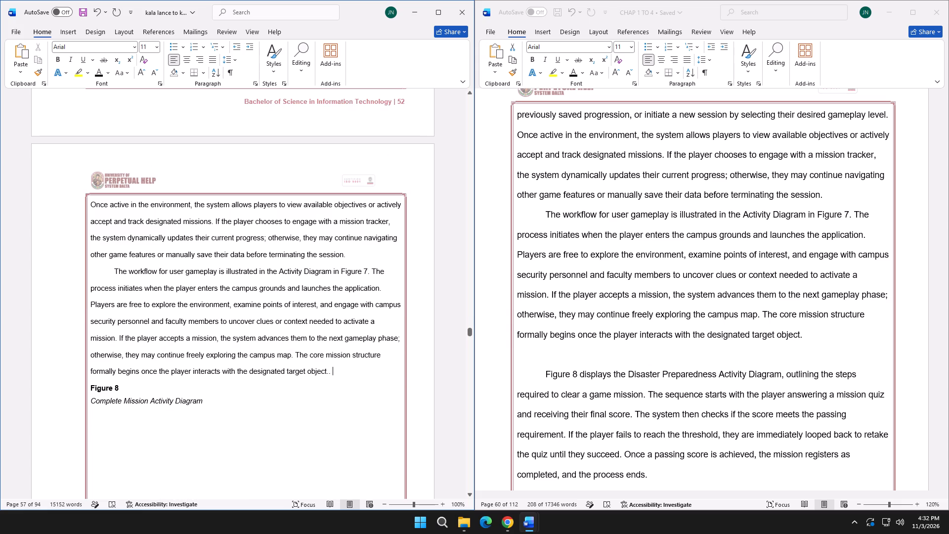
{"action": "key", "text": "BackSpace"}
{"action": "key", "text": "BackSpace"}
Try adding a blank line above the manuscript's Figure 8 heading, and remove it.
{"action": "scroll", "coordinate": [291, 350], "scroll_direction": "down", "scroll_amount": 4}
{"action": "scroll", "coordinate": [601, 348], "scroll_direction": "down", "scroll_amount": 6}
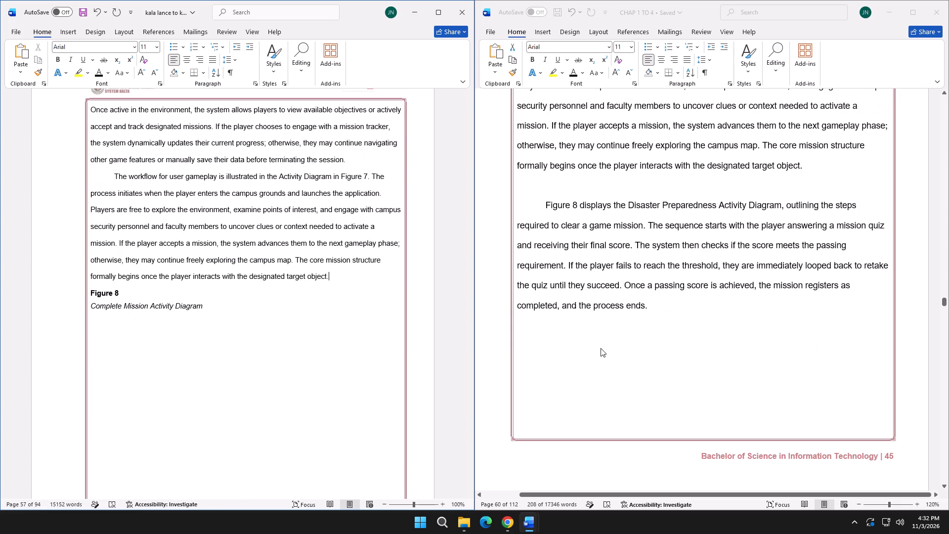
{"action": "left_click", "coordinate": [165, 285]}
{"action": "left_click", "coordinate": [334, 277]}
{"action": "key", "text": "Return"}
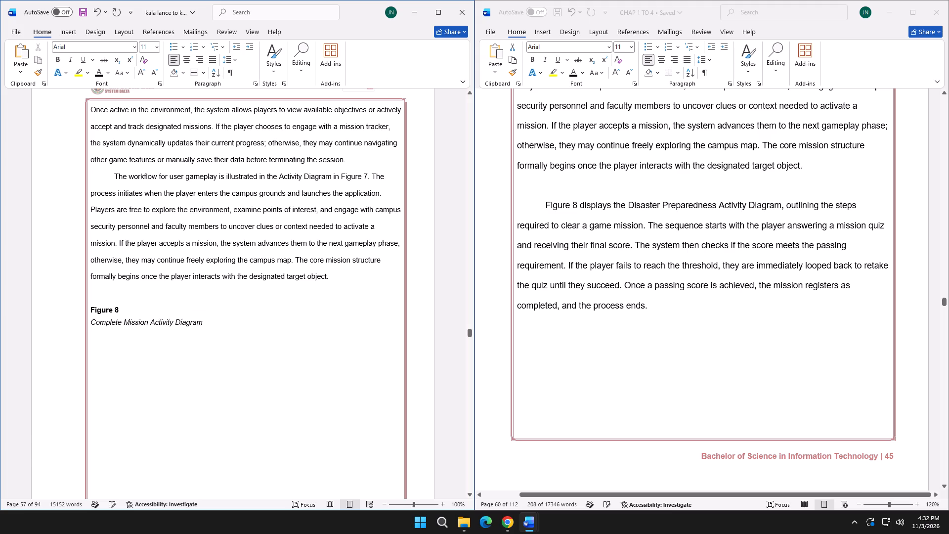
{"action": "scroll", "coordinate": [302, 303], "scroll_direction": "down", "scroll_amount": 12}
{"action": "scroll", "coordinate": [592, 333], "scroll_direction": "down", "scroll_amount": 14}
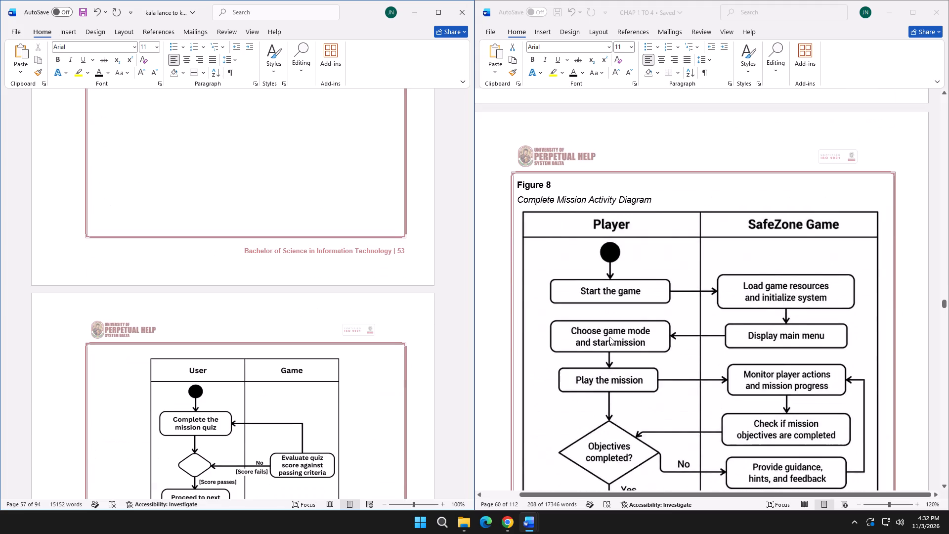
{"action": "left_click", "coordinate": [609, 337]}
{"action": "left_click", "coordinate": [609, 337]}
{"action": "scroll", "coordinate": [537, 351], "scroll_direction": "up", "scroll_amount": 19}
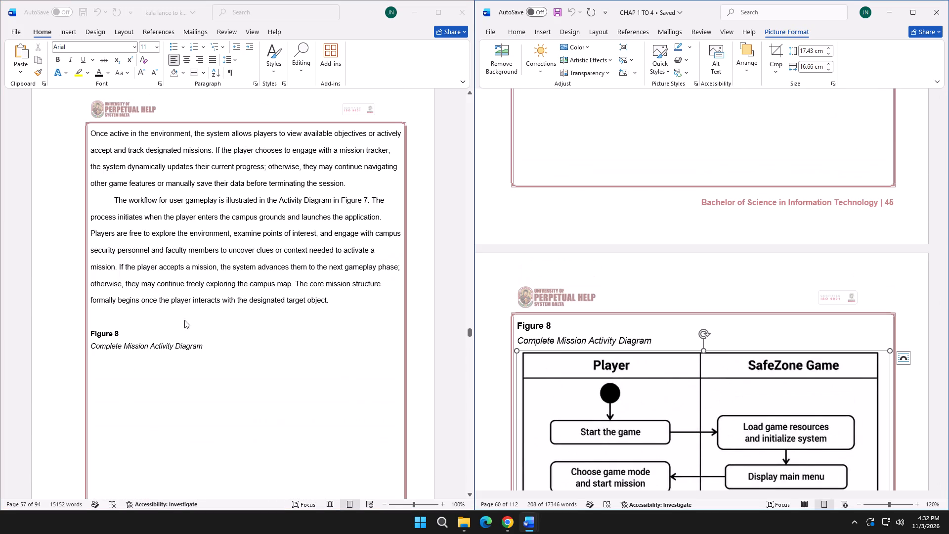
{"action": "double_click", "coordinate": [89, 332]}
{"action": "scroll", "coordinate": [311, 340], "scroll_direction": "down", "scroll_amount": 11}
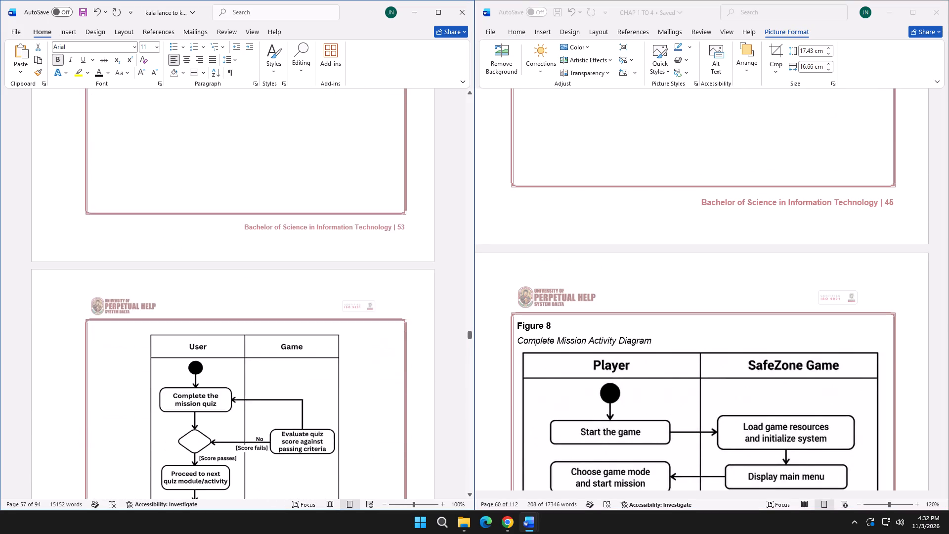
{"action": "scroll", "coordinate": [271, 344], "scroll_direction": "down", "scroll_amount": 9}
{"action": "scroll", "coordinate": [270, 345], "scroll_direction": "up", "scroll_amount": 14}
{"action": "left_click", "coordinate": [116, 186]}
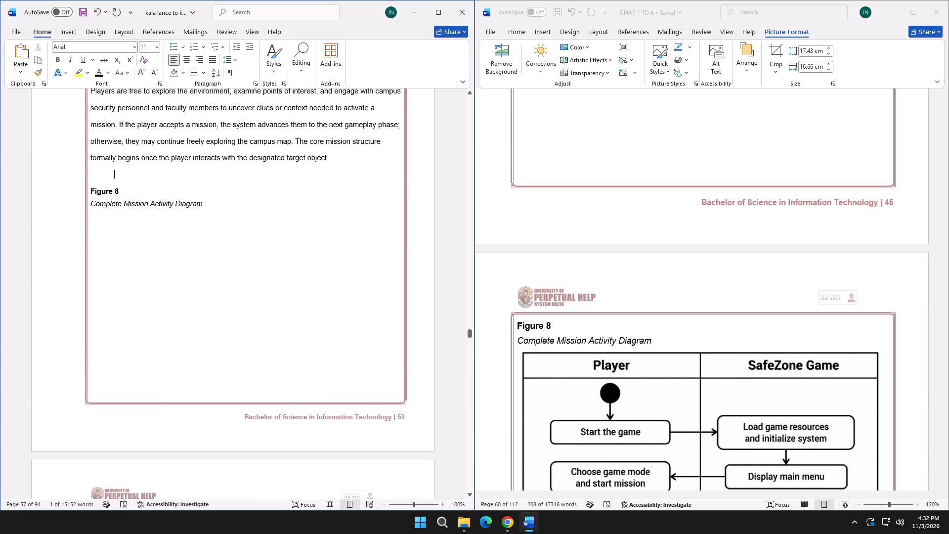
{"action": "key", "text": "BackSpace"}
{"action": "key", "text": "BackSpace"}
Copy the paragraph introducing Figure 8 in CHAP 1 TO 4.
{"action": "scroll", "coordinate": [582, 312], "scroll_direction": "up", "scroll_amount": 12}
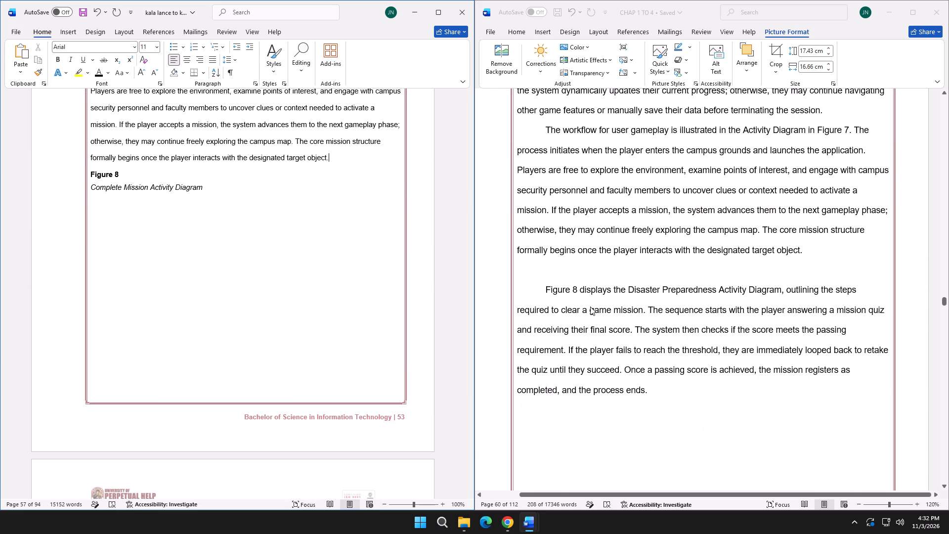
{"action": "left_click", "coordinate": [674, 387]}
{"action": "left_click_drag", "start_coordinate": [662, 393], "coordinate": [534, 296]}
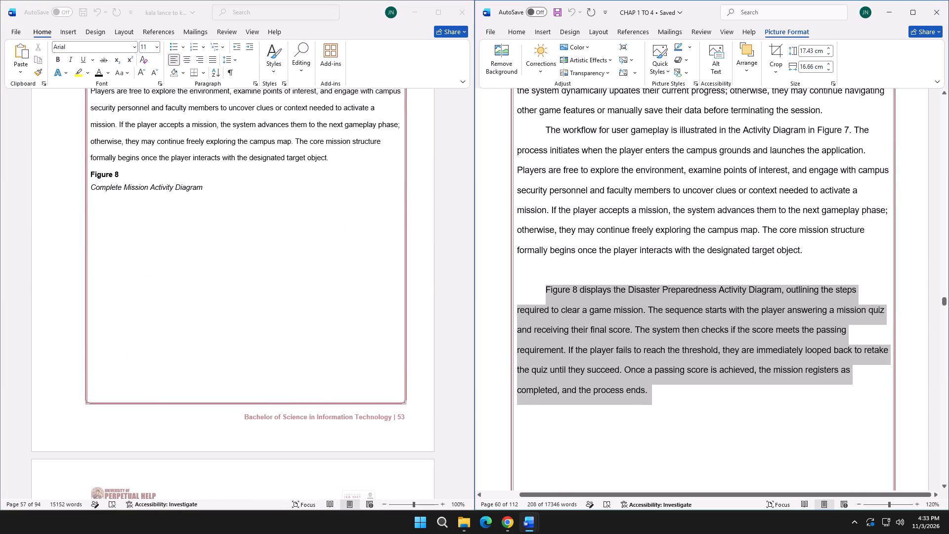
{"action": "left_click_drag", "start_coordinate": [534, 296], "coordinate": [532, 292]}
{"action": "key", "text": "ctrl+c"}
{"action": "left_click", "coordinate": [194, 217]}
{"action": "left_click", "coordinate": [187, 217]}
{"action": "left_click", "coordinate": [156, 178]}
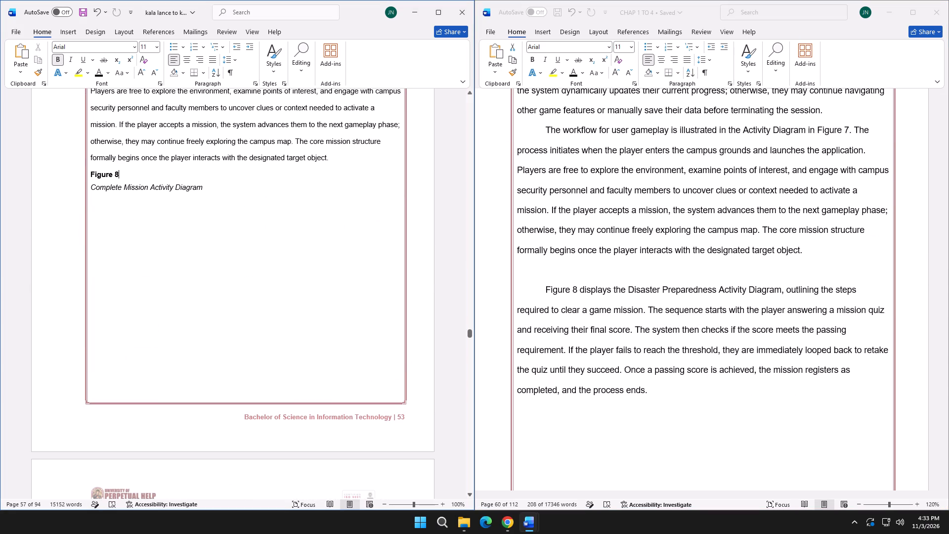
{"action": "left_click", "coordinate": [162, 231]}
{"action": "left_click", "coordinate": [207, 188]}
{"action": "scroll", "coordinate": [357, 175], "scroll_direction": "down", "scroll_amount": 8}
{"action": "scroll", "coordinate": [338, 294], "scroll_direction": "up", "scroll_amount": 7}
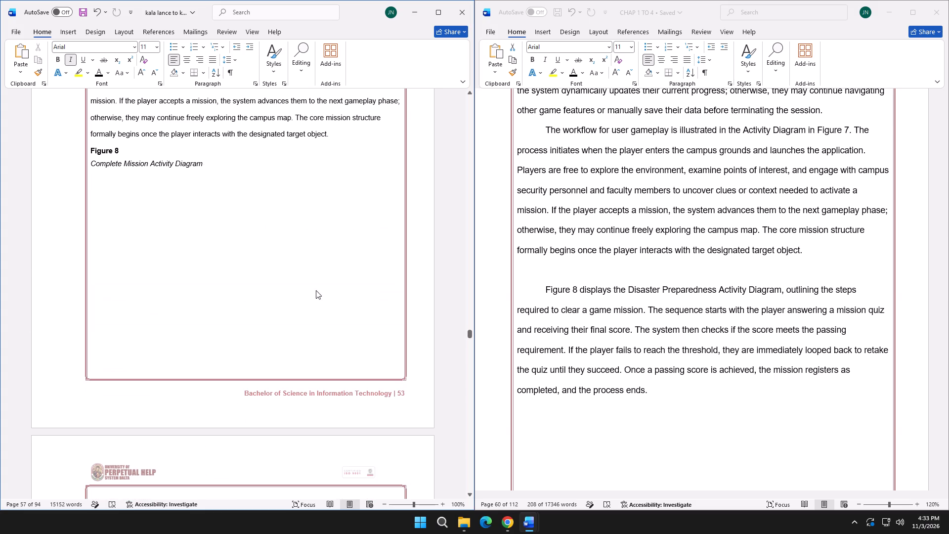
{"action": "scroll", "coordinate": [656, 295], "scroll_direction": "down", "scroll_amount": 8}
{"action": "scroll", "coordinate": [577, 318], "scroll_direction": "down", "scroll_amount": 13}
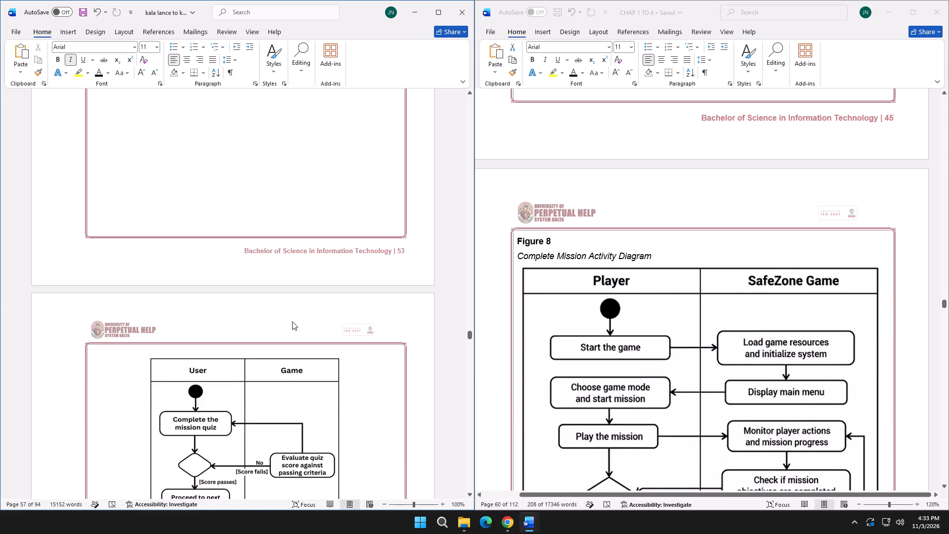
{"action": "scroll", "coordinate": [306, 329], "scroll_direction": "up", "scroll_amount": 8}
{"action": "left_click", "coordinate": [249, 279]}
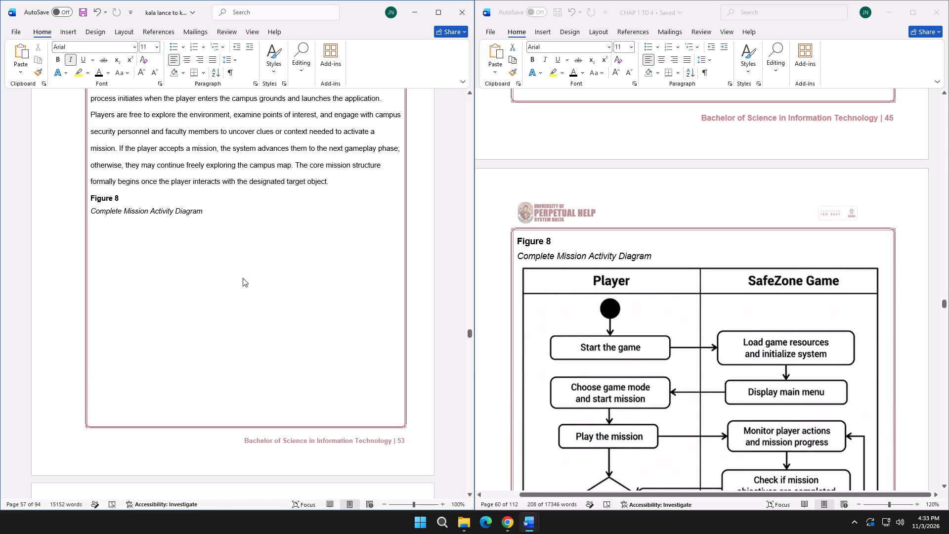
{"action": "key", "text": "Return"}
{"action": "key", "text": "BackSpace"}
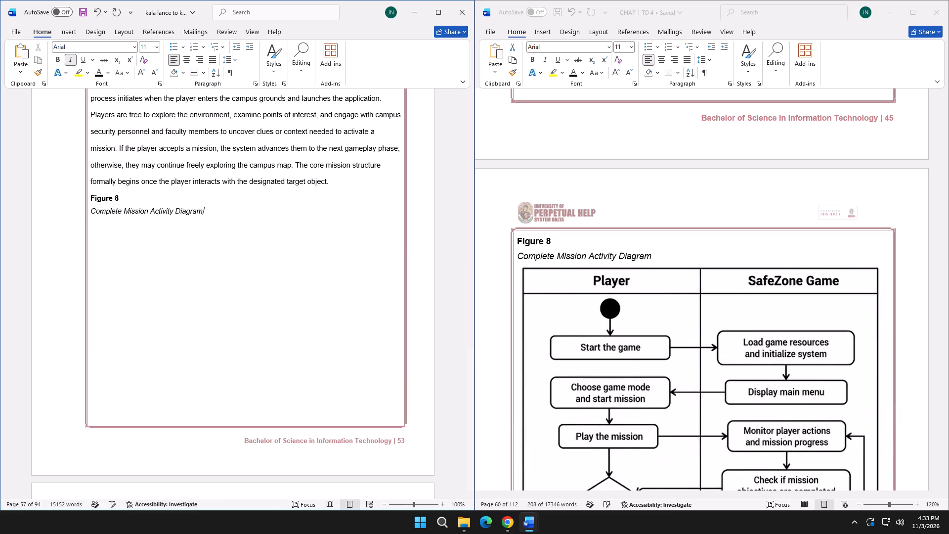
Copy the Figure 8 Complete Mission Activity Diagram from CHAP 1 TO 4.
{"action": "scroll", "coordinate": [492, 155], "scroll_direction": "down", "scroll_amount": 4}
{"action": "left_click", "coordinate": [633, 252]}
{"action": "left_click", "coordinate": [628, 252]}
{"action": "key", "text": "ctrl+c"}
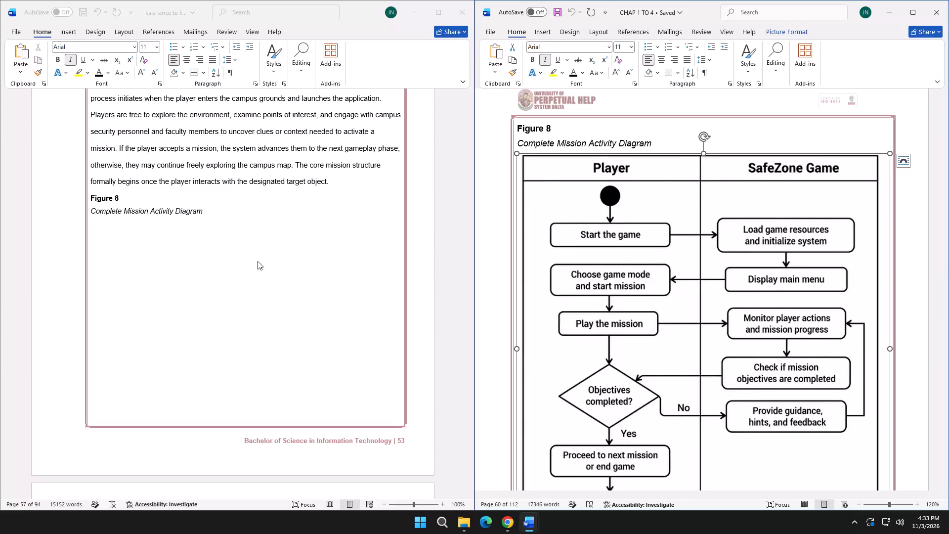
Delete the old User and Game activity diagram under the manuscript's Figure 8 caption.
{"action": "left_click", "coordinate": [244, 259]}
{"action": "scroll", "coordinate": [239, 278], "scroll_direction": "down", "scroll_amount": 11}
{"action": "left_click", "coordinate": [254, 352]}
{"action": "key", "text": "Delete"}
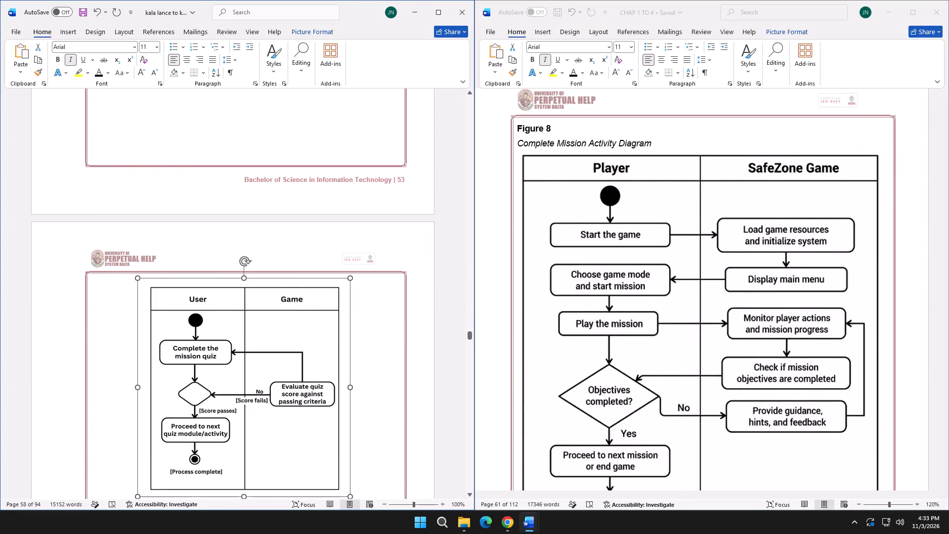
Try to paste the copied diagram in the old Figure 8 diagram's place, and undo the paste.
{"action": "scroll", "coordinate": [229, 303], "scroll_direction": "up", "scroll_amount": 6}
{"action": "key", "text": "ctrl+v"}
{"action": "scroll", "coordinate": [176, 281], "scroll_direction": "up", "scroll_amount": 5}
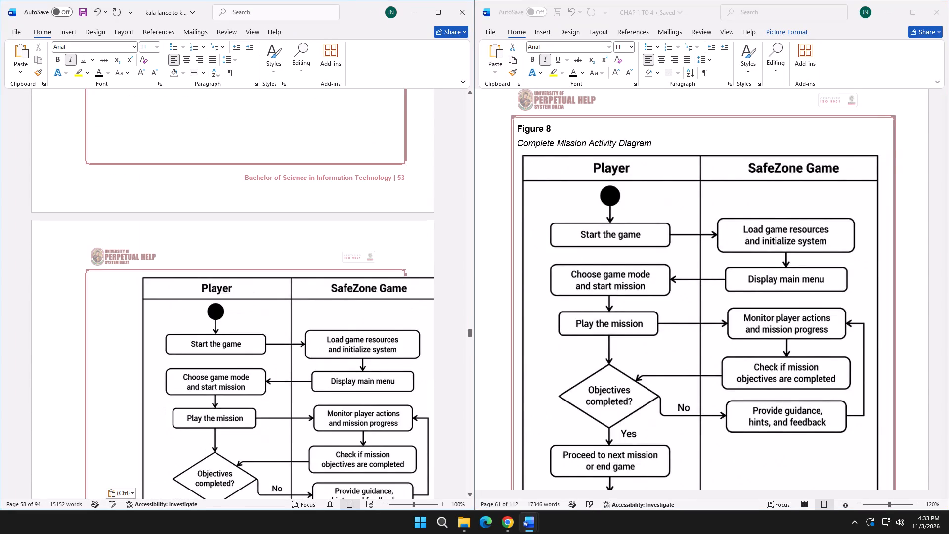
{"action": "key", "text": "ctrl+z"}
Paste the copied activity diagram on a new line directly below the manuscript's Figure 8 caption.
{"action": "scroll", "coordinate": [196, 322], "scroll_direction": "up", "scroll_amount": 5}
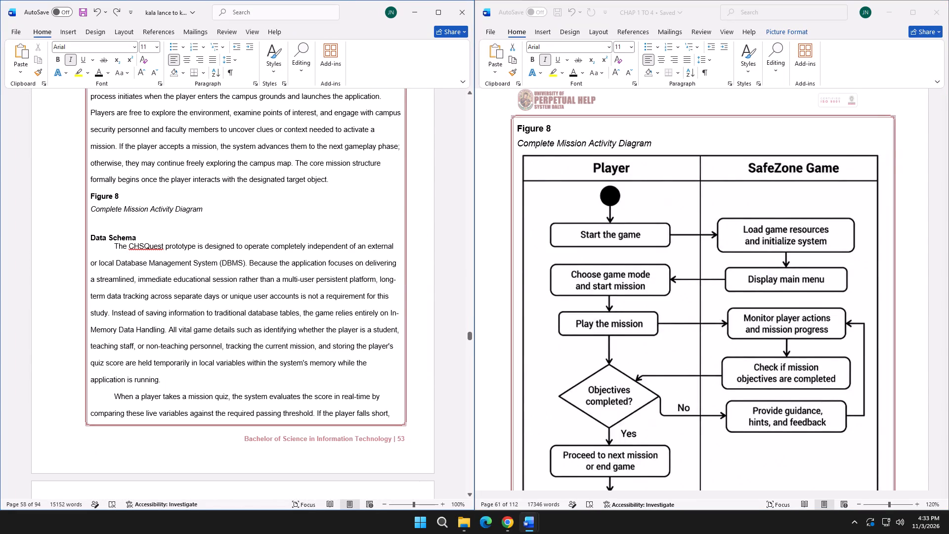
{"action": "left_click", "coordinate": [213, 209]}
{"action": "key", "text": "Return"}
{"action": "key", "text": "ctrl+v"}
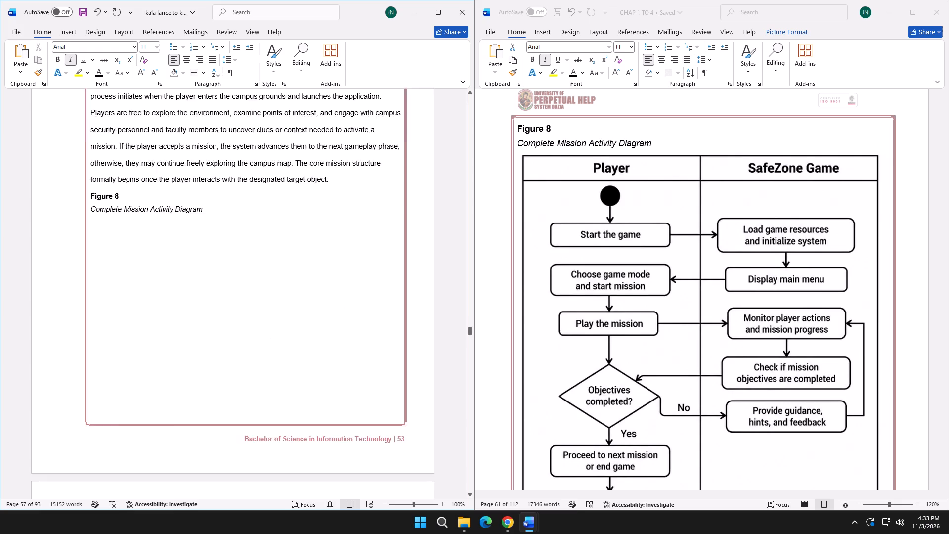
{"action": "scroll", "coordinate": [235, 258], "scroll_direction": "up", "scroll_amount": 16}
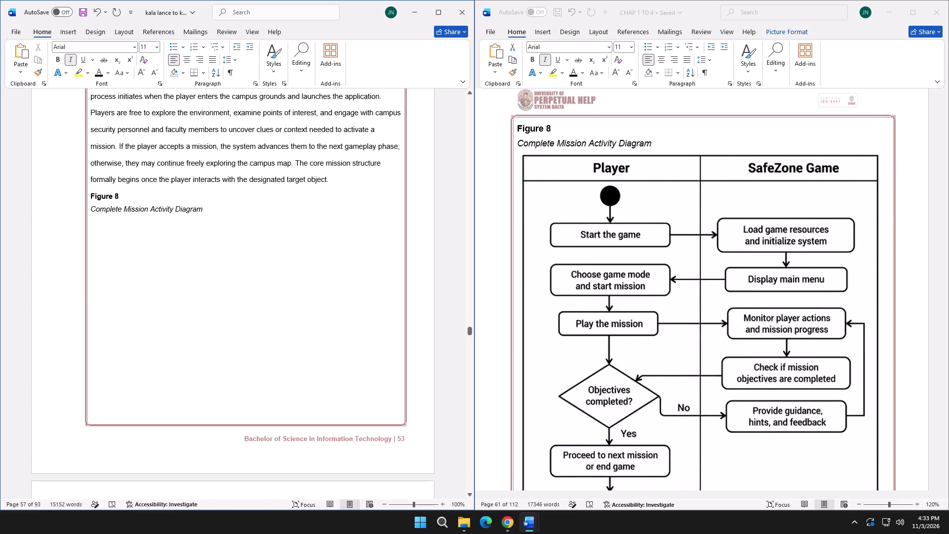
Insert blank lines above the manuscript's Figure 8 heading to move it and its caption onto the same page as the diagram.
{"action": "left_click", "coordinate": [92, 197]}
{"action": "scroll", "coordinate": [169, 273], "scroll_direction": "down", "scroll_amount": 7}
{"action": "key", "text": "Return"}
{"action": "key", "text": "Return"}
{"action": "key", "text": "Return"}
{"action": "key", "text": "Return"}
{"action": "key", "text": "Return"}
{"action": "key", "text": "Return"}
{"action": "key", "text": "Return"}
{"action": "key", "text": "Return"}
{"action": "key", "text": "Return"}
{"action": "key", "text": "Return"}
{"action": "key", "text": "Return"}
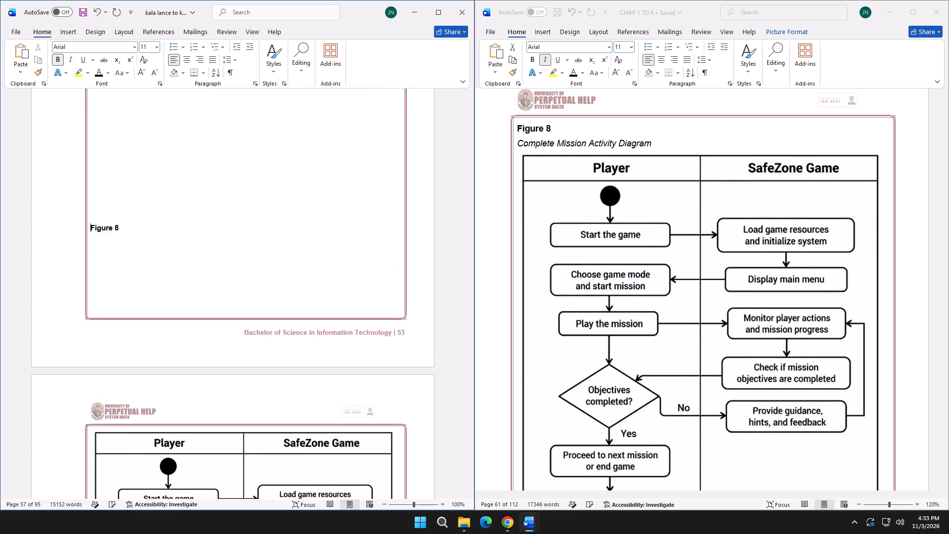
{"action": "key", "text": "Return"}
{"action": "key", "text": "Return"}
{"action": "key", "text": "Return"}
{"action": "key", "text": "Return"}
{"action": "key", "text": "Return"}
{"action": "key", "text": "Return"}
{"action": "key", "text": "Return"}
{"action": "key", "text": "Return"}
{"action": "scroll", "coordinate": [171, 276], "scroll_direction": "down", "scroll_amount": 16}
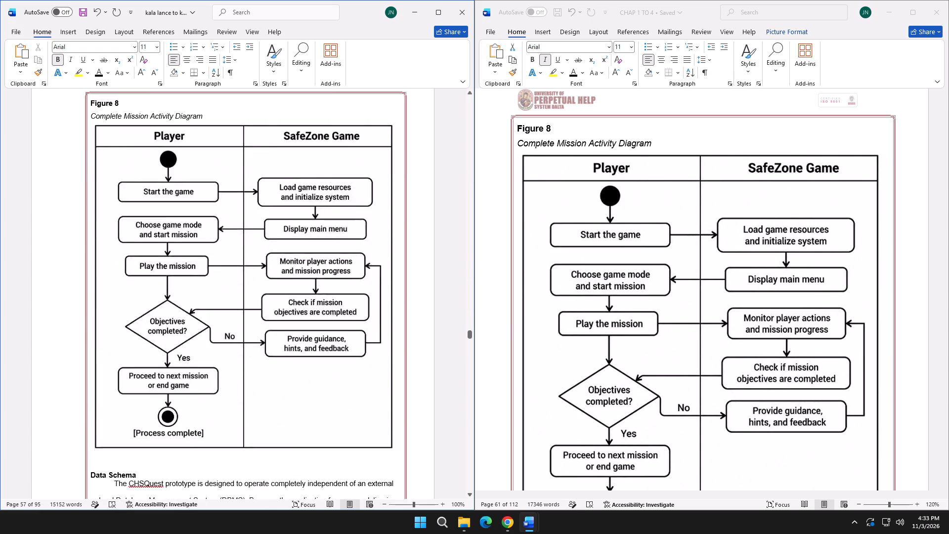
{"action": "scroll", "coordinate": [172, 277], "scroll_direction": "down", "scroll_amount": 4}
{"action": "scroll", "coordinate": [167, 291], "scroll_direction": "up", "scroll_amount": 20}
{"action": "scroll", "coordinate": [167, 291], "scroll_direction": "up", "scroll_amount": 9}
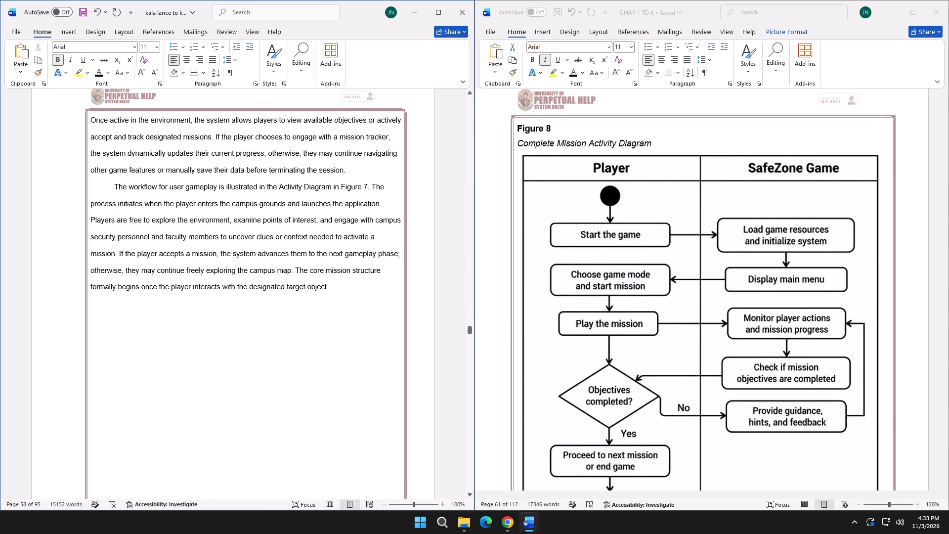
Copy the paragraph introducing the Figure 8 Disaster Preparedness Activity Diagram in CHAP 1 TO 4.
{"action": "scroll", "coordinate": [469, 267], "scroll_direction": "down", "scroll_amount": 13}
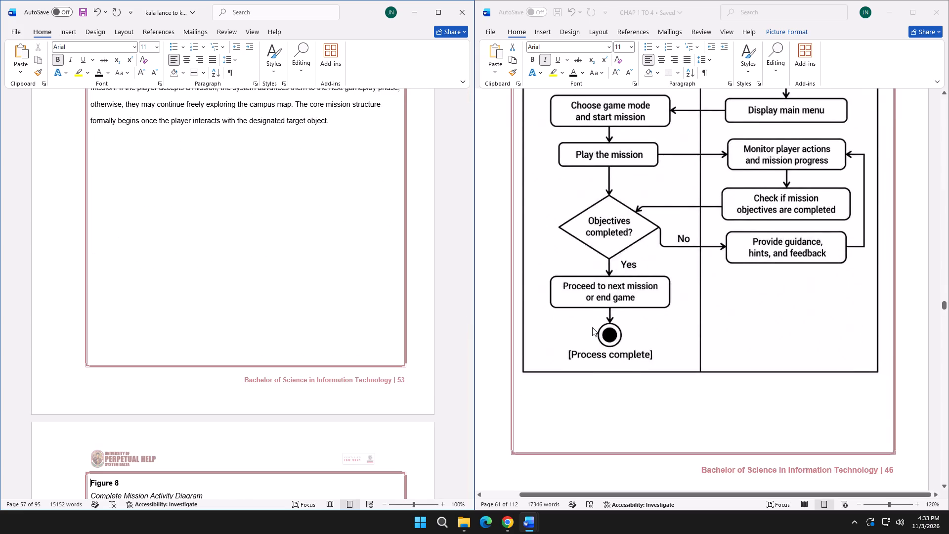
{"action": "scroll", "coordinate": [592, 327], "scroll_direction": "down", "scroll_amount": 11}
{"action": "scroll", "coordinate": [561, 322], "scroll_direction": "up", "scroll_amount": 16}
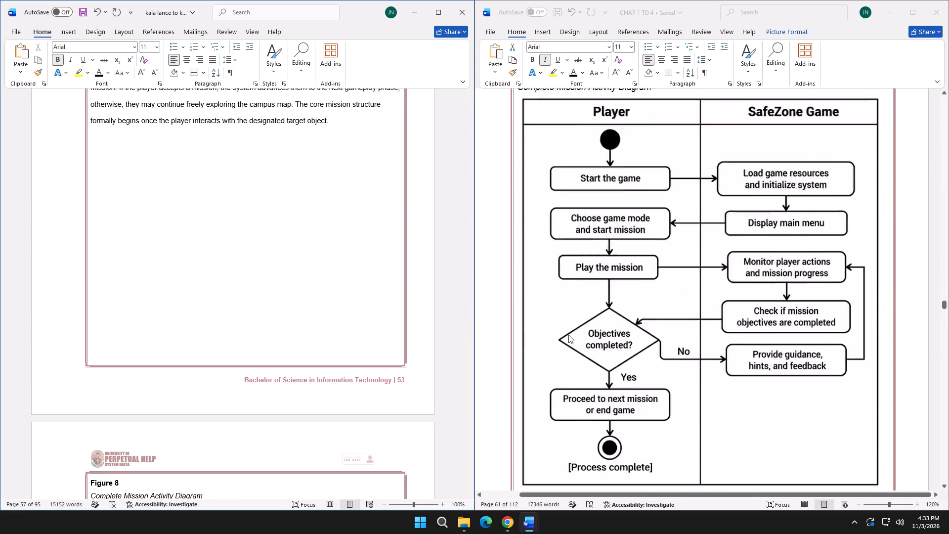
{"action": "scroll", "coordinate": [568, 335], "scroll_direction": "up", "scroll_amount": 12}
{"action": "scroll", "coordinate": [453, 301], "scroll_direction": "up", "scroll_amount": 7}
{"action": "scroll", "coordinate": [582, 327], "scroll_direction": "up", "scroll_amount": 6}
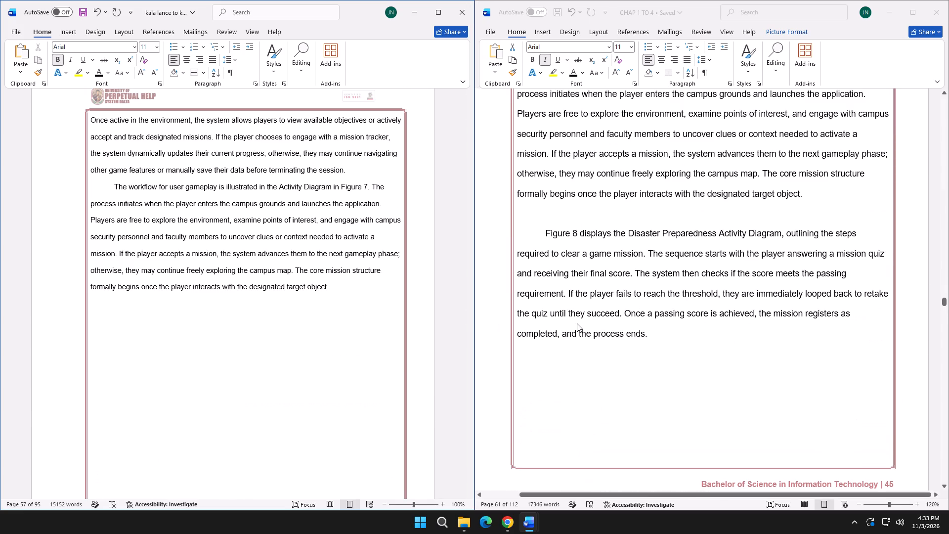
{"action": "left_click", "coordinate": [544, 230]}
{"action": "left_click_drag", "start_coordinate": [544, 230], "coordinate": [663, 326]}
{"action": "left_click", "coordinate": [542, 248]}
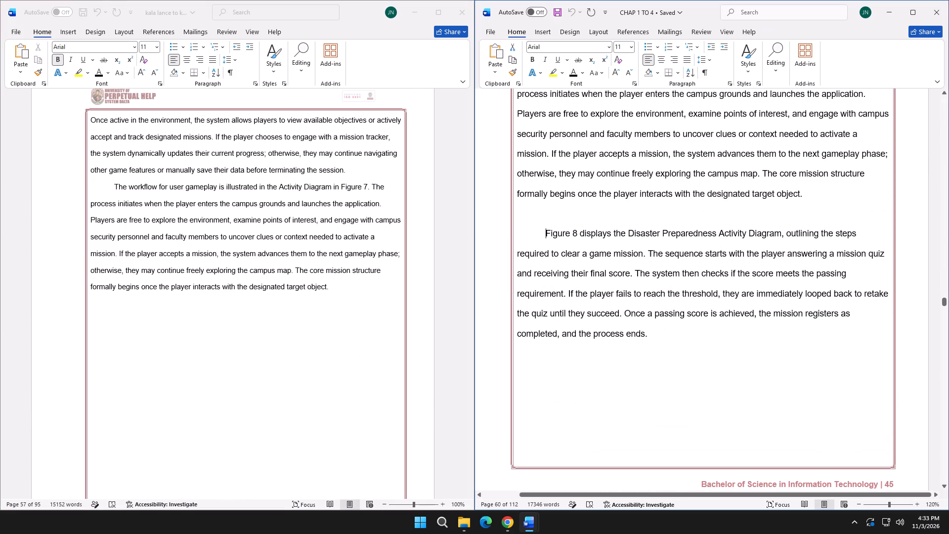
{"action": "left_click_drag", "start_coordinate": [545, 233], "coordinate": [662, 333]}
{"action": "key", "text": "ctrl+c"}
Paste the copied Figure 8 paragraph two line breaks below the manuscript's gameplay workflow paragraph.
{"action": "scroll", "coordinate": [292, 349], "scroll_direction": "down", "scroll_amount": 5}
{"action": "left_click", "coordinate": [336, 191]}
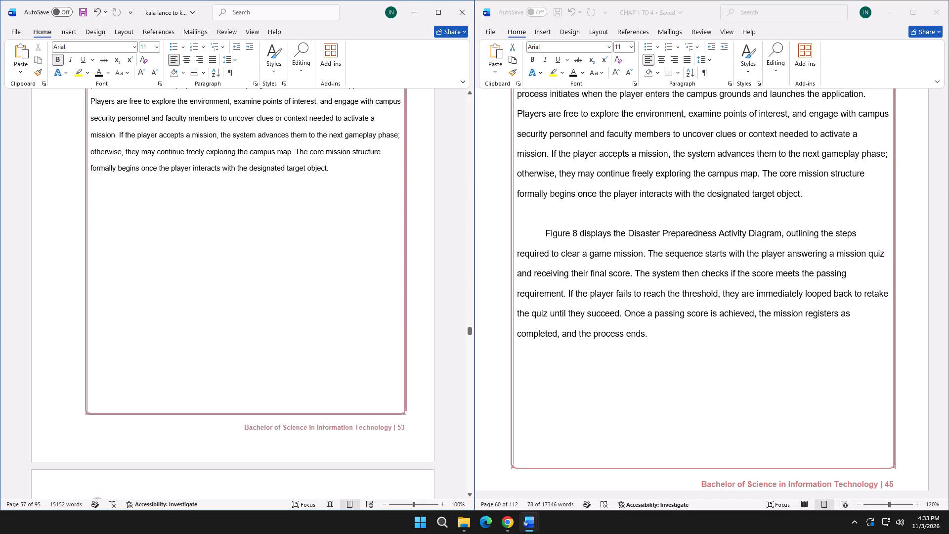
{"action": "left_click", "coordinate": [344, 168]}
{"action": "key", "text": "shift+Return"}
{"action": "key", "text": "shift+Return"}
{"action": "key", "text": "ctrl+v"}
Delete ten of the surplus blank lines above the manuscript's Figure 8 heading to bring it near the top of its page.
{"action": "left_click", "coordinate": [119, 332]}
{"action": "scroll", "coordinate": [125, 327], "scroll_direction": "down", "scroll_amount": 9}
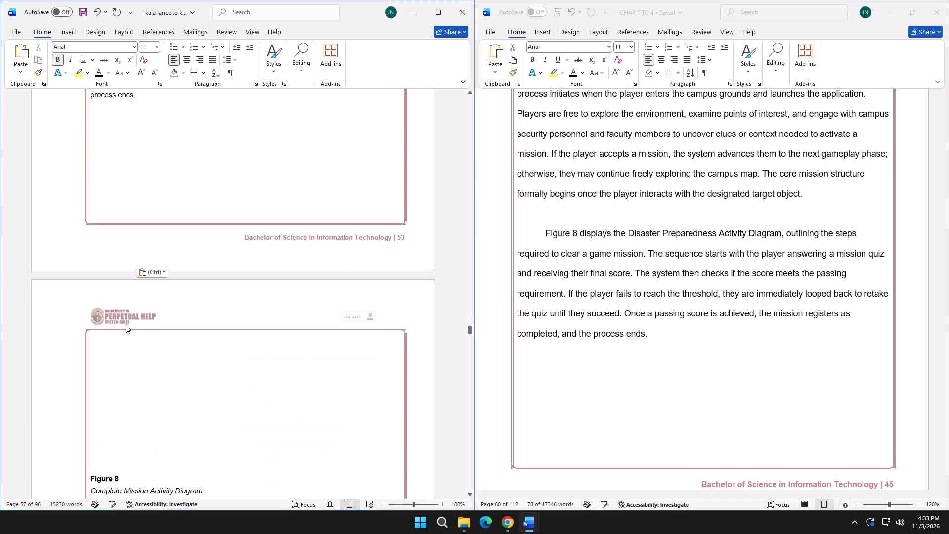
{"action": "scroll", "coordinate": [126, 324], "scroll_direction": "down", "scroll_amount": 5}
{"action": "left_click", "coordinate": [105, 308]}
{"action": "key", "text": "BackSpace"}
{"action": "key", "text": "BackSpace"}
{"action": "key", "text": "BackSpace"}
{"action": "key", "text": "BackSpace"}
{"action": "key", "text": "BackSpace"}
{"action": "key", "text": "BackSpace"}
{"action": "key", "text": "BackSpace"}
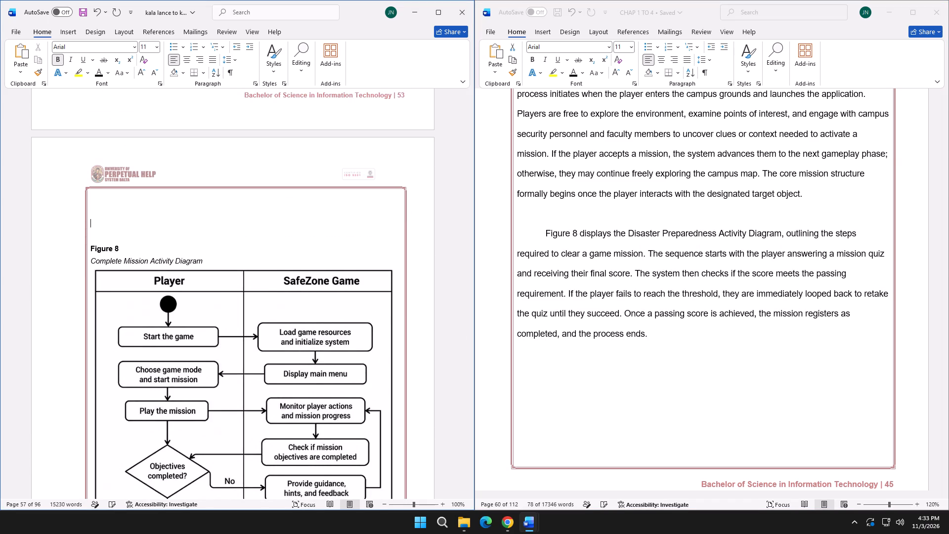
{"action": "key", "text": "BackSpace"}
{"action": "key", "text": "BackSpace"}
{"action": "key", "text": "BackSpace"}
{"action": "scroll", "coordinate": [114, 311], "scroll_direction": "down", "scroll_amount": 8}
{"action": "scroll", "coordinate": [118, 314], "scroll_direction": "up", "scroll_amount": 6}
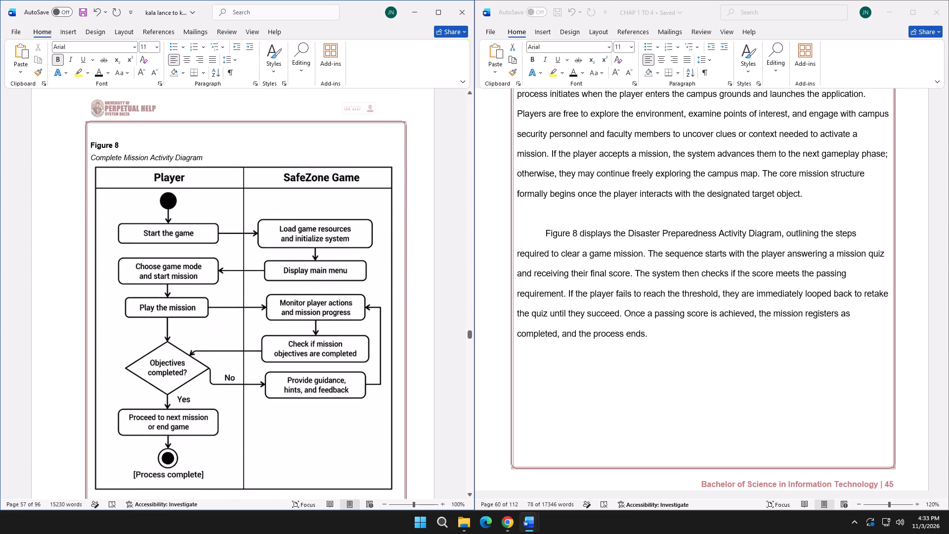
Delete one more surplus blank line around the manuscript's Figure 8 heading and diagram.
{"action": "left_click", "coordinate": [107, 180]}
{"action": "key", "text": "BackSpace"}
{"action": "scroll", "coordinate": [151, 294], "scroll_direction": "down", "scroll_amount": 10}
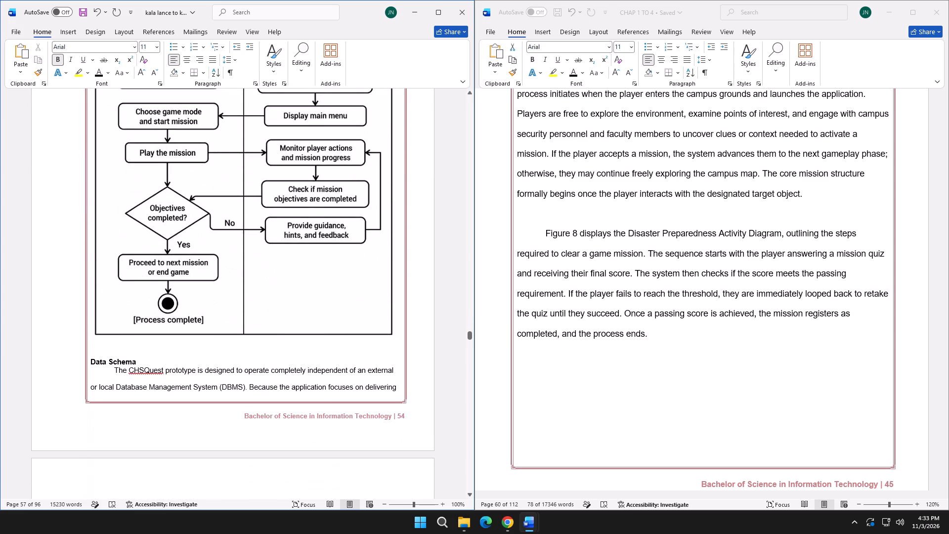
Delete the manuscript's Data Schema heading, its two paragraphs and the surplus blank lines below the Figure 8 diagram.
{"action": "scroll", "coordinate": [526, 315], "scroll_direction": "up", "scroll_amount": 15}
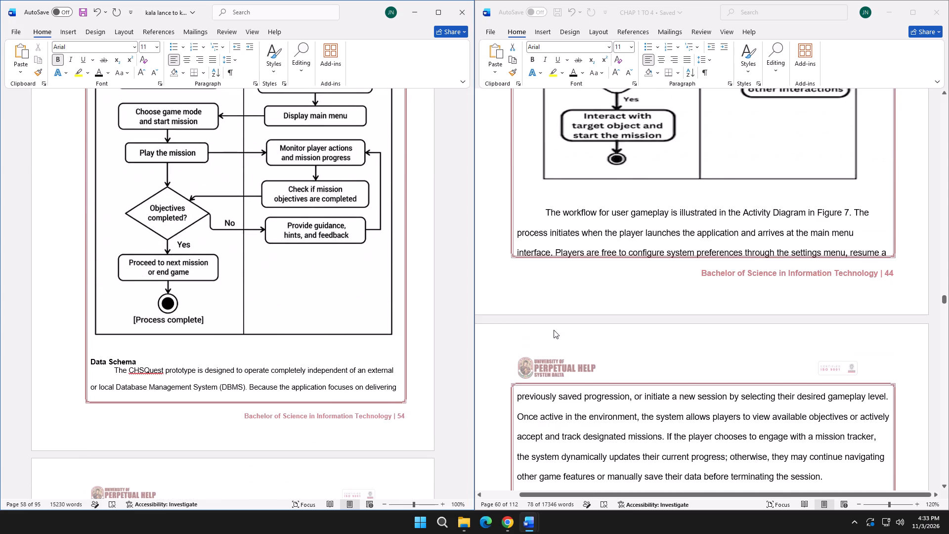
{"action": "scroll", "coordinate": [554, 327], "scroll_direction": "down", "scroll_amount": 20}
{"action": "scroll", "coordinate": [554, 327], "scroll_direction": "down", "scroll_amount": 11}
{"action": "scroll", "coordinate": [555, 325], "scroll_direction": "down", "scroll_amount": 12}
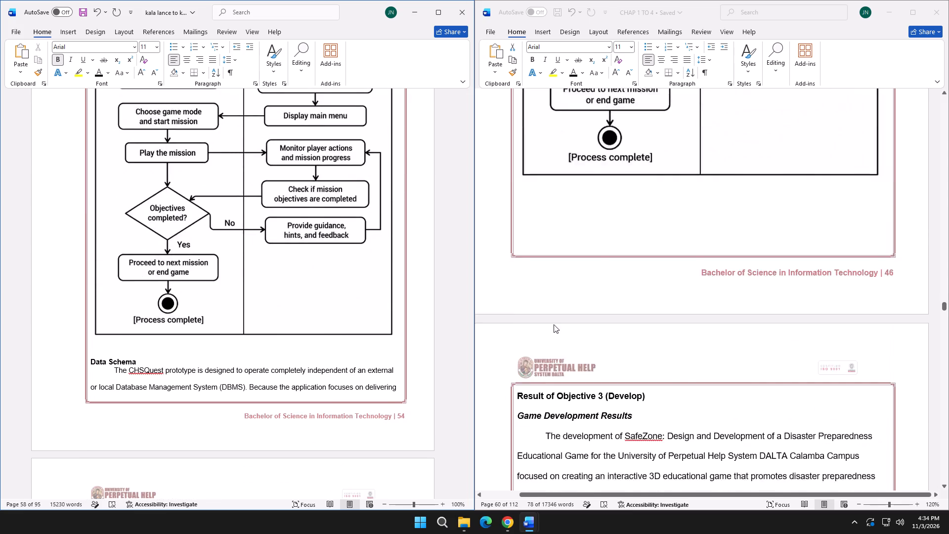
{"action": "scroll", "coordinate": [554, 324], "scroll_direction": "down", "scroll_amount": 8}
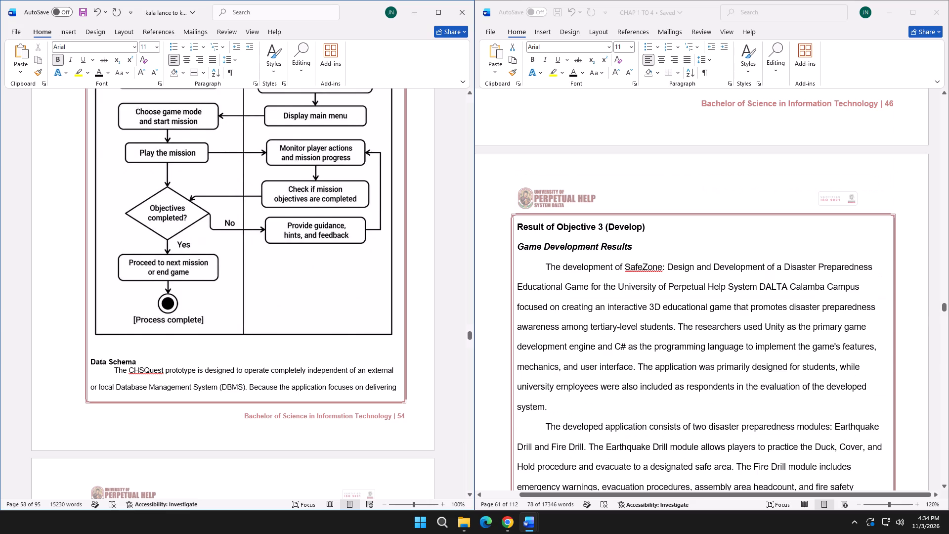
{"action": "scroll", "coordinate": [306, 304], "scroll_direction": "up", "scroll_amount": 8}
{"action": "scroll", "coordinate": [302, 312], "scroll_direction": "down", "scroll_amount": 8}
{"action": "left_click_drag", "start_coordinate": [92, 362], "coordinate": [259, 369]}
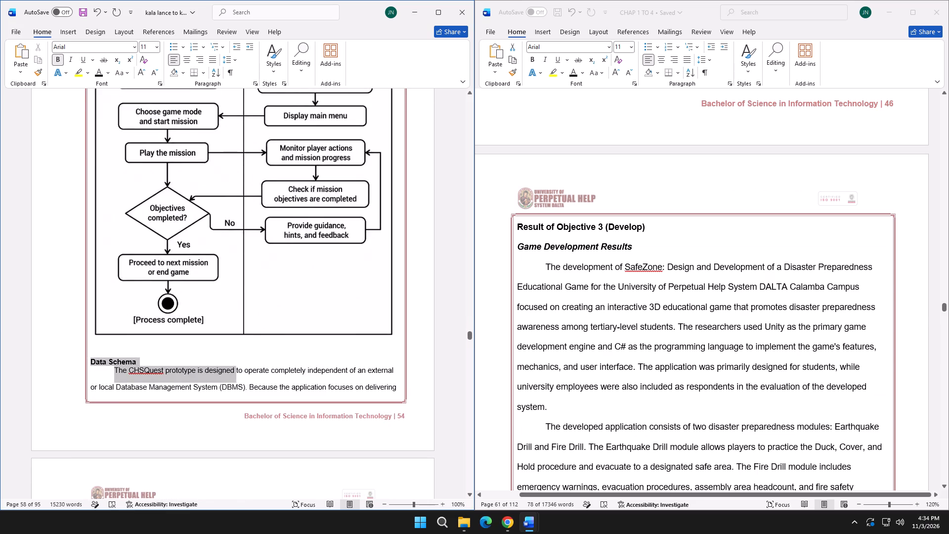
{"action": "left_click_drag", "start_coordinate": [259, 369], "coordinate": [316, 372]}
{"action": "scroll", "coordinate": [396, 383], "scroll_direction": "down", "scroll_amount": 2}
{"action": "scroll", "coordinate": [330, 386], "scroll_direction": "down", "scroll_amount": 14}
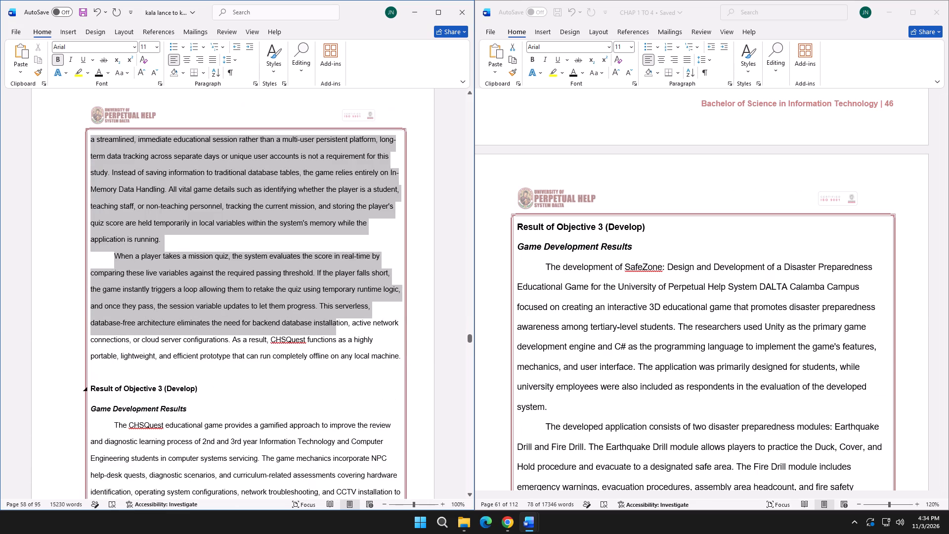
{"action": "left_click_drag", "start_coordinate": [316, 372], "coordinate": [402, 362]}
{"action": "key", "text": "BackSpace"}
{"action": "scroll", "coordinate": [302, 341], "scroll_direction": "up", "scroll_amount": 5}
{"action": "key", "text": "BackSpace"}
{"action": "key", "text": "BackSpace"}
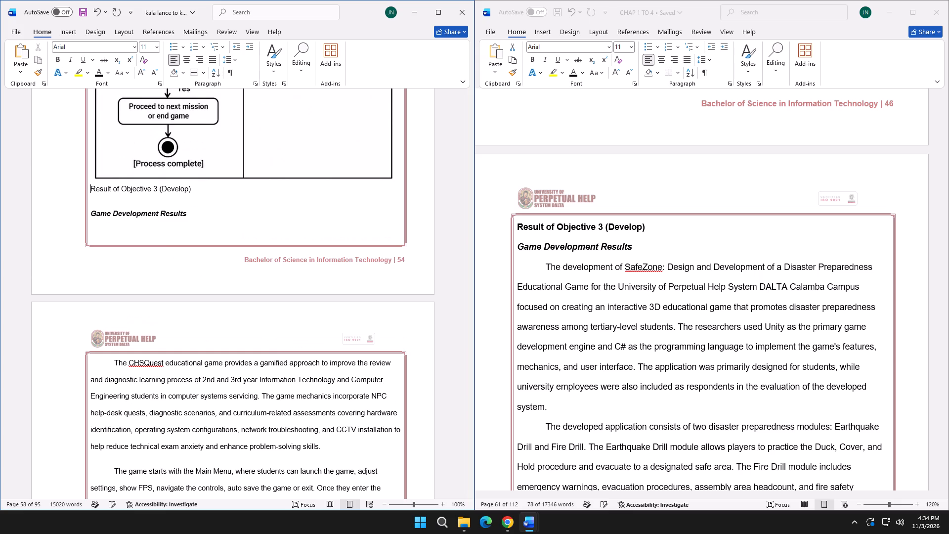
Leave a blank line below the Figure 8 diagram and make the heading "Result of Objective 3 (Develop)" bold.
{"action": "key", "text": "Return"}
{"action": "left_click", "coordinate": [89, 186]}
{"action": "key", "text": "Return"}
{"action": "left_click_drag", "start_coordinate": [196, 202], "coordinate": [81, 193]}
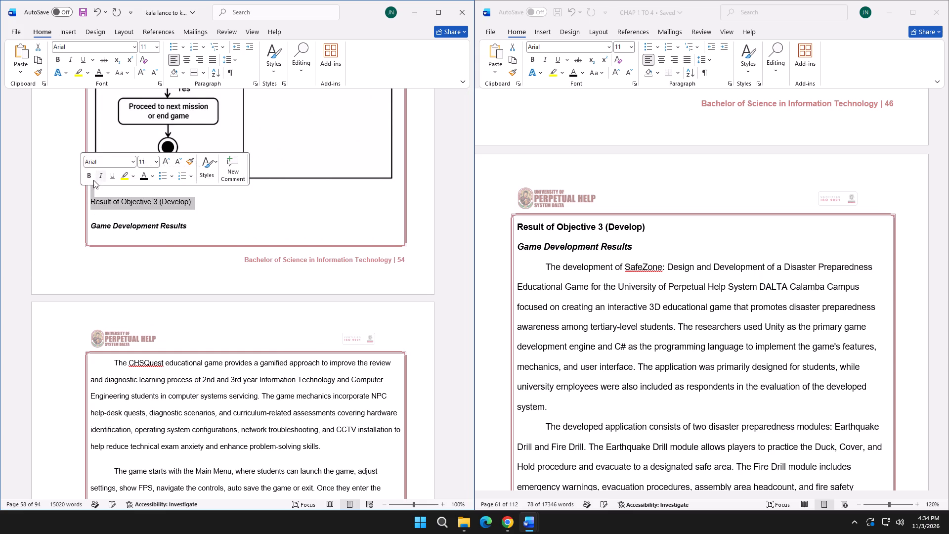
{"action": "left_click", "coordinate": [89, 178]}
{"action": "left_click", "coordinate": [109, 207]}
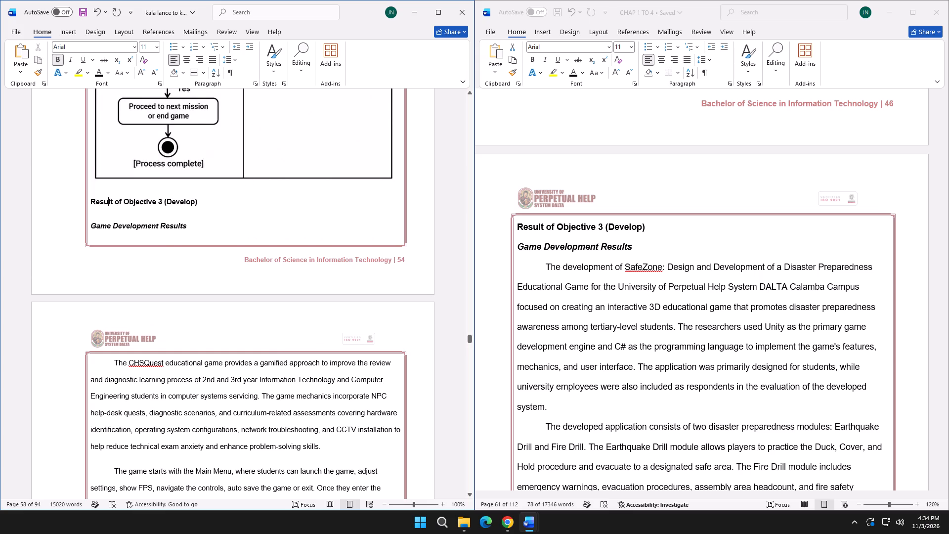
Insert four line breaks before "Result of Objective 3 (Develop)" to move the section to the following page.
{"action": "left_click", "coordinate": [90, 200]}
{"action": "key", "text": "Return"}
{"action": "key", "text": "Return"}
{"action": "key", "text": "Return"}
{"action": "key", "text": "Return"}
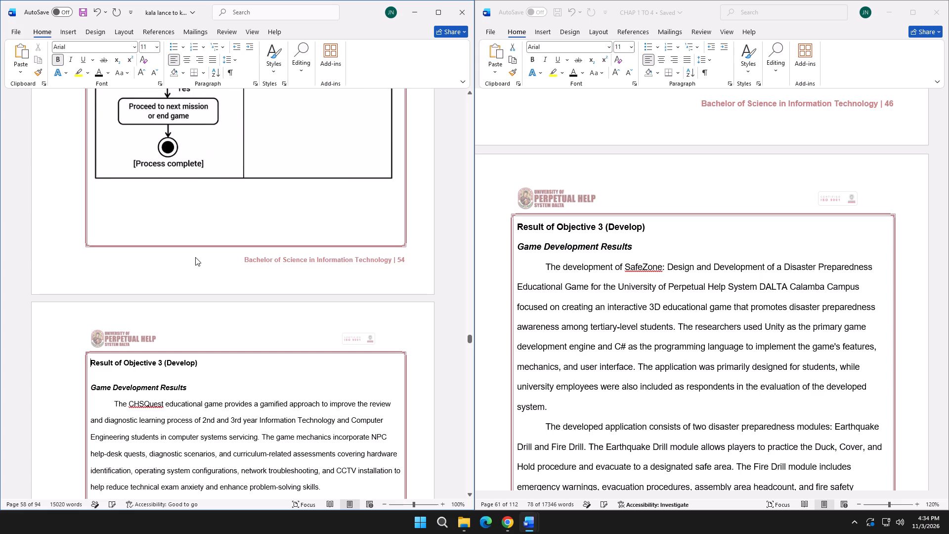
Copy the Game Development Results paragraphs in CHAP 1 TO 4, from "The development of SafeZone" to "gameplay features of SafeZone".
{"action": "scroll", "coordinate": [568, 315], "scroll_direction": "down", "scroll_amount": 4}
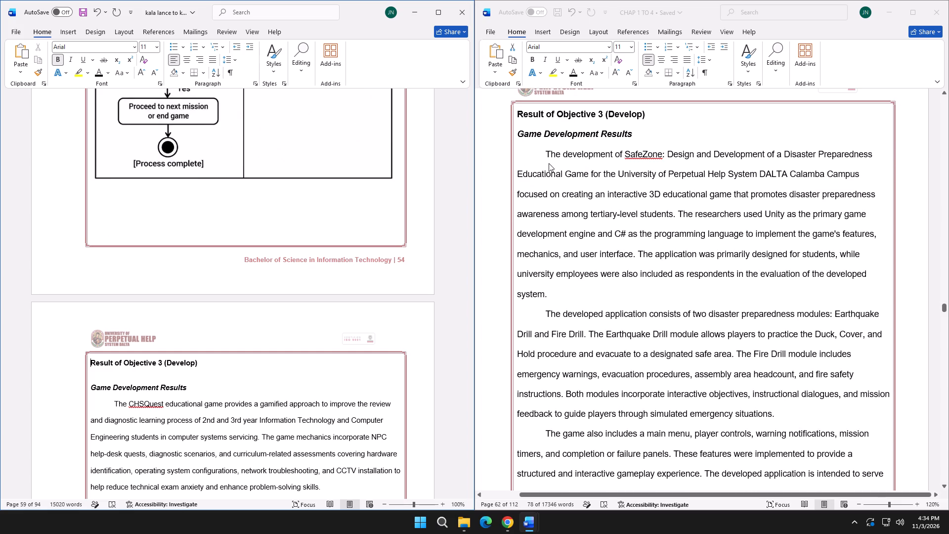
{"action": "left_click", "coordinate": [549, 163]}
{"action": "left_click_drag", "start_coordinate": [546, 156], "coordinate": [750, 146]}
{"action": "scroll", "coordinate": [649, 265], "scroll_direction": "down", "scroll_amount": 16}
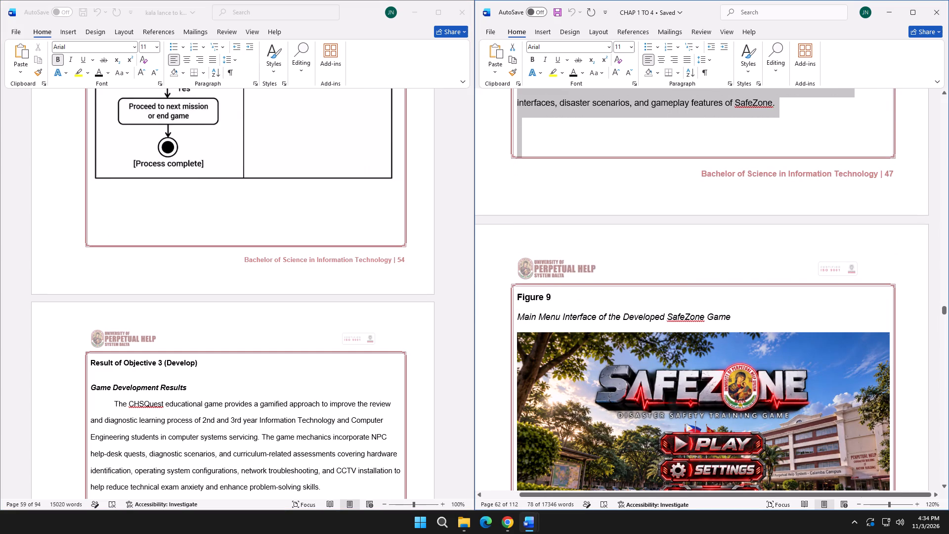
{"action": "left_click_drag", "start_coordinate": [750, 146], "coordinate": [784, 122]}
{"action": "key", "text": "ctrl+c"}
Replace the manuscript's three CHSQuest paragraphs under Game Development Results with the copied SafeZone text.
{"action": "scroll", "coordinate": [229, 264], "scroll_direction": "down", "scroll_amount": 6}
{"action": "left_click", "coordinate": [114, 265]}
{"action": "left_click_drag", "start_coordinate": [115, 265], "coordinate": [151, 262]}
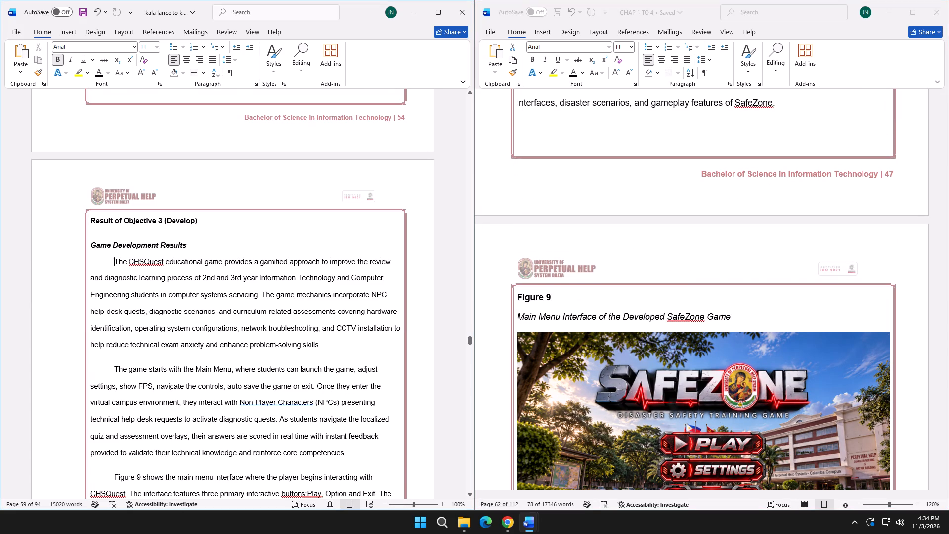
{"action": "left_click_drag", "start_coordinate": [151, 262], "coordinate": [348, 321]}
{"action": "scroll", "coordinate": [280, 294], "scroll_direction": "down", "scroll_amount": 11}
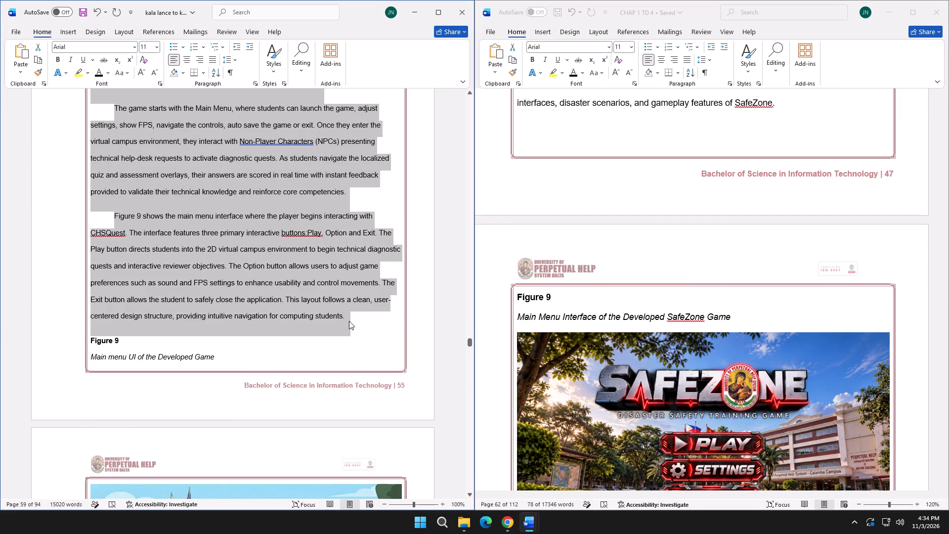
{"action": "key", "text": "ctrl+v"}
Replace the manuscript's Figure 9 caption with "Main Menu Interface of the Developed SafeZone Game" copied from CHAP 1 TO 4.
{"action": "scroll", "coordinate": [349, 321], "scroll_direction": "up", "scroll_amount": 11}
{"action": "scroll", "coordinate": [337, 321], "scroll_direction": "up", "scroll_amount": 12}
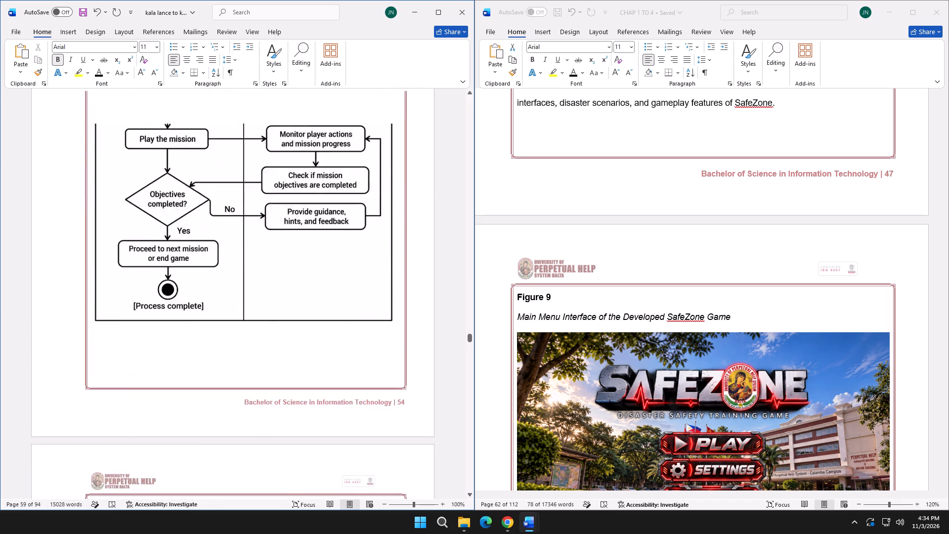
{"action": "scroll", "coordinate": [322, 323], "scroll_direction": "up", "scroll_amount": 8}
{"action": "scroll", "coordinate": [316, 321], "scroll_direction": "down", "scroll_amount": 20}
{"action": "scroll", "coordinate": [316, 321], "scroll_direction": "down", "scroll_amount": 20}
{"action": "scroll", "coordinate": [316, 321], "scroll_direction": "down", "scroll_amount": 1}
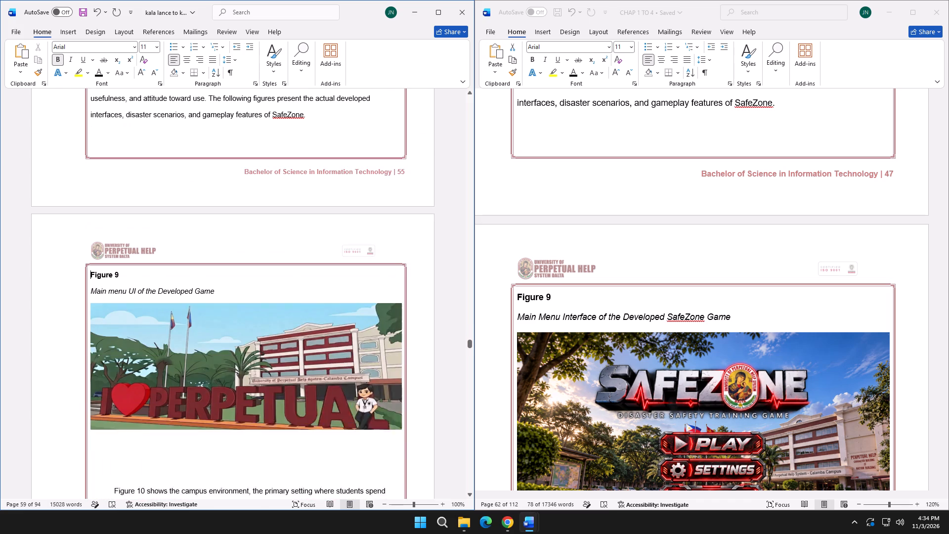
{"action": "scroll", "coordinate": [250, 279], "scroll_direction": "down", "scroll_amount": 3}
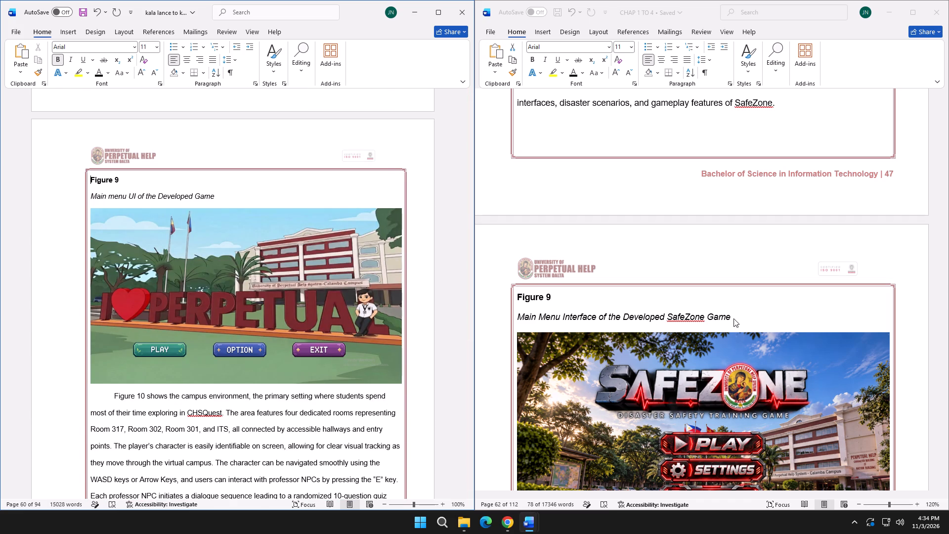
{"action": "left_click", "coordinate": [733, 318]}
{"action": "left_click_drag", "start_coordinate": [734, 316], "coordinate": [525, 318]}
{"action": "key", "text": "ctrl+c"}
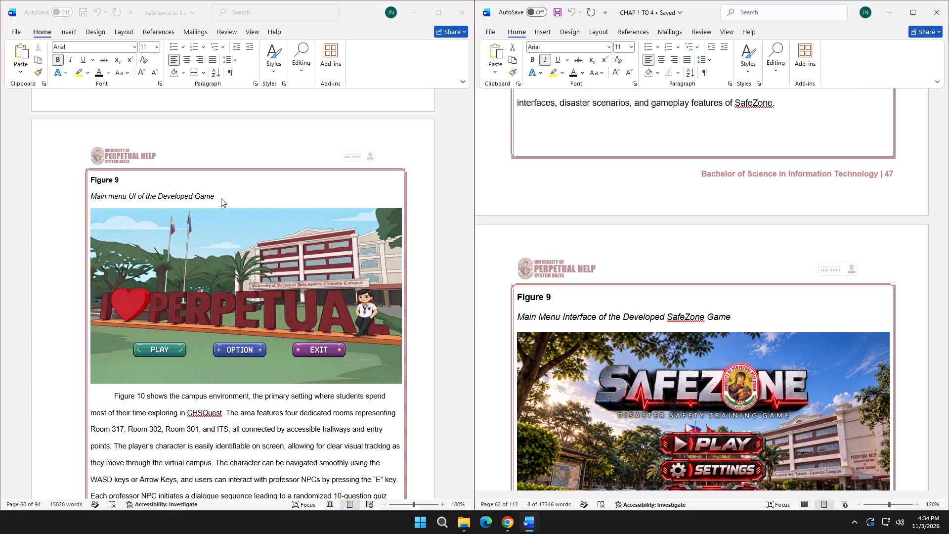
{"action": "left_click", "coordinate": [221, 198]}
{"action": "left_click_drag", "start_coordinate": [222, 198], "coordinate": [97, 196]}
{"action": "key", "text": "ctrl+v"}
Replace the manuscript's Figure 9 picture with the SafeZone main menu image copied from CHAP 1 TO 4.
{"action": "scroll", "coordinate": [509, 287], "scroll_direction": "down", "scroll_amount": 3}
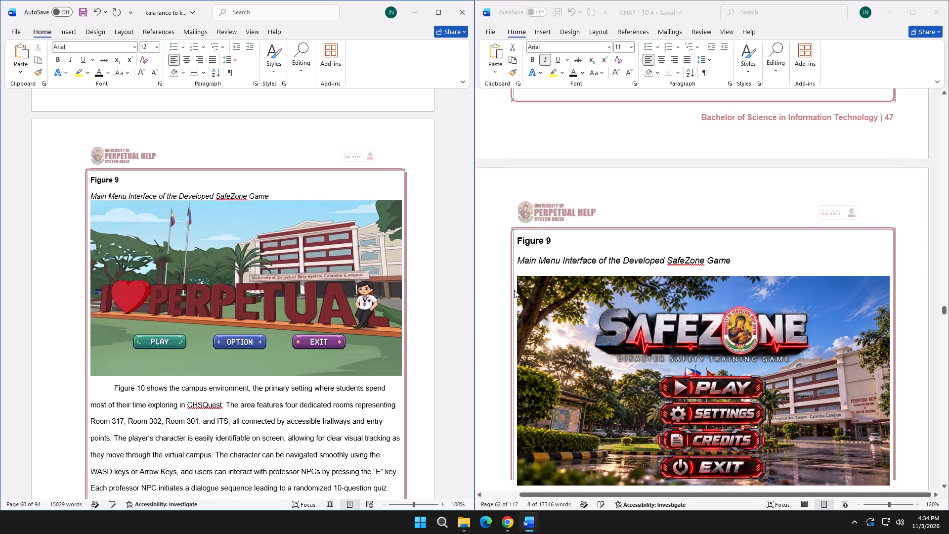
{"action": "scroll", "coordinate": [514, 290], "scroll_direction": "down", "scroll_amount": 2}
{"action": "left_click", "coordinate": [566, 279]}
{"action": "left_click", "coordinate": [566, 279]}
{"action": "key", "text": "ctrl+c"}
{"action": "double_click", "coordinate": [259, 265]}
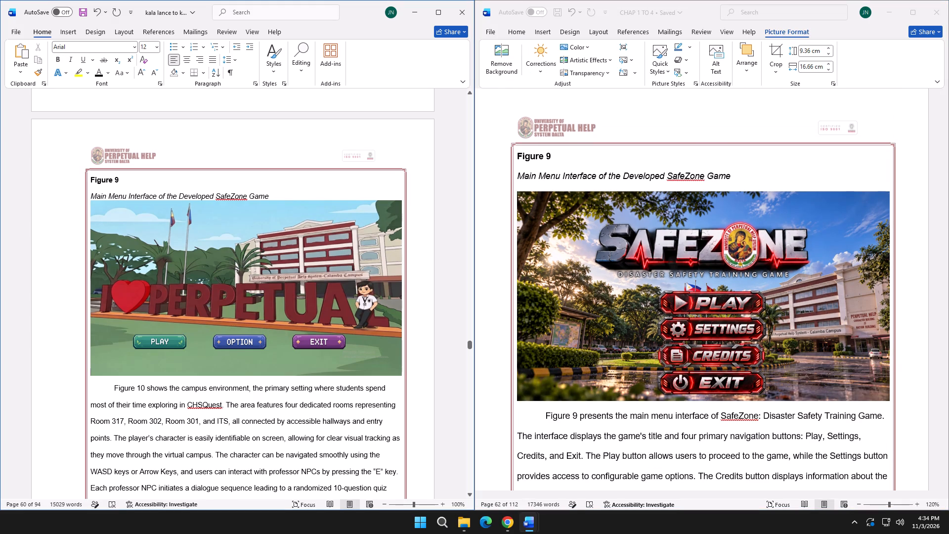
{"action": "key", "text": "Delete"}
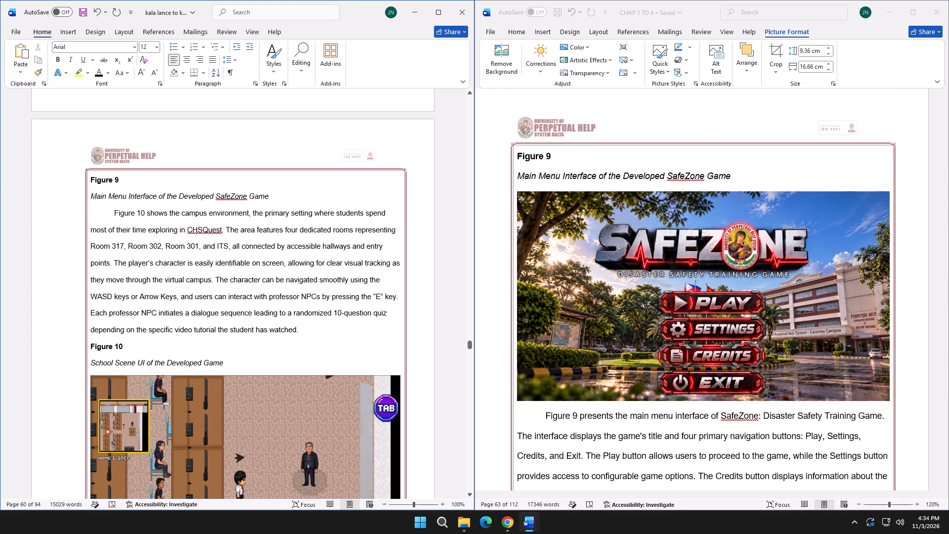
{"action": "key", "text": "Return"}
{"action": "key", "text": "ctrl+v"}
Replace the manuscript's campus environment paragraph below the Figure 9 picture with the Figure 9 main menu description from CHAP 1 TO 4.
{"action": "scroll", "coordinate": [256, 270], "scroll_direction": "down", "scroll_amount": 5}
{"action": "scroll", "coordinate": [575, 328], "scroll_direction": "down", "scroll_amount": 6}
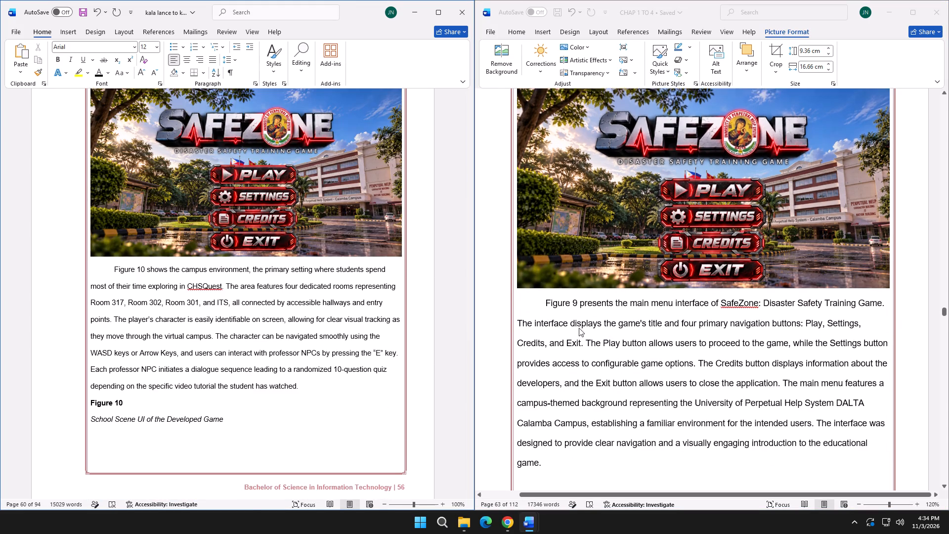
{"action": "left_click", "coordinate": [540, 242]}
{"action": "left_click_drag", "start_coordinate": [543, 245], "coordinate": [555, 403]}
{"action": "key", "text": "ctrl+c"}
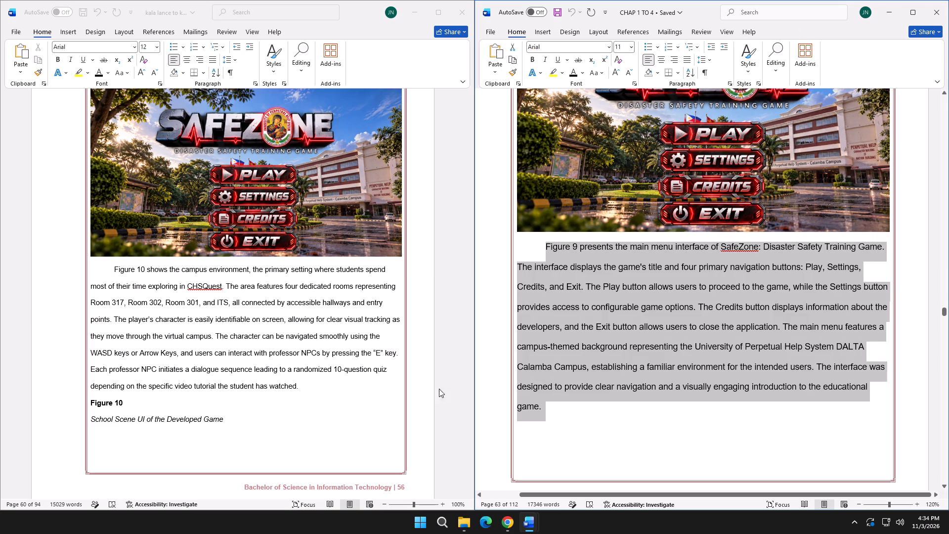
{"action": "left_click_drag", "start_coordinate": [154, 395], "coordinate": [160, 395]}
{"action": "left_click_drag", "start_coordinate": [303, 387], "coordinate": [113, 270]}
{"action": "key", "text": "ctrl+v"}
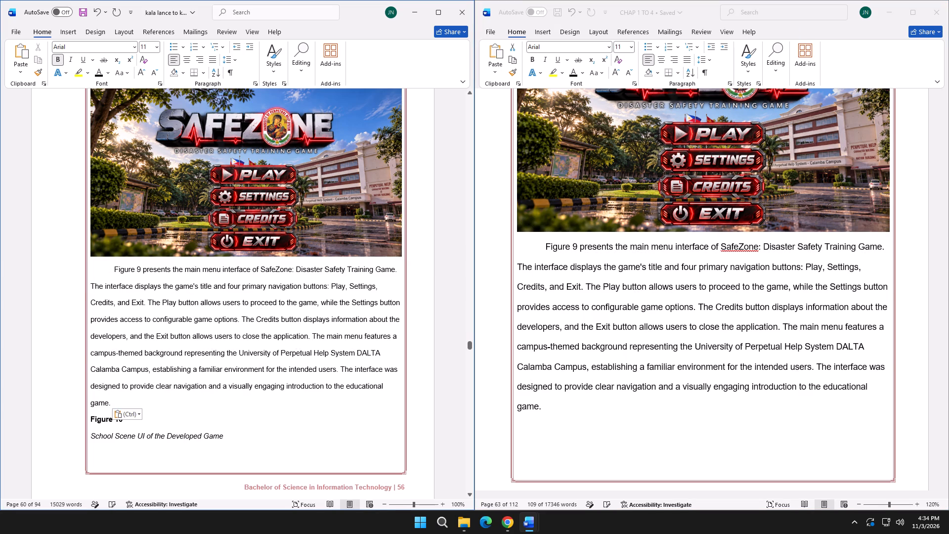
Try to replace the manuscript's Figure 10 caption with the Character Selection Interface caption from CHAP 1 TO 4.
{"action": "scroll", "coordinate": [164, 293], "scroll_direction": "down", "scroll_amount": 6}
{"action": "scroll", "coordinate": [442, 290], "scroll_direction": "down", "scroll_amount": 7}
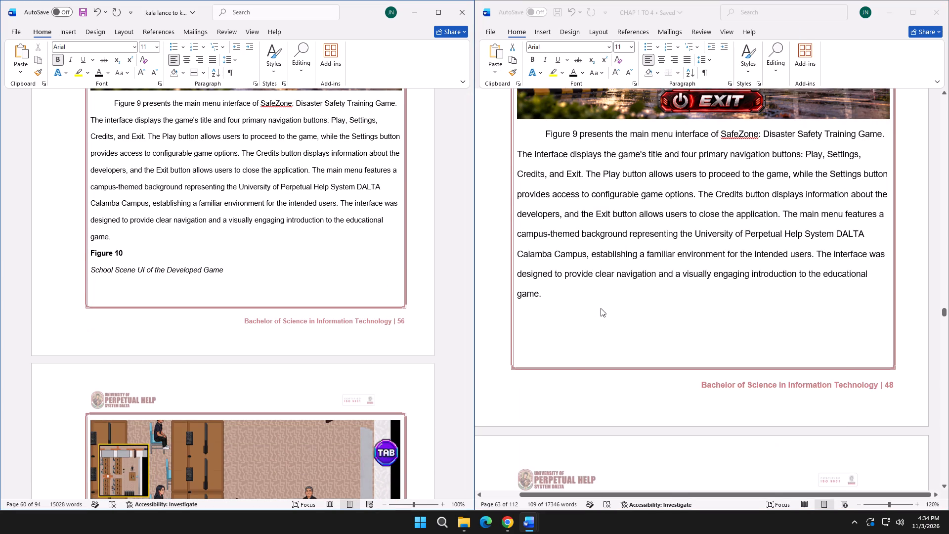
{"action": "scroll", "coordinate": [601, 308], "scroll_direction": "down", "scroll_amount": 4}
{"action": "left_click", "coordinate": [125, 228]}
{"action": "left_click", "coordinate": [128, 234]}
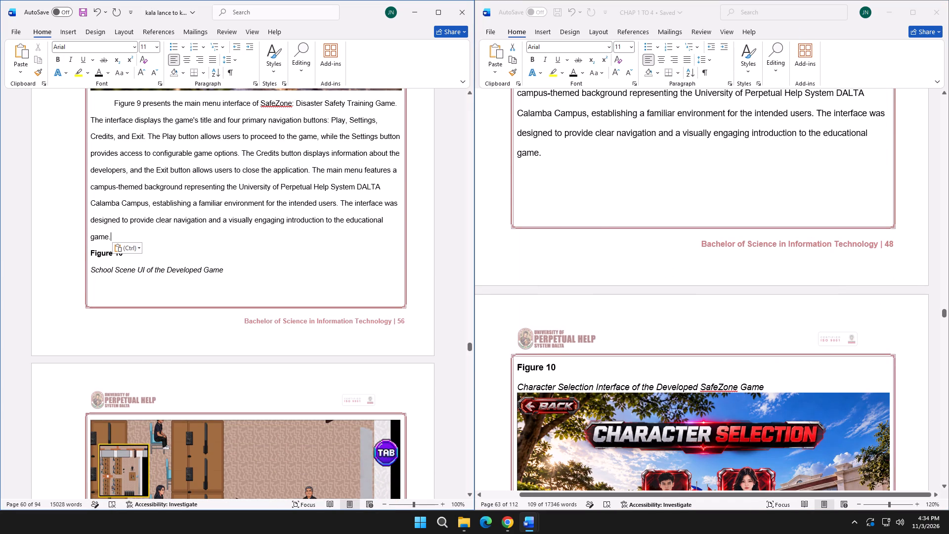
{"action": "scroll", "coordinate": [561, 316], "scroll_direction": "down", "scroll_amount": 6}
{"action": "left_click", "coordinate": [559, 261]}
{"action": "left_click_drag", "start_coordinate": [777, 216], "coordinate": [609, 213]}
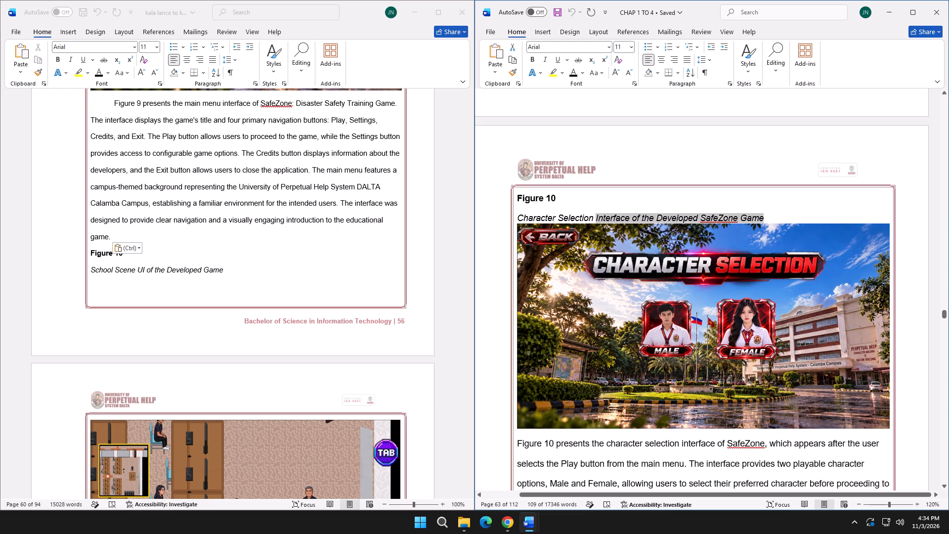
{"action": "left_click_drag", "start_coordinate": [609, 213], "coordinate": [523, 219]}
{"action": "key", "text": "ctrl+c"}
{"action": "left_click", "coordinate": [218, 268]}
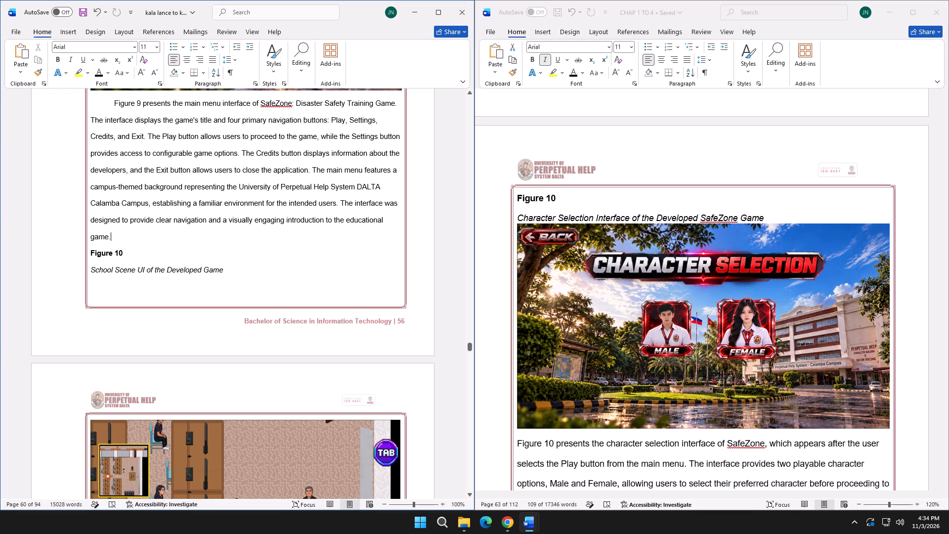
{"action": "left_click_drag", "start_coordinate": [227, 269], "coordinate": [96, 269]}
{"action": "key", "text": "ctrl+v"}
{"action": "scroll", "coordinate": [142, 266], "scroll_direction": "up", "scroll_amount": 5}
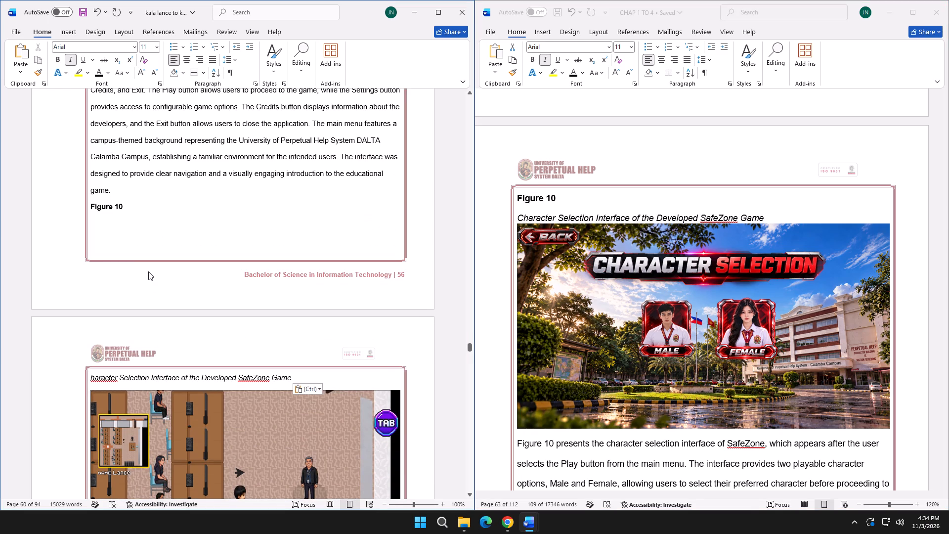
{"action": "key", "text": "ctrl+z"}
Copy the full caption "Character Selection Interface of the Developed SafeZone Game" and paste it over the manuscript's Figure 10 caption.
{"action": "left_click", "coordinate": [518, 216]}
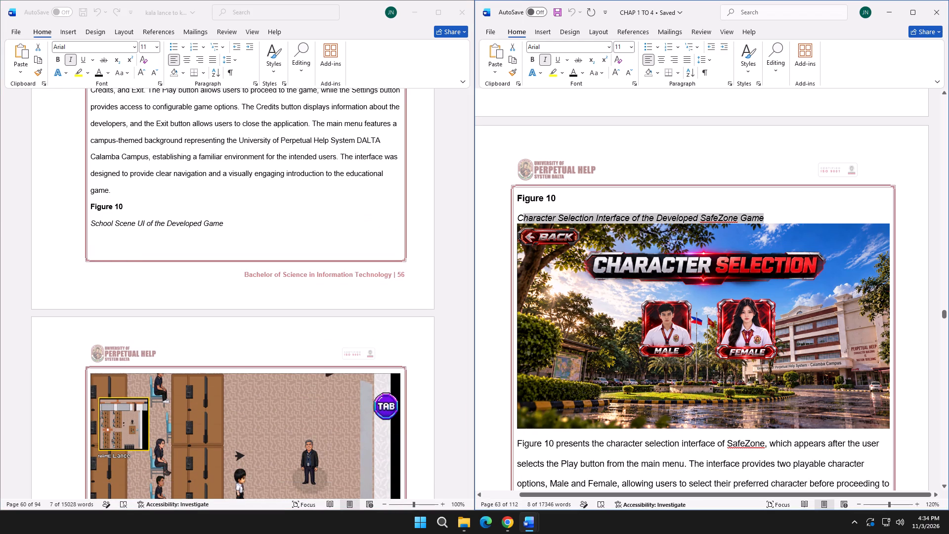
{"action": "left_click_drag", "start_coordinate": [519, 217], "coordinate": [768, 217]}
{"action": "key", "text": "ctrl+c"}
{"action": "left_click", "coordinate": [122, 237]}
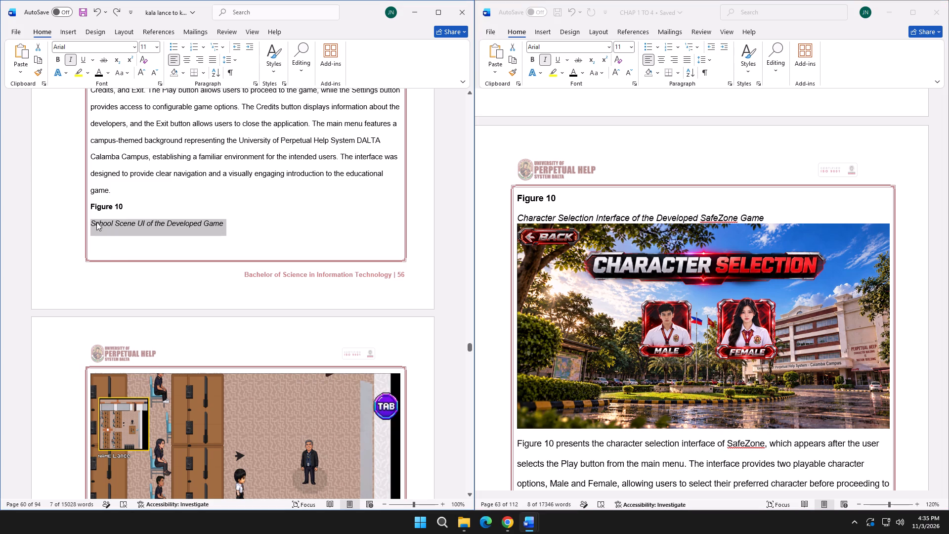
{"action": "key", "text": "ctrl+v"}
Insert four line breaks before the manuscript's Figure 10 heading to move it onto the same page as its caption.
{"action": "scroll", "coordinate": [134, 249], "scroll_direction": "up", "scroll_amount": 5}
{"action": "left_click", "coordinate": [90, 206]}
{"action": "key", "text": "Return"}
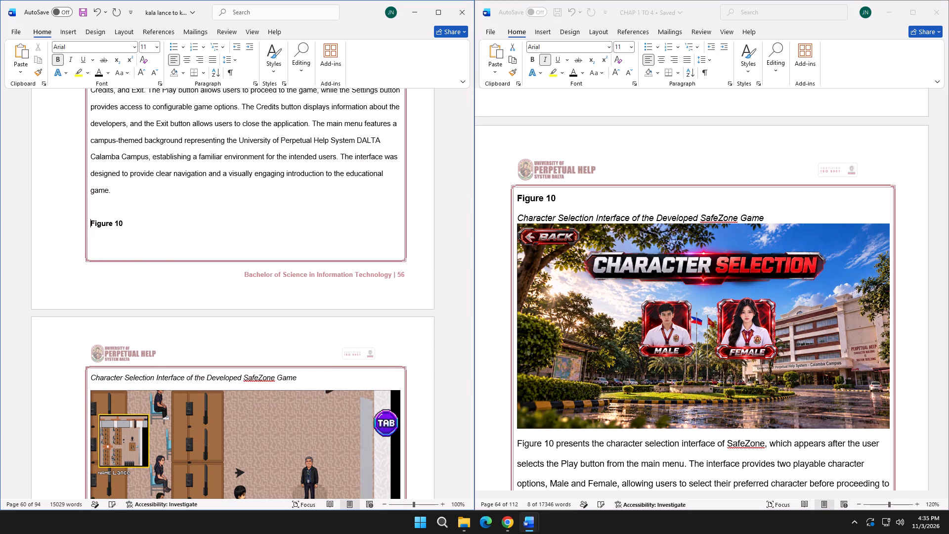
{"action": "key", "text": "Return"}
{"action": "key", "text": "Return"}
{"action": "key", "text": "Return"}
Replace the manuscript's Figure 10 classroom gameplay picture with the Character Selection picture from CHAP 1 TO 4.
{"action": "scroll", "coordinate": [593, 331], "scroll_direction": "down", "scroll_amount": 5}
{"action": "double_click", "coordinate": [616, 228]}
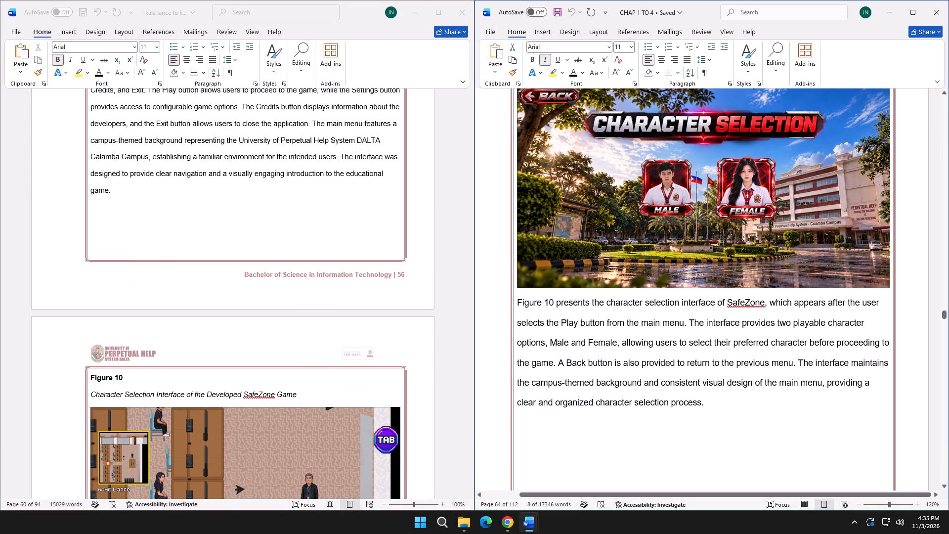
{"action": "key", "text": "ctrl+c"}
{"action": "scroll", "coordinate": [248, 416], "scroll_direction": "down", "scroll_amount": 6}
{"action": "double_click", "coordinate": [256, 321]}
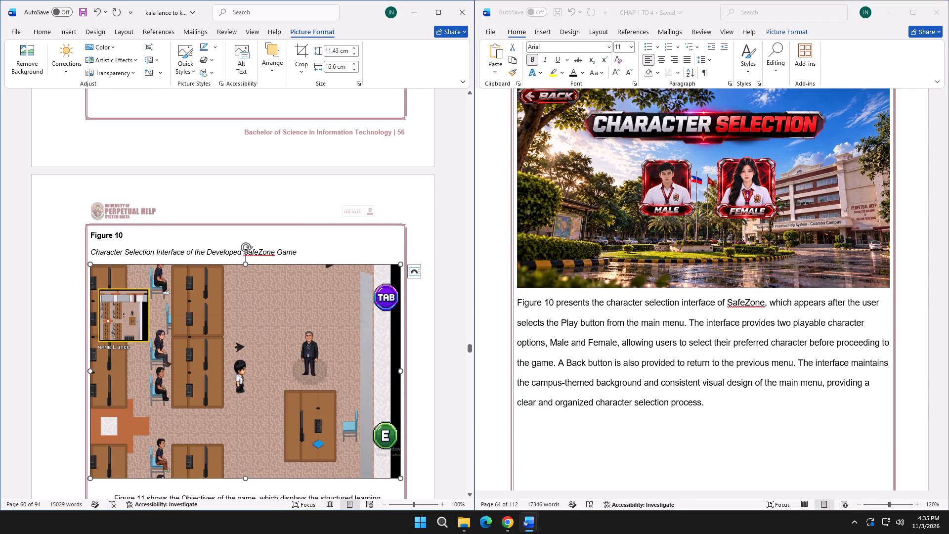
{"action": "key", "text": "Delete"}
{"action": "key", "text": "Return"}
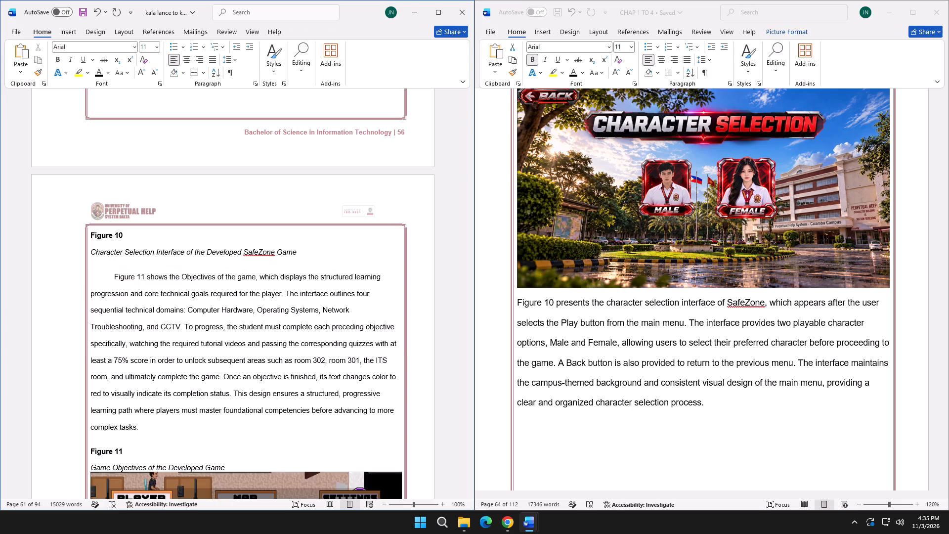
{"action": "key", "text": "ctrl+v"}
Replace the manuscript's game objectives paragraph below the Figure 10 picture with the character selection description from CHAP 1 TO 4, removing surplus trailing characters.
{"action": "scroll", "coordinate": [252, 314], "scroll_direction": "down", "scroll_amount": 7}
{"action": "scroll", "coordinate": [586, 309], "scroll_direction": "down", "scroll_amount": 3}
{"action": "left_click", "coordinate": [522, 218]}
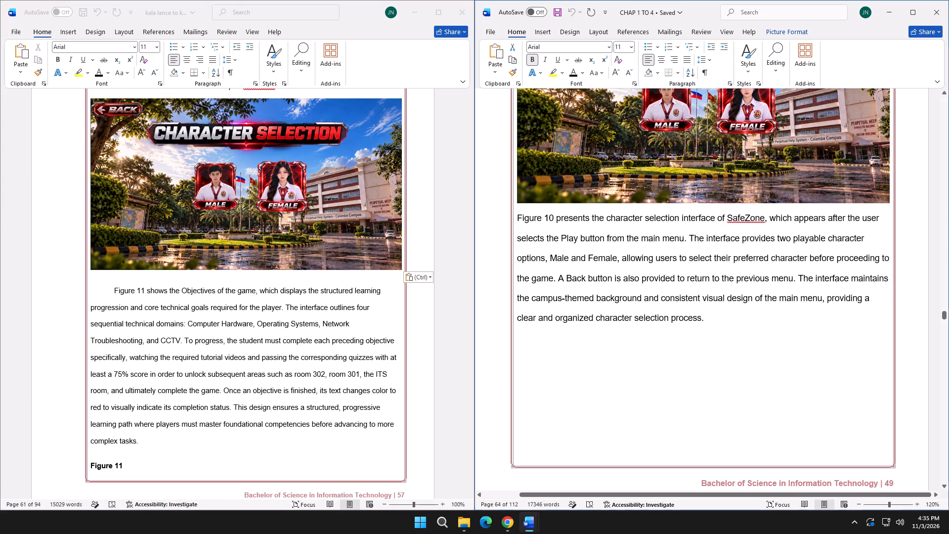
{"action": "left_click_drag", "start_coordinate": [517, 219], "coordinate": [707, 318]}
{"action": "key", "text": "ctrl+c"}
{"action": "scroll", "coordinate": [259, 317], "scroll_direction": "up", "scroll_amount": 5}
{"action": "scroll", "coordinate": [250, 324], "scroll_direction": "down", "scroll_amount": 5}
{"action": "left_click", "coordinate": [120, 311]}
{"action": "left_click_drag", "start_coordinate": [113, 290], "coordinate": [150, 439]}
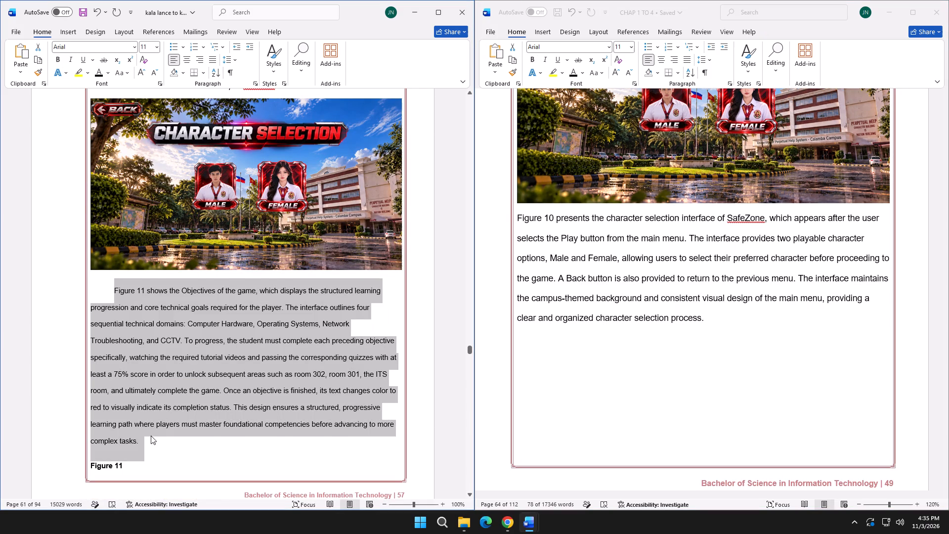
{"action": "key", "text": "ctrl+v"}
{"action": "key", "text": "ctrl+z"}
{"action": "left_click", "coordinate": [134, 418]}
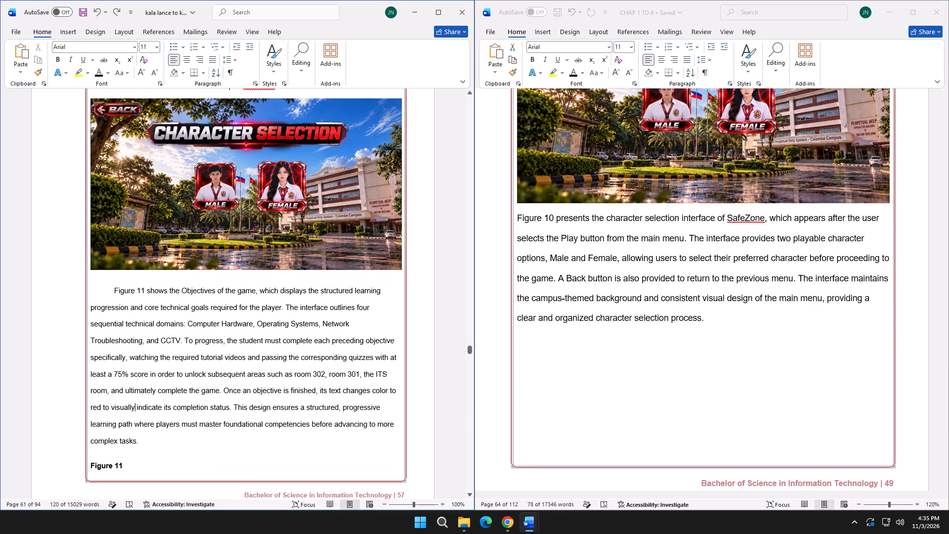
{"action": "left_click_drag", "start_coordinate": [114, 290], "coordinate": [135, 441]}
{"action": "key", "text": "ctrl+v"}
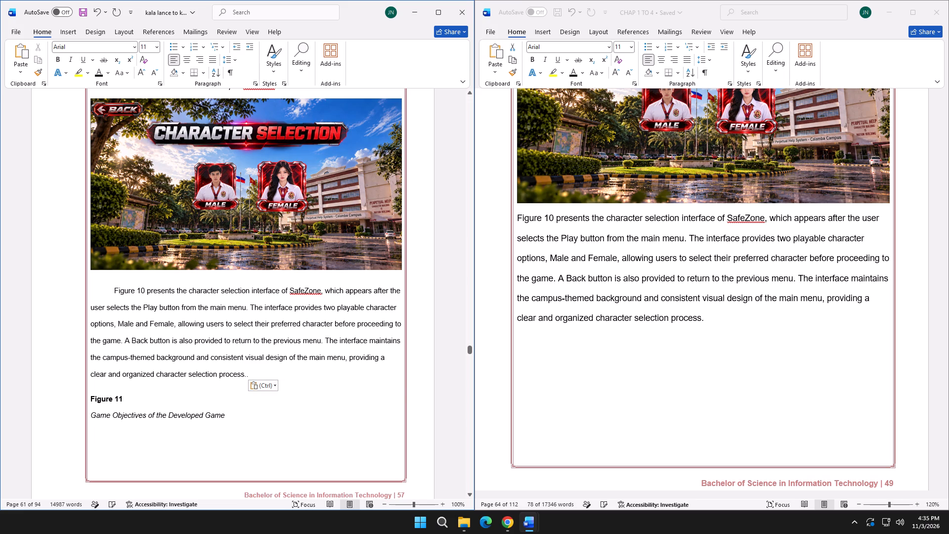
{"action": "left_click", "coordinate": [253, 375]}
{"action": "key", "text": "BackSpace"}
{"action": "key", "text": "BackSpace"}
Replace the manuscript's Figure 11 caption with "Drill Selection Interface of the Developed SafeZone Game" from CHAP 1 TO 4.
{"action": "scroll", "coordinate": [253, 375], "scroll_direction": "down", "scroll_amount": 5}
{"action": "left_click", "coordinate": [91, 283]}
{"action": "scroll", "coordinate": [241, 345], "scroll_direction": "down", "scroll_amount": 6}
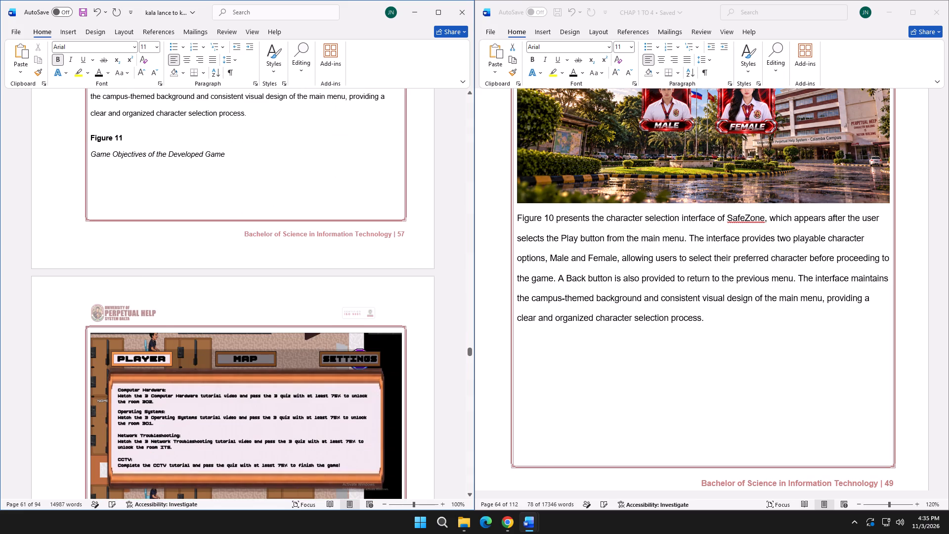
{"action": "scroll", "coordinate": [559, 332], "scroll_direction": "down", "scroll_amount": 15}
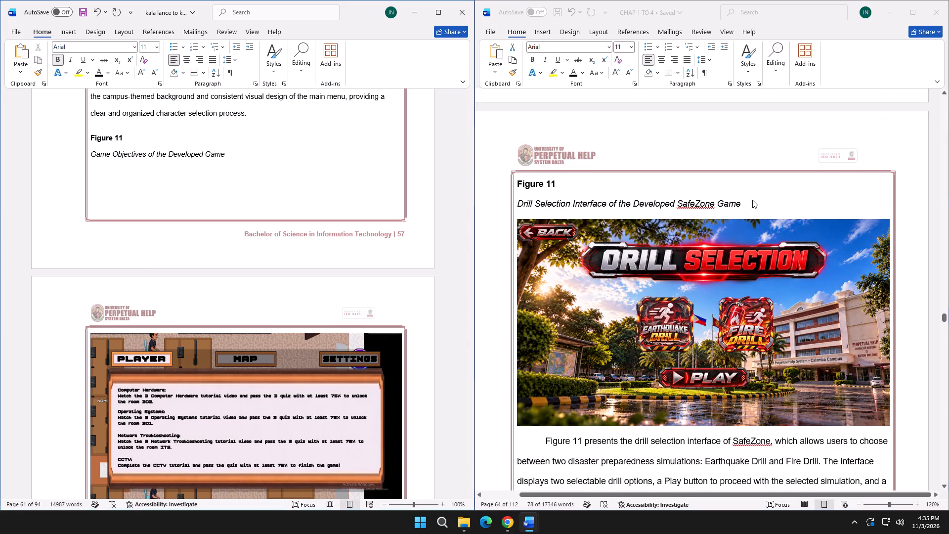
{"action": "left_click", "coordinate": [752, 200]}
{"action": "left_click_drag", "start_coordinate": [750, 203], "coordinate": [515, 203]}
{"action": "key", "text": "ctrl+c"}
{"action": "left_click", "coordinate": [229, 163]}
{"action": "left_click", "coordinate": [231, 153]}
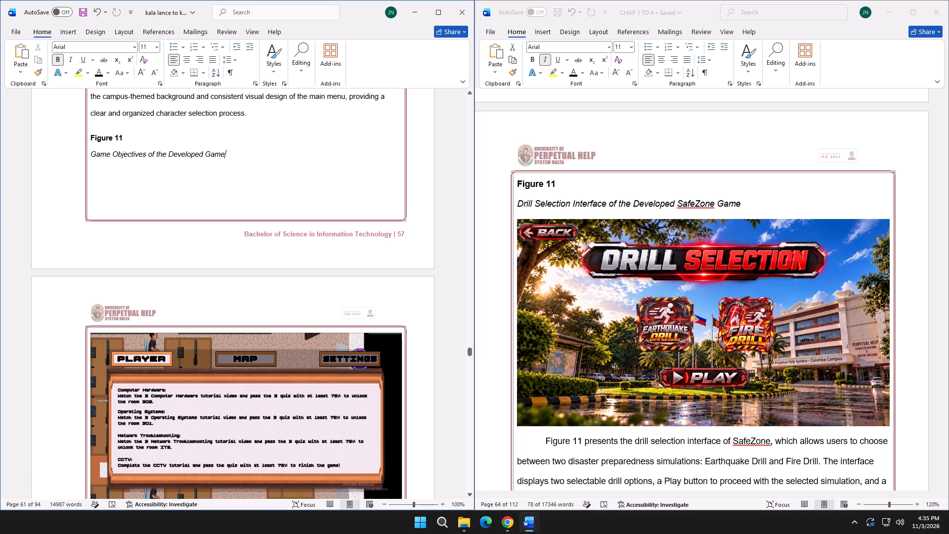
{"action": "left_click_drag", "start_coordinate": [231, 154], "coordinate": [102, 155]}
{"action": "key", "text": "ctrl+v"}
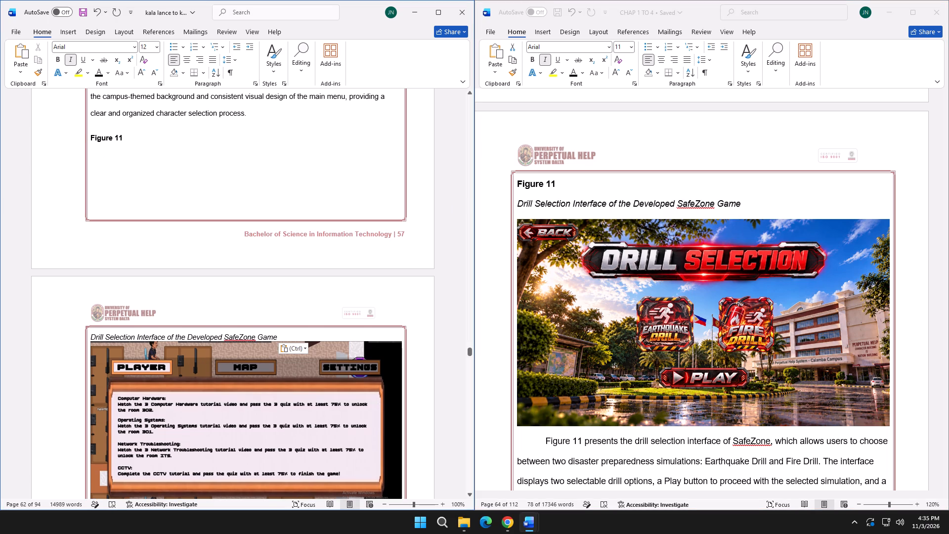
Insert five line breaks before the manuscript's Figure 11 heading to move it onto the same page as its caption.
{"action": "left_click", "coordinate": [90, 135]}
{"action": "key", "text": "Return"}
{"action": "key", "text": "Return"}
{"action": "key", "text": "Return"}
{"action": "key", "text": "Return"}
{"action": "key", "text": "Return"}
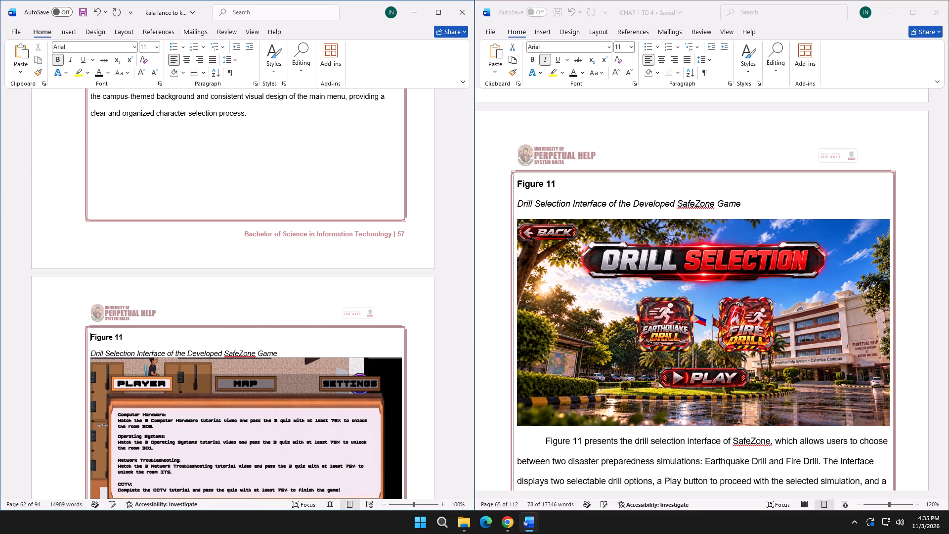
Replace the manuscript's Figure 11 objectives screen picture with the Drill Selection picture from CHAP 1 TO 4.
{"action": "scroll", "coordinate": [275, 286], "scroll_direction": "down", "scroll_amount": 6}
{"action": "double_click", "coordinate": [271, 285]}
{"action": "left_click", "coordinate": [596, 293]}
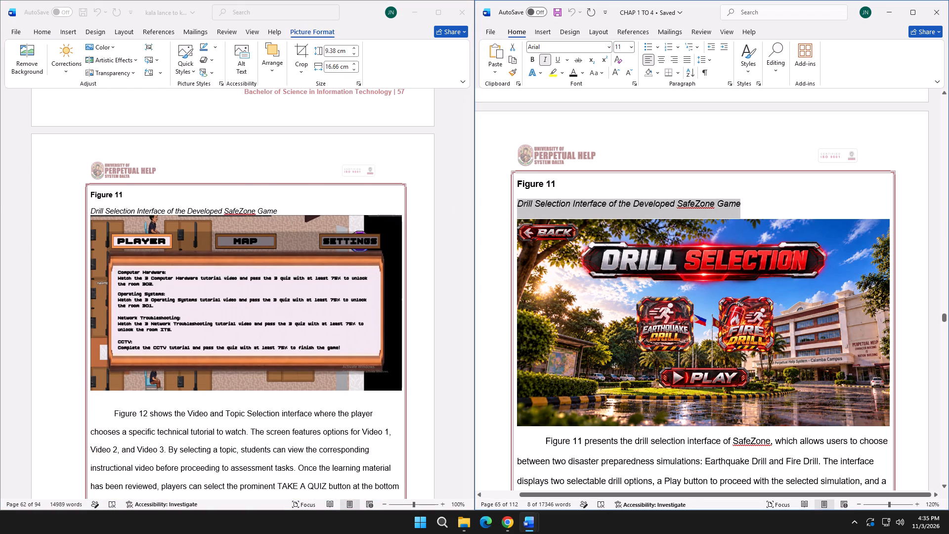
{"action": "left_click", "coordinate": [596, 293]}
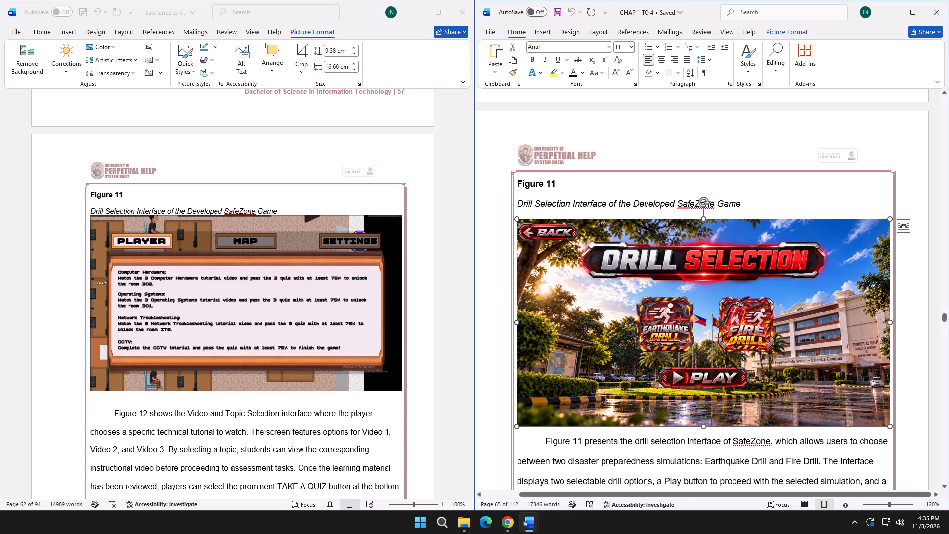
{"action": "key", "text": "ctrl+c"}
{"action": "left_click", "coordinate": [260, 270]}
{"action": "key", "text": "Delete"}
{"action": "key", "text": "ctrl+v"}
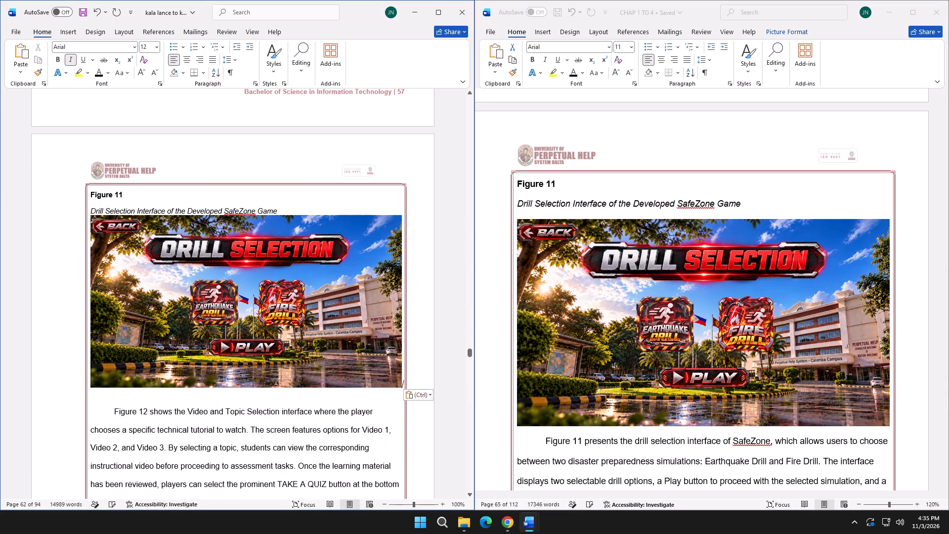
Replace the manuscript's video and topic selection paragraph below the Figure 11 picture with the drill selection description from CHAP 1 TO 4.
{"action": "scroll", "coordinate": [261, 270], "scroll_direction": "down", "scroll_amount": 5}
{"action": "scroll", "coordinate": [543, 332], "scroll_direction": "down", "scroll_amount": 6}
{"action": "left_click", "coordinate": [550, 273]}
{"action": "left_click_drag", "start_coordinate": [546, 274], "coordinate": [592, 306]}
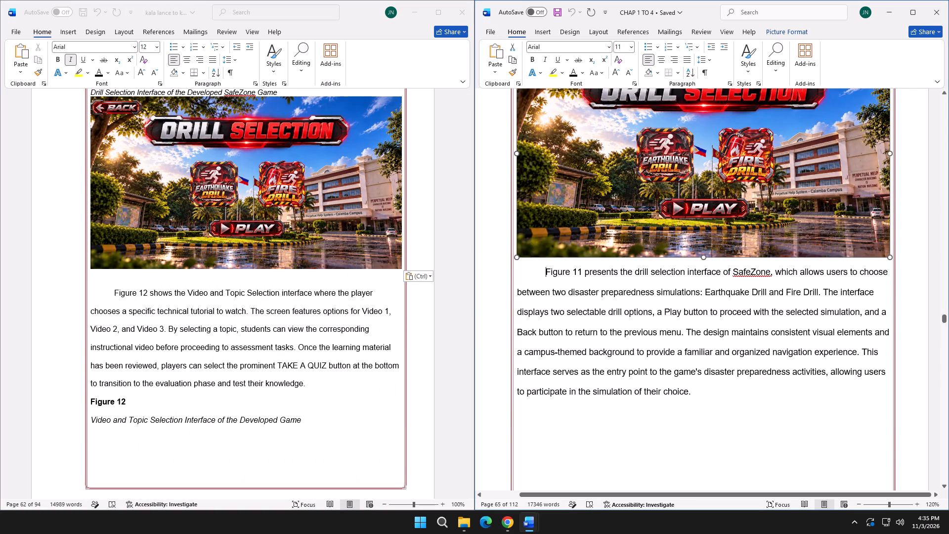
{"action": "left_click_drag", "start_coordinate": [592, 306], "coordinate": [697, 389]}
{"action": "key", "text": "ctrl+c"}
{"action": "left_click", "coordinate": [129, 291]}
{"action": "left_click_drag", "start_coordinate": [112, 293], "coordinate": [313, 386]}
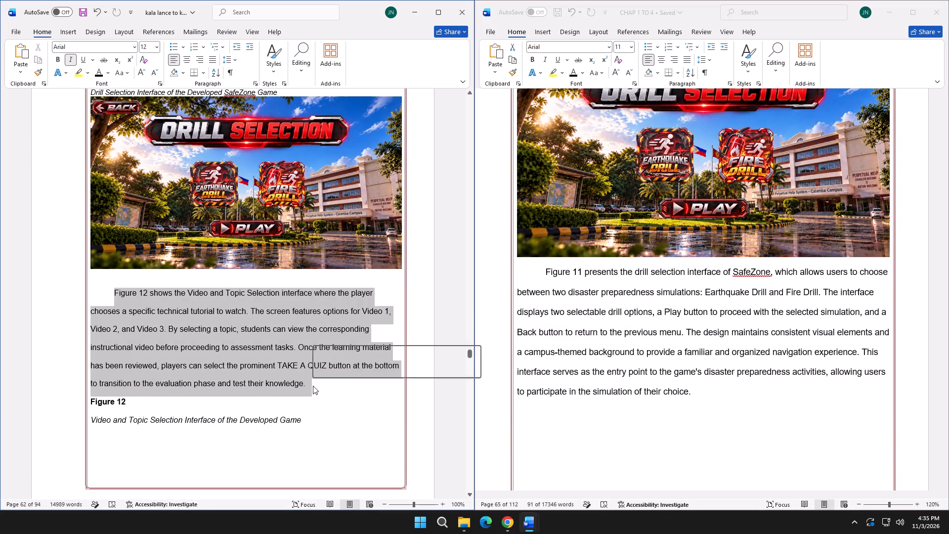
{"action": "key", "text": "ctrl+v"}
Close the gap between the Figure 11 picture and its description, keeping the paragraph's first line indented.
{"action": "left_click", "coordinate": [114, 289]}
{"action": "key", "text": "BackSpace"}
{"action": "key", "text": "BackSpace"}
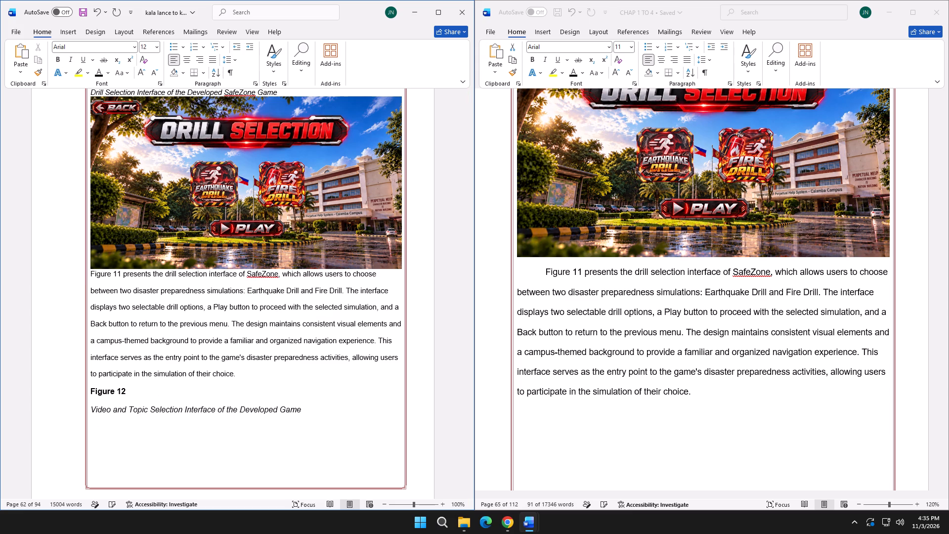
{"action": "key", "text": "Tab"}
Set the font size to 11 at the start of the Figure 11 description.
{"action": "left_click", "coordinate": [148, 46]}
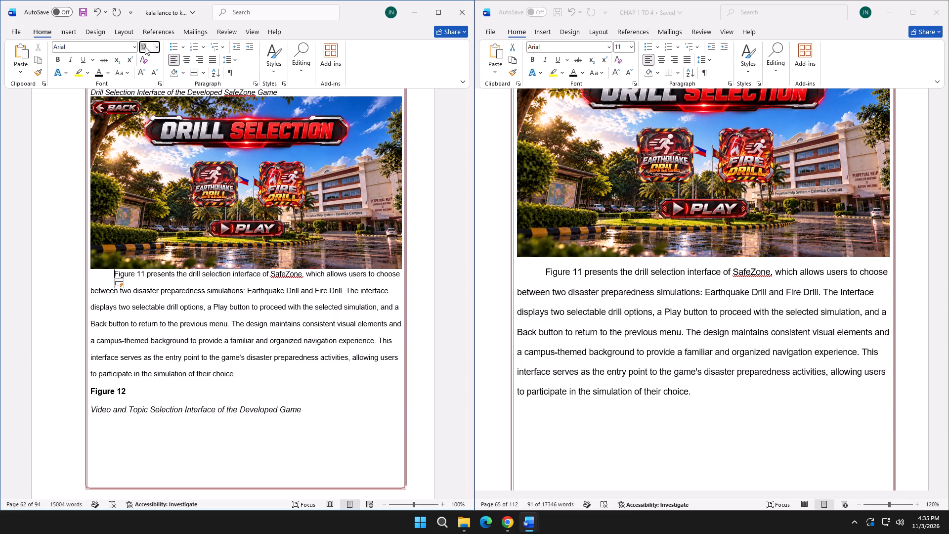
{"action": "key", "text": "1"}
{"action": "key", "text": "1"}
{"action": "key", "text": "Return"}
Insert six line breaks before the manuscript's Figure 12 heading to move it and its caption onto the picture's page.
{"action": "scroll", "coordinate": [250, 369], "scroll_direction": "down", "scroll_amount": 4}
{"action": "left_click", "coordinate": [89, 296]}
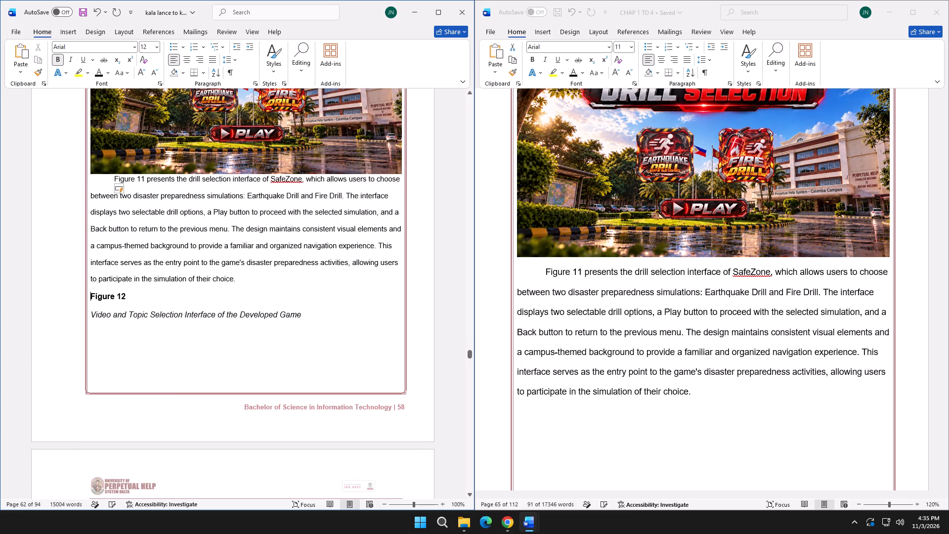
{"action": "key", "text": "Return"}
{"action": "key", "text": "Return"}
{"action": "key", "text": "Return"}
{"action": "key", "text": "Return"}
{"action": "key", "text": "Return"}
{"action": "key", "text": "Return"}
Replace the manuscript's Figure 12 caption with "Earthquake Drill Classroom Introduction Interface" from CHAP 1 TO 4.
{"action": "scroll", "coordinate": [198, 325], "scroll_direction": "down", "scroll_amount": 5}
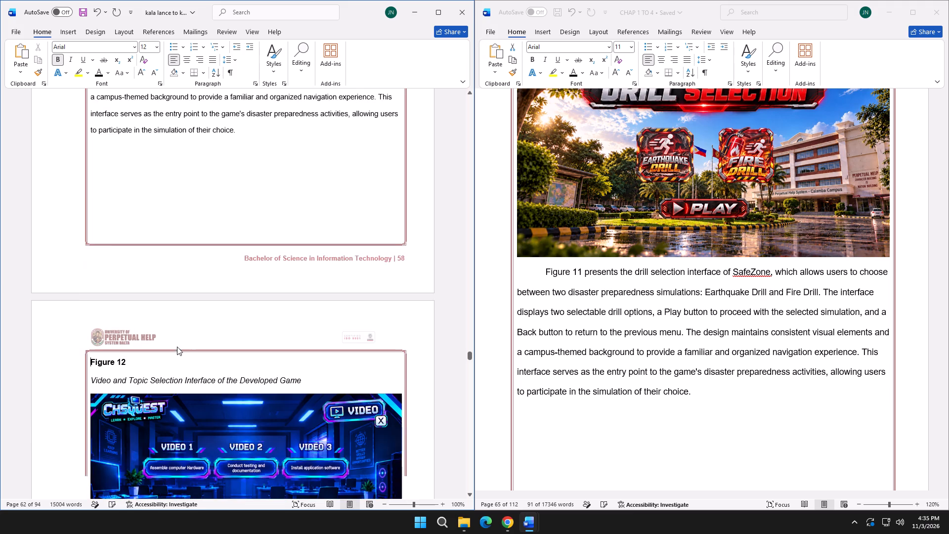
{"action": "scroll", "coordinate": [606, 296], "scroll_direction": "down", "scroll_amount": 16}
{"action": "left_click", "coordinate": [706, 221]}
{"action": "left_click_drag", "start_coordinate": [713, 217], "coordinate": [538, 224]}
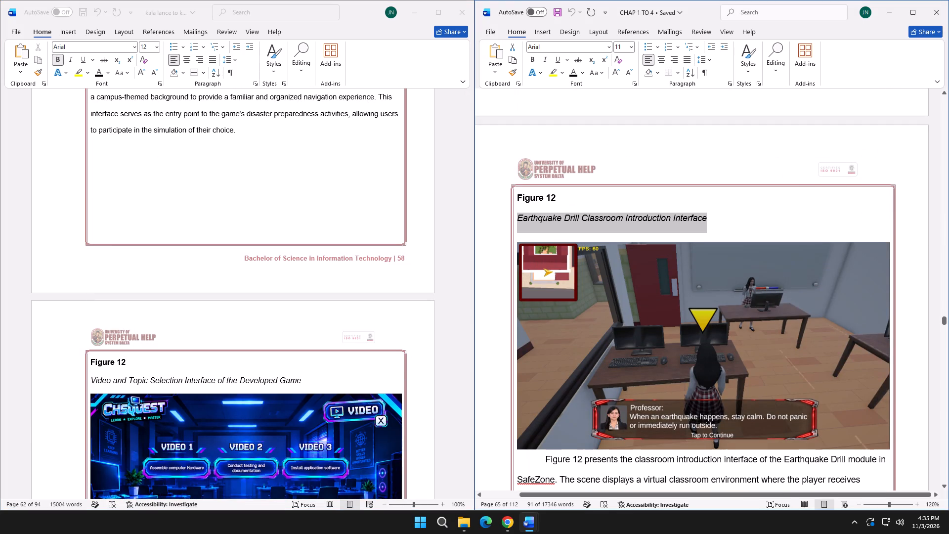
{"action": "left_click_drag", "start_coordinate": [538, 224], "coordinate": [509, 224]}
{"action": "key", "text": "ctrl+c"}
{"action": "left_click", "coordinate": [304, 379]}
{"action": "left_click_drag", "start_coordinate": [304, 380], "coordinate": [114, 386]}
{"action": "left_click", "coordinate": [92, 381]}
{"action": "left_click_drag", "start_coordinate": [92, 381], "coordinate": [297, 388]}
{"action": "key", "text": "ctrl+v"}
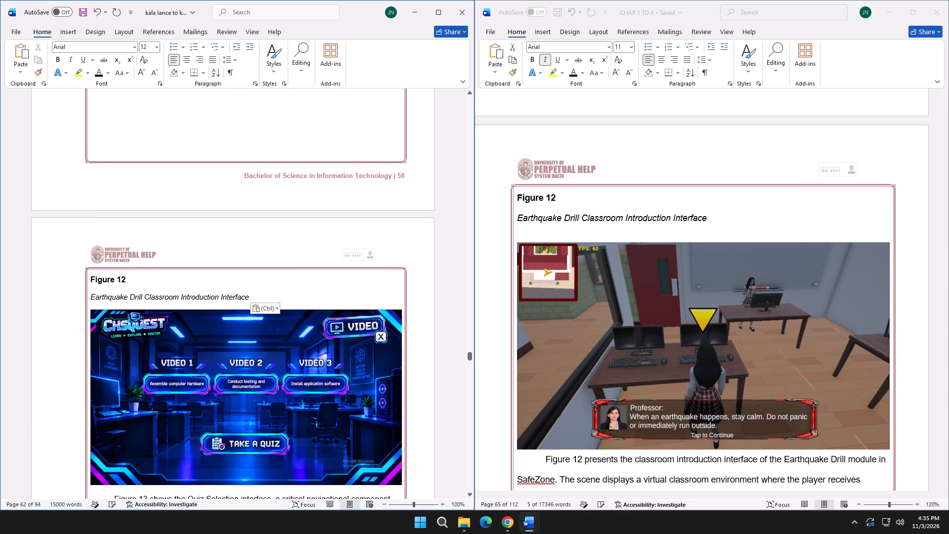
Replace the manuscript's Figure 12 video selection picture with the earthquake drill classroom picture from CHAP 1 TO 4.
{"action": "scroll", "coordinate": [252, 361], "scroll_direction": "down", "scroll_amount": 4}
{"action": "left_click", "coordinate": [233, 303]}
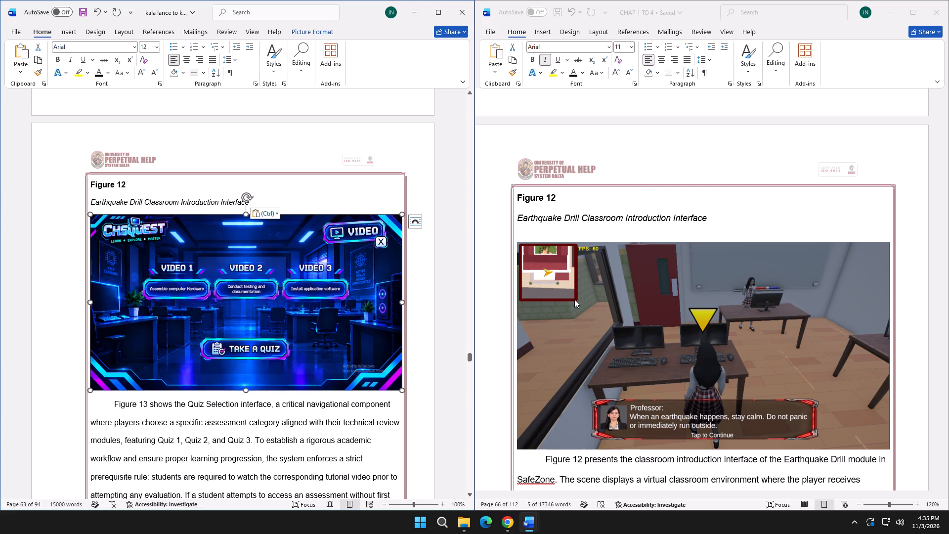
{"action": "left_click", "coordinate": [606, 299]}
{"action": "left_click", "coordinate": [608, 300]}
{"action": "key", "text": "ctrl+c"}
{"action": "left_click", "coordinate": [243, 275]}
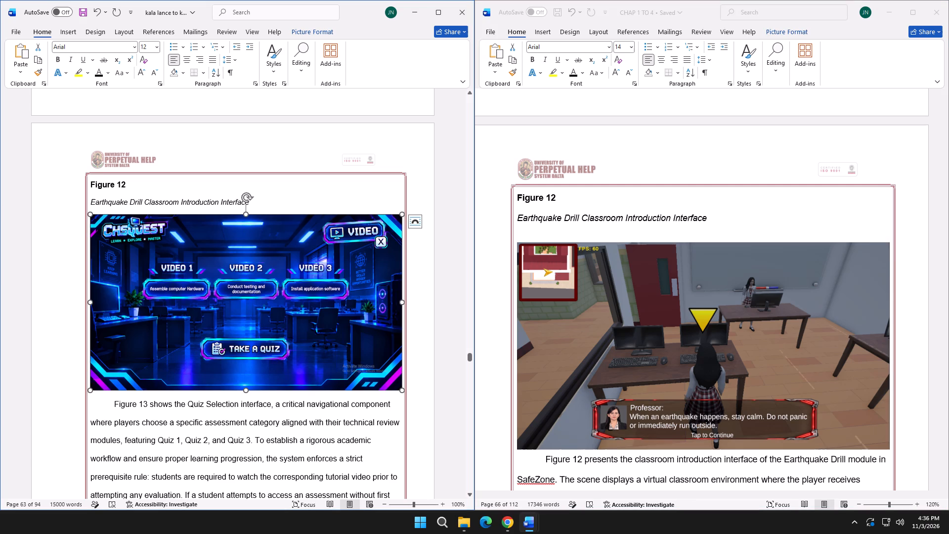
{"action": "key", "text": "Delete"}
{"action": "key", "text": "ctrl+v"}
Replace the manuscript's quiz selection paragraph below the Figure 12 picture with the earthquake drill classroom introduction description from CHAP 1 TO 4.
{"action": "scroll", "coordinate": [247, 271], "scroll_direction": "down", "scroll_amount": 5}
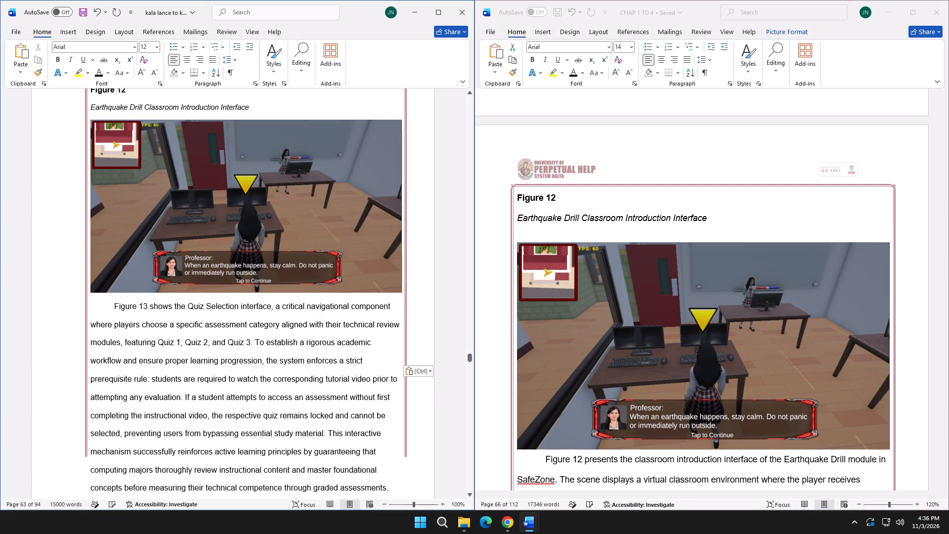
{"action": "scroll", "coordinate": [519, 304], "scroll_direction": "down", "scroll_amount": 7}
{"action": "left_click", "coordinate": [549, 272]}
{"action": "left_click_drag", "start_coordinate": [544, 266], "coordinate": [699, 410]}
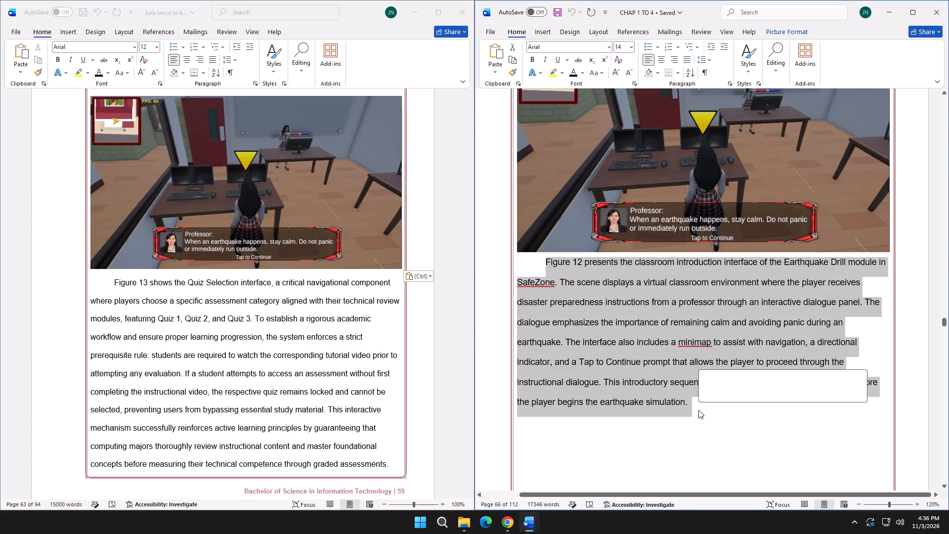
{"action": "key", "text": "ctrl+c"}
{"action": "left_click", "coordinate": [123, 289]}
{"action": "left_click_drag", "start_coordinate": [113, 285], "coordinate": [326, 346]}
{"action": "scroll", "coordinate": [283, 362], "scroll_direction": "down", "scroll_amount": 6}
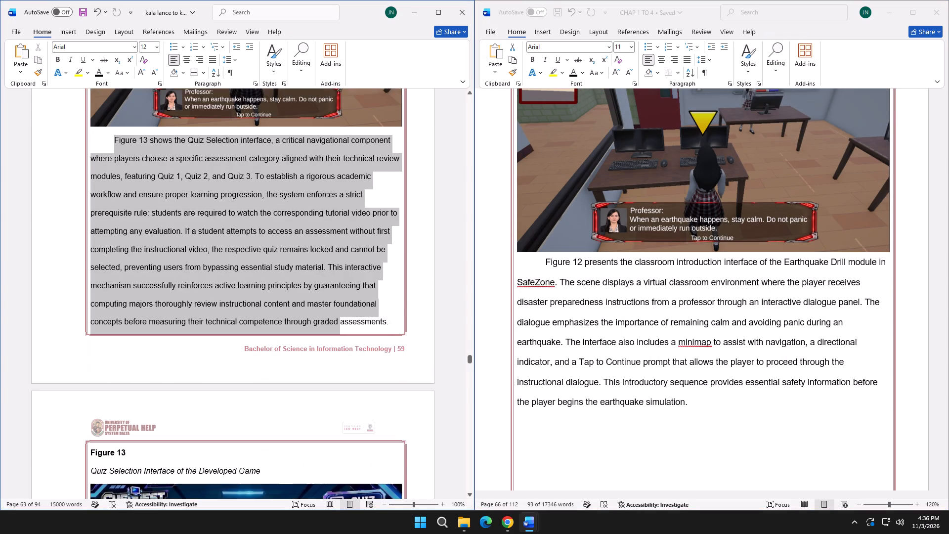
{"action": "left_click_drag", "start_coordinate": [326, 346], "coordinate": [393, 236]}
{"action": "scroll", "coordinate": [390, 327], "scroll_direction": "down", "scroll_amount": 4}
{"action": "key", "text": "ctrl+v"}
{"action": "scroll", "coordinate": [347, 252], "scroll_direction": "up", "scroll_amount": 3}
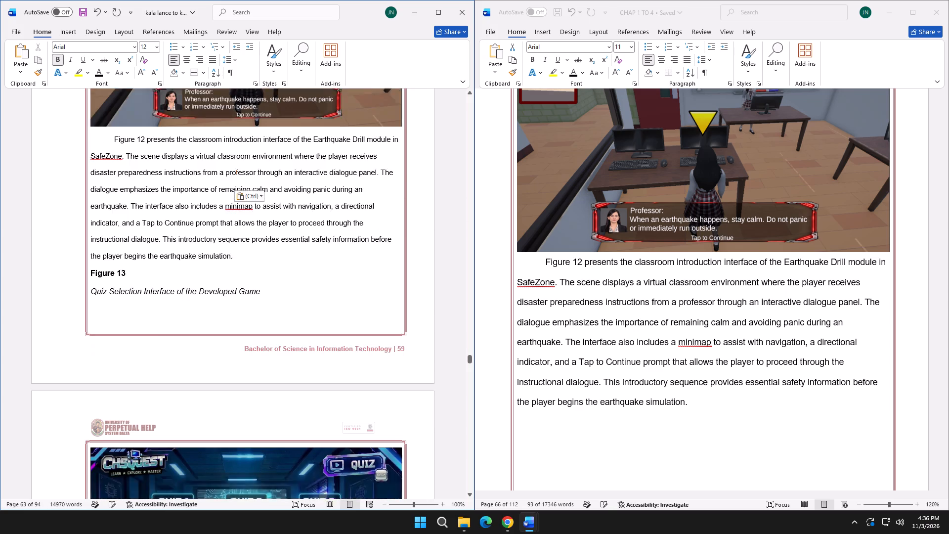
{"action": "scroll", "coordinate": [341, 257], "scroll_direction": "up", "scroll_amount": 3}
{"action": "scroll", "coordinate": [225, 253], "scroll_direction": "down", "scroll_amount": 5}
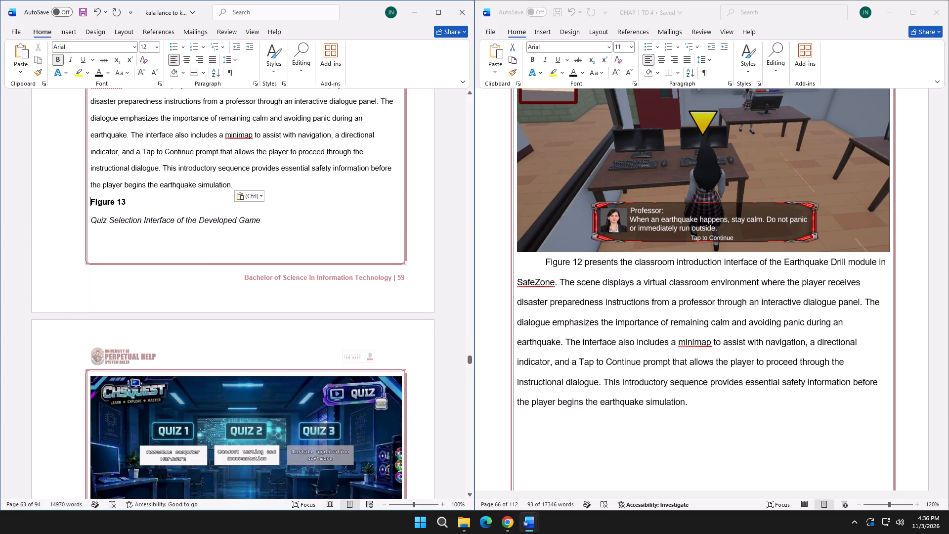
{"action": "scroll", "coordinate": [114, 223], "scroll_direction": "up", "scroll_amount": 4}
{"action": "left_click", "coordinate": [154, 197]}
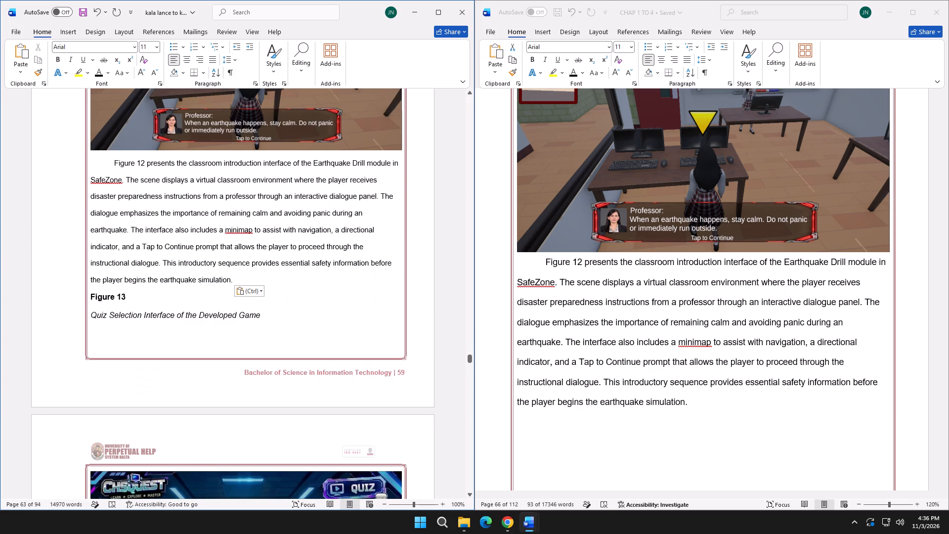
Insert four line breaks before the manuscript's Figure 13 heading to move it and its caption onto the picture's page.
{"action": "scroll", "coordinate": [150, 214], "scroll_direction": "down", "scroll_amount": 3}
{"action": "left_click", "coordinate": [91, 226]}
{"action": "key", "text": "Return"}
{"action": "key", "text": "Return"}
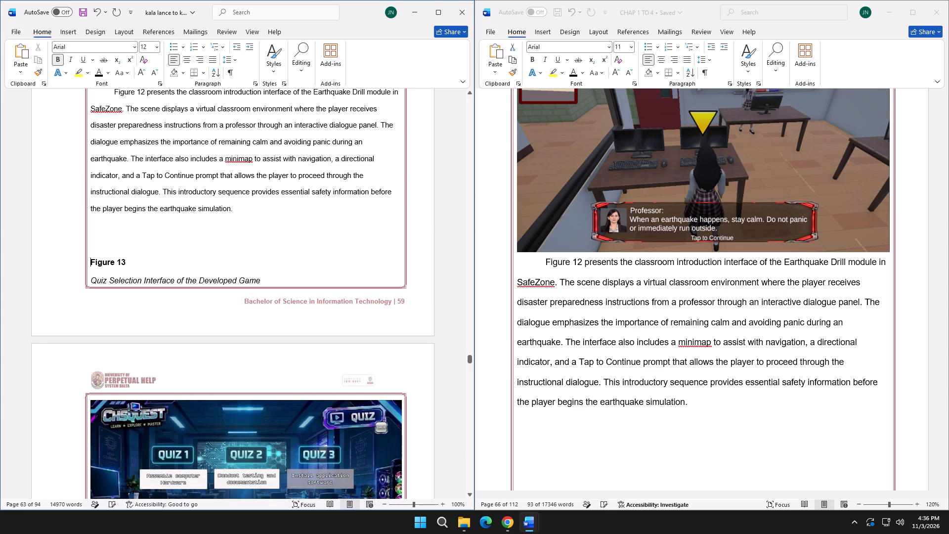
{"action": "key", "text": "Return"}
{"action": "key", "text": "Return"}
Replace the manuscript's Figure 13 caption with "Earthquake Drill Video Tutorial Selection Interface" from CHAP 1 TO 4.
{"action": "scroll", "coordinate": [315, 286], "scroll_direction": "down", "scroll_amount": 16}
{"action": "scroll", "coordinate": [584, 306], "scroll_direction": "down", "scroll_amount": 4}
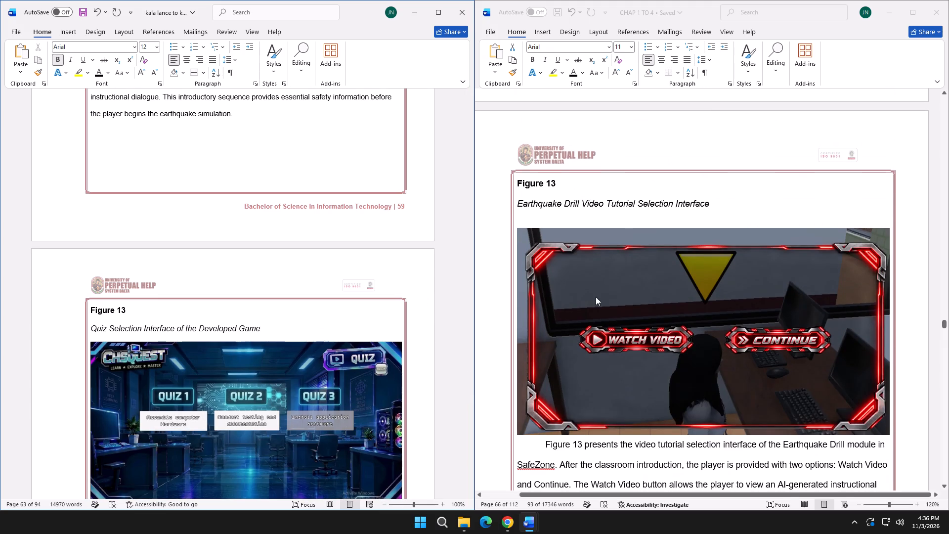
{"action": "left_click", "coordinate": [703, 202]}
{"action": "left_click_drag", "start_coordinate": [713, 203], "coordinate": [535, 208]}
{"action": "key", "text": "ctrl+c"}
{"action": "left_click", "coordinate": [265, 321]}
{"action": "left_click_drag", "start_coordinate": [264, 327], "coordinate": [92, 323]}
{"action": "key", "text": "ctrl+v"}
{"action": "scroll", "coordinate": [157, 327], "scroll_direction": "down", "scroll_amount": 6}
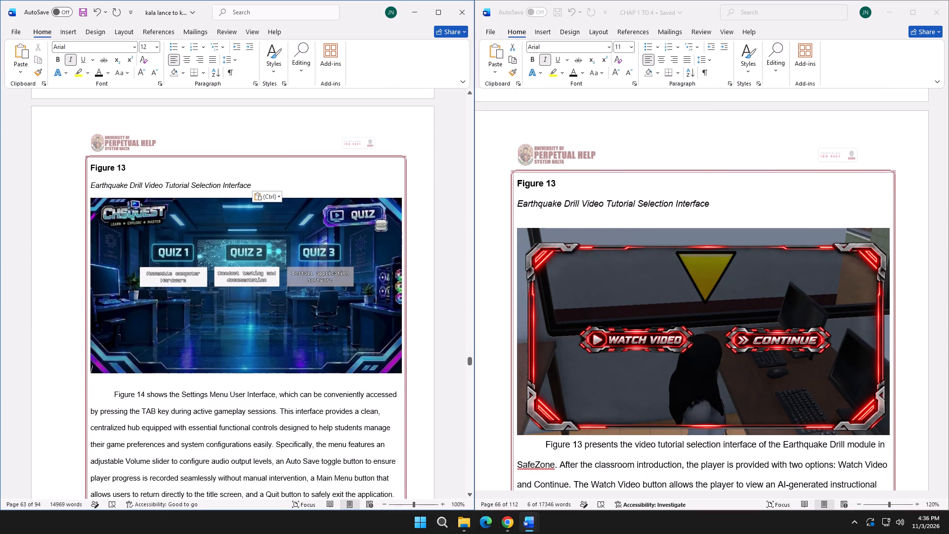
Replace the manuscript's Figure 13 quiz selection picture with the Watch Video and Continue picture from CHAP 1 TO 4.
{"action": "left_click", "coordinate": [180, 307]}
{"action": "double_click", "coordinate": [593, 305]}
{"action": "key", "text": "ctrl+c"}
{"action": "left_click", "coordinate": [228, 250]}
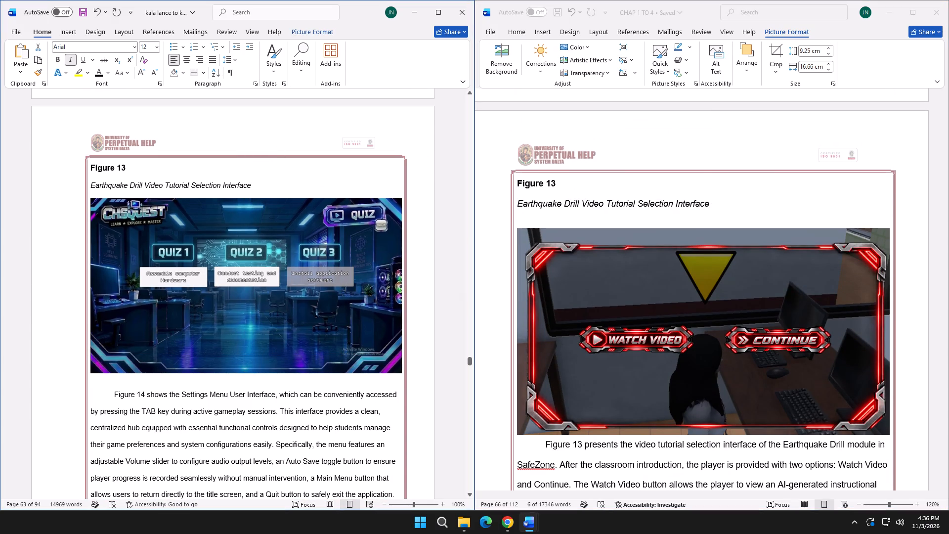
{"action": "key", "text": "Delete"}
{"action": "key", "text": "ctrl+v"}
Replace the manuscript's settings menu paragraph below the Figure 13 picture with the Figure 13 video tutorial selection description from CHAP 1 TO 4.
{"action": "scroll", "coordinate": [265, 257], "scroll_direction": "down", "scroll_amount": 5}
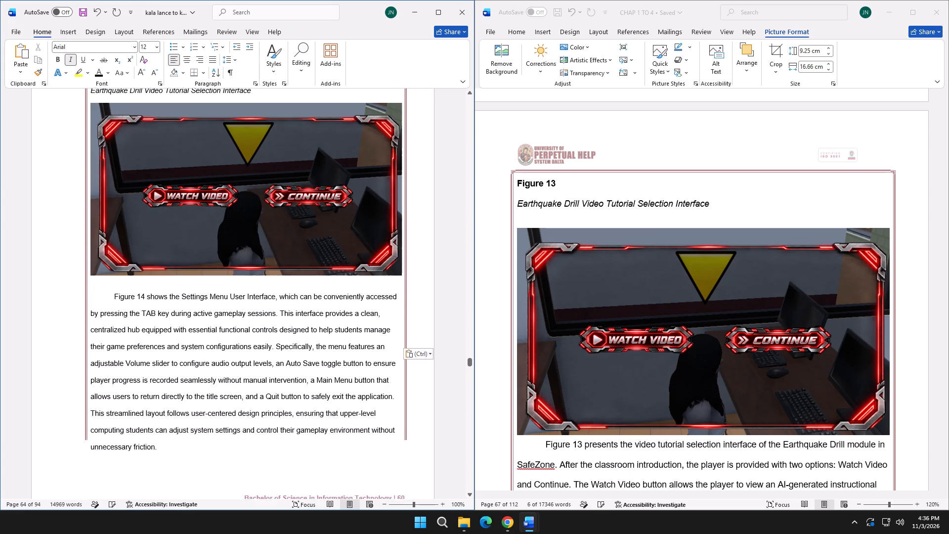
{"action": "scroll", "coordinate": [639, 290], "scroll_direction": "down", "scroll_amount": 8}
{"action": "left_click", "coordinate": [550, 245]}
{"action": "left_click_drag", "start_coordinate": [544, 219], "coordinate": [566, 334]}
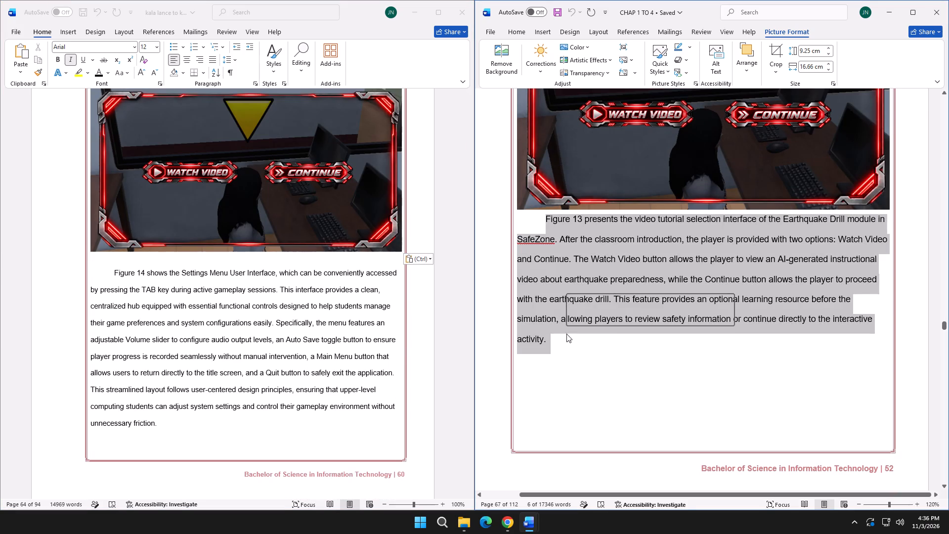
{"action": "key", "text": "ctrl+c"}
{"action": "left_click", "coordinate": [133, 273]}
{"action": "left_click_drag", "start_coordinate": [114, 272], "coordinate": [169, 425]}
{"action": "key", "text": "ctrl+v"}
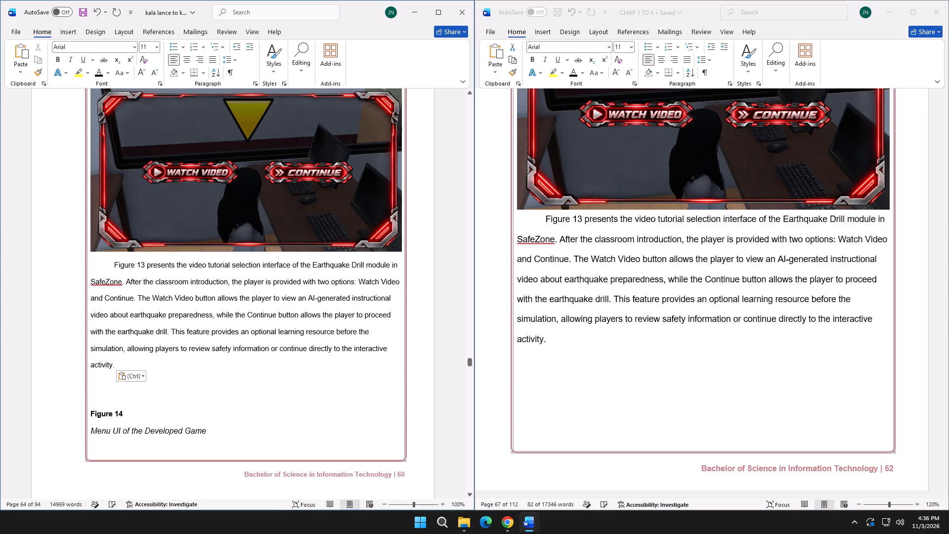
Insert two line breaks before the manuscript's Figure 14 heading to move it and its caption onto the picture's page.
{"action": "scroll", "coordinate": [176, 349], "scroll_direction": "down", "scroll_amount": 4}
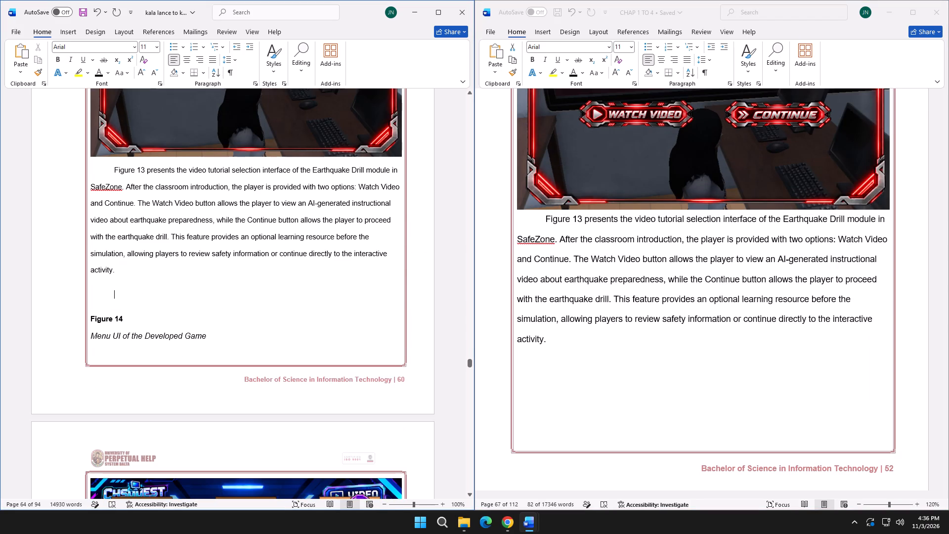
{"action": "key", "text": "Return"}
{"action": "key", "text": "Return"}
Replace the manuscript's Figure 14 caption with "AI-Generated Instructional Video Interface of the Earthquake Drill" from CHAP 1 TO 4.
{"action": "scroll", "coordinate": [475, 331], "scroll_direction": "down", "scroll_amount": 7}
{"action": "scroll", "coordinate": [543, 310], "scroll_direction": "down", "scroll_amount": 5}
{"action": "left_click", "coordinate": [520, 287]}
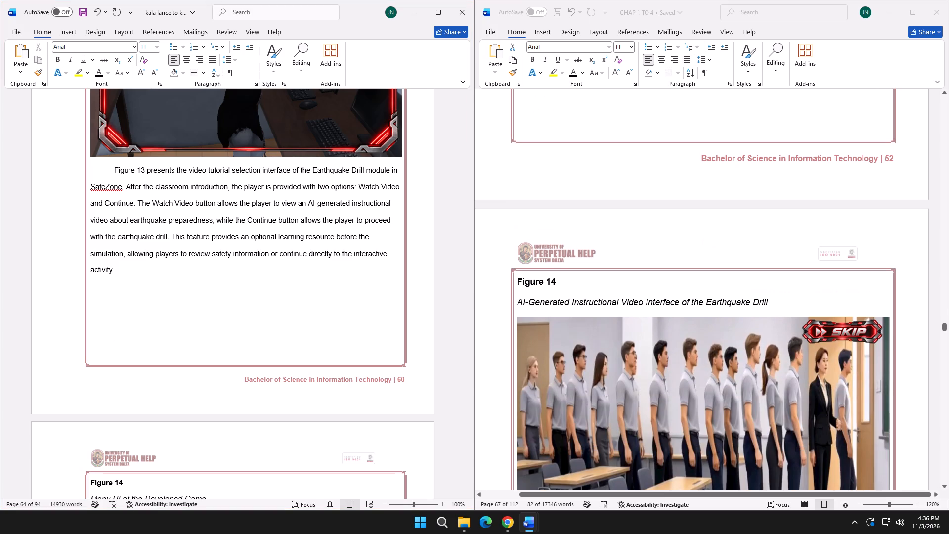
{"action": "left_click_drag", "start_coordinate": [518, 300], "coordinate": [815, 300]}
{"action": "key", "text": "ctrl+c"}
{"action": "scroll", "coordinate": [341, 315], "scroll_direction": "down", "scroll_amount": 7}
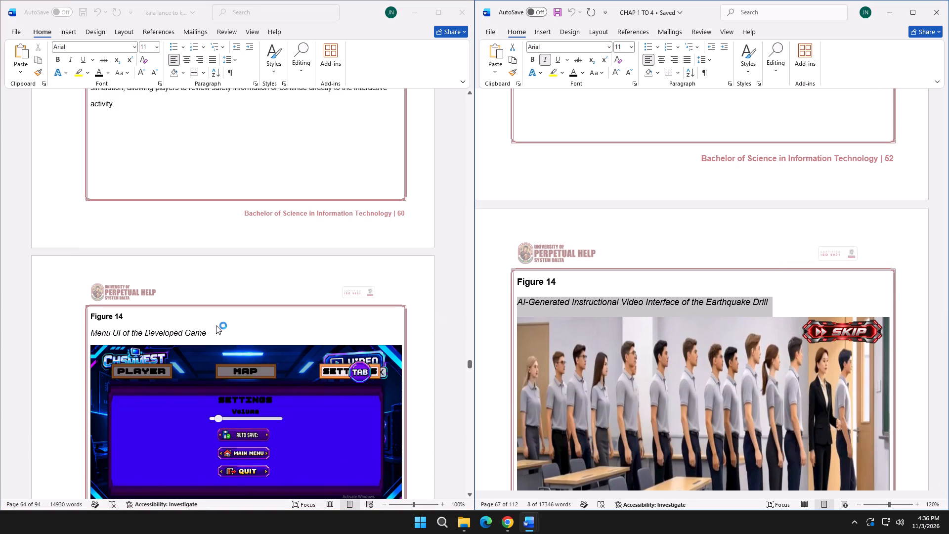
{"action": "left_click", "coordinate": [215, 328]}
{"action": "left_click_drag", "start_coordinate": [213, 332], "coordinate": [80, 331]}
{"action": "key", "text": "ctrl+v"}
Replace the manuscript's Figure 14 settings menu picture with the instructional video picture from CHAP 1 TO 4, on a new line below the caption.
{"action": "scroll", "coordinate": [209, 321], "scroll_direction": "down", "scroll_amount": 7}
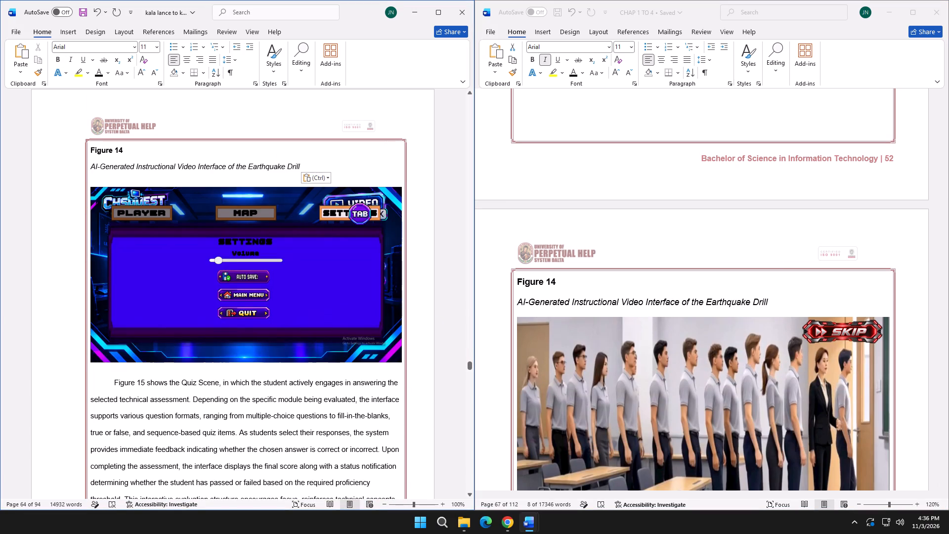
{"action": "left_click", "coordinate": [297, 284]}
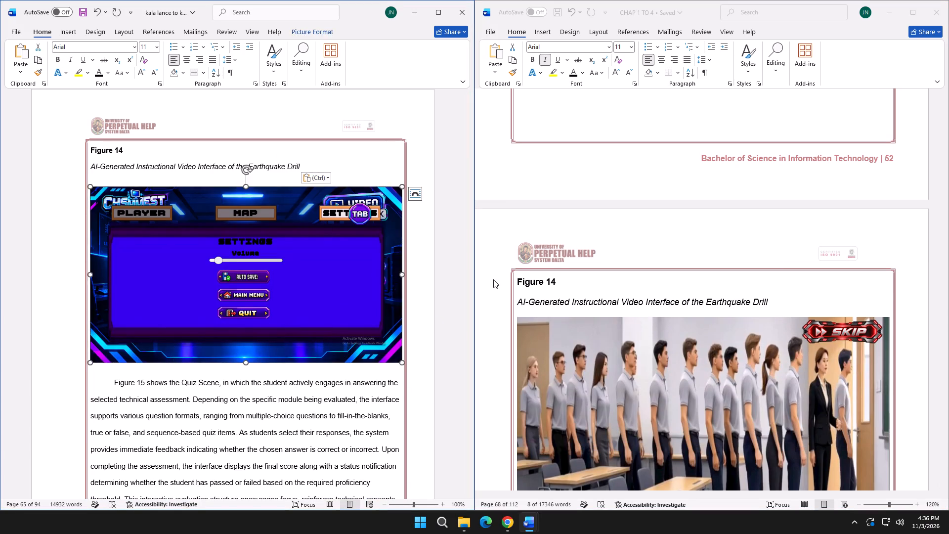
{"action": "key", "text": "Delete"}
{"action": "left_click", "coordinate": [626, 333]}
{"action": "left_click", "coordinate": [629, 355]}
{"action": "key", "text": "ctrl+c"}
{"action": "left_click", "coordinate": [142, 183]}
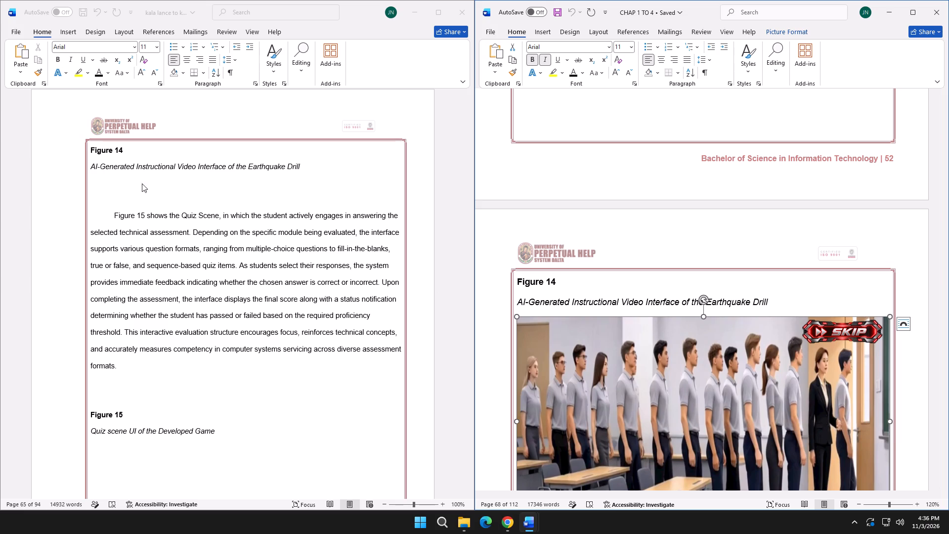
{"action": "left_click", "coordinate": [111, 177]}
{"action": "left_click", "coordinate": [306, 164]}
{"action": "key", "text": "Return"}
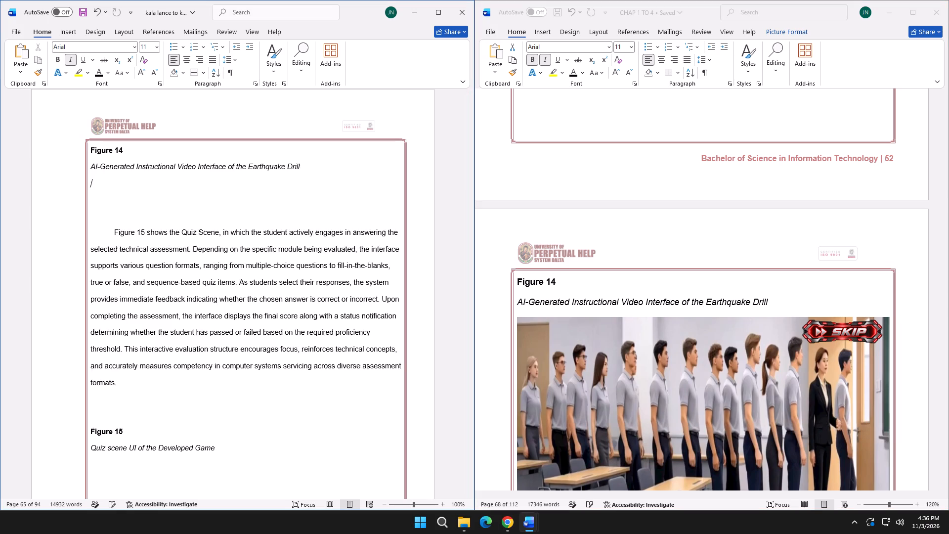
{"action": "key", "text": "ctrl+v"}
Replace the quiz scene paragraph below the Figure 14 picture with the Figure 14 description from CHAP 1 TO 4, removing the blank line above it.
{"action": "scroll", "coordinate": [385, 205], "scroll_direction": "down", "scroll_amount": 15}
{"action": "left_click", "coordinate": [539, 242]}
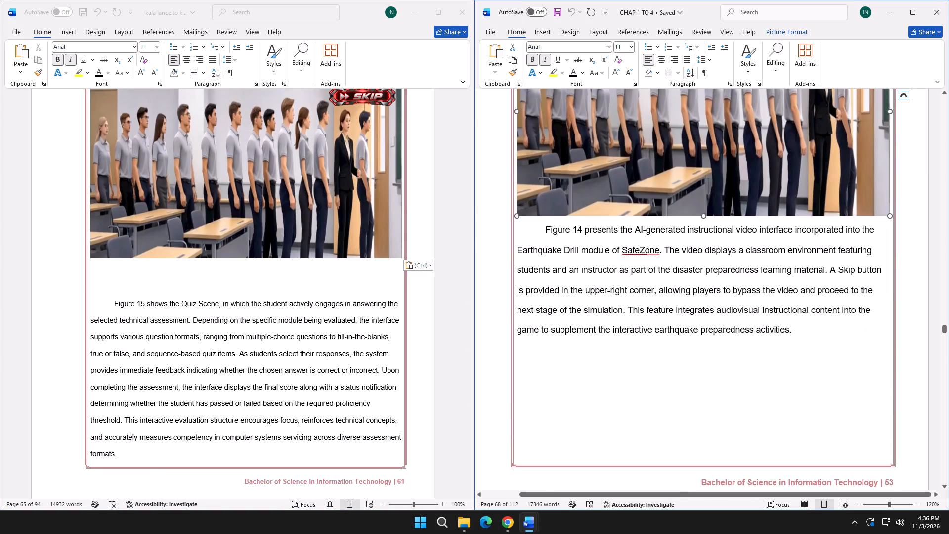
{"action": "left_click_drag", "start_coordinate": [545, 232], "coordinate": [794, 341]}
{"action": "key", "text": "ctrl+c"}
{"action": "scroll", "coordinate": [272, 277], "scroll_direction": "down", "scroll_amount": 5}
{"action": "left_click", "coordinate": [115, 183]}
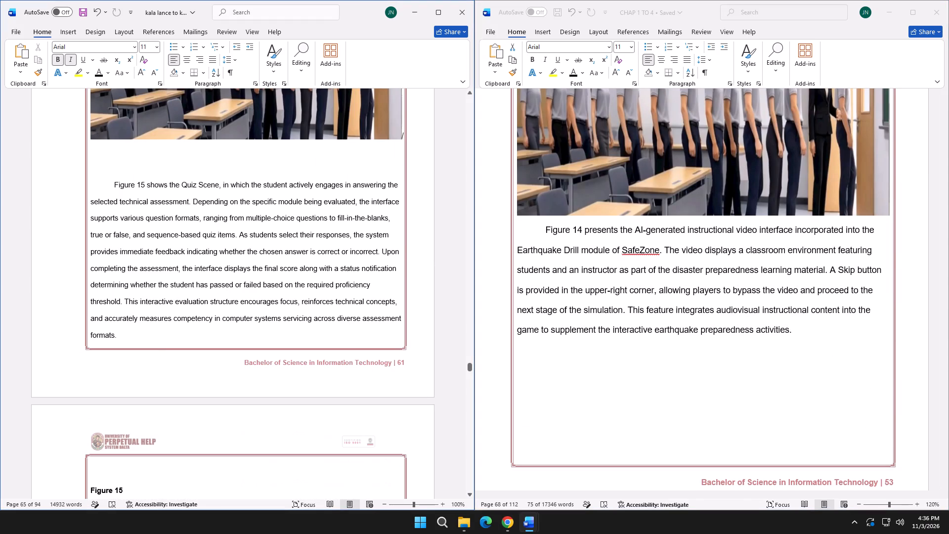
{"action": "left_click_drag", "start_coordinate": [113, 184], "coordinate": [114, 333]}
{"action": "key", "text": "ctrl+v"}
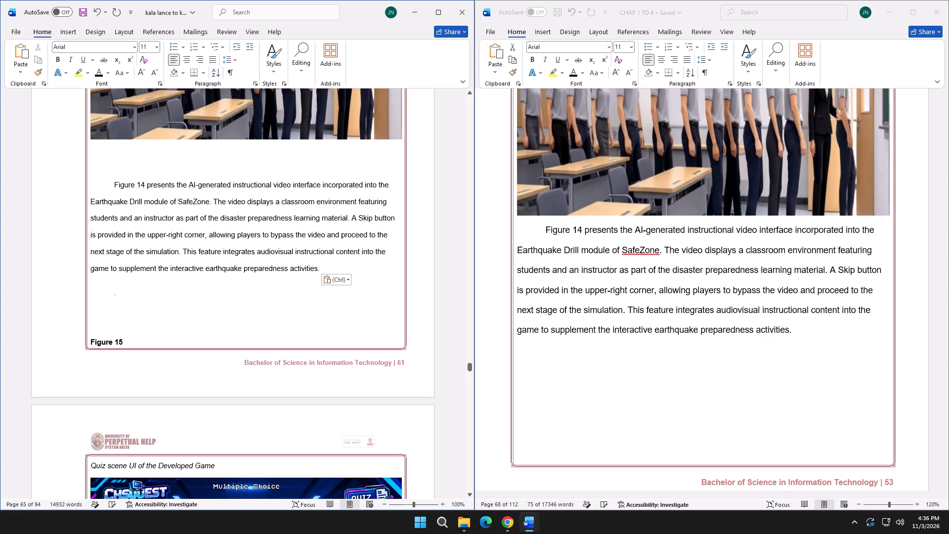
{"action": "left_click", "coordinate": [112, 168]}
{"action": "key", "text": "BackSpace"}
Insert two line breaks before the manuscript's Figure 15 heading to move it onto the page with its caption and picture.
{"action": "left_click", "coordinate": [115, 297]}
{"action": "key", "text": "Return"}
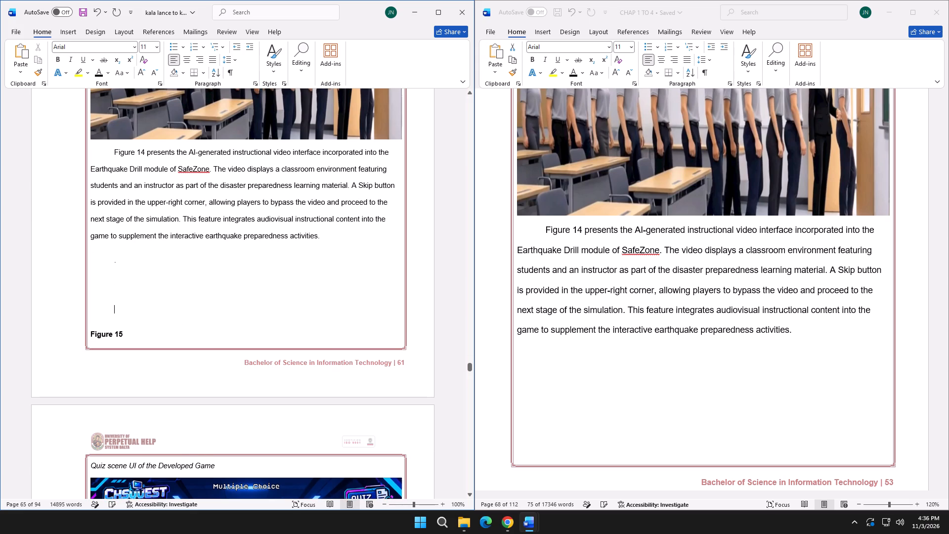
{"action": "key", "text": "Return"}
Replace the manuscript's Figure 15 caption with "Earthquake Warning Interface of the Developed SafeZone Game" from CHAP 1 TO 4.
{"action": "scroll", "coordinate": [133, 297], "scroll_direction": "down", "scroll_amount": 6}
{"action": "scroll", "coordinate": [286, 300], "scroll_direction": "down", "scroll_amount": 12}
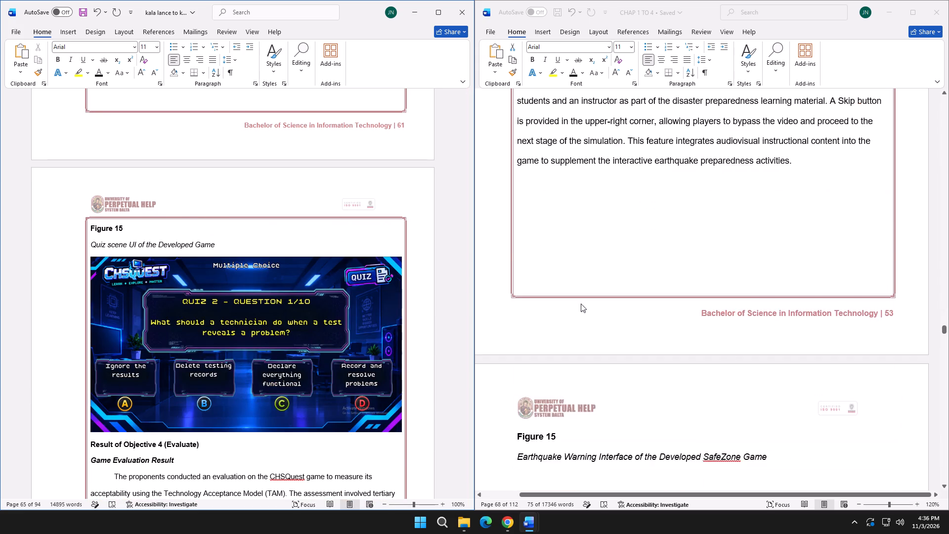
{"action": "scroll", "coordinate": [581, 304], "scroll_direction": "down", "scroll_amount": 3}
{"action": "left_click", "coordinate": [507, 299]}
{"action": "left_click_drag", "start_coordinate": [518, 316], "coordinate": [760, 309]}
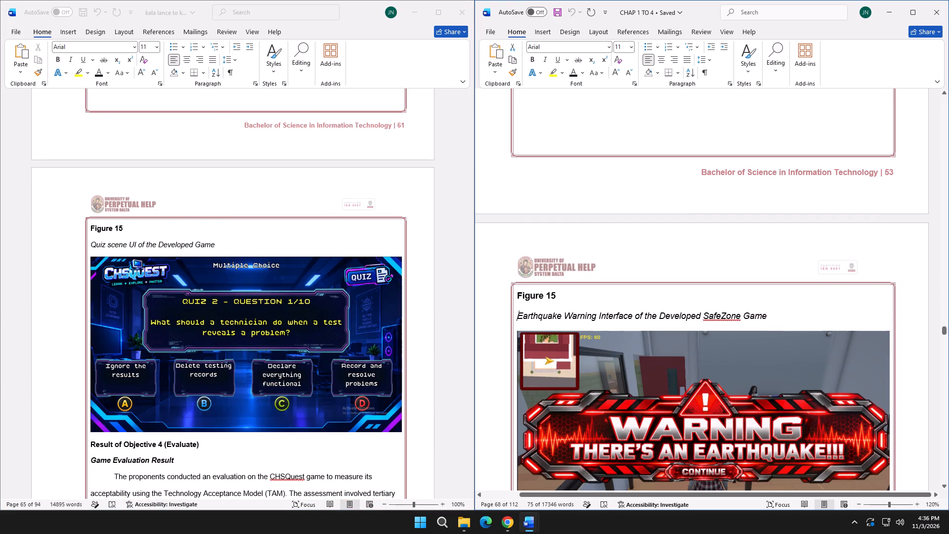
{"action": "left_click_drag", "start_coordinate": [760, 309], "coordinate": [767, 320]}
{"action": "key", "text": "ctrl+c"}
{"action": "left_click", "coordinate": [221, 243]}
{"action": "left_click_drag", "start_coordinate": [220, 246], "coordinate": [94, 240]}
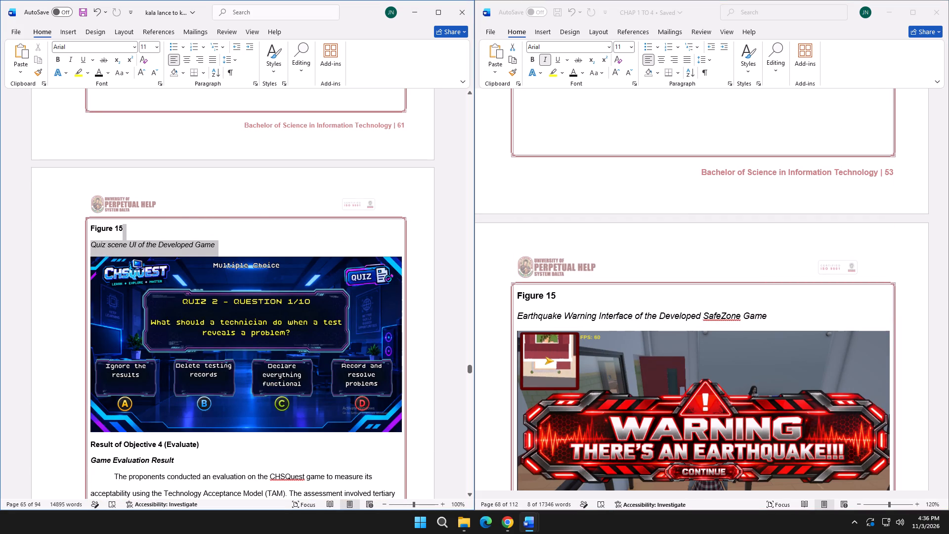
{"action": "left_click_drag", "start_coordinate": [94, 240], "coordinate": [93, 247]}
{"action": "key", "text": "ctrl+v"}
{"action": "scroll", "coordinate": [133, 249], "scroll_direction": "down", "scroll_amount": 6}
{"action": "scroll", "coordinate": [145, 238], "scroll_direction": "up", "scroll_amount": 3}
{"action": "key", "text": "BackSpace"}
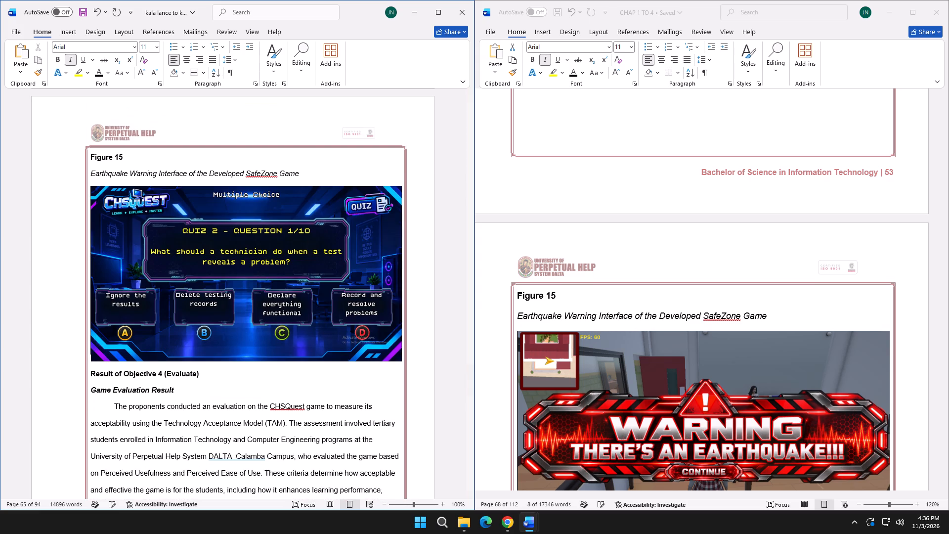
Replace the manuscript's Figure 15 quiz scene picture with the earthquake warning picture from CHAP 1 TO 4.
{"action": "double_click", "coordinate": [585, 350]}
{"action": "key", "text": "ctrl+c"}
{"action": "double_click", "coordinate": [235, 250]}
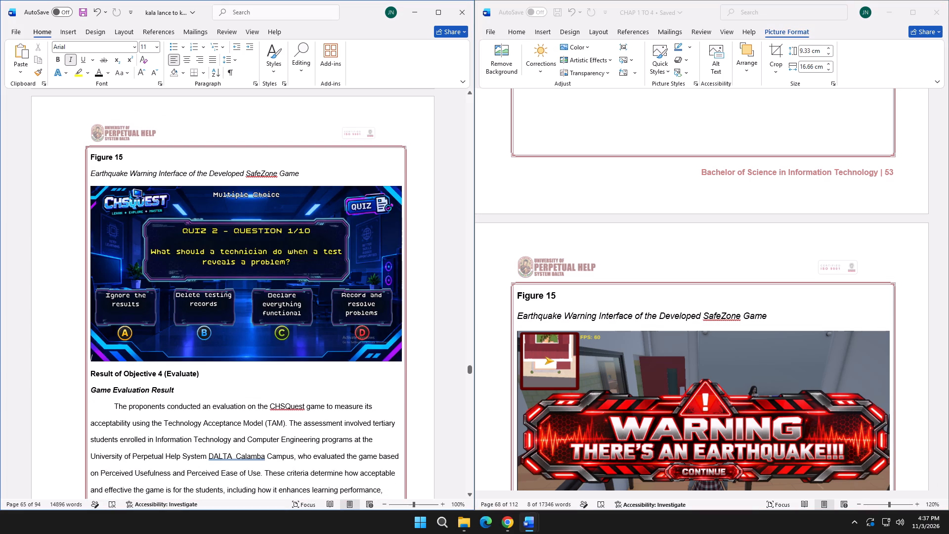
{"action": "key", "text": "Delete"}
{"action": "key", "text": "ctrl+v"}
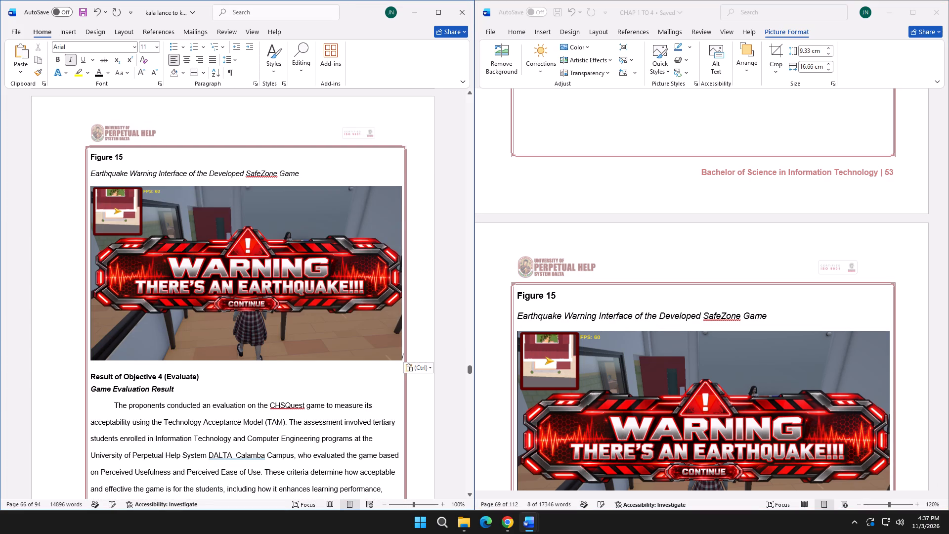
Add the Figure 15 earthquake warning description from CHAP 1 TO 4 on a new line below the manuscript's Figure 15 picture.
{"action": "scroll", "coordinate": [235, 250], "scroll_direction": "down", "scroll_amount": 5}
{"action": "scroll", "coordinate": [567, 315], "scroll_direction": "down", "scroll_amount": 12}
{"action": "left_click", "coordinate": [543, 232]}
{"action": "left_click_drag", "start_coordinate": [541, 216], "coordinate": [783, 339]}
{"action": "key", "text": "ctrl+c"}
{"action": "left_click", "coordinate": [185, 247]}
{"action": "left_click", "coordinate": [186, 247]}
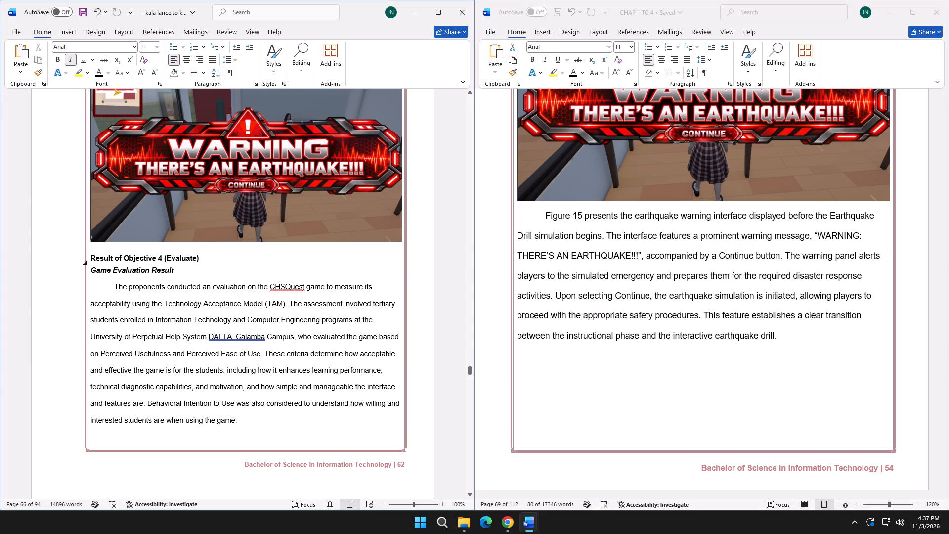
{"action": "left_click", "coordinate": [404, 242]}
{"action": "key", "text": "shift+Return"}
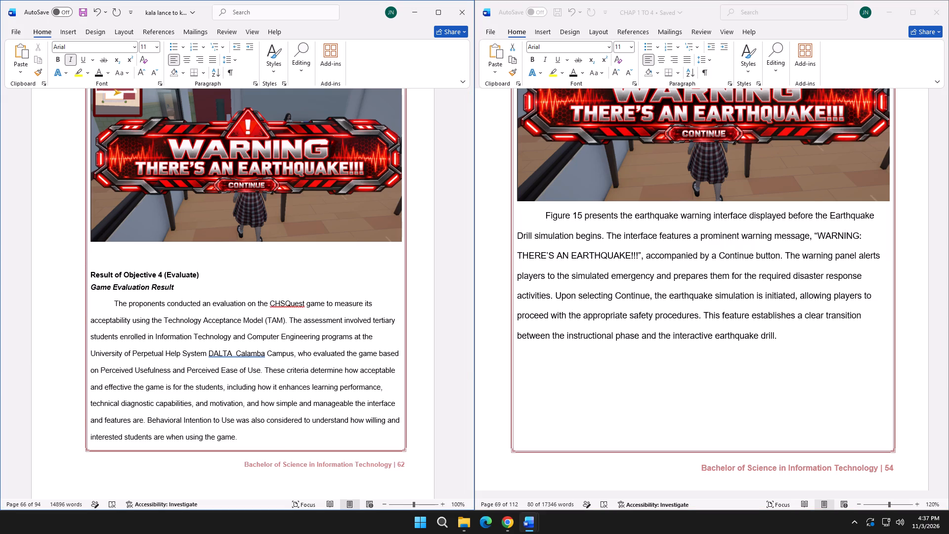
{"action": "key", "text": "ctrl+v"}
Add the Figure 16 heading and caption "Earthquake Duck, Cover, and Hold Warning System" from CHAP 1 TO 4 below the manuscript's Figure 15 description.
{"action": "scroll", "coordinate": [546, 322], "scroll_direction": "down", "scroll_amount": 7}
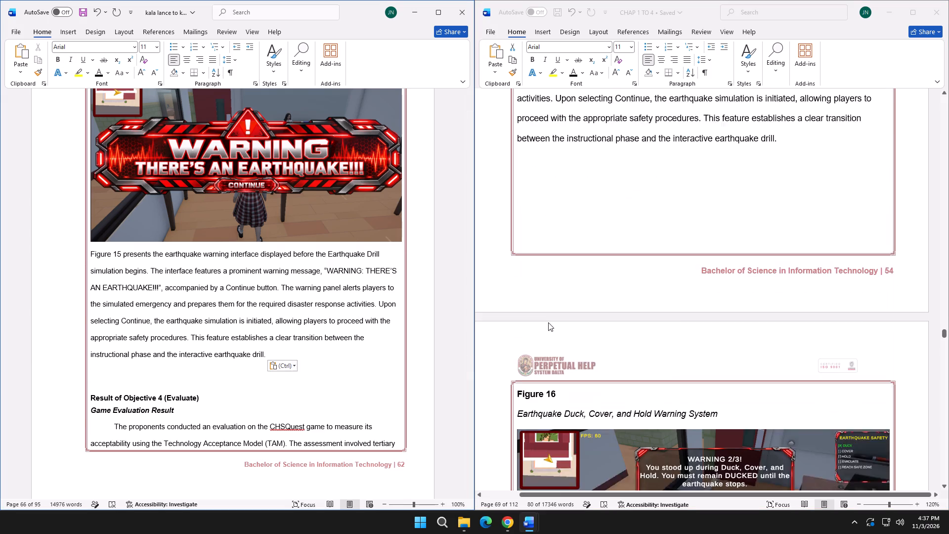
{"action": "scroll", "coordinate": [548, 322], "scroll_direction": "down", "scroll_amount": 5}
{"action": "left_click", "coordinate": [514, 267]}
{"action": "left_click_drag", "start_coordinate": [518, 257], "coordinate": [719, 277]}
{"action": "key", "text": "ctrl+c"}
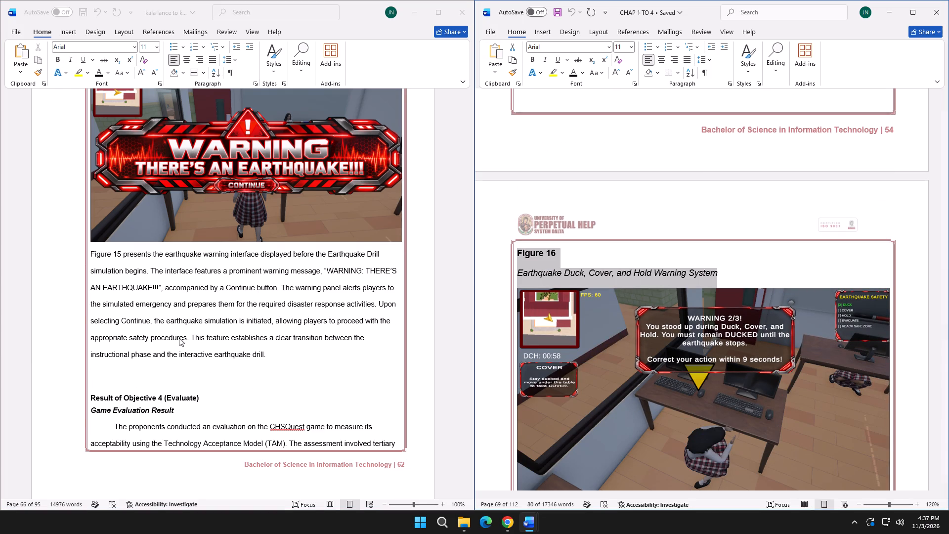
{"action": "left_click", "coordinate": [94, 373]}
{"action": "key", "text": "ctrl+v"}
Insert five line breaks before the manuscript's Figure 16 heading to move it and its caption onto a new page.
{"action": "left_click", "coordinate": [91, 381]}
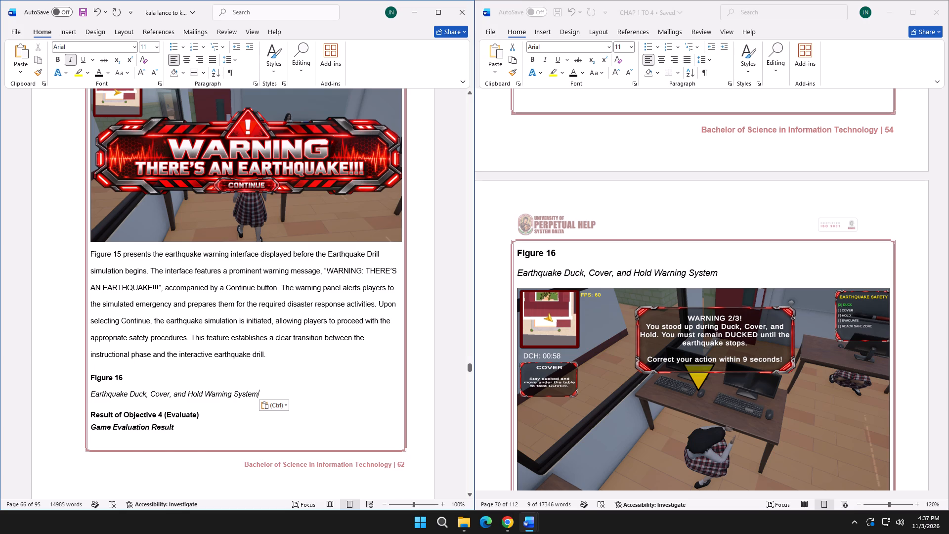
{"action": "key", "text": "Return"}
{"action": "key", "text": "Return"}
{"action": "key", "text": "Return"}
{"action": "key", "text": "Return"}
{"action": "key", "text": "Return"}
Add the duck, cover, and hold warning picture from CHAP 1 TO 4 on a new line below the manuscript's Figure 16 caption.
{"action": "scroll", "coordinate": [553, 347], "scroll_direction": "down", "scroll_amount": 5}
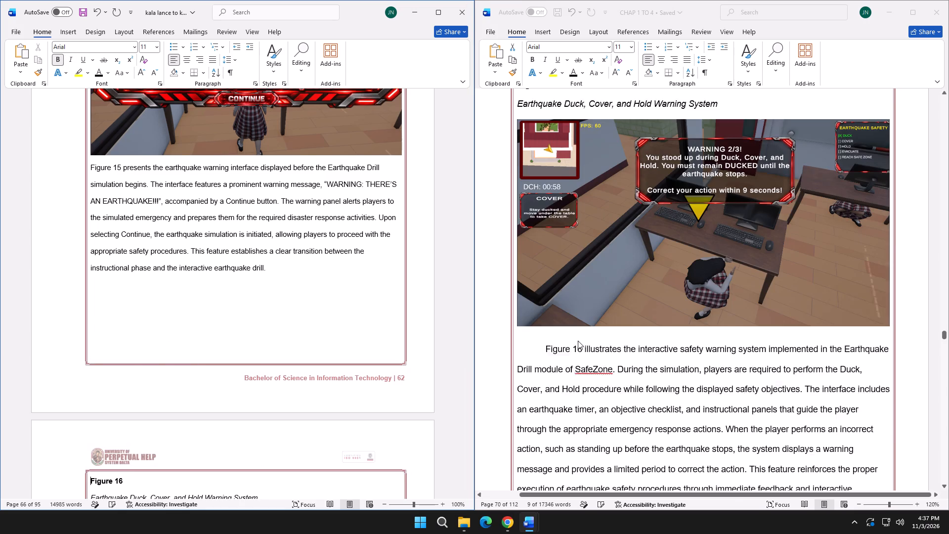
{"action": "scroll", "coordinate": [578, 341], "scroll_direction": "down", "scroll_amount": 2}
{"action": "scroll", "coordinate": [294, 349], "scroll_direction": "down", "scroll_amount": 6}
{"action": "left_click", "coordinate": [267, 358]}
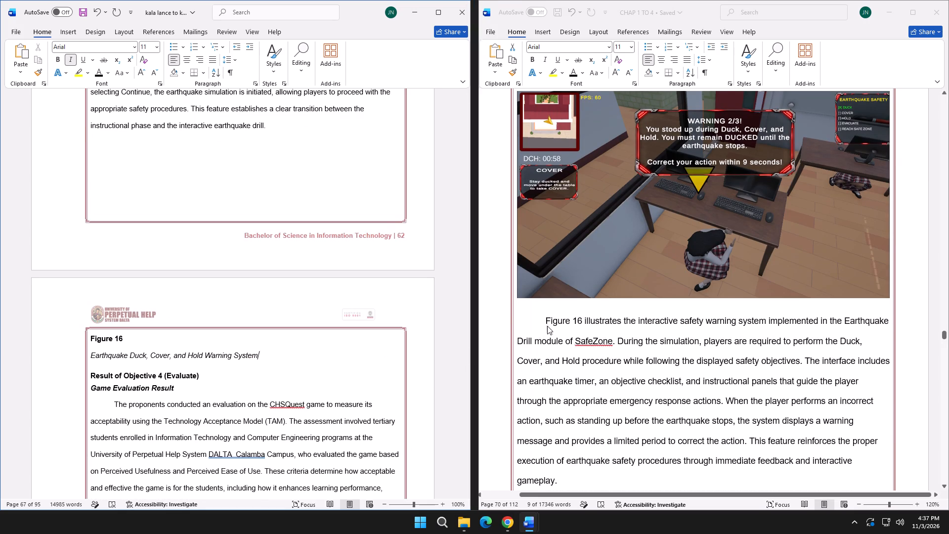
{"action": "scroll", "coordinate": [553, 320], "scroll_direction": "up", "scroll_amount": 4}
{"action": "left_click", "coordinate": [616, 320]}
{"action": "left_click", "coordinate": [620, 319]}
{"action": "key", "text": "ctrl+c"}
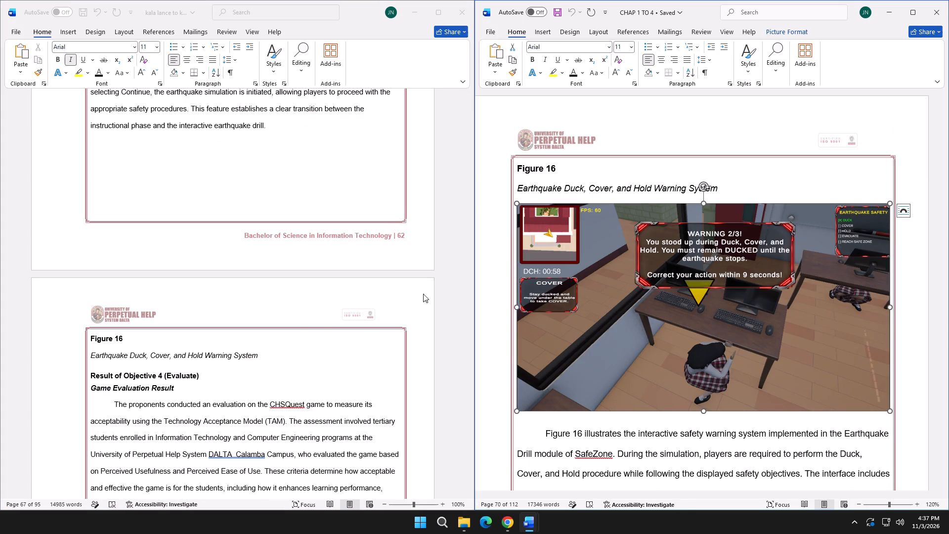
{"action": "left_click", "coordinate": [277, 352]}
{"action": "key", "text": "shift+Return"}
{"action": "key", "text": "ctrl+v"}
Add the Figure 16 safety warning system description from CHAP 1 TO 4 on a new line below the manuscript's Figure 16 picture.
{"action": "scroll", "coordinate": [325, 328], "scroll_direction": "down", "scroll_amount": 3}
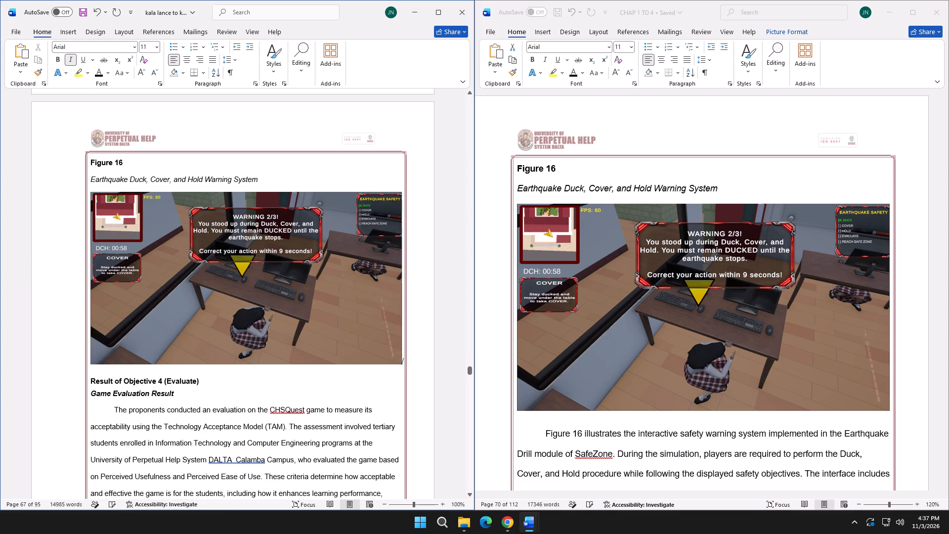
{"action": "scroll", "coordinate": [395, 329], "scroll_direction": "down", "scroll_amount": 7}
{"action": "left_click", "coordinate": [544, 301]}
{"action": "left_click_drag", "start_coordinate": [544, 296], "coordinate": [574, 447]}
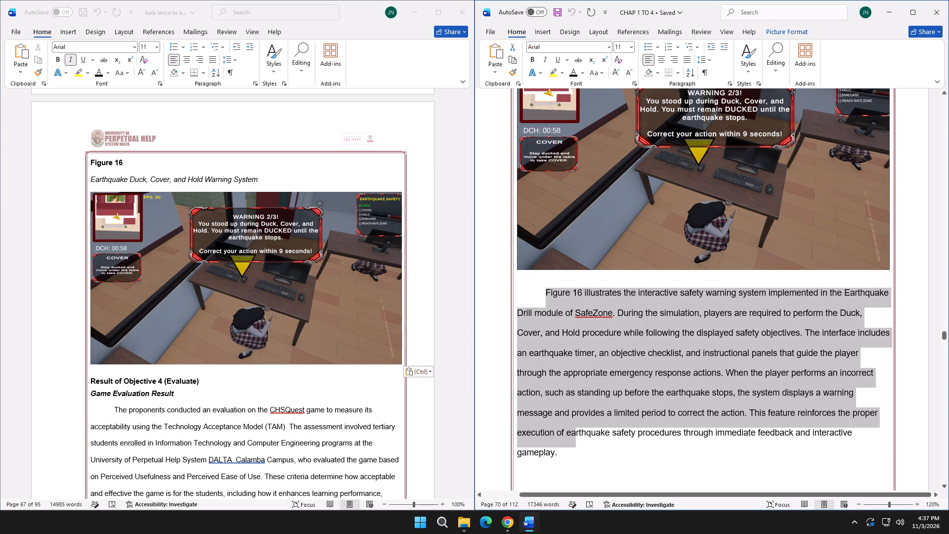
{"action": "left_click_drag", "start_coordinate": [574, 447], "coordinate": [573, 457]}
{"action": "key", "text": "ctrl+c"}
{"action": "scroll", "coordinate": [259, 363], "scroll_direction": "down", "scroll_amount": 4}
{"action": "left_click", "coordinate": [217, 278]}
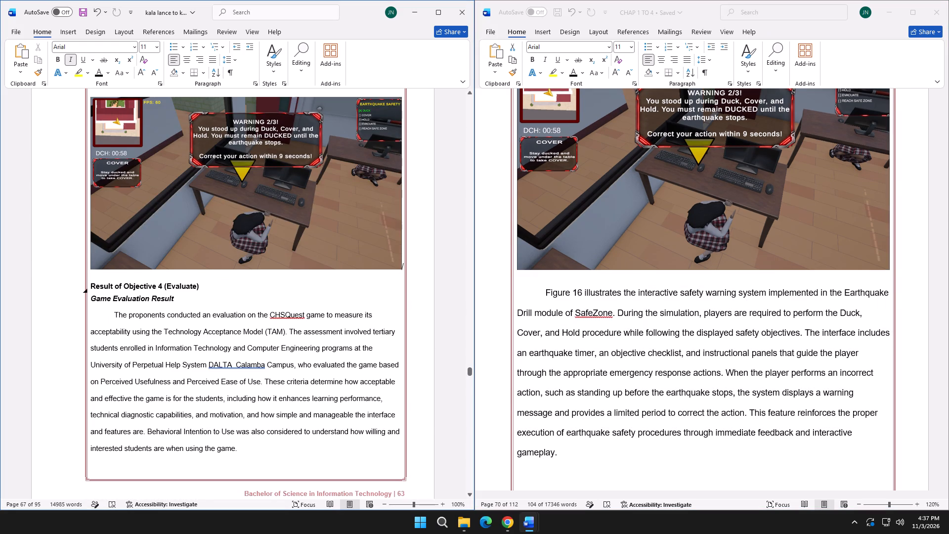
{"action": "key", "text": "shift+Return"}
{"action": "key", "text": "ctrl+v"}
Add Figures 17 and 18, with their captions, pictures and descriptions from CHAP 1 TO 4, below the manuscript's Figure 16 description.
{"action": "scroll", "coordinate": [659, 316], "scroll_direction": "down", "scroll_amount": 10}
{"action": "scroll", "coordinate": [601, 307], "scroll_direction": "down", "scroll_amount": 4}
{"action": "left_click", "coordinate": [518, 266]}
{"action": "left_click_drag", "start_coordinate": [518, 268], "coordinate": [705, 341]}
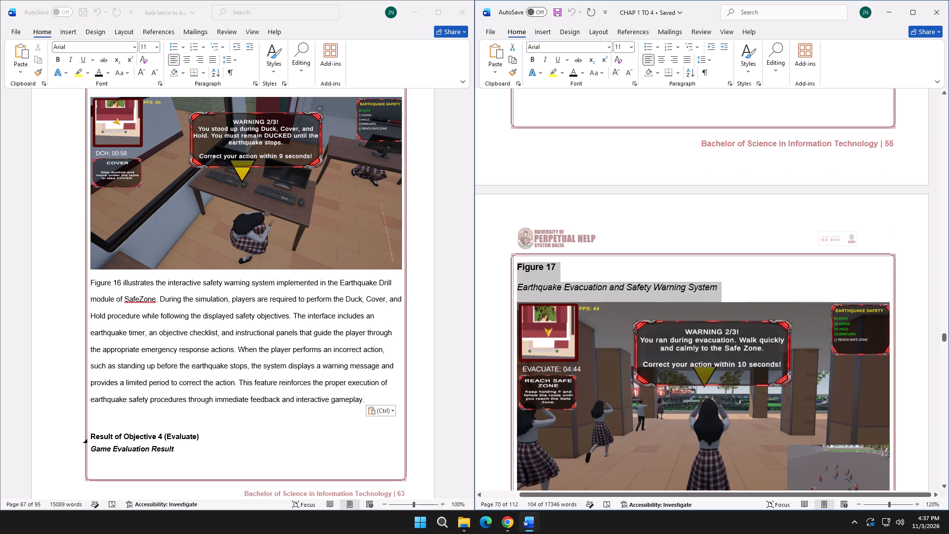
{"action": "left_click_drag", "start_coordinate": [705, 341], "coordinate": [727, 313]}
{"action": "scroll", "coordinate": [728, 352], "scroll_direction": "down", "scroll_amount": 20}
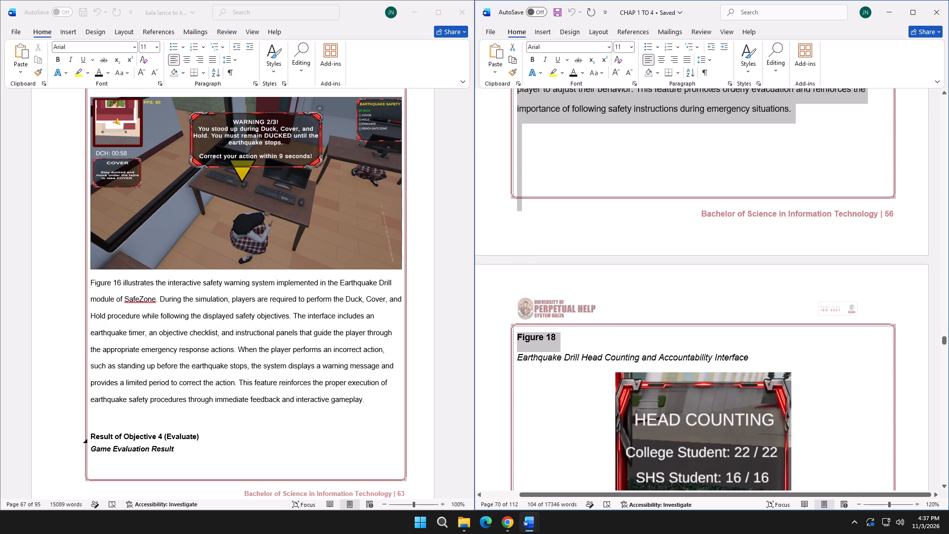
{"action": "left_click_drag", "start_coordinate": [727, 313], "coordinate": [824, 338]}
{"action": "scroll", "coordinate": [727, 313], "scroll_direction": "down", "scroll_amount": 17}
{"action": "scroll", "coordinate": [858, 334], "scroll_direction": "down", "scroll_amount": 5}
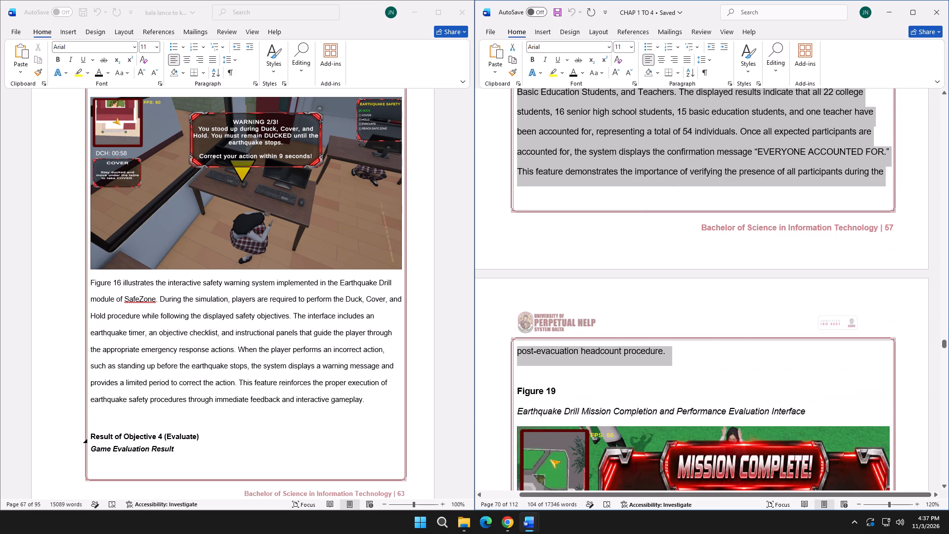
{"action": "left_click_drag", "start_coordinate": [824, 338], "coordinate": [685, 363]}
{"action": "key", "text": "ctrl+c"}
{"action": "scroll", "coordinate": [216, 328], "scroll_direction": "down", "scroll_amount": 3}
{"action": "left_click", "coordinate": [102, 346]}
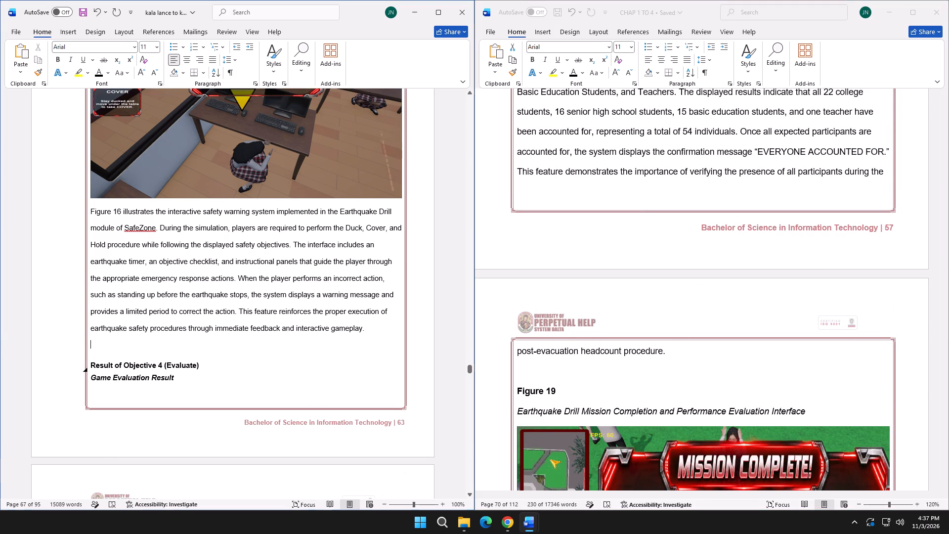
{"action": "key", "text": "ctrl+v"}
Insert four blank lines before the manuscript's Figure 17 heading to move it onto the page with its caption and picture.
{"action": "scroll", "coordinate": [130, 341], "scroll_direction": "up", "scroll_amount": 18}
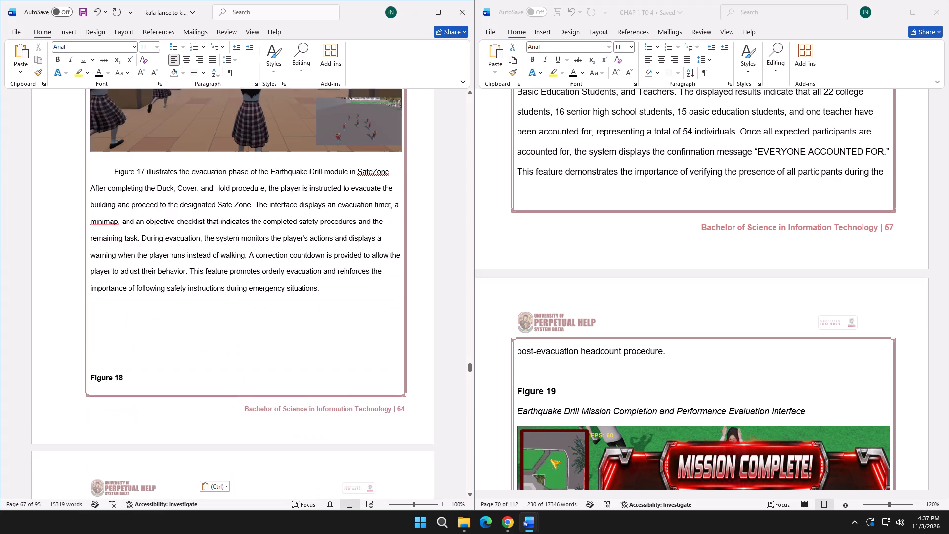
{"action": "scroll", "coordinate": [135, 346], "scroll_direction": "down", "scroll_amount": 1}
{"action": "scroll", "coordinate": [135, 346], "scroll_direction": "up", "scroll_amount": 12}
{"action": "scroll", "coordinate": [511, 353], "scroll_direction": "up", "scroll_amount": 10}
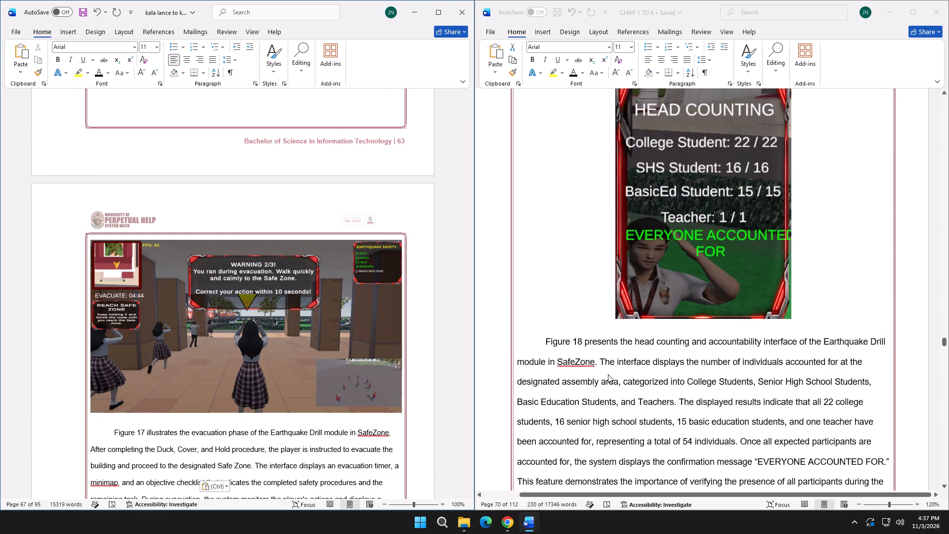
{"action": "scroll", "coordinate": [608, 374], "scroll_direction": "up", "scroll_amount": 9}
{"action": "scroll", "coordinate": [605, 376], "scroll_direction": "up", "scroll_amount": 14}
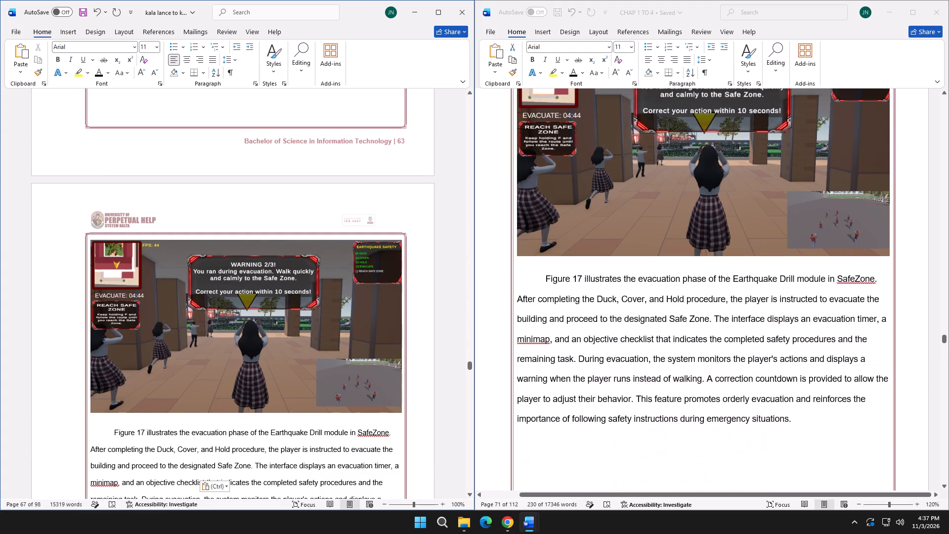
{"action": "scroll", "coordinate": [210, 313], "scroll_direction": "up", "scroll_amount": 6}
{"action": "left_click", "coordinate": [90, 206]}
{"action": "key", "text": "Return"}
{"action": "key", "text": "Return"}
{"action": "key", "text": "Return"}
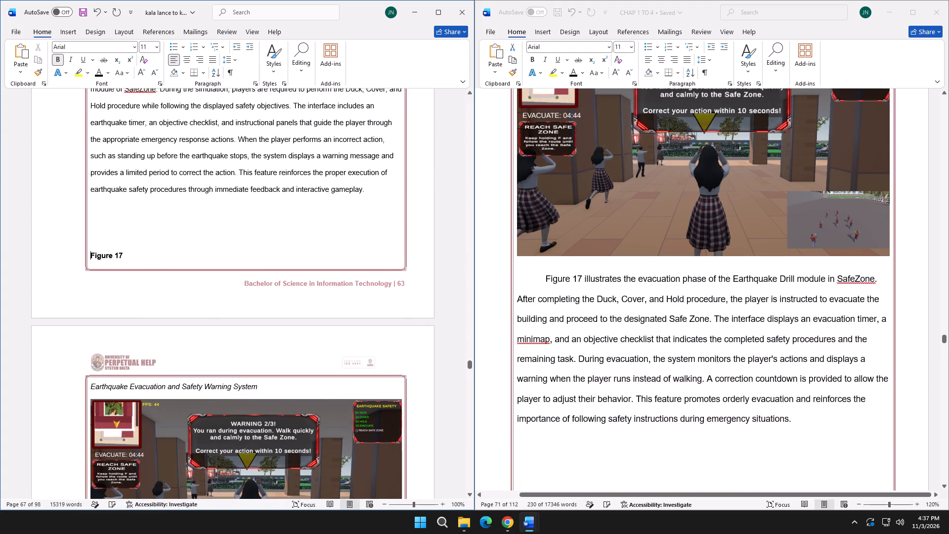
{"action": "key", "text": "Return"}
{"action": "key", "text": "Return"}
{"action": "key", "text": "BackSpace"}
Shrink the manuscript's Figure 18 head counting picture slightly so that its whole description fits on the same page.
{"action": "scroll", "coordinate": [202, 283], "scroll_direction": "down", "scroll_amount": 20}
{"action": "scroll", "coordinate": [202, 283], "scroll_direction": "down", "scroll_amount": 1}
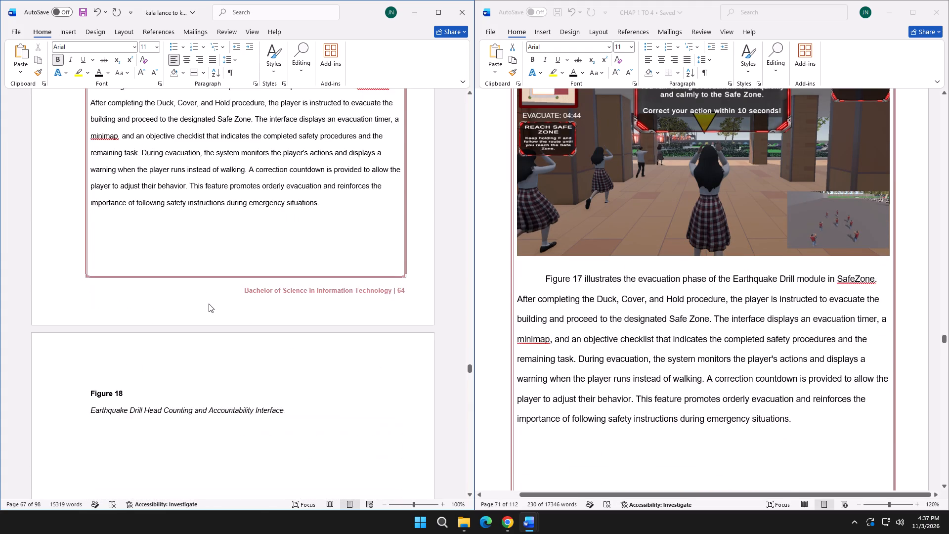
{"action": "scroll", "coordinate": [209, 304], "scroll_direction": "down", "scroll_amount": 7}
{"action": "scroll", "coordinate": [209, 305], "scroll_direction": "down", "scroll_amount": 20}
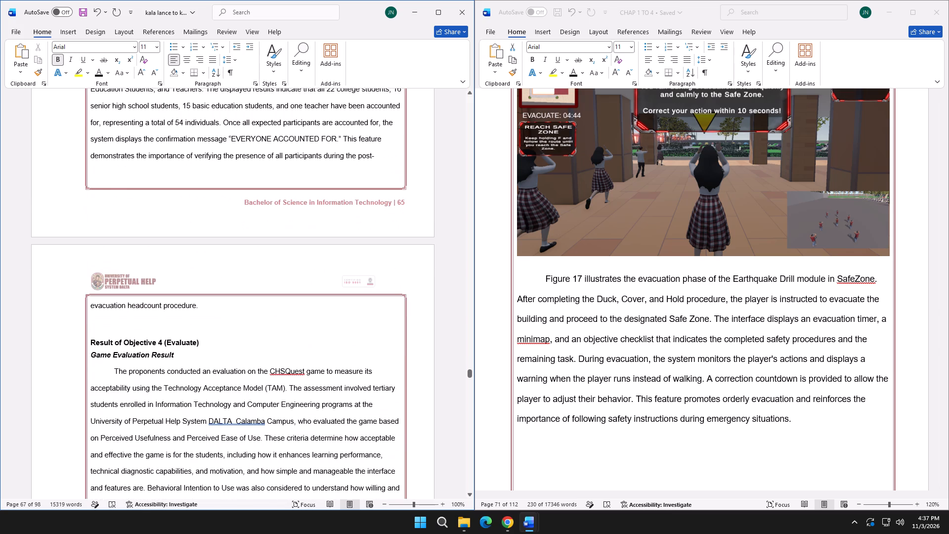
{"action": "scroll", "coordinate": [214, 309], "scroll_direction": "up", "scroll_amount": 3}
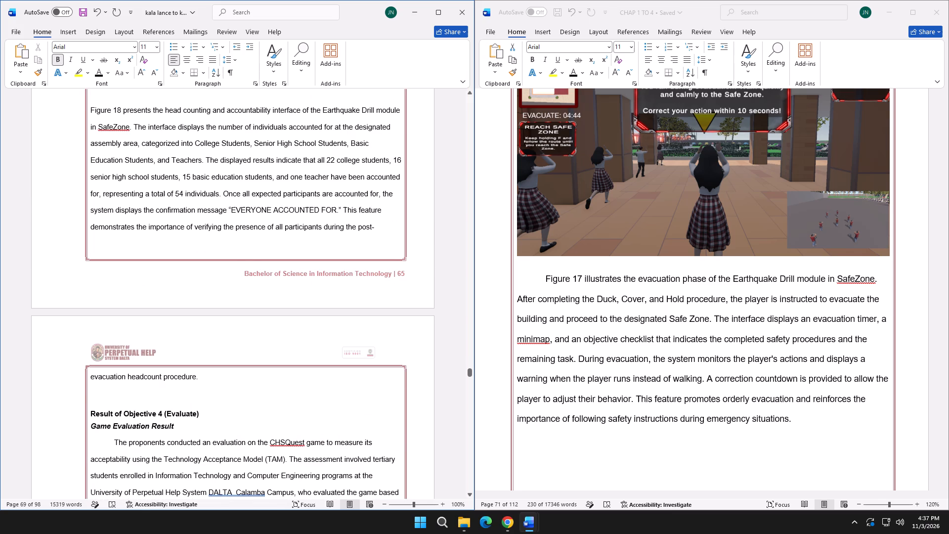
{"action": "scroll", "coordinate": [120, 368], "scroll_direction": "up", "scroll_amount": 13}
{"action": "left_click", "coordinate": [218, 326]}
{"action": "left_click_drag", "start_coordinate": [317, 400], "coordinate": [317, 380]}
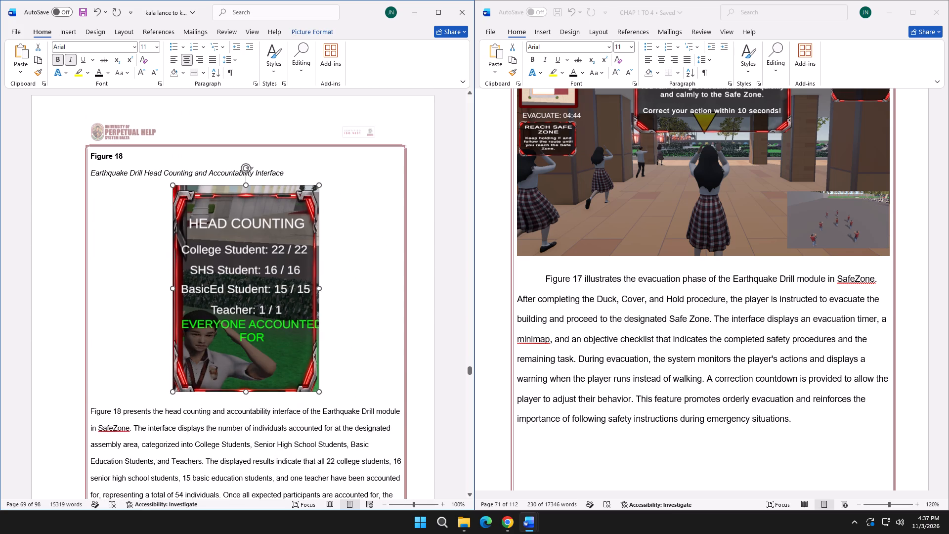
{"action": "left_click_drag", "start_coordinate": [317, 380], "coordinate": [314, 370]}
{"action": "scroll", "coordinate": [301, 370], "scroll_direction": "down", "scroll_amount": 7}
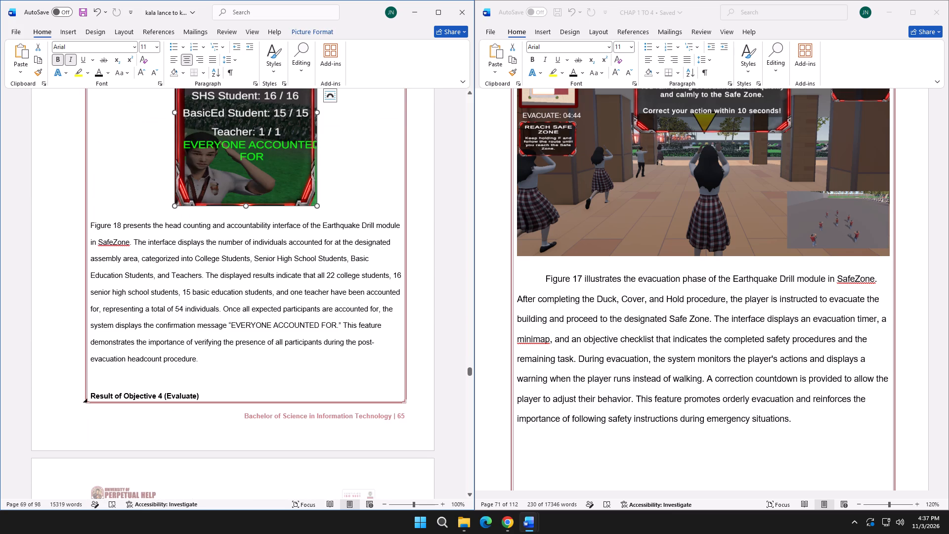
{"action": "scroll", "coordinate": [623, 322], "scroll_direction": "down", "scroll_amount": 8}
Add Figures 19 to 23, with their captions, pictures and descriptions from CHAP 1 TO 4, below the manuscript's Figure 18 description.
{"action": "scroll", "coordinate": [587, 261], "scroll_direction": "up", "scroll_amount": 12}
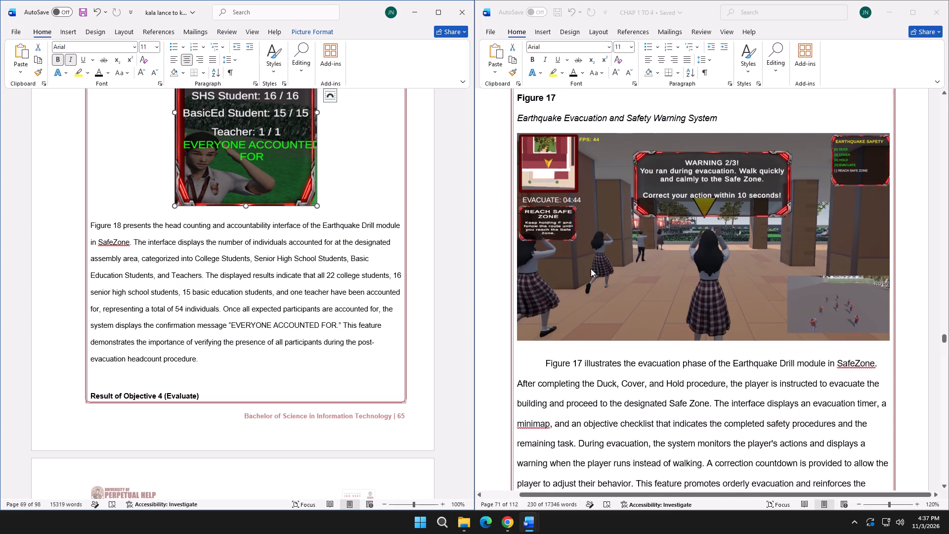
{"action": "scroll", "coordinate": [588, 282], "scroll_direction": "down", "scroll_amount": 20}
{"action": "scroll", "coordinate": [588, 282], "scroll_direction": "down", "scroll_amount": 18}
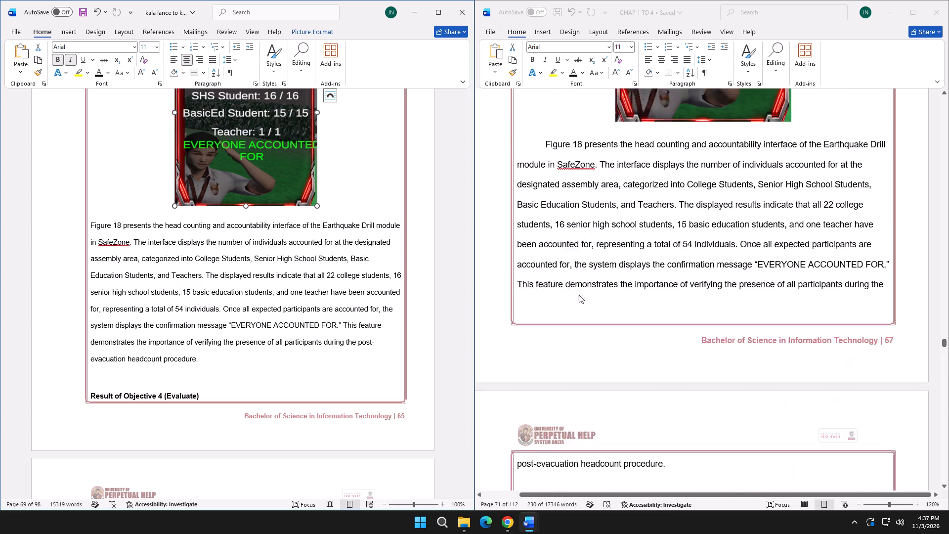
{"action": "scroll", "coordinate": [579, 295], "scroll_direction": "down", "scroll_amount": 2}
{"action": "left_click", "coordinate": [518, 306]}
{"action": "left_click", "coordinate": [517, 306]}
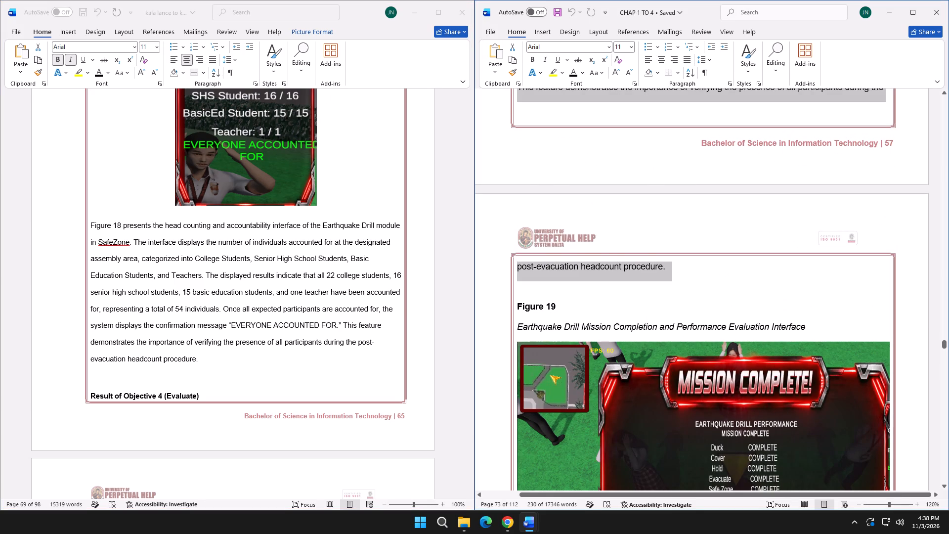
{"action": "left_click_drag", "start_coordinate": [518, 306], "coordinate": [687, 309]}
{"action": "scroll", "coordinate": [671, 333], "scroll_direction": "down", "scroll_amount": 11}
{"action": "scroll", "coordinate": [687, 309], "scroll_direction": "down", "scroll_amount": 13}
{"action": "left_click_drag", "start_coordinate": [687, 309], "coordinate": [700, 326]}
{"action": "scroll", "coordinate": [652, 294], "scroll_direction": "down", "scroll_amount": 20}
{"action": "scroll", "coordinate": [652, 294], "scroll_direction": "down", "scroll_amount": 6}
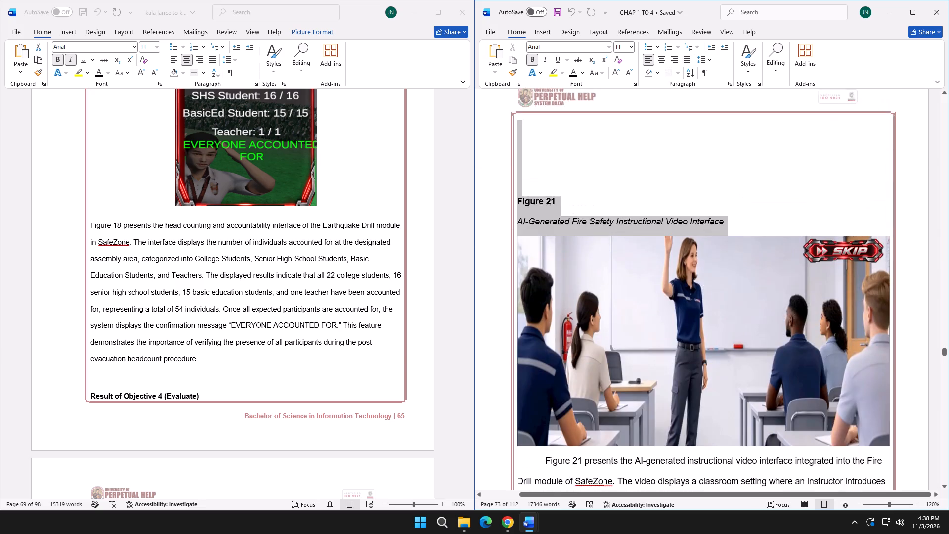
{"action": "left_click_drag", "start_coordinate": [700, 326], "coordinate": [700, 328]}
{"action": "scroll", "coordinate": [700, 327], "scroll_direction": "down", "scroll_amount": 20}
{"action": "scroll", "coordinate": [700, 328], "scroll_direction": "down", "scroll_amount": 19}
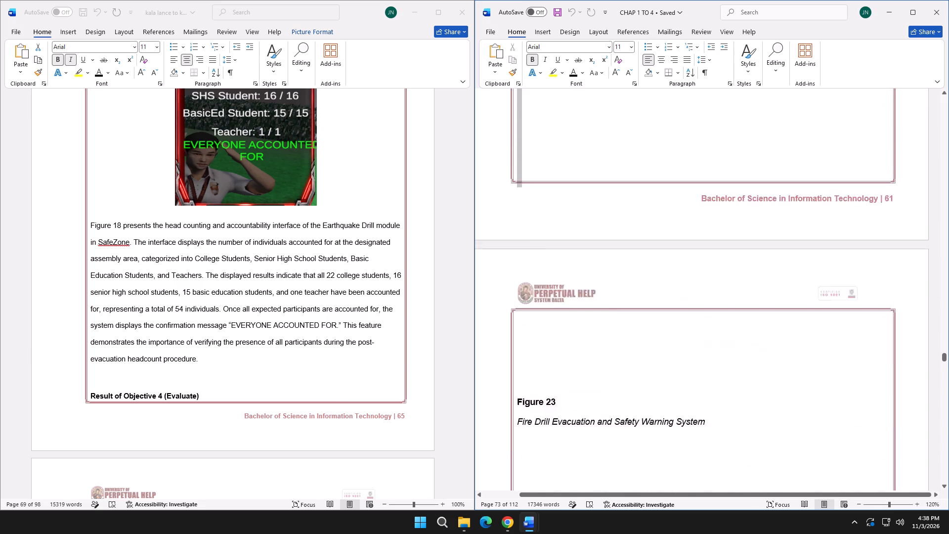
{"action": "scroll", "coordinate": [700, 328], "scroll_direction": "down", "scroll_amount": 1}
{"action": "left_click_drag", "start_coordinate": [700, 328], "coordinate": [685, 326]}
{"action": "scroll", "coordinate": [686, 324], "scroll_direction": "down", "scroll_amount": 19}
{"action": "scroll", "coordinate": [685, 325], "scroll_direction": "down", "scroll_amount": 4}
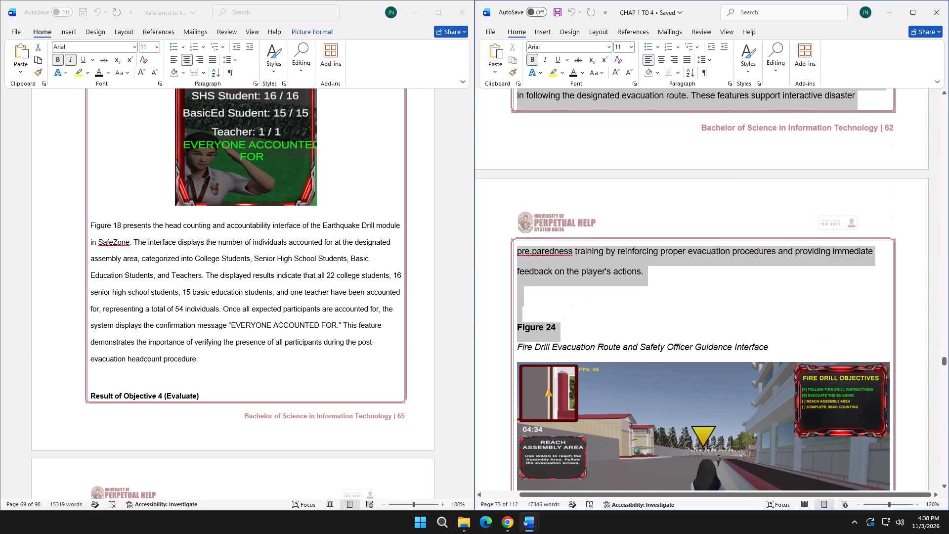
{"action": "left_click_drag", "start_coordinate": [685, 326], "coordinate": [649, 289]}
{"action": "key", "text": "ctrl+c"}
{"action": "scroll", "coordinate": [122, 308], "scroll_direction": "down", "scroll_amount": 4}
{"action": "left_click", "coordinate": [101, 279]}
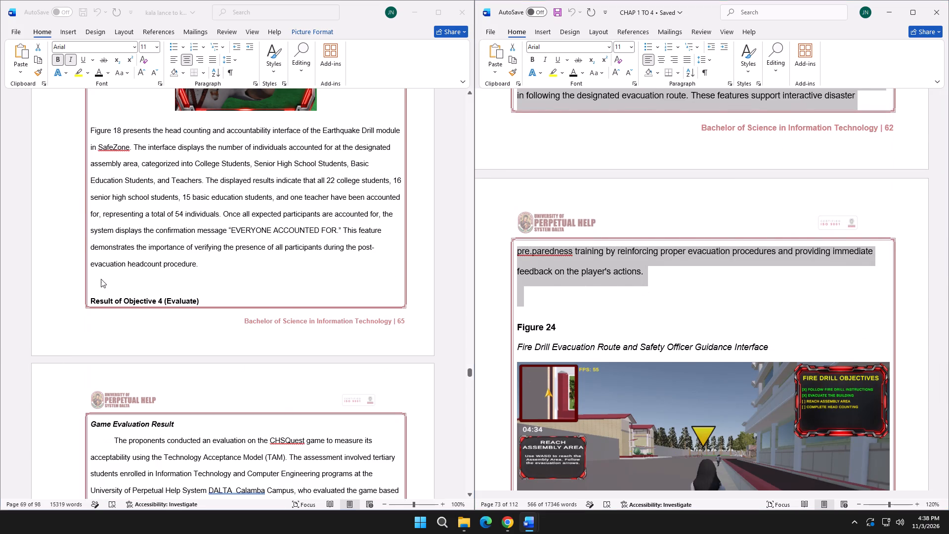
{"action": "left_click", "coordinate": [91, 279]}
{"action": "key", "text": "ctrl+v"}
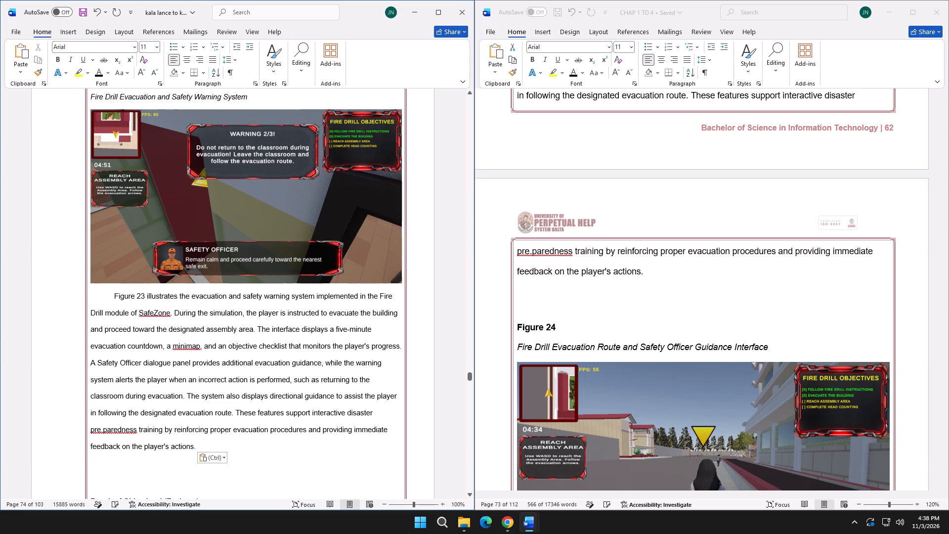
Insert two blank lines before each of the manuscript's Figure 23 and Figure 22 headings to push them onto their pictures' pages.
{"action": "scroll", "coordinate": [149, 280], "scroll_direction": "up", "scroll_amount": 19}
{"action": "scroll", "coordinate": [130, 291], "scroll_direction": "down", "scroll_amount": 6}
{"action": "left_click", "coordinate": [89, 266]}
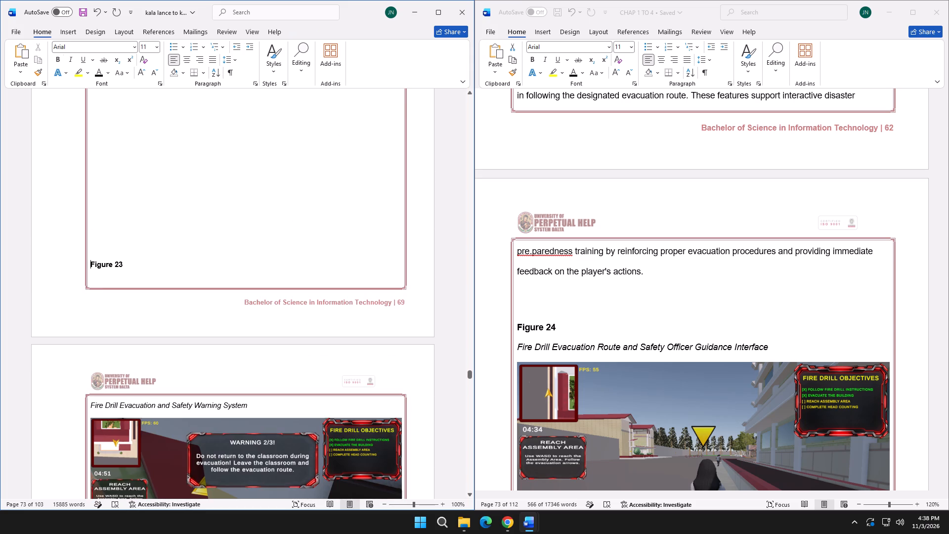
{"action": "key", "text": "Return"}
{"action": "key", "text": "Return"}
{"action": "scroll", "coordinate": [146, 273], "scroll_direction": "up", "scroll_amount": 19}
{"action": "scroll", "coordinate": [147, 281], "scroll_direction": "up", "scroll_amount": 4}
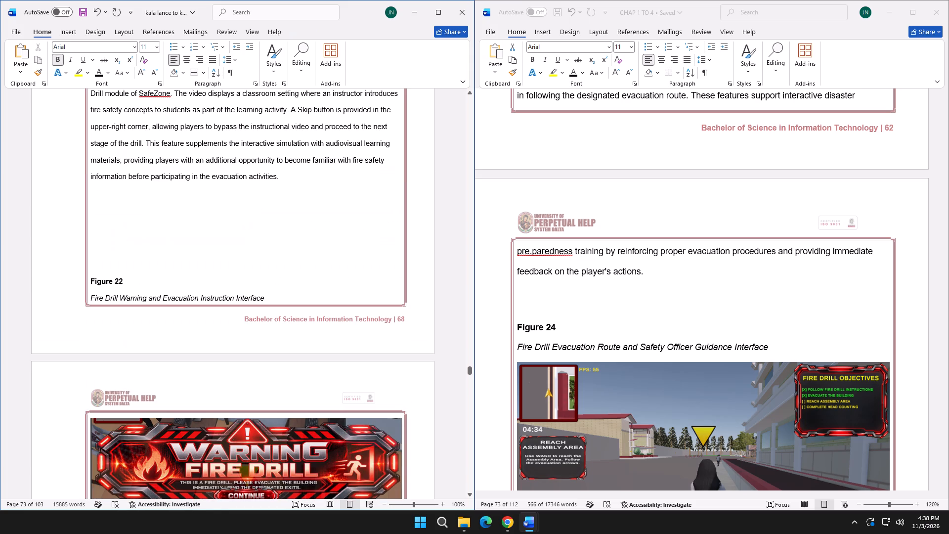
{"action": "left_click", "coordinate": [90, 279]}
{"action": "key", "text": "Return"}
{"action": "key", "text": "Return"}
Insert two blank lines before each of the manuscript's Figure 21 and Figure 20 headings to push them onto their pictures' pages.
{"action": "scroll", "coordinate": [148, 271], "scroll_direction": "up", "scroll_amount": 15}
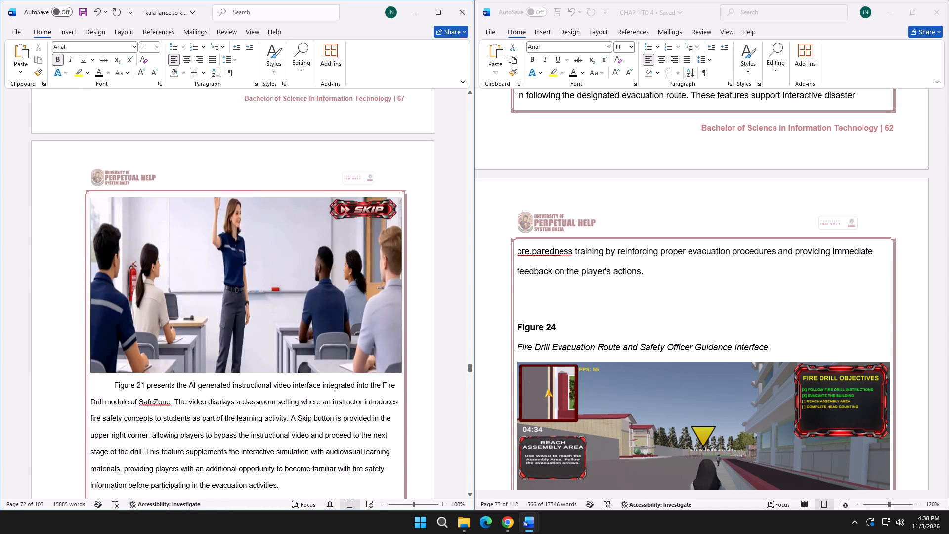
{"action": "scroll", "coordinate": [150, 279], "scroll_direction": "up", "scroll_amount": 5}
{"action": "left_click", "coordinate": [89, 222]}
{"action": "key", "text": "Return"}
{"action": "key", "text": "Return"}
{"action": "scroll", "coordinate": [121, 231], "scroll_direction": "up", "scroll_amount": 11}
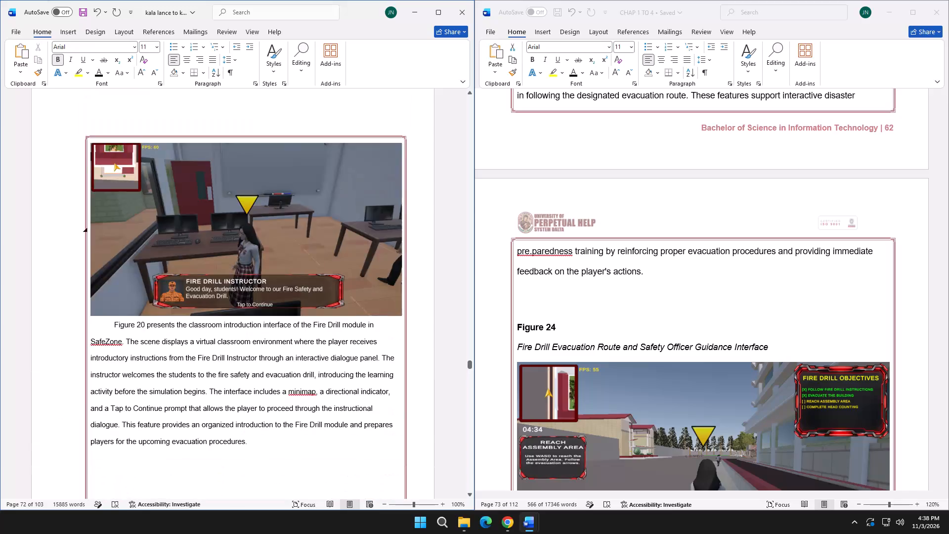
{"action": "scroll", "coordinate": [132, 259], "scroll_direction": "up", "scroll_amount": 13}
{"action": "left_click", "coordinate": [89, 262]}
{"action": "key", "text": "Return"}
{"action": "key", "text": "Return"}
Insert two blank lines before the manuscript's Figure 19 heading to move it and its caption onto the picture's page.
{"action": "scroll", "coordinate": [139, 266], "scroll_direction": "up", "scroll_amount": 5}
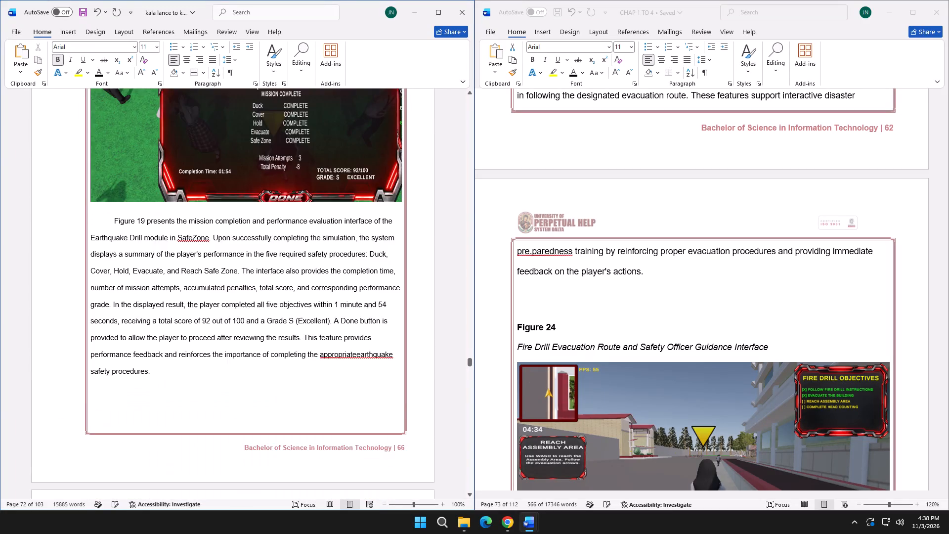
{"action": "scroll", "coordinate": [140, 270], "scroll_direction": "up", "scroll_amount": 16}
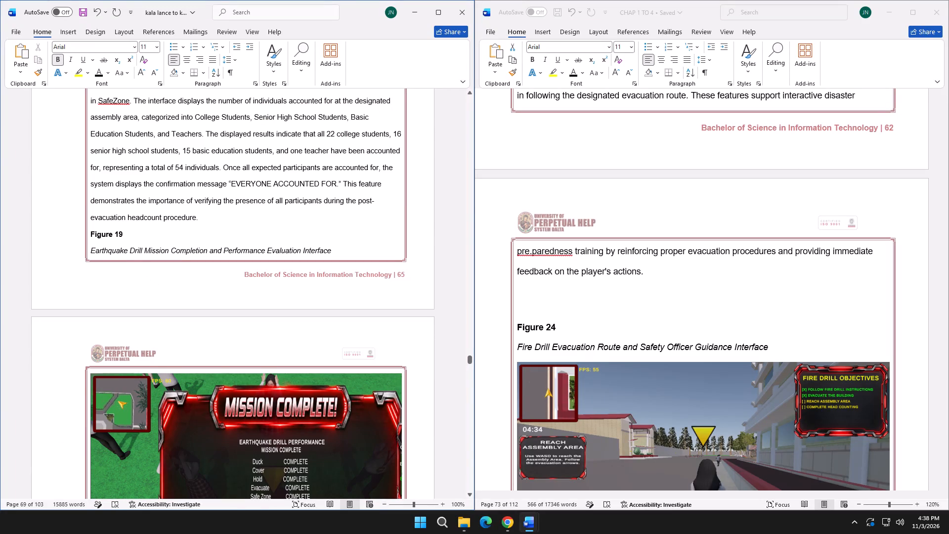
{"action": "left_click", "coordinate": [89, 237]}
{"action": "key", "text": "Return"}
{"action": "key", "text": "Return"}
Delete the blank lines above the manuscript's Figure 22 heading so that it starts at the top of its page.
{"action": "scroll", "coordinate": [166, 247], "scroll_direction": "up", "scroll_amount": 12}
{"action": "scroll", "coordinate": [168, 261], "scroll_direction": "down", "scroll_amount": 20}
{"action": "scroll", "coordinate": [168, 261], "scroll_direction": "down", "scroll_amount": 6}
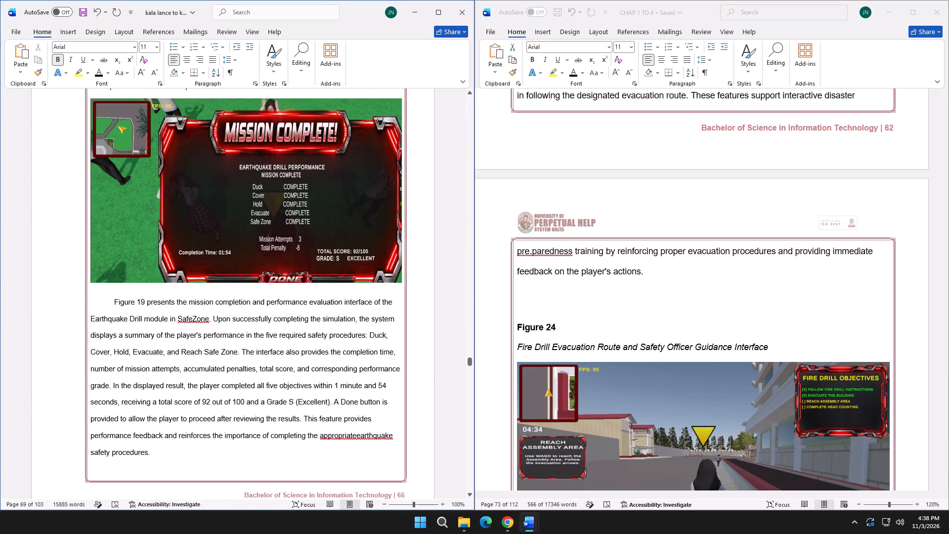
{"action": "scroll", "coordinate": [276, 283], "scroll_direction": "down", "scroll_amount": 16}
{"action": "left_click_drag", "start_coordinate": [469, 365], "coordinate": [467, 373]}
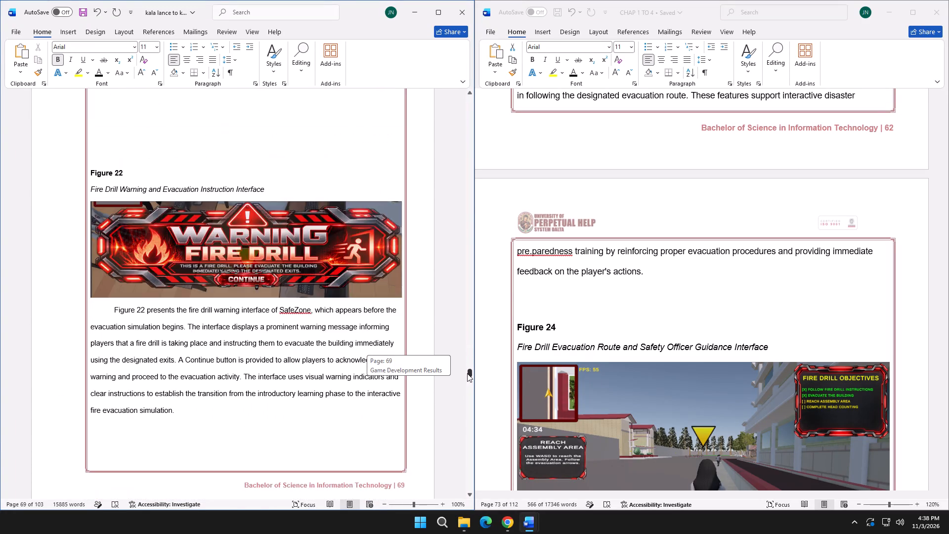
{"action": "left_click_drag", "start_coordinate": [467, 373], "coordinate": [467, 373]}
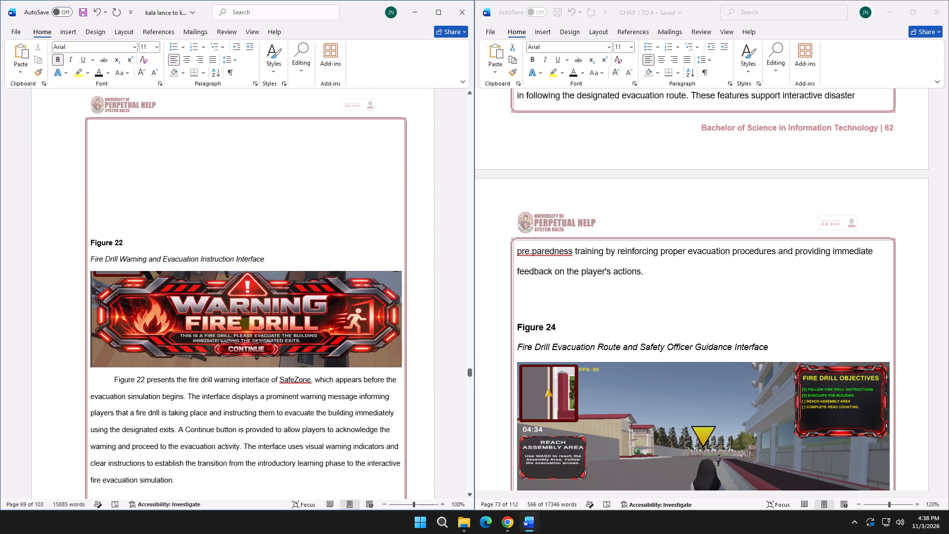
{"action": "left_click", "coordinate": [150, 217]}
{"action": "key", "text": "BackSpace"}
{"action": "key", "text": "BackSpace"}
{"action": "key", "text": "BackSpace"}
{"action": "key", "text": "BackSpace"}
{"action": "key", "text": "BackSpace"}
{"action": "scroll", "coordinate": [129, 215], "scroll_direction": "up", "scroll_amount": 6}
{"action": "left_click", "coordinate": [96, 283]}
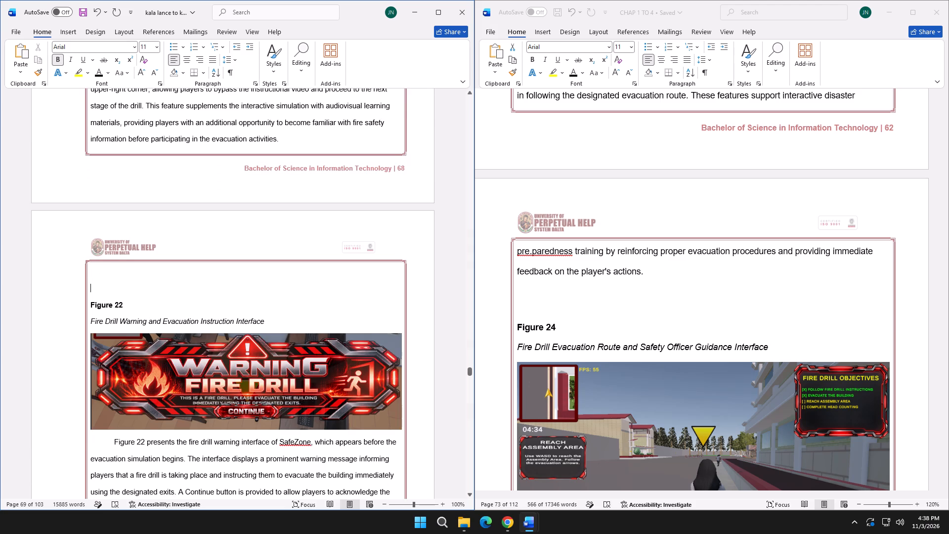
{"action": "key", "text": "BackSpace"}
{"action": "key", "text": "BackSpace"}
Delete the two blank lines above the manuscript's Figure 23 heading so that it starts at the top of its page.
{"action": "scroll", "coordinate": [107, 287], "scroll_direction": "down", "scroll_amount": 19}
{"action": "left_click", "coordinate": [97, 344]}
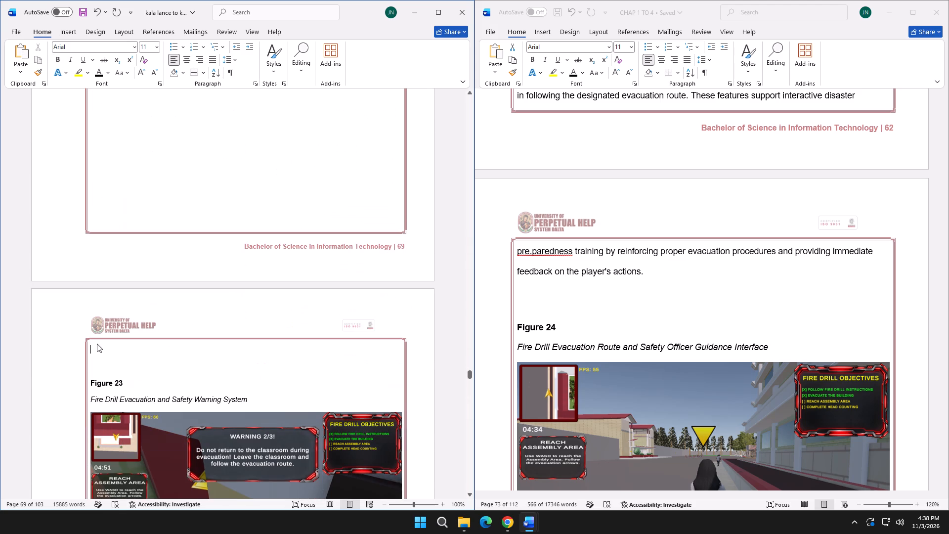
{"action": "key", "text": "BackSpace"}
{"action": "key", "text": "BackSpace"}
{"action": "scroll", "coordinate": [117, 348], "scroll_direction": "up", "scroll_amount": 13}
{"action": "scroll", "coordinate": [118, 348], "scroll_direction": "down", "scroll_amount": 6}
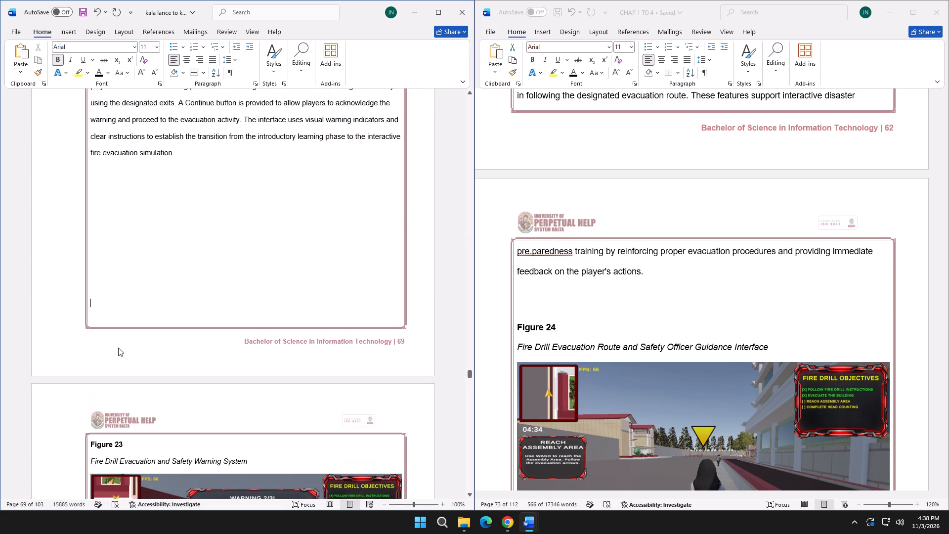
Insert three line breaks after the manuscript's Figure 23 description to open space on the following page above Result of Objective 4.
{"action": "scroll", "coordinate": [118, 348], "scroll_direction": "down", "scroll_amount": 20}
{"action": "scroll", "coordinate": [118, 348], "scroll_direction": "down", "scroll_amount": 9}
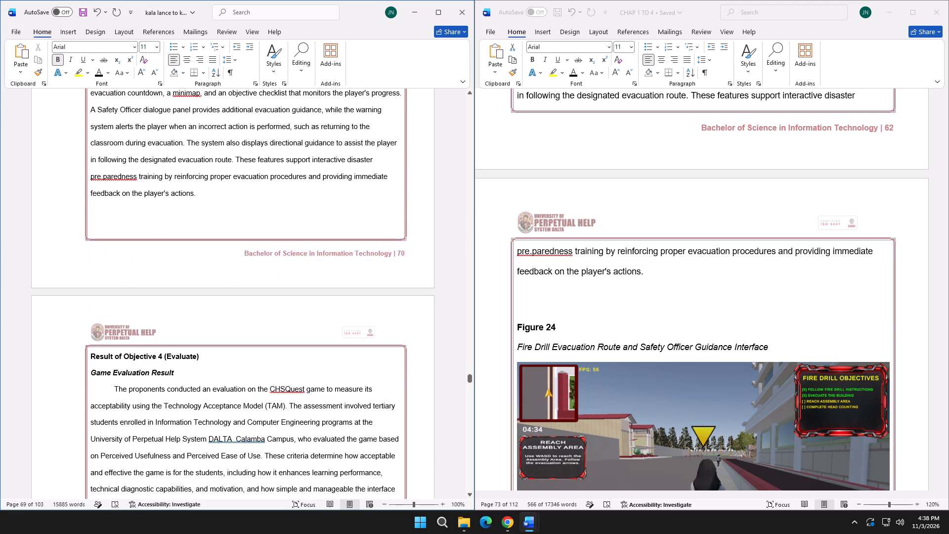
{"action": "left_click", "coordinate": [197, 197]}
{"action": "key", "text": "shift+Return"}
{"action": "key", "text": "shift+Return"}
{"action": "key", "text": "shift+Return"}
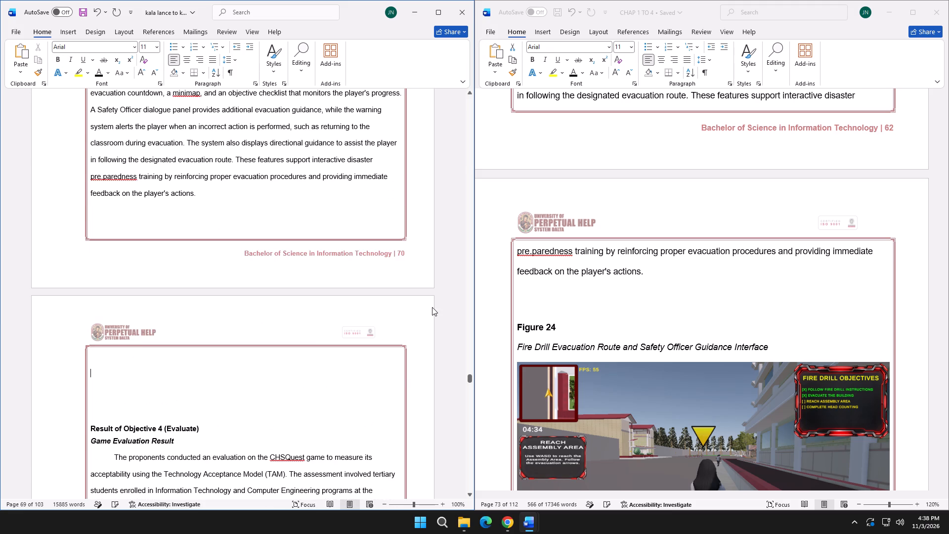
Remove one blank line between the manuscript's Figure 23 description and the Result of Objective 4 heading.
{"action": "key", "text": "BackSpace"}
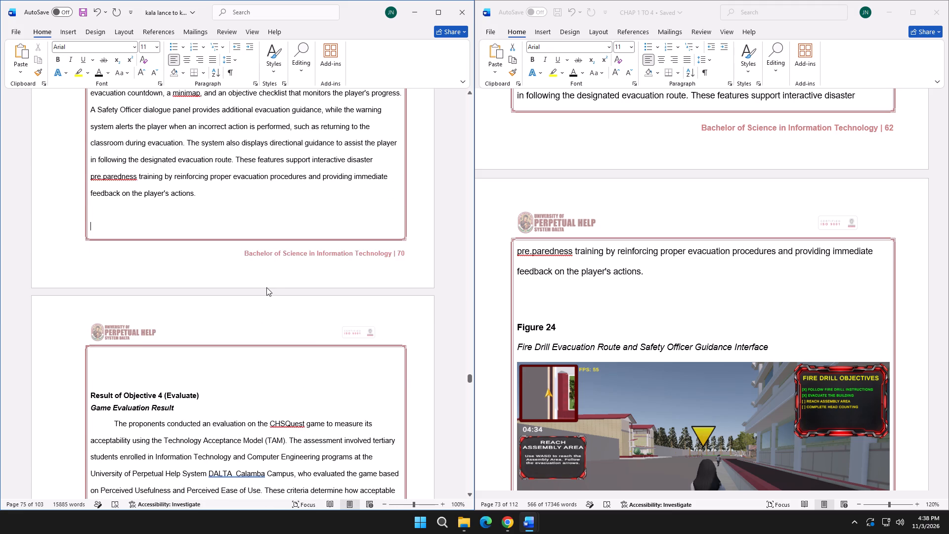
{"action": "key", "text": "Return"}
{"action": "key", "text": "BackSpace"}
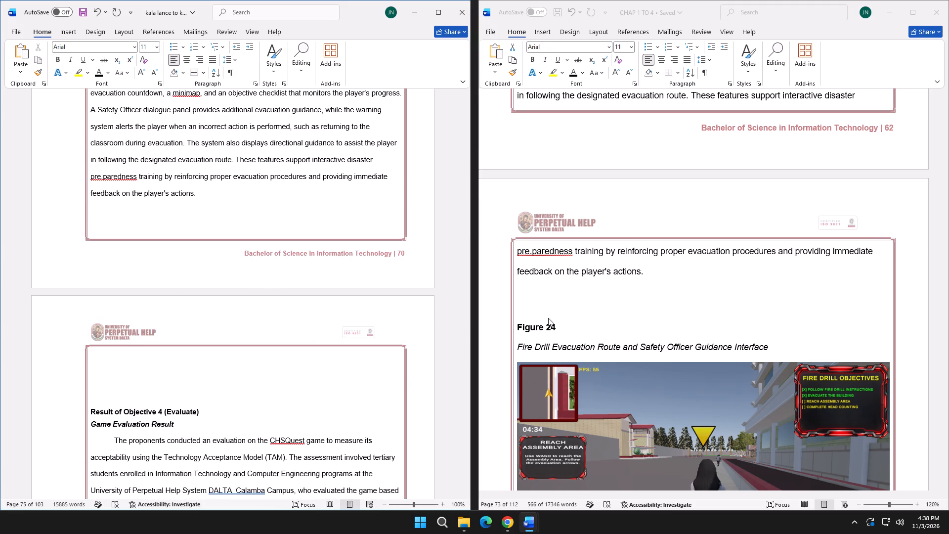
Copy the Figure 24 through Figure 31 content from CHAP 1 TO 4 into the manuscript above Result of Objective 4.
{"action": "scroll", "coordinate": [579, 311], "scroll_direction": "down", "scroll_amount": 4}
{"action": "scroll", "coordinate": [555, 308], "scroll_direction": "up", "scroll_amount": 6}
{"action": "scroll", "coordinate": [356, 285], "scroll_direction": "up", "scroll_amount": 7}
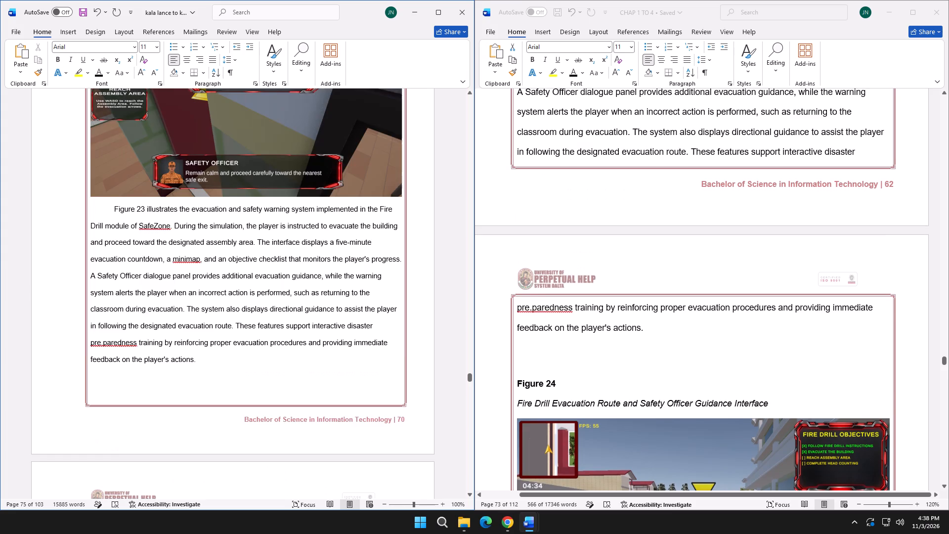
{"action": "scroll", "coordinate": [354, 288], "scroll_direction": "down", "scroll_amount": 5}
{"action": "left_click", "coordinate": [533, 351]}
{"action": "left_click", "coordinate": [522, 384]}
{"action": "left_click_drag", "start_coordinate": [517, 386], "coordinate": [699, 346]}
{"action": "scroll", "coordinate": [717, 395], "scroll_direction": "down", "scroll_amount": 20}
{"action": "scroll", "coordinate": [717, 395], "scroll_direction": "down", "scroll_amount": 11}
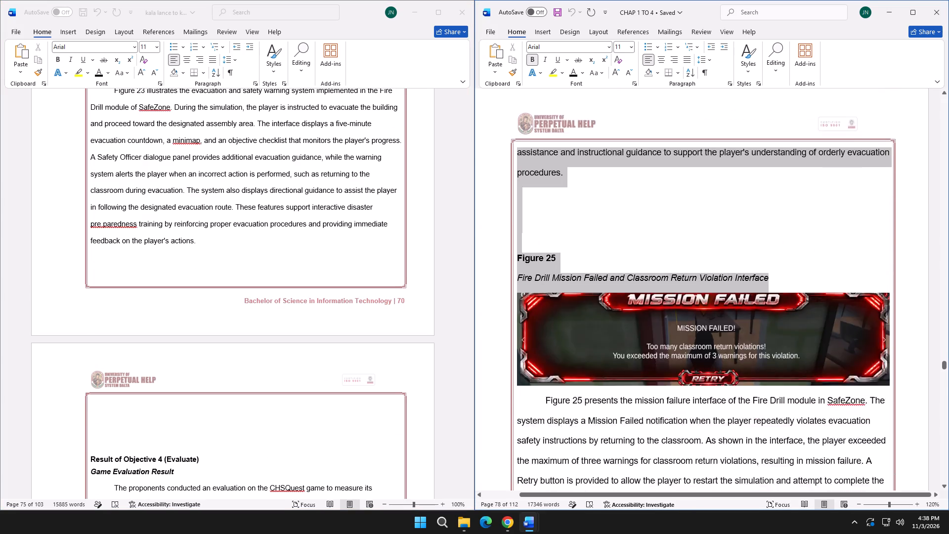
{"action": "left_click_drag", "start_coordinate": [699, 346], "coordinate": [689, 337]}
{"action": "scroll", "coordinate": [699, 346], "scroll_direction": "down", "scroll_amount": 20}
{"action": "scroll", "coordinate": [699, 346], "scroll_direction": "down", "scroll_amount": 19}
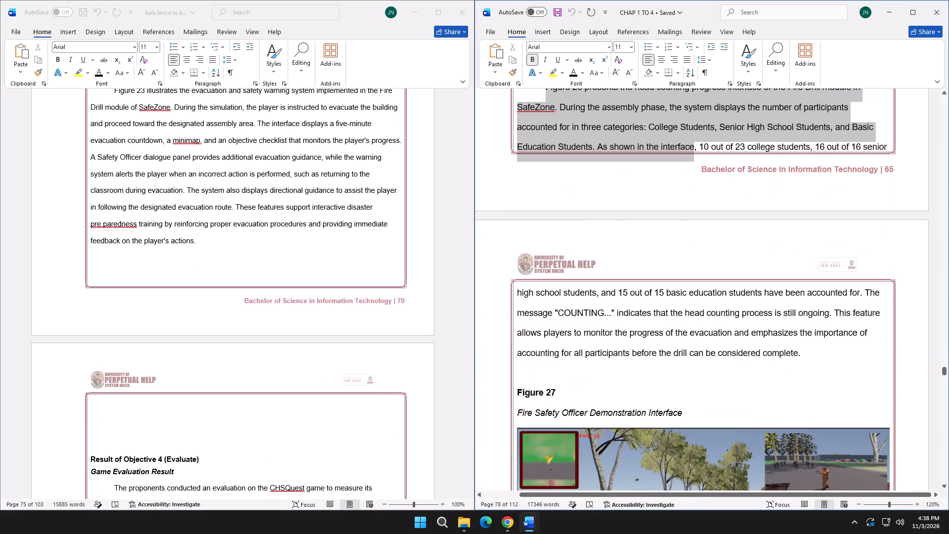
{"action": "scroll", "coordinate": [689, 337], "scroll_direction": "down", "scroll_amount": 5}
{"action": "left_click_drag", "start_coordinate": [689, 337], "coordinate": [685, 332]}
{"action": "scroll", "coordinate": [688, 337], "scroll_direction": "down", "scroll_amount": 20}
{"action": "scroll", "coordinate": [688, 337], "scroll_direction": "down", "scroll_amount": 20}
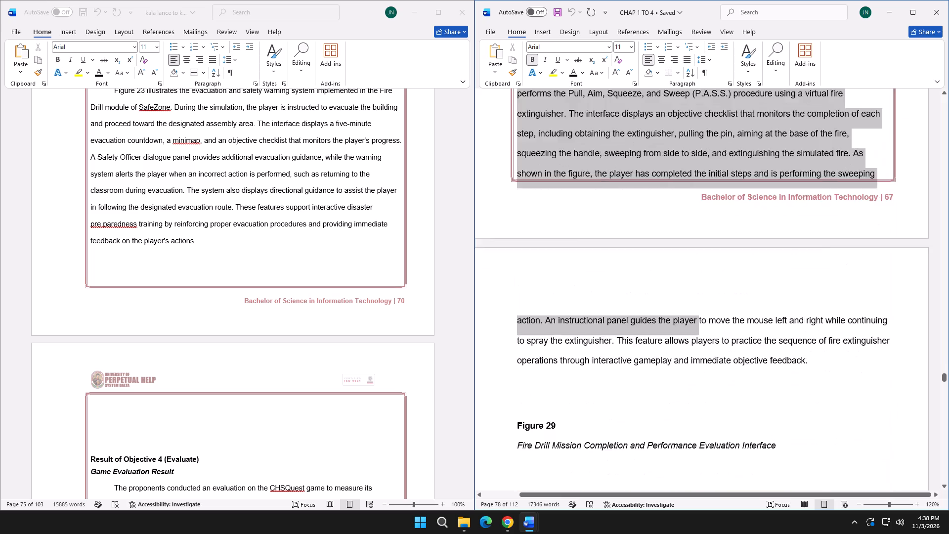
{"action": "left_click_drag", "start_coordinate": [685, 332], "coordinate": [684, 330]}
{"action": "scroll", "coordinate": [685, 332], "scroll_direction": "down", "scroll_amount": 20}
{"action": "scroll", "coordinate": [685, 332], "scroll_direction": "down", "scroll_amount": 20}
{"action": "scroll", "coordinate": [685, 332], "scroll_direction": "down", "scroll_amount": 16}
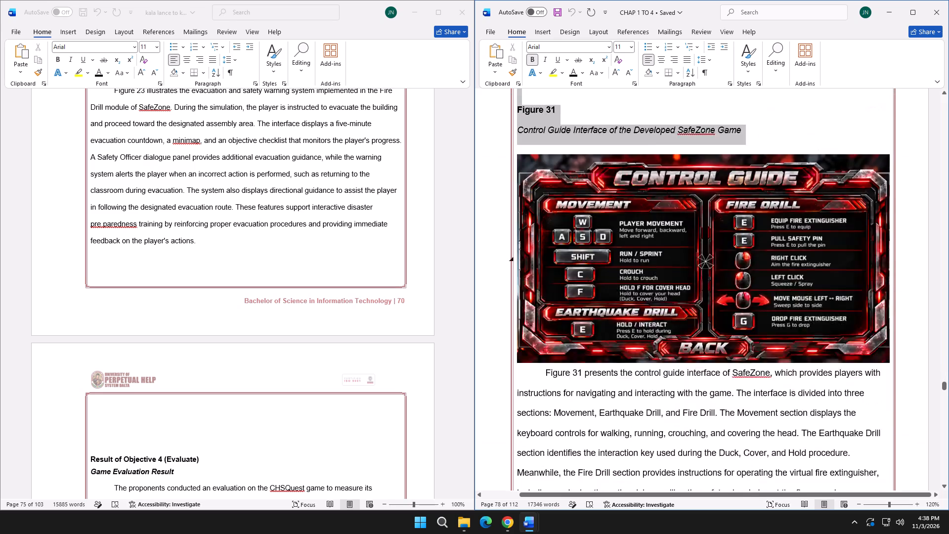
{"action": "scroll", "coordinate": [684, 330], "scroll_direction": "down", "scroll_amount": 12}
{"action": "left_click_drag", "start_coordinate": [684, 330], "coordinate": [872, 331]}
{"action": "scroll", "coordinate": [683, 330], "scroll_direction": "down", "scroll_amount": 3}
{"action": "scroll", "coordinate": [680, 326], "scroll_direction": "up", "scroll_amount": 5}
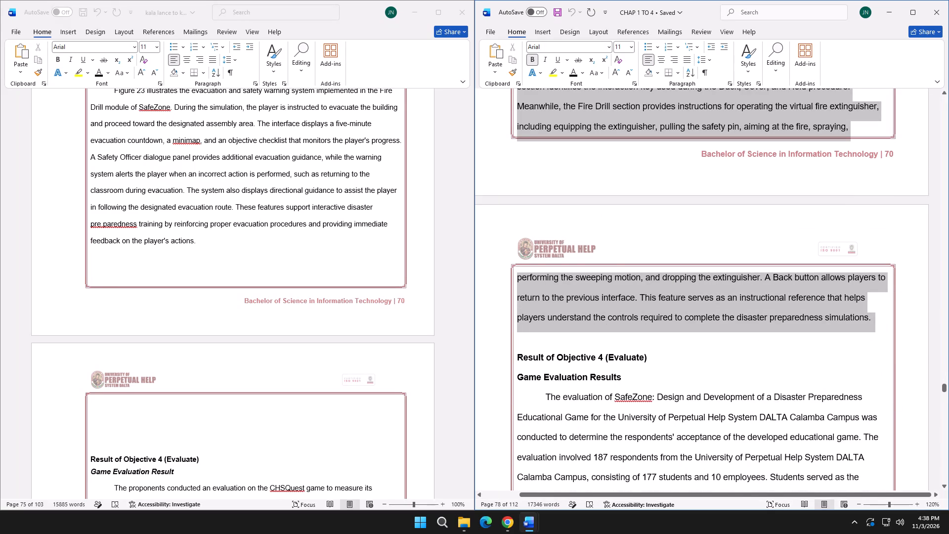
{"action": "left_click_drag", "start_coordinate": [872, 331], "coordinate": [873, 331]}
{"action": "key", "text": "ctrl+c"}
{"action": "scroll", "coordinate": [179, 337], "scroll_direction": "down", "scroll_amount": 2}
{"action": "left_click", "coordinate": [102, 350]}
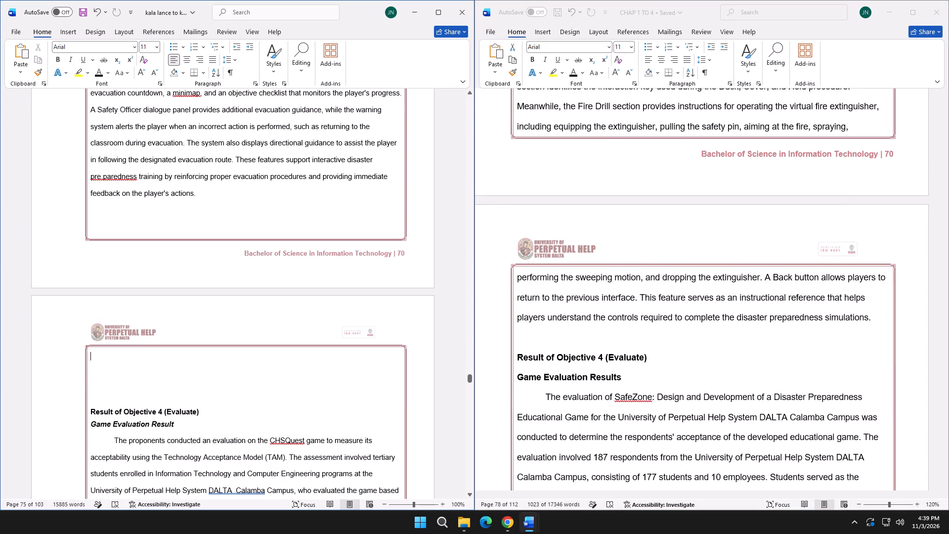
{"action": "key", "text": "ctrl+v"}
Review the layout of the pasted fire drill, settings and control guide figures in the manuscript.
{"action": "scroll", "coordinate": [121, 353], "scroll_direction": "up", "scroll_amount": 14}
{"action": "scroll", "coordinate": [132, 358], "scroll_direction": "up", "scroll_amount": 12}
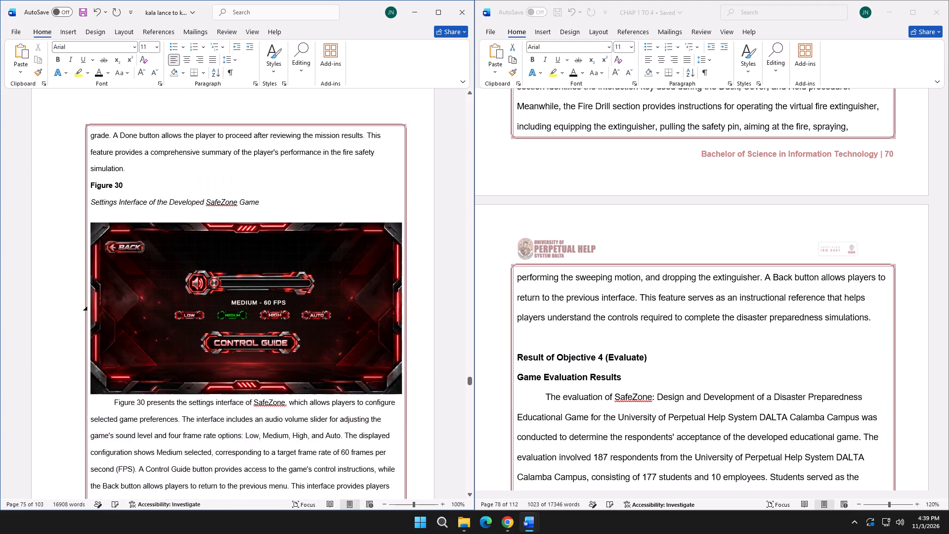
{"action": "scroll", "coordinate": [131, 363], "scroll_direction": "up", "scroll_amount": 2}
{"action": "scroll", "coordinate": [131, 363], "scroll_direction": "up", "scroll_amount": 20}
{"action": "scroll", "coordinate": [131, 363], "scroll_direction": "up", "scroll_amount": 20}
{"action": "scroll", "coordinate": [131, 363], "scroll_direction": "up", "scroll_amount": 2}
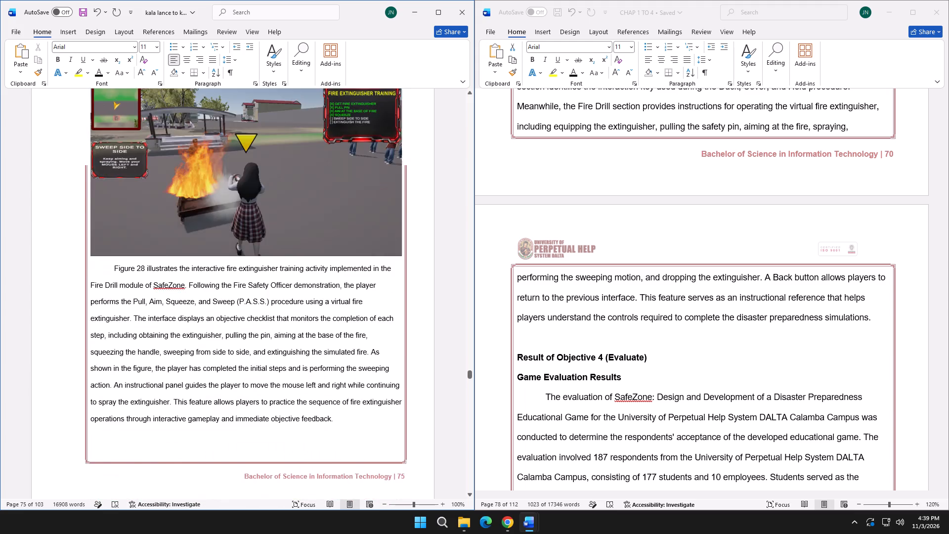
{"action": "scroll", "coordinate": [130, 365], "scroll_direction": "up", "scroll_amount": 2}
{"action": "scroll", "coordinate": [130, 365], "scroll_direction": "down", "scroll_amount": 17}
{"action": "scroll", "coordinate": [132, 364], "scroll_direction": "up", "scroll_amount": 20}
{"action": "scroll", "coordinate": [132, 364], "scroll_direction": "up", "scroll_amount": 19}
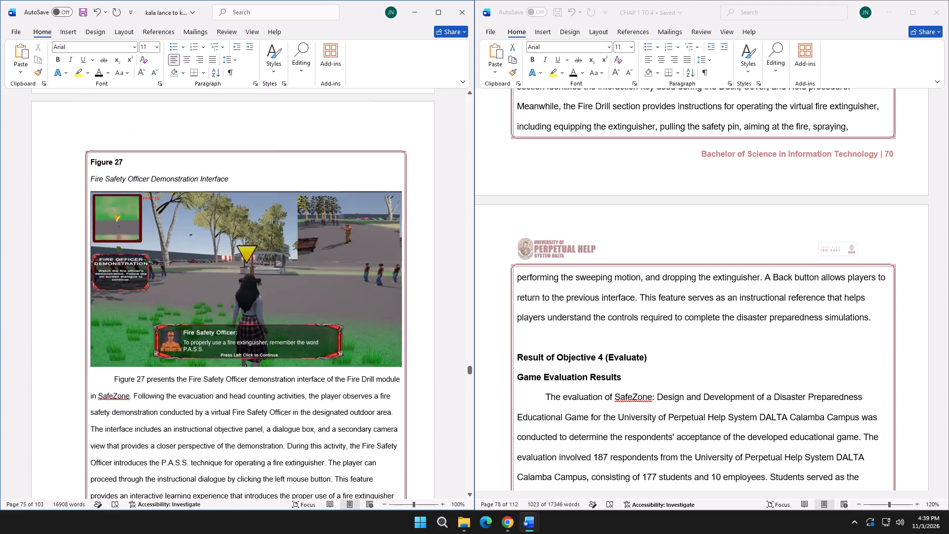
{"action": "scroll", "coordinate": [164, 378], "scroll_direction": "up", "scroll_amount": 20}
{"action": "scroll", "coordinate": [164, 378], "scroll_direction": "up", "scroll_amount": 18}
{"action": "scroll", "coordinate": [158, 380], "scroll_direction": "up", "scroll_amount": 8}
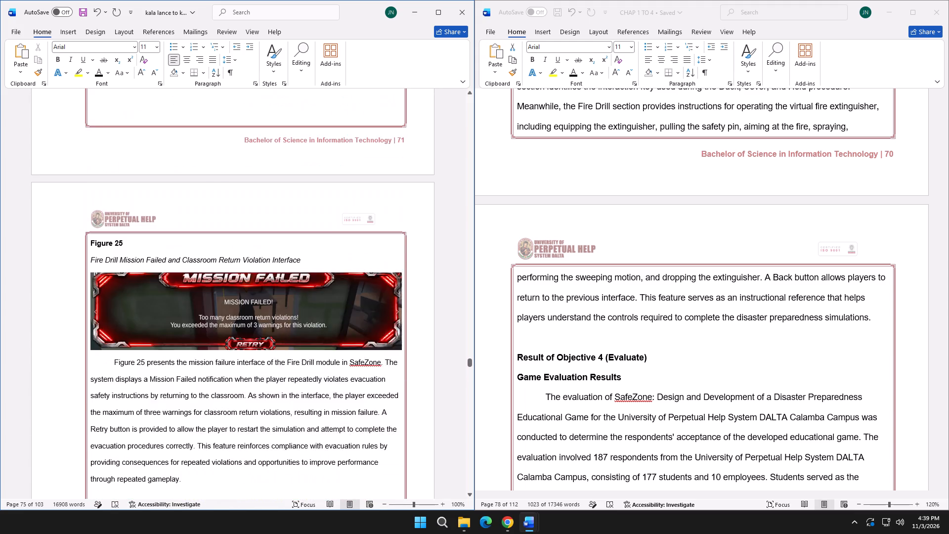
{"action": "scroll", "coordinate": [158, 380], "scroll_direction": "up", "scroll_amount": 16}
{"action": "left_click_drag", "start_coordinate": [470, 359], "coordinate": [470, 367]}
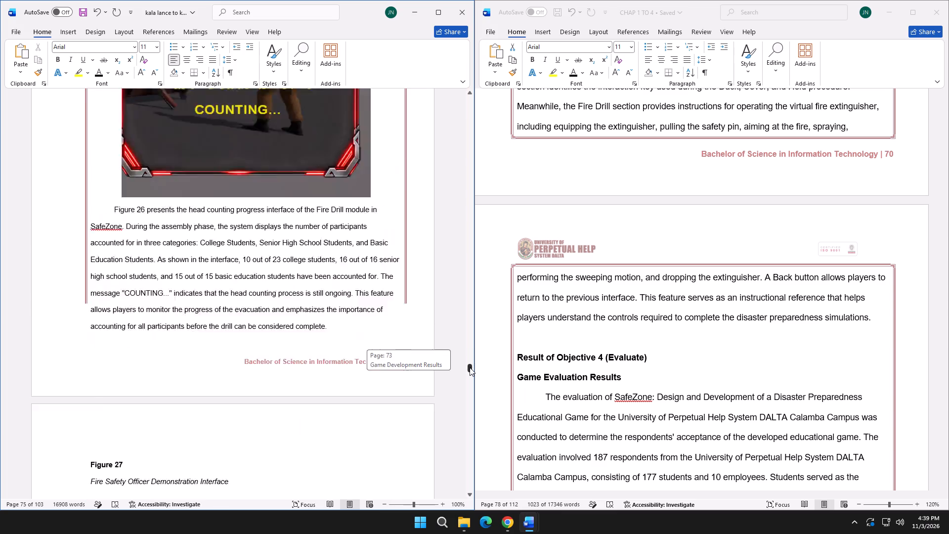
{"action": "left_click_drag", "start_coordinate": [470, 367], "coordinate": [469, 386]}
Delete the blank space above the manuscript's Result of Objective 4 heading so that it starts at the top of its page.
{"action": "scroll", "coordinate": [279, 333], "scroll_direction": "down", "scroll_amount": 5}
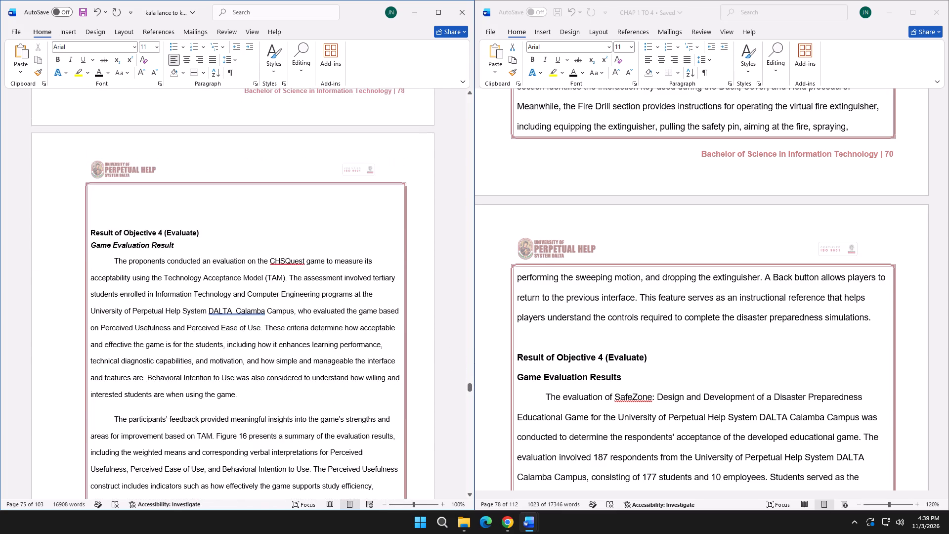
{"action": "scroll", "coordinate": [270, 326], "scroll_direction": "up", "scroll_amount": 8}
{"action": "left_click", "coordinate": [135, 358]}
{"action": "left_click", "coordinate": [130, 358]}
{"action": "key", "text": "BackSpace"}
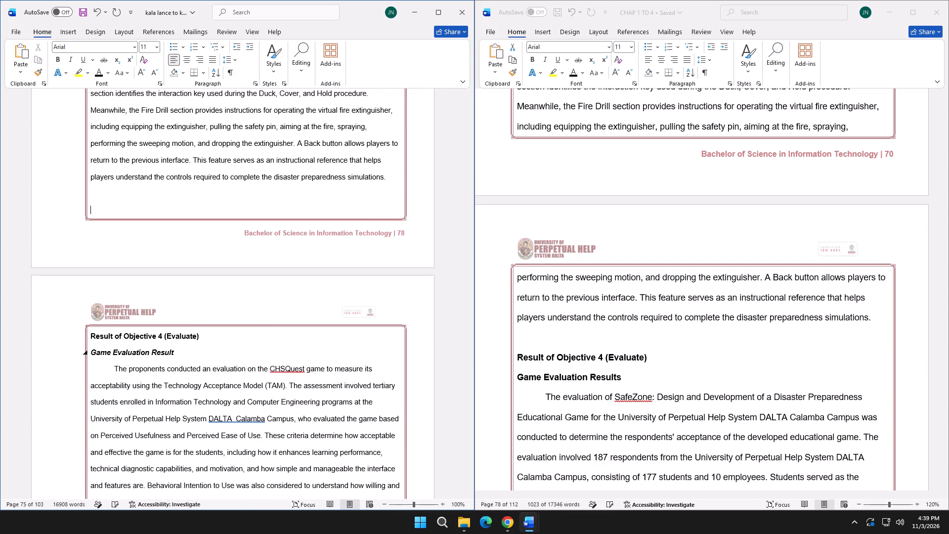
Replace the manuscript's CHSQuest paragraphs under Game Evaluation Result with the SafeZone evaluation paragraphs preceding Figure 32 in CHAP 1 TO 4.
{"action": "scroll", "coordinate": [567, 338], "scroll_direction": "down", "scroll_amount": 6}
{"action": "left_click", "coordinate": [550, 227]}
{"action": "left_click_drag", "start_coordinate": [545, 227], "coordinate": [551, 227]}
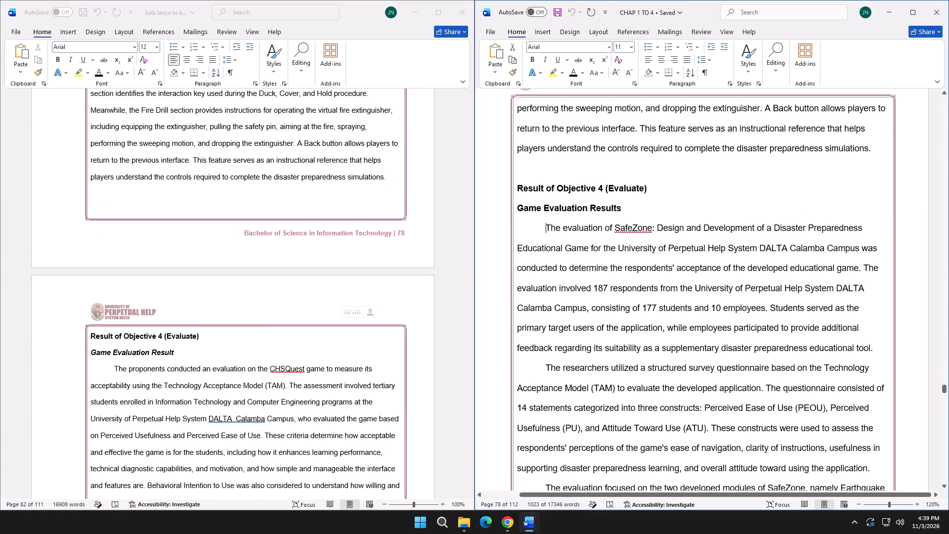
{"action": "left_click_drag", "start_coordinate": [551, 227], "coordinate": [748, 314]}
{"action": "scroll", "coordinate": [695, 304], "scroll_direction": "down", "scroll_amount": 19}
{"action": "scroll", "coordinate": [682, 297], "scroll_direction": "down", "scroll_amount": 2}
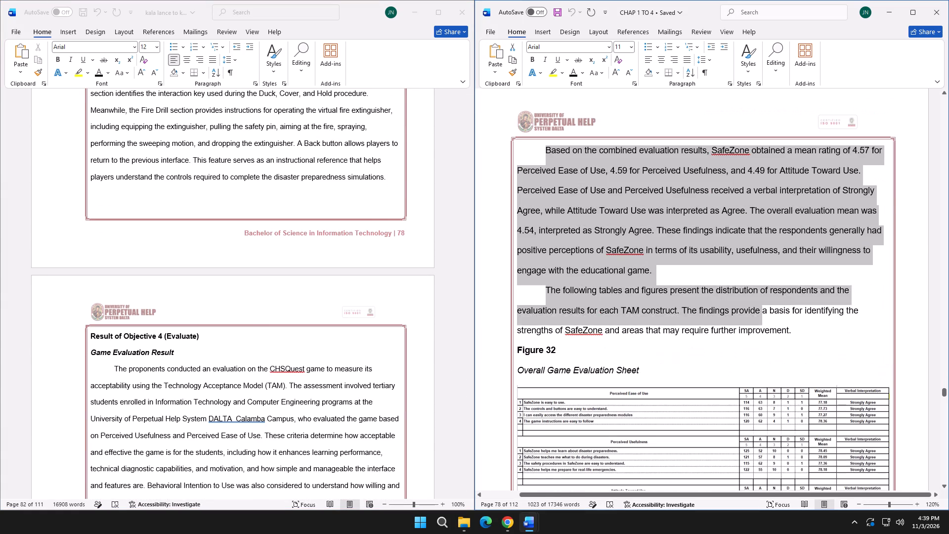
{"action": "left_click_drag", "start_coordinate": [748, 314], "coordinate": [800, 326]}
{"action": "key", "text": "ctrl+c"}
{"action": "left_click", "coordinate": [114, 365]}
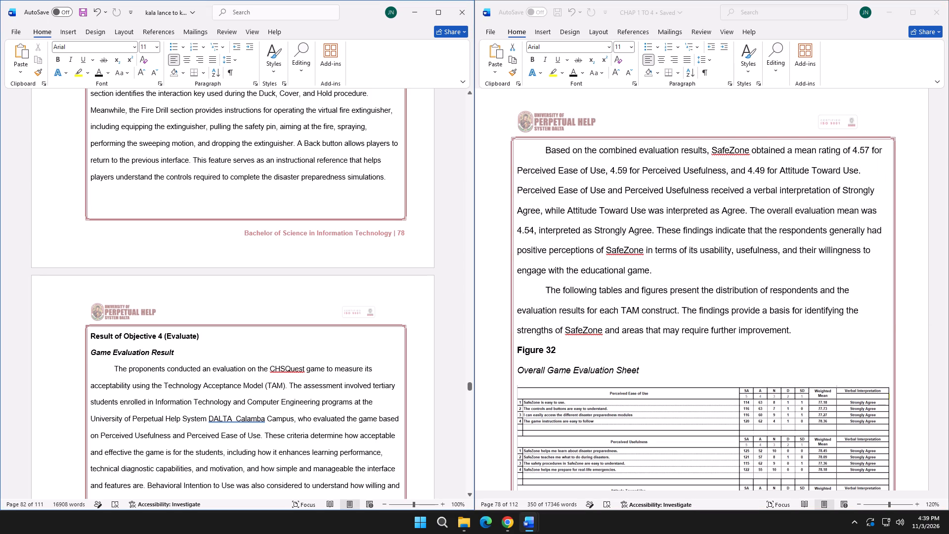
{"action": "left_click_drag", "start_coordinate": [116, 369], "coordinate": [320, 306]}
{"action": "scroll", "coordinate": [302, 379], "scroll_direction": "down", "scroll_amount": 20}
{"action": "scroll", "coordinate": [302, 379], "scroll_direction": "down", "scroll_amount": 6}
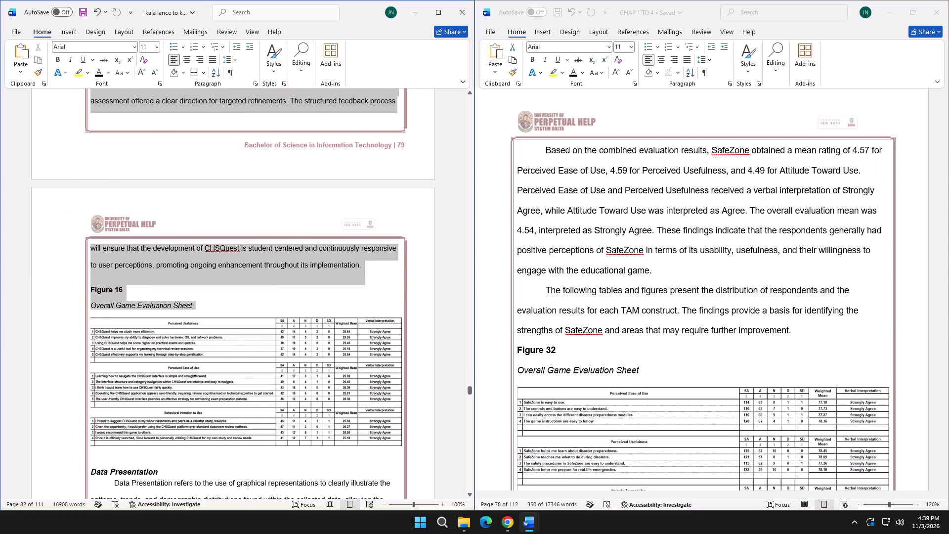
{"action": "left_click_drag", "start_coordinate": [320, 306], "coordinate": [368, 275]}
{"action": "key", "text": "ctrl+v"}
{"action": "scroll", "coordinate": [357, 295], "scroll_direction": "down", "scroll_amount": 3}
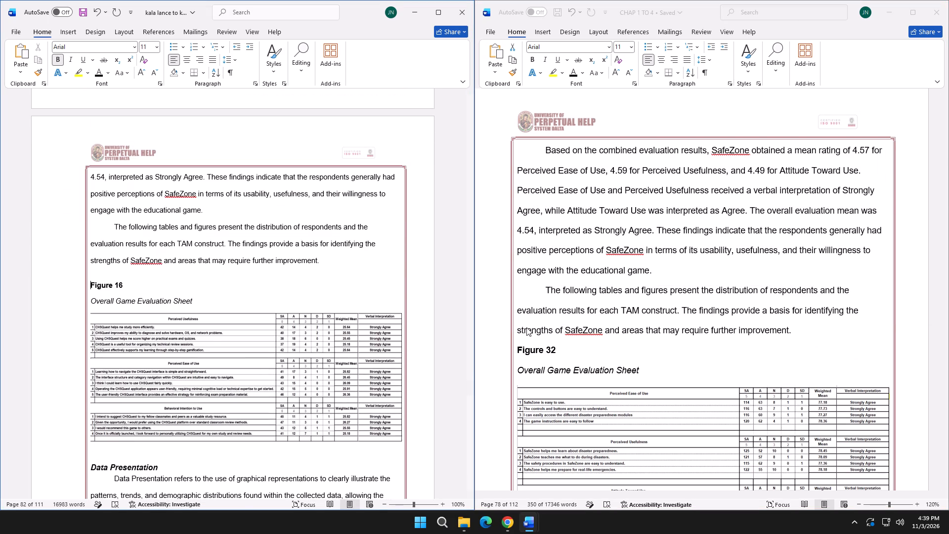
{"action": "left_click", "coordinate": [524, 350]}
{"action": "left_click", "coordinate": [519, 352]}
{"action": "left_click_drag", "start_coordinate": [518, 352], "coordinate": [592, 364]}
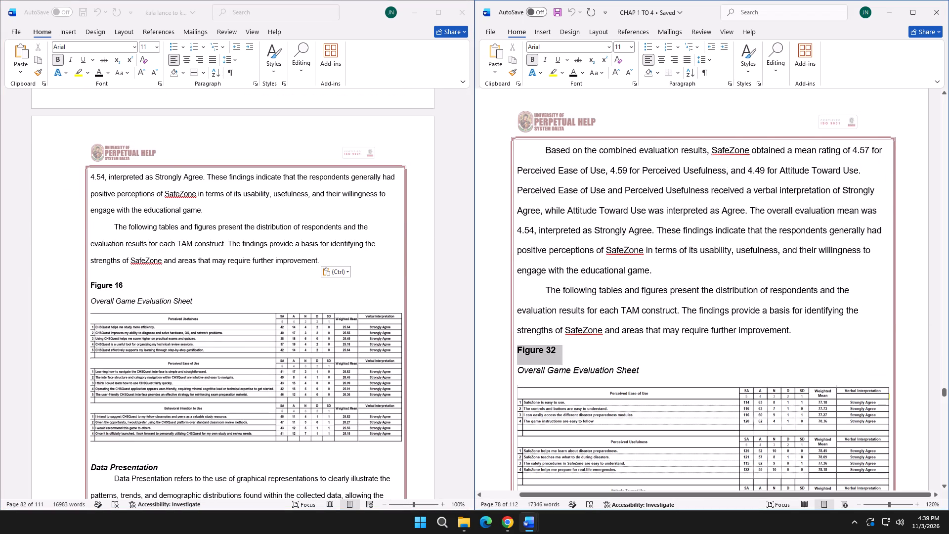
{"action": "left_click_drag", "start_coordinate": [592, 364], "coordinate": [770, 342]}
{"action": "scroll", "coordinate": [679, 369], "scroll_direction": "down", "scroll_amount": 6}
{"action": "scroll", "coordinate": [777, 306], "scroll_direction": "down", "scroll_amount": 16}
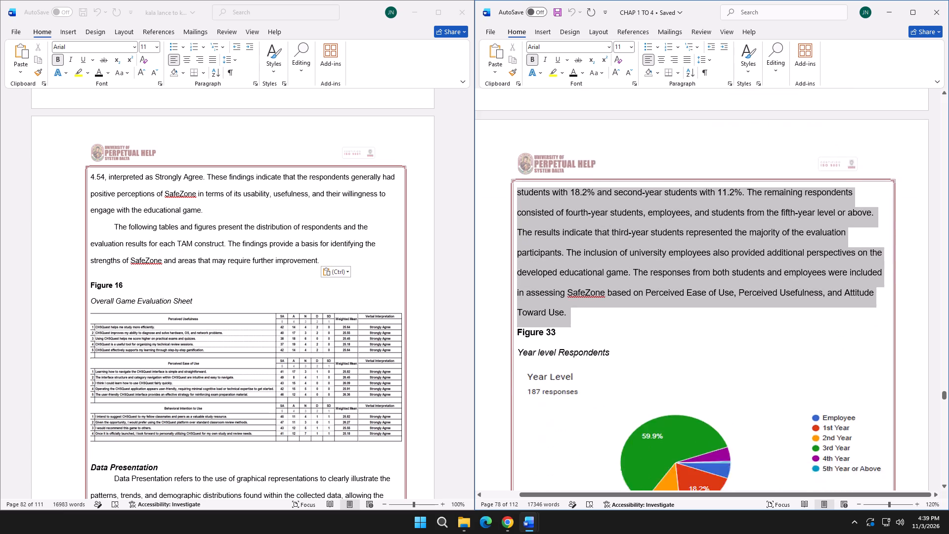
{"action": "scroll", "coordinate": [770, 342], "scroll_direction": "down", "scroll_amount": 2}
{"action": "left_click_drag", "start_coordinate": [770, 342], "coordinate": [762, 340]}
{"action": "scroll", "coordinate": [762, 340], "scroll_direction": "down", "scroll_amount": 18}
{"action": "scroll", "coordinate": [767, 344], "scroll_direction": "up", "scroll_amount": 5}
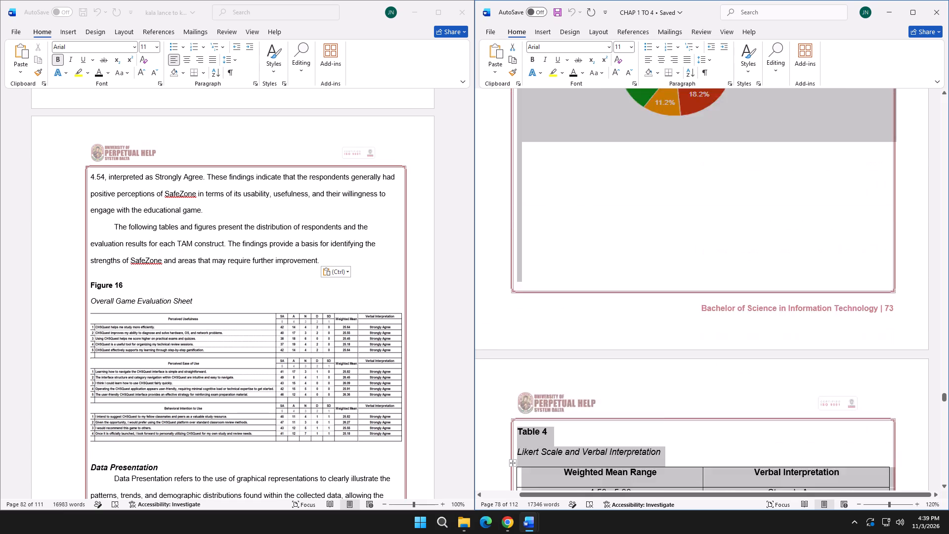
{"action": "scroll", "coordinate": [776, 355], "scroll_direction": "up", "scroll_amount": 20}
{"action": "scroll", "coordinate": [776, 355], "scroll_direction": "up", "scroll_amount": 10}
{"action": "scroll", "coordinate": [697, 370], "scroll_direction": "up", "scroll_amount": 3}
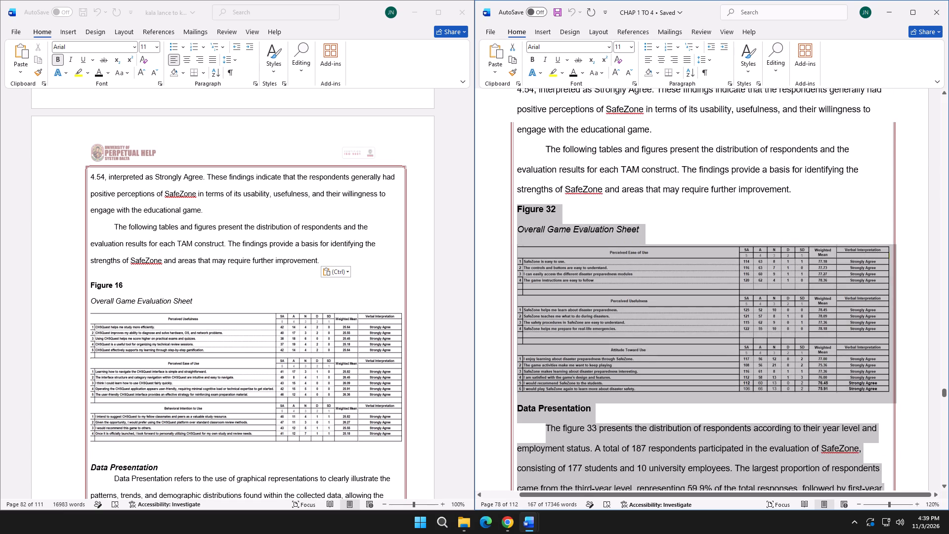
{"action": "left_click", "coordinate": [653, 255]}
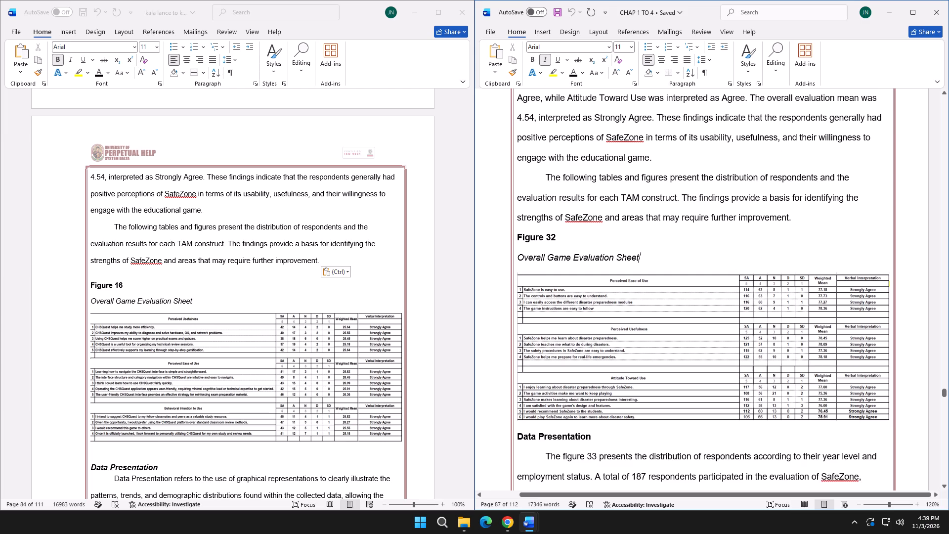
Copy the CHAP 1 TO 4 content from the Figure 32 heading through the end of the Figure 42 description.
{"action": "left_click_drag", "start_coordinate": [518, 238], "coordinate": [730, 284]}
{"action": "scroll", "coordinate": [730, 282], "scroll_direction": "down", "scroll_amount": 15}
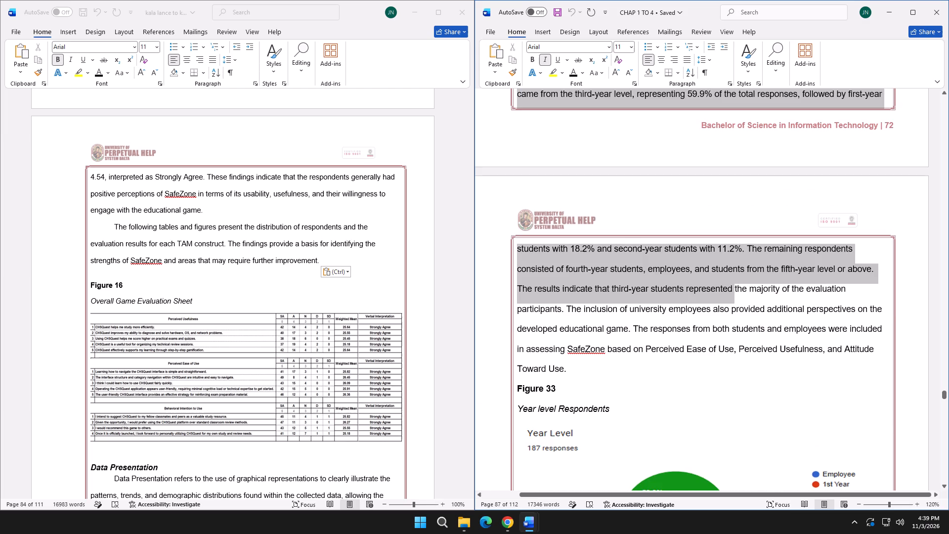
{"action": "left_click_drag", "start_coordinate": [730, 284], "coordinate": [737, 293]}
{"action": "scroll", "coordinate": [730, 284], "scroll_direction": "down", "scroll_amount": 20}
{"action": "scroll", "coordinate": [730, 284], "scroll_direction": "down", "scroll_amount": 20}
{"action": "scroll", "coordinate": [730, 284], "scroll_direction": "down", "scroll_amount": 3}
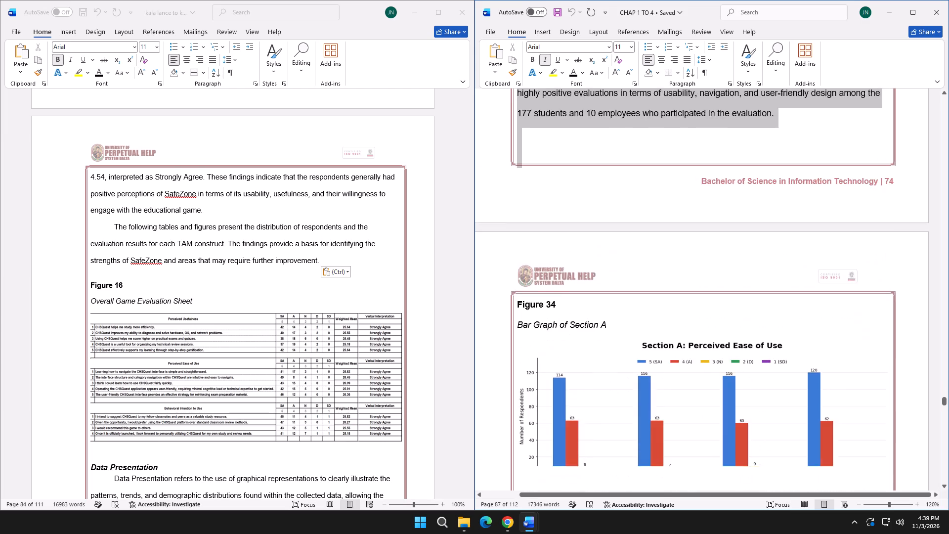
{"action": "scroll", "coordinate": [737, 293], "scroll_direction": "down", "scroll_amount": 7}
{"action": "left_click_drag", "start_coordinate": [737, 293], "coordinate": [745, 300]}
{"action": "scroll", "coordinate": [741, 297], "scroll_direction": "down", "scroll_amount": 20}
{"action": "scroll", "coordinate": [741, 297], "scroll_direction": "down", "scroll_amount": 9}
{"action": "scroll", "coordinate": [745, 300], "scroll_direction": "down", "scroll_amount": 14}
{"action": "scroll", "coordinate": [745, 300], "scroll_direction": "down", "scroll_amount": 20}
{"action": "scroll", "coordinate": [745, 300], "scroll_direction": "down", "scroll_amount": 8}
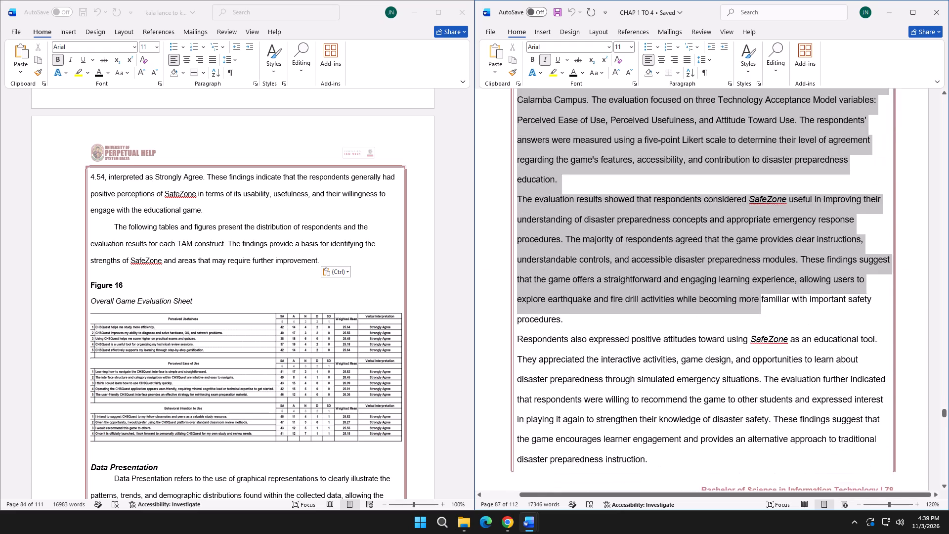
{"action": "scroll", "coordinate": [745, 300], "scroll_direction": "down", "scroll_amount": 20}
{"action": "scroll", "coordinate": [745, 300], "scroll_direction": "down", "scroll_amount": 10}
{"action": "left_click_drag", "start_coordinate": [745, 300], "coordinate": [745, 298]}
{"action": "scroll", "coordinate": [745, 300], "scroll_direction": "down", "scroll_amount": 8}
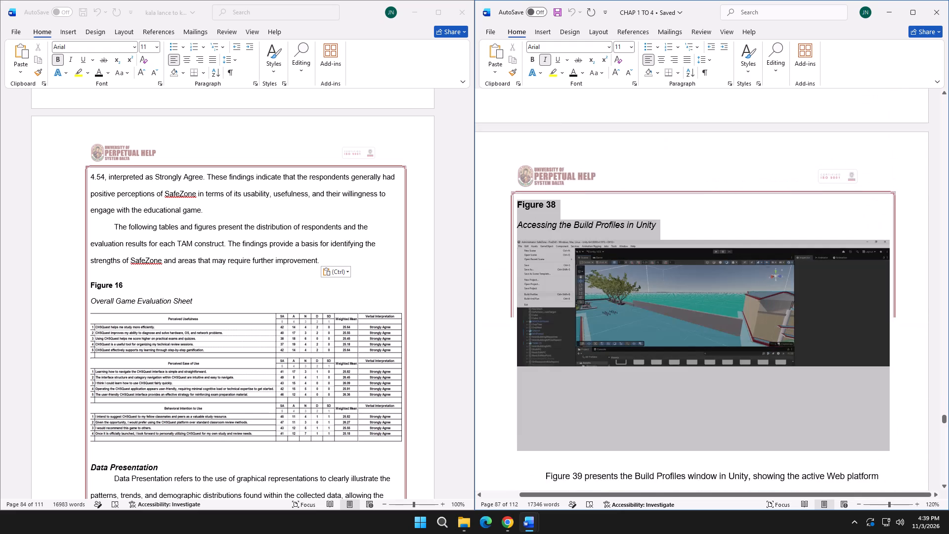
{"action": "left_click_drag", "start_coordinate": [745, 298], "coordinate": [744, 298]}
{"action": "scroll", "coordinate": [745, 298], "scroll_direction": "down", "scroll_amount": 20}
{"action": "scroll", "coordinate": [745, 298], "scroll_direction": "down", "scroll_amount": 20}
{"action": "scroll", "coordinate": [745, 298], "scroll_direction": "down", "scroll_amount": 6}
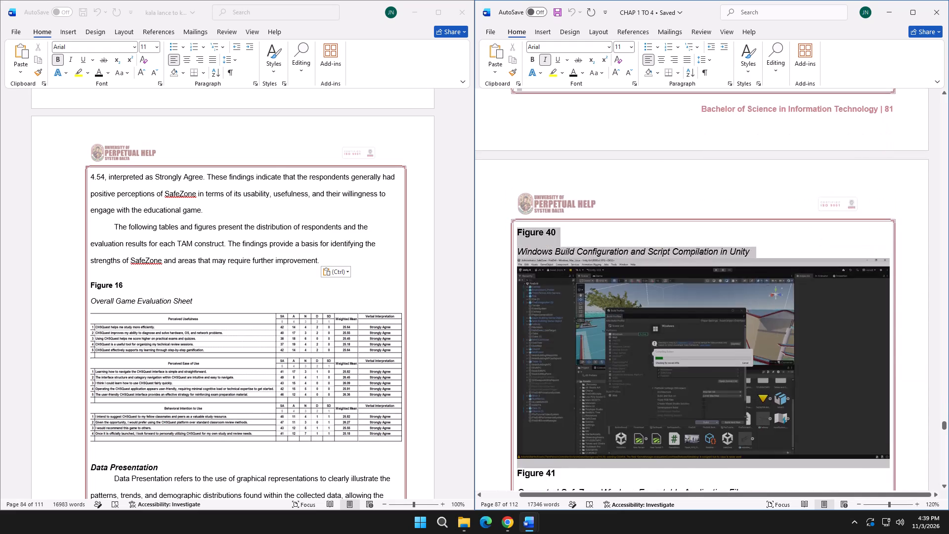
{"action": "scroll", "coordinate": [744, 298], "scroll_direction": "down", "scroll_amount": 20}
{"action": "scroll", "coordinate": [744, 298], "scroll_direction": "down", "scroll_amount": 2}
{"action": "left_click_drag", "start_coordinate": [744, 298], "coordinate": [744, 298]}
{"action": "scroll", "coordinate": [744, 298], "scroll_direction": "down", "scroll_amount": 20}
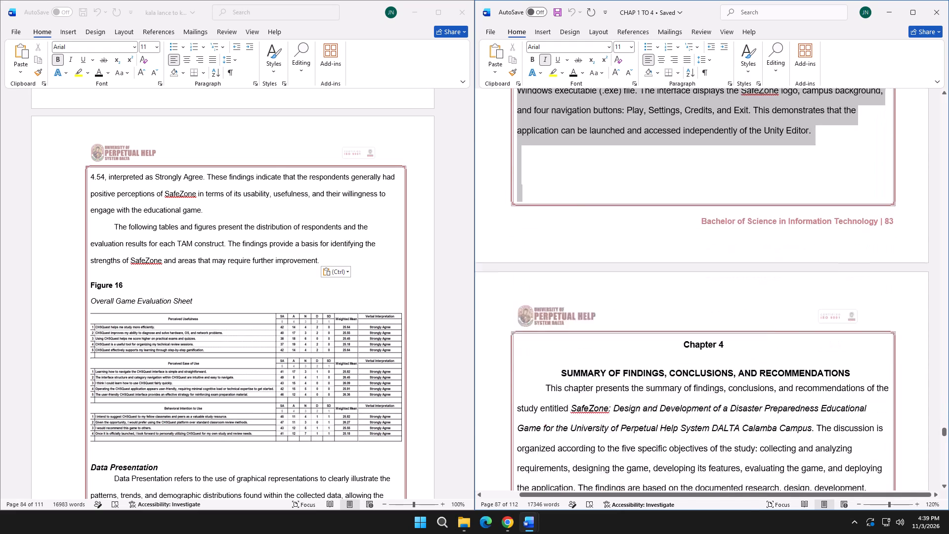
{"action": "scroll", "coordinate": [744, 298], "scroll_direction": "down", "scroll_amount": 3}
{"action": "left_click_drag", "start_coordinate": [744, 298], "coordinate": [745, 297]}
{"action": "scroll", "coordinate": [744, 297], "scroll_direction": "up", "scroll_amount": 15}
{"action": "scroll", "coordinate": [745, 297], "scroll_direction": "up", "scroll_amount": 6}
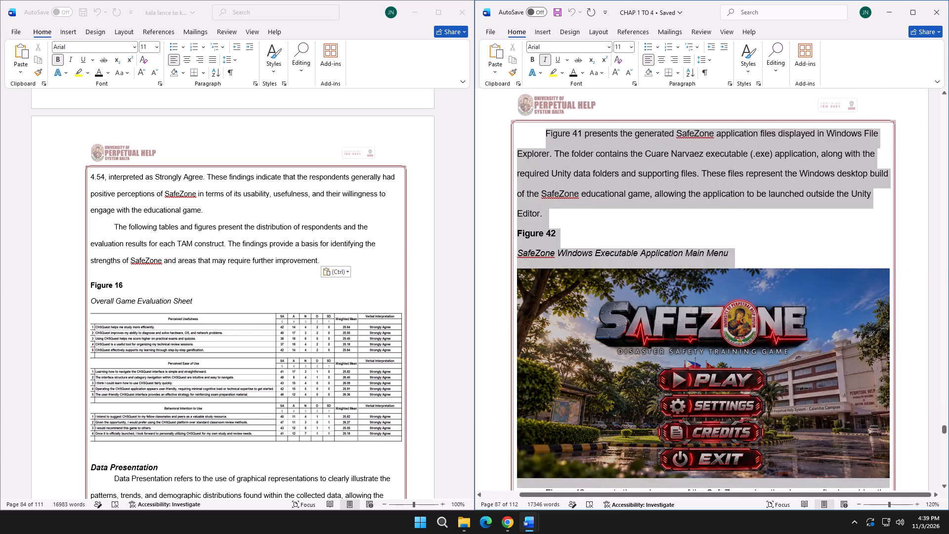
{"action": "left_click_drag", "start_coordinate": [745, 297], "coordinate": [811, 327]}
{"action": "scroll", "coordinate": [745, 297], "scroll_direction": "down", "scroll_amount": 8}
{"action": "key", "text": "ctrl+c"}
Replace the manuscript's CHSQuest content from the Figure 16 heading through the game link with the copied SafeZone Figure 32 to 42 content.
{"action": "left_click", "coordinate": [123, 289]}
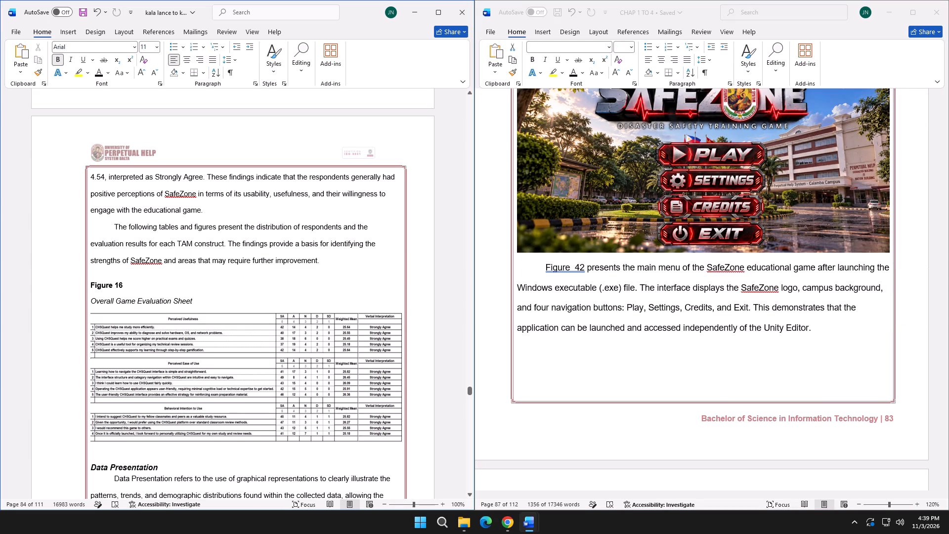
{"action": "left_click_drag", "start_coordinate": [91, 286], "coordinate": [272, 312]}
{"action": "scroll", "coordinate": [213, 327], "scroll_direction": "down", "scroll_amount": 20}
{"action": "scroll", "coordinate": [213, 327], "scroll_direction": "down", "scroll_amount": 20}
{"action": "scroll", "coordinate": [213, 327], "scroll_direction": "down", "scroll_amount": 6}
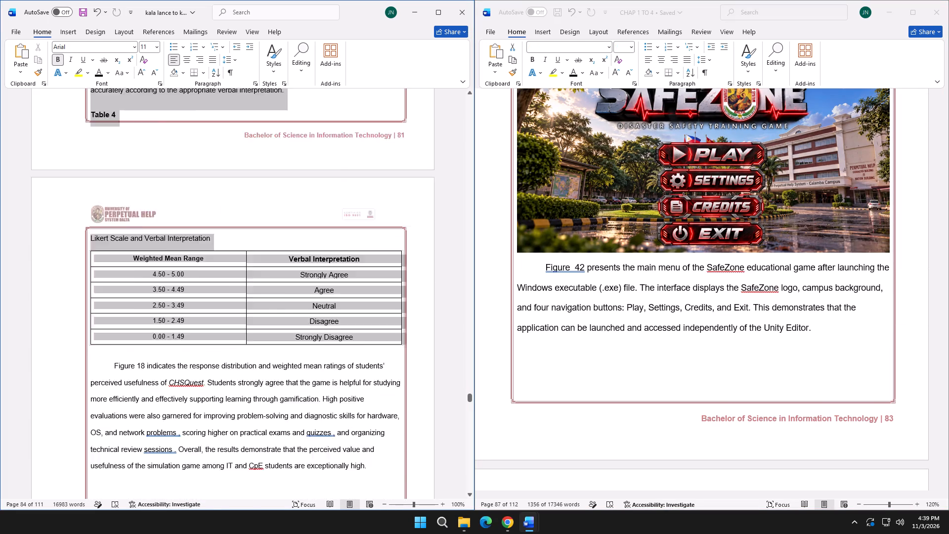
{"action": "left_click_drag", "start_coordinate": [272, 312], "coordinate": [275, 311]}
{"action": "scroll", "coordinate": [272, 312], "scroll_direction": "down", "scroll_amount": 20}
{"action": "scroll", "coordinate": [272, 312], "scroll_direction": "down", "scroll_amount": 20}
{"action": "scroll", "coordinate": [272, 312], "scroll_direction": "down", "scroll_amount": 20}
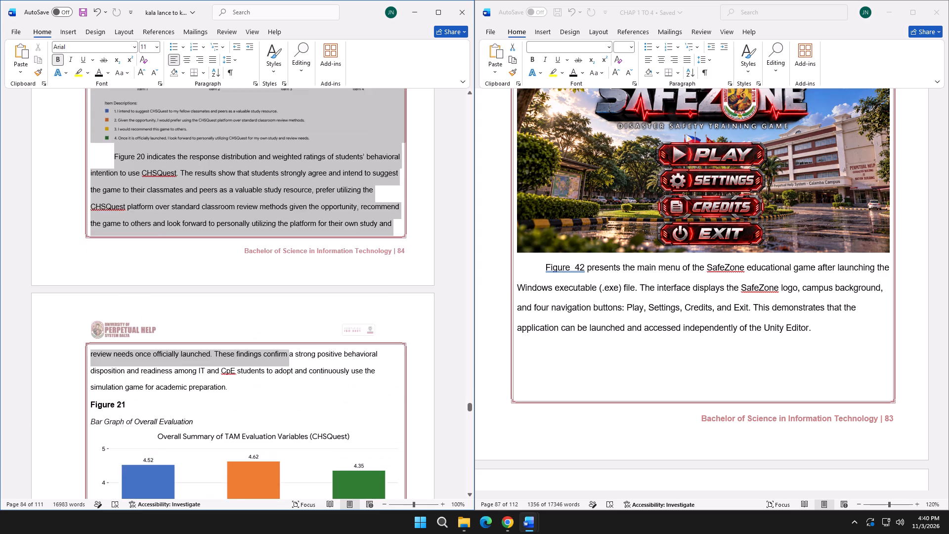
{"action": "scroll", "coordinate": [275, 311], "scroll_direction": "down", "scroll_amount": 20}
{"action": "scroll", "coordinate": [275, 311], "scroll_direction": "down", "scroll_amount": 20}
{"action": "scroll", "coordinate": [275, 311], "scroll_direction": "down", "scroll_amount": 10}
{"action": "left_click_drag", "start_coordinate": [275, 311], "coordinate": [273, 312]}
{"action": "scroll", "coordinate": [273, 312], "scroll_direction": "down", "scroll_amount": 5}
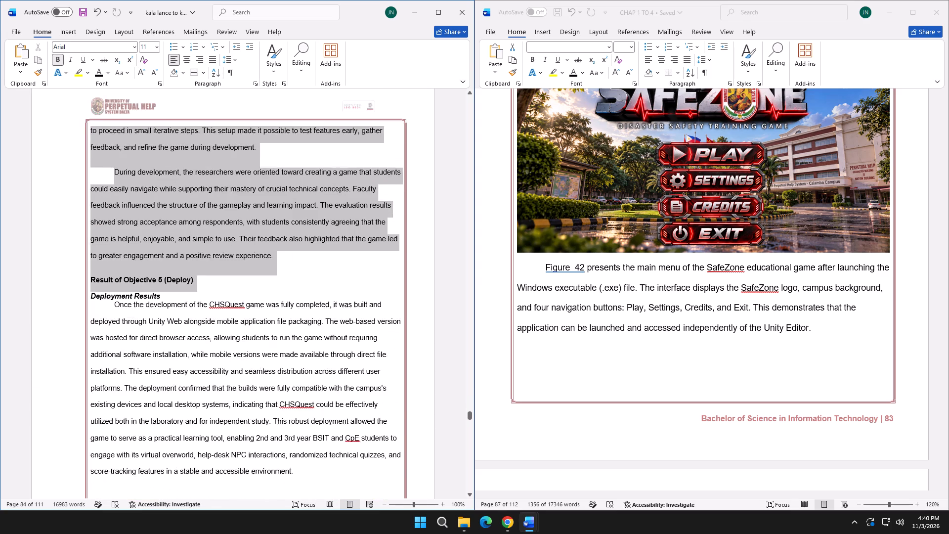
{"action": "scroll", "coordinate": [273, 312], "scroll_direction": "down", "scroll_amount": 5}
{"action": "left_click_drag", "start_coordinate": [273, 312], "coordinate": [271, 309]}
{"action": "scroll", "coordinate": [271, 311], "scroll_direction": "down", "scroll_amount": 20}
{"action": "scroll", "coordinate": [271, 311], "scroll_direction": "down", "scroll_amount": 18}
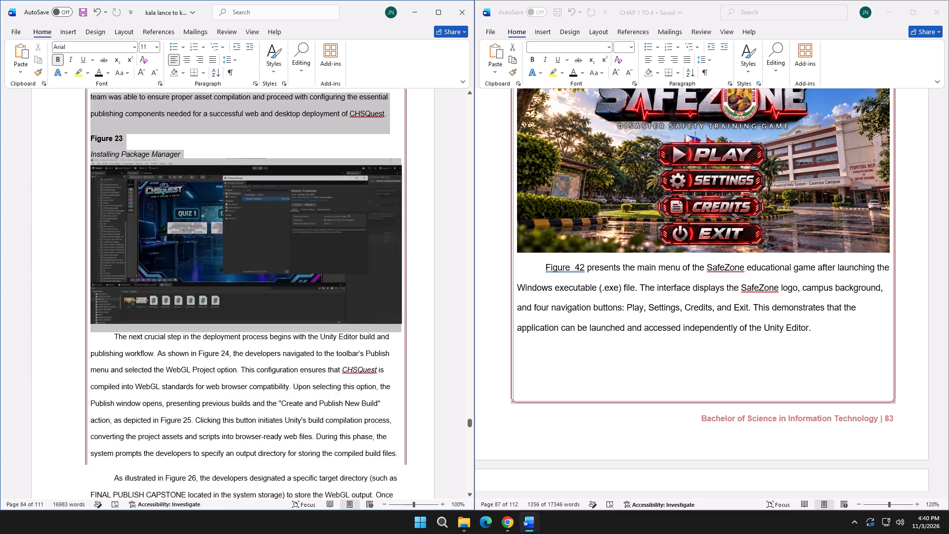
{"action": "left_click_drag", "start_coordinate": [271, 309], "coordinate": [272, 305]}
{"action": "scroll", "coordinate": [271, 309], "scroll_direction": "down", "scroll_amount": 20}
{"action": "scroll", "coordinate": [271, 309], "scroll_direction": "down", "scroll_amount": 20}
{"action": "scroll", "coordinate": [271, 309], "scroll_direction": "down", "scroll_amount": 20}
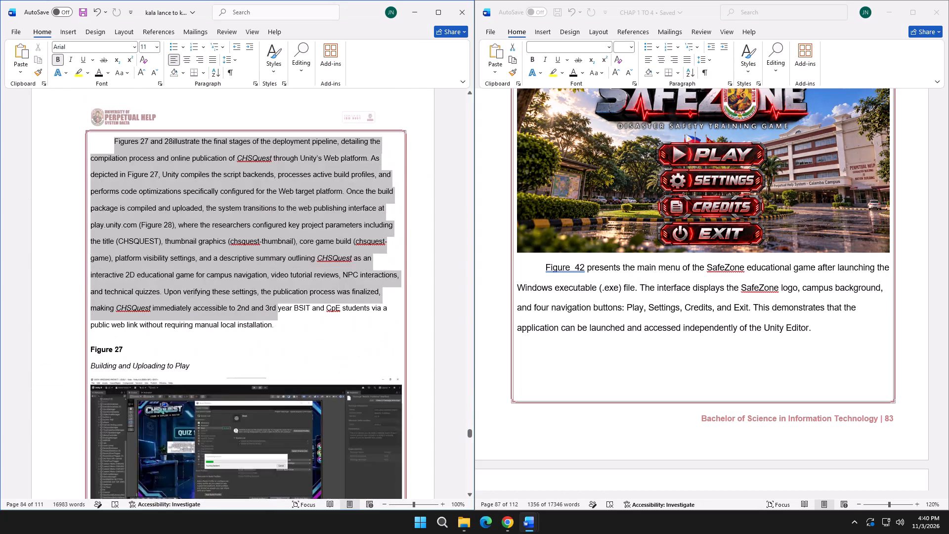
{"action": "scroll", "coordinate": [272, 305], "scroll_direction": "down", "scroll_amount": 20}
{"action": "scroll", "coordinate": [272, 305], "scroll_direction": "down", "scroll_amount": 16}
{"action": "left_click_drag", "start_coordinate": [272, 305], "coordinate": [318, 282]}
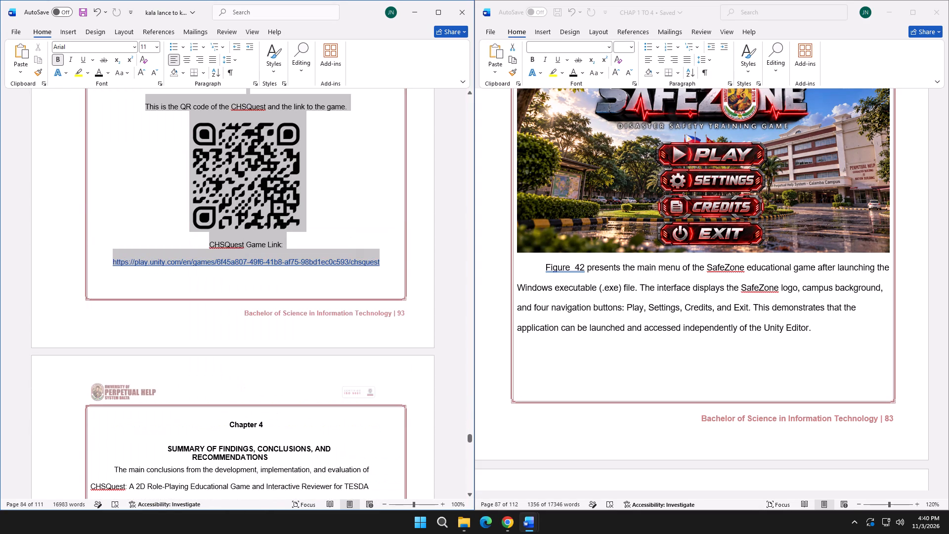
{"action": "left_click_drag", "start_coordinate": [318, 282], "coordinate": [366, 266]}
{"action": "key", "text": "ctrl+v"}
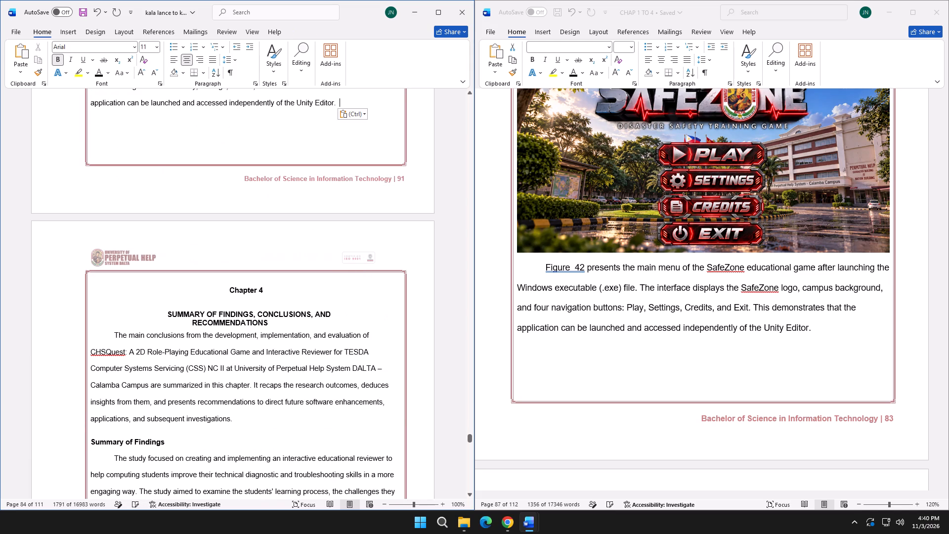
Review the pasted SafeZone evaluation content around Figures 32 and 33 in the manuscript against the same pages in CHAP 1 TO 4.
{"action": "scroll", "coordinate": [290, 306], "scroll_direction": "up", "scroll_amount": 17}
{"action": "left_click_drag", "start_coordinate": [467, 436], "coordinate": [466, 415]}
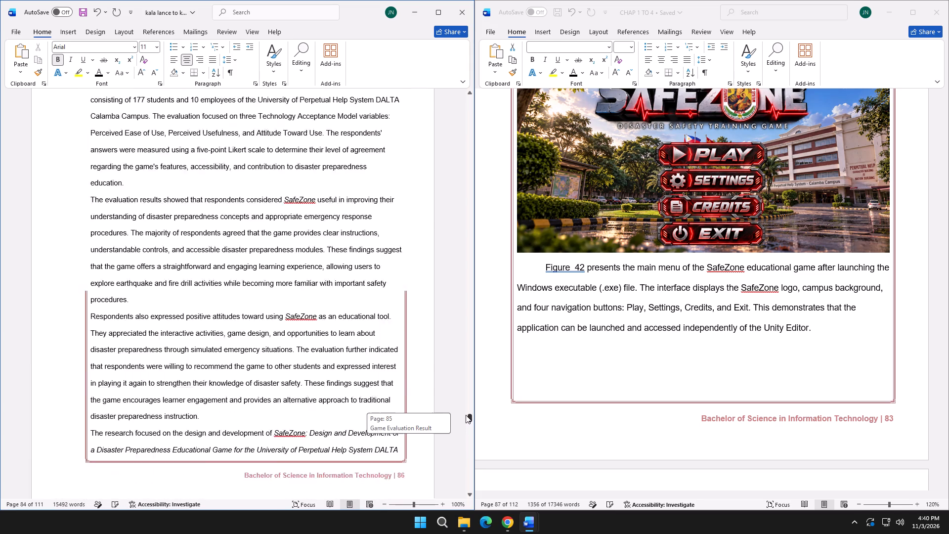
{"action": "left_click_drag", "start_coordinate": [466, 415], "coordinate": [471, 395]}
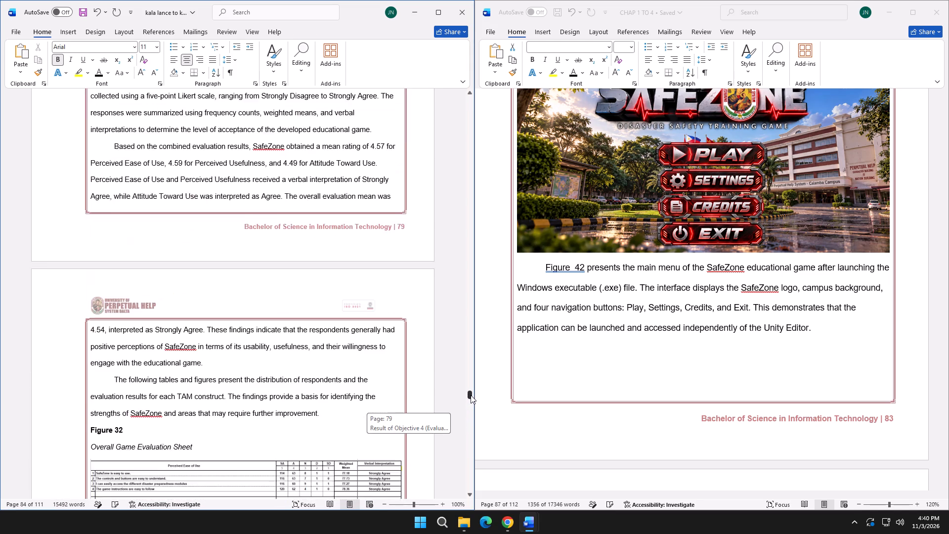
{"action": "left_click_drag", "start_coordinate": [471, 395], "coordinate": [471, 389]}
{"action": "scroll", "coordinate": [269, 386], "scroll_direction": "down", "scroll_amount": 6}
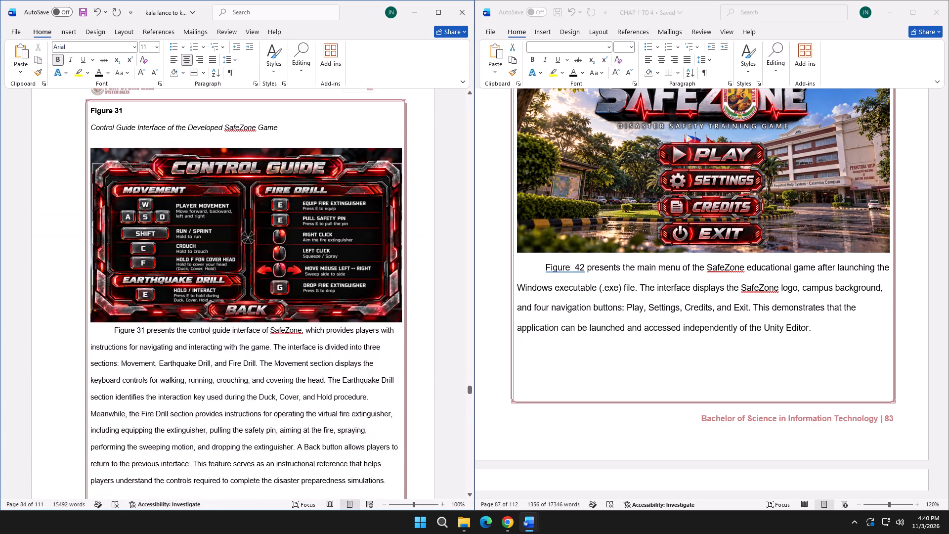
{"action": "scroll", "coordinate": [253, 385], "scroll_direction": "down", "scroll_amount": 16}
{"action": "scroll", "coordinate": [253, 376], "scroll_direction": "down", "scroll_amount": 20}
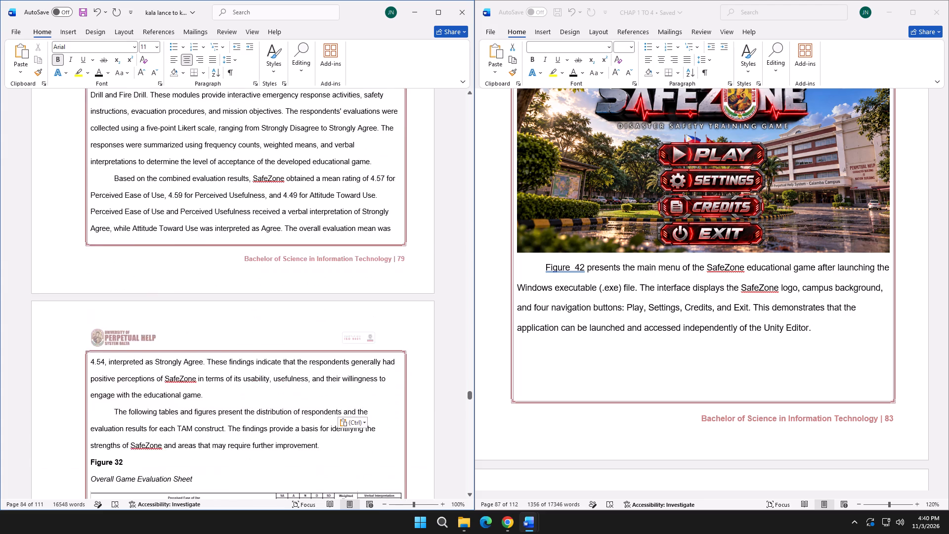
{"action": "scroll", "coordinate": [248, 377], "scroll_direction": "down", "scroll_amount": 19}
{"action": "scroll", "coordinate": [243, 366], "scroll_direction": "up", "scroll_amount": 5}
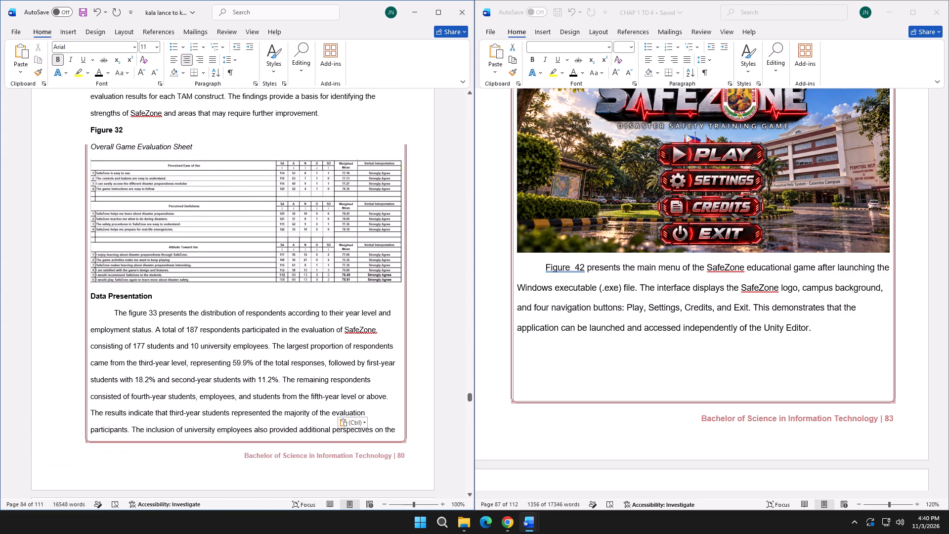
{"action": "scroll", "coordinate": [567, 396], "scroll_direction": "up", "scroll_amount": 20}
{"action": "scroll", "coordinate": [558, 401], "scroll_direction": "up", "scroll_amount": 1}
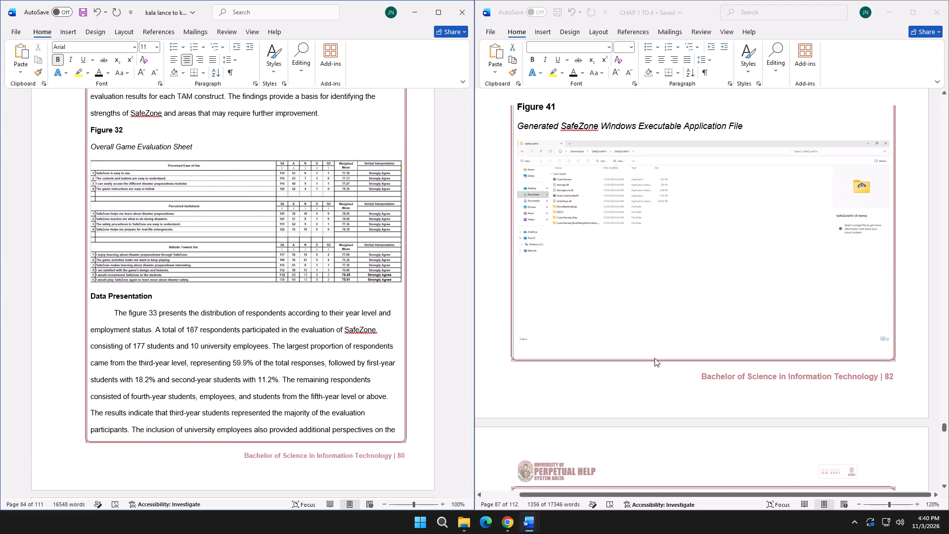
{"action": "left_click_drag", "start_coordinate": [944, 427], "coordinate": [948, 398]}
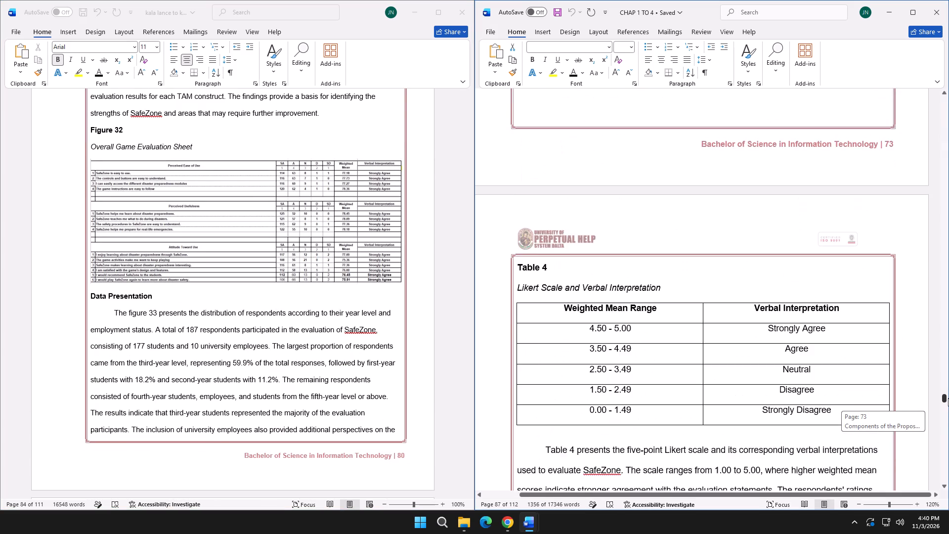
{"action": "left_click_drag", "start_coordinate": [948, 398], "coordinate": [948, 386]}
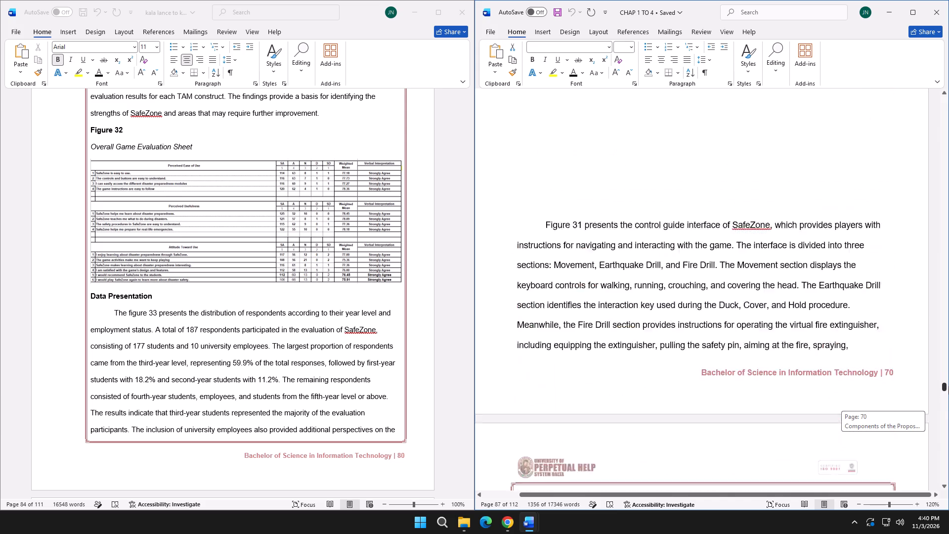
{"action": "left_click_drag", "start_coordinate": [948, 386], "coordinate": [948, 393]}
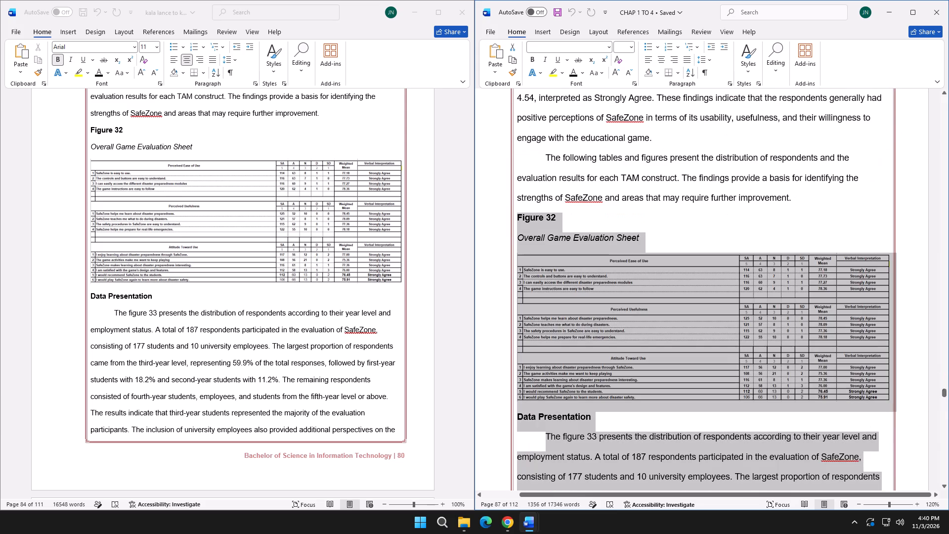
{"action": "scroll", "coordinate": [321, 302], "scroll_direction": "down", "scroll_amount": 13}
{"action": "scroll", "coordinate": [609, 352], "scroll_direction": "down", "scroll_amount": 9}
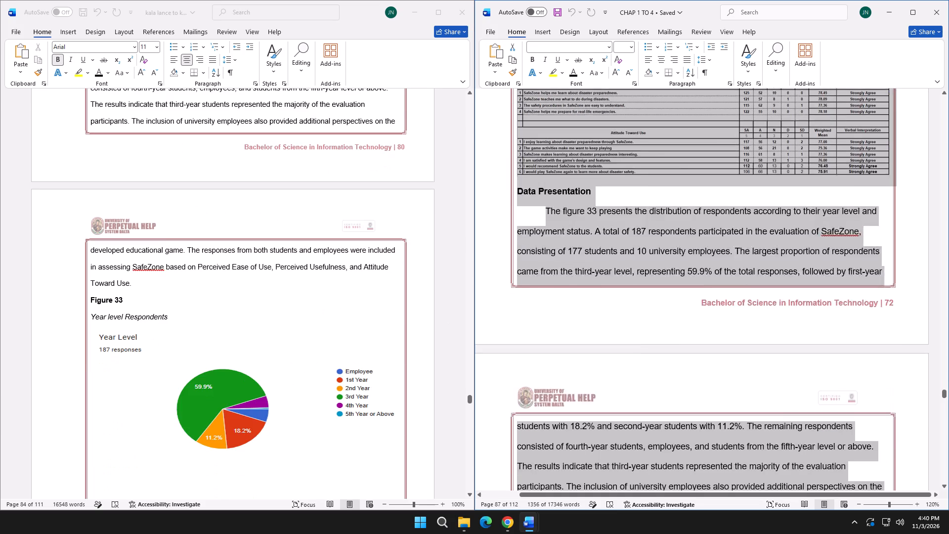
Insert blank lines above the manuscript's Table 4 heading so that the heading and caption move to the next page with the table.
{"action": "scroll", "coordinate": [610, 352], "scroll_direction": "down", "scroll_amount": 13}
{"action": "scroll", "coordinate": [283, 321], "scroll_direction": "down", "scroll_amount": 20}
{"action": "scroll", "coordinate": [283, 321], "scroll_direction": "down", "scroll_amount": 4}
{"action": "scroll", "coordinate": [282, 328], "scroll_direction": "up", "scroll_amount": 6}
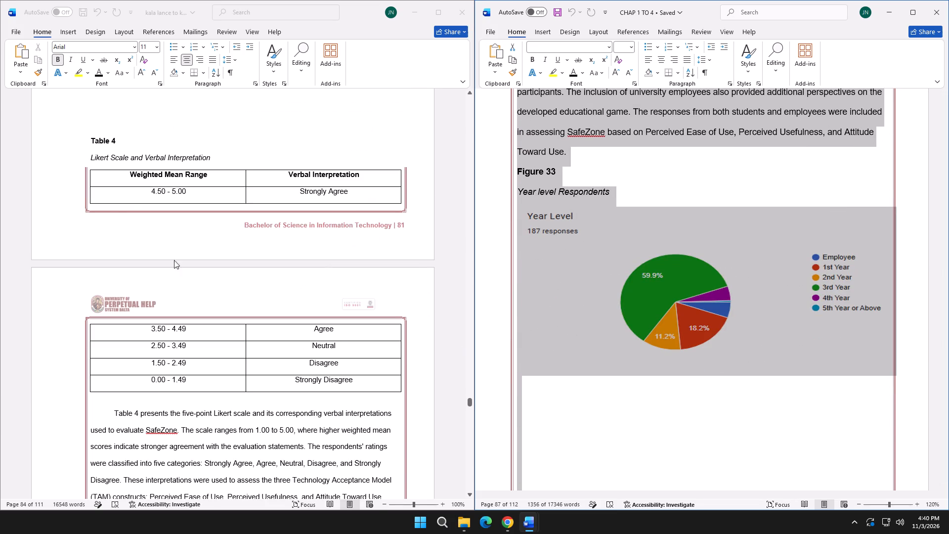
{"action": "left_click", "coordinate": [93, 165]}
{"action": "left_click", "coordinate": [92, 164]}
{"action": "key", "text": "Return"}
{"action": "key", "text": "Return"}
{"action": "key", "text": "Return"}
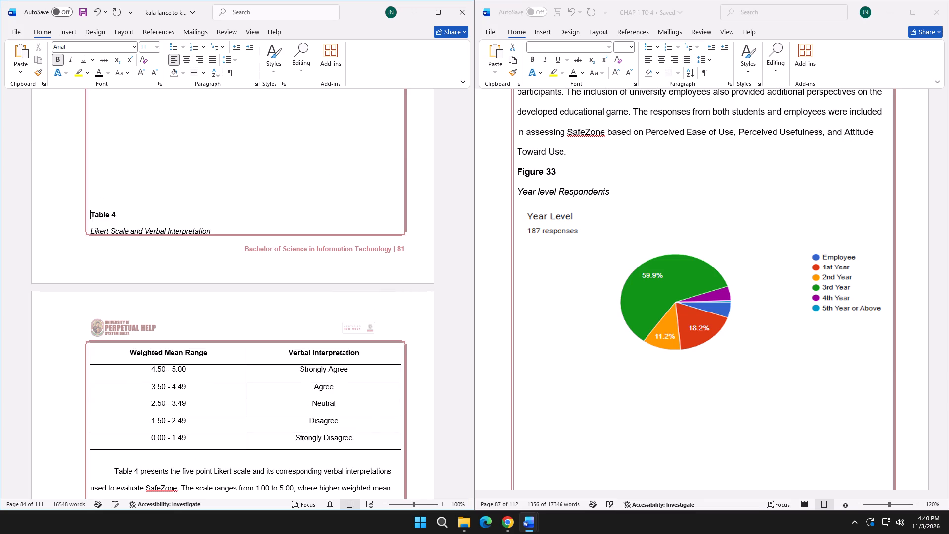
{"action": "key", "text": "Return"}
Delete the blank line above the manuscript's Result of Objective 5 (Deploy) heading.
{"action": "scroll", "coordinate": [136, 216], "scroll_direction": "down", "scroll_amount": 20}
{"action": "scroll", "coordinate": [136, 216], "scroll_direction": "down", "scroll_amount": 8}
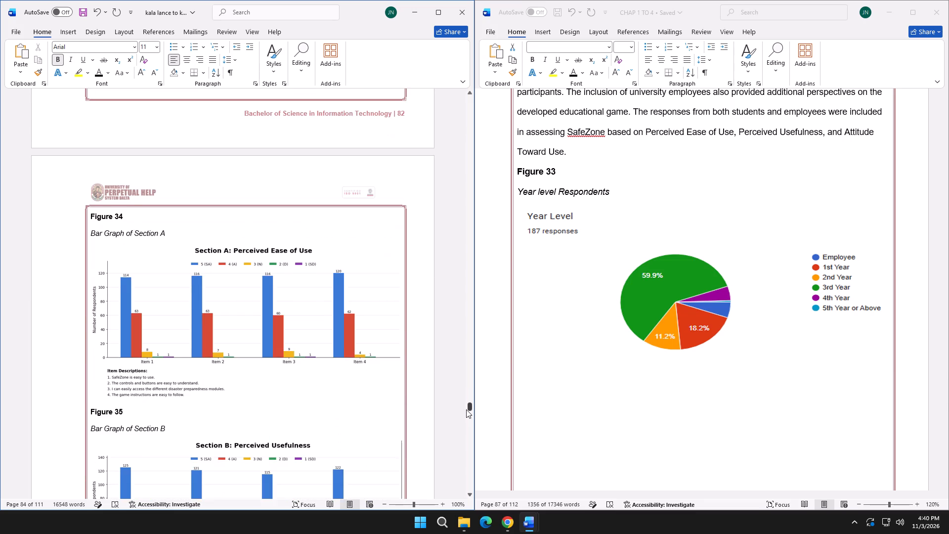
{"action": "left_click_drag", "start_coordinate": [470, 406], "coordinate": [470, 423]}
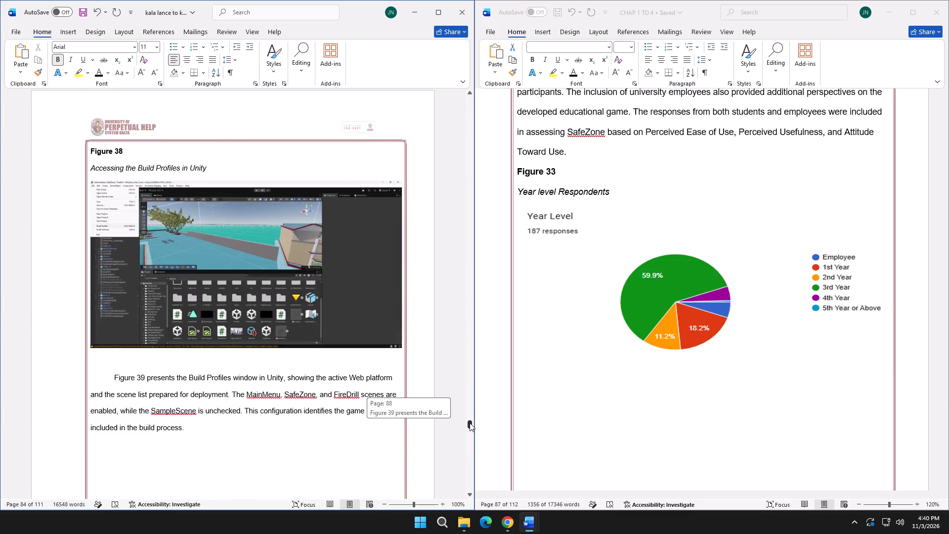
{"action": "left_click_drag", "start_coordinate": [470, 423], "coordinate": [470, 423]}
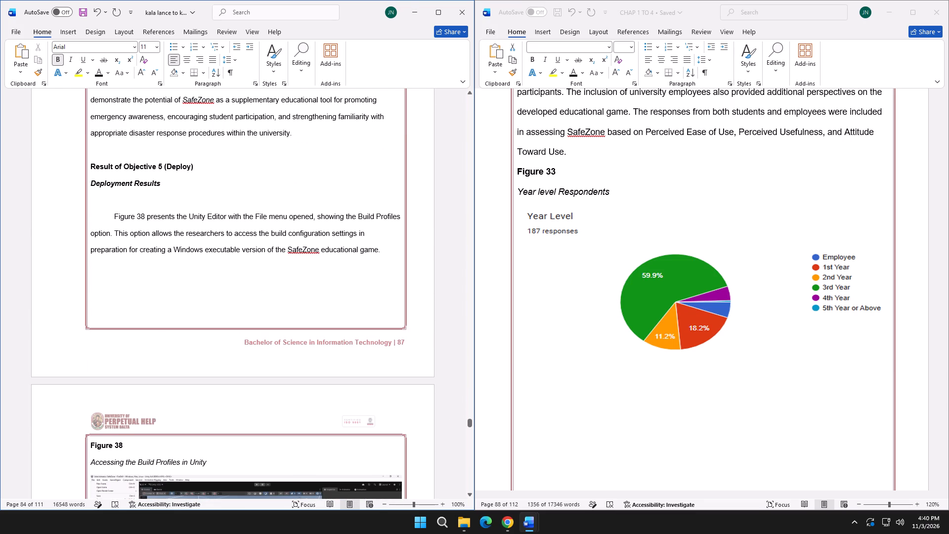
{"action": "left_click", "coordinate": [90, 169]}
{"action": "key", "text": "BackSpace"}
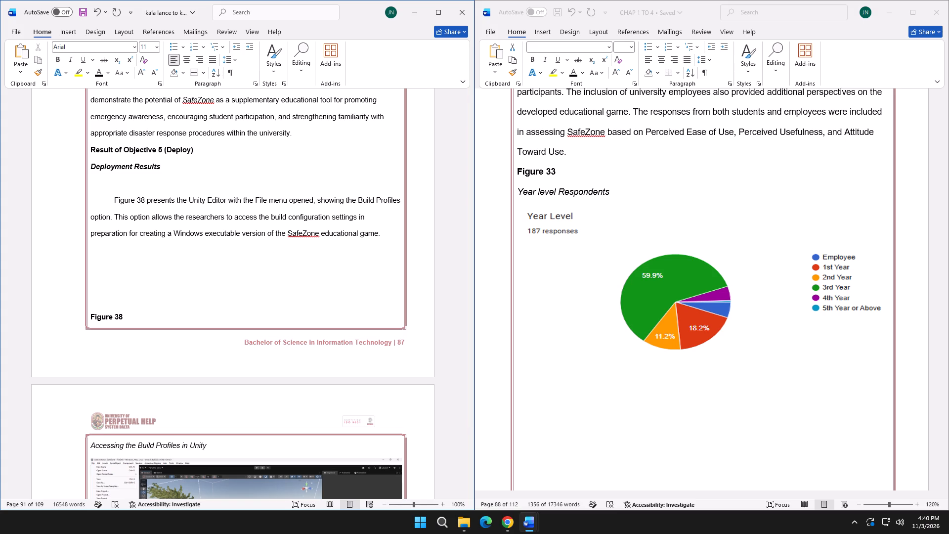
Move the manuscript's Figure 38 heading onto the next page, together with its caption and image, by adding a blank line.
{"action": "left_click", "coordinate": [92, 315]}
{"action": "key", "text": "Return"}
Review the layout of the pasted deployment figures in the manuscript from Figure 38 up to the start of Chapter 4.
{"action": "scroll", "coordinate": [134, 259], "scroll_direction": "down", "scroll_amount": 7}
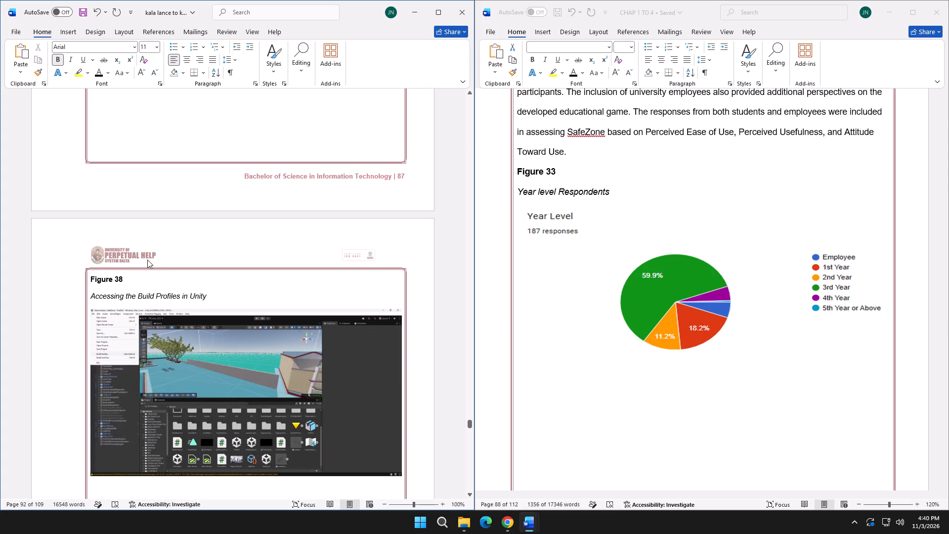
{"action": "scroll", "coordinate": [157, 259], "scroll_direction": "down", "scroll_amount": 13}
{"action": "scroll", "coordinate": [271, 285], "scroll_direction": "down", "scroll_amount": 19}
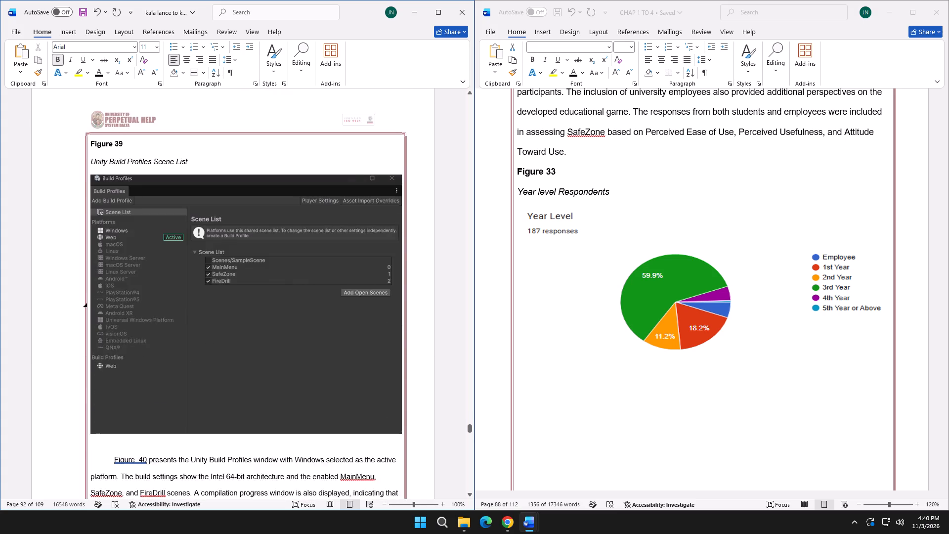
{"action": "scroll", "coordinate": [269, 286], "scroll_direction": "down", "scroll_amount": 20}
{"action": "scroll", "coordinate": [269, 286], "scroll_direction": "down", "scroll_amount": 20}
{"action": "scroll", "coordinate": [269, 286], "scroll_direction": "down", "scroll_amount": 17}
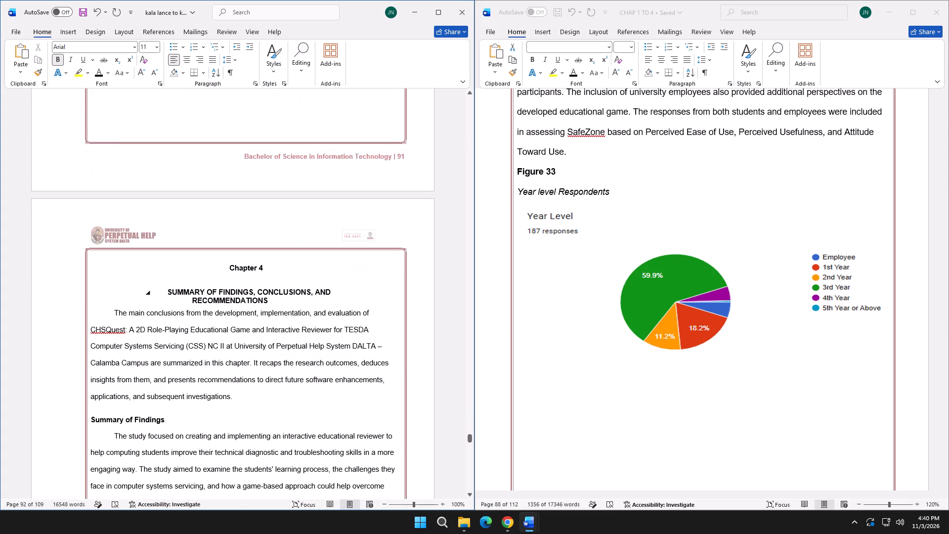
{"action": "scroll", "coordinate": [286, 289], "scroll_direction": "down", "scroll_amount": 1}
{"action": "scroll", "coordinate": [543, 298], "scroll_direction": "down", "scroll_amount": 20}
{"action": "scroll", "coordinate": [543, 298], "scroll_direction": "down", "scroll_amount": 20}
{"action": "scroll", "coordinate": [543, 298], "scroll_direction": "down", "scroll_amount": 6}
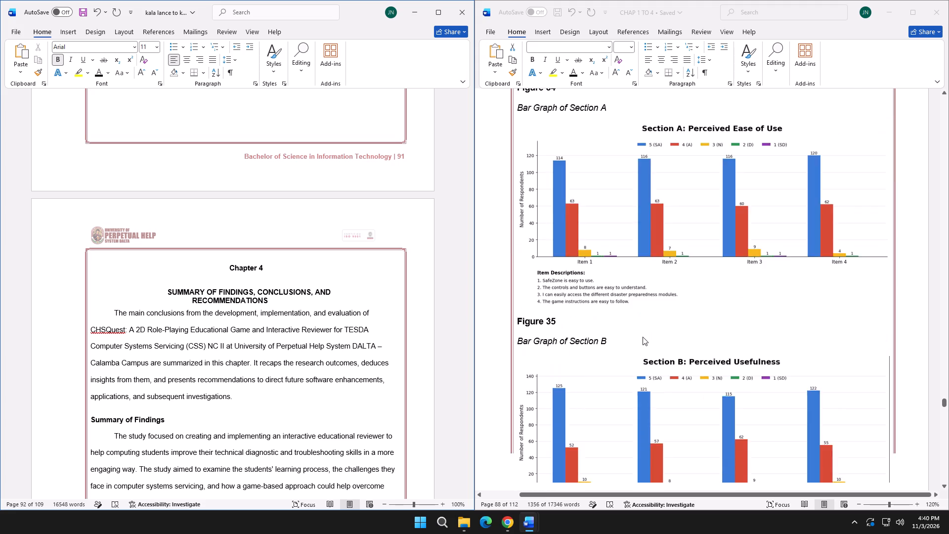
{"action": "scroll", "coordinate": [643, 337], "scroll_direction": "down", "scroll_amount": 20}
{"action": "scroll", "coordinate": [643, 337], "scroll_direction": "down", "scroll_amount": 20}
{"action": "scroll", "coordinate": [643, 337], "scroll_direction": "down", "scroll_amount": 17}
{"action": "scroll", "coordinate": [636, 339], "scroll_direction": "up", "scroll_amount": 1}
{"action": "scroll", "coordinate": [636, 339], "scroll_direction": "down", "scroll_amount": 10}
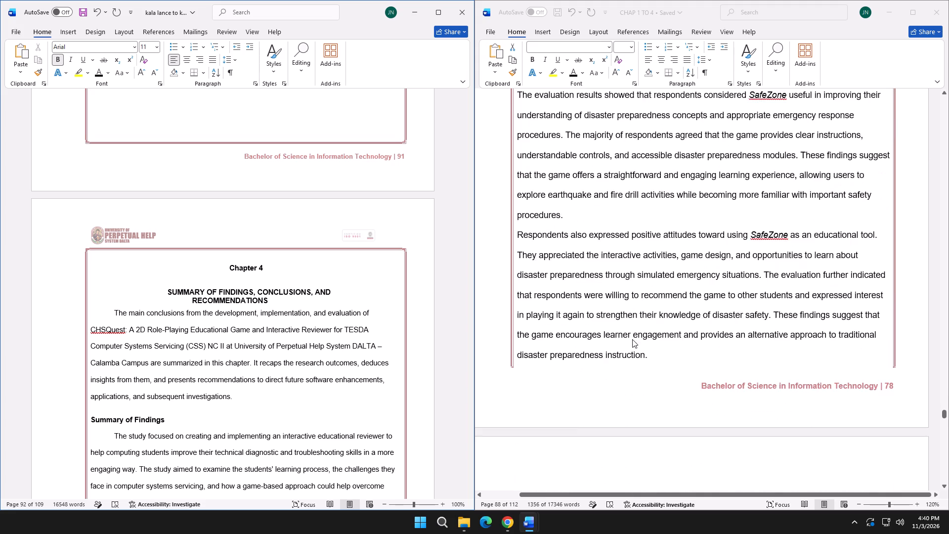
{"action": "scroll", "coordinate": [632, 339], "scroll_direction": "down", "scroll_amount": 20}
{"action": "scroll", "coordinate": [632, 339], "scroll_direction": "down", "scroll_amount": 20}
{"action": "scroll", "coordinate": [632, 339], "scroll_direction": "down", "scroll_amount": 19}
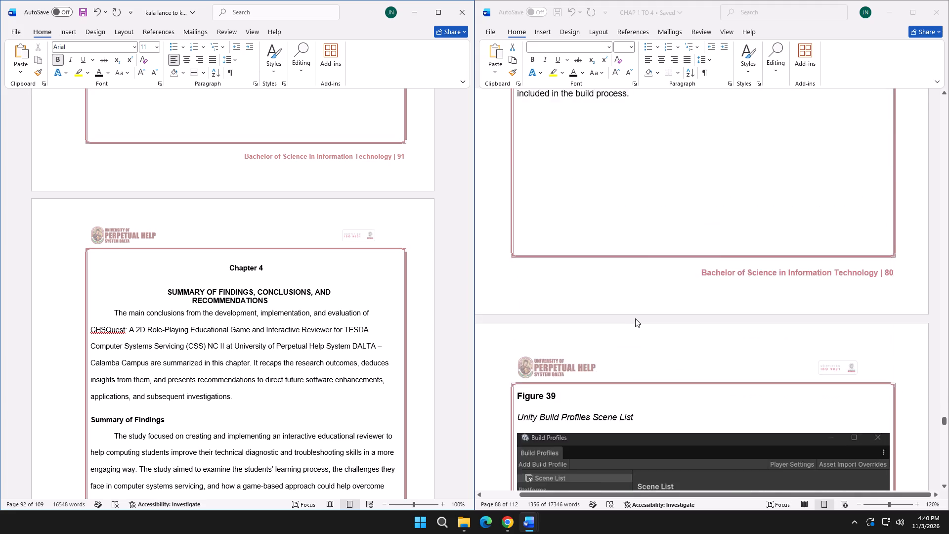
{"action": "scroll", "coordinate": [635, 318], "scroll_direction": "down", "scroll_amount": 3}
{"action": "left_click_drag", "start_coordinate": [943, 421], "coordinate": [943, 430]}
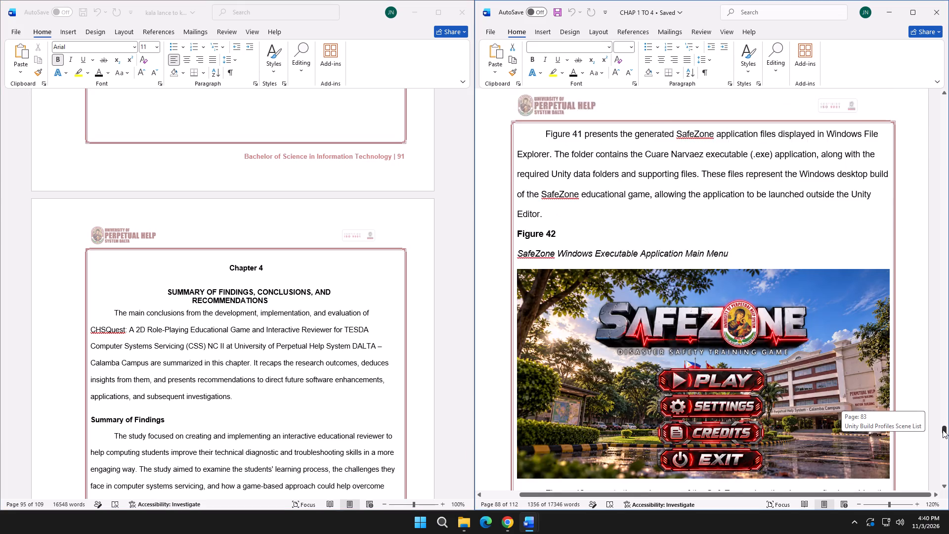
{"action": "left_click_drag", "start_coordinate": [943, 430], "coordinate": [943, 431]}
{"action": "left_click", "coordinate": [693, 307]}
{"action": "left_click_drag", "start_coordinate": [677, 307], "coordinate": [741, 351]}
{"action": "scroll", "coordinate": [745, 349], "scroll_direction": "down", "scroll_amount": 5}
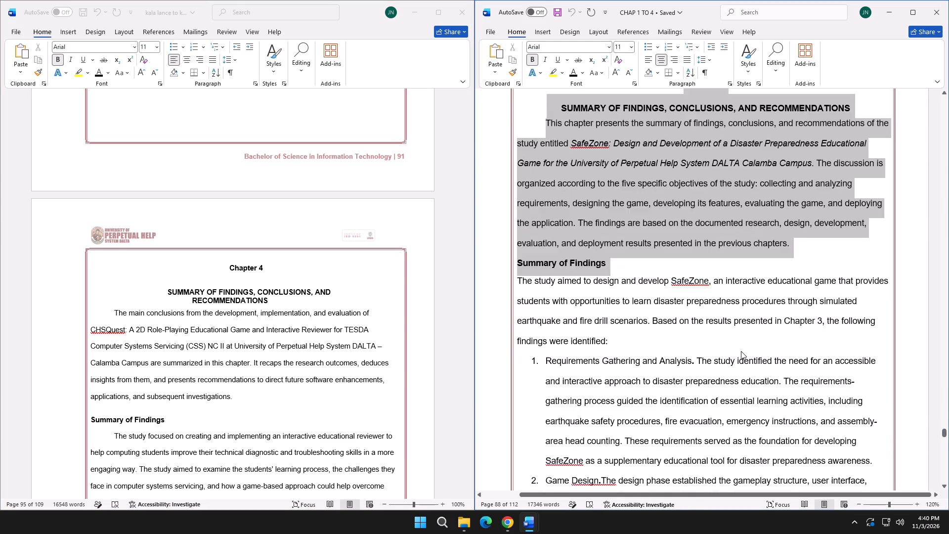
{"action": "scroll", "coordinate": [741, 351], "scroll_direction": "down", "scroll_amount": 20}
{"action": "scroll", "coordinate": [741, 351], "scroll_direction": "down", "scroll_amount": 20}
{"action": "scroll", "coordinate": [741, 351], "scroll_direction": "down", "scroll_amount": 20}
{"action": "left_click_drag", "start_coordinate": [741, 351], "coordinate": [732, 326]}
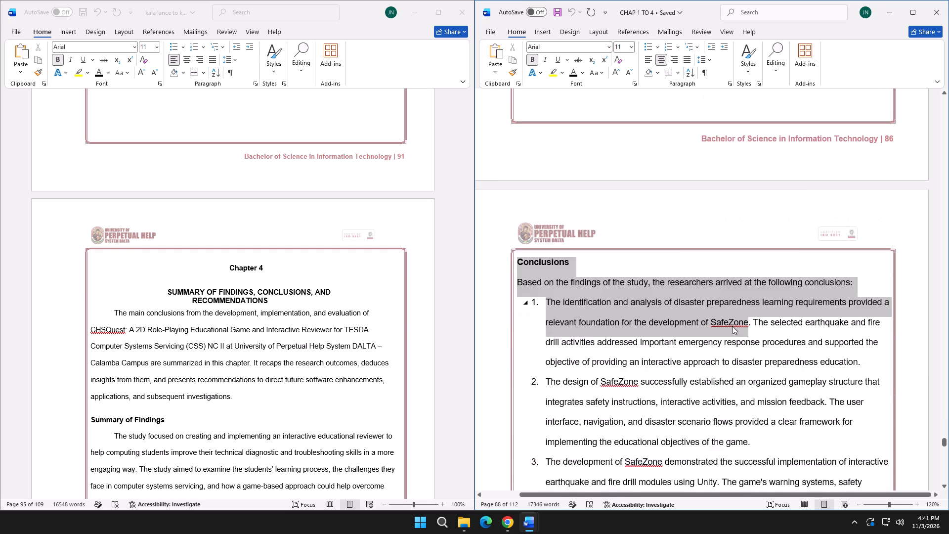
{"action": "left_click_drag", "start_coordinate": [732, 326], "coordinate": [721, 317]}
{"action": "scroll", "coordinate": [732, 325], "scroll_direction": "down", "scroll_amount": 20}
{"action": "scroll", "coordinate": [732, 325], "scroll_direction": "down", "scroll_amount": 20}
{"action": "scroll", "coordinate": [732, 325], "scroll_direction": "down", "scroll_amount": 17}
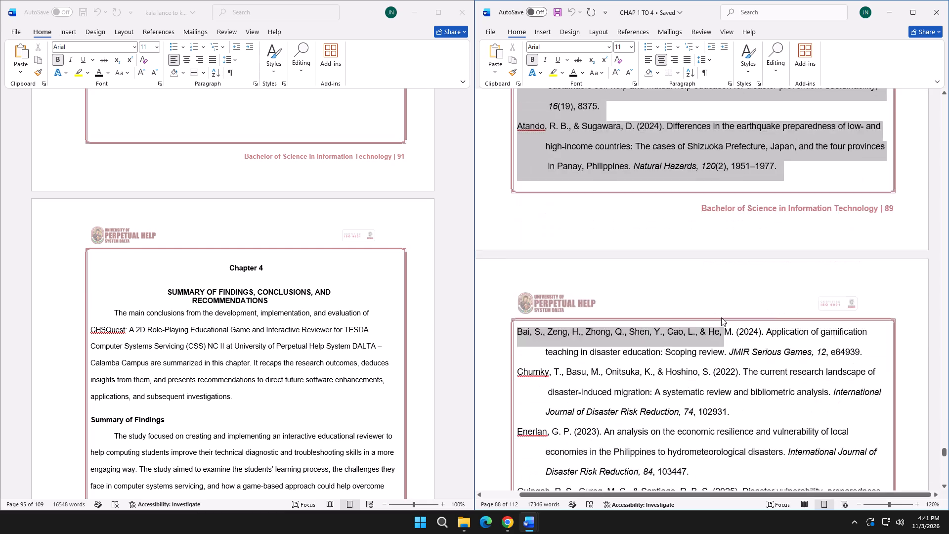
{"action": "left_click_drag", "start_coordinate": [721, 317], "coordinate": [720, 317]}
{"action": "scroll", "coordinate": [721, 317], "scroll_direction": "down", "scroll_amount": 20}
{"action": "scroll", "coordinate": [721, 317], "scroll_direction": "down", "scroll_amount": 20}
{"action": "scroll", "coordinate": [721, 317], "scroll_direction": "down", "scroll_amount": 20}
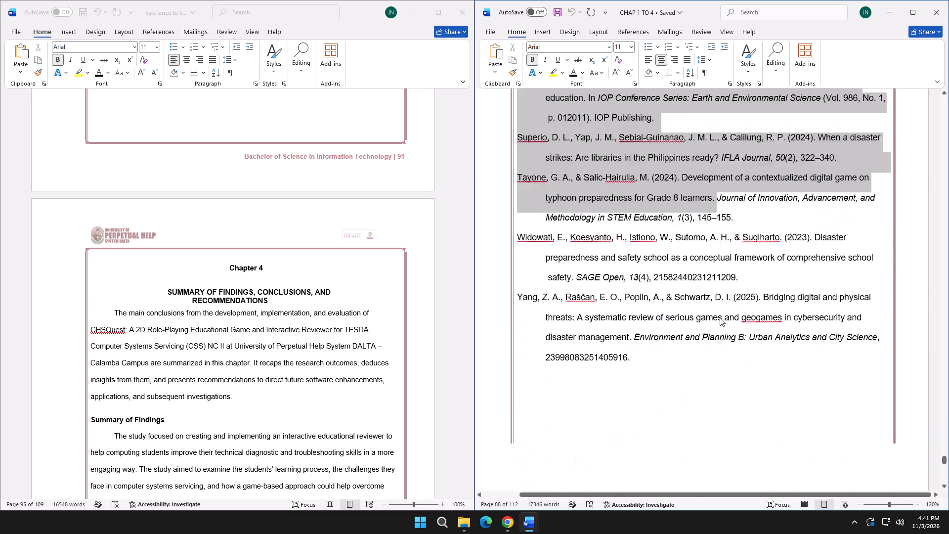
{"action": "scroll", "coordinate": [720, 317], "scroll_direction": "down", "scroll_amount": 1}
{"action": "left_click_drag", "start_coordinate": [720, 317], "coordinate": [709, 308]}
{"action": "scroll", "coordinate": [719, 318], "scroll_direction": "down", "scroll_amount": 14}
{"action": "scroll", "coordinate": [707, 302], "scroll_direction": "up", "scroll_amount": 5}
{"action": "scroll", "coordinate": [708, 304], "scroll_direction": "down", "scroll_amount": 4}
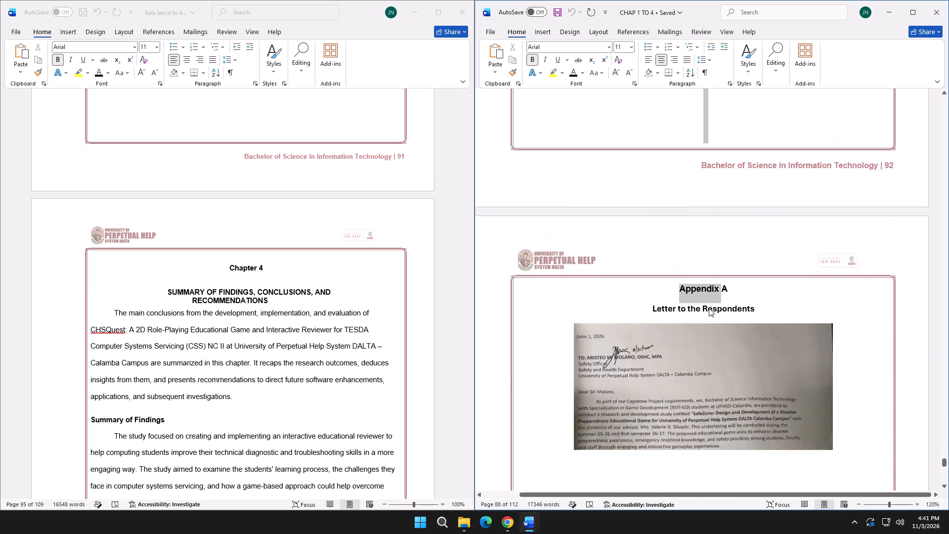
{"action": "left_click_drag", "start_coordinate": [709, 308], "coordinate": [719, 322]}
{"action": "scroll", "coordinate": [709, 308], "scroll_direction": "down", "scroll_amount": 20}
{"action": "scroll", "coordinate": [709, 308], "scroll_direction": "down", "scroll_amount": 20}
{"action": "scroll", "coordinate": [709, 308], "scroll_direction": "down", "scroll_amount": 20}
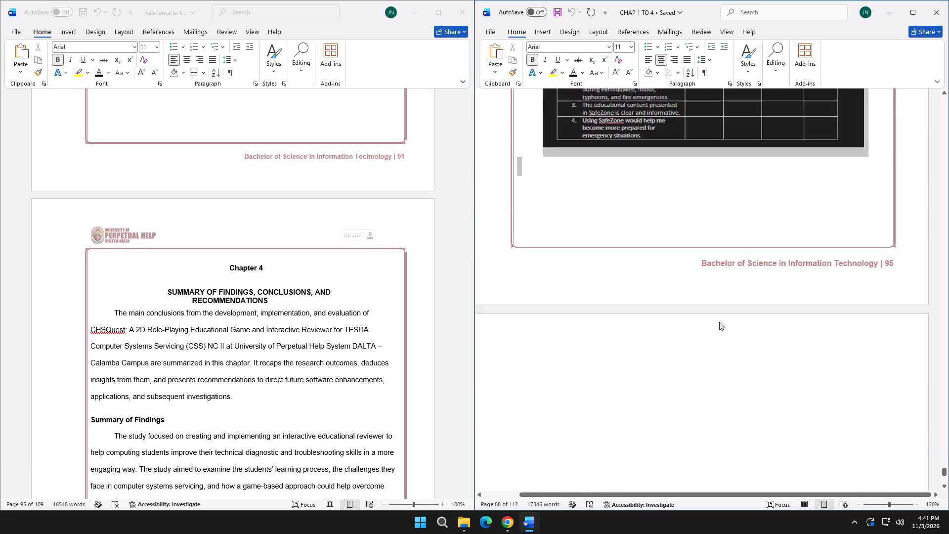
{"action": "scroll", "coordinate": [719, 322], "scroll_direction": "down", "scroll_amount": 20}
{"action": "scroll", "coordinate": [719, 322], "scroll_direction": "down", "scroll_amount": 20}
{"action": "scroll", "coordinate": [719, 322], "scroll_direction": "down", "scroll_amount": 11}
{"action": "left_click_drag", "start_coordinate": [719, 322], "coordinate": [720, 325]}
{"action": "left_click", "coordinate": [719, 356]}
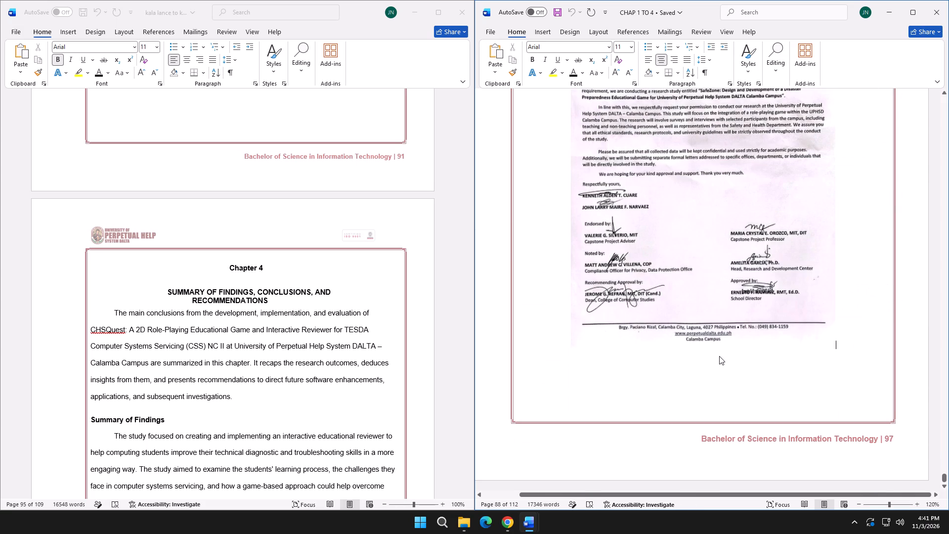
Copy everything in CHAP 1 TO 4 from the Chapter 4 heading through the Appendix C Permit to Conduct Research letter.
{"action": "left_click_drag", "start_coordinate": [946, 476], "coordinate": [948, 410]}
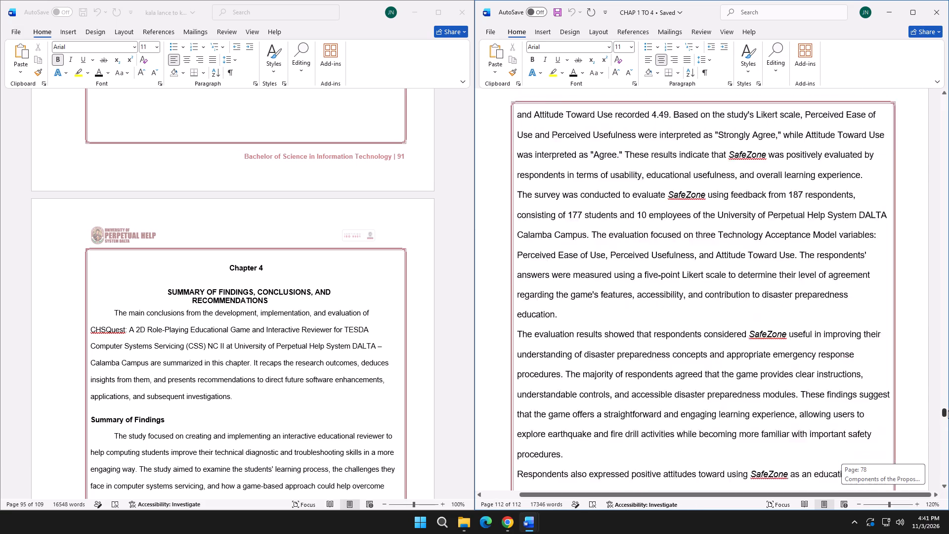
{"action": "left_click_drag", "start_coordinate": [948, 410], "coordinate": [945, 422]}
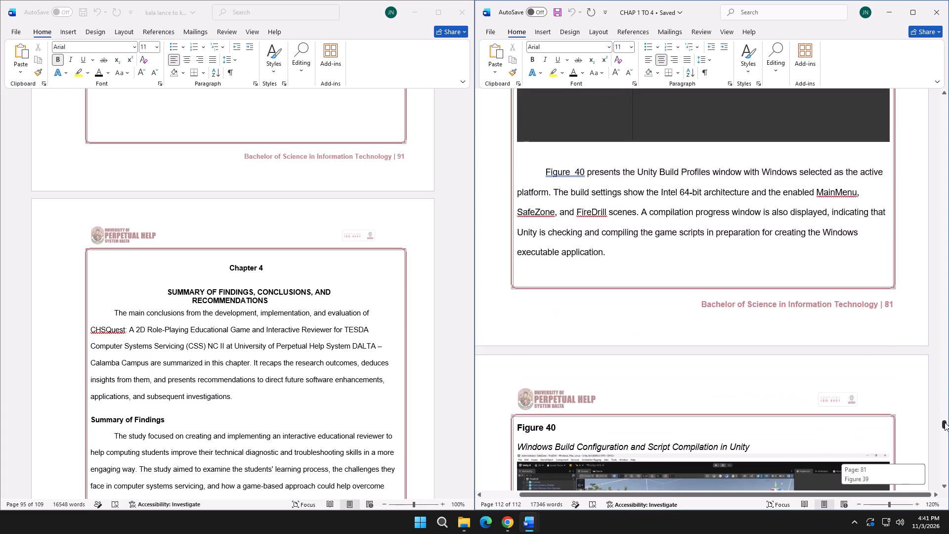
{"action": "left_click_drag", "start_coordinate": [945, 422], "coordinate": [944, 431]}
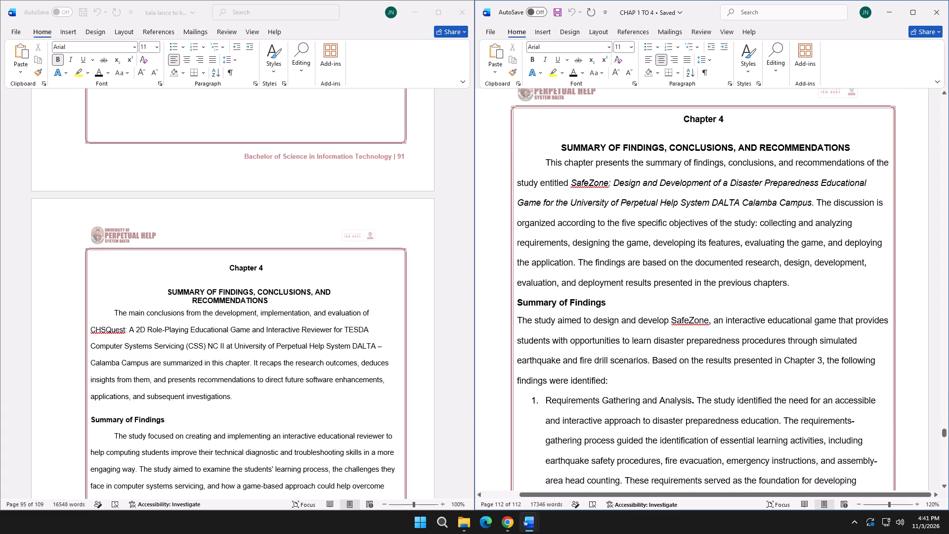
{"action": "left_click", "coordinate": [683, 116]}
{"action": "left_click", "coordinate": [687, 114]}
{"action": "left_click_drag", "start_coordinate": [683, 118], "coordinate": [751, 346]}
{"action": "scroll", "coordinate": [733, 131], "scroll_direction": "down", "scroll_amount": 20}
{"action": "scroll", "coordinate": [733, 131], "scroll_direction": "down", "scroll_amount": 20}
{"action": "scroll", "coordinate": [733, 131], "scroll_direction": "down", "scroll_amount": 16}
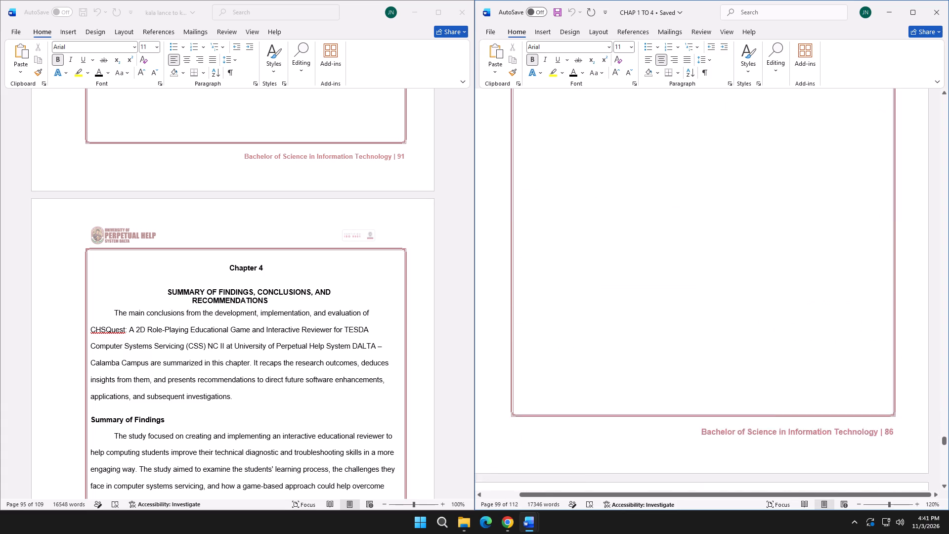
{"action": "left_click_drag", "start_coordinate": [751, 346], "coordinate": [759, 370]}
{"action": "scroll", "coordinate": [751, 346], "scroll_direction": "down", "scroll_amount": 20}
{"action": "scroll", "coordinate": [751, 346], "scroll_direction": "down", "scroll_amount": 20}
{"action": "scroll", "coordinate": [751, 346], "scroll_direction": "down", "scroll_amount": 20}
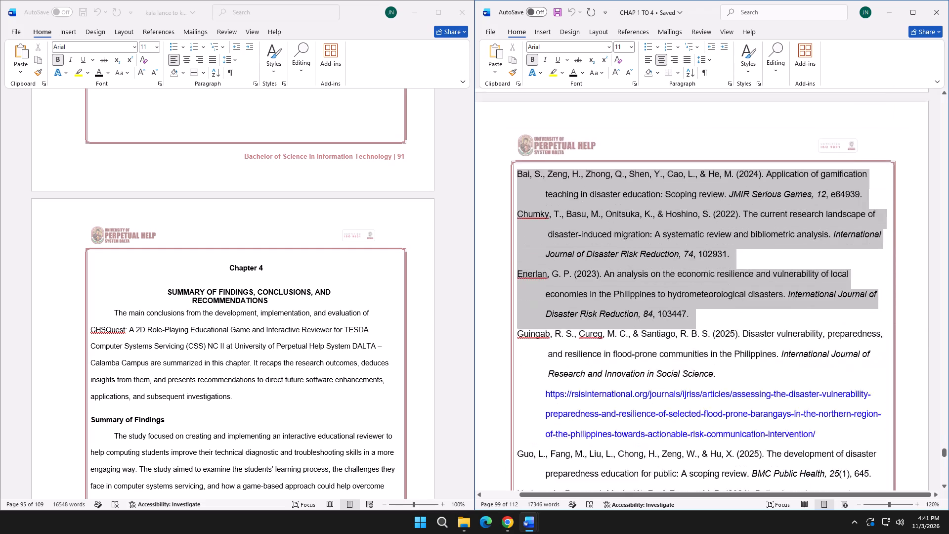
{"action": "left_click_drag", "start_coordinate": [759, 370], "coordinate": [758, 374]}
{"action": "scroll", "coordinate": [759, 370], "scroll_direction": "down", "scroll_amount": 20}
{"action": "scroll", "coordinate": [759, 370], "scroll_direction": "down", "scroll_amount": 20}
{"action": "scroll", "coordinate": [759, 370], "scroll_direction": "down", "scroll_amount": 20}
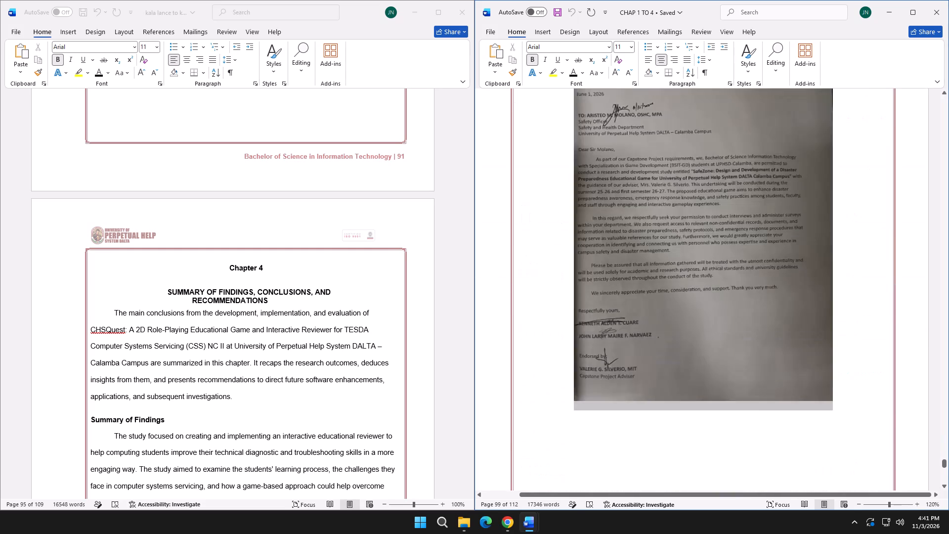
{"action": "left_click_drag", "start_coordinate": [758, 374], "coordinate": [755, 370]}
{"action": "scroll", "coordinate": [758, 374], "scroll_direction": "down", "scroll_amount": 20}
{"action": "scroll", "coordinate": [758, 374], "scroll_direction": "down", "scroll_amount": 20}
{"action": "scroll", "coordinate": [758, 374], "scroll_direction": "down", "scroll_amount": 20}
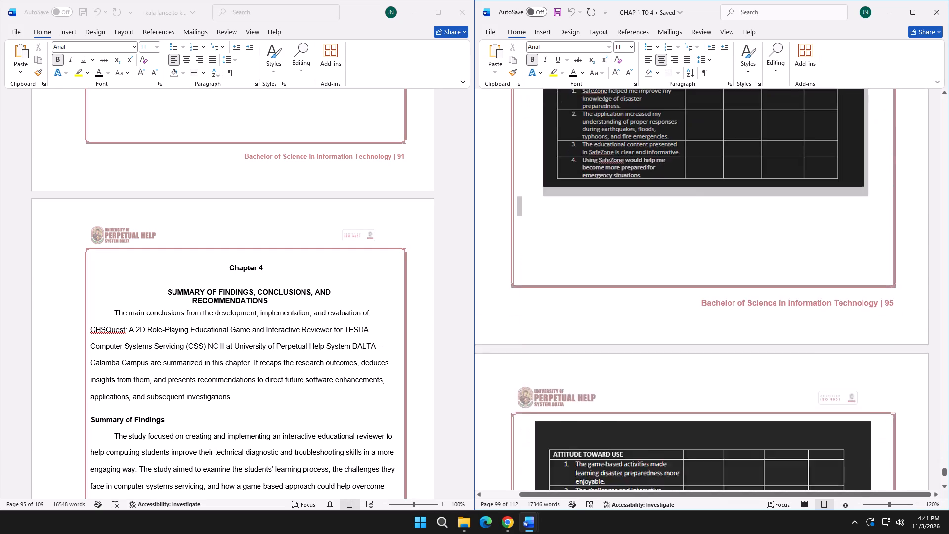
{"action": "scroll", "coordinate": [755, 370], "scroll_direction": "down", "scroll_amount": 20}
{"action": "left_click_drag", "start_coordinate": [755, 370], "coordinate": [780, 283]}
{"action": "scroll", "coordinate": [754, 369], "scroll_direction": "up", "scroll_amount": 7}
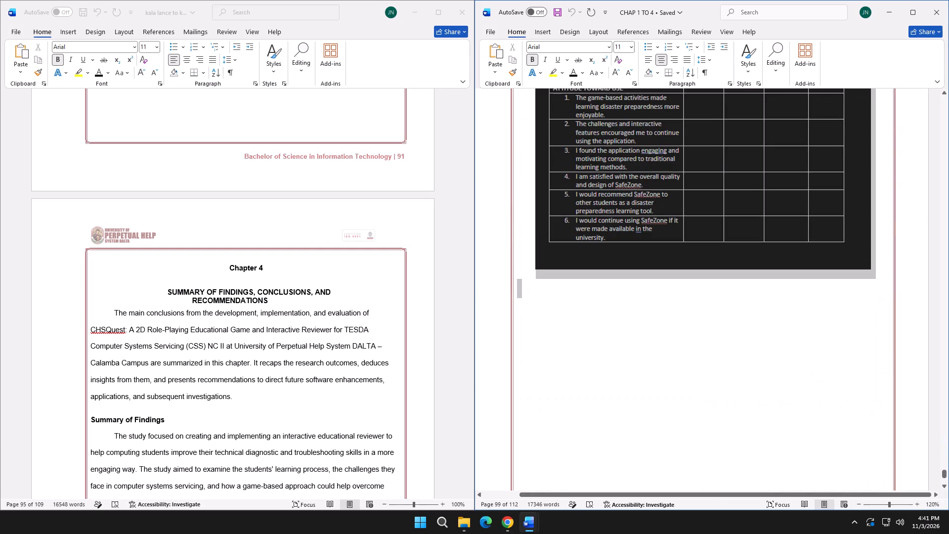
{"action": "left_click_drag", "start_coordinate": [780, 283], "coordinate": [781, 362]}
{"action": "scroll", "coordinate": [793, 313], "scroll_direction": "down", "scroll_amount": 9}
{"action": "scroll", "coordinate": [793, 320], "scroll_direction": "up", "scroll_amount": 1}
{"action": "scroll", "coordinate": [791, 331], "scroll_direction": "down", "scroll_amount": 20}
{"action": "scroll", "coordinate": [791, 331], "scroll_direction": "down", "scroll_amount": 8}
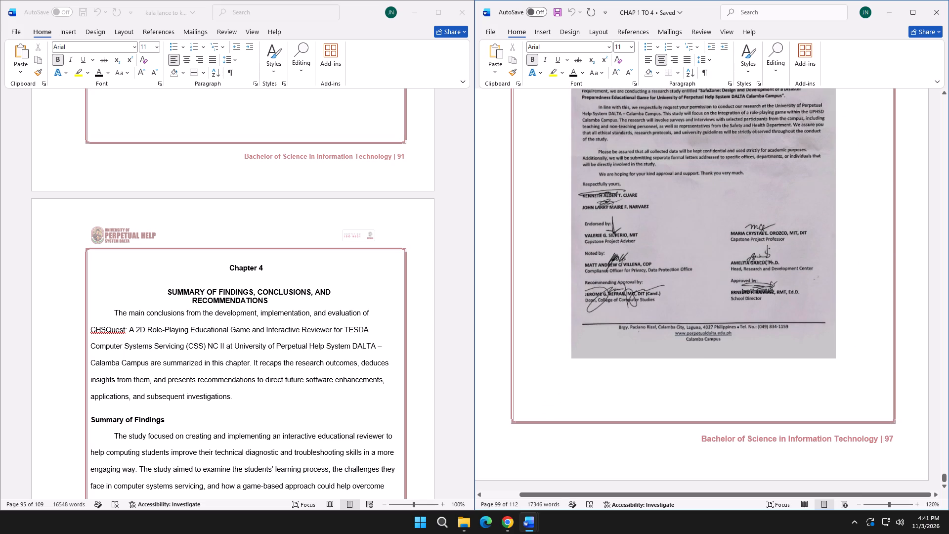
{"action": "left_click_drag", "start_coordinate": [781, 362], "coordinate": [778, 375]}
{"action": "key", "text": "ctrl+c"}
Replace the manuscript's old CHSQuest content, from the Chapter 4 heading through the appendices to the end, with the copied SafeZone content.
{"action": "left_click", "coordinate": [261, 277]}
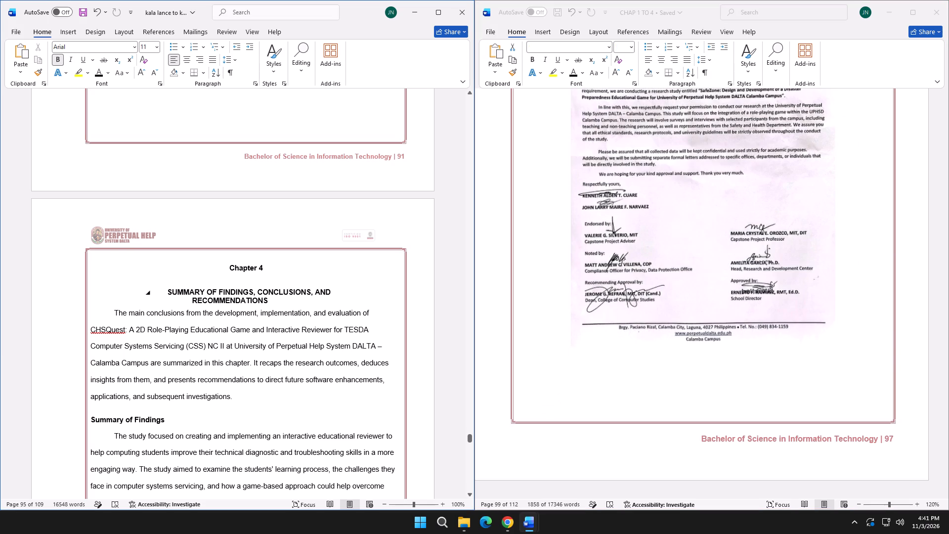
{"action": "left_click_drag", "start_coordinate": [229, 270], "coordinate": [342, 410]}
{"action": "scroll", "coordinate": [318, 358], "scroll_direction": "down", "scroll_amount": 20}
{"action": "scroll", "coordinate": [318, 358], "scroll_direction": "down", "scroll_amount": 19}
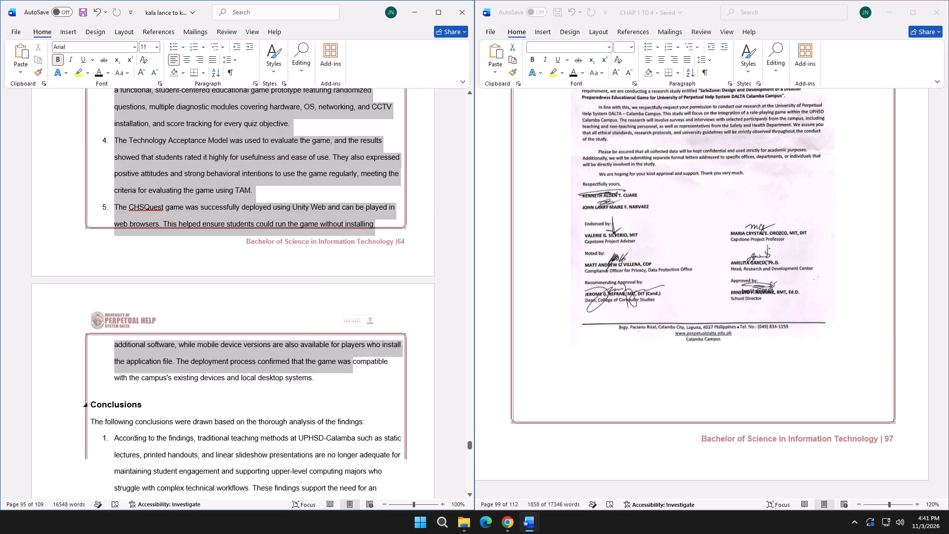
{"action": "left_click_drag", "start_coordinate": [342, 410], "coordinate": [346, 393]}
{"action": "scroll", "coordinate": [342, 410], "scroll_direction": "down", "scroll_amount": 20}
{"action": "scroll", "coordinate": [342, 410], "scroll_direction": "down", "scroll_amount": 20}
{"action": "scroll", "coordinate": [342, 410], "scroll_direction": "down", "scroll_amount": 20}
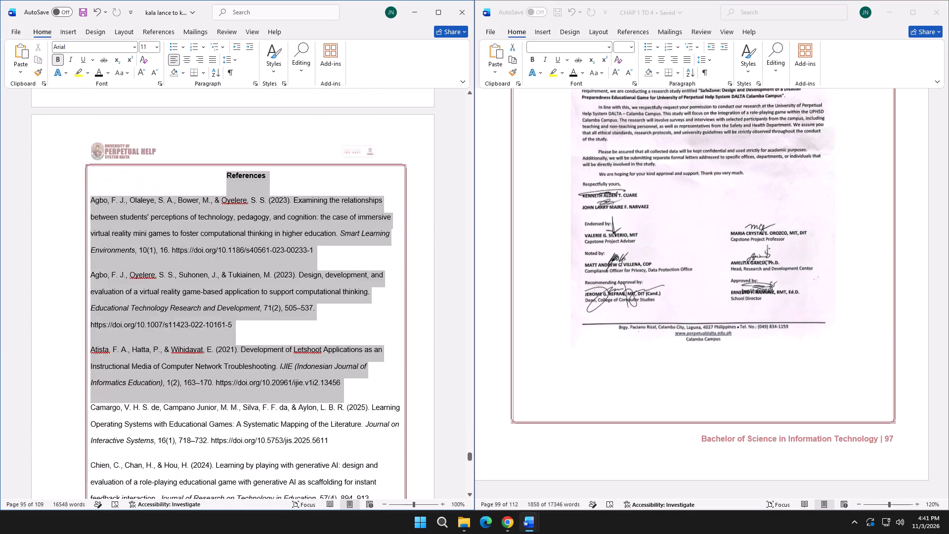
{"action": "left_click_drag", "start_coordinate": [346, 393], "coordinate": [343, 388]}
{"action": "scroll", "coordinate": [346, 393], "scroll_direction": "down", "scroll_amount": 20}
{"action": "scroll", "coordinate": [346, 393], "scroll_direction": "down", "scroll_amount": 20}
{"action": "scroll", "coordinate": [346, 393], "scroll_direction": "down", "scroll_amount": 20}
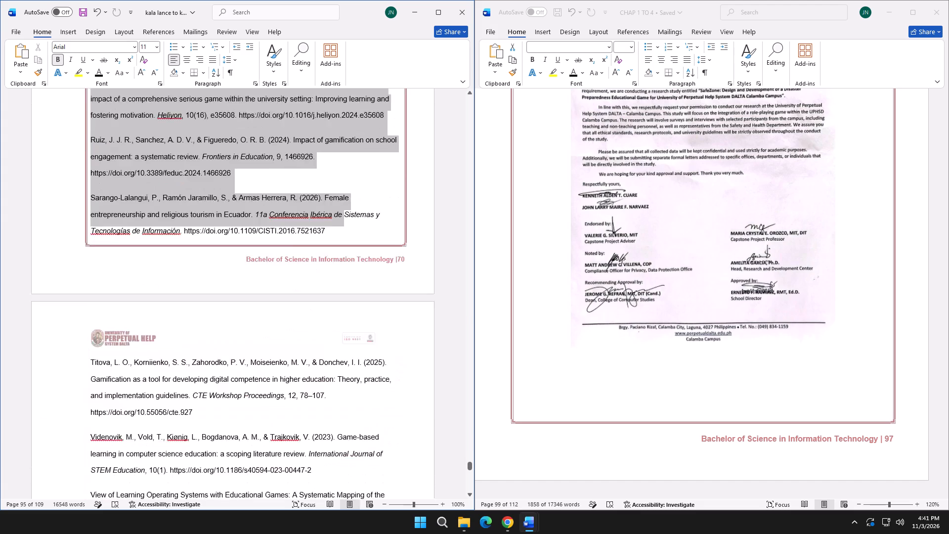
{"action": "left_click_drag", "start_coordinate": [343, 388], "coordinate": [342, 383]}
{"action": "scroll", "coordinate": [343, 388], "scroll_direction": "down", "scroll_amount": 20}
{"action": "scroll", "coordinate": [343, 388], "scroll_direction": "down", "scroll_amount": 20}
{"action": "scroll", "coordinate": [343, 388], "scroll_direction": "down", "scroll_amount": 20}
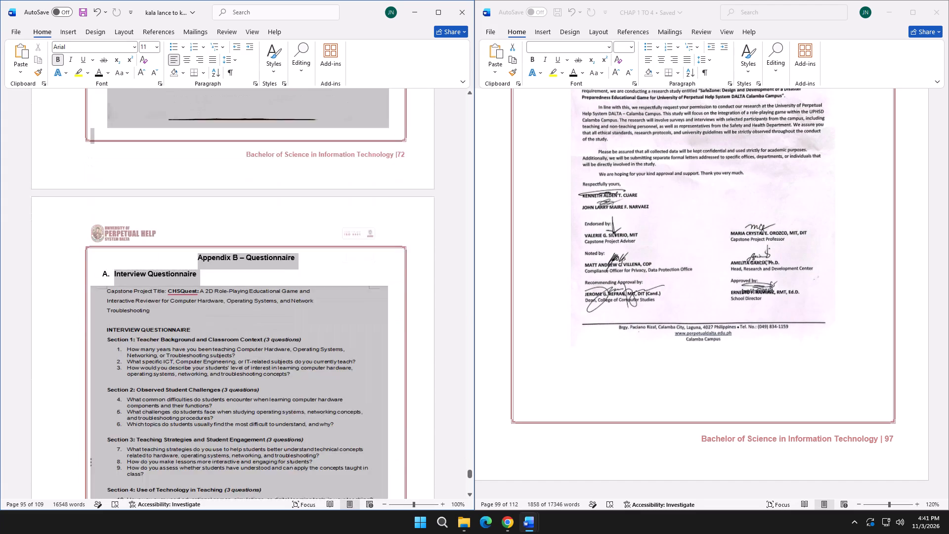
{"action": "scroll", "coordinate": [342, 383], "scroll_direction": "down", "scroll_amount": 4}
{"action": "left_click_drag", "start_coordinate": [342, 383], "coordinate": [342, 381]}
{"action": "scroll", "coordinate": [343, 383], "scroll_direction": "down", "scroll_amount": 20}
{"action": "scroll", "coordinate": [343, 383], "scroll_direction": "down", "scroll_amount": 20}
{"action": "scroll", "coordinate": [343, 383], "scroll_direction": "down", "scroll_amount": 1}
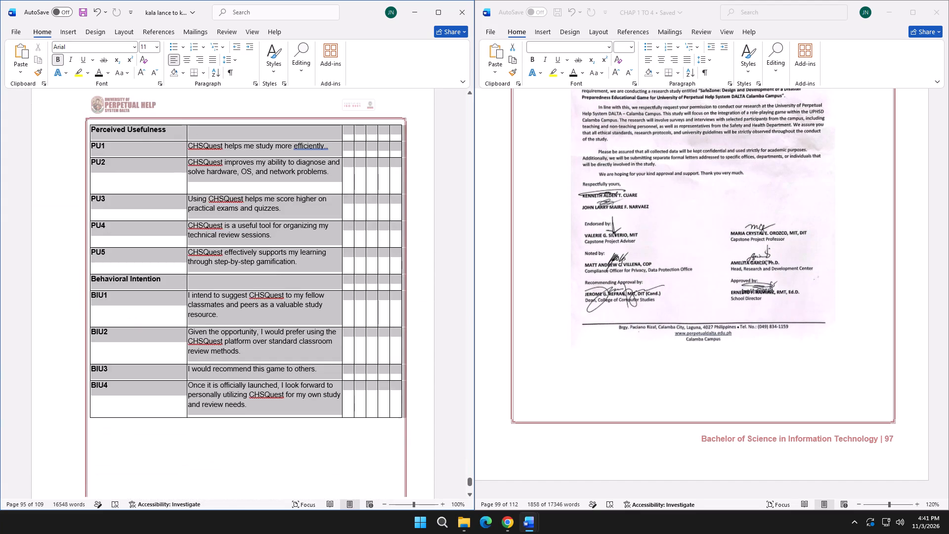
{"action": "left_click_drag", "start_coordinate": [342, 381], "coordinate": [342, 379]}
{"action": "scroll", "coordinate": [342, 381], "scroll_direction": "down", "scroll_amount": 10}
{"action": "scroll", "coordinate": [342, 380], "scroll_direction": "up", "scroll_amount": 3}
{"action": "scroll", "coordinate": [342, 380], "scroll_direction": "down", "scroll_amount": 20}
{"action": "scroll", "coordinate": [342, 380], "scroll_direction": "down", "scroll_amount": 17}
{"action": "key", "text": "ctrl+v"}
Center the Permit to Conduct Research letter image under Appendix C in the manuscript.
{"action": "scroll", "coordinate": [343, 377], "scroll_direction": "up", "scroll_amount": 5}
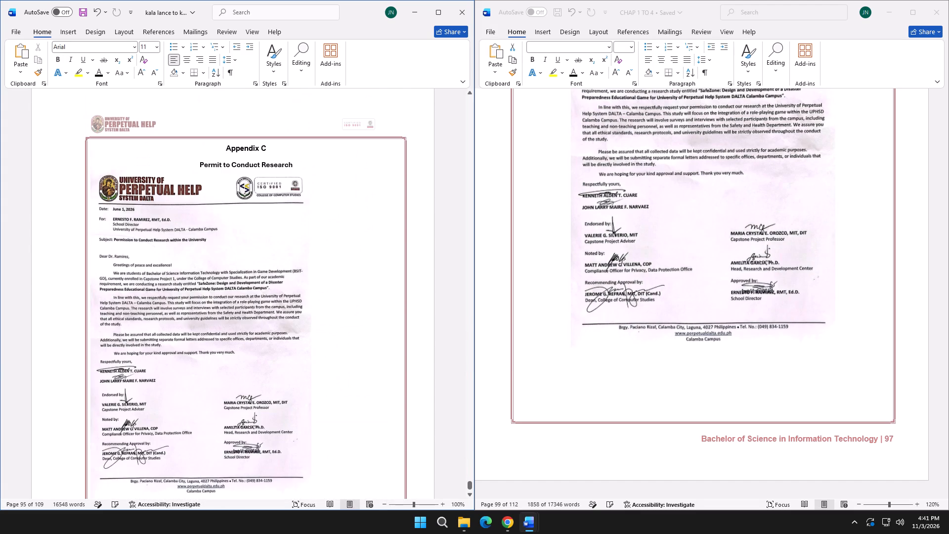
{"action": "left_click", "coordinate": [258, 347]}
{"action": "left_click", "coordinate": [183, 62]}
Review the layout of the manuscript's pasted questionnaire, references, and Chapter 4 findings and conclusions pages against CHAP 1 TO 4.
{"action": "scroll", "coordinate": [224, 240], "scroll_direction": "up", "scroll_amount": 6}
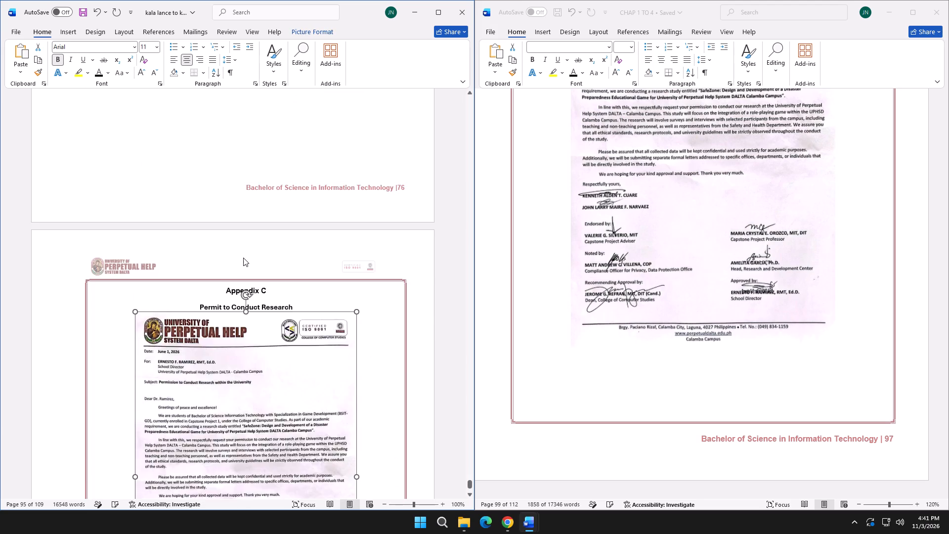
{"action": "scroll", "coordinate": [243, 258], "scroll_direction": "up", "scroll_amount": 20}
{"action": "scroll", "coordinate": [243, 258], "scroll_direction": "up", "scroll_amount": 20}
{"action": "scroll", "coordinate": [243, 258], "scroll_direction": "up", "scroll_amount": 3}
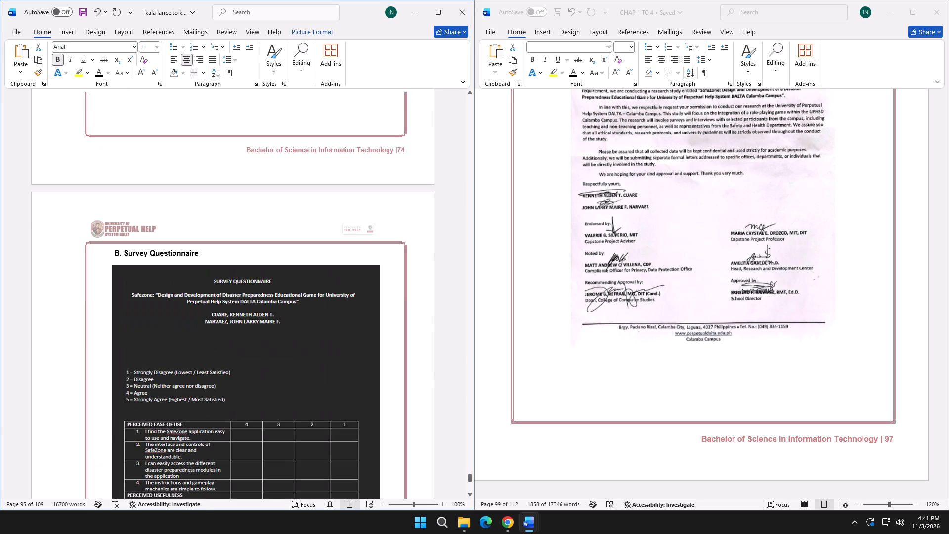
{"action": "left_click_drag", "start_coordinate": [470, 477], "coordinate": [471, 462]}
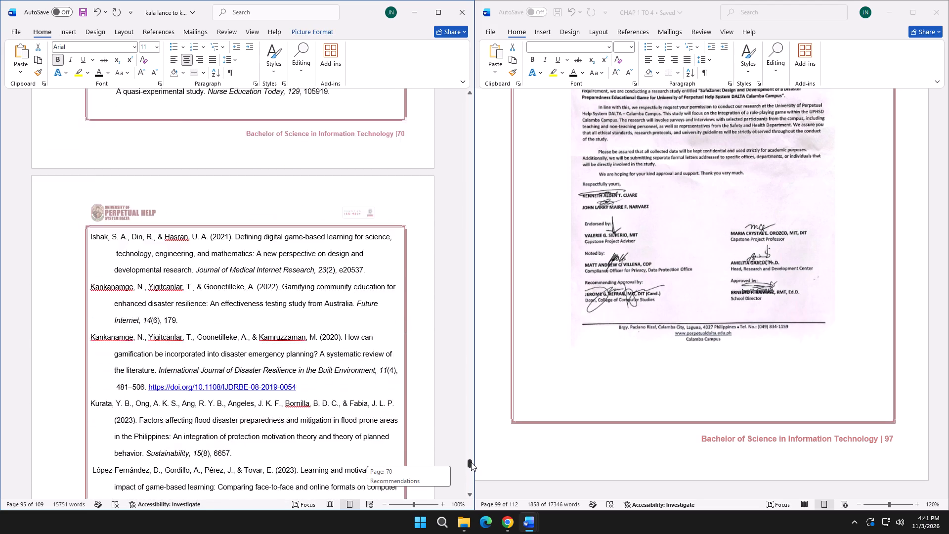
{"action": "left_click_drag", "start_coordinate": [471, 462], "coordinate": [470, 435]}
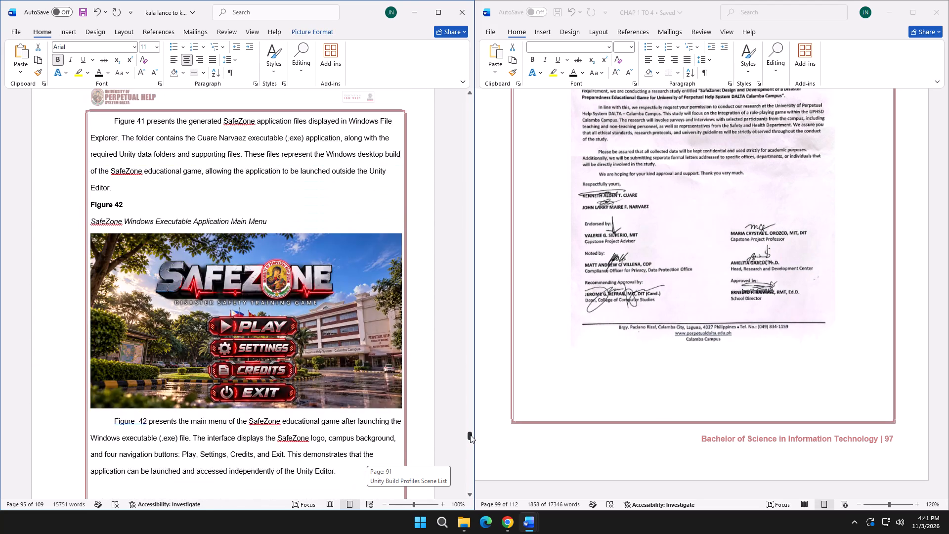
{"action": "left_click_drag", "start_coordinate": [470, 435], "coordinate": [469, 438]}
{"action": "scroll", "coordinate": [267, 357], "scroll_direction": "down", "scroll_amount": 20}
{"action": "scroll", "coordinate": [267, 357], "scroll_direction": "down", "scroll_amount": 4}
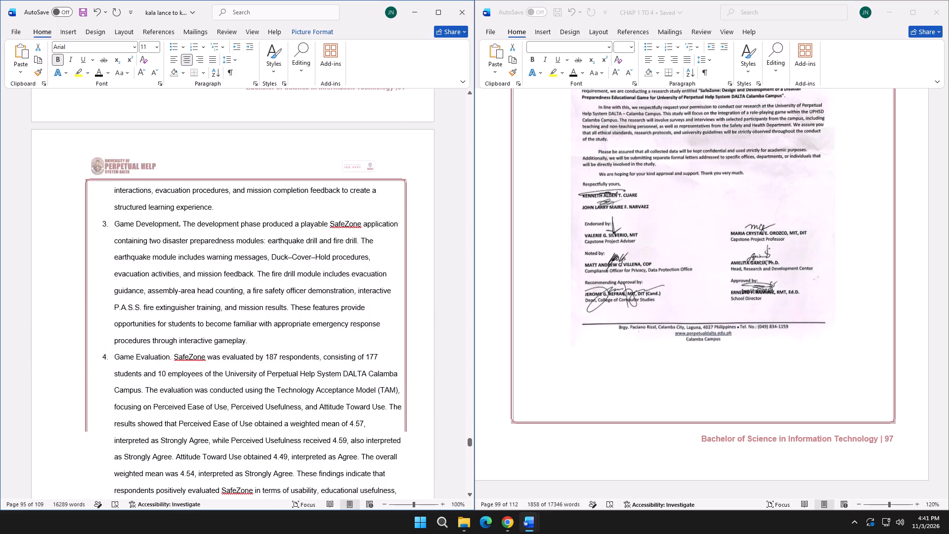
{"action": "scroll", "coordinate": [265, 357], "scroll_direction": "down", "scroll_amount": 20}
{"action": "scroll", "coordinate": [265, 357], "scroll_direction": "down", "scroll_amount": 15}
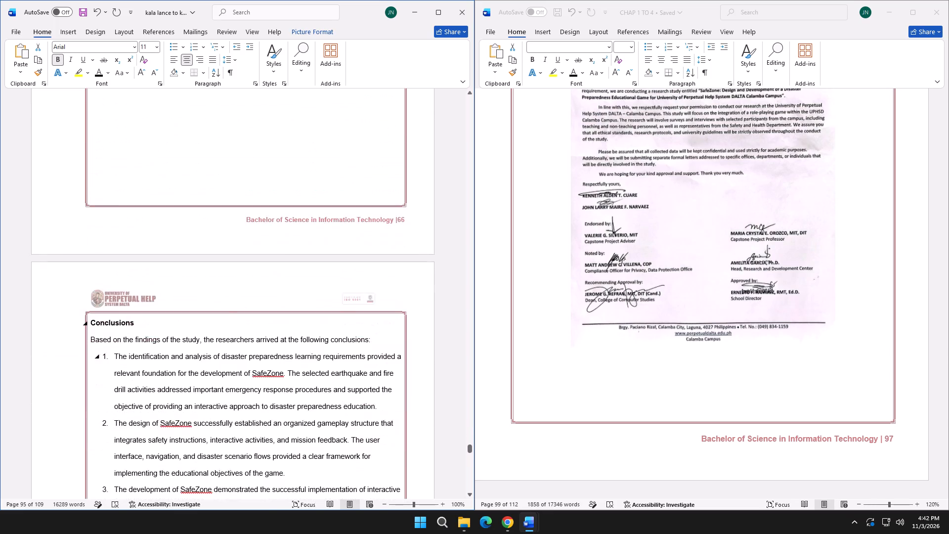
{"action": "scroll", "coordinate": [239, 313], "scroll_direction": "down", "scroll_amount": 7}
{"action": "scroll", "coordinate": [613, 332], "scroll_direction": "down", "scroll_amount": 7}
{"action": "scroll", "coordinate": [618, 351], "scroll_direction": "up", "scroll_amount": 15}
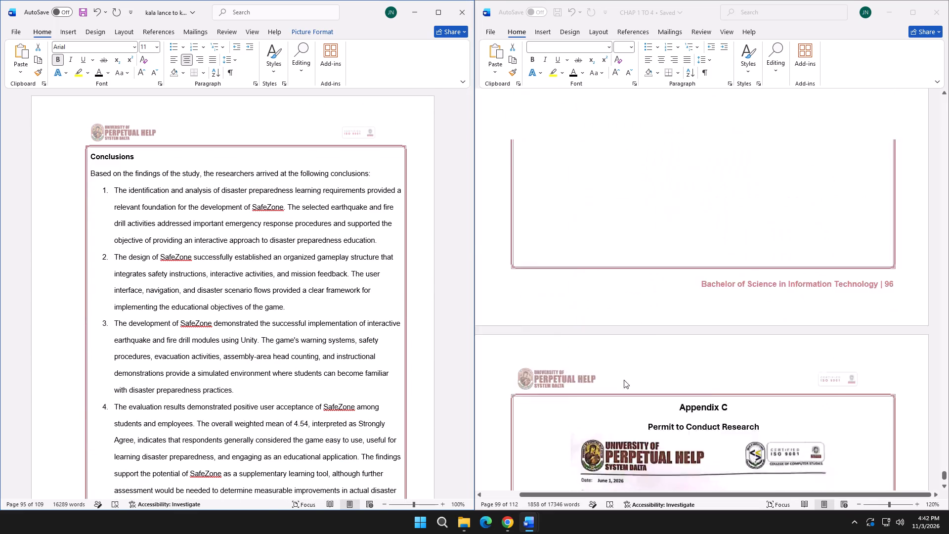
{"action": "scroll", "coordinate": [624, 380], "scroll_direction": "up", "scroll_amount": 20}
{"action": "scroll", "coordinate": [624, 380], "scroll_direction": "up", "scroll_amount": 11}
{"action": "left_click", "coordinate": [113, 290]}
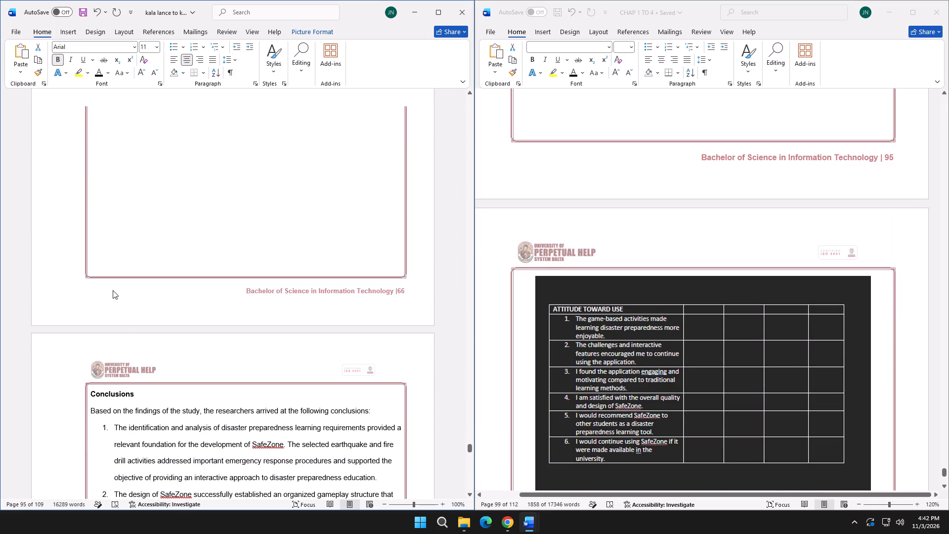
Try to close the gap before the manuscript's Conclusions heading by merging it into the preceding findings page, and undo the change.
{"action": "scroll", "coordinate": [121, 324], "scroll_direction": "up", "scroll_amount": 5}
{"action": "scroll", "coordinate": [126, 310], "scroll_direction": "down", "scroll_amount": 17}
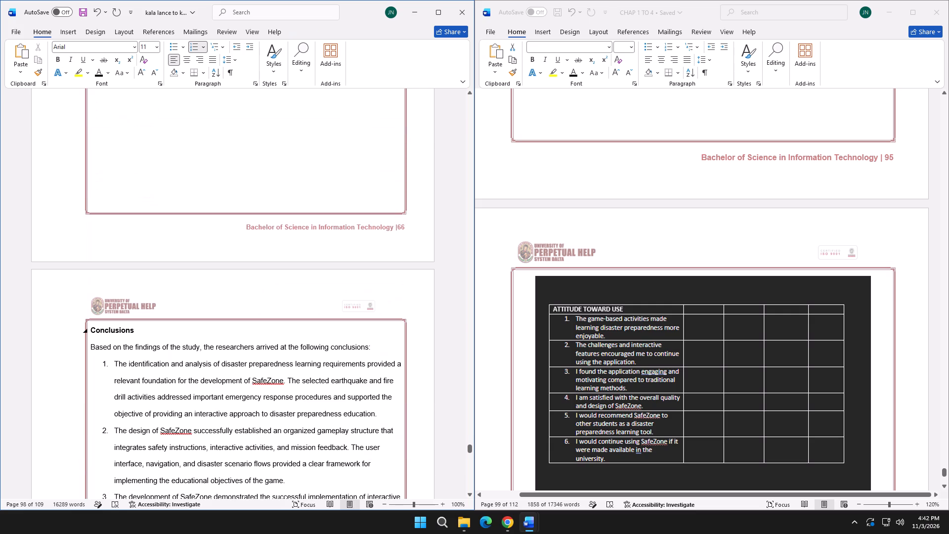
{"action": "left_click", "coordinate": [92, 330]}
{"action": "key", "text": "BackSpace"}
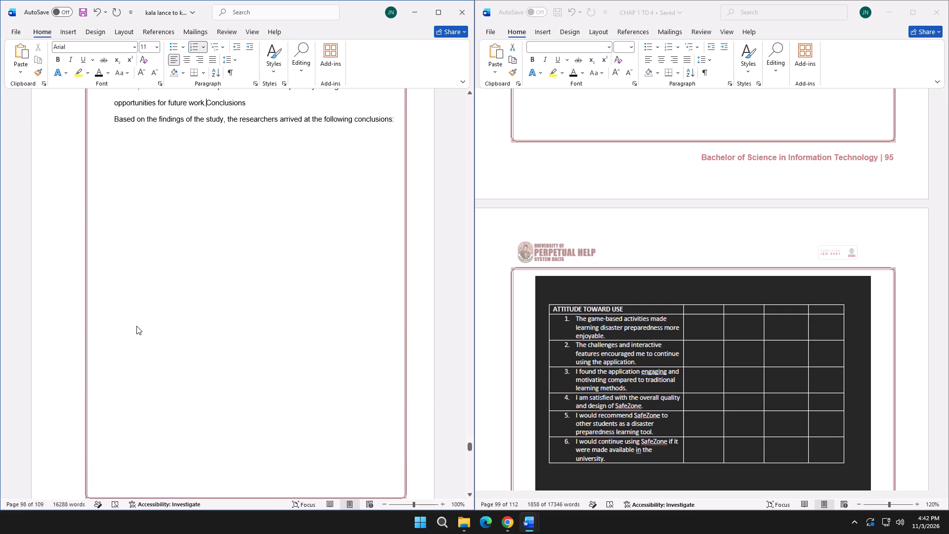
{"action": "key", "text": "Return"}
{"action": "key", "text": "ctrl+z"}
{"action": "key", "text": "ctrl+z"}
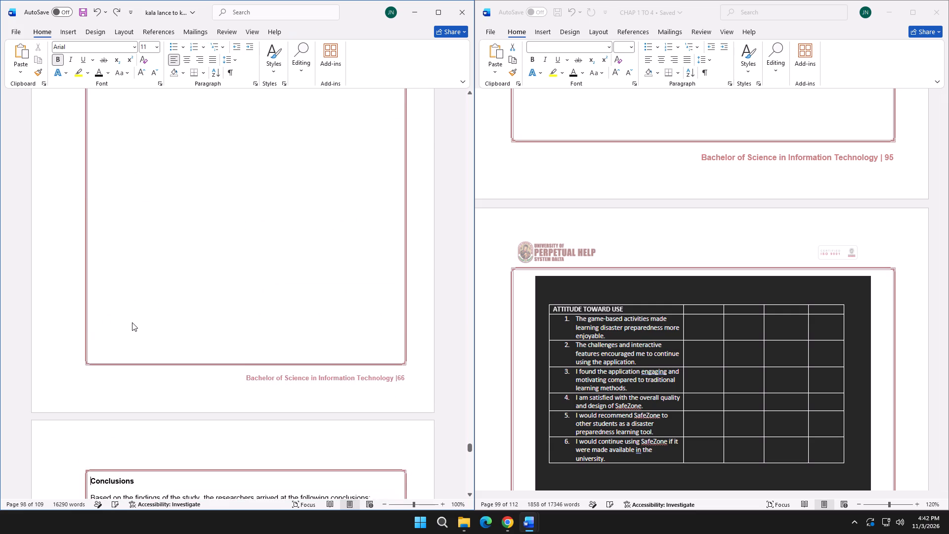
Check the manuscript's pages from the findings and conclusions through the appendices to the Permit to Conduct Research letter.
{"action": "scroll", "coordinate": [132, 323], "scroll_direction": "down", "scroll_amount": 20}
{"action": "scroll", "coordinate": [132, 323], "scroll_direction": "down", "scroll_amount": 5}
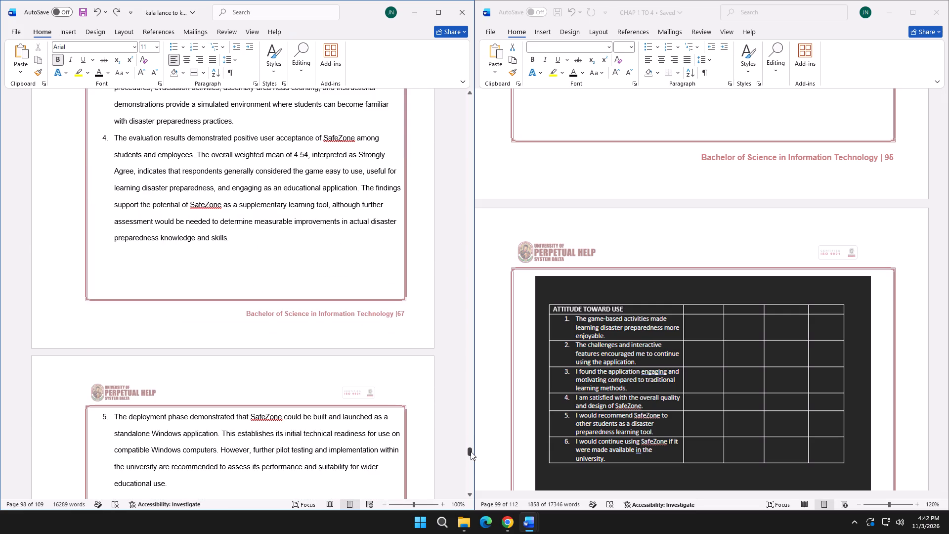
{"action": "left_click_drag", "start_coordinate": [471, 451], "coordinate": [469, 443]}
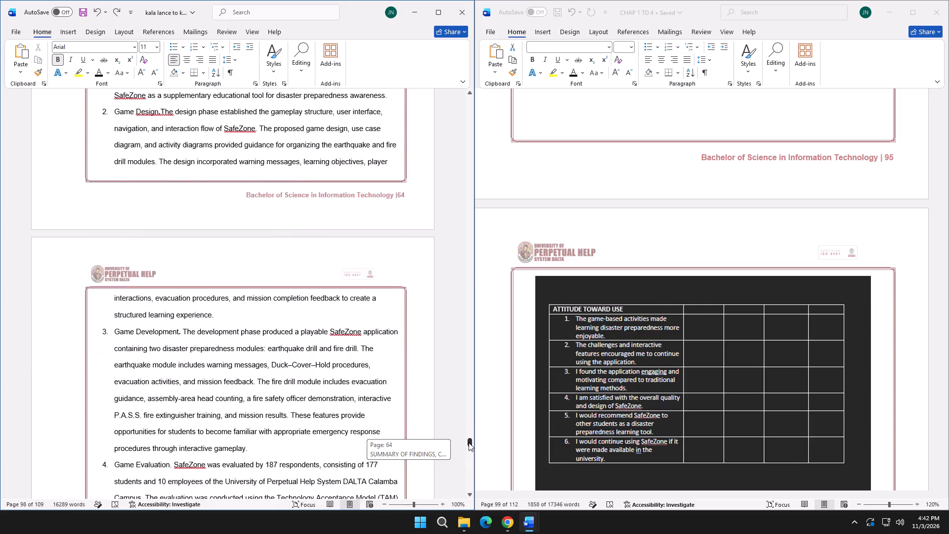
{"action": "left_click_drag", "start_coordinate": [469, 443], "coordinate": [466, 470]}
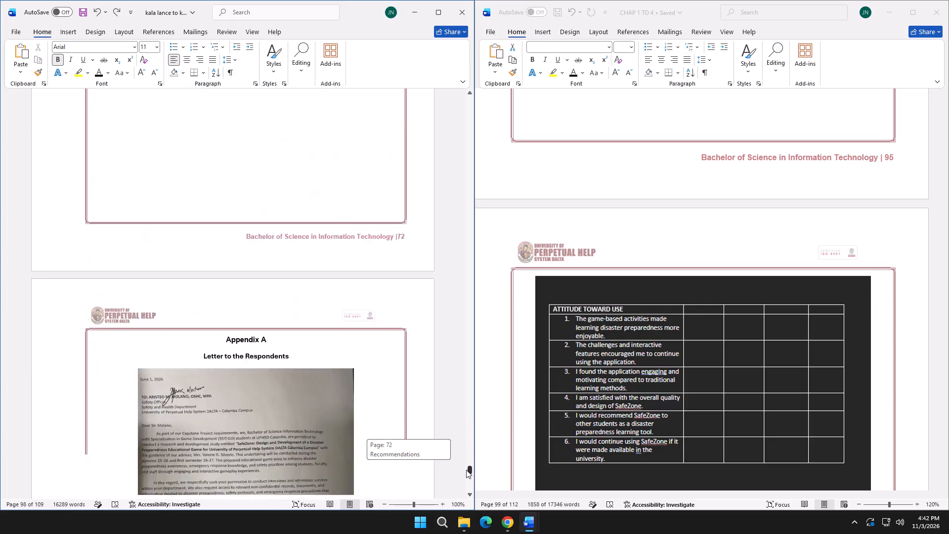
{"action": "left_click_drag", "start_coordinate": [466, 470], "coordinate": [463, 490]}
{"action": "scroll", "coordinate": [588, 379], "scroll_direction": "down", "scroll_amount": 14}
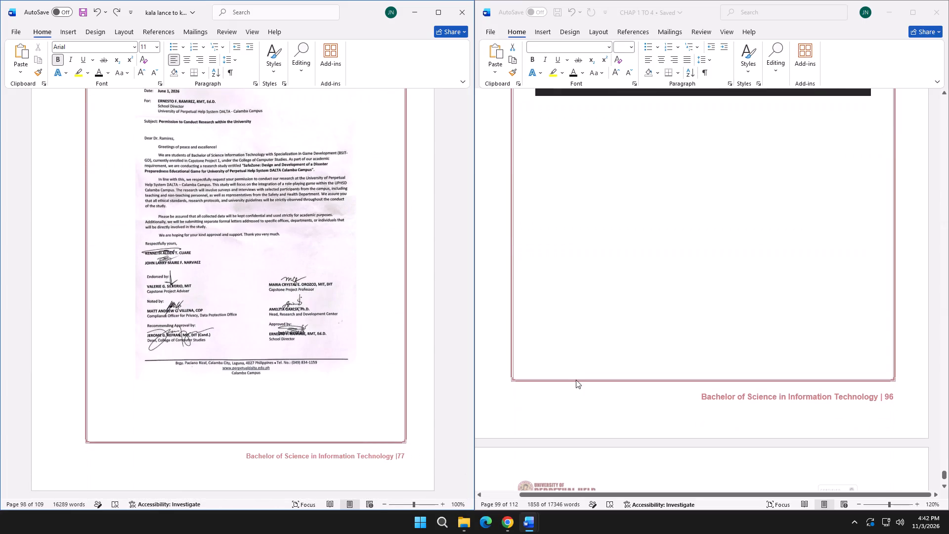
Open the file options for the manuscript, kala lance to kupal.
{"action": "left_click", "coordinate": [23, 35]}
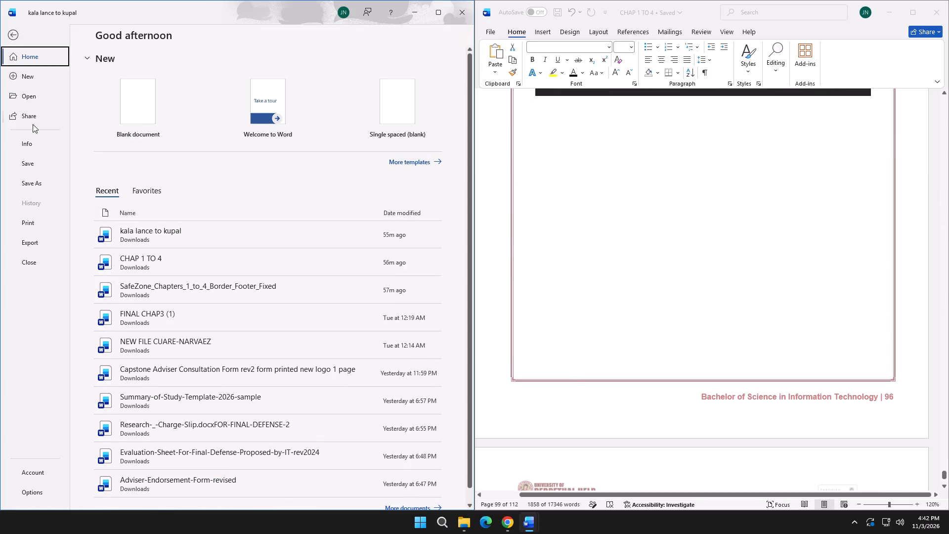
{"action": "left_click", "coordinate": [39, 181]}
{"action": "left_click", "coordinate": [130, 257]}
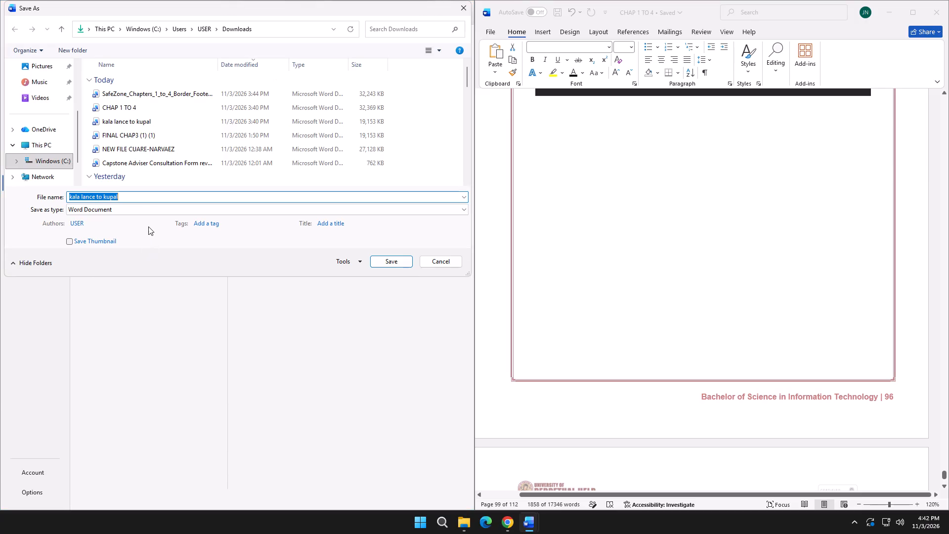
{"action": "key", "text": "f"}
{"action": "key", "text": "BackSpace"}
{"action": "key", "text": "BackSpace"}
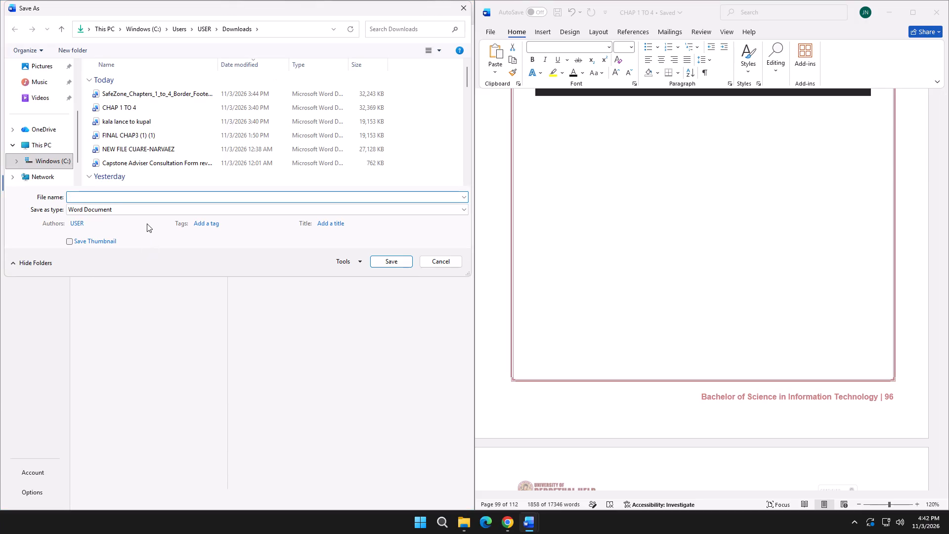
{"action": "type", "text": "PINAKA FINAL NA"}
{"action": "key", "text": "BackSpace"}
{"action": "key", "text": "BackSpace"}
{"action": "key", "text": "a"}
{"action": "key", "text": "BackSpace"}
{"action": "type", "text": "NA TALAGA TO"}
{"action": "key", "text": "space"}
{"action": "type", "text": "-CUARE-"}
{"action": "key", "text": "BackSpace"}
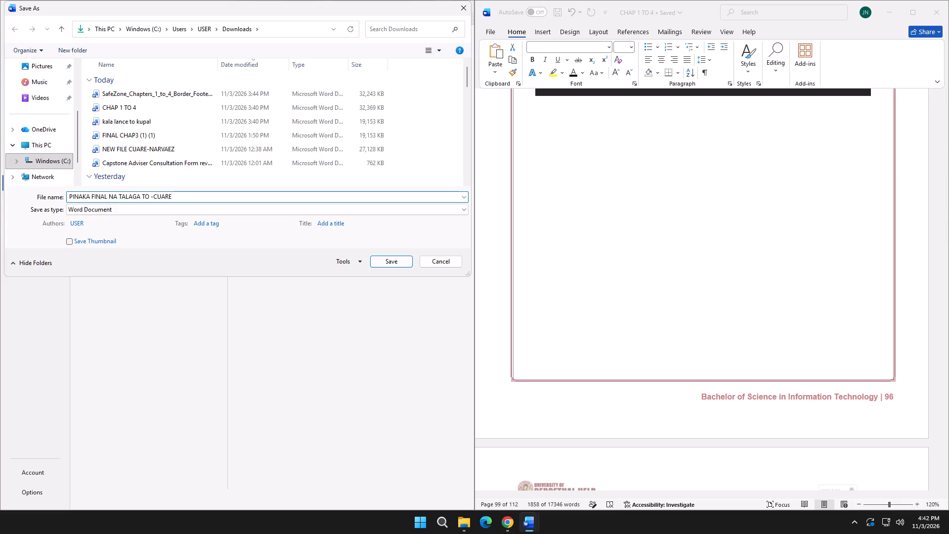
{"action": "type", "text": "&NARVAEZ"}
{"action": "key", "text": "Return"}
Switch to Chrome and open the shared CN folder of Google Drive in a new tab.
{"action": "left_click", "coordinate": [512, 516]}
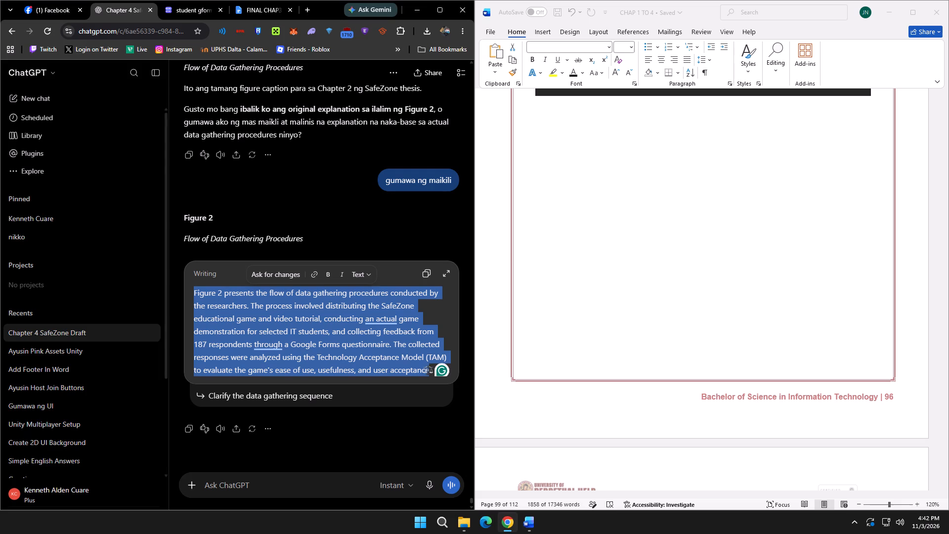
{"action": "left_click", "coordinate": [263, 8]}
{"action": "left_click", "coordinate": [304, 13]}
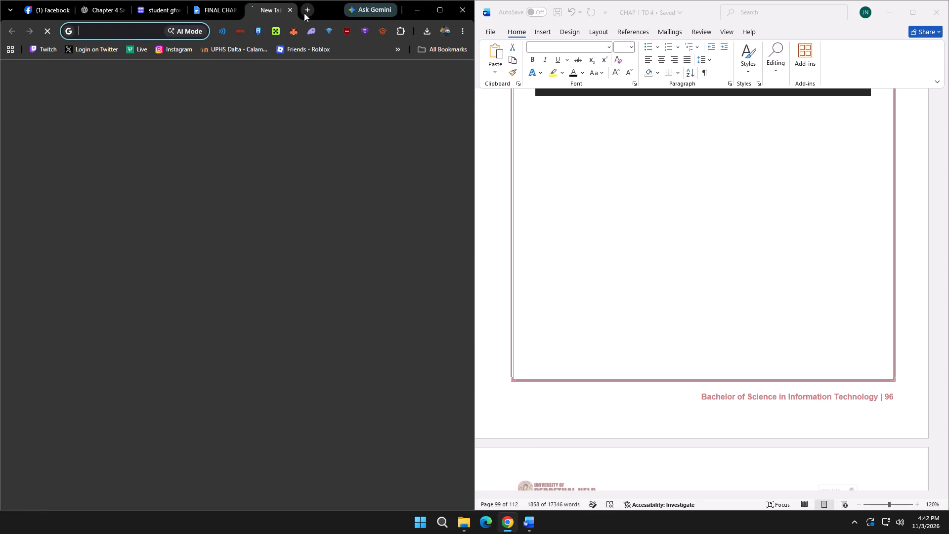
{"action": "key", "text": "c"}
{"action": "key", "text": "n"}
{"action": "left_click", "coordinate": [90, 77]}
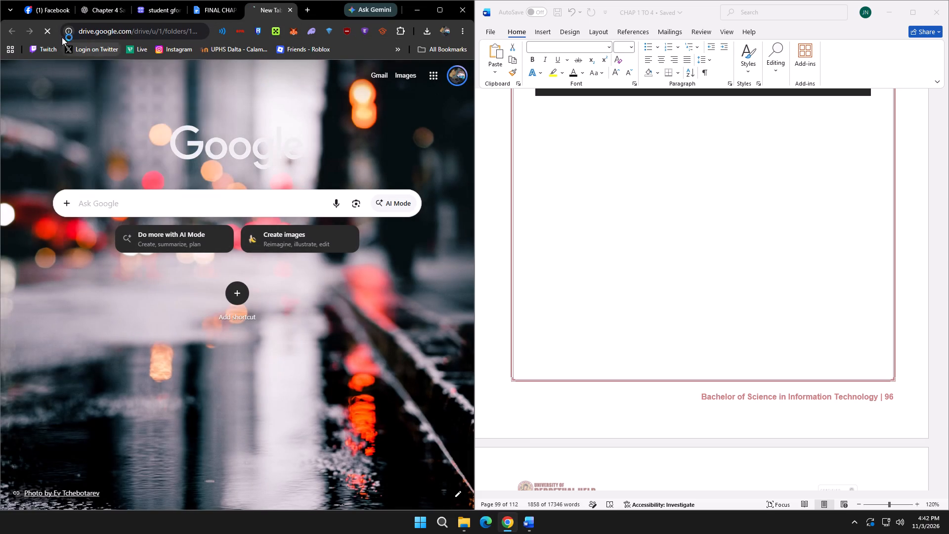
Message the thesis partner on Facebook "okay na" and "send kona kamo".
{"action": "left_click", "coordinate": [33, 10]}
{"action": "left_click", "coordinate": [406, 72]}
{"action": "left_click", "coordinate": [367, 177]}
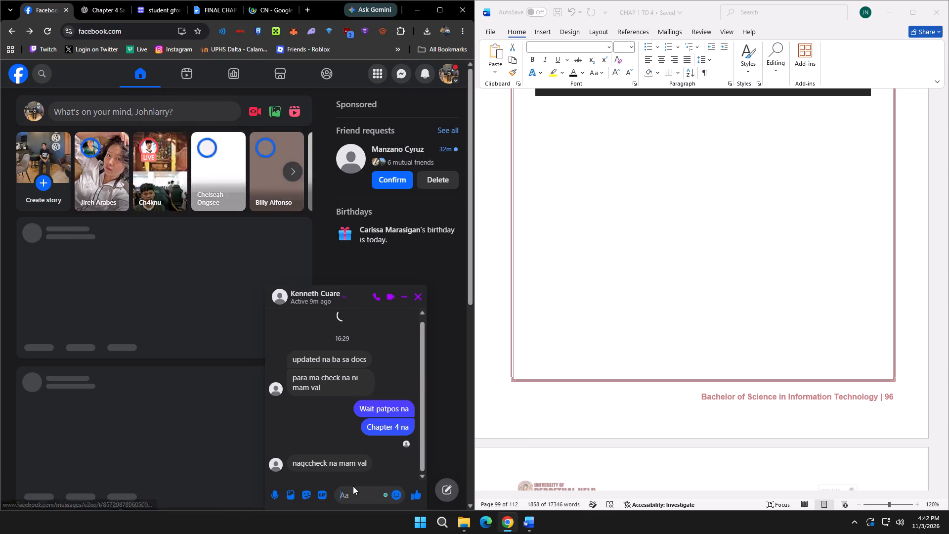
{"action": "left_click", "coordinate": [353, 486]}
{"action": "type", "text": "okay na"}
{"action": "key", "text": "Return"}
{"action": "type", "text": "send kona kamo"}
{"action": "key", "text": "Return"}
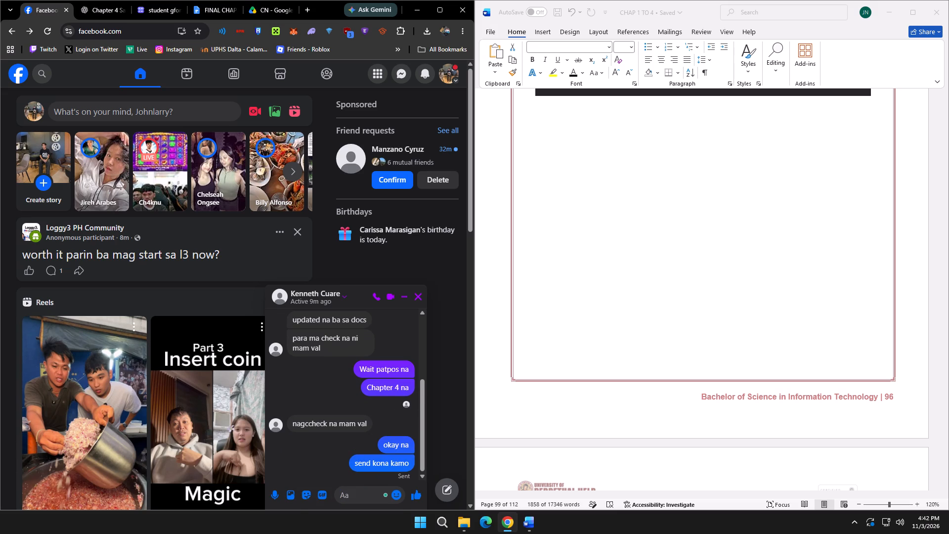
{"action": "left_click", "coordinate": [264, 14]}
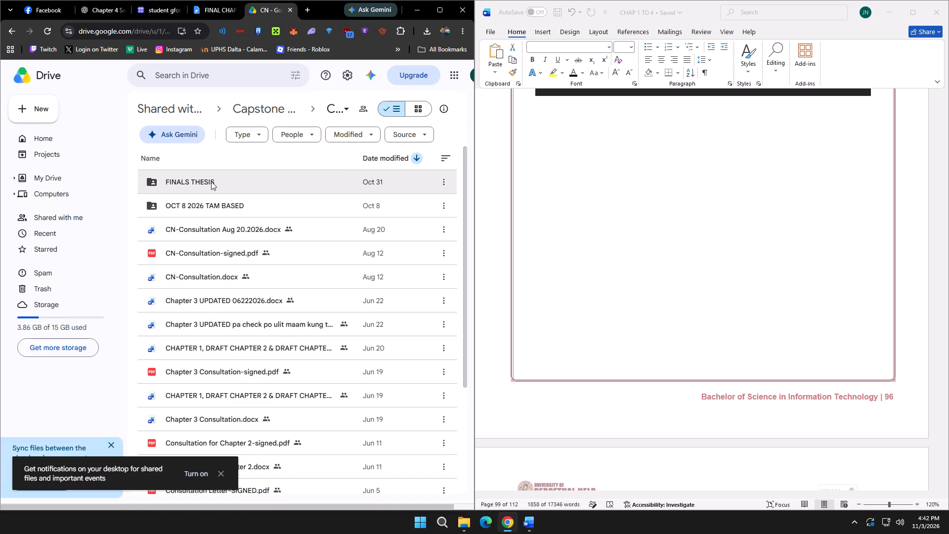
{"action": "double_click", "coordinate": [211, 181]}
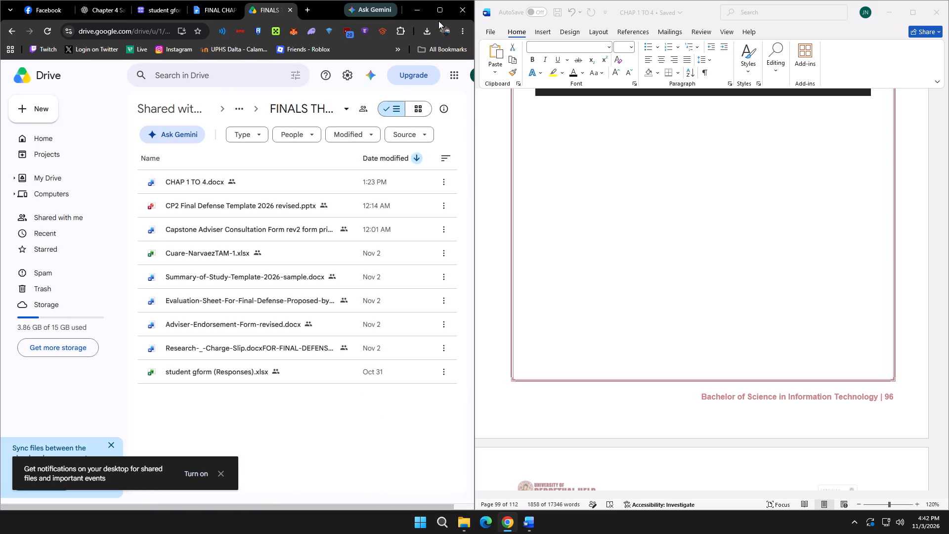
{"action": "left_click", "coordinate": [442, 11]}
{"action": "right_click", "coordinate": [205, 406]}
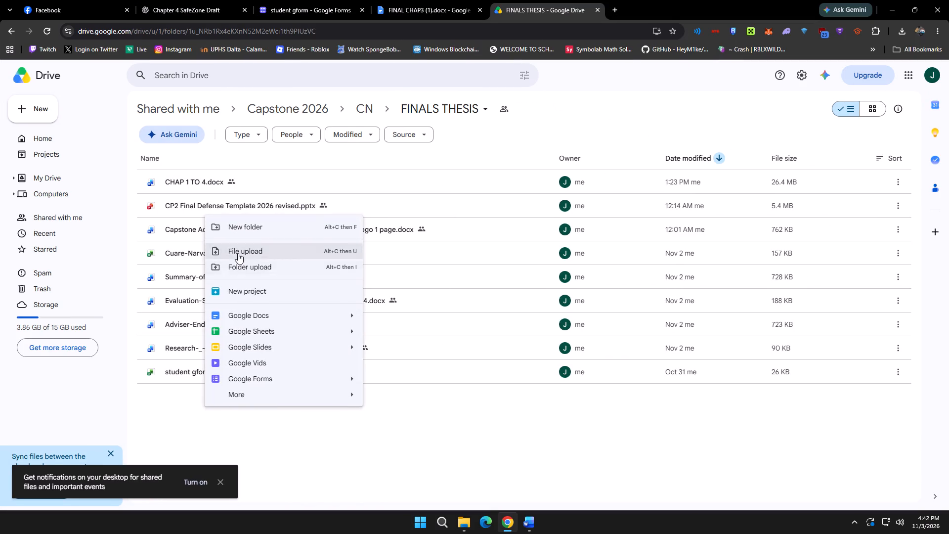
{"action": "left_click", "coordinate": [237, 252]}
{"action": "left_click", "coordinate": [120, 95]}
{"action": "left_click", "coordinate": [379, 248]}
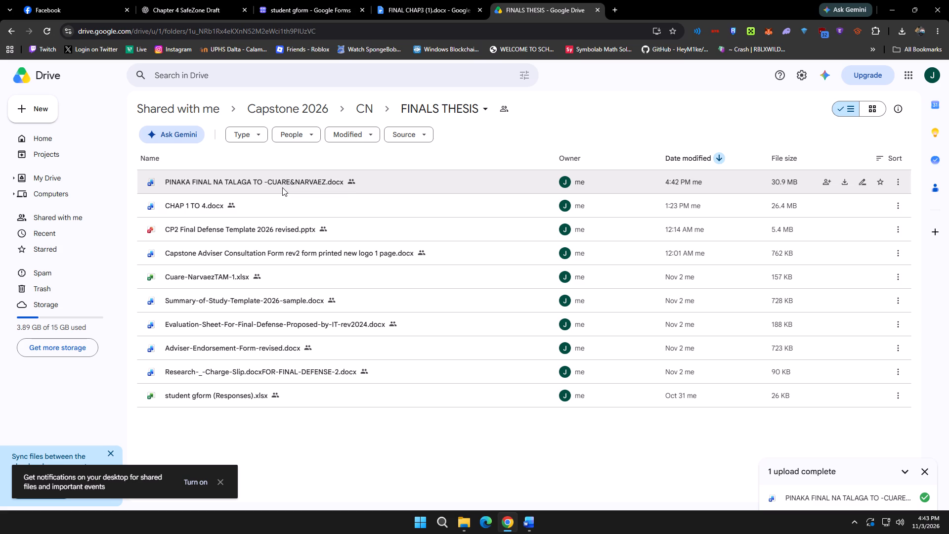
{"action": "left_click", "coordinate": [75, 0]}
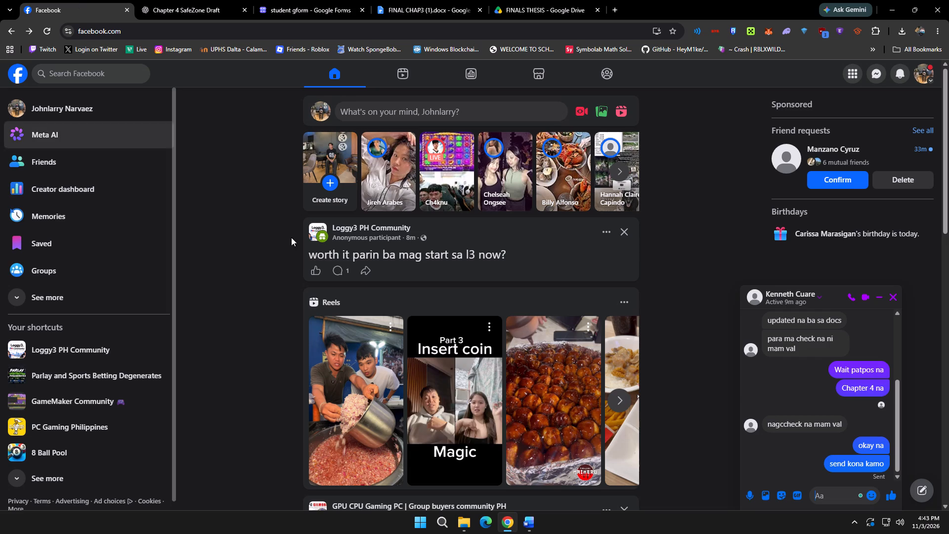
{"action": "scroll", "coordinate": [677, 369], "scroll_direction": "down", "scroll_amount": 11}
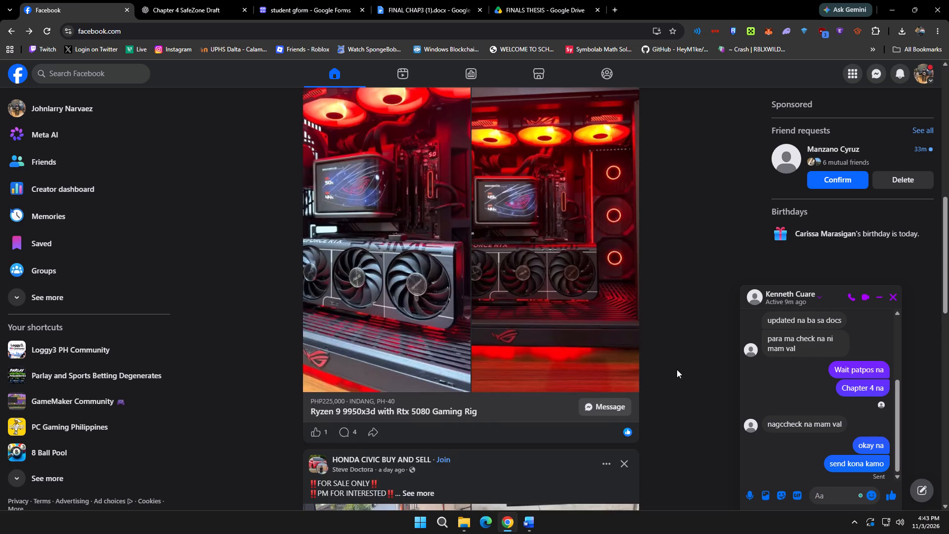
Switch to Word and check the saved manuscript's survey questionnaire and Permit to Conduct Research pages against CHAP 1 TO 4.
{"action": "key", "text": "alt+Tab"}
{"action": "scroll", "coordinate": [386, 312], "scroll_direction": "down", "scroll_amount": 6}
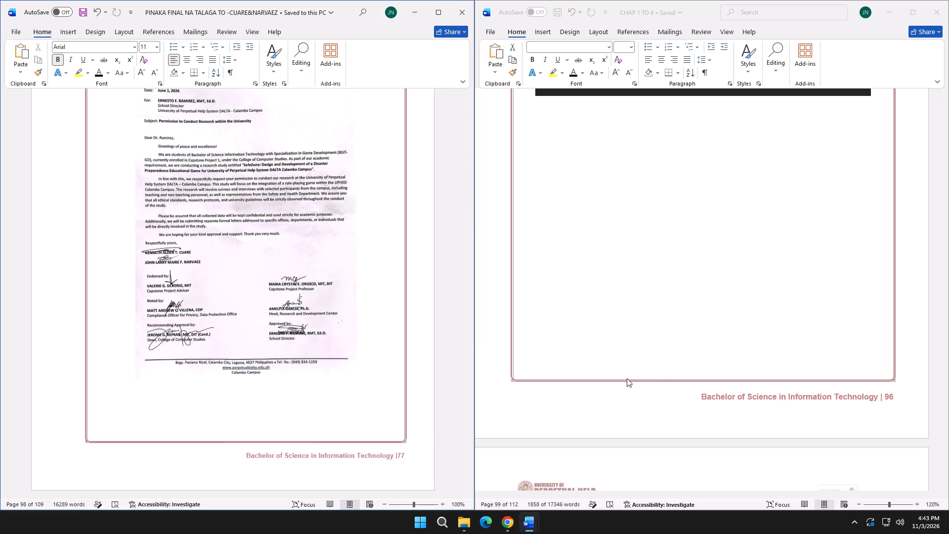
{"action": "scroll", "coordinate": [660, 384], "scroll_direction": "down", "scroll_amount": 14}
{"action": "scroll", "coordinate": [355, 350], "scroll_direction": "down", "scroll_amount": 8}
{"action": "scroll", "coordinate": [352, 350], "scroll_direction": "up", "scroll_amount": 2}
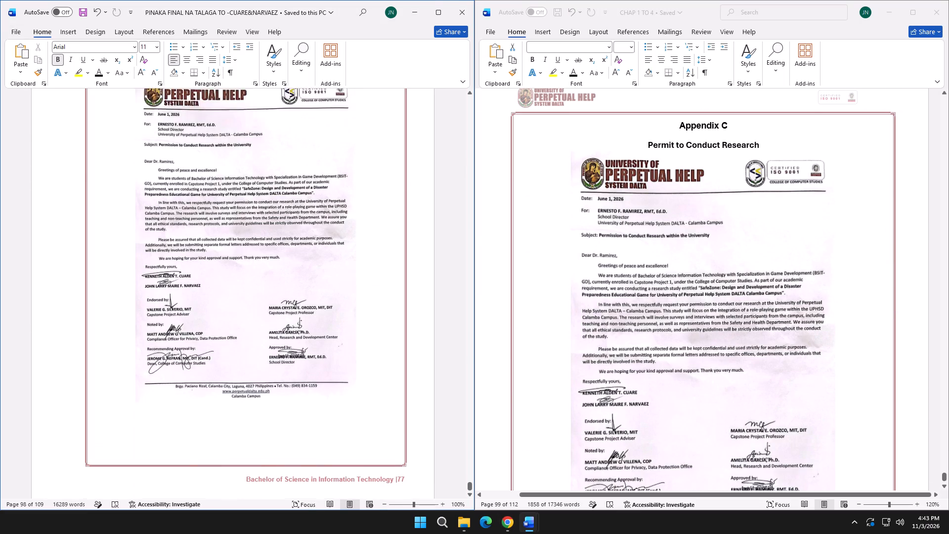
{"action": "scroll", "coordinate": [352, 350], "scroll_direction": "up", "scroll_amount": 6}
{"action": "scroll", "coordinate": [352, 351], "scroll_direction": "up", "scroll_amount": 20}
{"action": "scroll", "coordinate": [352, 351], "scroll_direction": "up", "scroll_amount": 20}
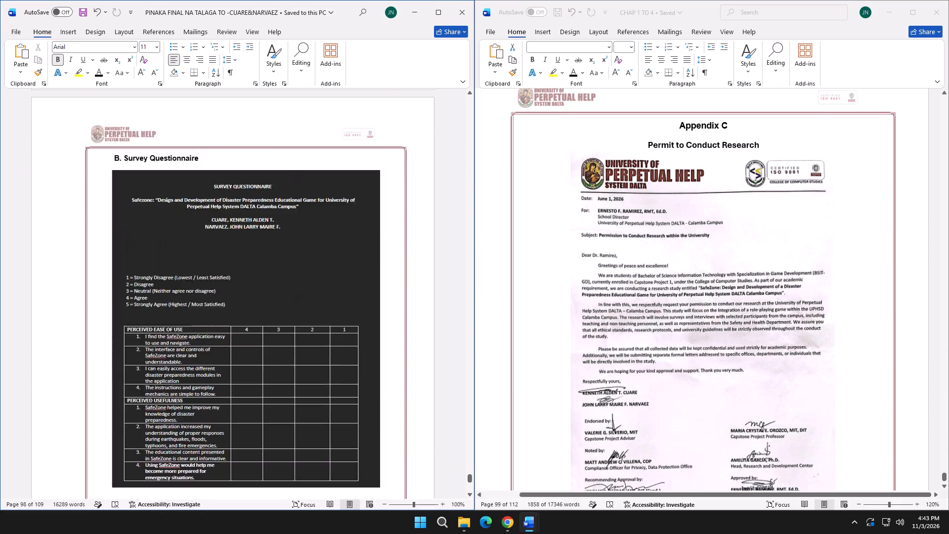
{"action": "scroll", "coordinate": [357, 360], "scroll_direction": "up", "scroll_amount": 16}
Review the manuscript's table of contents, figure pages and List of Tables, including the page number for Table 4.
{"action": "left_click_drag", "start_coordinate": [469, 476], "coordinate": [456, 124]}
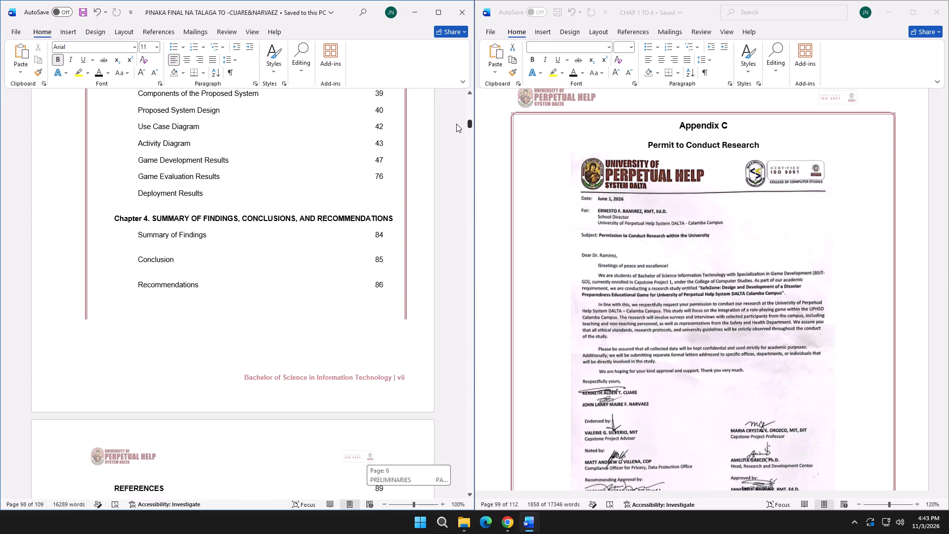
{"action": "left_click_drag", "start_coordinate": [456, 124], "coordinate": [452, 126]}
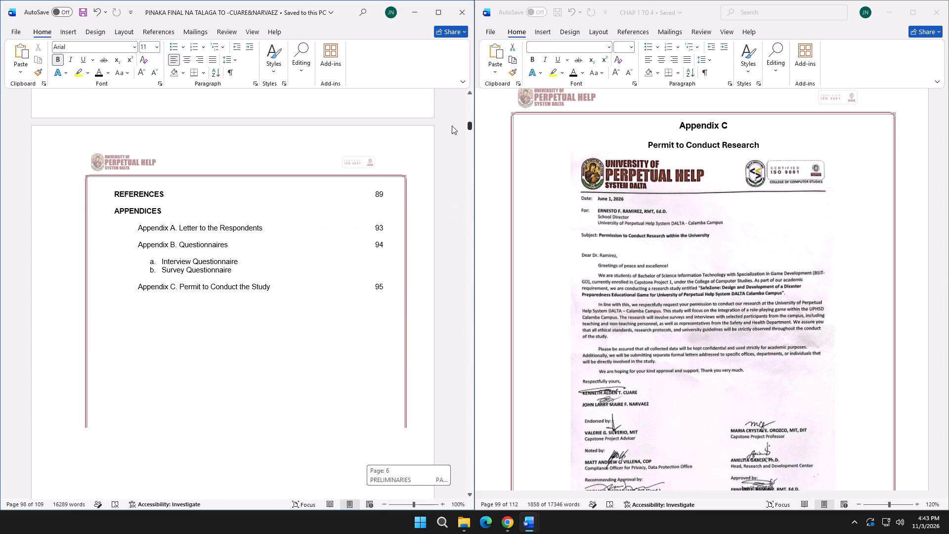
{"action": "left_click_drag", "start_coordinate": [452, 126], "coordinate": [451, 409]}
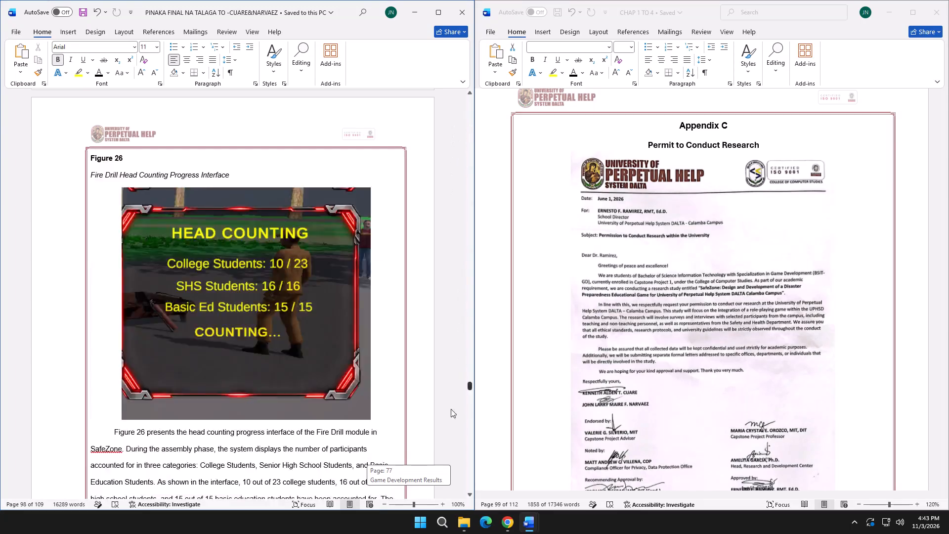
{"action": "left_click_drag", "start_coordinate": [451, 409], "coordinate": [435, 173]}
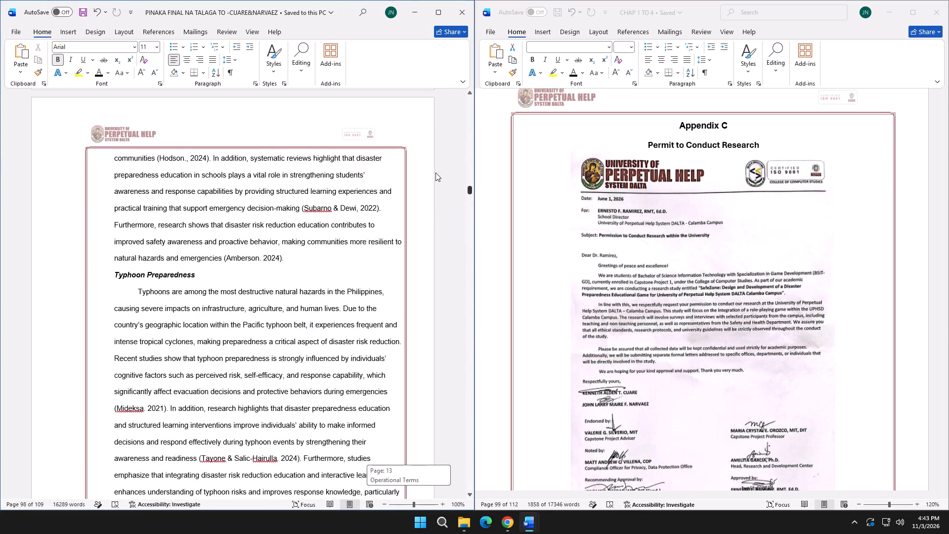
{"action": "left_click_drag", "start_coordinate": [435, 173], "coordinate": [439, 141]}
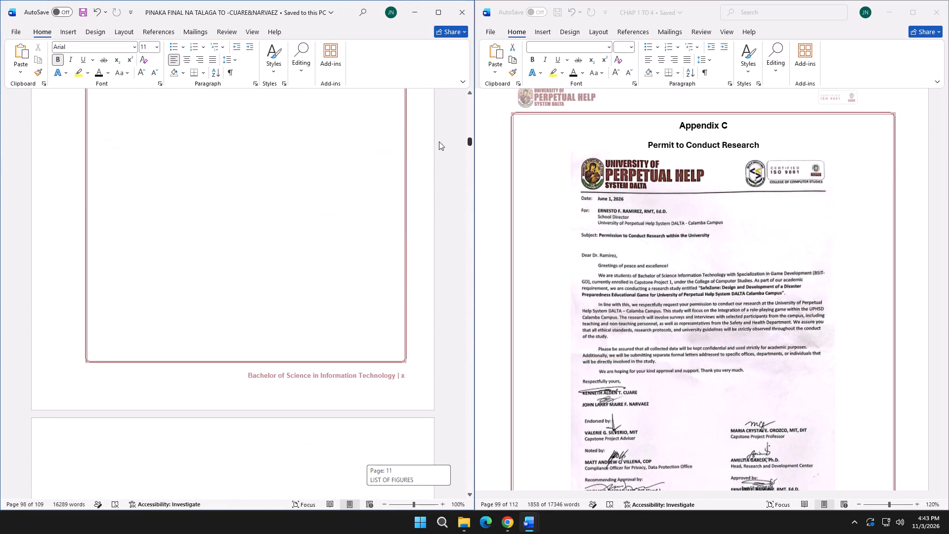
{"action": "left_click_drag", "start_coordinate": [439, 141], "coordinate": [439, 139]}
{"action": "scroll", "coordinate": [317, 295], "scroll_direction": "down", "scroll_amount": 20}
{"action": "scroll", "coordinate": [317, 295], "scroll_direction": "down", "scroll_amount": 6}
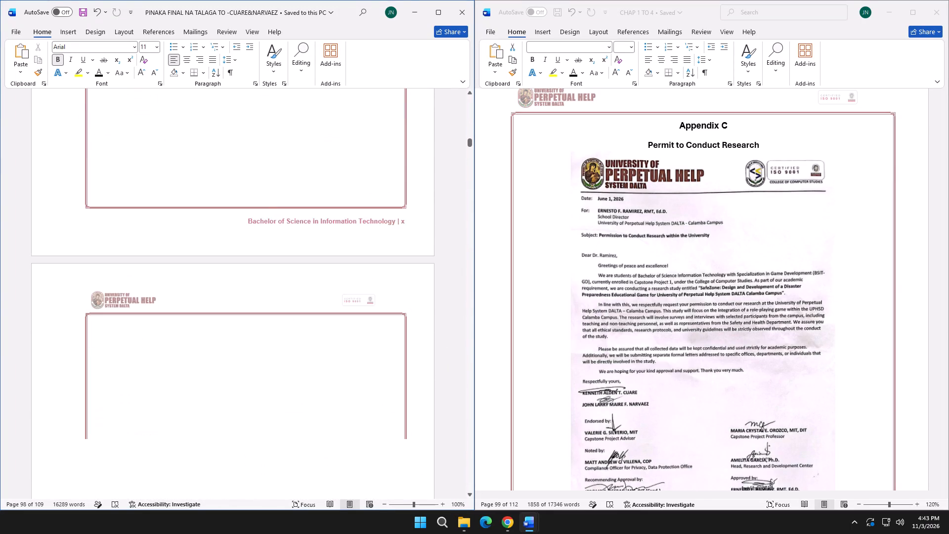
{"action": "scroll", "coordinate": [331, 303], "scroll_direction": "down", "scroll_amount": 5}
{"action": "scroll", "coordinate": [337, 316], "scroll_direction": "down", "scroll_amount": 19}
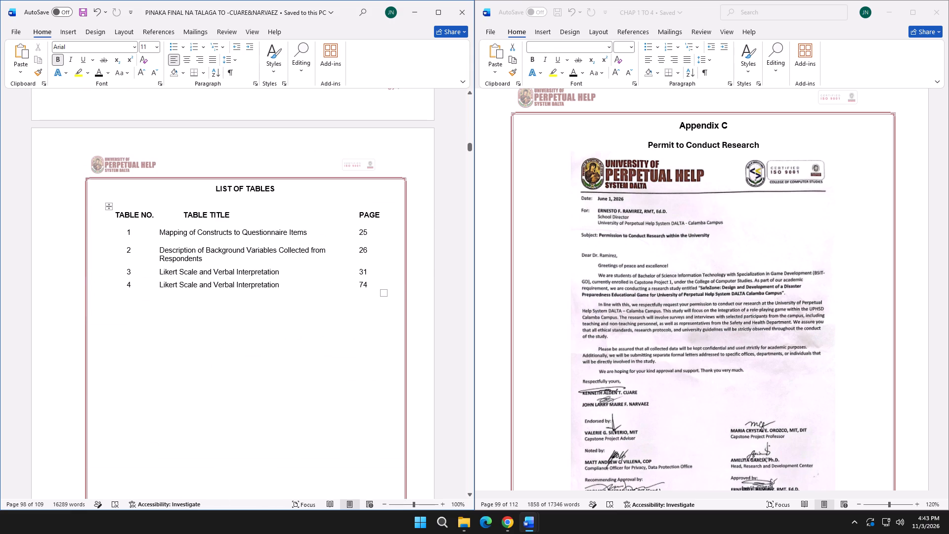
{"action": "left_click", "coordinate": [359, 286]}
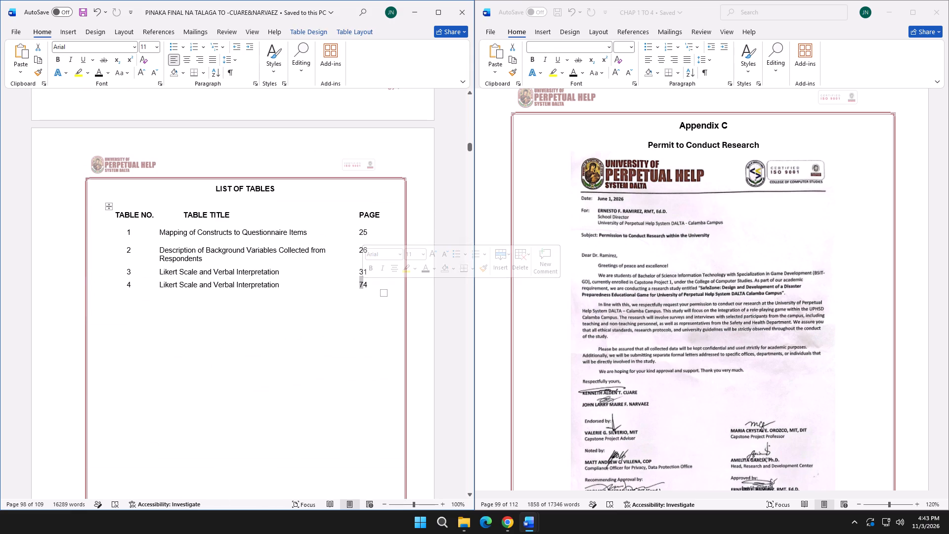
{"action": "scroll", "coordinate": [331, 306], "scroll_direction": "down", "scroll_amount": 5}
{"action": "scroll", "coordinate": [332, 316], "scroll_direction": "up", "scroll_amount": 13}
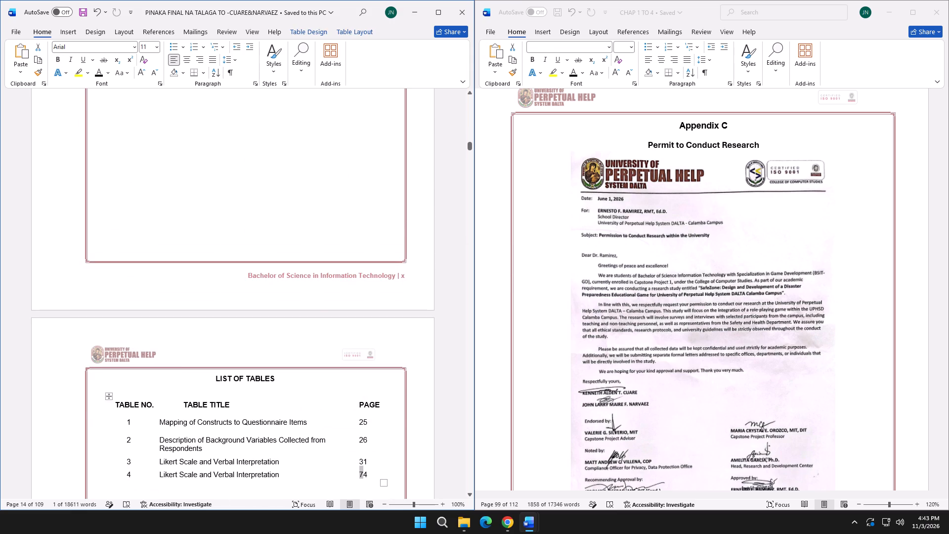
{"action": "left_click_drag", "start_coordinate": [470, 147], "coordinate": [476, 86]}
Switch to Chrome, close the FINAL CHAP3 (1) document, and open the uploaded PINAKA FINAL NA TALAGA TO file in Google Docs.
{"action": "left_click", "coordinate": [511, 513]}
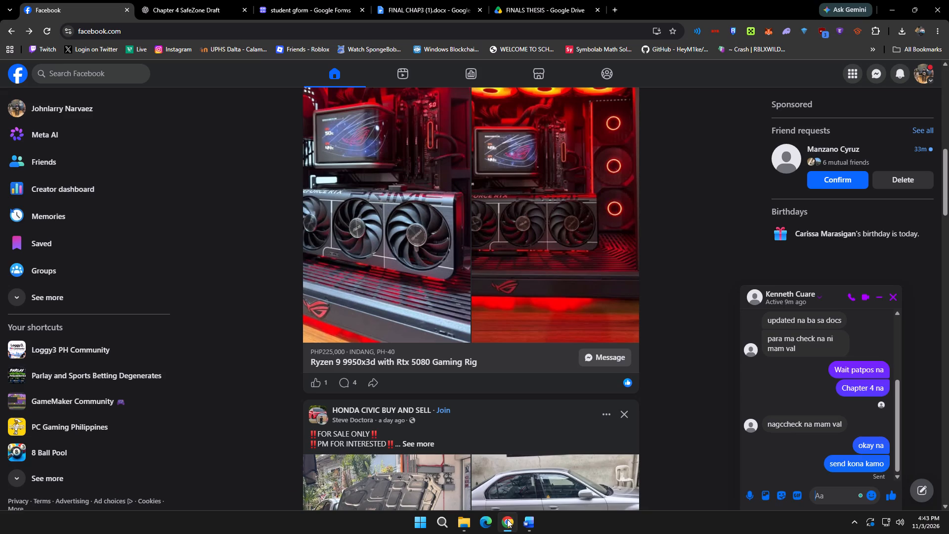
{"action": "left_click", "coordinate": [409, 0]}
{"action": "left_click", "coordinate": [309, 0]}
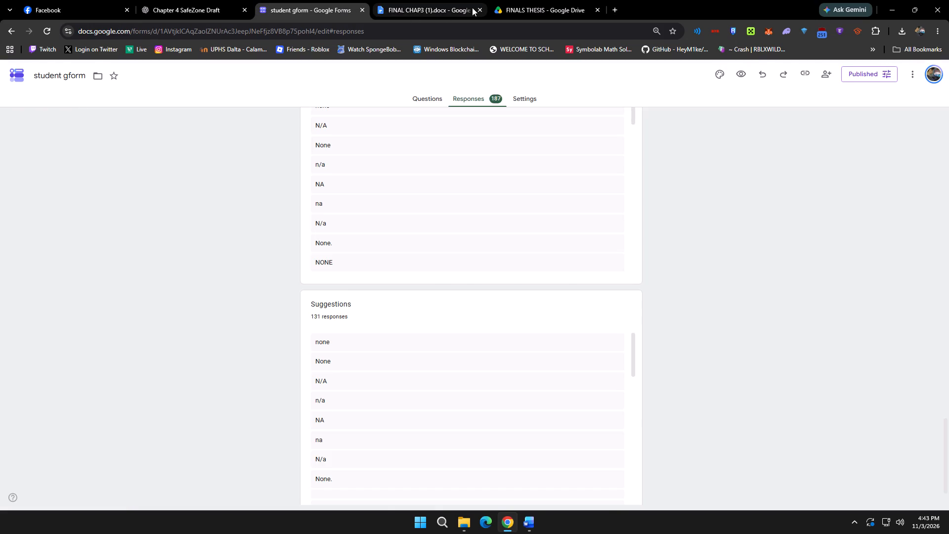
{"action": "left_click", "coordinate": [475, 8]}
{"action": "left_click", "coordinate": [481, 10]}
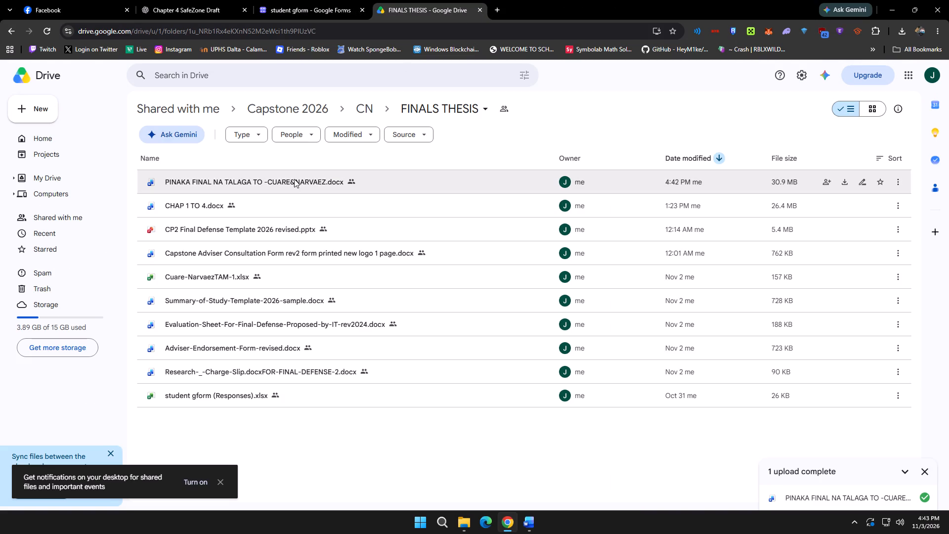
{"action": "double_click", "coordinate": [294, 179]}
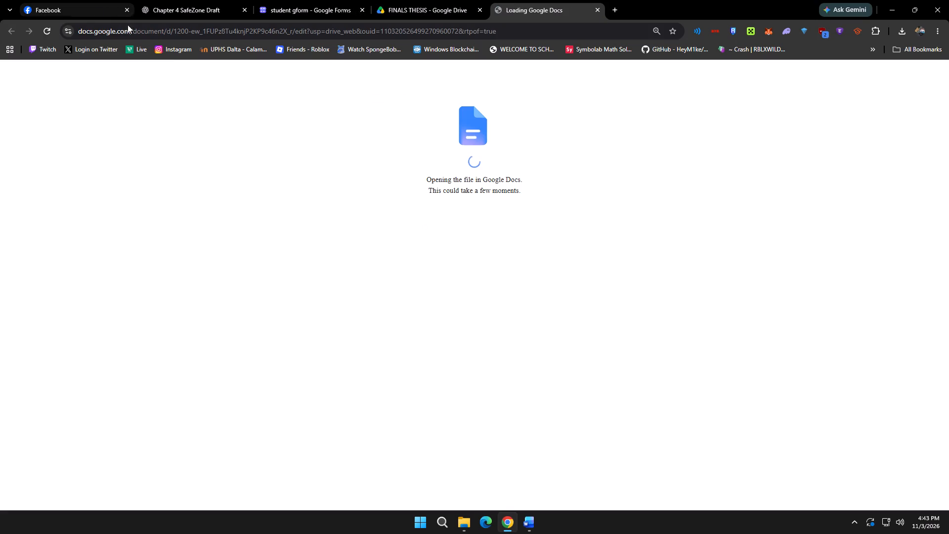
Close CHAP 1 TO 4 in Word and arrange the Word manuscript side by side with its Google Docs copy.
{"action": "key", "text": "alt+Tab"}
{"action": "scroll", "coordinate": [379, 208], "scroll_direction": "down", "scroll_amount": 12}
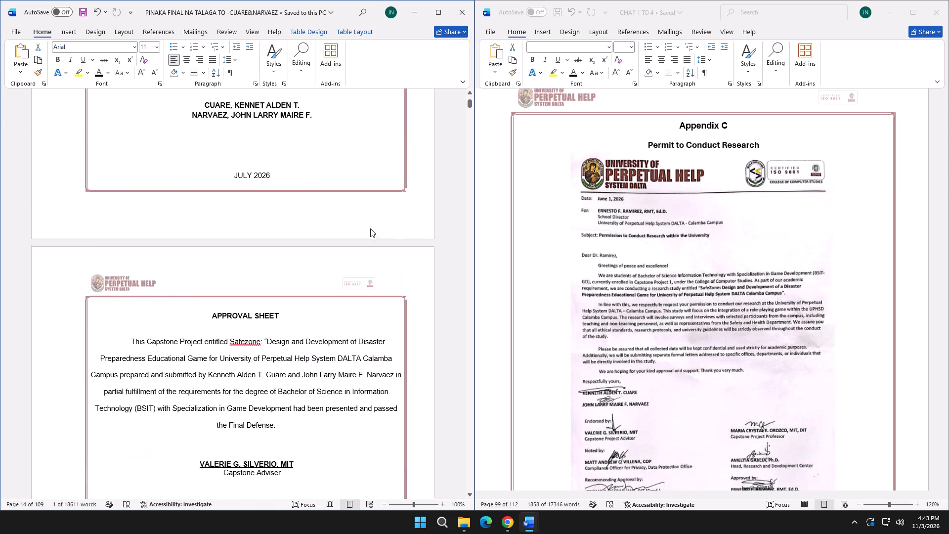
{"action": "scroll", "coordinate": [370, 228], "scroll_direction": "down", "scroll_amount": 20}
{"action": "scroll", "coordinate": [370, 228], "scroll_direction": "down", "scroll_amount": 18}
{"action": "scroll", "coordinate": [365, 237], "scroll_direction": "down", "scroll_amount": 7}
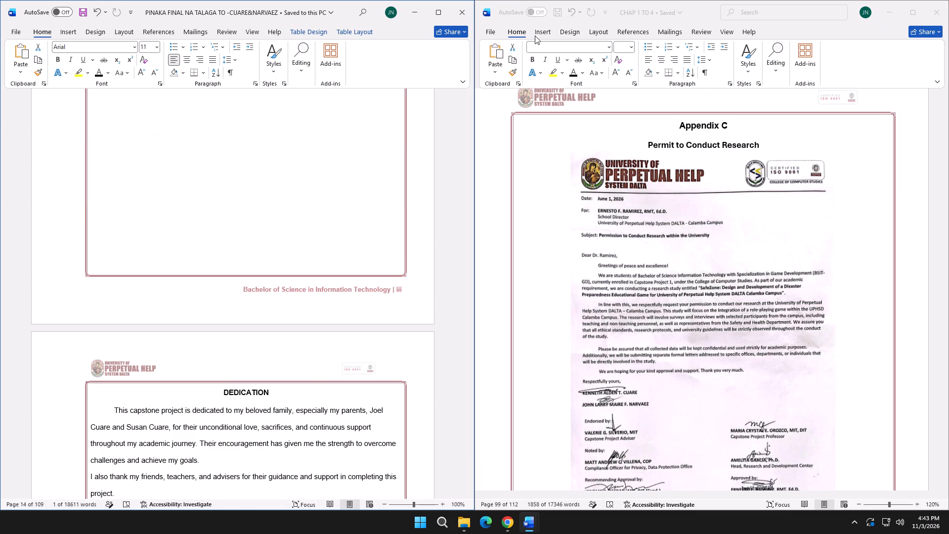
{"action": "left_click", "coordinate": [936, 11]}
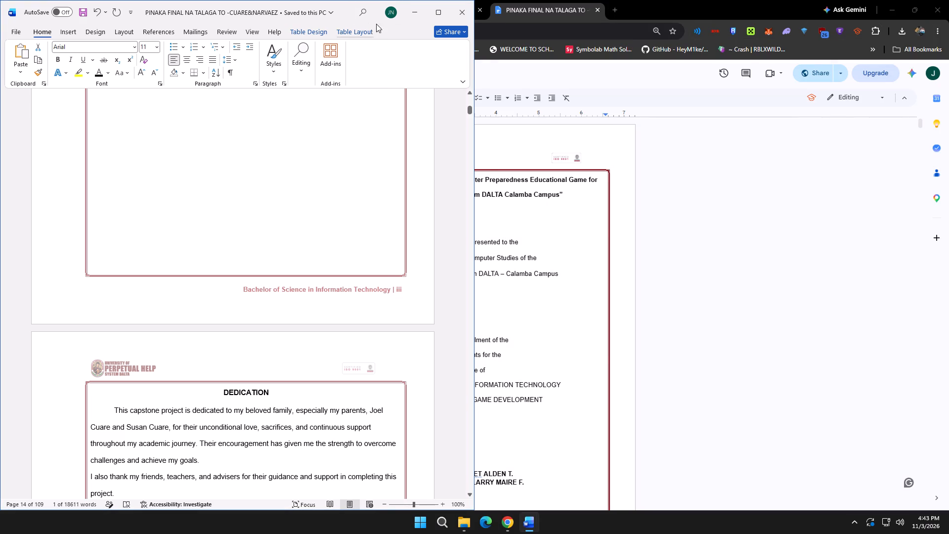
{"action": "left_click_drag", "start_coordinate": [382, 22], "coordinate": [948, 169]}
{"action": "left_click", "coordinate": [209, 173]}
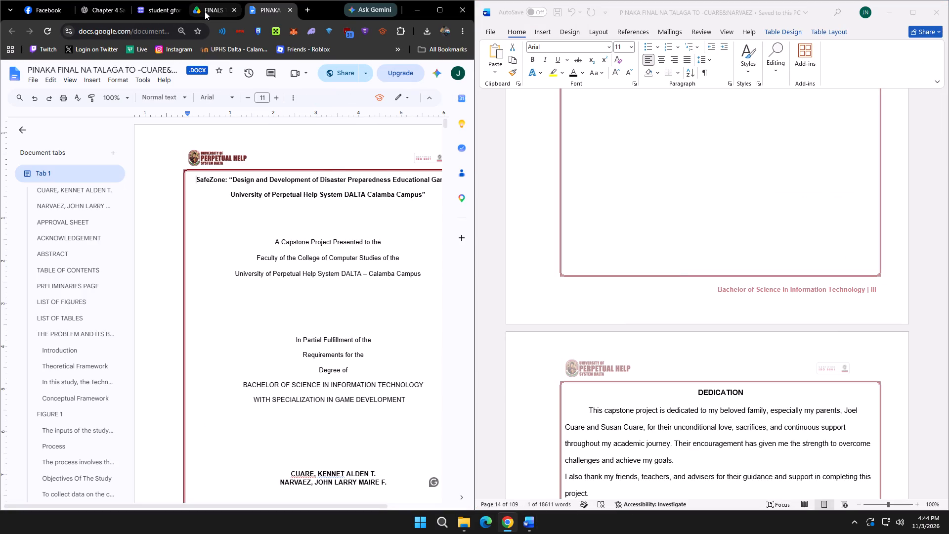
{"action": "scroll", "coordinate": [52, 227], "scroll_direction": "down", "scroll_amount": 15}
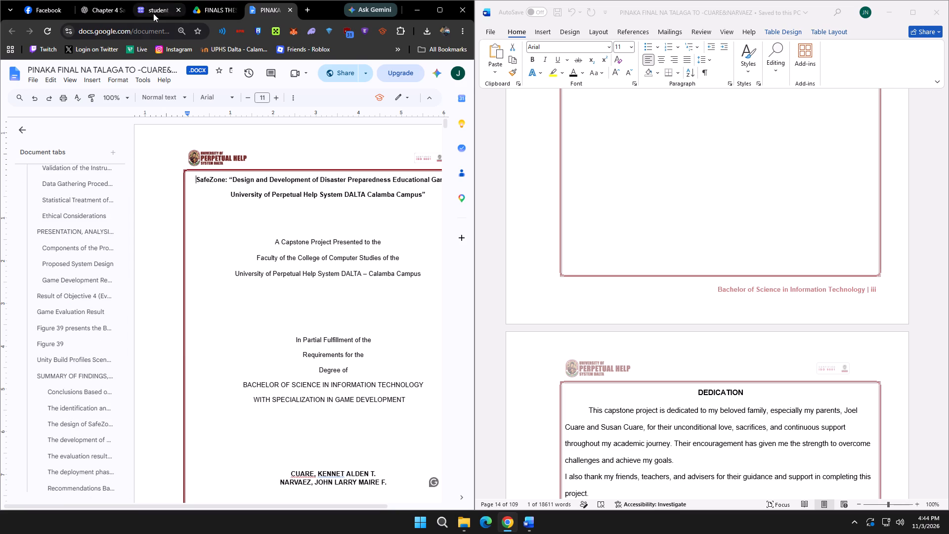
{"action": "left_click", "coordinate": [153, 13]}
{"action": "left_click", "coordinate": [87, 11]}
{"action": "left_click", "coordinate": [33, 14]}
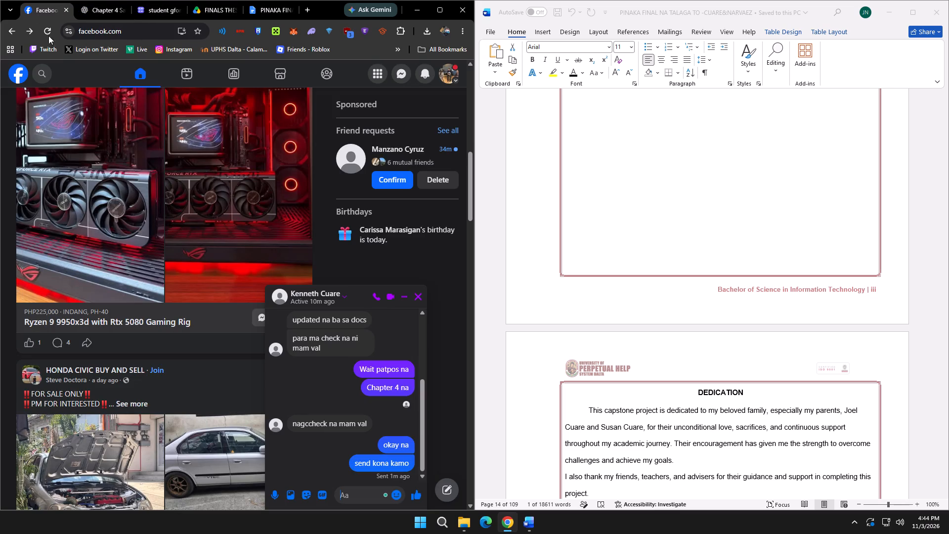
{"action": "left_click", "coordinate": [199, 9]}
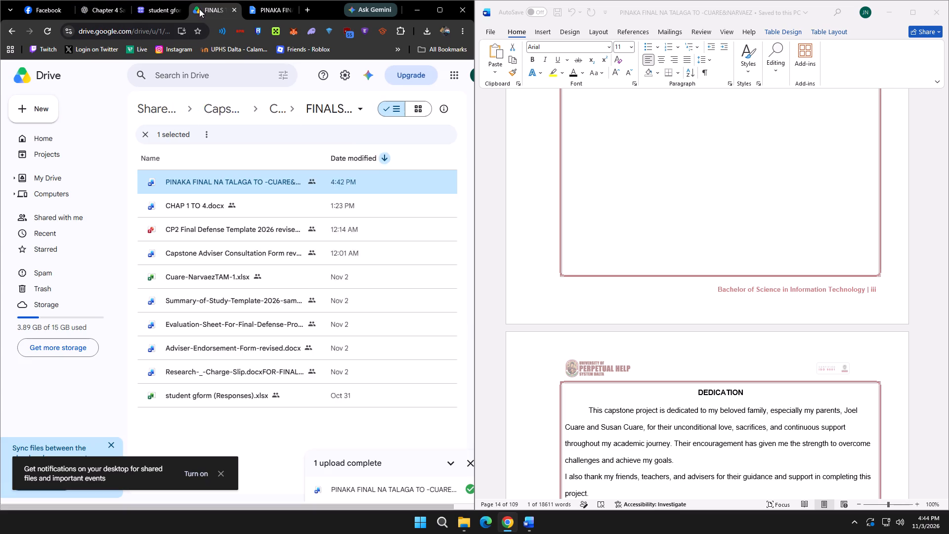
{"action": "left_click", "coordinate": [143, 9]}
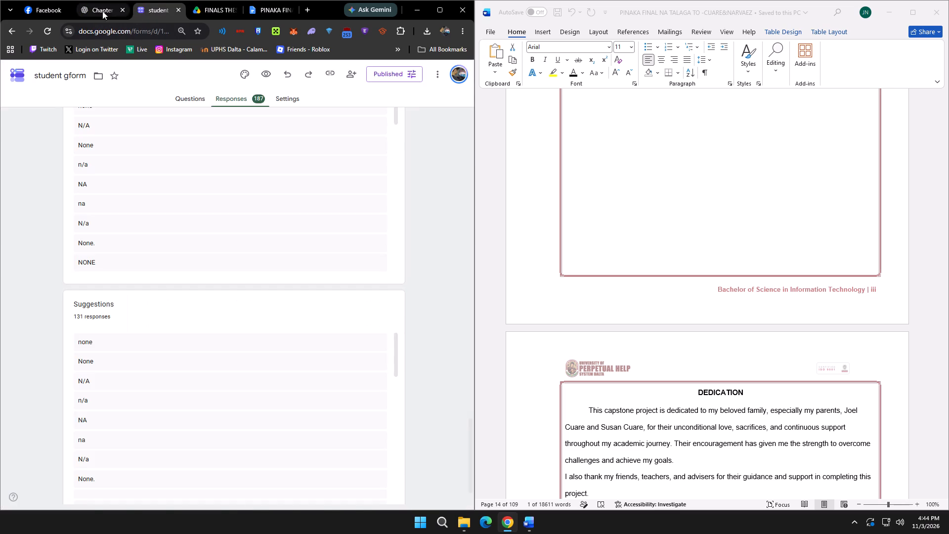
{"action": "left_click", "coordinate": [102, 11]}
Leave the FINALS thesis folder in Google Drive, examine the Shared with me list in a maximized window, and open Drive's Home page.
{"action": "left_click", "coordinate": [207, 11]}
{"action": "left_click", "coordinate": [245, 108]}
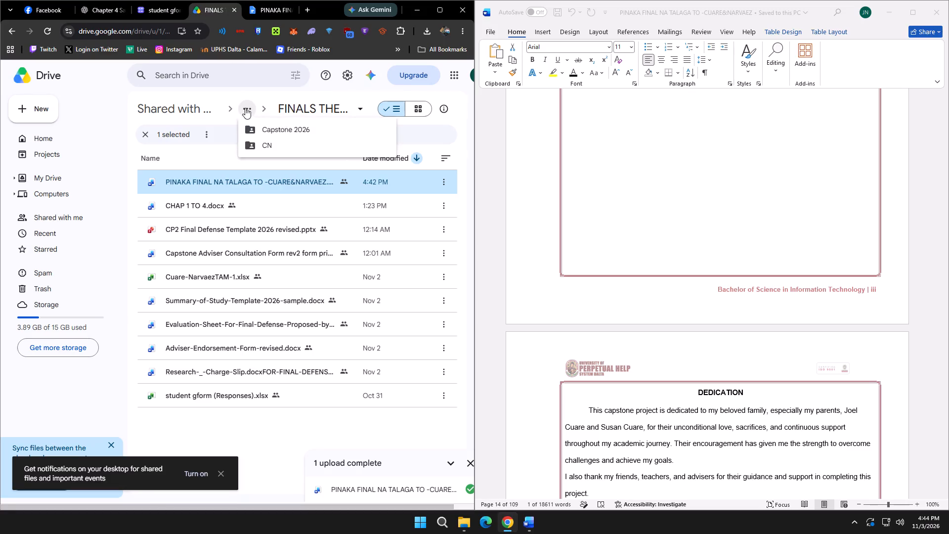
{"action": "left_click", "coordinate": [295, 104]}
{"action": "left_click", "coordinate": [166, 110]}
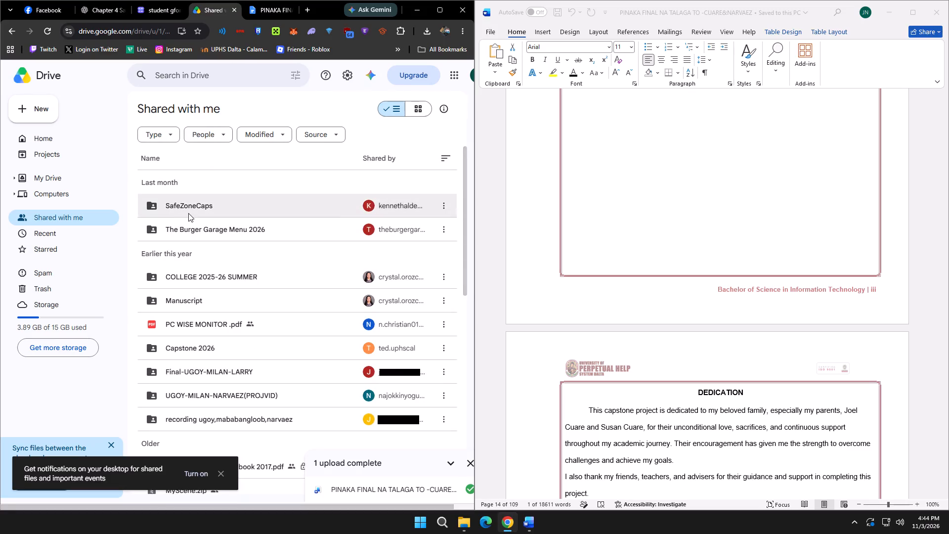
{"action": "left_click", "coordinate": [441, 4]}
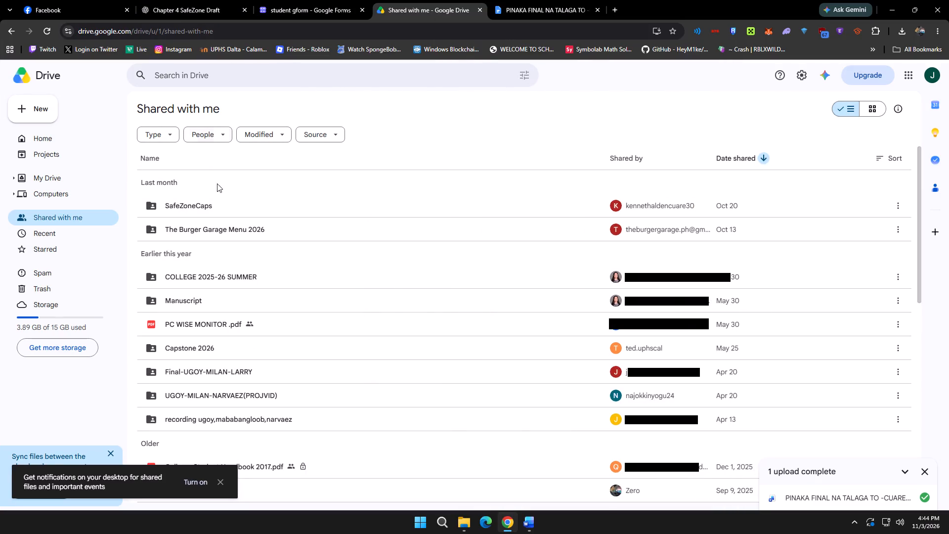
{"action": "scroll", "coordinate": [214, 273], "scroll_direction": "down", "scroll_amount": 6}
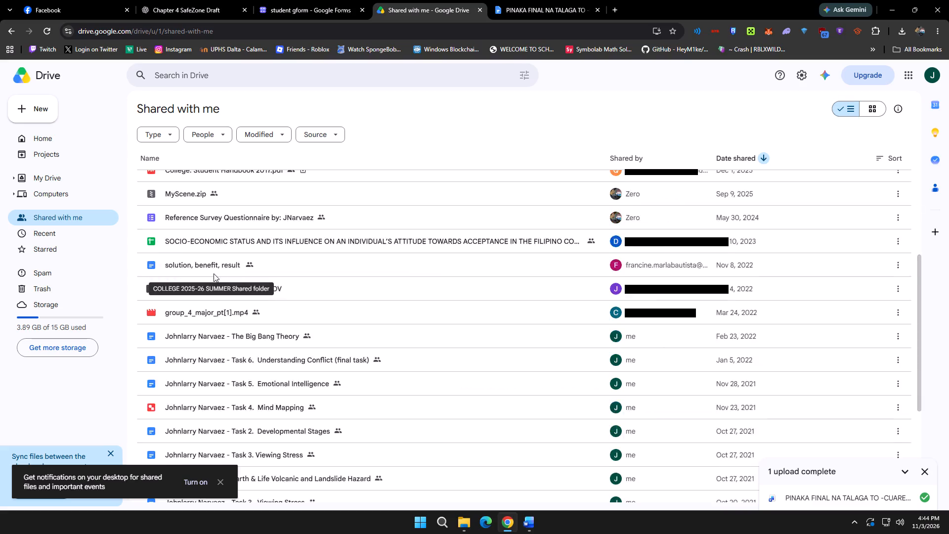
{"action": "scroll", "coordinate": [214, 273], "scroll_direction": "up", "scroll_amount": 8}
{"action": "left_click", "coordinate": [47, 138]}
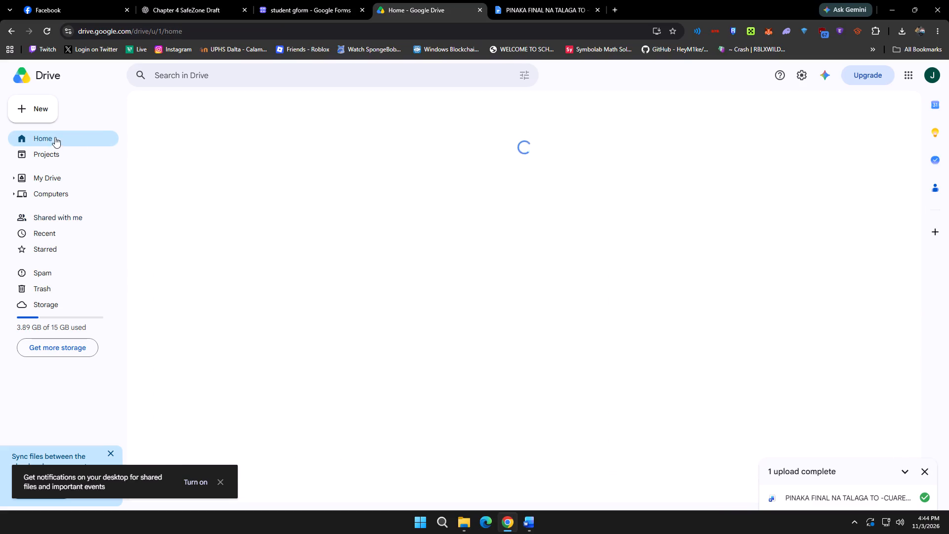
Switch to Facebook and check the Messenger chat list.
{"action": "left_click", "coordinate": [44, 0]}
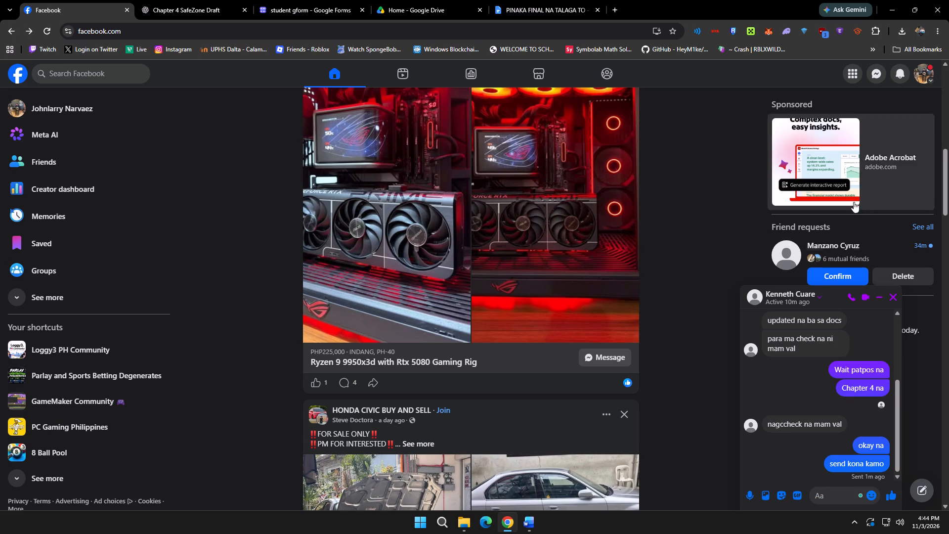
{"action": "left_click", "coordinate": [875, 78]}
{"action": "left_click", "coordinate": [875, 78]}
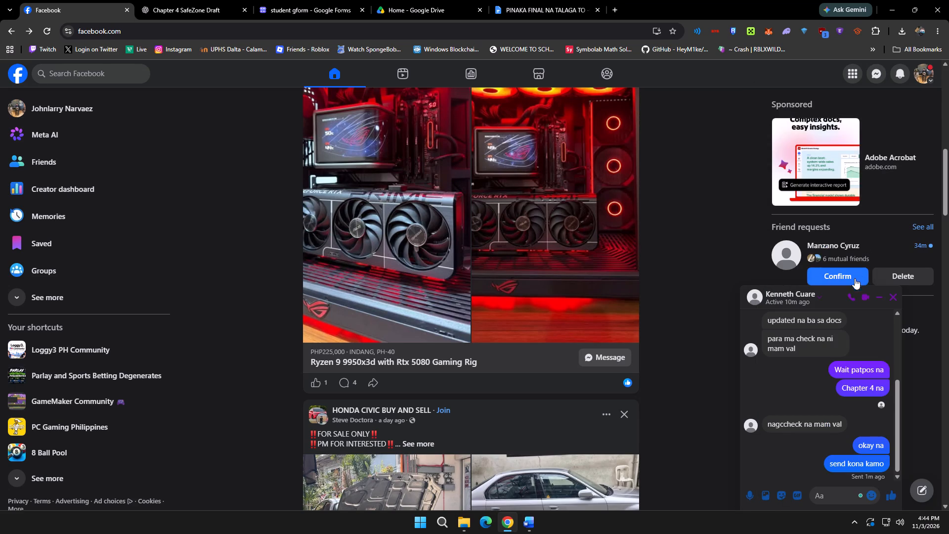
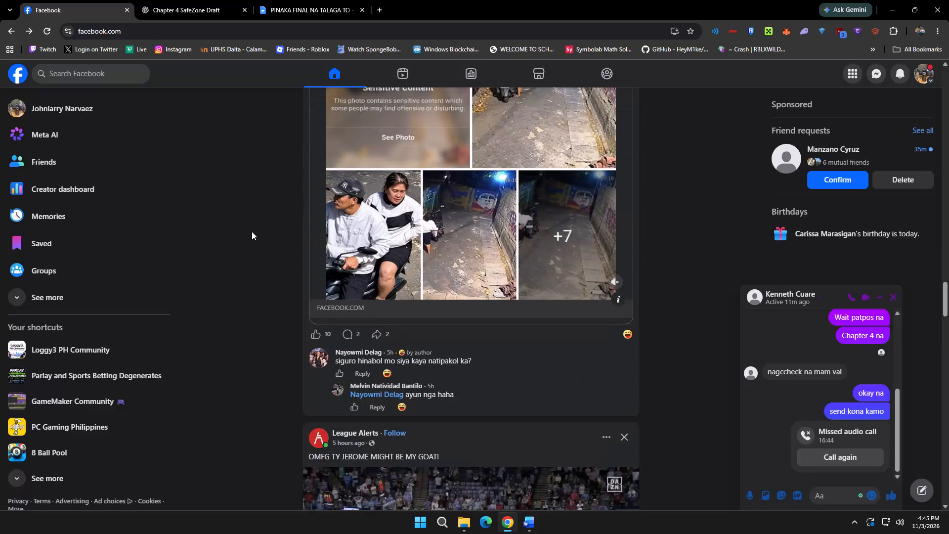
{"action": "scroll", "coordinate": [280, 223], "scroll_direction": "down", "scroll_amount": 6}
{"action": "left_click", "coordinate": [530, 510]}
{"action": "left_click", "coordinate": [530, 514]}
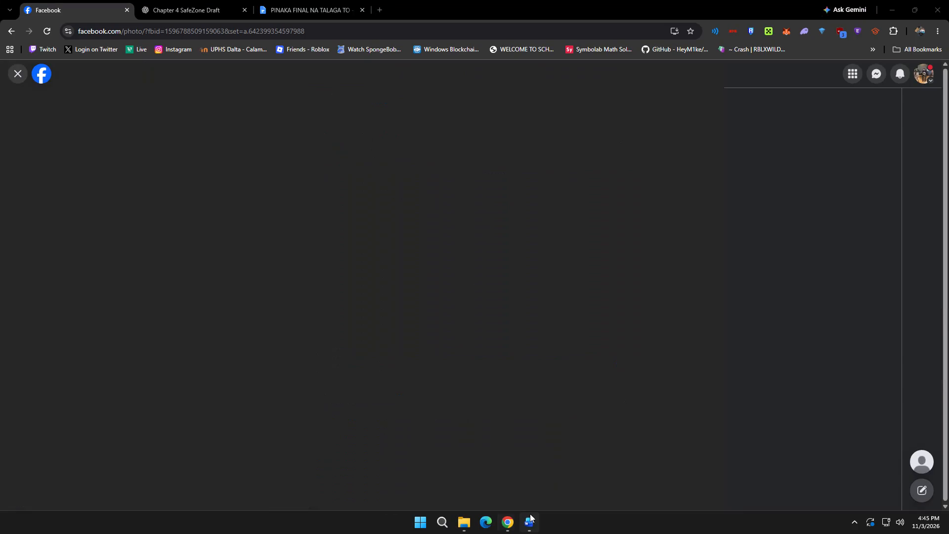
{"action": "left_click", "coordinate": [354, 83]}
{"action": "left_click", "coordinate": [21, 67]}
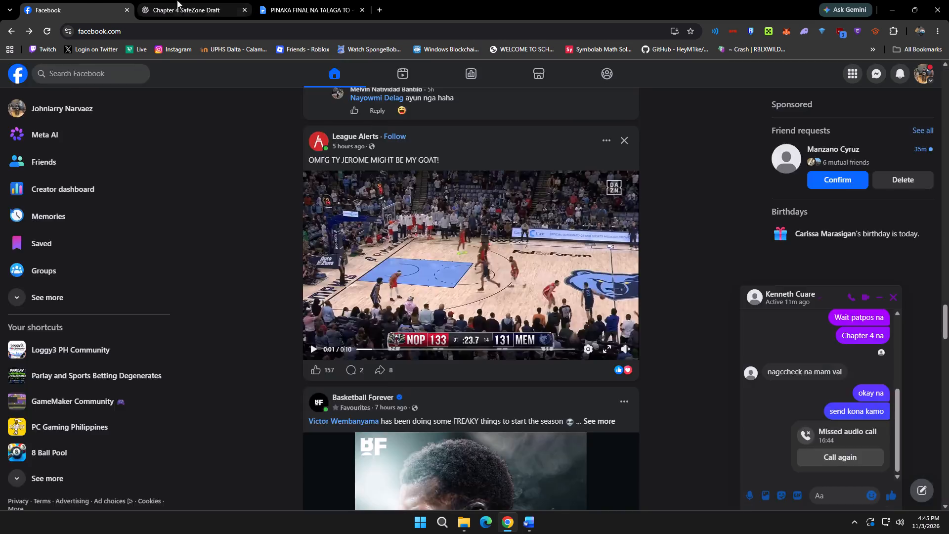
Close the Chapter 4 SafeZone Draft page in the browser.
{"action": "left_click", "coordinate": [185, 0]}
{"action": "left_click", "coordinate": [283, 0]}
{"action": "left_click", "coordinate": [245, 9]}
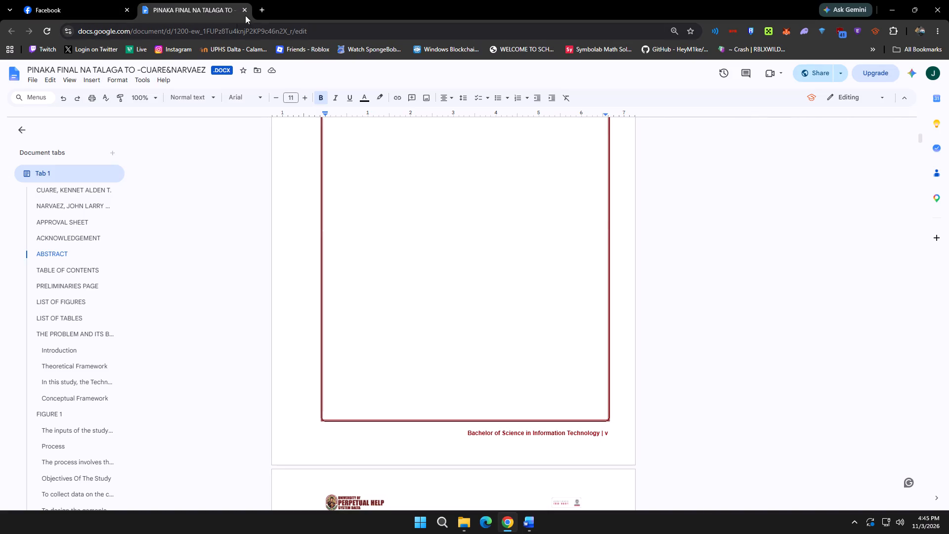
Find the CN folder on Google Drive in a new browser page and go up to its parent folder, Capstone 2026.
{"action": "left_click", "coordinate": [262, 9]}
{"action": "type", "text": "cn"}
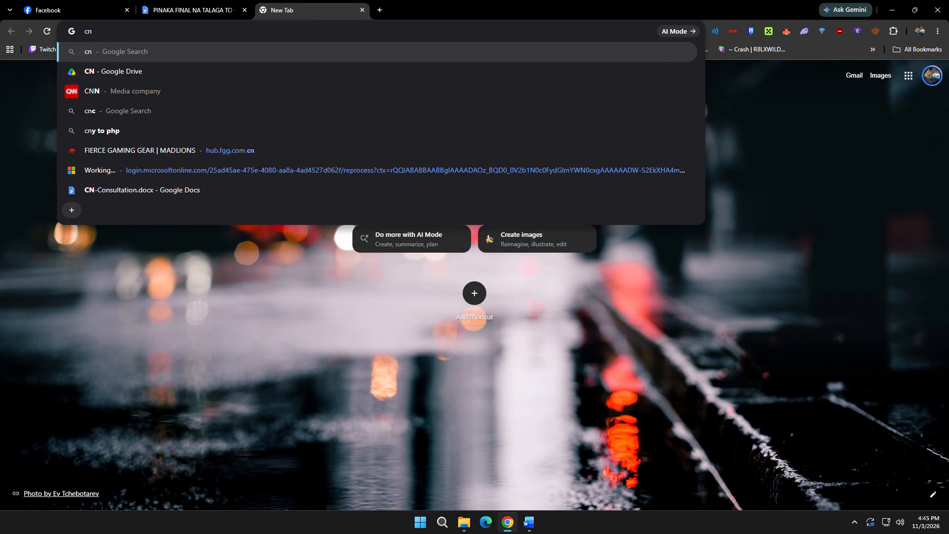
{"action": "left_click", "coordinate": [235, 64]}
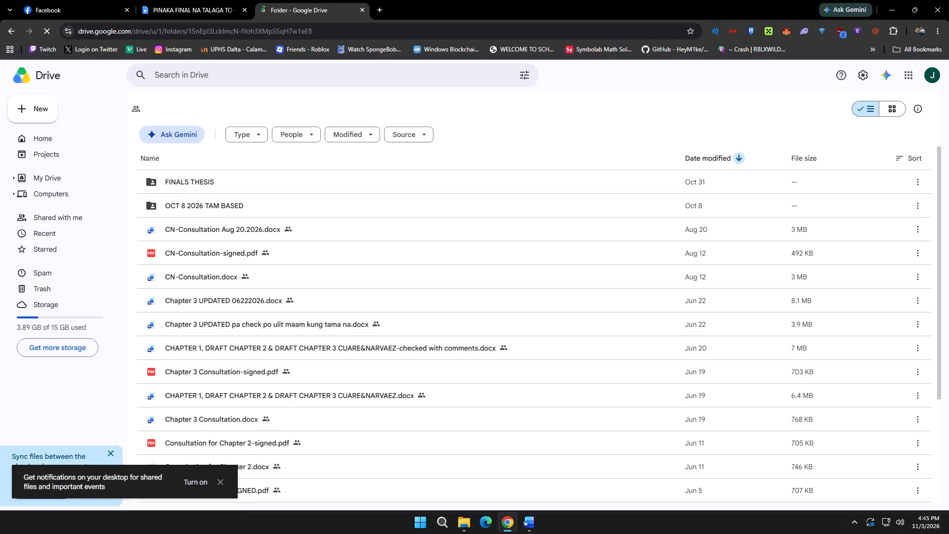
{"action": "left_click", "coordinate": [294, 114]}
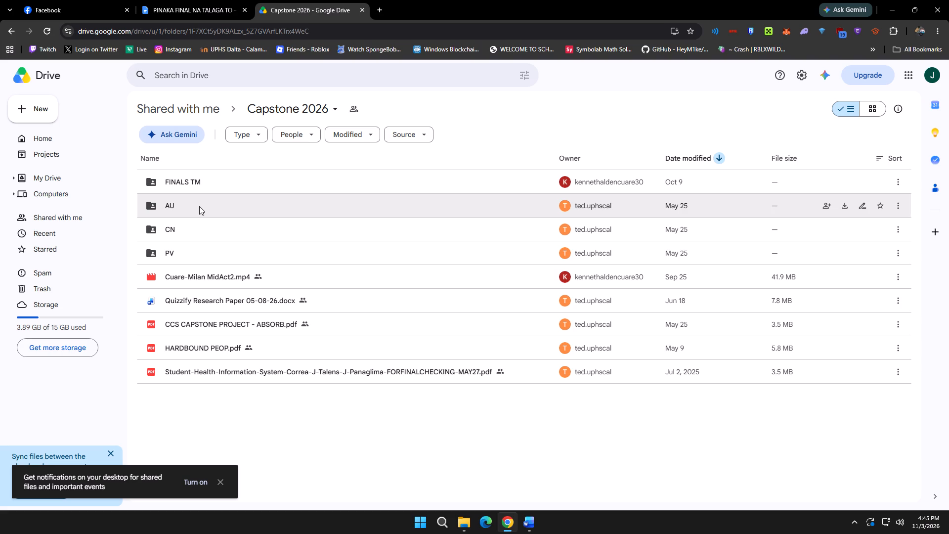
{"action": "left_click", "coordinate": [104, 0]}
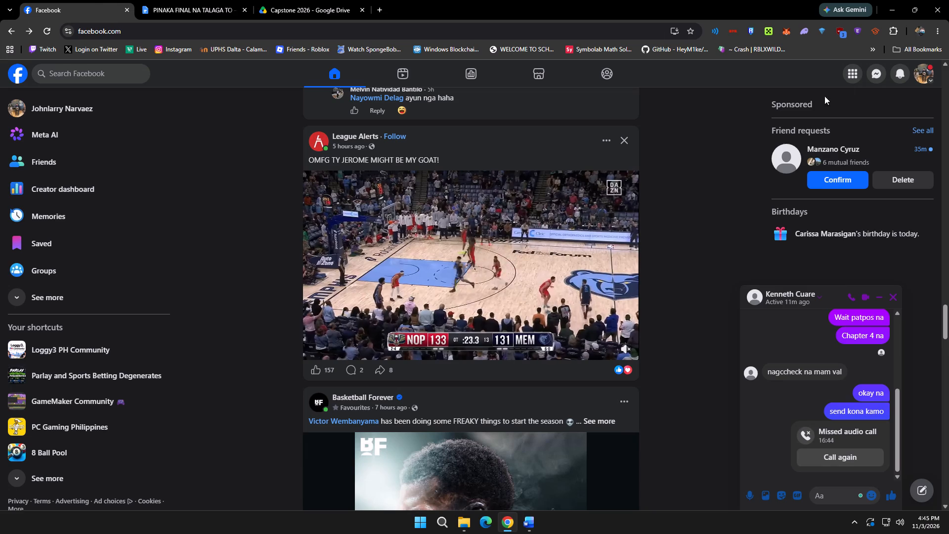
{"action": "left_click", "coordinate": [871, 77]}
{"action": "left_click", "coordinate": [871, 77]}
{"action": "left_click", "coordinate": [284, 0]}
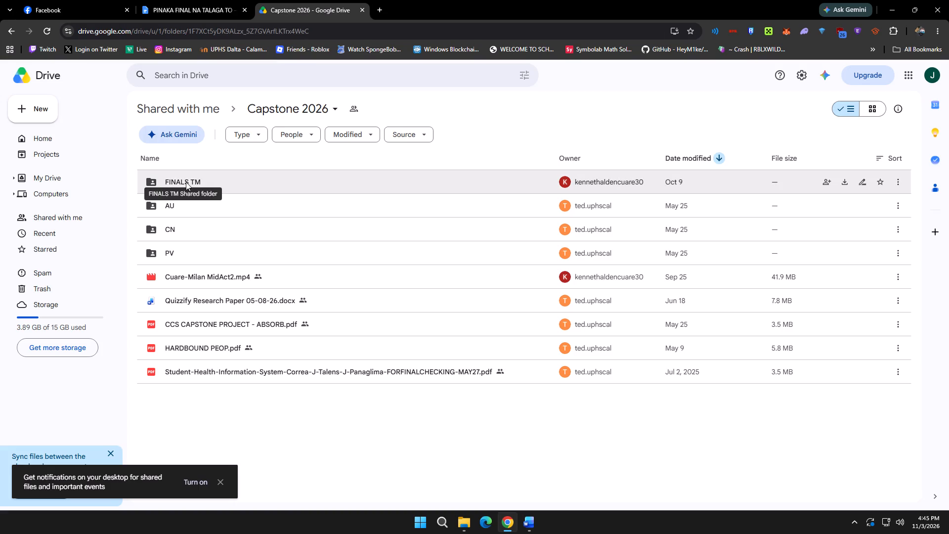
Open the shared document FINAL CHAP3 (1).docx from the capstone files folder inside AU.
{"action": "double_click", "coordinate": [172, 212]}
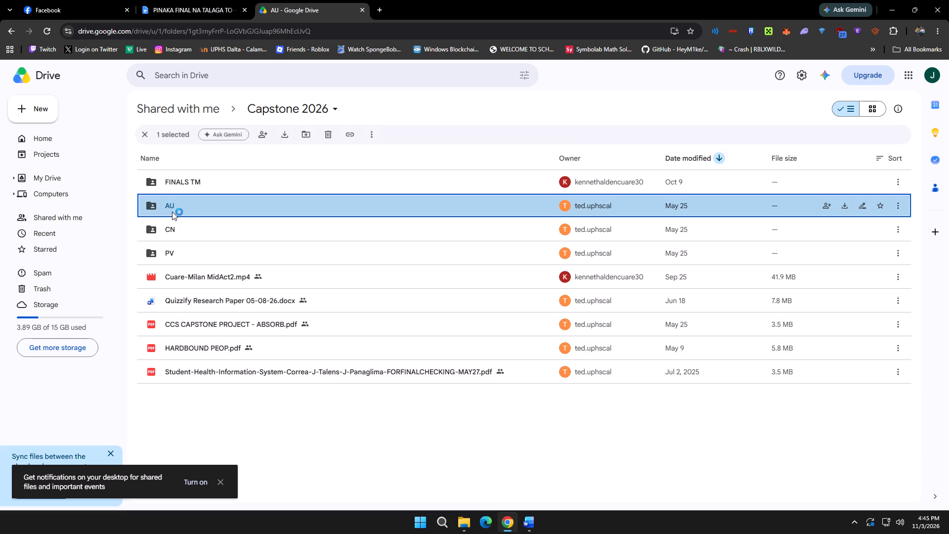
{"action": "double_click", "coordinate": [202, 188]}
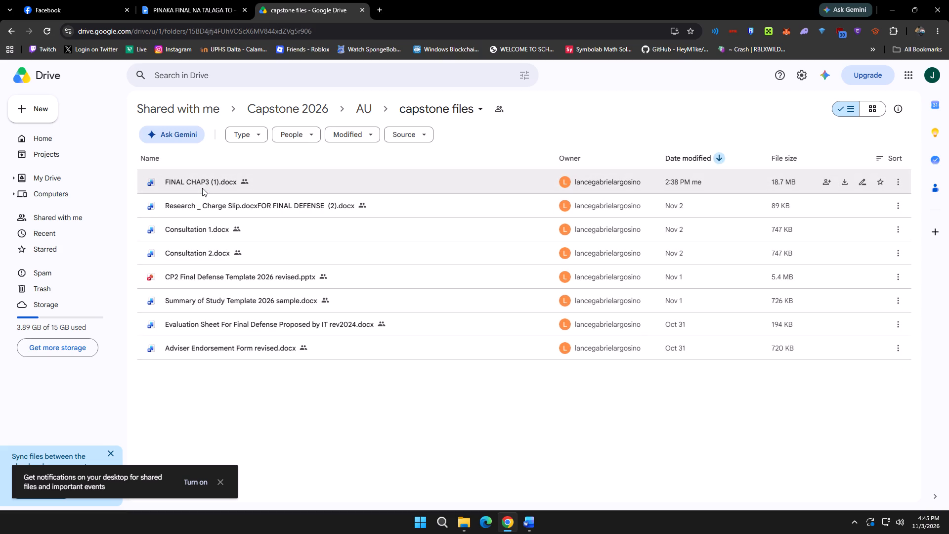
{"action": "double_click", "coordinate": [202, 188]}
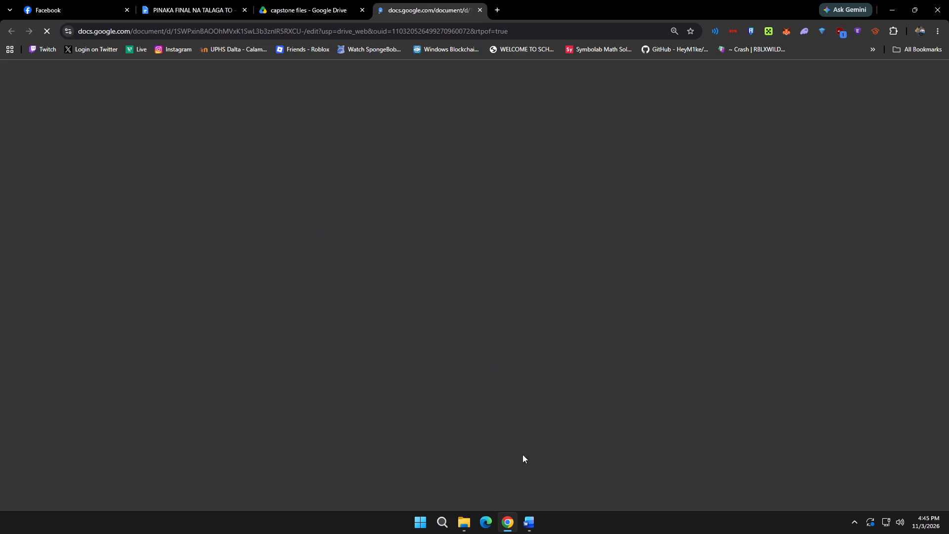
Return to the uploaded PINAKA FINAL NA TALAGA TO document in Google Docs.
{"action": "left_click", "coordinate": [528, 522]}
{"action": "left_click", "coordinate": [284, 0]}
{"action": "left_click", "coordinate": [213, 0]}
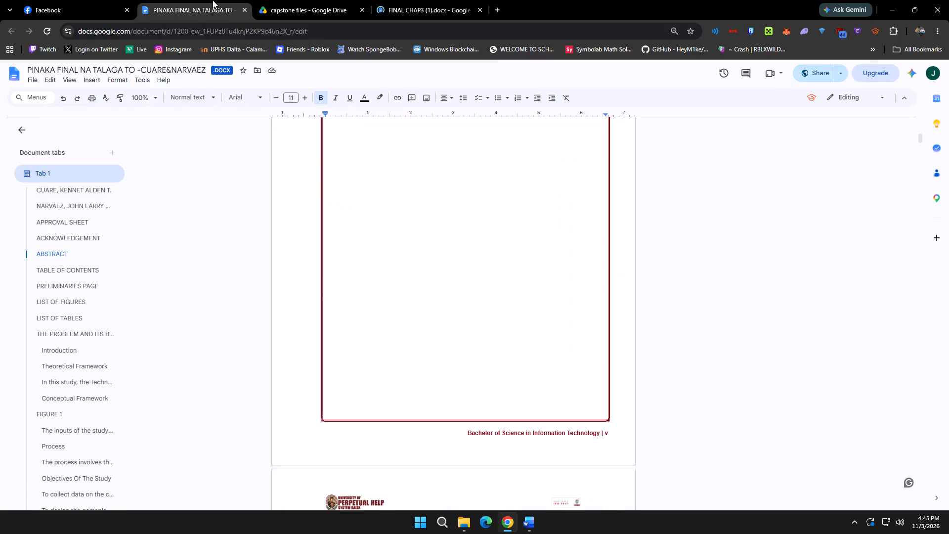
Look through the preliminary pages and table of contents in FINAL CHAP3 (1) and PINAKA FINAL NA TALAGA TO.
{"action": "scroll", "coordinate": [371, 225], "scroll_direction": "up", "scroll_amount": 14}
{"action": "scroll", "coordinate": [391, 237], "scroll_direction": "down", "scroll_amount": 15}
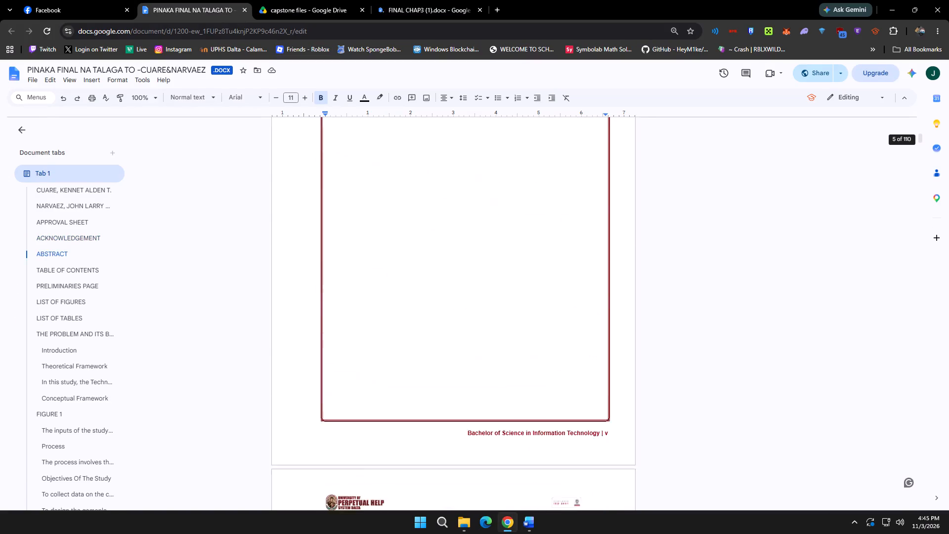
{"action": "scroll", "coordinate": [392, 233], "scroll_direction": "down", "scroll_amount": 12}
{"action": "scroll", "coordinate": [392, 233], "scroll_direction": "up", "scroll_amount": 4}
{"action": "left_click", "coordinate": [415, 0]}
{"action": "scroll", "coordinate": [489, 208], "scroll_direction": "down", "scroll_amount": 3}
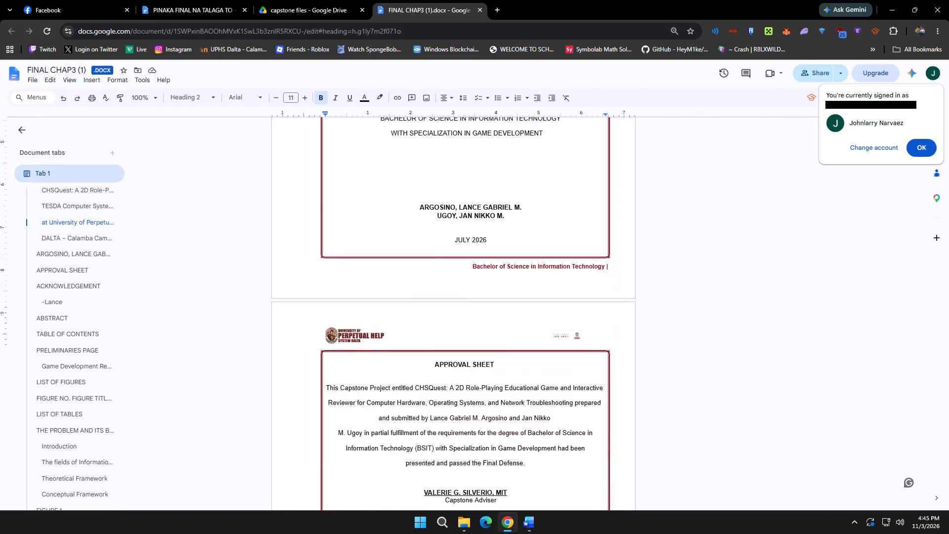
{"action": "scroll", "coordinate": [489, 213], "scroll_direction": "down", "scroll_amount": 20}
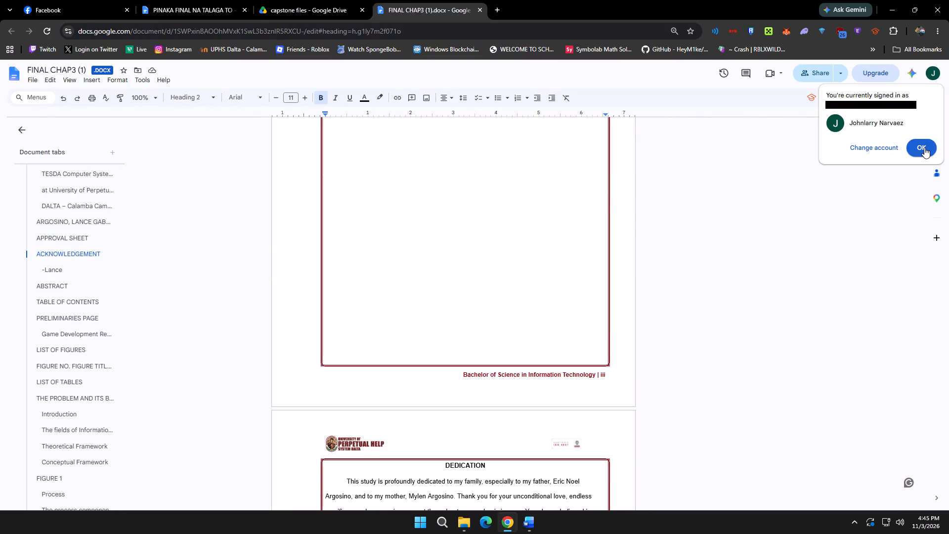
{"action": "left_click", "coordinate": [924, 147]}
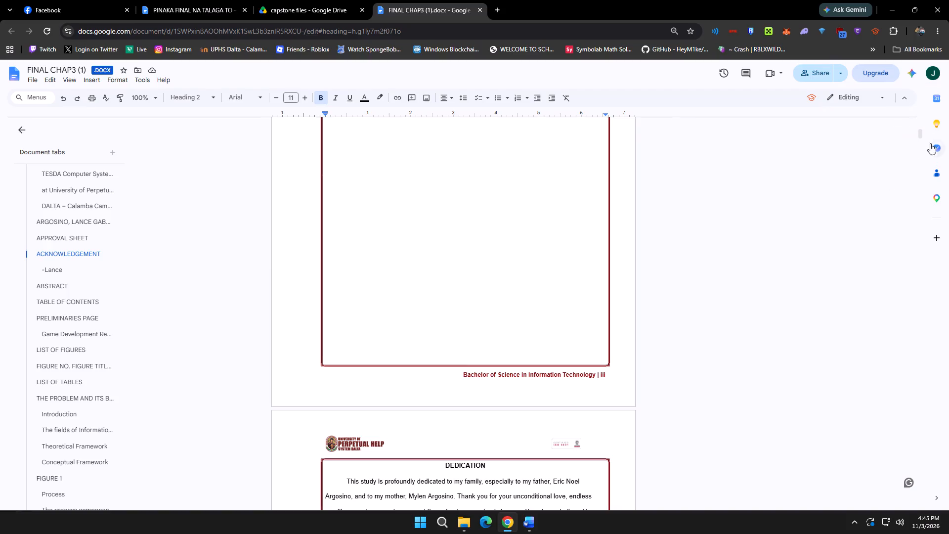
{"action": "left_click_drag", "start_coordinate": [922, 133], "coordinate": [935, 482]}
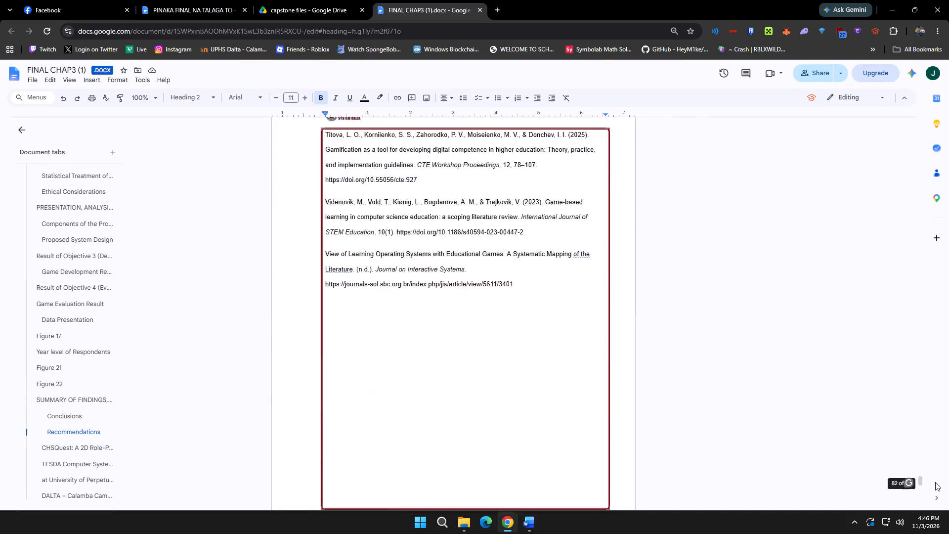
{"action": "left_click_drag", "start_coordinate": [935, 482], "coordinate": [925, 300]}
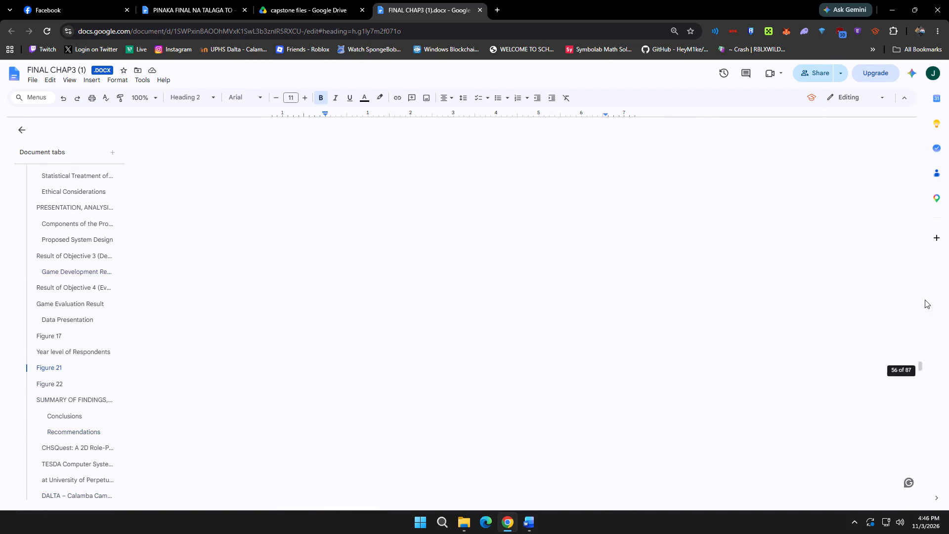
{"action": "left_click_drag", "start_coordinate": [925, 300], "coordinate": [917, 109]}
{"action": "scroll", "coordinate": [622, 325], "scroll_direction": "down", "scroll_amount": 14}
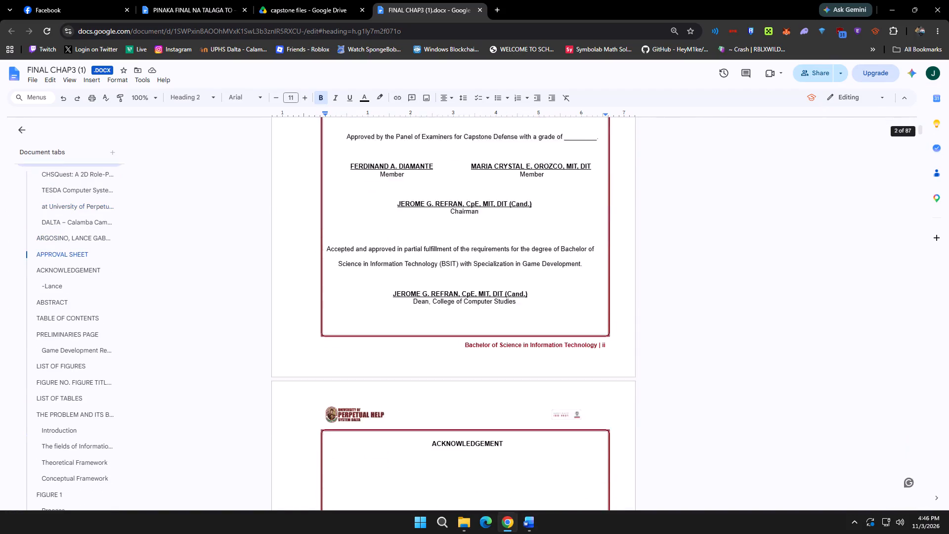
{"action": "scroll", "coordinate": [582, 317], "scroll_direction": "down", "scroll_amount": 20}
{"action": "scroll", "coordinate": [582, 317], "scroll_direction": "down", "scroll_amount": 17}
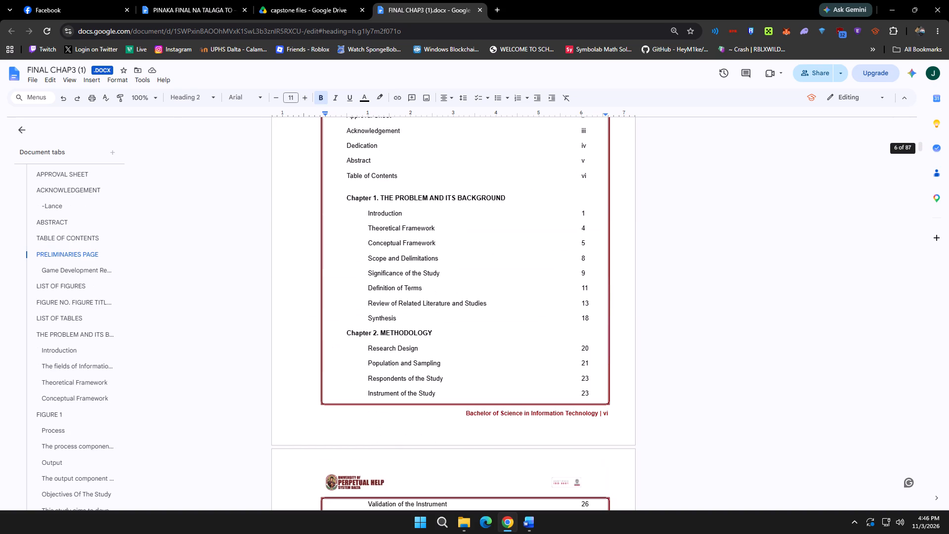
{"action": "left_click", "coordinate": [285, 0]}
{"action": "left_click", "coordinate": [206, 0]}
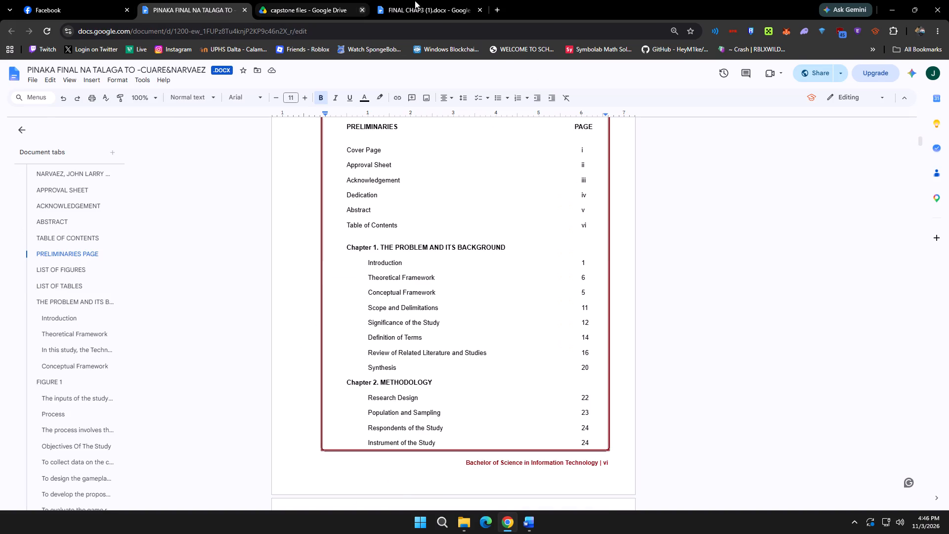
Place FINAL CHAP3 (1) and PINAKA FINAL NA TALAGA TO side by side with their tables of contents and page numbers aligned.
{"action": "left_click_drag", "start_coordinate": [431, 0], "coordinate": [220, 0]}
{"action": "left_click", "coordinate": [309, 4]}
{"action": "left_click", "coordinate": [192, 0]}
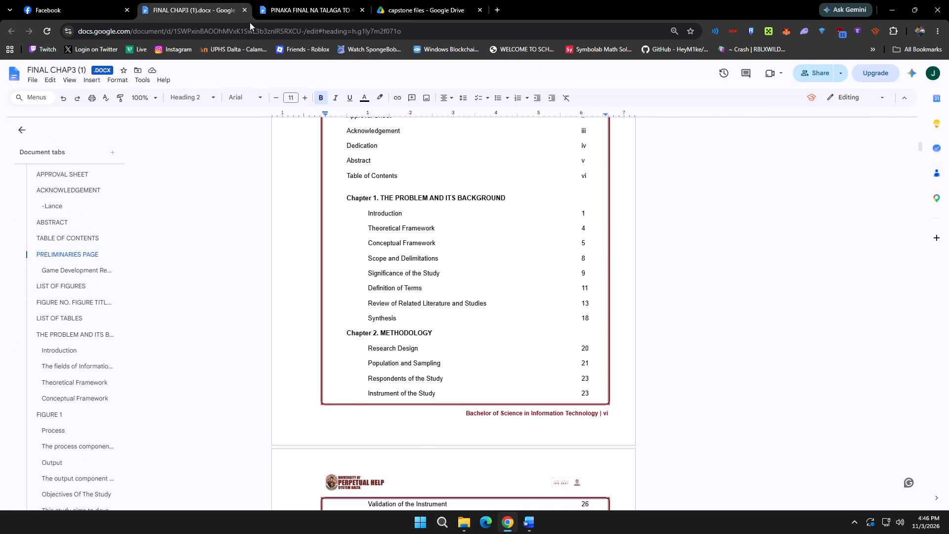
{"action": "left_click_drag", "start_coordinate": [293, 11], "coordinate": [946, 265]}
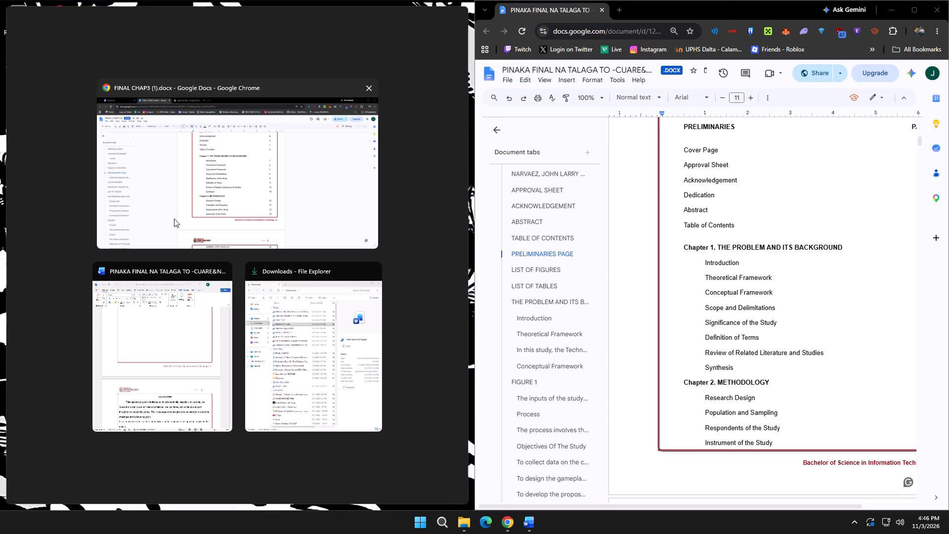
{"action": "left_click", "coordinate": [177, 219]}
{"action": "scroll", "coordinate": [285, 226], "scroll_direction": "up", "scroll_amount": 5}
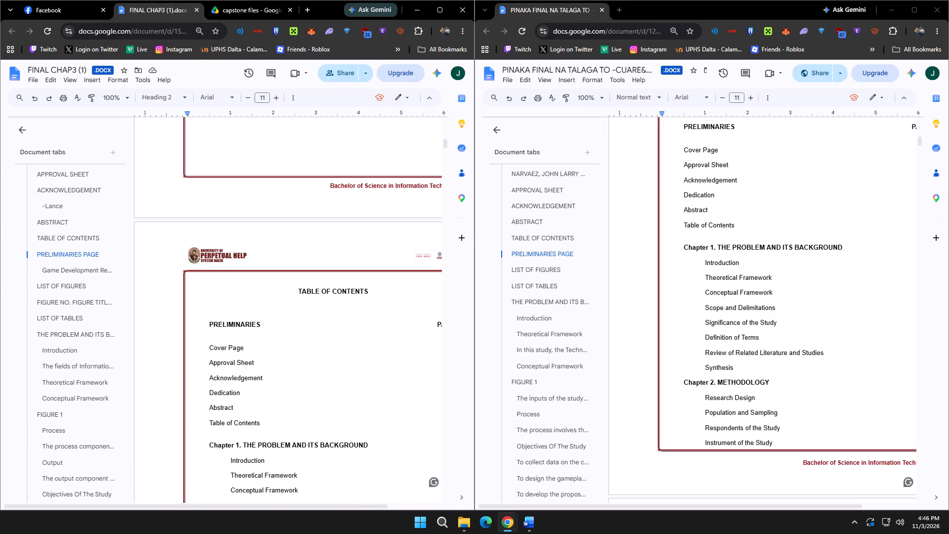
{"action": "left_click_drag", "start_coordinate": [291, 506], "coordinate": [354, 511]}
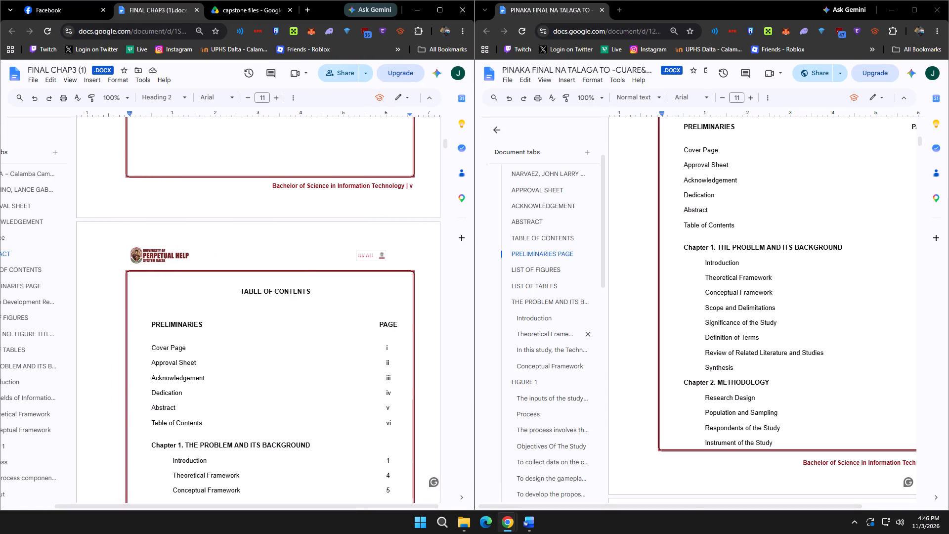
{"action": "left_click_drag", "start_coordinate": [691, 505], "coordinate": [764, 508]}
{"action": "scroll", "coordinate": [717, 384], "scroll_direction": "up", "scroll_amount": 5}
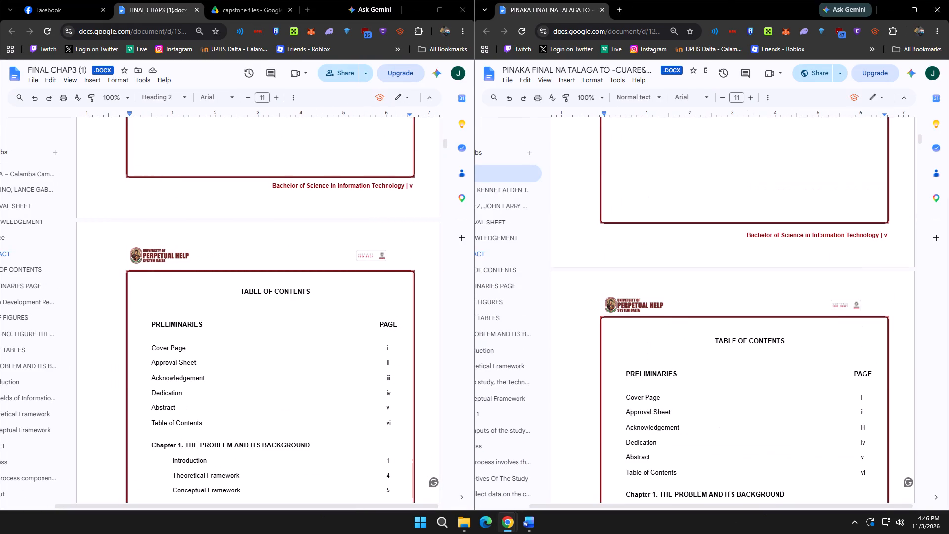
{"action": "scroll", "coordinate": [717, 384], "scroll_direction": "down", "scroll_amount": 4}
{"action": "scroll", "coordinate": [356, 311], "scroll_direction": "down", "scroll_amount": 5}
{"action": "scroll", "coordinate": [712, 328], "scroll_direction": "down", "scroll_amount": 2}
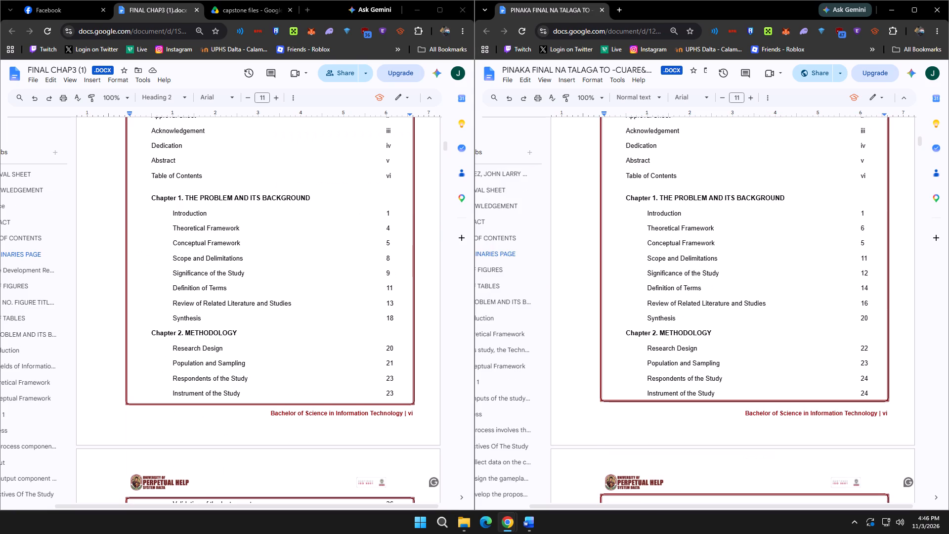
In PINAKA FINAL's contents, set Theoretical Framework to page 4, Conceptual Framework 5, Scope and Delimitations 8, and Significance of the Study 9.
{"action": "left_click", "coordinate": [860, 226]}
{"action": "key", "text": "4"}
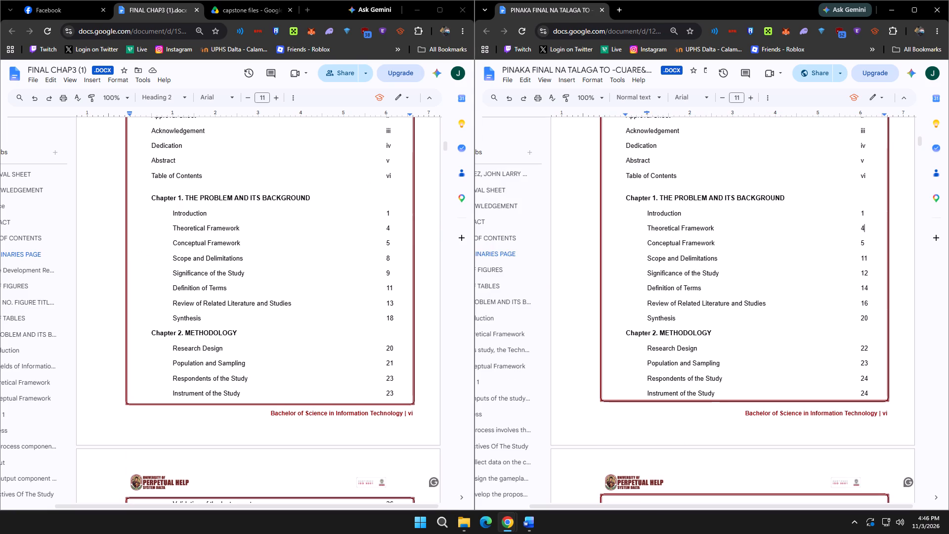
{"action": "left_click_drag", "start_coordinate": [860, 241], "coordinate": [867, 242]}
{"action": "left_click", "coordinate": [863, 242]}
{"action": "left_click_drag", "start_coordinate": [860, 243], "coordinate": [865, 244]}
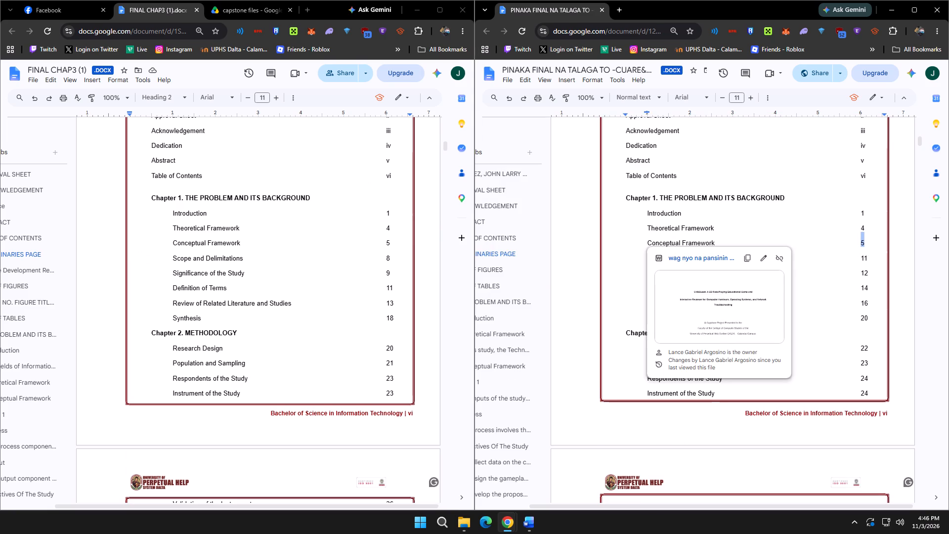
{"action": "left_click_drag", "start_coordinate": [865, 244], "coordinate": [866, 244]}
{"action": "key", "text": "5"}
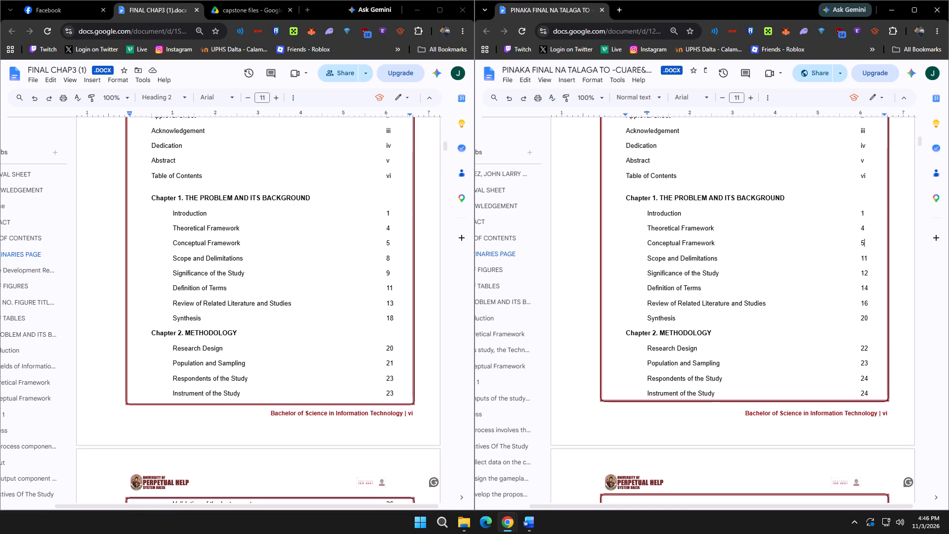
{"action": "left_click_drag", "start_coordinate": [862, 259], "coordinate": [867, 258]}
{"action": "key", "text": "8"}
{"action": "left_click_drag", "start_coordinate": [863, 274], "coordinate": [867, 273]}
{"action": "key", "text": "9"}
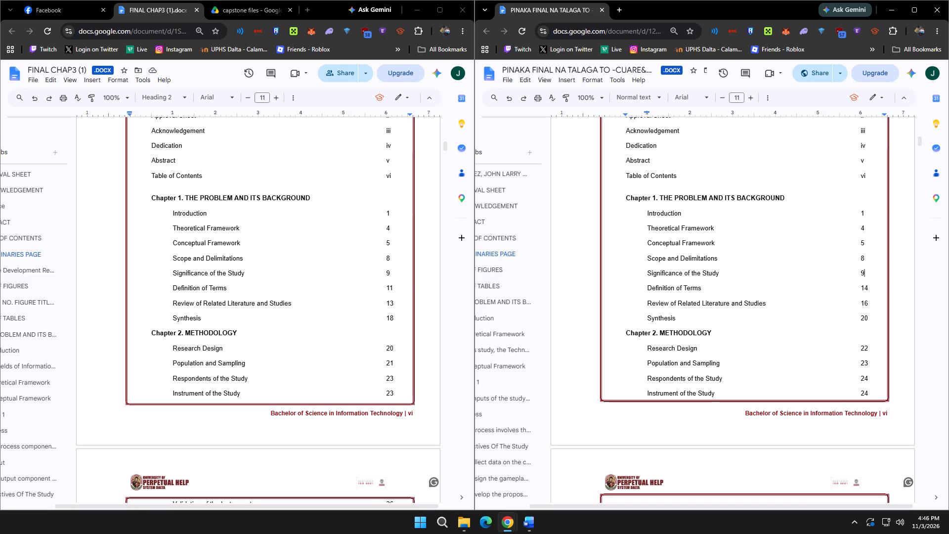
Set the Chapter 1 contents page numbers to 11 for Definition of Terms, 13 for Review of Related Literature and Studies, and 18 for Synthesis.
{"action": "left_click", "coordinate": [863, 287]}
{"action": "left_click", "coordinate": [861, 288]}
{"action": "left_click_drag", "start_coordinate": [861, 288], "coordinate": [867, 288]}
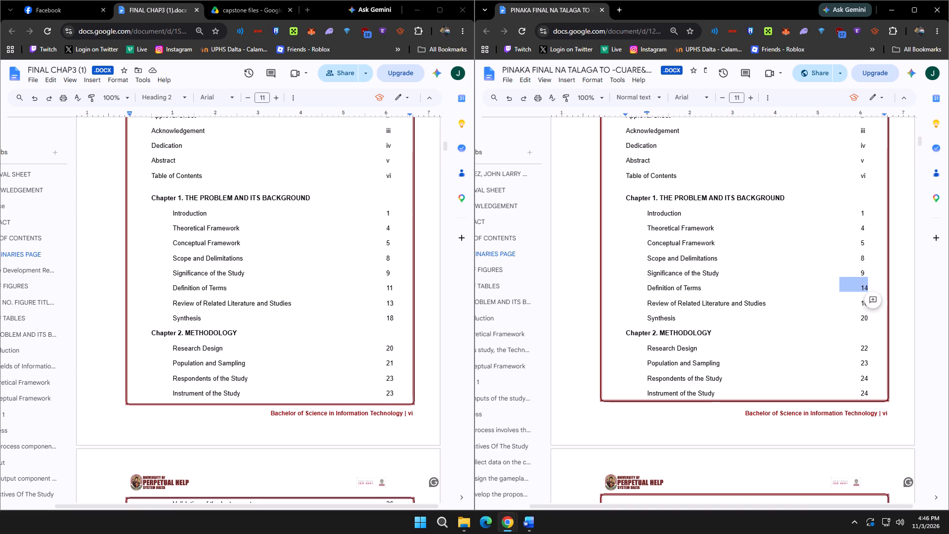
{"action": "left_click", "coordinate": [861, 289]}
{"action": "left_click_drag", "start_coordinate": [862, 289], "coordinate": [867, 289]}
{"action": "key", "text": "1"}
{"action": "key", "text": "1"}
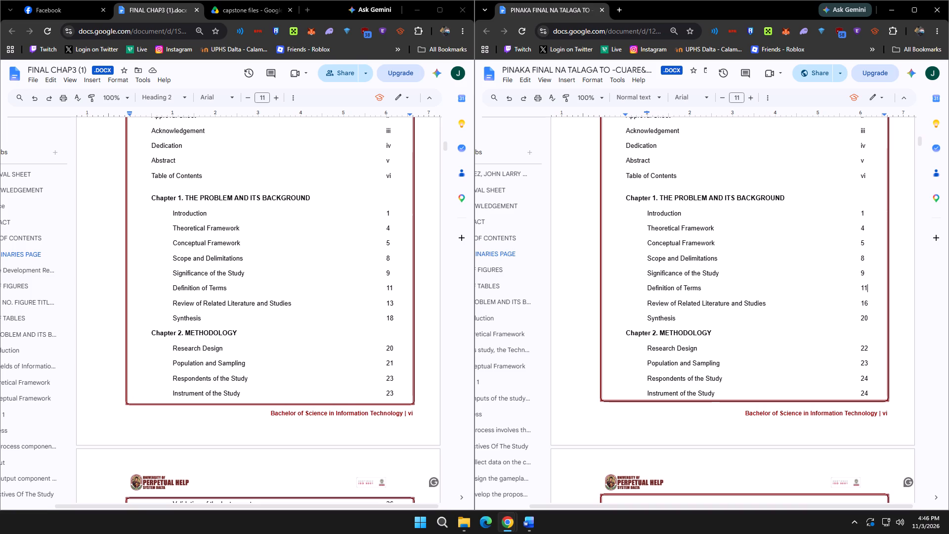
{"action": "left_click_drag", "start_coordinate": [861, 302], "coordinate": [866, 303]}
{"action": "left_click", "coordinate": [860, 290]}
{"action": "left_click", "coordinate": [862, 290]}
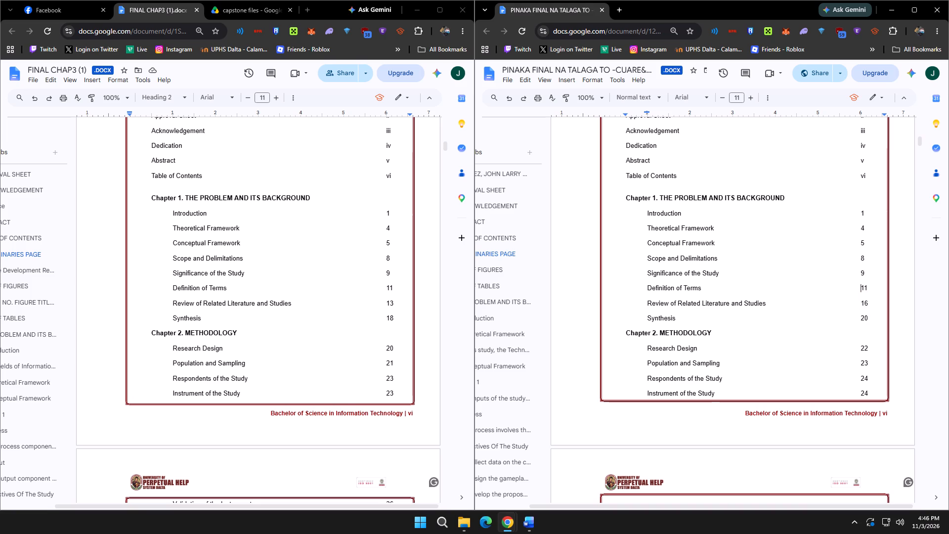
{"action": "left_click", "coordinate": [863, 288]}
{"action": "left_click", "coordinate": [862, 289]}
{"action": "key", "text": "BackSpace"}
{"action": "key", "text": "Tab"}
{"action": "left_click_drag", "start_coordinate": [862, 302], "coordinate": [867, 305]}
{"action": "key", "text": "1"}
{"action": "key", "text": "3"}
{"action": "left_click_drag", "start_coordinate": [861, 317], "coordinate": [868, 317]}
{"action": "type", "text": "18"}
Set the Chapter 2 contents entries to page 20 for Research Design, 21 for Population and Sampling, and 23 for Respondents and Instrument of the Study.
{"action": "scroll", "coordinate": [838, 318], "scroll_direction": "down", "scroll_amount": 2}
{"action": "left_click_drag", "start_coordinate": [861, 250], "coordinate": [867, 250]}
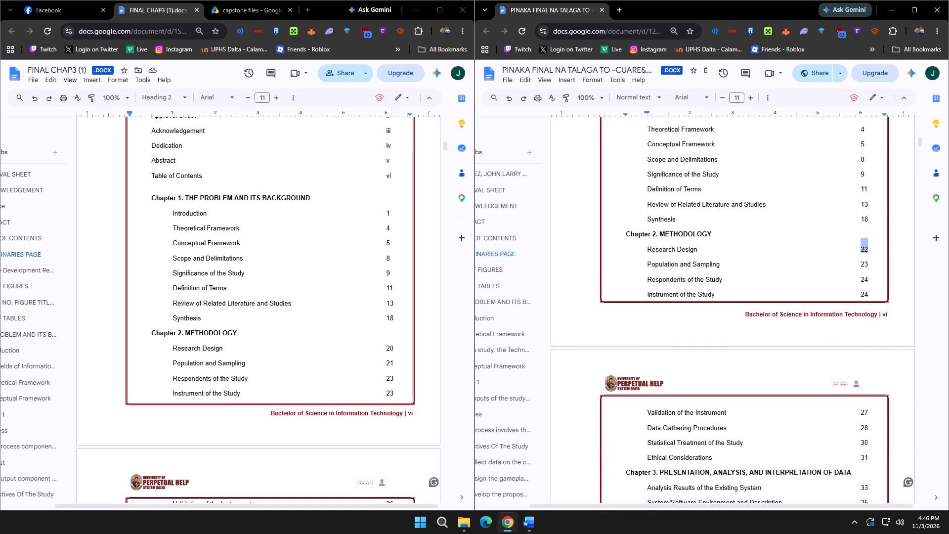
{"action": "left_click_drag", "start_coordinate": [867, 250], "coordinate": [867, 251]}
{"action": "key", "text": "2"}
{"action": "key", "text": "0"}
{"action": "left_click_drag", "start_coordinate": [860, 267], "coordinate": [868, 266]}
{"action": "key", "text": "2"}
{"action": "key", "text": "1"}
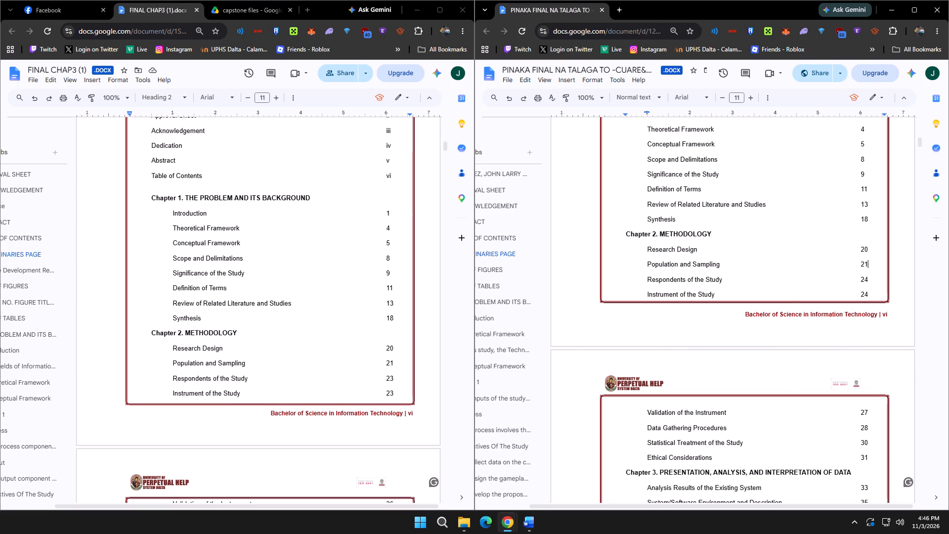
{"action": "left_click", "coordinate": [865, 281]}
{"action": "key", "text": "3"}
{"action": "left_click", "coordinate": [865, 294]}
{"action": "key", "text": "3"}
Set Validation of the Instrument to page 26, Data Gathering Procedures 27, Statistical Treatment of the Study 28, and Ethical Considerations 29 in the Chapter 2 contents.
{"action": "scroll", "coordinate": [841, 316], "scroll_direction": "down", "scroll_amount": 4}
{"action": "scroll", "coordinate": [435, 291], "scroll_direction": "down", "scroll_amount": 5}
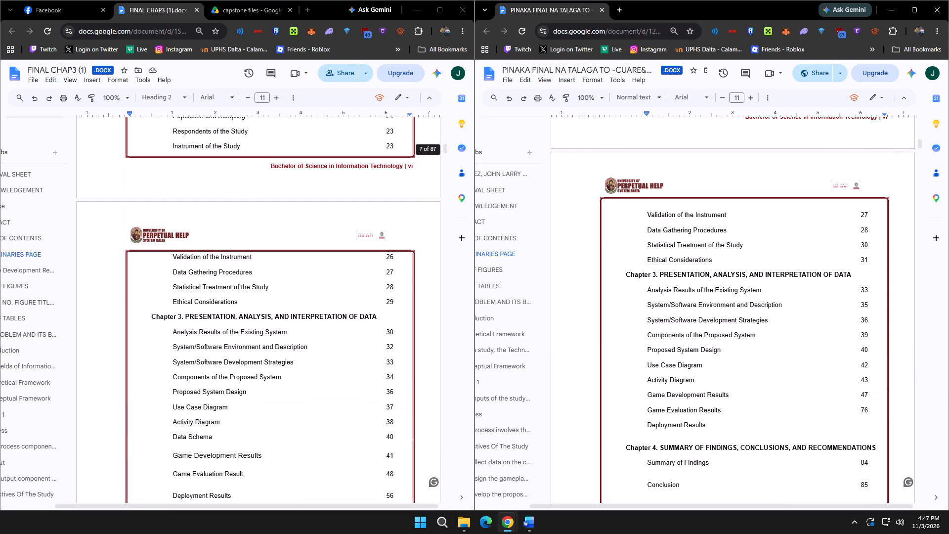
{"action": "left_click", "coordinate": [864, 216]}
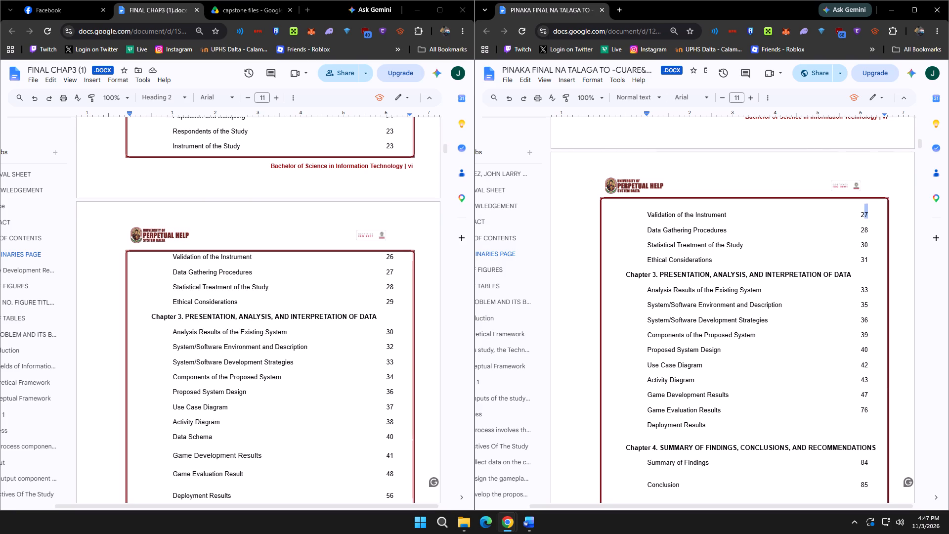
{"action": "key", "text": "6"}
{"action": "left_click", "coordinate": [864, 229]}
{"action": "key", "text": "7"}
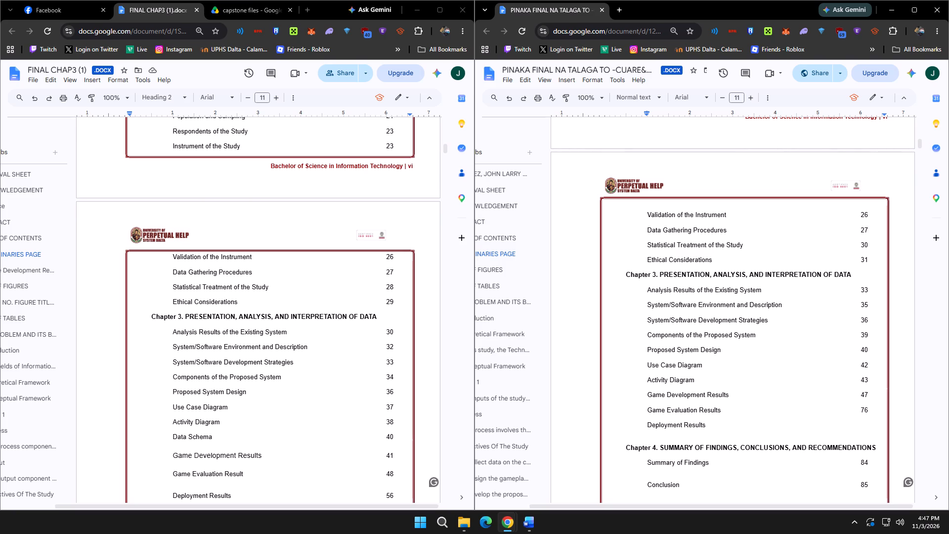
{"action": "left_click", "coordinate": [864, 247]}
{"action": "left_click_drag", "start_coordinate": [862, 246], "coordinate": [867, 246]}
{"action": "type", "text": "28"}
{"action": "left_click_drag", "start_coordinate": [863, 260], "coordinate": [867, 260]}
{"action": "type", "text": "29"}
In the Chapter 3 contents, set Analysis Results of the Existing System to page 30, System/Software Environment and Description 32, and System/Software Development Strategies 33.
{"action": "scroll", "coordinate": [856, 277], "scroll_direction": "down", "scroll_amount": 1}
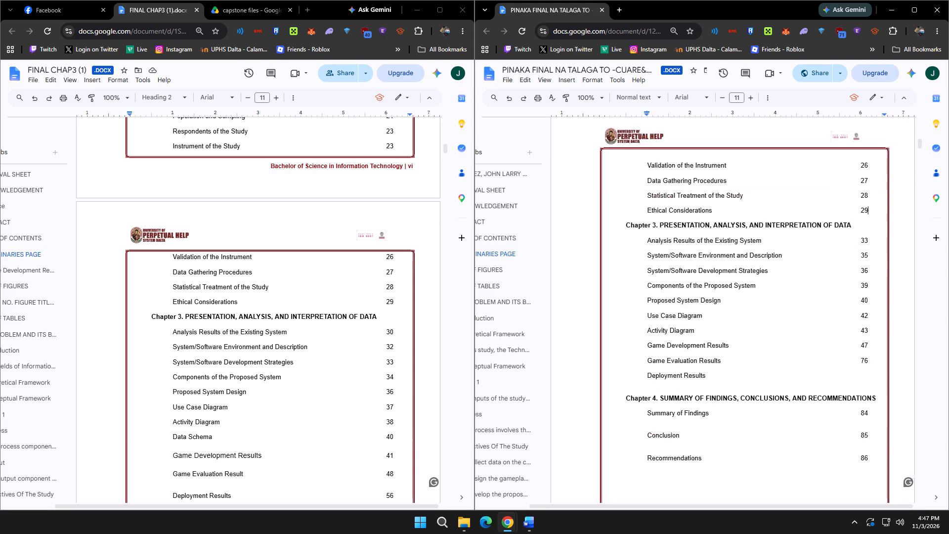
{"action": "scroll", "coordinate": [856, 277], "scroll_direction": "down", "scroll_amount": 2}
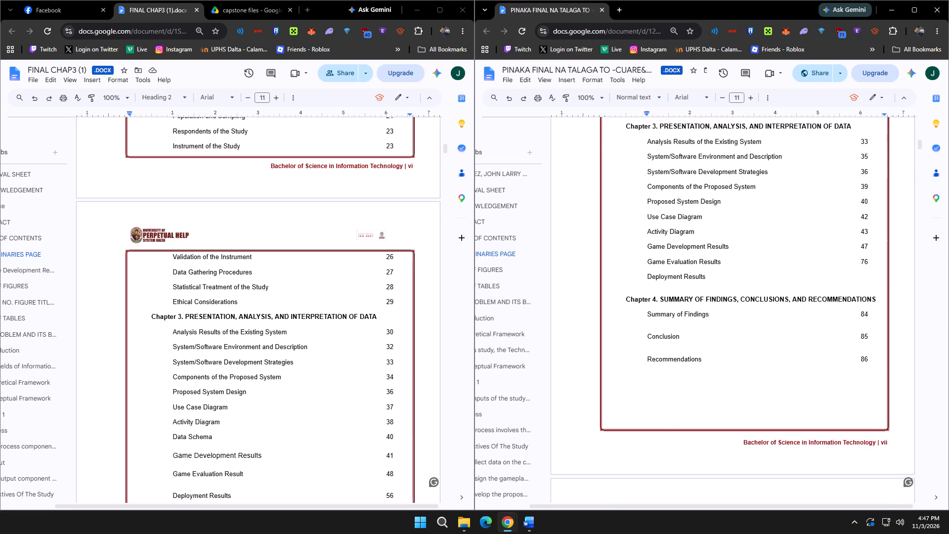
{"action": "scroll", "coordinate": [843, 199], "scroll_direction": "up", "scroll_amount": 2}
{"action": "left_click_drag", "start_coordinate": [862, 243], "coordinate": [868, 242]}
{"action": "type", "text": "30"}
{"action": "left_click_drag", "start_coordinate": [862, 256], "coordinate": [868, 257]}
{"action": "key", "text": "3"}
{"action": "key", "text": "2"}
{"action": "left_click_drag", "start_coordinate": [862, 273], "coordinate": [868, 271]}
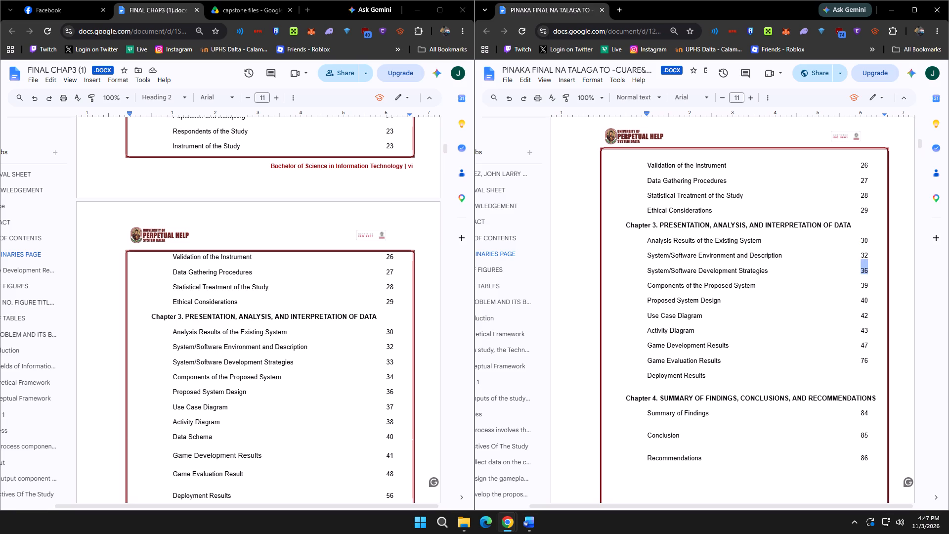
{"action": "left_click_drag", "start_coordinate": [868, 271], "coordinate": [868, 270]}
{"action": "key", "text": "3"}
{"action": "key", "text": "3"}
In the Chapter 3 contents, set Components of the Proposed System to page 34, Proposed System Design 36, Use Case Diagram 37, and Activity Diagram 38.
{"action": "left_click_drag", "start_coordinate": [862, 286], "coordinate": [866, 286]}
{"action": "key", "text": "3"}
{"action": "key", "text": "4"}
{"action": "left_click_drag", "start_coordinate": [862, 299], "coordinate": [867, 300]}
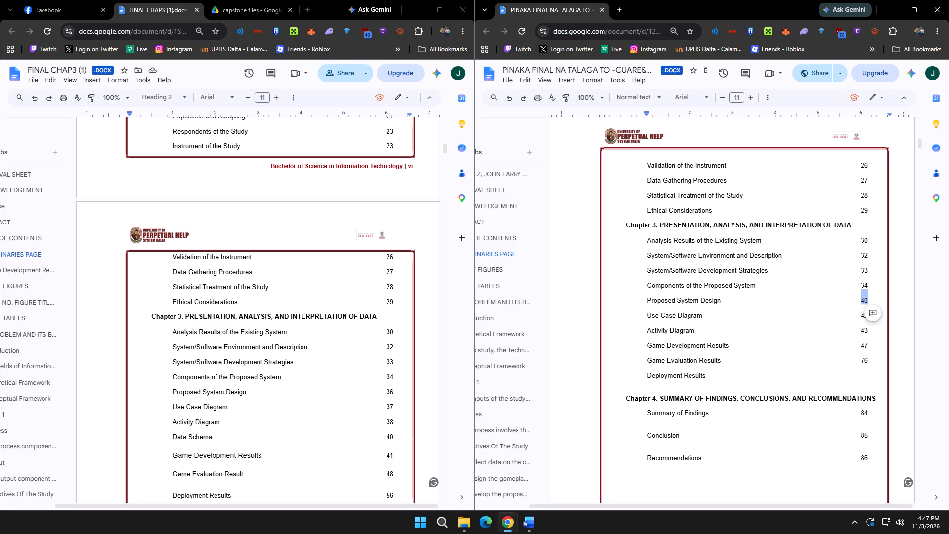
{"action": "type", "text": "36"}
{"action": "left_click_drag", "start_coordinate": [861, 317], "coordinate": [862, 317]}
{"action": "left_click_drag", "start_coordinate": [862, 317], "coordinate": [866, 318]}
{"action": "type", "text": "37"}
{"action": "scroll", "coordinate": [860, 325], "scroll_direction": "down", "scroll_amount": 2}
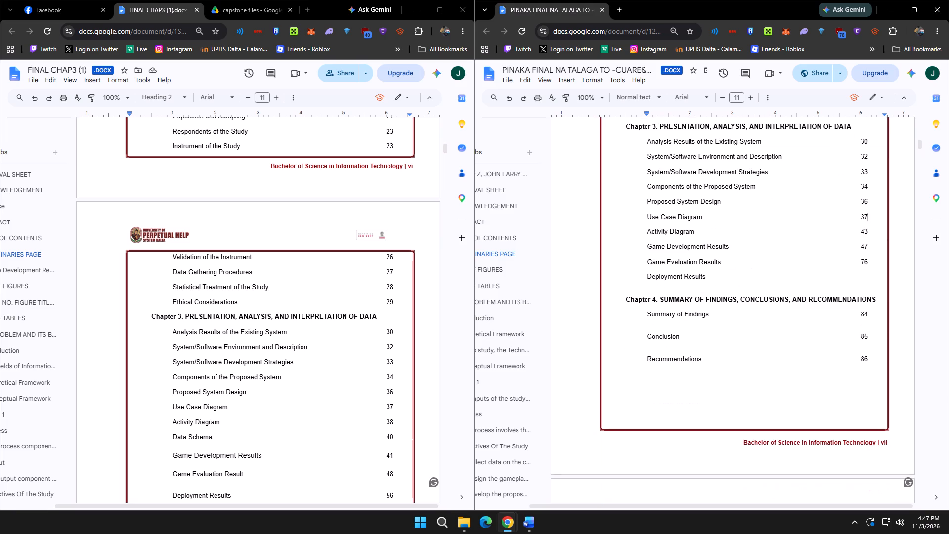
{"action": "left_click_drag", "start_coordinate": [860, 234], "coordinate": [869, 233]}
{"action": "key", "text": "3"}
{"action": "key", "text": "8"}
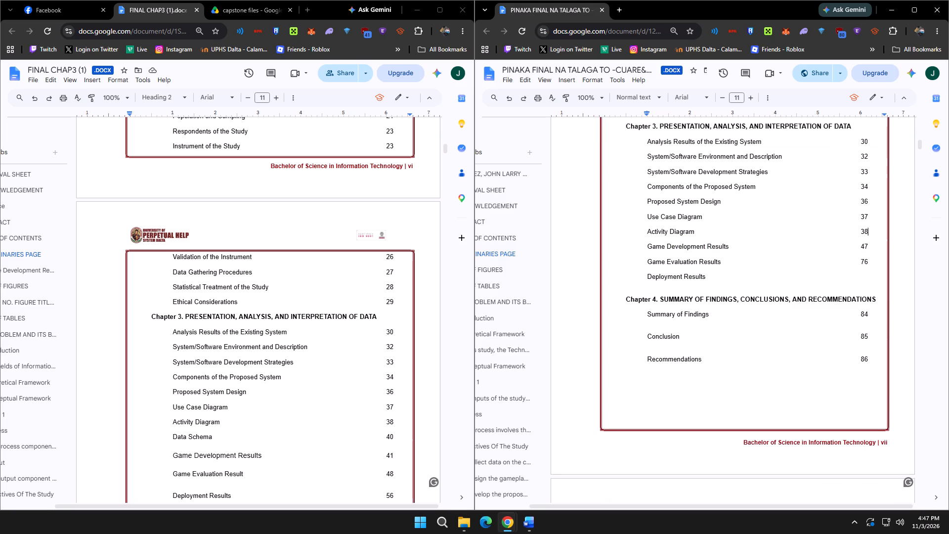
Set the Chapter 3 contents page numbers to 40 for Game Development Results and 48 for Game Evaluation Results.
{"action": "left_click_drag", "start_coordinate": [862, 246], "coordinate": [865, 246]}
{"action": "left_click_drag", "start_coordinate": [865, 246], "coordinate": [867, 247]}
{"action": "type", "text": "40"}
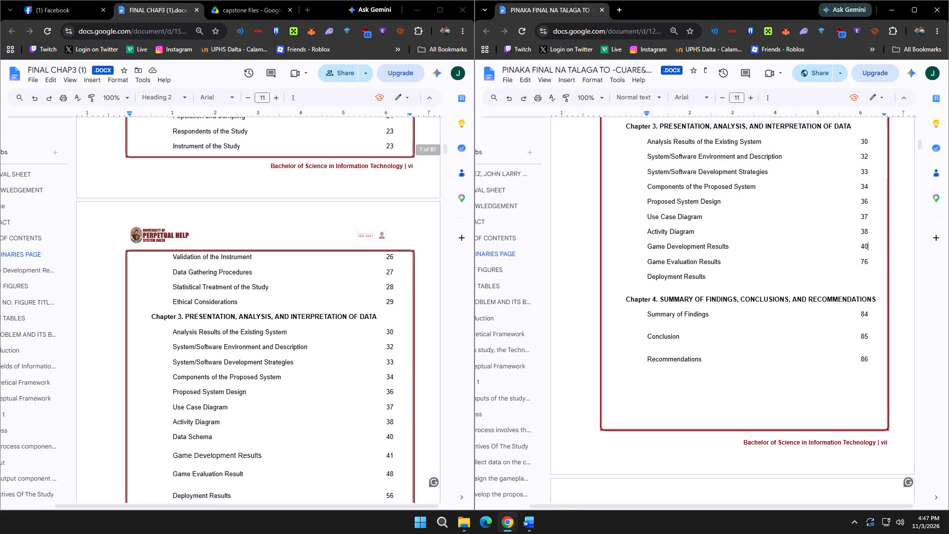
{"action": "scroll", "coordinate": [365, 357], "scroll_direction": "down", "scroll_amount": 2}
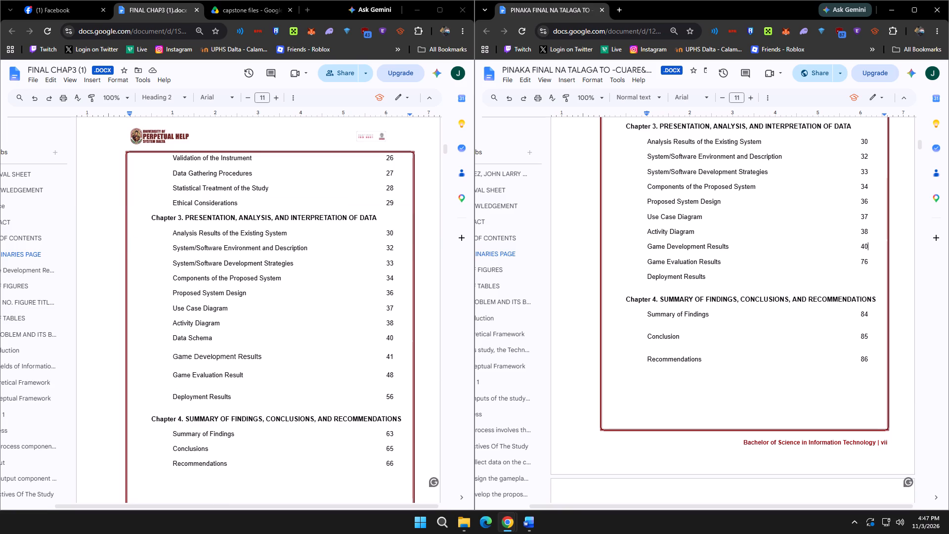
{"action": "left_click", "coordinate": [863, 263]}
{"action": "left_click_drag", "start_coordinate": [862, 262], "coordinate": [868, 262]}
{"action": "type", "text": "41"}
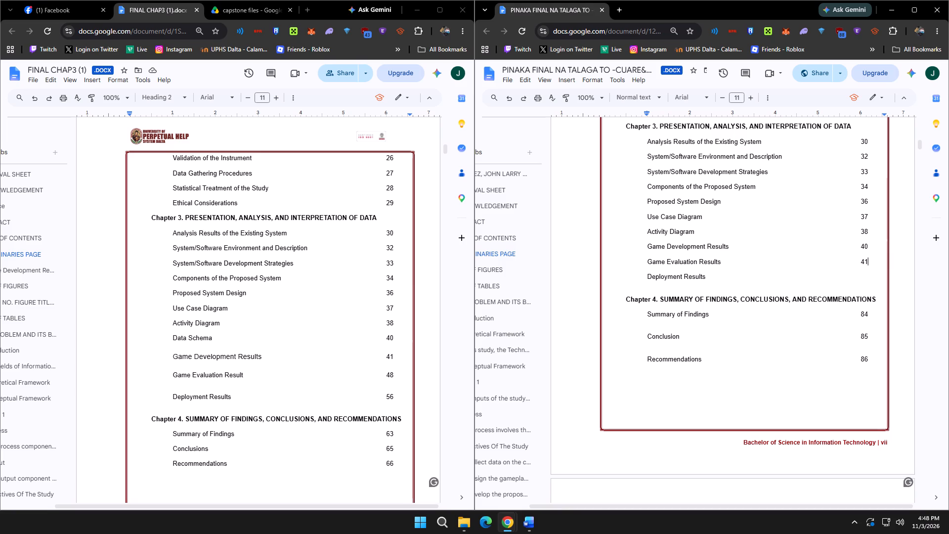
{"action": "left_click", "coordinate": [868, 263]}
{"action": "key", "text": "8"}
Set the Chapter 4 contents entries to page 63 for Summary of Findings, 65 for Conclusion, and 66 for Recommendations.
{"action": "left_click_drag", "start_coordinate": [860, 314], "coordinate": [867, 314]}
{"action": "key", "text": "6"}
{"action": "key", "text": "3"}
{"action": "left_click_drag", "start_coordinate": [861, 336], "coordinate": [867, 337]}
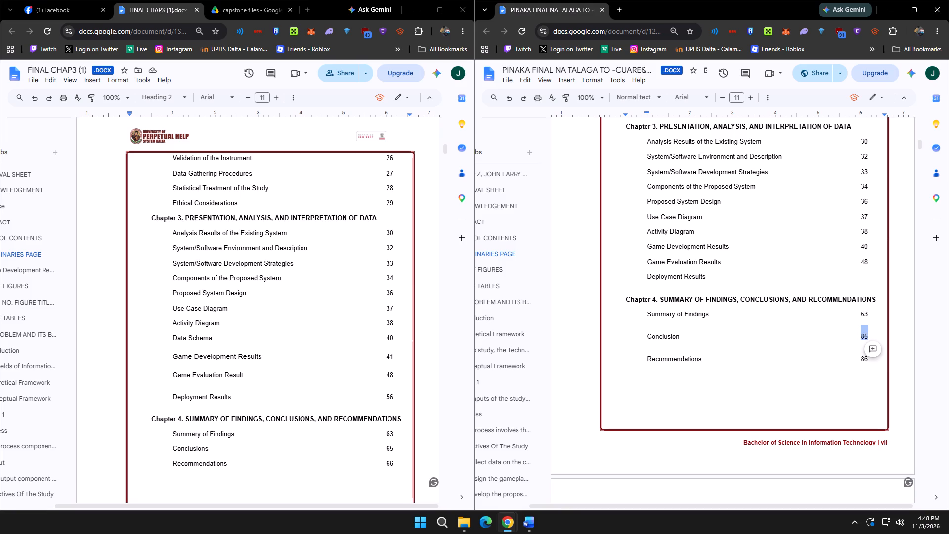
{"action": "type", "text": "65"}
{"action": "left_click_drag", "start_coordinate": [869, 358], "coordinate": [862, 358]}
{"action": "type", "text": "66"}
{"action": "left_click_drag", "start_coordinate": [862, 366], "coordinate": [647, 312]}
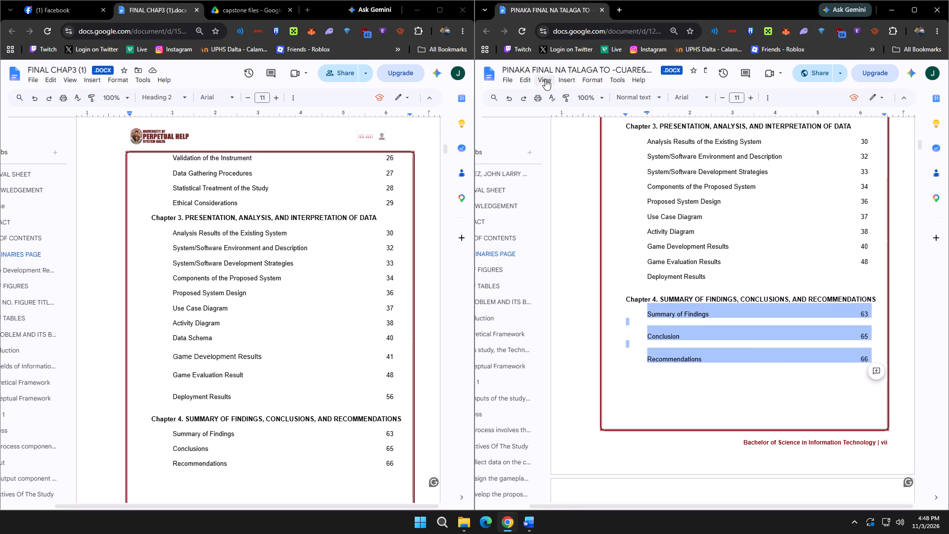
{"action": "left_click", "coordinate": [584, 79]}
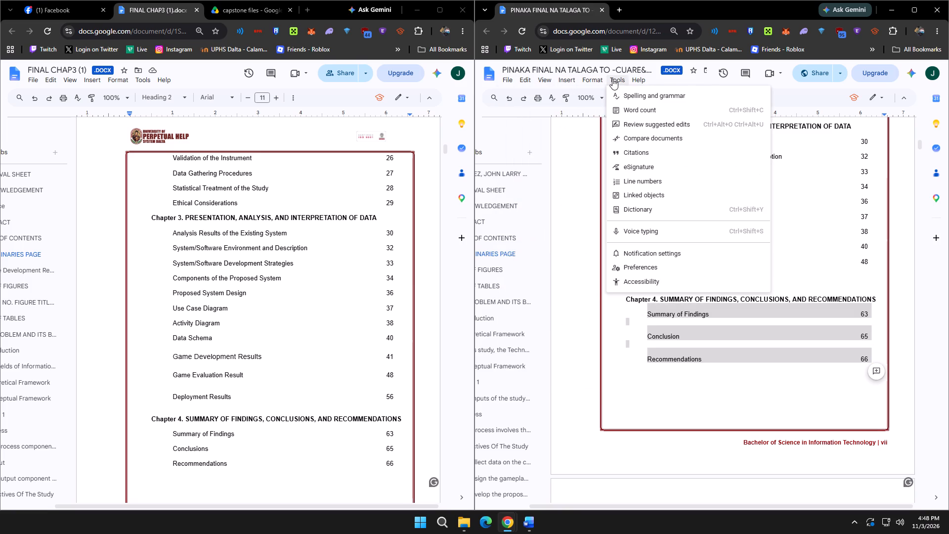
In PINAKA FINAL's contents, set References to page 68, Appendix A. Letter to the Respondents to 72, and Appendix B. Questionnaires to 73.
{"action": "scroll", "coordinate": [742, 347], "scroll_direction": "down", "scroll_amount": 1}
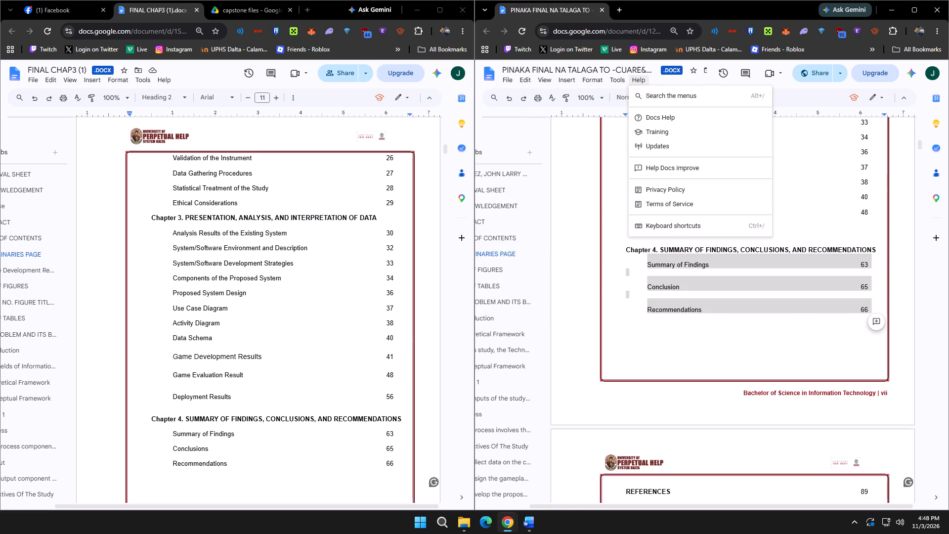
{"action": "scroll", "coordinate": [347, 315], "scroll_direction": "down", "scroll_amount": 8}
{"action": "scroll", "coordinate": [780, 359], "scroll_direction": "down", "scroll_amount": 6}
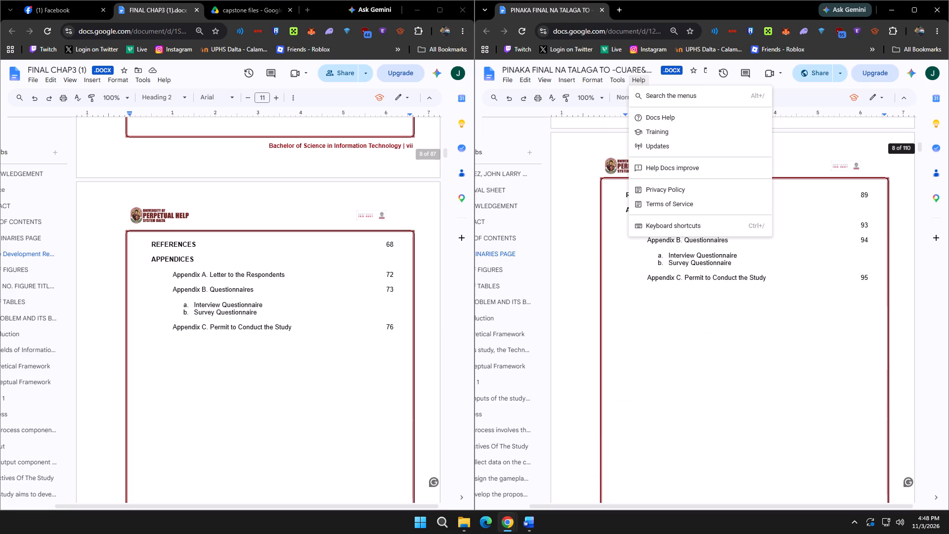
{"action": "left_click", "coordinate": [857, 200]}
{"action": "left_click_drag", "start_coordinate": [860, 196], "coordinate": [868, 196]}
{"action": "type", "text": "68"}
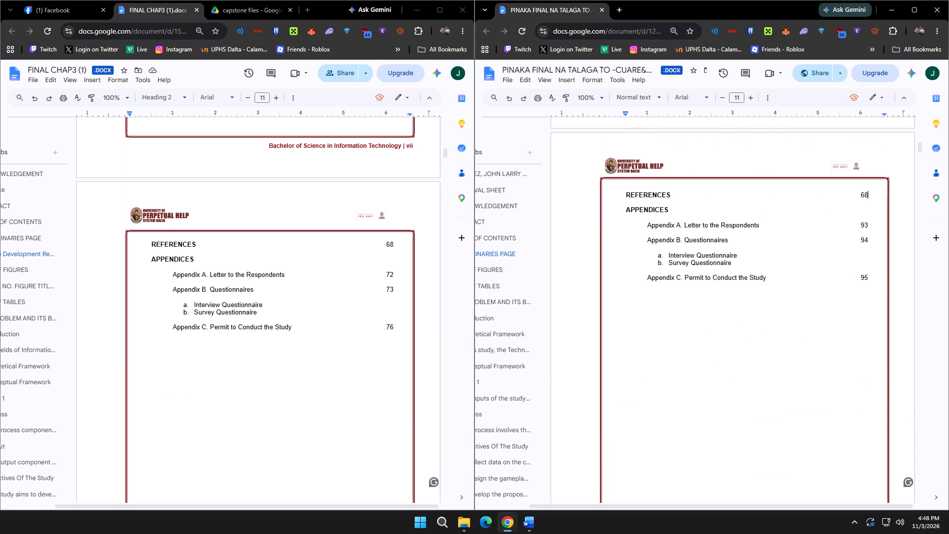
{"action": "left_click_drag", "start_coordinate": [861, 227], "coordinate": [870, 227]}
{"action": "key", "text": "2"}
{"action": "key", "text": "BackSpace"}
{"action": "type", "text": "72"}
{"action": "left_click_drag", "start_coordinate": [860, 240], "coordinate": [867, 240]}
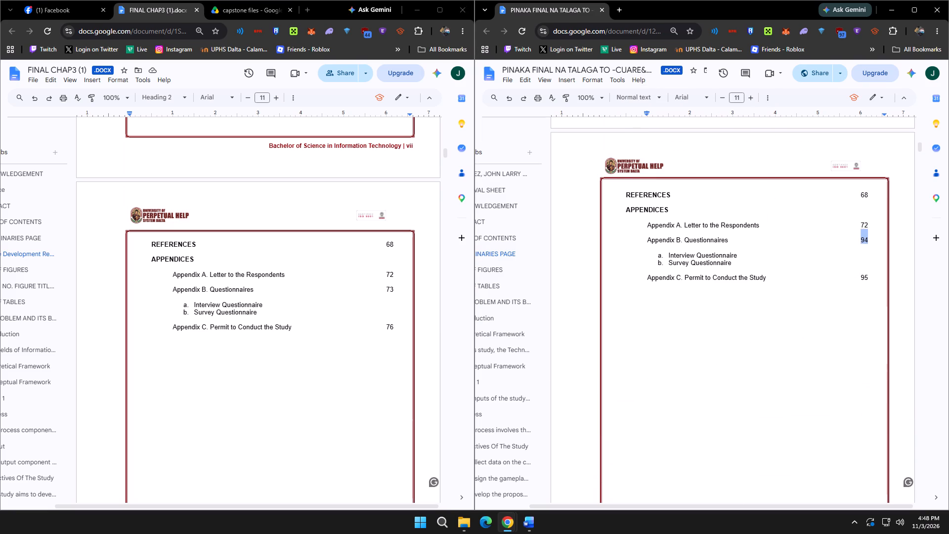
{"action": "left_click_drag", "start_coordinate": [867, 240], "coordinate": [868, 240]}
{"action": "key", "text": "7"}
{"action": "key", "text": "3"}
In PINAKA FINAL's contents, set Appendix C. Permit to Conduct the Study to page 76.
{"action": "left_click_drag", "start_coordinate": [862, 277], "coordinate": [871, 277]}
{"action": "type", "text": "76"}
In PINAKA FINAL's List of Figures, set the page numbers to 6 for Figure 1, 27 for Figure 2, and 31 for Figure 3.
{"action": "scroll", "coordinate": [843, 308], "scroll_direction": "down", "scroll_amount": 18}
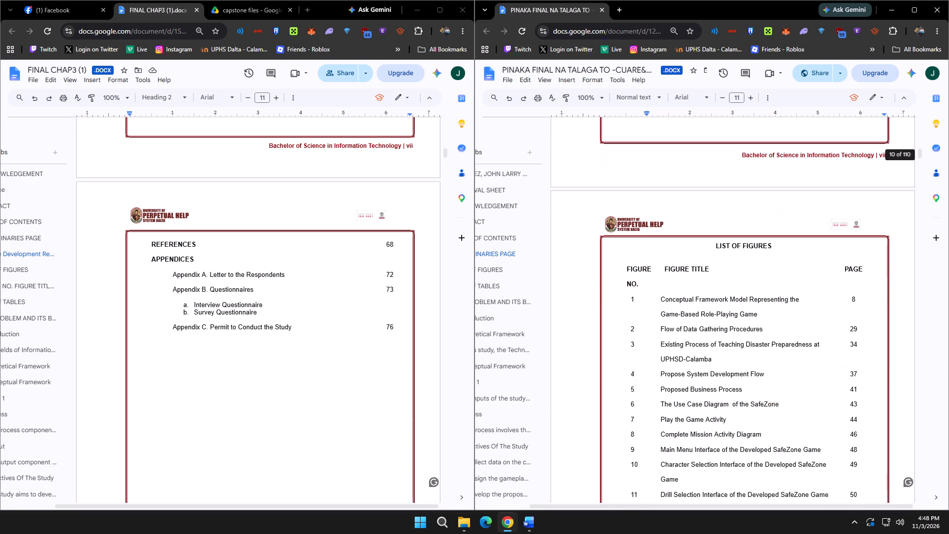
{"action": "scroll", "coordinate": [347, 300], "scroll_direction": "down", "scroll_amount": 11}
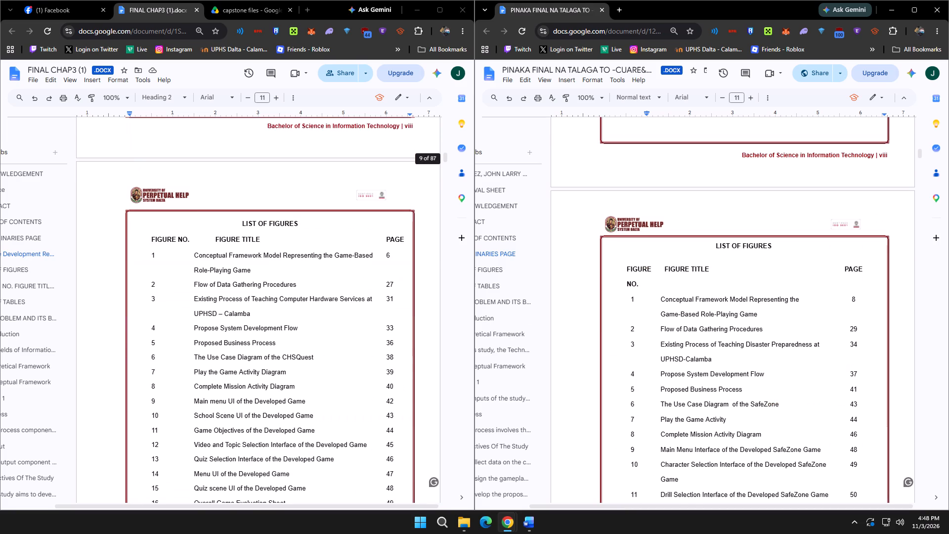
{"action": "scroll", "coordinate": [740, 305], "scroll_direction": "down", "scroll_amount": 2}
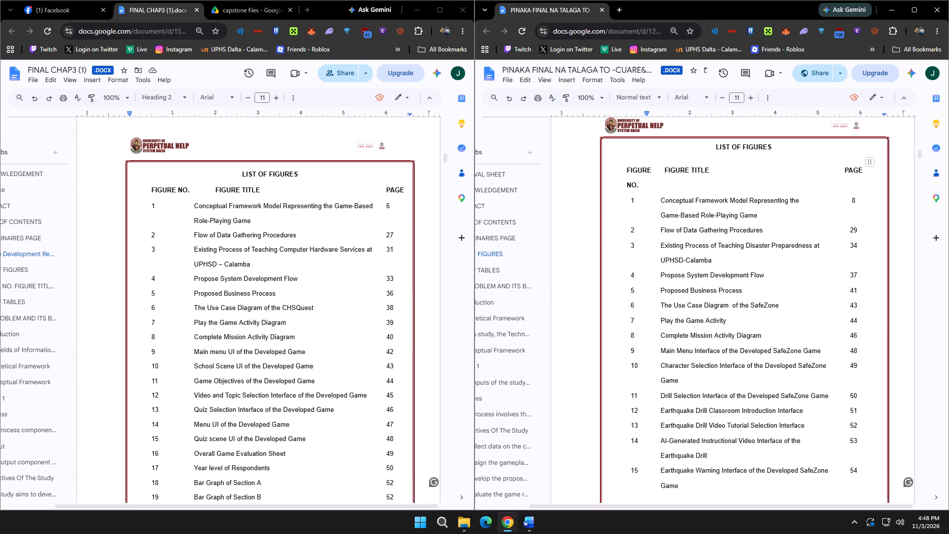
{"action": "left_click_drag", "start_coordinate": [858, 200], "coordinate": [853, 200]}
{"action": "key", "text": "6"}
{"action": "left_click_drag", "start_coordinate": [857, 230], "coordinate": [850, 230]}
{"action": "key", "text": "2"}
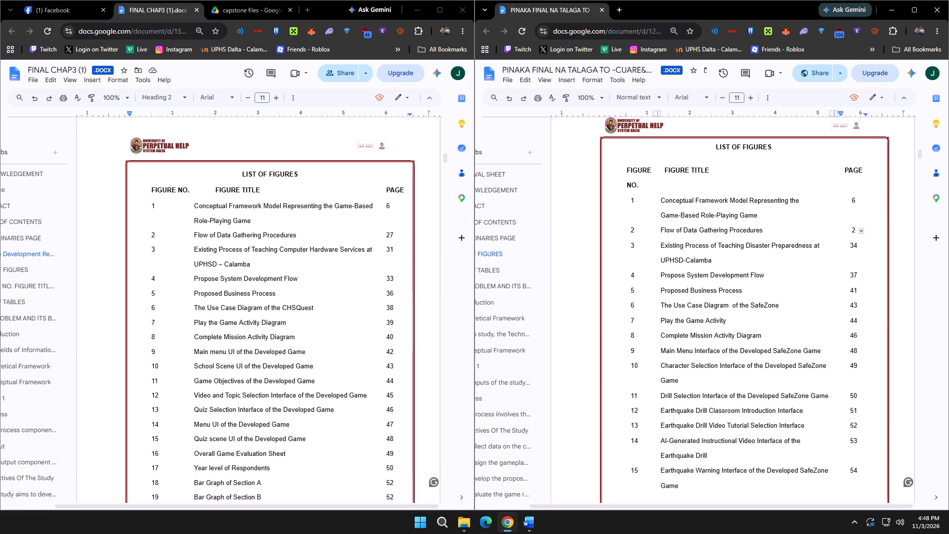
{"action": "key", "text": "7"}
{"action": "left_click_drag", "start_coordinate": [858, 246], "coordinate": [853, 246]}
{"action": "left_click_drag", "start_coordinate": [853, 246], "coordinate": [853, 246]}
{"action": "key", "text": "1"}
In the List of Figures, set Propose System Development Flow to page 33 and Proposed Business Process to page 36.
{"action": "left_click_drag", "start_coordinate": [858, 273], "coordinate": [851, 273]}
{"action": "key", "text": "3"}
{"action": "key", "text": "3"}
{"action": "left_click_drag", "start_coordinate": [858, 289], "coordinate": [851, 289]}
{"action": "key", "text": "3"}
{"action": "key", "text": "8"}
{"action": "key", "text": "BackSpace"}
{"action": "key", "text": "6"}
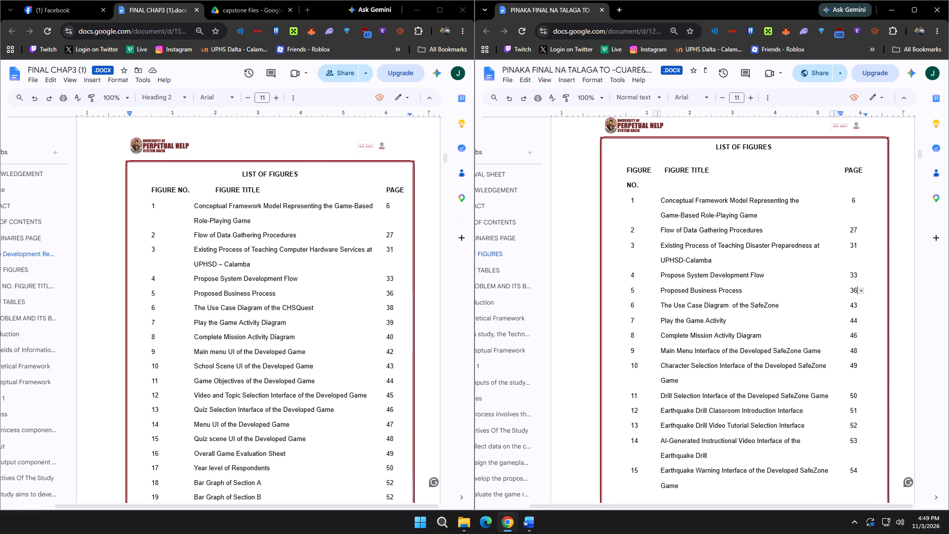
Set the List of Figures pages to 38 for the Use Case Diagram, 39 for Play the Game Activity, and 40 for Complete Mission Activity Diagram.
{"action": "left_click_drag", "start_coordinate": [387, 310], "coordinate": [403, 350]}
{"action": "scroll", "coordinate": [402, 347], "scroll_direction": "down", "scroll_amount": 1}
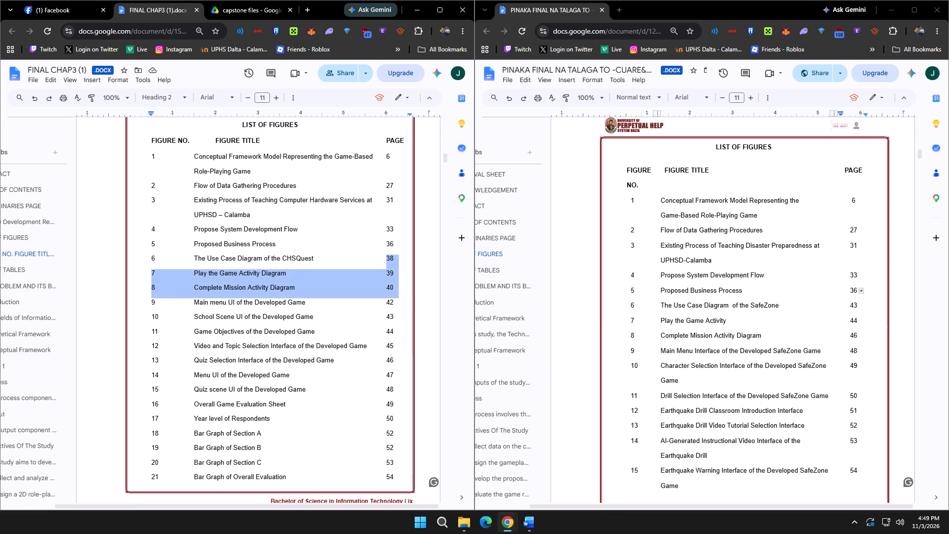
{"action": "left_click_drag", "start_coordinate": [403, 350], "coordinate": [401, 333]}
{"action": "left_click_drag", "start_coordinate": [850, 308], "coordinate": [857, 307]}
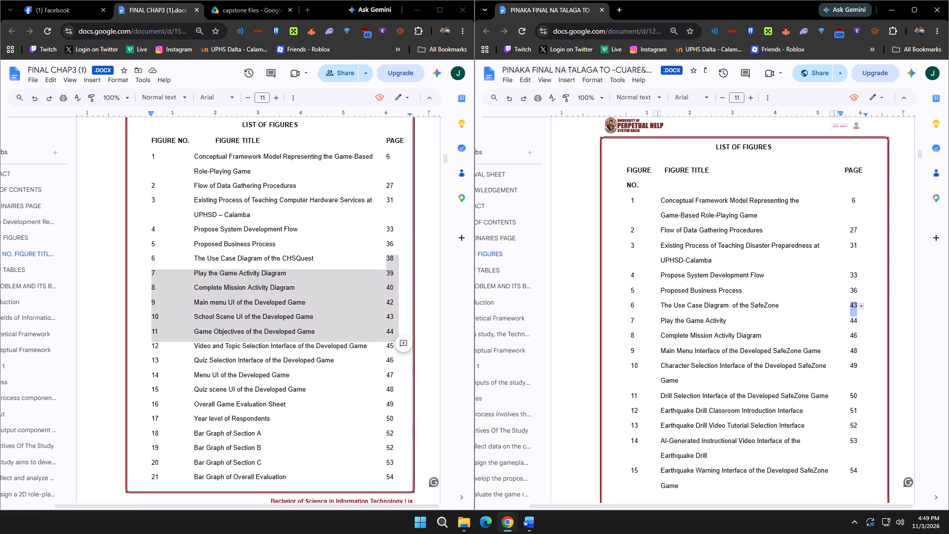
{"action": "key", "text": "3"}
{"action": "key", "text": "8"}
{"action": "left_click_drag", "start_coordinate": [851, 322], "coordinate": [858, 322]}
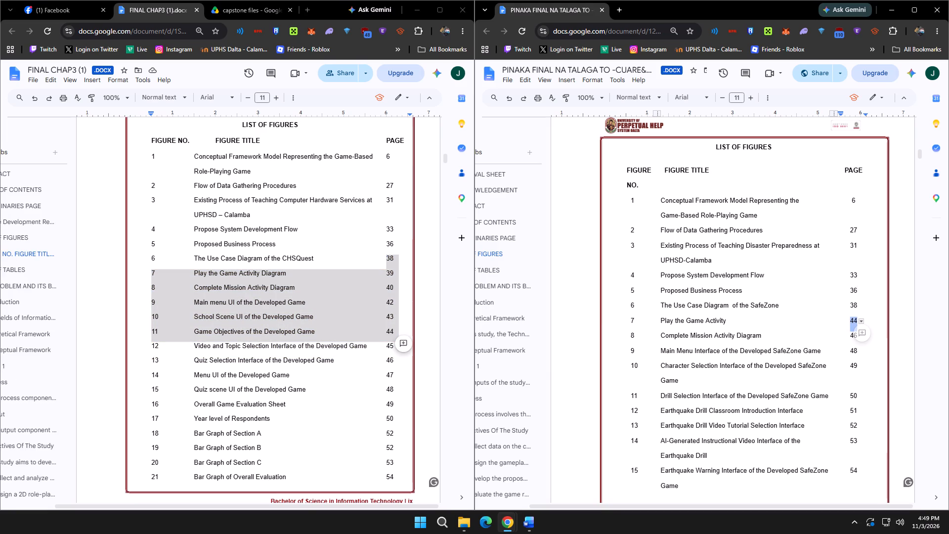
{"action": "key", "text": "3"}
{"action": "key", "text": "9"}
{"action": "left_click_drag", "start_coordinate": [851, 336], "coordinate": [857, 336]}
{"action": "key", "text": "5"}
{"action": "key", "text": "BackSpace"}
{"action": "type", "text": "40"}
In the List of Figures, set the Main Menu Interface to page 41, Character Selection Interface to 42, and Drill Selection Interface to 43.
{"action": "left_click_drag", "start_coordinate": [852, 352], "coordinate": [857, 353]}
{"action": "key", "text": "4"}
{"action": "key", "text": "1"}
{"action": "left_click_drag", "start_coordinate": [850, 367], "coordinate": [857, 368]}
{"action": "key", "text": "4"}
{"action": "key", "text": "2"}
{"action": "left_click_drag", "start_coordinate": [851, 399], "coordinate": [857, 398]}
{"action": "key", "text": "4"}
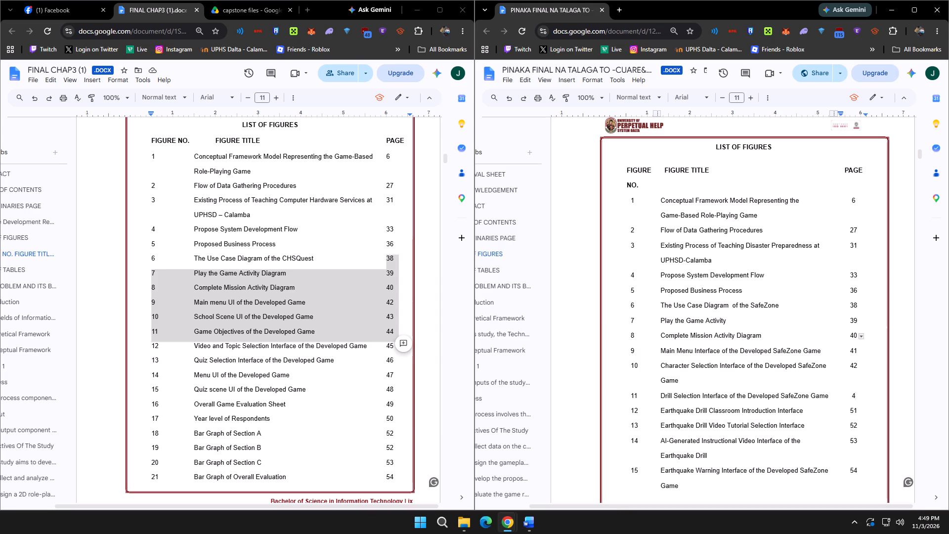
{"action": "key", "text": "3"}
In the List of Figures, set the page numbers of Figures 12, 13, and 14 to 44, 45, and 46.
{"action": "left_click_drag", "start_coordinate": [851, 410], "coordinate": [856, 411]}
{"action": "key", "text": "4"}
{"action": "key", "text": "4"}
{"action": "left_click_drag", "start_coordinate": [850, 426], "coordinate": [857, 427]}
{"action": "key", "text": "4"}
{"action": "key", "text": "5"}
{"action": "scroll", "coordinate": [857, 423], "scroll_direction": "down", "scroll_amount": 3}
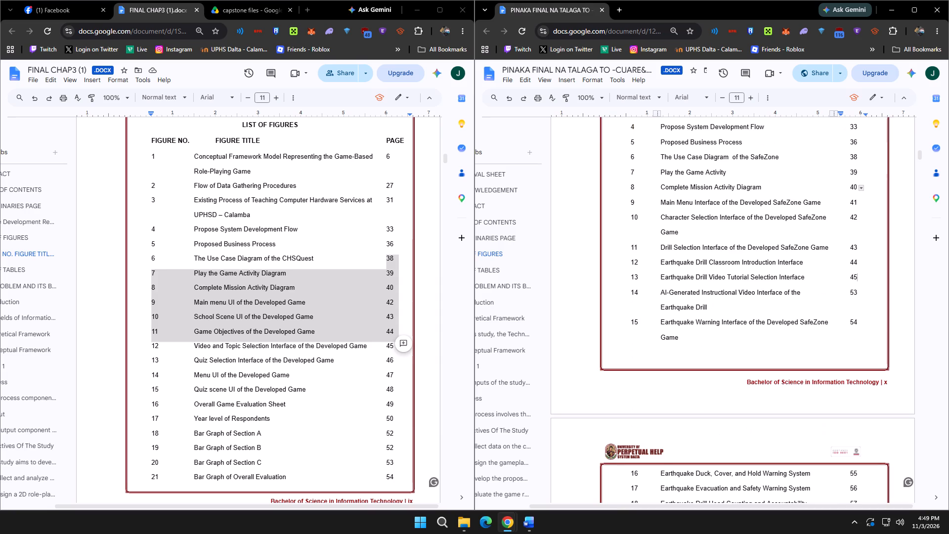
{"action": "left_click", "coordinate": [852, 296]}
{"action": "left_click_drag", "start_coordinate": [847, 293], "coordinate": [856, 294]}
{"action": "key", "text": "4"}
{"action": "key", "text": "6"}
In the List of Figures, set the page numbers of Figures 15, 16, and 17 to 47, 48, and 49.
{"action": "left_click", "coordinate": [852, 324]}
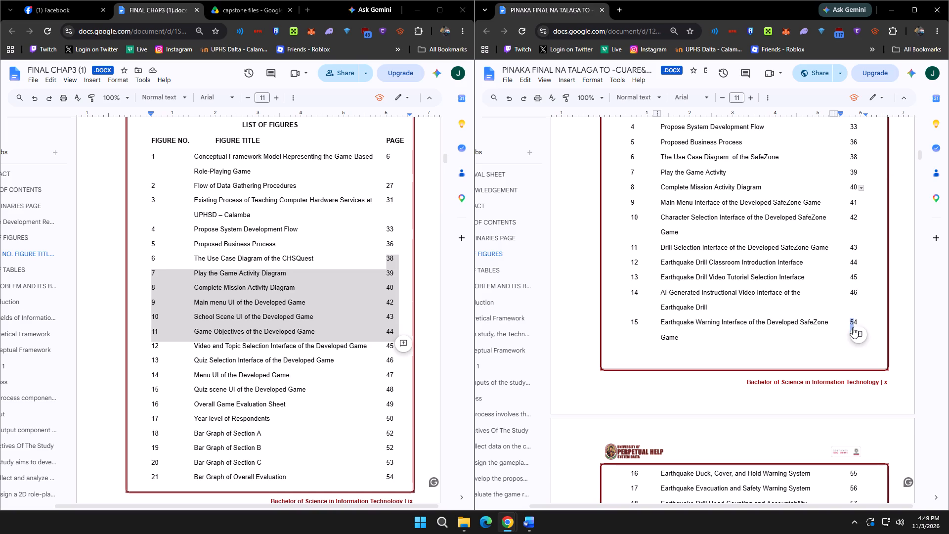
{"action": "left_click", "coordinate": [851, 321]}
{"action": "left_click_drag", "start_coordinate": [850, 322], "coordinate": [859, 323]}
{"action": "key", "text": "4"}
{"action": "key", "text": "7"}
{"action": "scroll", "coordinate": [850, 349], "scroll_direction": "down", "scroll_amount": 5}
{"action": "left_click_drag", "start_coordinate": [850, 227], "coordinate": [856, 228]}
{"action": "type", "text": "48"}
{"action": "left_click_drag", "start_coordinate": [852, 243], "coordinate": [857, 244]}
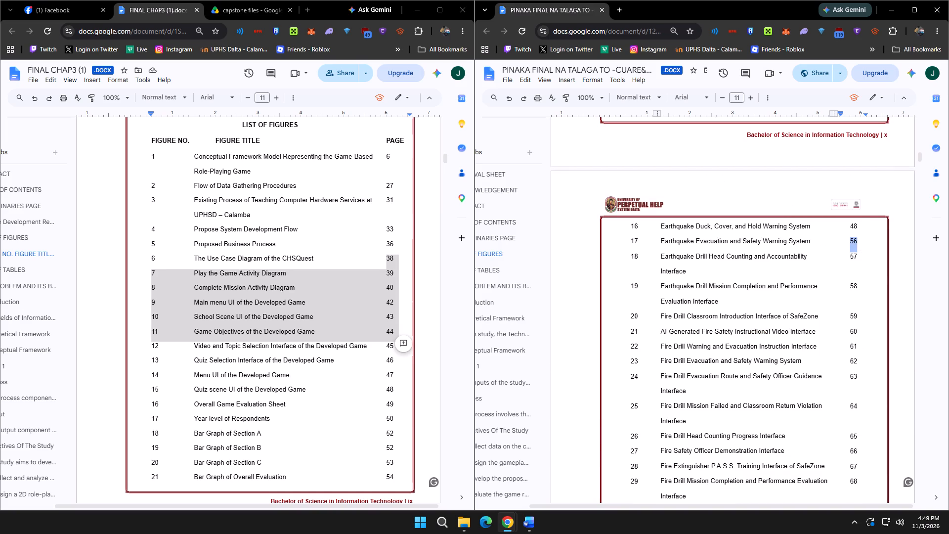
{"action": "key", "text": "4"}
{"action": "key", "text": "9"}
In the List of Figures, set the page numbers of Figures 18, 19, and 20 to 50, 51, and 52.
{"action": "left_click_drag", "start_coordinate": [852, 257], "coordinate": [857, 257]}
{"action": "key", "text": "5"}
{"action": "key", "text": "0"}
{"action": "left_click_drag", "start_coordinate": [849, 287], "coordinate": [857, 286]}
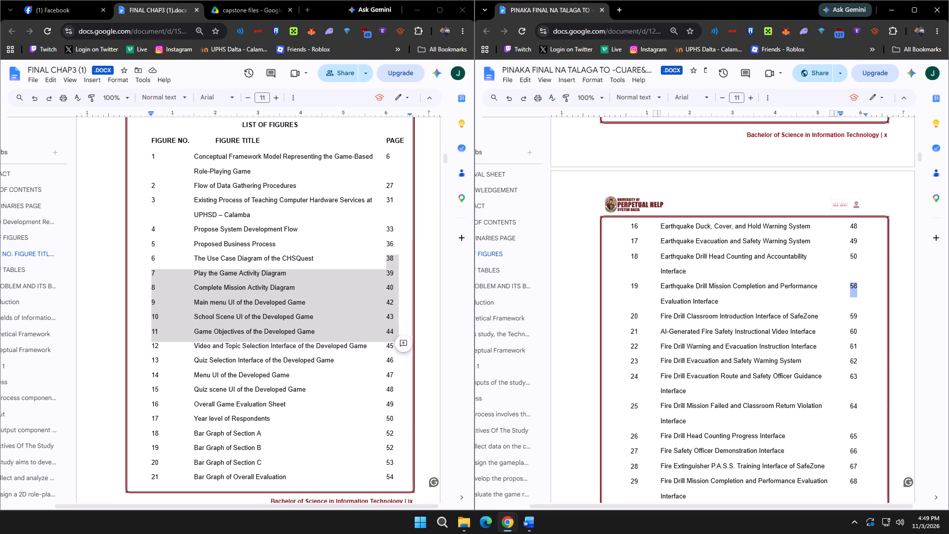
{"action": "key", "text": "5"}
{"action": "key", "text": "1"}
{"action": "left_click_drag", "start_coordinate": [852, 317], "coordinate": [859, 316]}
{"action": "key", "text": "5"}
{"action": "key", "text": "2"}
In the List of Figures, set the page numbers of Figures 21, 22, and 23 to 53, 54, and 55.
{"action": "left_click_drag", "start_coordinate": [849, 331], "coordinate": [856, 331]}
{"action": "left_click_drag", "start_coordinate": [856, 331], "coordinate": [857, 331]}
{"action": "key", "text": "5"}
{"action": "key", "text": "3"}
{"action": "left_click_drag", "start_coordinate": [849, 347], "coordinate": [858, 347]}
{"action": "key", "text": "5"}
{"action": "key", "text": "4"}
{"action": "left_click_drag", "start_coordinate": [849, 360], "coordinate": [859, 360]}
{"action": "key", "text": "5"}
{"action": "key", "text": "5"}
In the List of Figures, set the page numbers of Figures 24 and 25 to 56 and 57.
{"action": "left_click_drag", "start_coordinate": [851, 377], "coordinate": [859, 377]}
{"action": "key", "text": "5"}
{"action": "key", "text": "6"}
{"action": "left_click_drag", "start_coordinate": [852, 406], "coordinate": [860, 406]}
{"action": "key", "text": "5"}
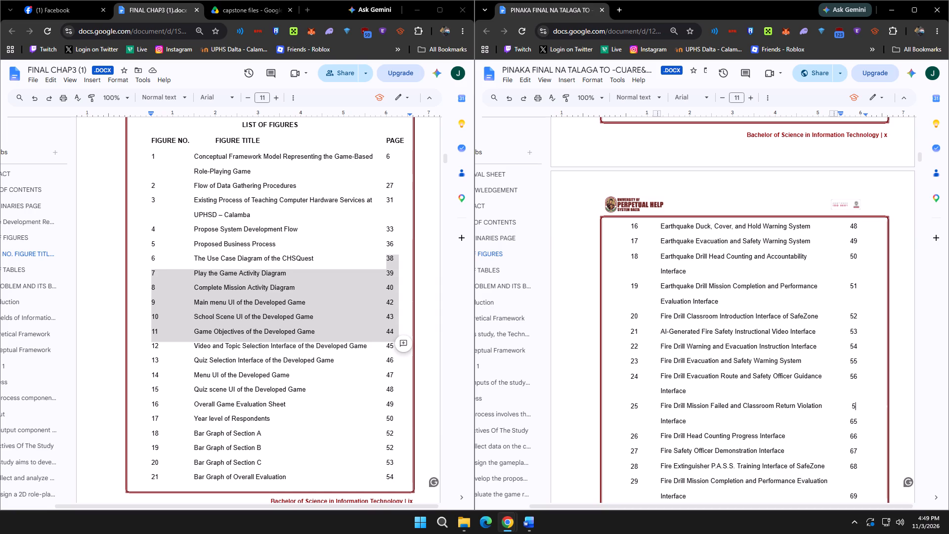
{"action": "key", "text": "7"}
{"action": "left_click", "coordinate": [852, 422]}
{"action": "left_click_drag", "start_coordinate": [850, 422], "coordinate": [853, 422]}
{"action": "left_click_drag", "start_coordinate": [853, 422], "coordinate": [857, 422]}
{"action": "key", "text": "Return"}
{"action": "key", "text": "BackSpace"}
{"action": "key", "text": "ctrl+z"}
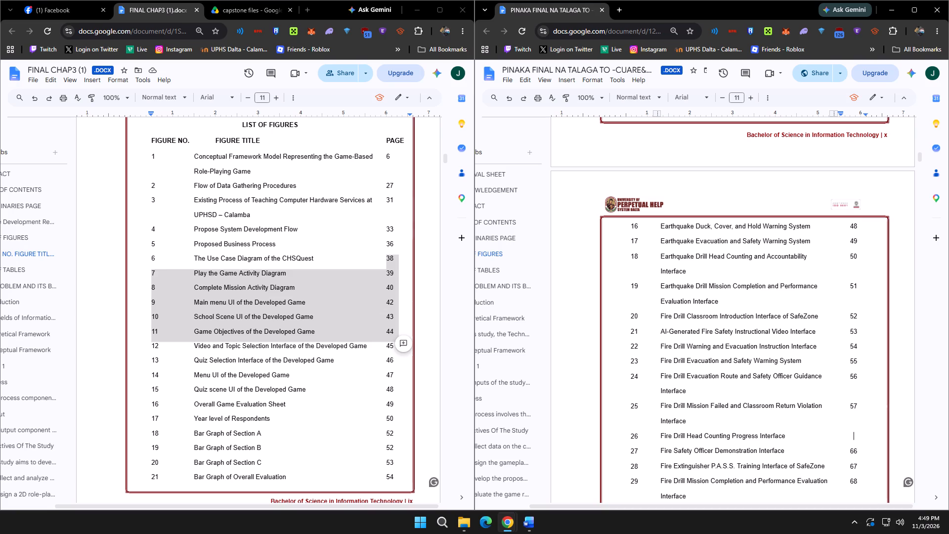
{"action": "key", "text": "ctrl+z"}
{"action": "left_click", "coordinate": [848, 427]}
Insert a line break after Figure 25's page number in the List of Figures so the following numbers line up with their titles.
{"action": "left_click", "coordinate": [860, 419]}
{"action": "left_click", "coordinate": [863, 409]}
{"action": "key", "text": "shift+Return"}
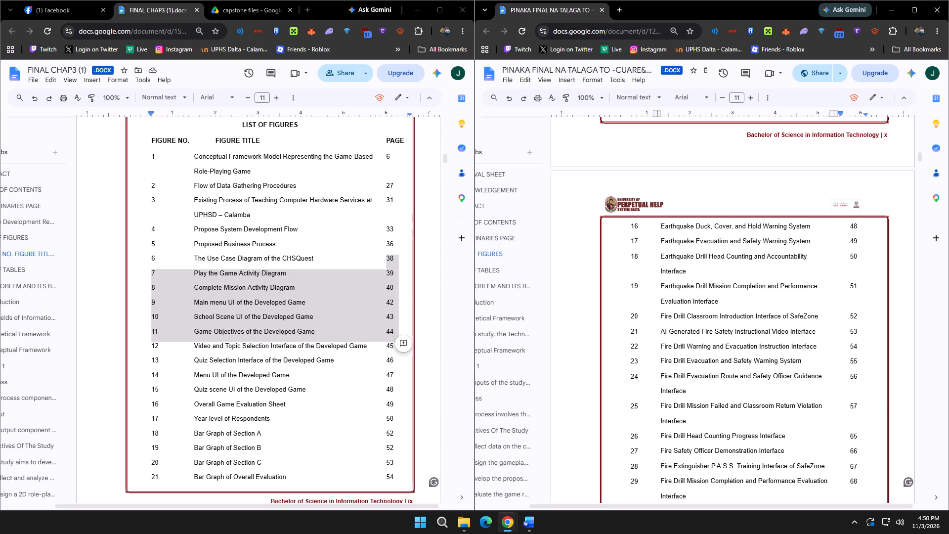
In the List of Figures, set the page numbers of Figures 26 and 27 to 58 and 59.
{"action": "left_click_drag", "start_coordinate": [851, 436], "coordinate": [857, 438]}
{"action": "key", "text": "5"}
{"action": "key", "text": "8"}
{"action": "left_click_drag", "start_coordinate": [851, 450], "coordinate": [858, 451]}
{"action": "key", "text": "5"}
{"action": "key", "text": "9"}
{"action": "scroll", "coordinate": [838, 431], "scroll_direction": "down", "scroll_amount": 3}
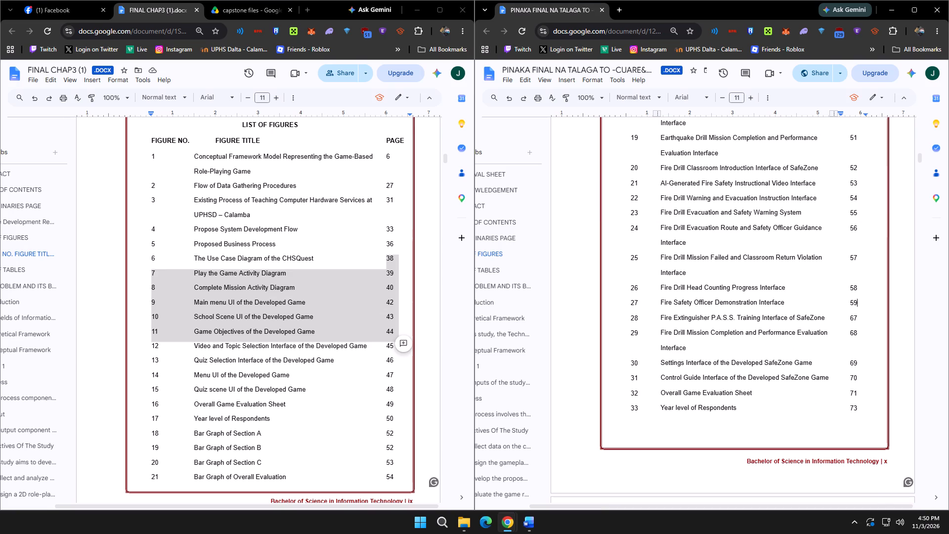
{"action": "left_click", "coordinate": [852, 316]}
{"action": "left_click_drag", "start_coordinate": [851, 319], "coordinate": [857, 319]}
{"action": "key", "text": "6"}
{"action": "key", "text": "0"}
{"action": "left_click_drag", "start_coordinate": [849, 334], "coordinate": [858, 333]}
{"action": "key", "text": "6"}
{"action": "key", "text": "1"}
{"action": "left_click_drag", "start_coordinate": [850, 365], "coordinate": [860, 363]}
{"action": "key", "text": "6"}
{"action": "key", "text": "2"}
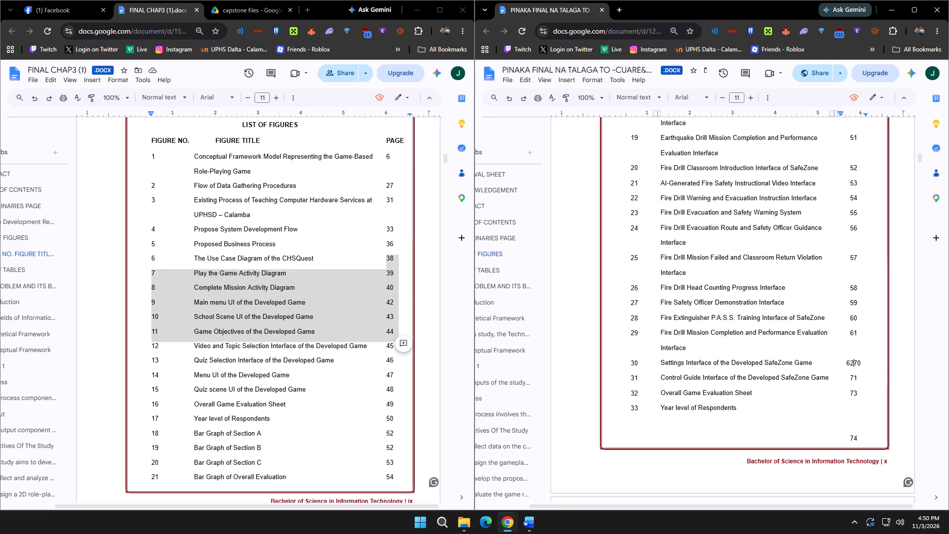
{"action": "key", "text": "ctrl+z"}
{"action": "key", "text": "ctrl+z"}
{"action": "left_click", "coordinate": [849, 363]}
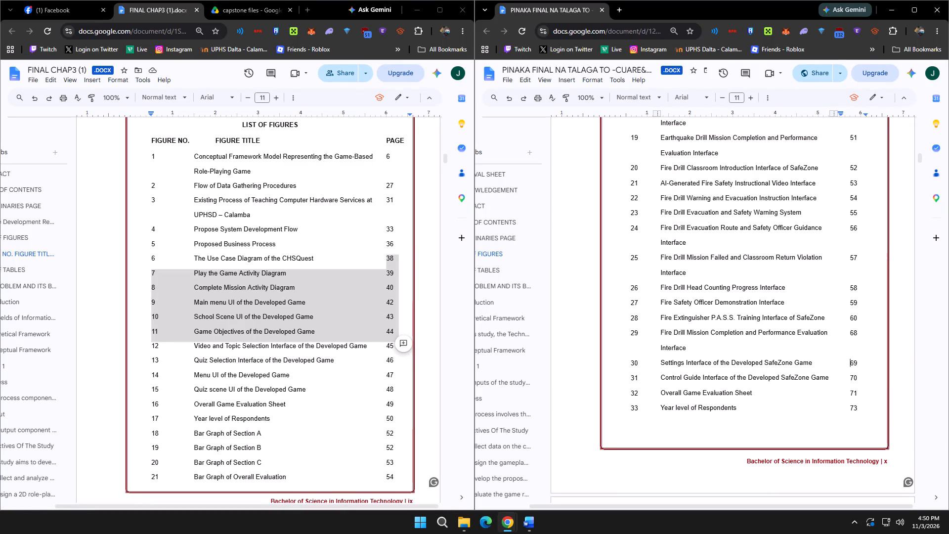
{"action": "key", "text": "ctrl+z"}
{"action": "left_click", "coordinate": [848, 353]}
In the List of Figures, set the page numbers of Figures 28, 29, and 30 to 60, 61, and 62.
{"action": "left_click", "coordinate": [857, 318]}
{"action": "key", "text": "0"}
{"action": "left_click_drag", "start_coordinate": [849, 331], "coordinate": [857, 333]}
{"action": "type", "text": "61"}
{"action": "left_click_drag", "start_coordinate": [849, 363], "coordinate": [856, 362]}
{"action": "key", "text": "6"}
{"action": "key", "text": "2"}
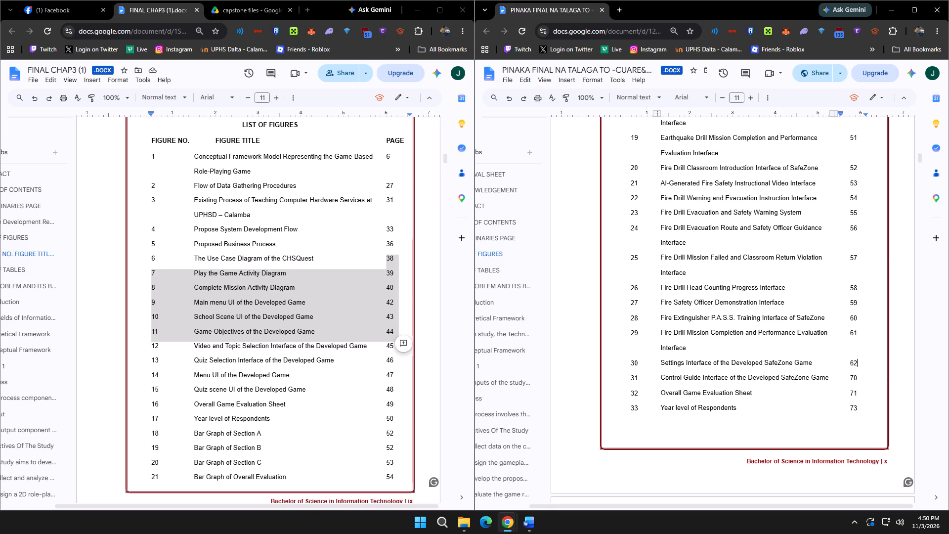
In the List of Figures, set the page numbers of Figures 31, 32, and 33 to 63, 64, and 65.
{"action": "left_click_drag", "start_coordinate": [850, 377], "coordinate": [857, 377]}
{"action": "type", "text": "63"}
{"action": "left_click_drag", "start_coordinate": [851, 390], "coordinate": [856, 391]}
{"action": "type", "text": "64"}
{"action": "left_click_drag", "start_coordinate": [850, 408], "coordinate": [857, 408]}
{"action": "key", "text": "6"}
{"action": "key", "text": "5"}
In the List of Figures, set the page numbers of Figures 34 and 35 to 66 and 67.
{"action": "scroll", "coordinate": [840, 399], "scroll_direction": "down", "scroll_amount": 4}
{"action": "left_click_drag", "start_coordinate": [848, 355], "coordinate": [856, 356]}
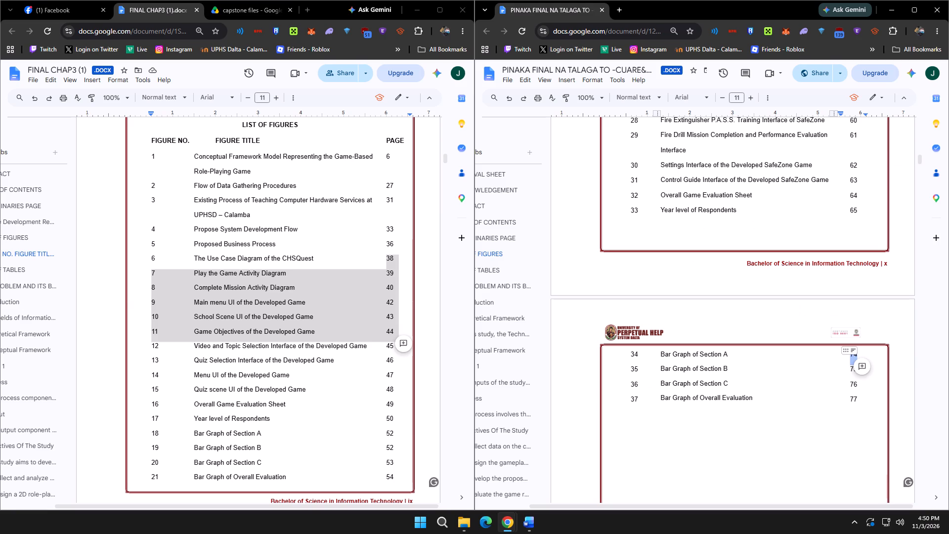
{"action": "type", "text": "66"}
{"action": "left_click_drag", "start_coordinate": [851, 367], "coordinate": [857, 368]}
{"action": "key", "text": "6"}
{"action": "key", "text": "7"}
In the List of Figures, set the page numbers of Figures 36 and 37 to 68 and 69.
{"action": "left_click_drag", "start_coordinate": [851, 379], "coordinate": [857, 381]}
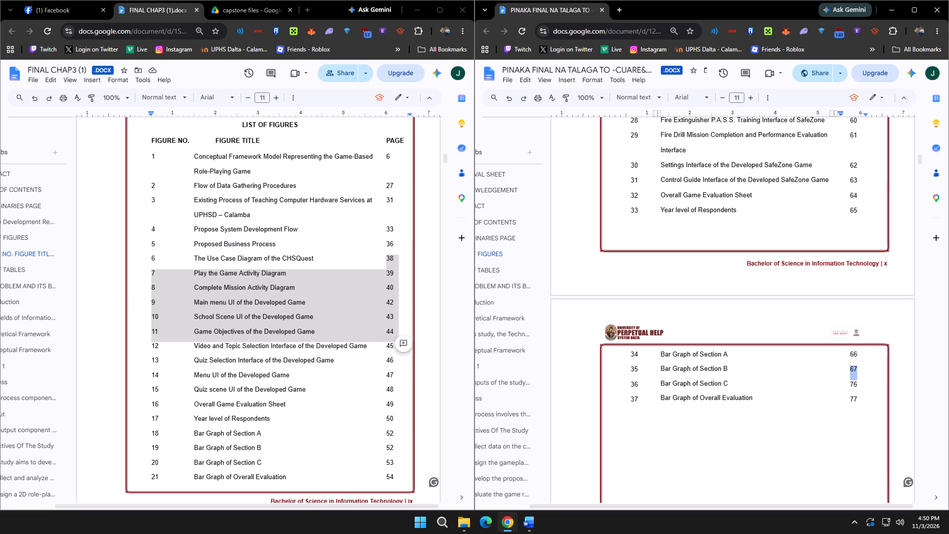
{"action": "left_click", "coordinate": [851, 385]}
{"action": "left_click_drag", "start_coordinate": [850, 386], "coordinate": [857, 386]}
{"action": "key", "text": "6"}
{"action": "key", "text": "8"}
{"action": "left_click_drag", "start_coordinate": [850, 395], "coordinate": [858, 396]}
{"action": "left_click_drag", "start_coordinate": [848, 400], "coordinate": [857, 400]}
{"action": "key", "text": "6"}
{"action": "key", "text": "9"}
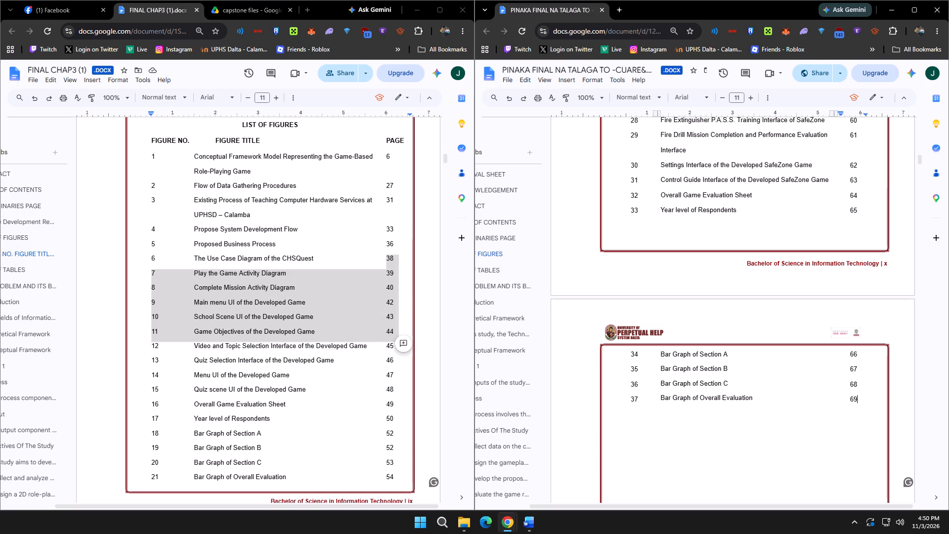
Search PINAKA FINAL for "Mapping" to find the page that Table 1 from the List of Tables is on.
{"action": "scroll", "coordinate": [366, 347], "scroll_direction": "down", "scroll_amount": 8}
{"action": "scroll", "coordinate": [818, 382], "scroll_direction": "down", "scroll_amount": 10}
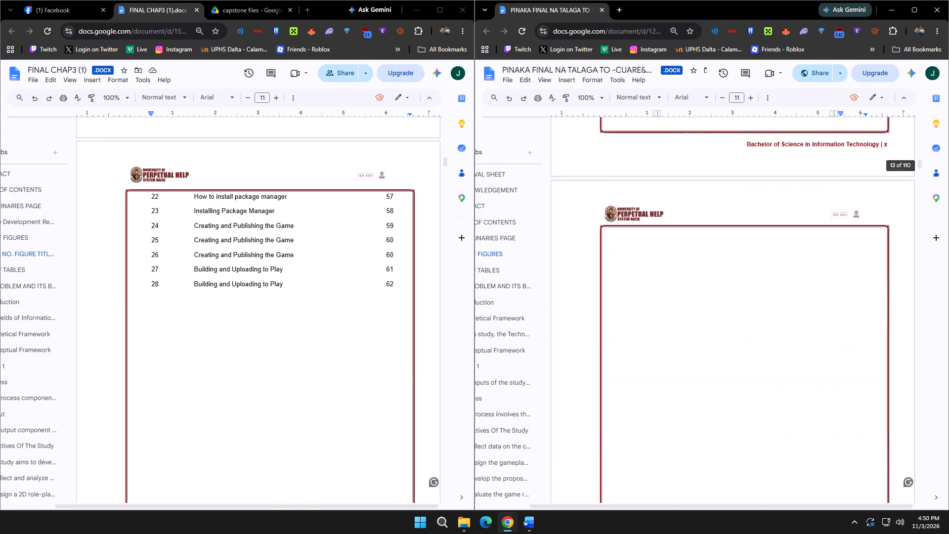
{"action": "scroll", "coordinate": [816, 383], "scroll_direction": "down", "scroll_amount": 18}
{"action": "scroll", "coordinate": [815, 378], "scroll_direction": "up", "scroll_amount": 5}
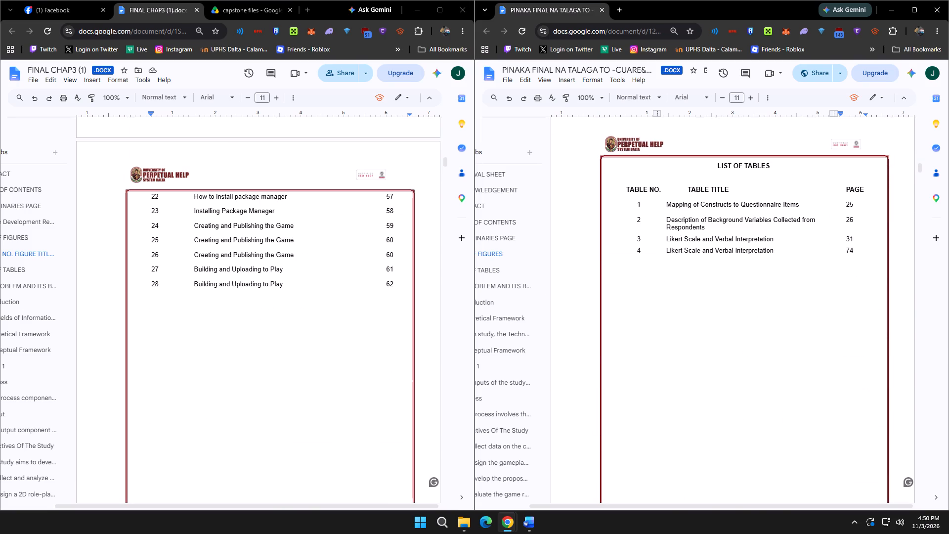
{"action": "scroll", "coordinate": [815, 378], "scroll_direction": "down", "scroll_amount": 10}
{"action": "scroll", "coordinate": [816, 378], "scroll_direction": "up", "scroll_amount": 11}
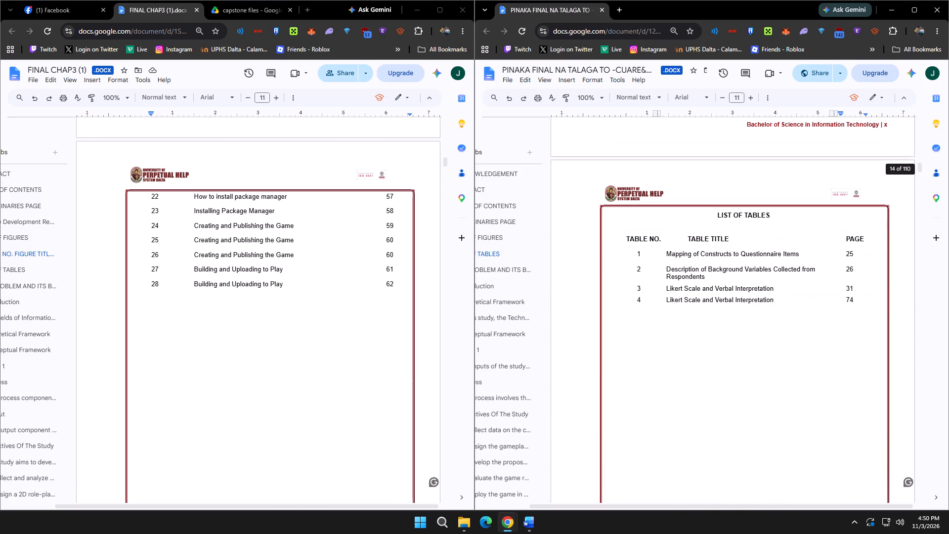
{"action": "left_click", "coordinate": [577, 214]}
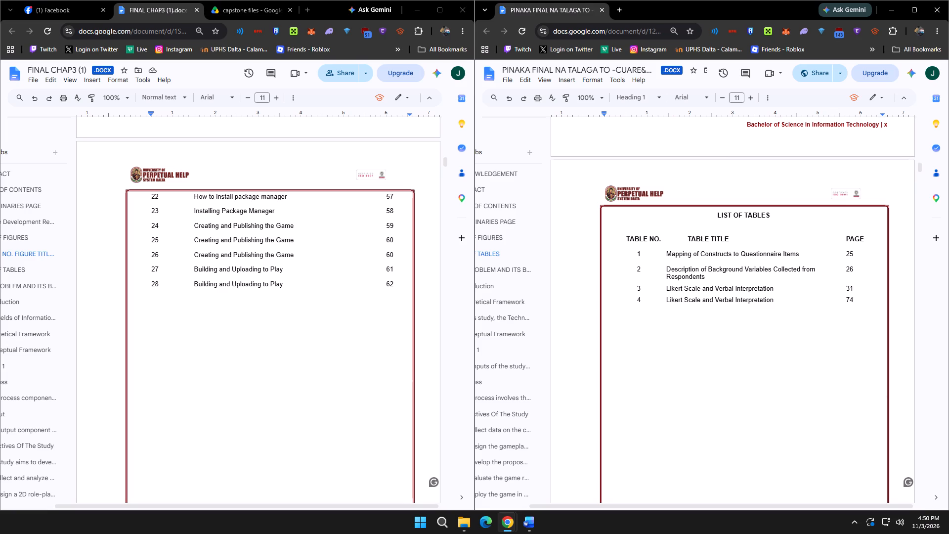
{"action": "key", "text": "ctrl+f"}
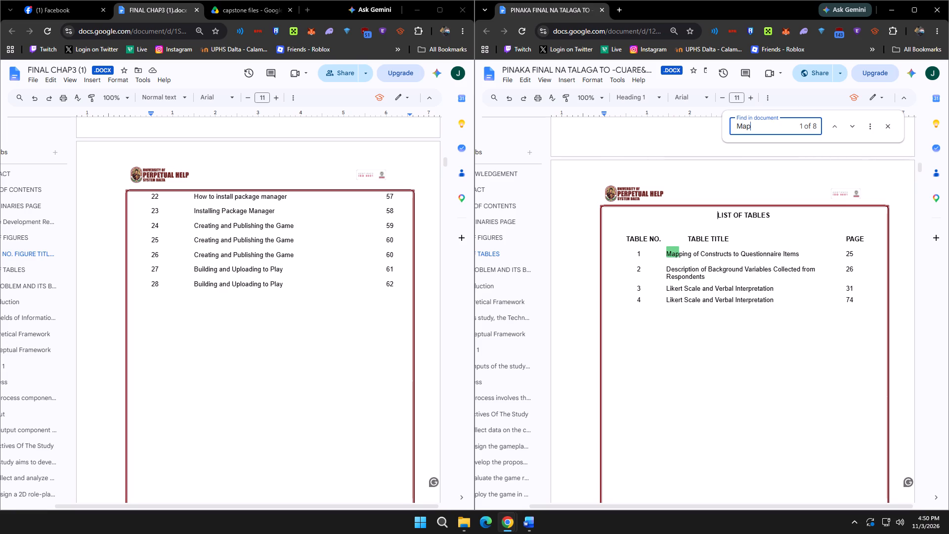
{"action": "left_click", "coordinate": [854, 124]}
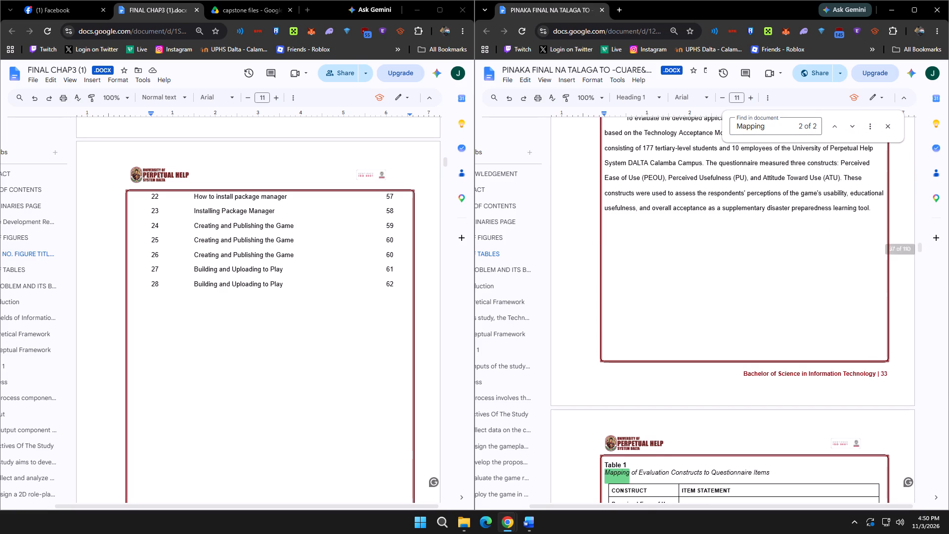
{"action": "scroll", "coordinate": [787, 299], "scroll_direction": "down", "scroll_amount": 10}
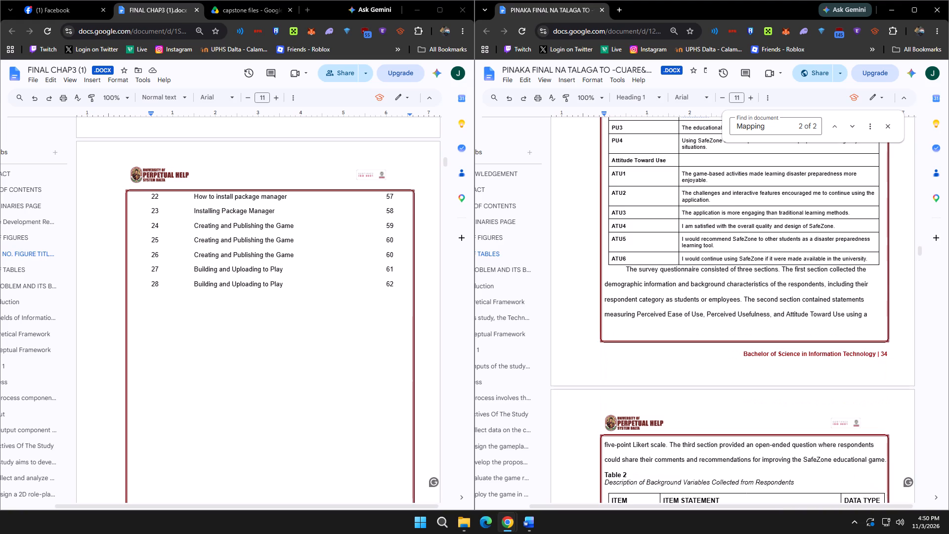
In the List of Tables, set the page number of Table 1, Mapping of Constructs to Questionnaire Items, to 34.
{"action": "left_click", "coordinate": [840, 130]}
{"action": "left_click", "coordinate": [847, 149]}
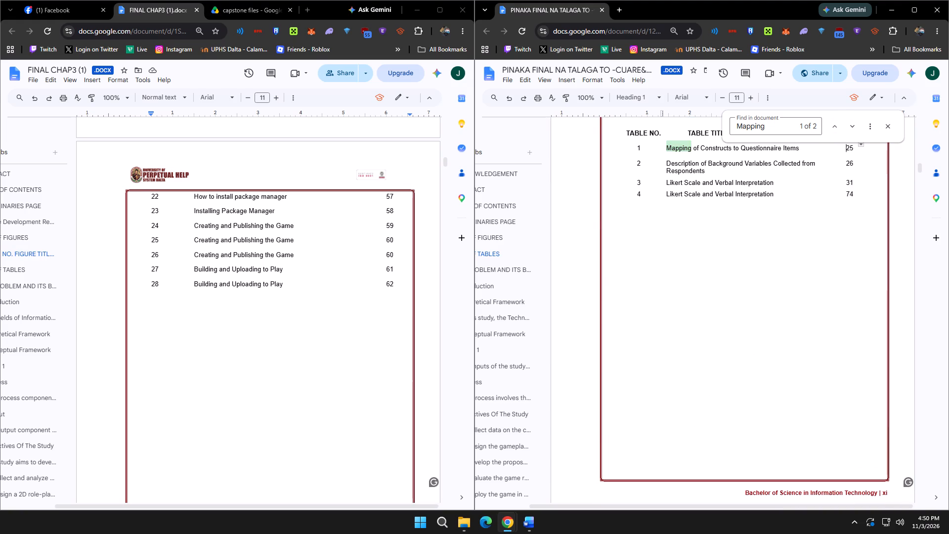
{"action": "left_click", "coordinate": [847, 149]}
{"action": "key", "text": "3"}
{"action": "key", "text": "4"}
Find Table 2 by searching for its full title, and set its page number in the List of Tables to 35.
{"action": "left_click_drag", "start_coordinate": [667, 164], "coordinate": [726, 173]}
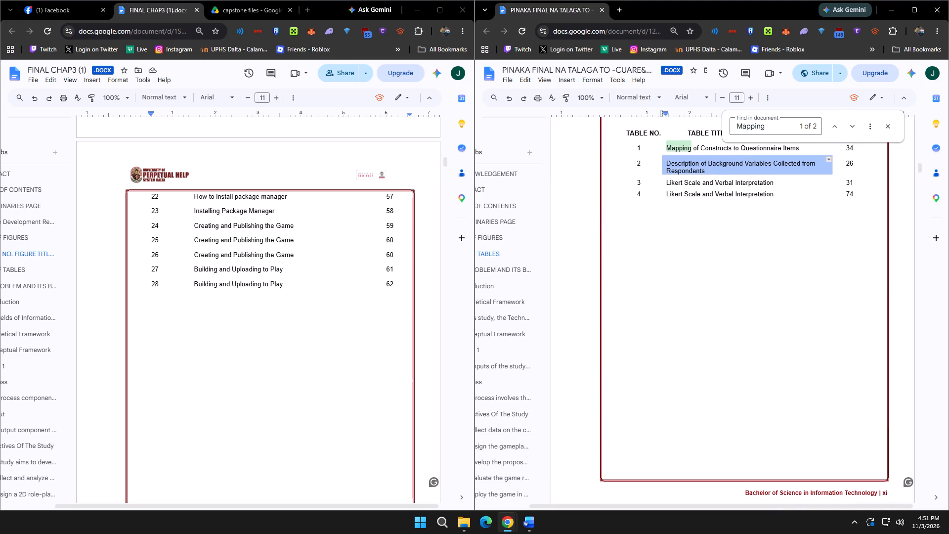
{"action": "key", "text": "ctrl+c"}
{"action": "left_click_drag", "start_coordinate": [773, 127], "coordinate": [728, 127]}
{"action": "key", "text": "ctrl+v"}
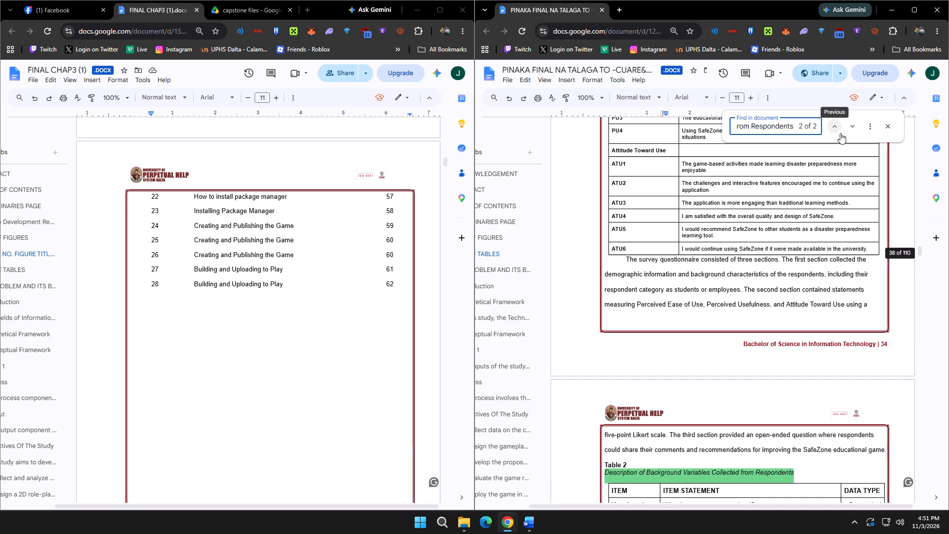
{"action": "scroll", "coordinate": [829, 213], "scroll_direction": "down", "scroll_amount": 9}
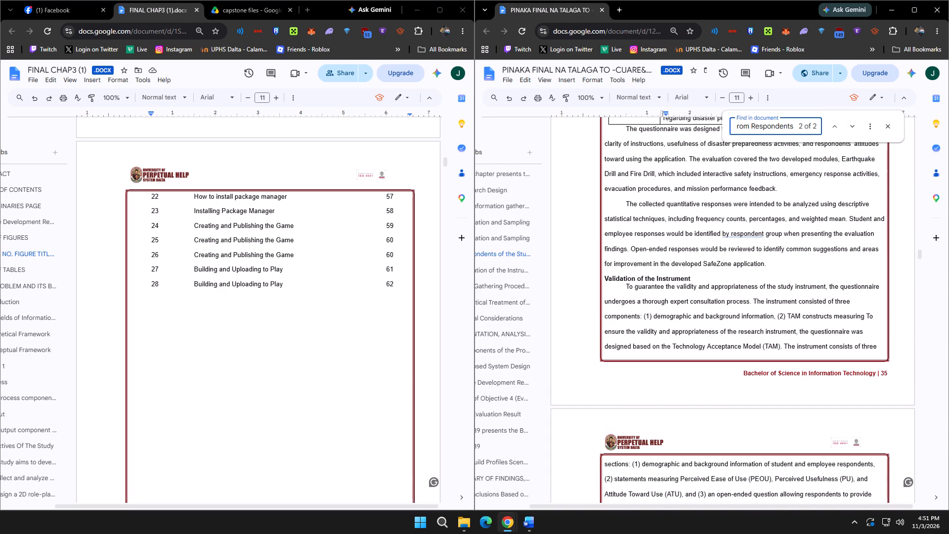
{"action": "left_click", "coordinate": [835, 125]}
{"action": "scroll", "coordinate": [838, 174], "scroll_direction": "up", "scroll_amount": 2}
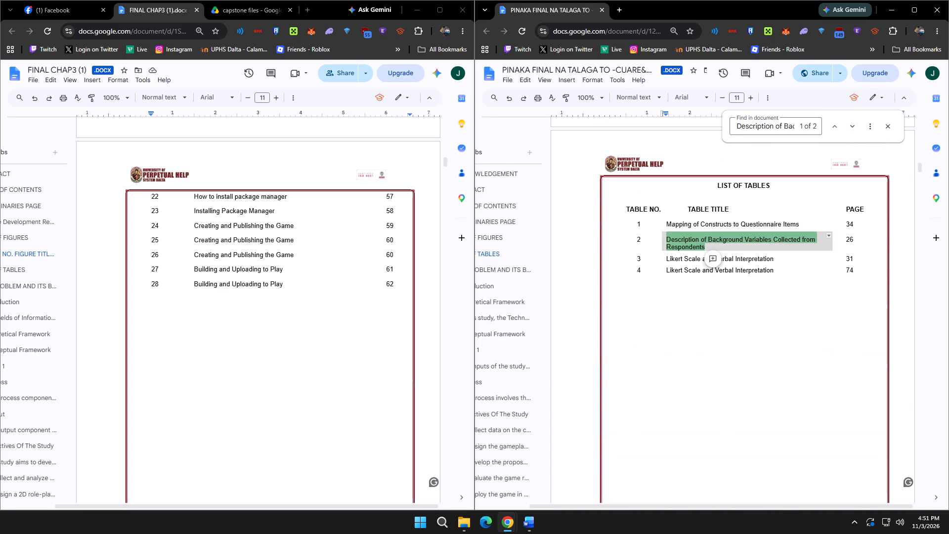
{"action": "left_click_drag", "start_coordinate": [846, 240], "coordinate": [852, 240]}
{"action": "key", "text": "3"}
{"action": "key", "text": "5"}
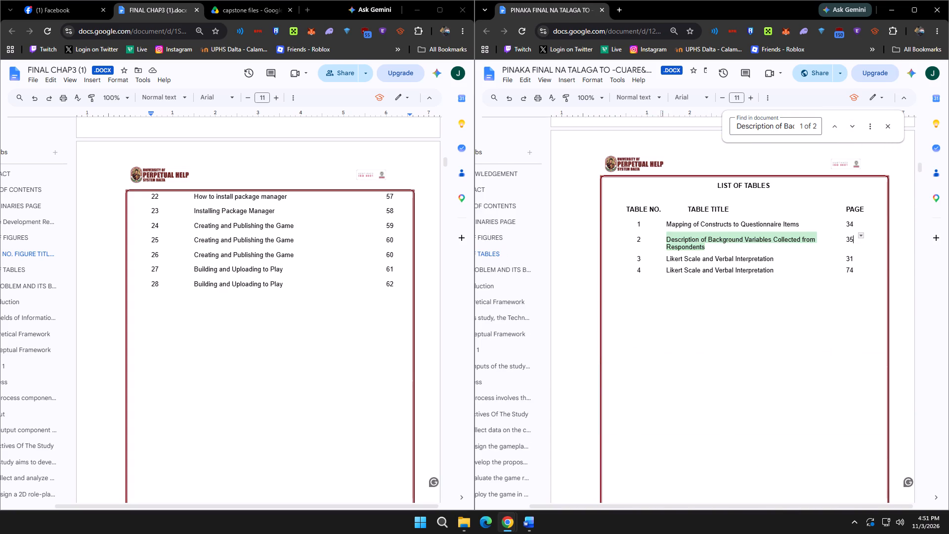
Find Table 3 by searching for its title, Likert Scale and Verbal Interpretation, and set its List of Tables page number to 39.
{"action": "left_click_drag", "start_coordinate": [773, 258], "coordinate": [669, 258]}
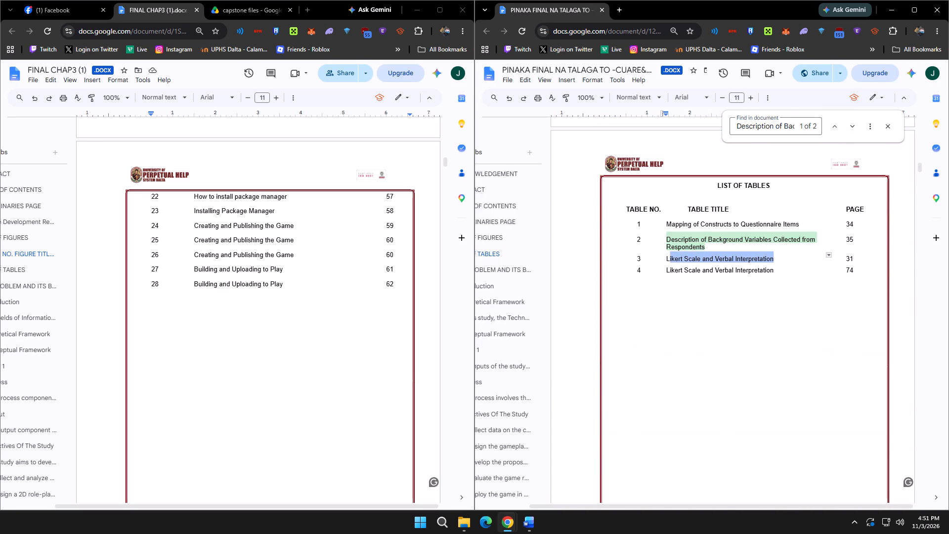
{"action": "left_click_drag", "start_coordinate": [669, 258], "coordinate": [667, 258]}
{"action": "key", "text": "ctrl+c"}
{"action": "left_click", "coordinate": [792, 129]}
{"action": "key", "text": "ctrl+a"}
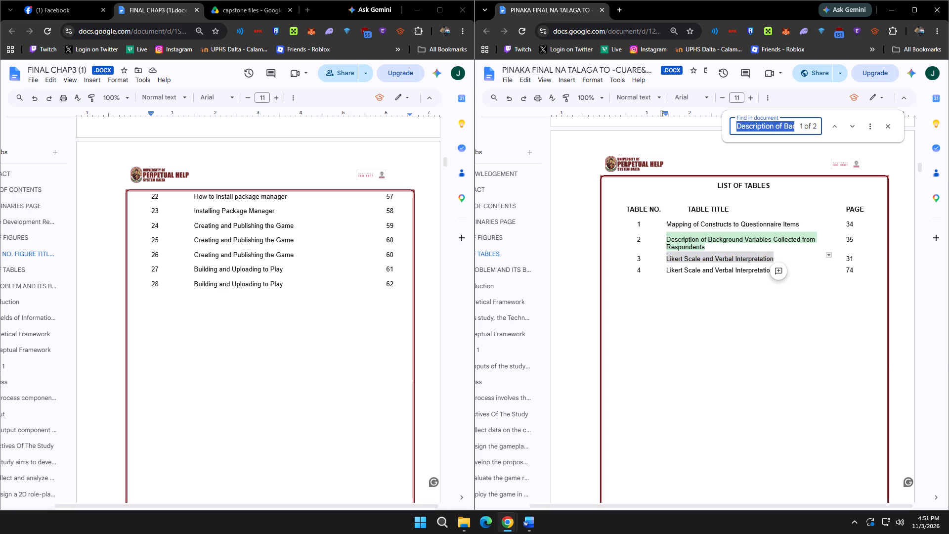
{"action": "key", "text": "ctrl+v"}
{"action": "left_click", "coordinate": [852, 125]}
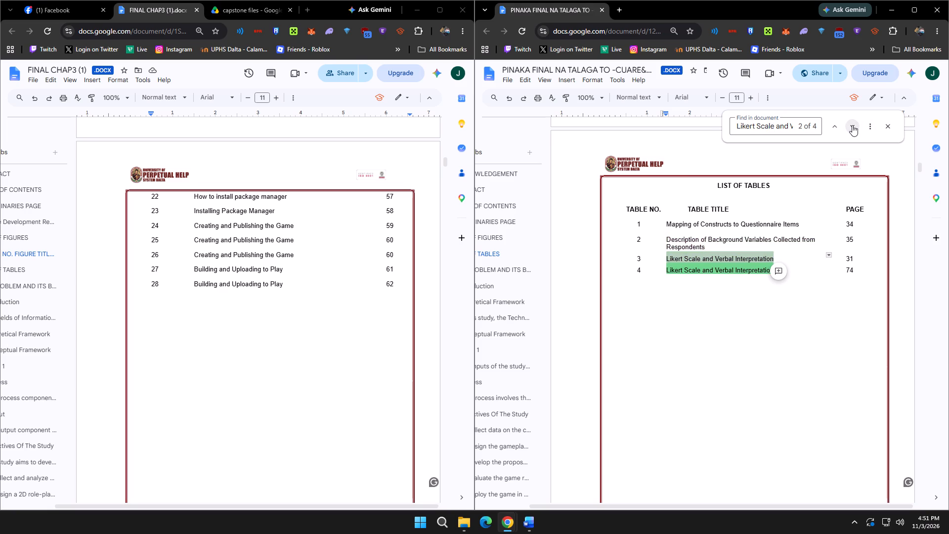
{"action": "left_click", "coordinate": [852, 125]}
{"action": "scroll", "coordinate": [809, 252], "scroll_direction": "down", "scroll_amount": 6}
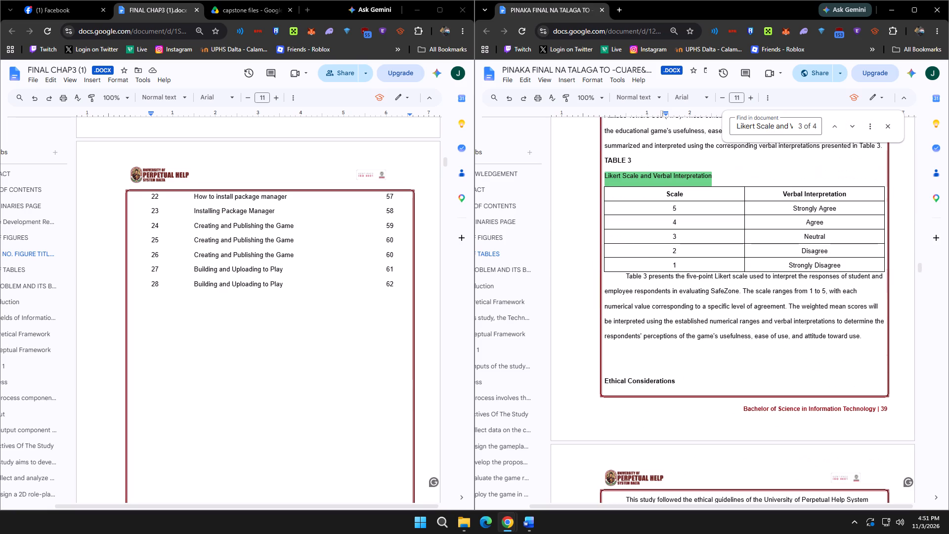
{"action": "left_click", "coordinate": [832, 131]}
{"action": "scroll", "coordinate": [829, 217], "scroll_direction": "up", "scroll_amount": 3}
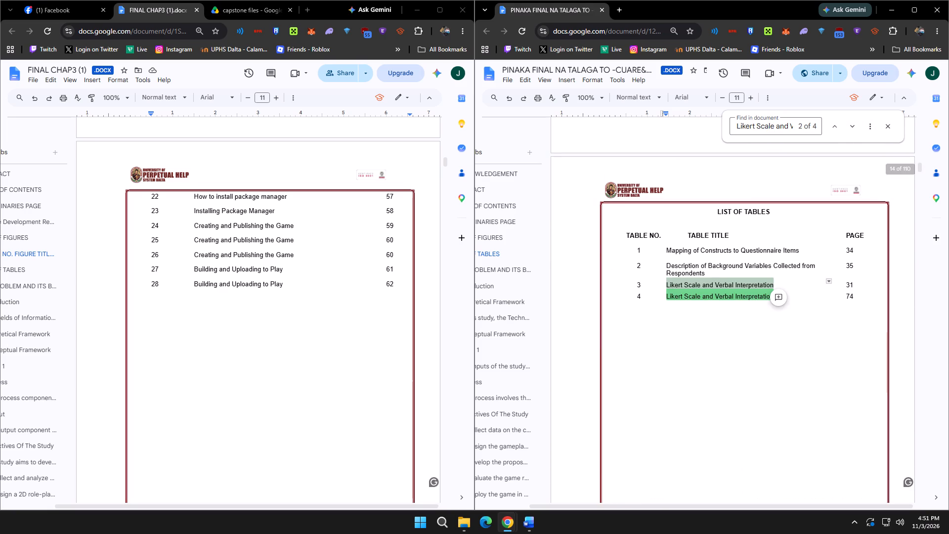
{"action": "left_click_drag", "start_coordinate": [846, 288], "coordinate": [853, 287]}
{"action": "key", "text": "3"}
{"action": "key", "text": "9"}
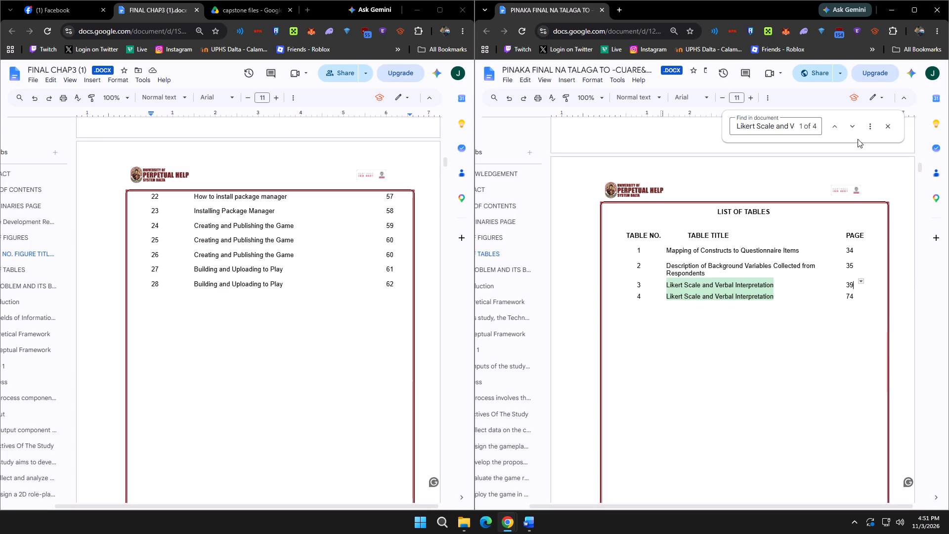
Go to Table 4, Likert Scale and Verbal Interpretation, and remove the blank lines above its caption.
{"action": "double_click", "coordinate": [855, 127]}
{"action": "scroll", "coordinate": [824, 257], "scroll_direction": "down", "scroll_amount": 6}
{"action": "scroll", "coordinate": [824, 258], "scroll_direction": "up", "scroll_amount": 5}
{"action": "left_click", "coordinate": [637, 352]}
{"action": "key", "text": "BackSpace"}
{"action": "key", "text": "BackSpace"}
{"action": "key", "text": "BackSpace"}
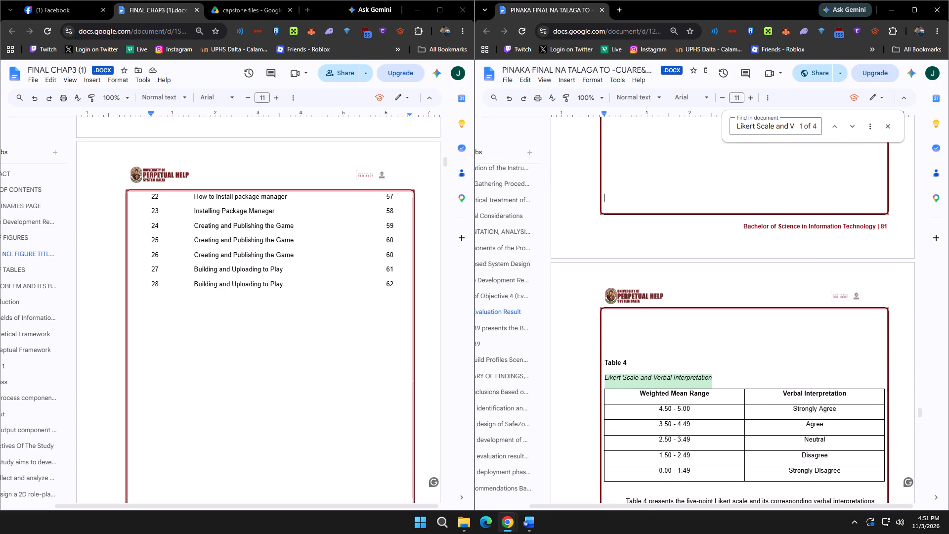
{"action": "left_click", "coordinate": [616, 340]}
{"action": "key", "text": "BackSpace"}
{"action": "left_click", "coordinate": [611, 335]}
{"action": "key", "text": "BackSpace"}
{"action": "key", "text": "BackSpace"}
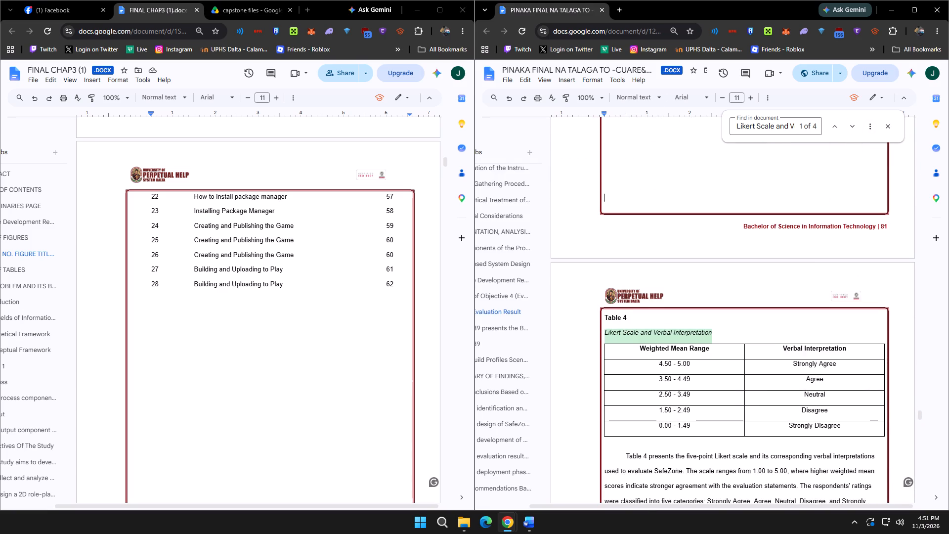
In the List of Tables, set the page number of Table 4 to 82, close the search, and save the document.
{"action": "scroll", "coordinate": [616, 337], "scroll_direction": "up", "scroll_amount": 7}
{"action": "scroll", "coordinate": [617, 338], "scroll_direction": "down", "scroll_amount": 14}
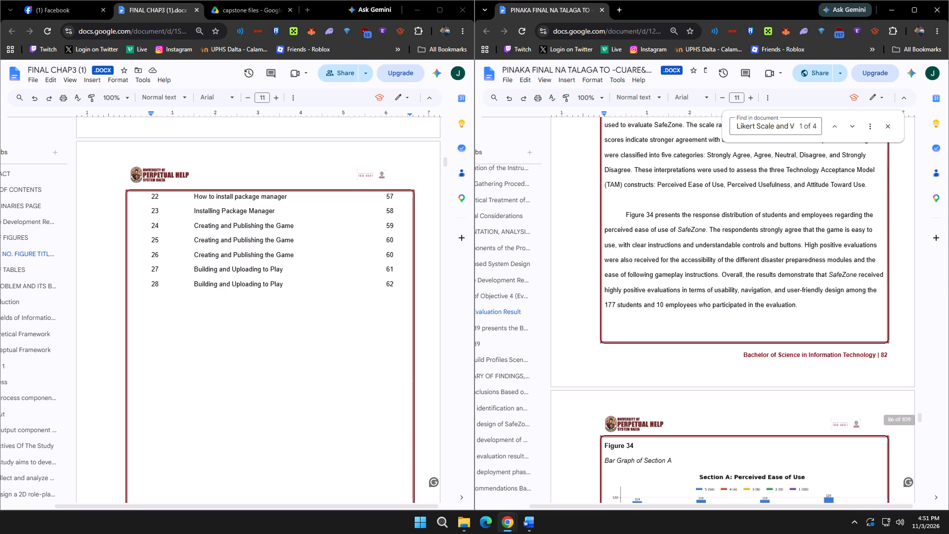
{"action": "scroll", "coordinate": [639, 325], "scroll_direction": "up", "scroll_amount": 4}
{"action": "double_click", "coordinate": [839, 125]}
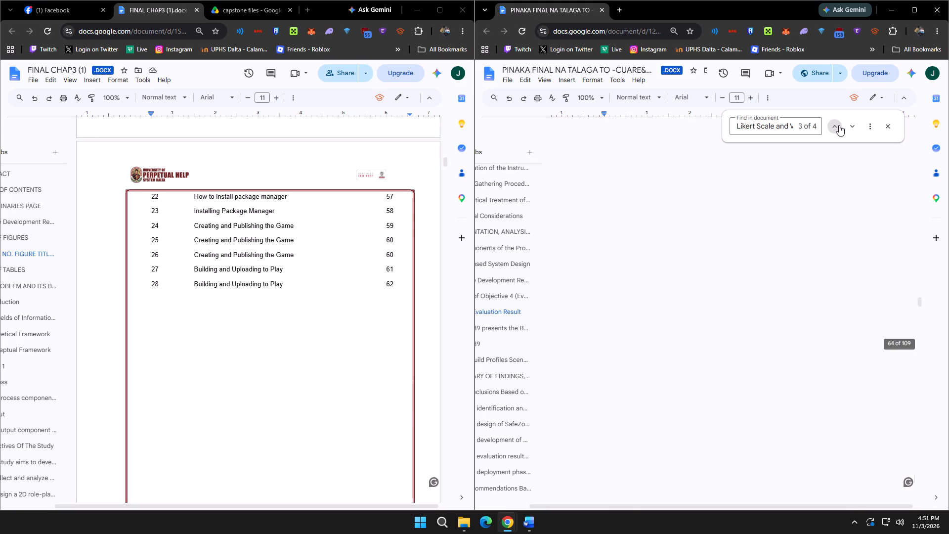
{"action": "left_click_drag", "start_coordinate": [847, 149], "coordinate": [853, 151]}
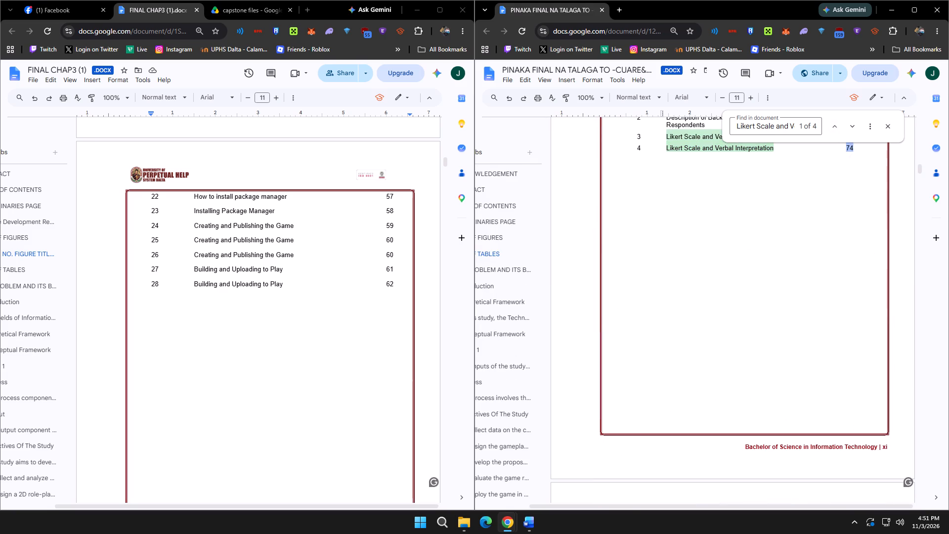
{"action": "type", "text": "82"}
{"action": "left_click", "coordinate": [888, 128]}
{"action": "key", "text": "ctrl+s"}
{"action": "key", "text": "ctrl+s"}
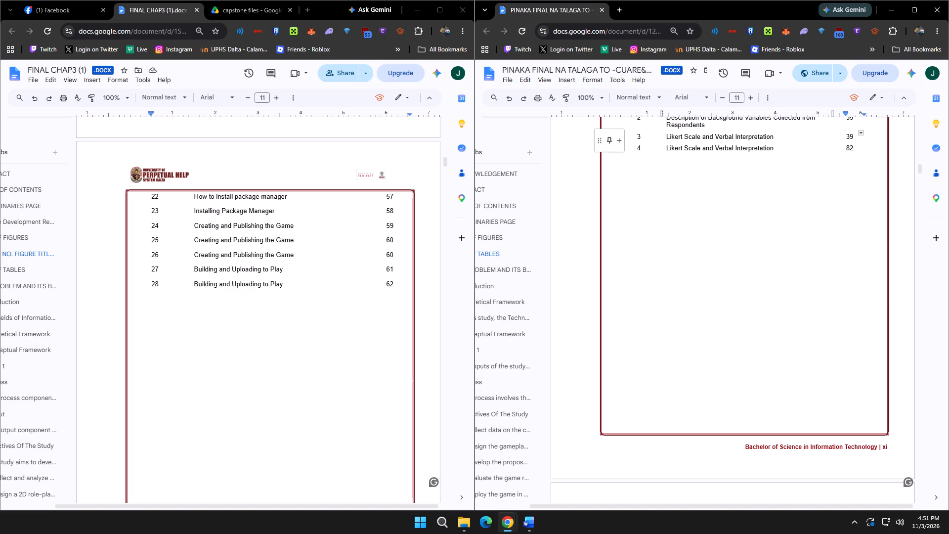
{"action": "left_click", "coordinate": [572, 142]}
{"action": "key", "text": "ctrl+s"}
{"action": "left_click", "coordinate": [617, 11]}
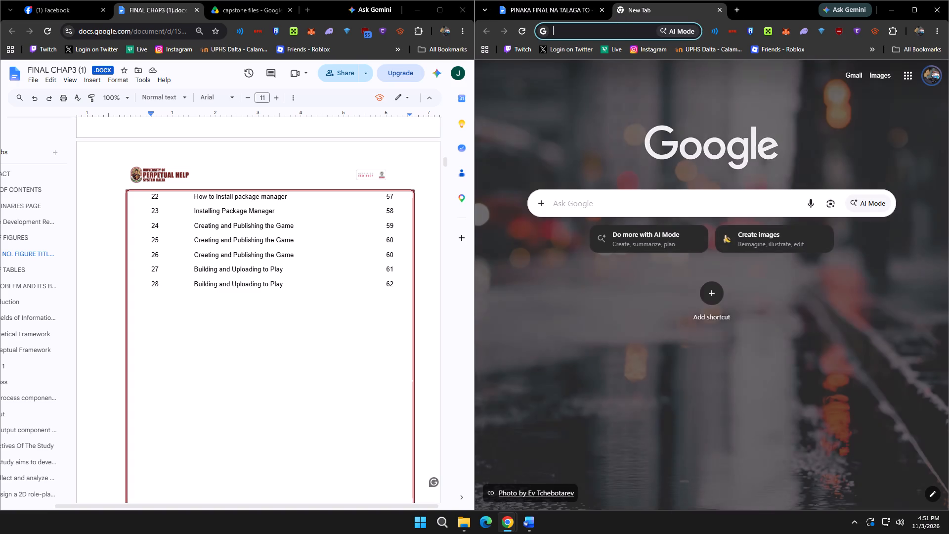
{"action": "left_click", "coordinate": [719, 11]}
{"action": "left_click", "coordinate": [231, 9]}
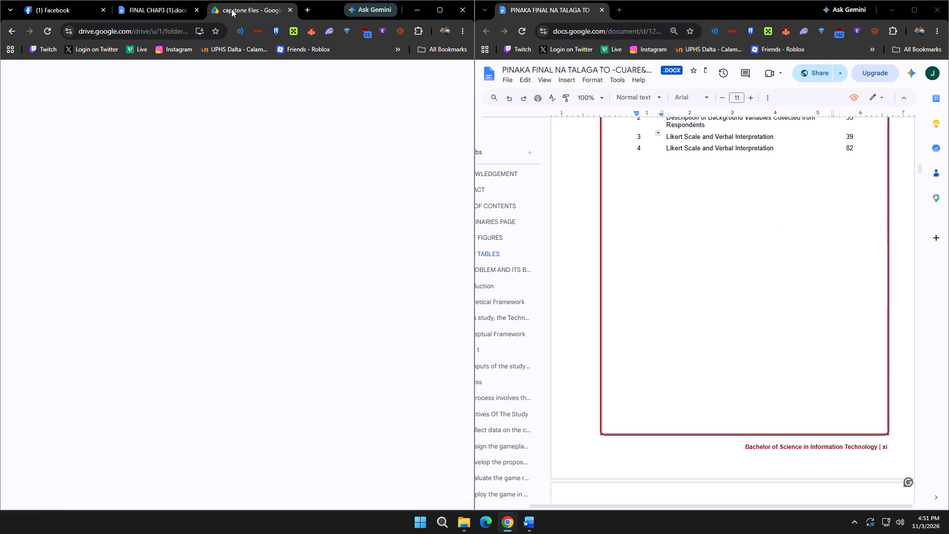
Browse Google Drive from the capstone files folder up to Shared with me, and look through My Drive.
{"action": "left_click", "coordinate": [287, 109]}
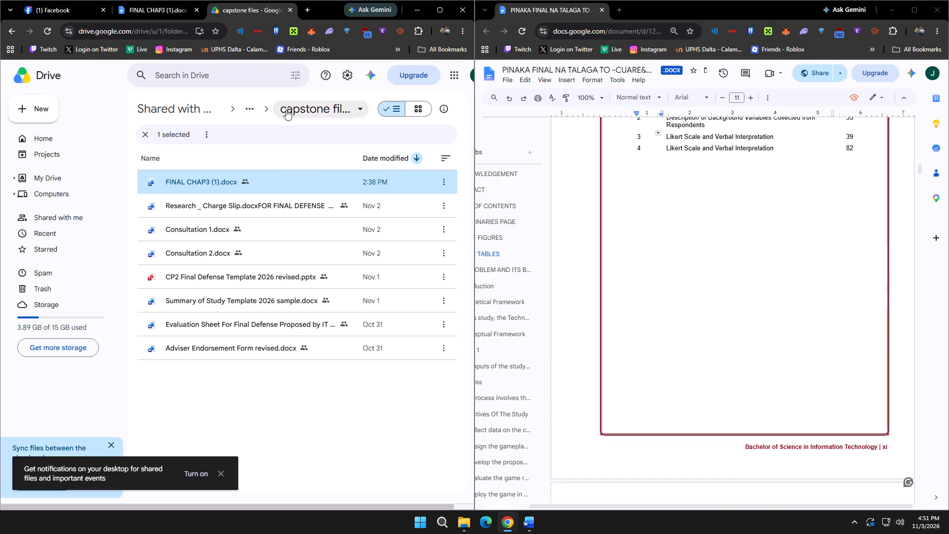
{"action": "left_click", "coordinate": [244, 107]}
{"action": "left_click", "coordinate": [249, 108]}
{"action": "left_click", "coordinate": [165, 108]}
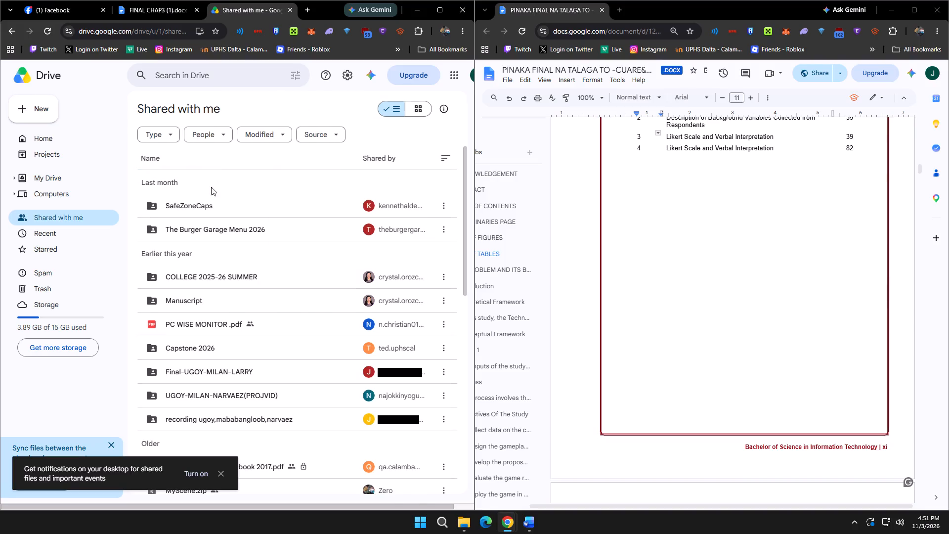
{"action": "left_click", "coordinate": [437, 11]}
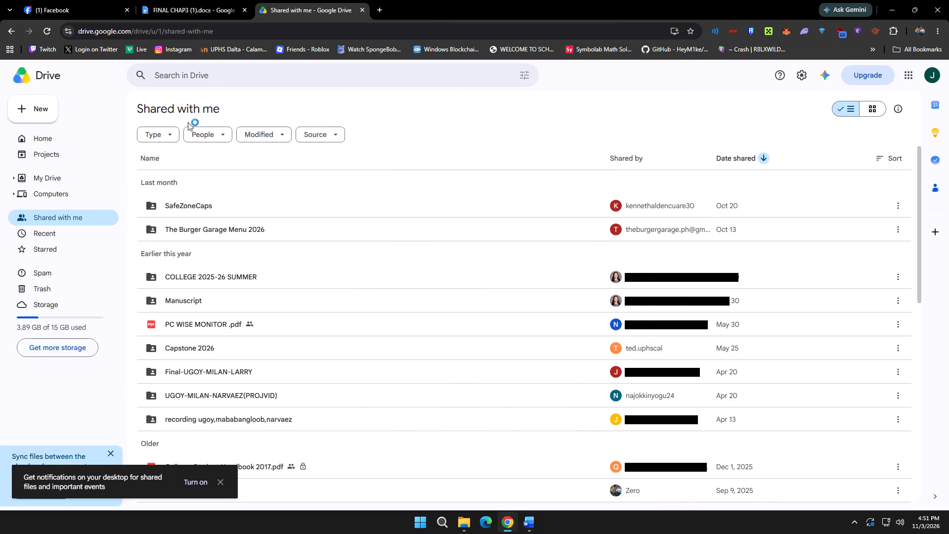
{"action": "left_click", "coordinate": [57, 181]}
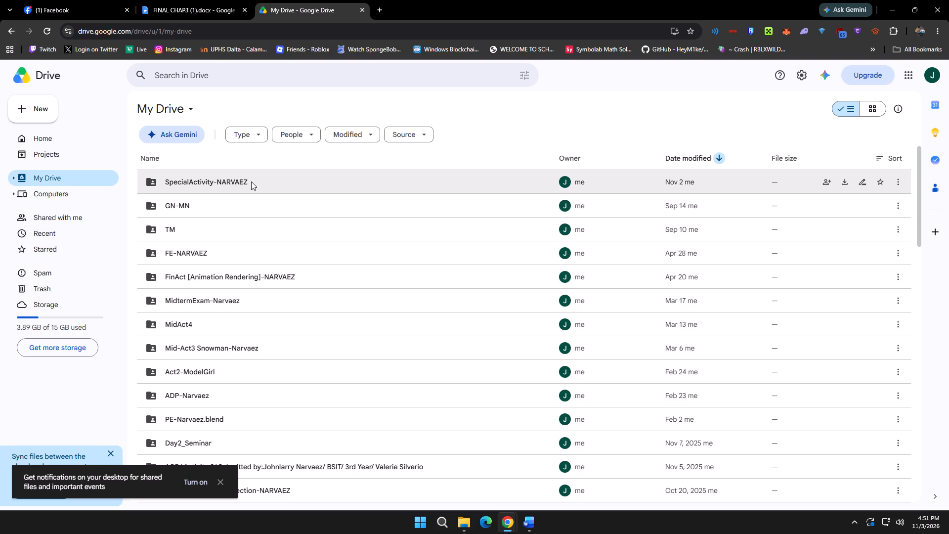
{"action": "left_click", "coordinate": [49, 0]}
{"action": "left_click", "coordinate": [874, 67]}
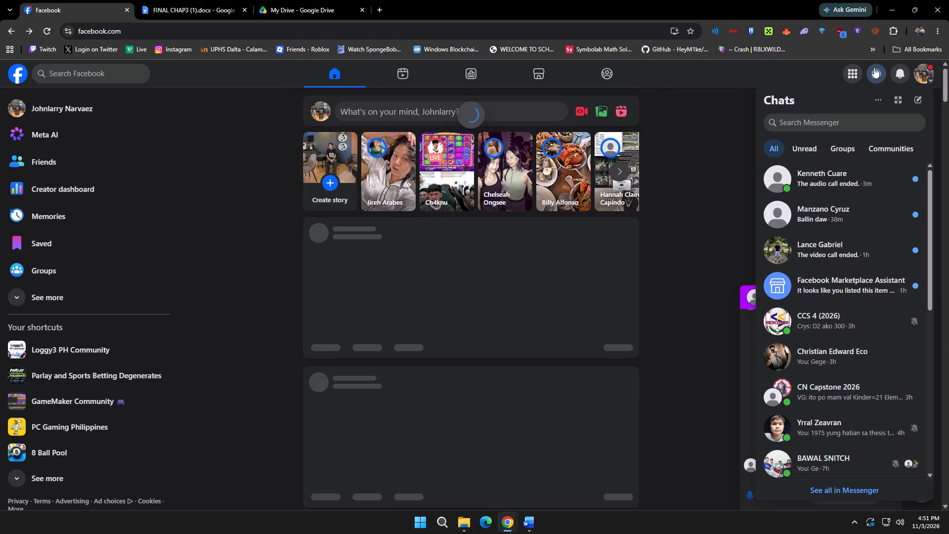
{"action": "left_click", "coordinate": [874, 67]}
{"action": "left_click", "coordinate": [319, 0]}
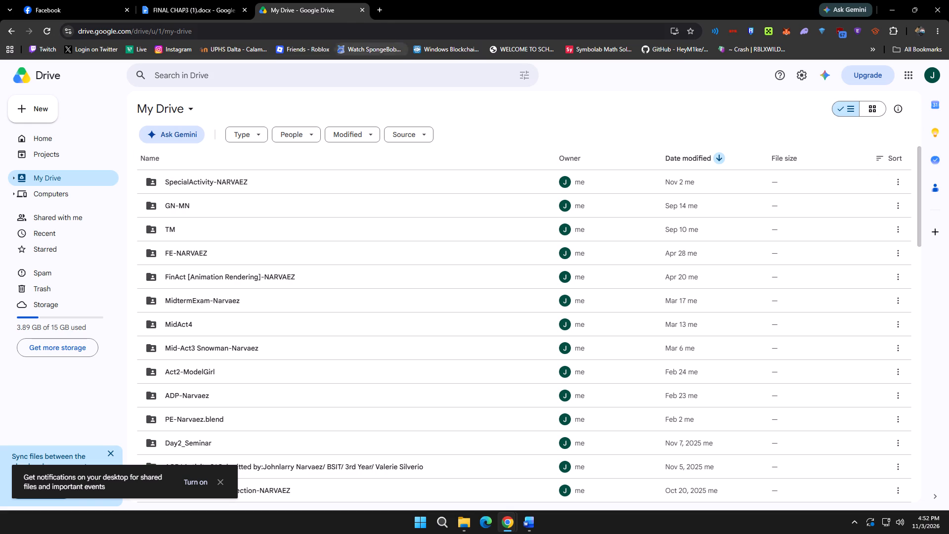
Find the CN Google Drive folder from a new browser tab by searching cn, and close the FINAL CHAP3 (1) document.
{"action": "left_click", "coordinate": [384, 7]}
{"action": "left_click", "coordinate": [230, 0]}
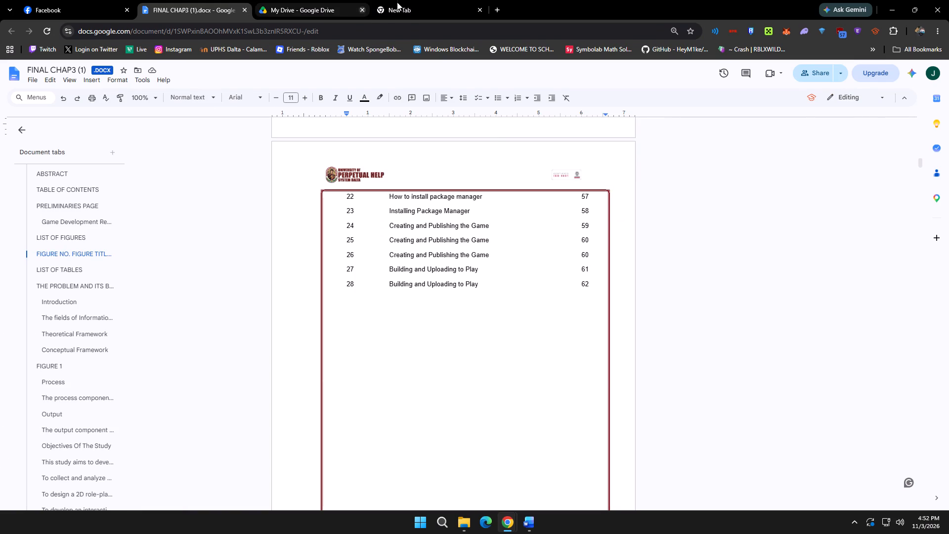
{"action": "left_click", "coordinate": [406, 0]}
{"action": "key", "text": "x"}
{"action": "key", "text": "BackSpace"}
{"action": "key", "text": "BackSpace"}
{"action": "key", "text": "BackSpace"}
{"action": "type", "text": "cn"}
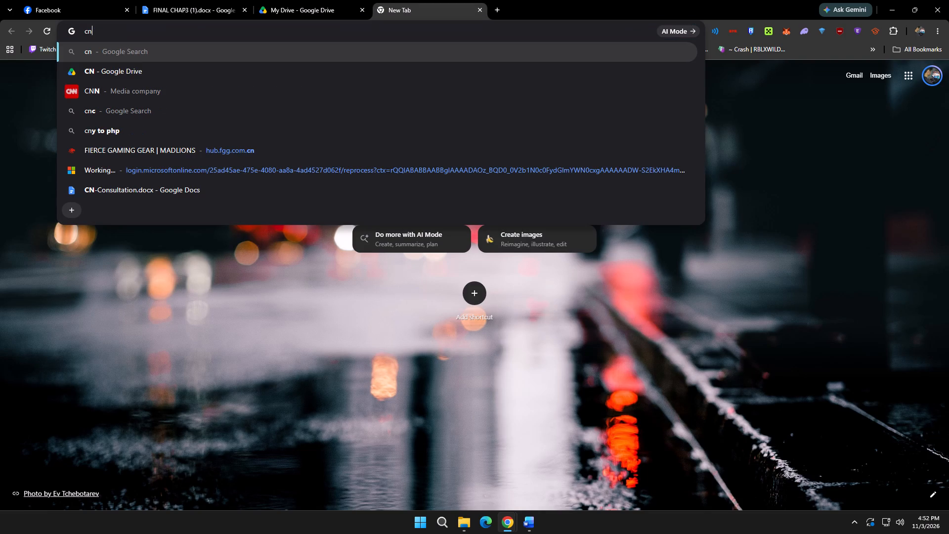
{"action": "left_click", "coordinate": [161, 68]}
{"action": "left_click", "coordinate": [195, 1]}
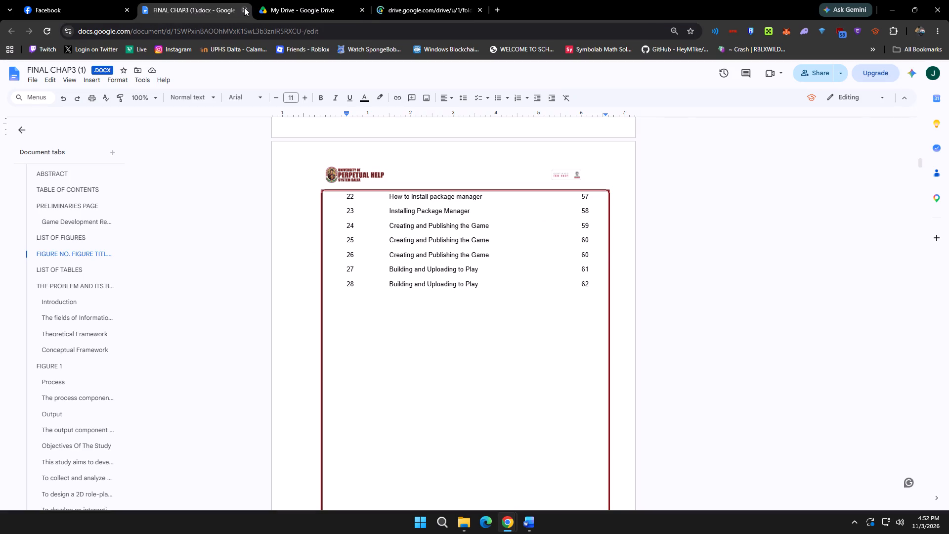
{"action": "left_click", "coordinate": [245, 7]}
{"action": "left_click", "coordinate": [325, 3]}
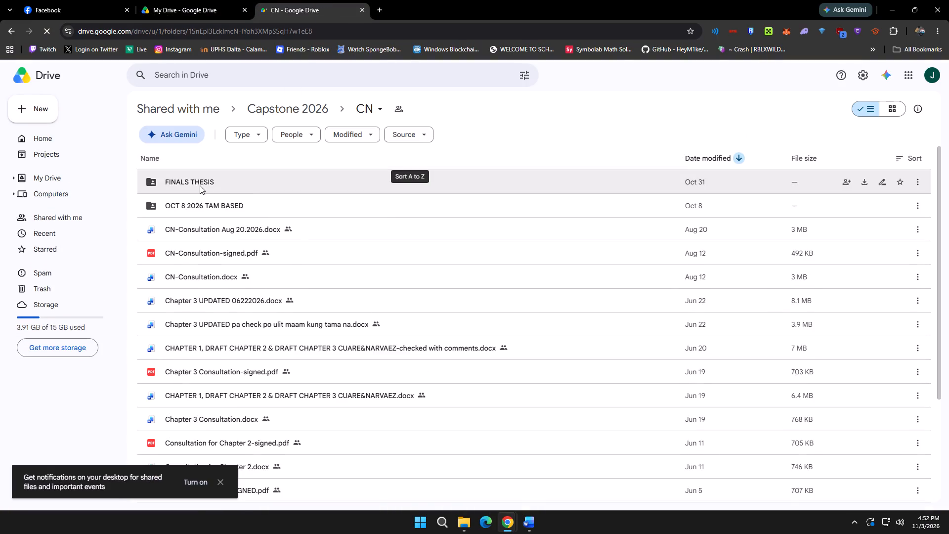
Open PINAKA FINAL NA TALAGA TO from FINALS THESIS, check its table of contents and lists of figures and tables, and close the document and Drive tabs.
{"action": "double_click", "coordinate": [200, 185]}
{"action": "double_click", "coordinate": [195, 182]}
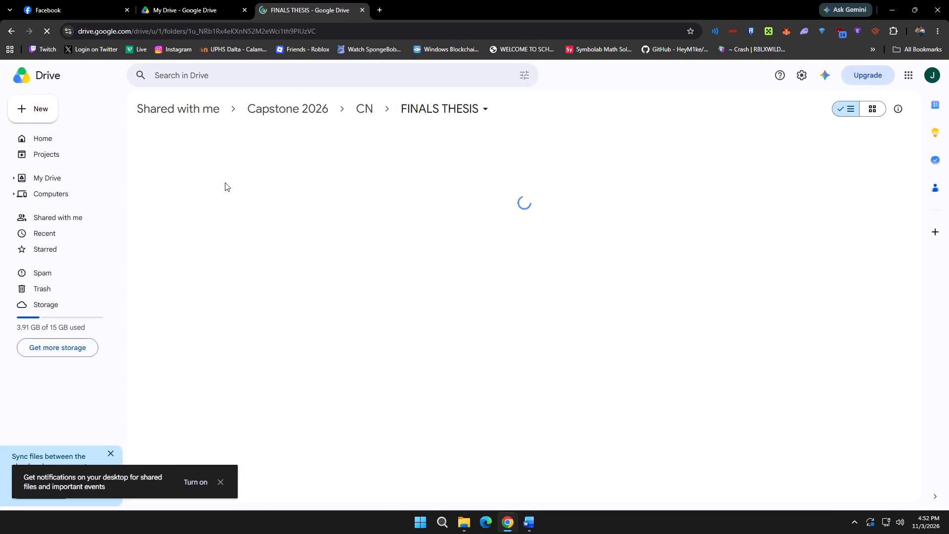
{"action": "double_click", "coordinate": [211, 188]}
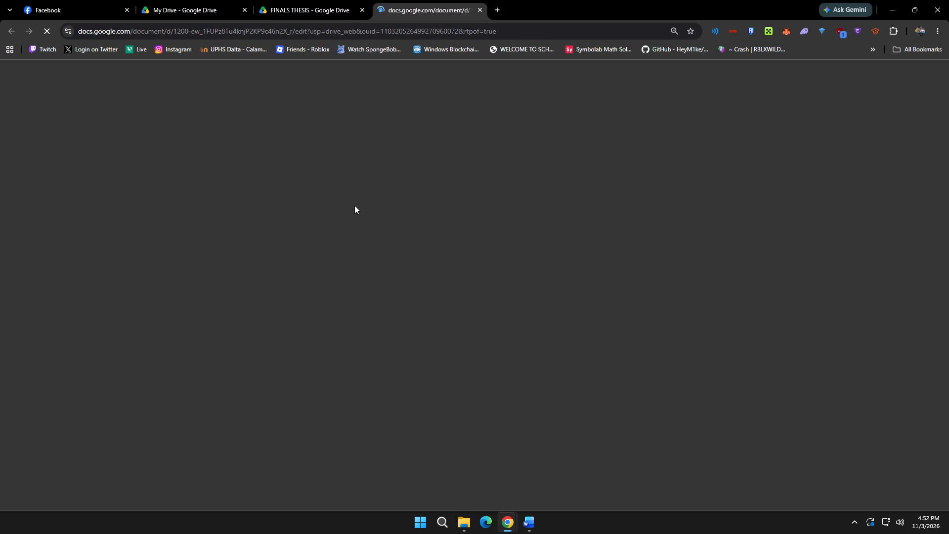
{"action": "scroll", "coordinate": [436, 256], "scroll_direction": "down", "scroll_amount": 8}
{"action": "scroll", "coordinate": [468, 284], "scroll_direction": "down", "scroll_amount": 16}
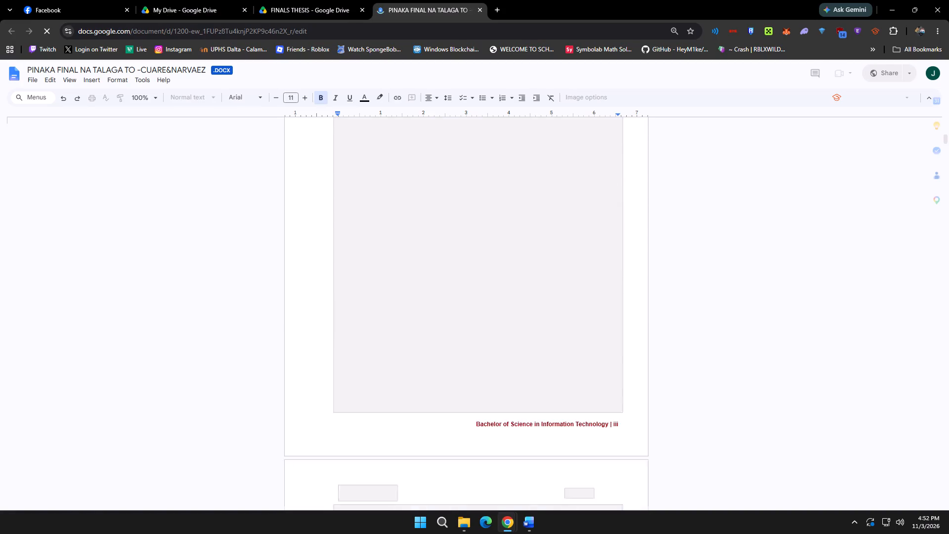
{"action": "scroll", "coordinate": [470, 287], "scroll_direction": "down", "scroll_amount": 4}
{"action": "scroll", "coordinate": [470, 286], "scroll_direction": "down", "scroll_amount": 20}
{"action": "scroll", "coordinate": [470, 286], "scroll_direction": "down", "scroll_amount": 10}
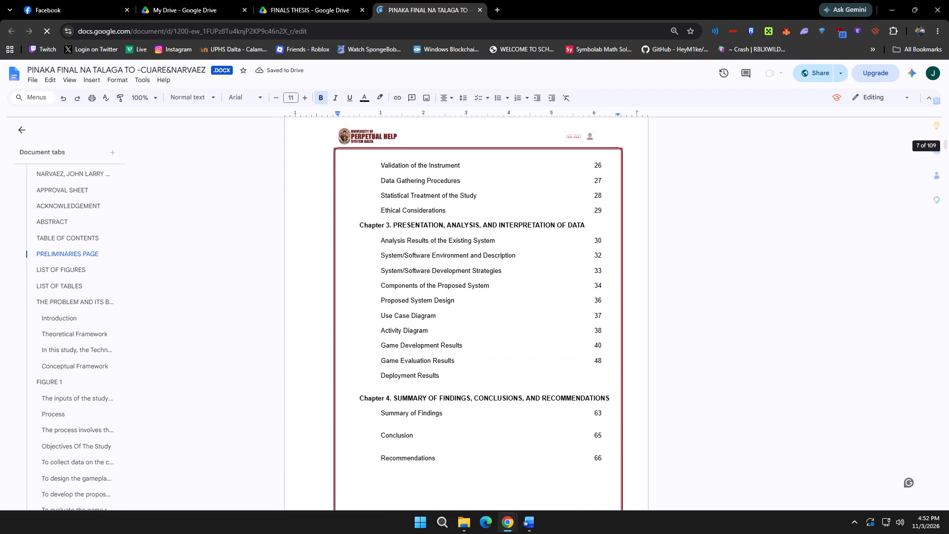
{"action": "scroll", "coordinate": [470, 287], "scroll_direction": "down", "scroll_amount": 8}
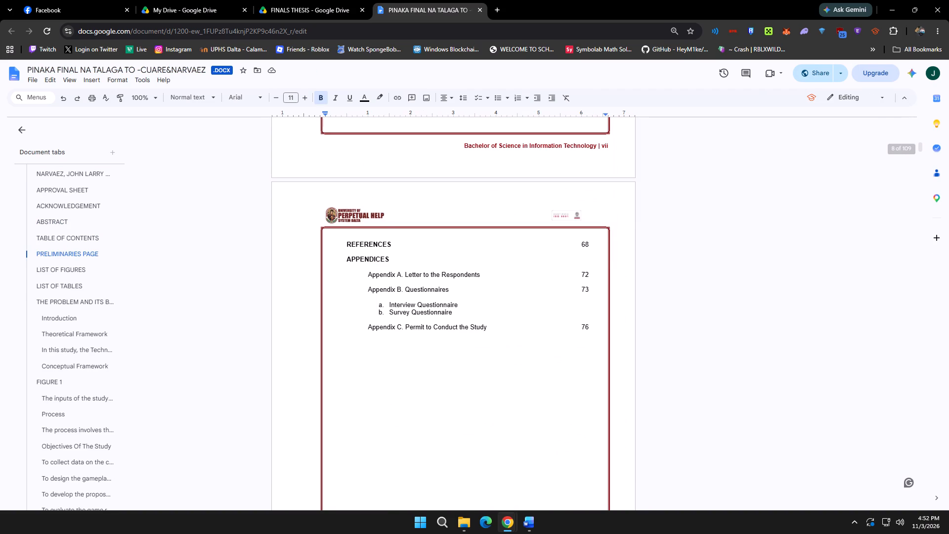
{"action": "scroll", "coordinate": [470, 287], "scroll_direction": "down", "scroll_amount": 16}
{"action": "scroll", "coordinate": [470, 287], "scroll_direction": "down", "scroll_amount": 5}
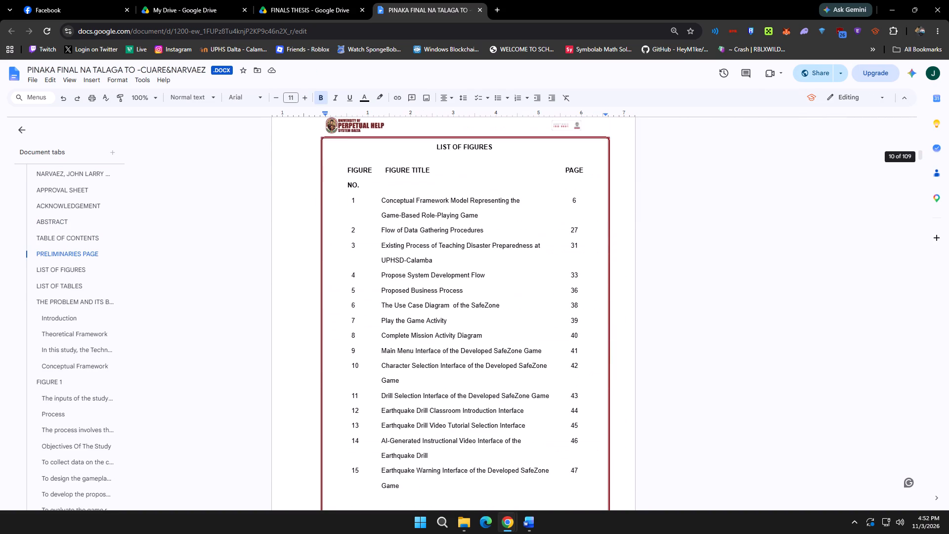
{"action": "scroll", "coordinate": [470, 287], "scroll_direction": "down", "scroll_amount": 11}
{"action": "scroll", "coordinate": [470, 287], "scroll_direction": "down", "scroll_amount": 10}
{"action": "scroll", "coordinate": [471, 286], "scroll_direction": "up", "scroll_amount": 3}
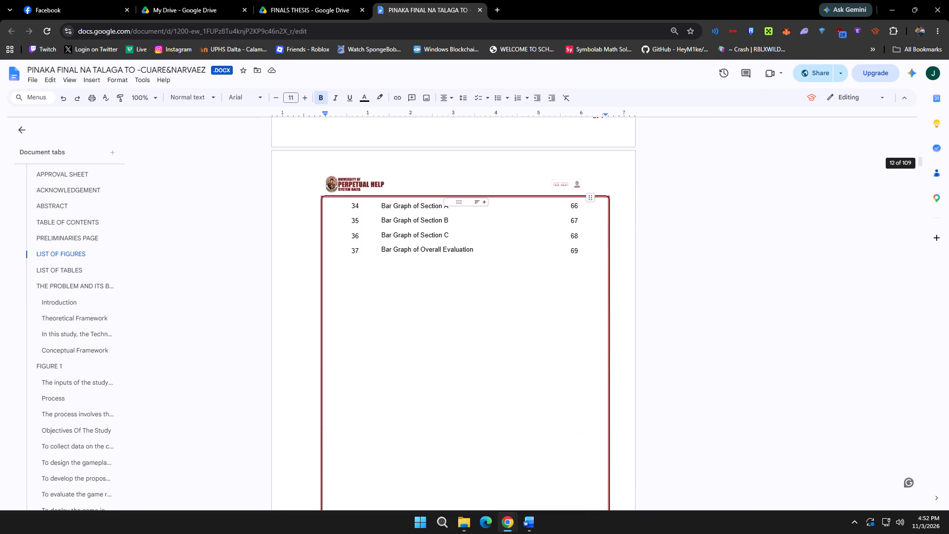
{"action": "scroll", "coordinate": [471, 286], "scroll_direction": "down", "scroll_amount": 16}
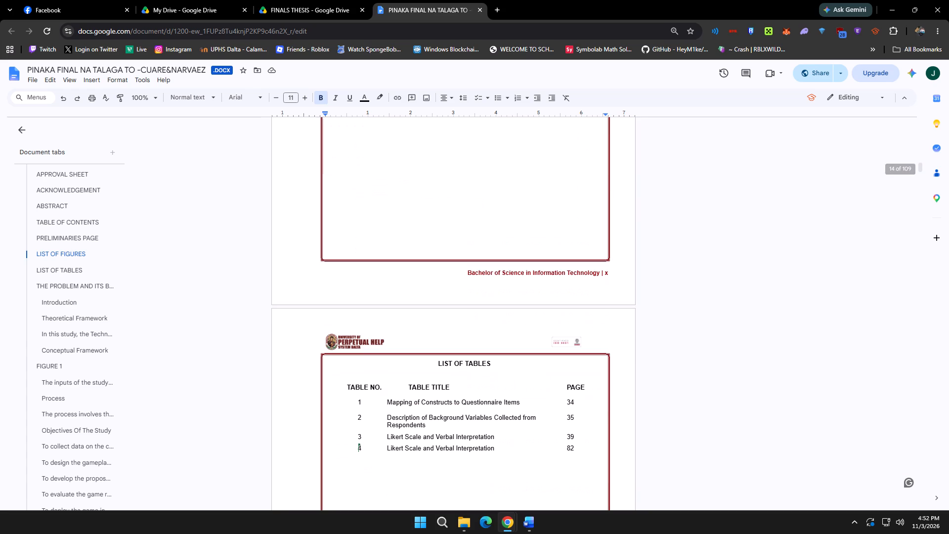
{"action": "scroll", "coordinate": [472, 286], "scroll_direction": "down", "scroll_amount": 4}
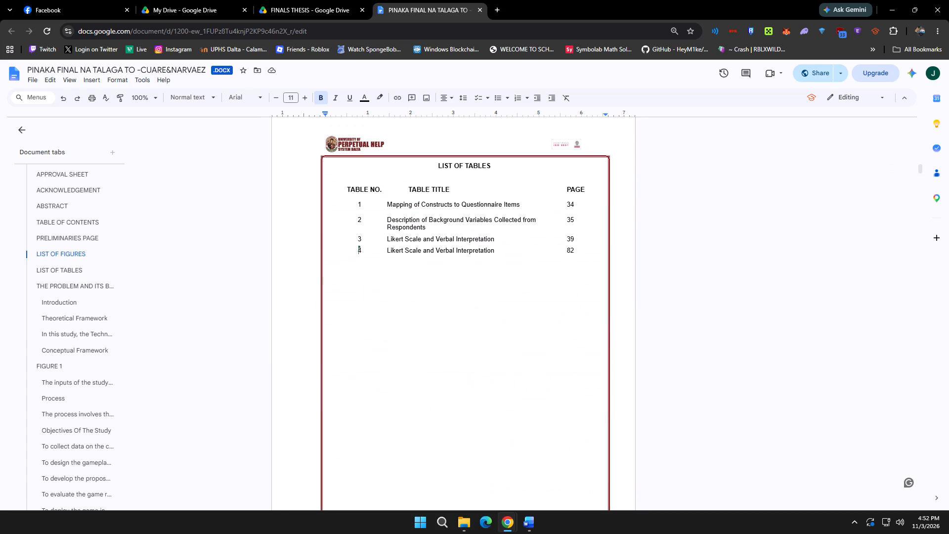
{"action": "scroll", "coordinate": [547, 263], "scroll_direction": "down", "scroll_amount": 6}
{"action": "scroll", "coordinate": [585, 266], "scroll_direction": "up", "scroll_amount": 4}
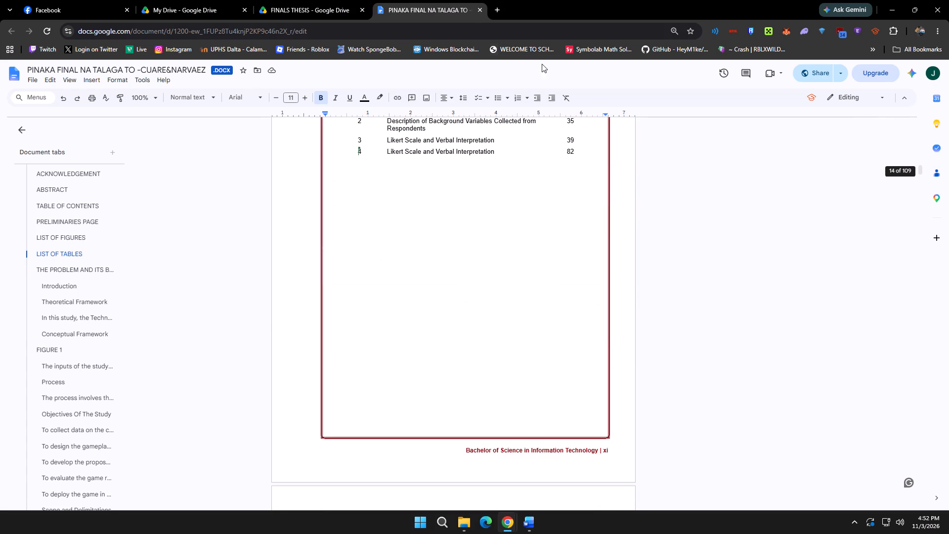
{"action": "left_click", "coordinate": [477, 9]}
{"action": "left_click", "coordinate": [362, 11]}
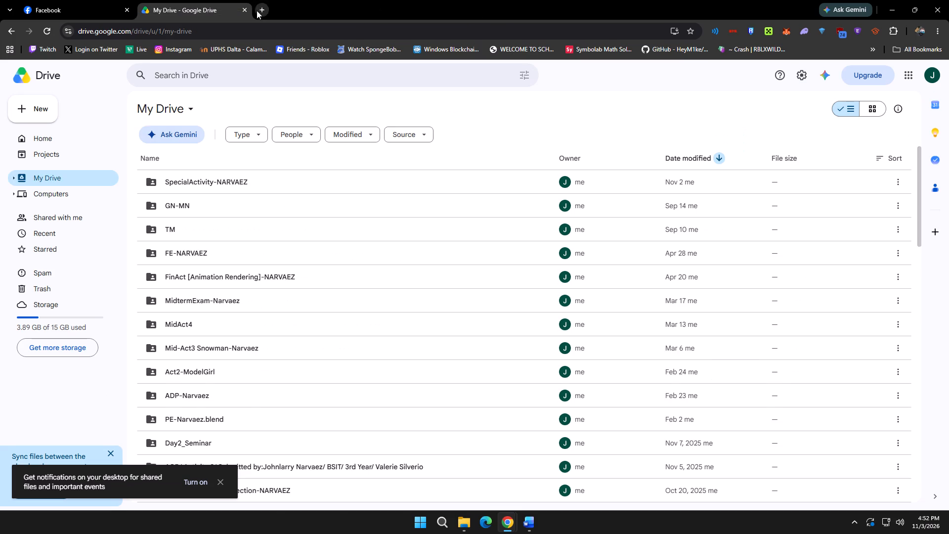
{"action": "left_click", "coordinate": [242, 7]}
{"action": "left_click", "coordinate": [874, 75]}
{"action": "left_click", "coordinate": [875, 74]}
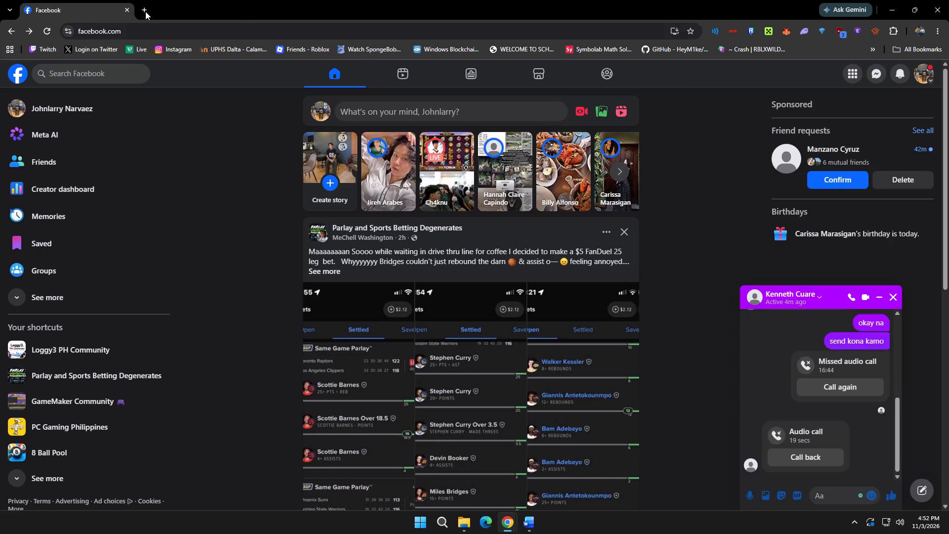
{"action": "left_click", "coordinate": [142, 10]}
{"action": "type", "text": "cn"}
{"action": "left_click", "coordinate": [115, 70]}
{"action": "left_click", "coordinate": [91, 5]}
{"action": "left_click", "coordinate": [167, 1]}
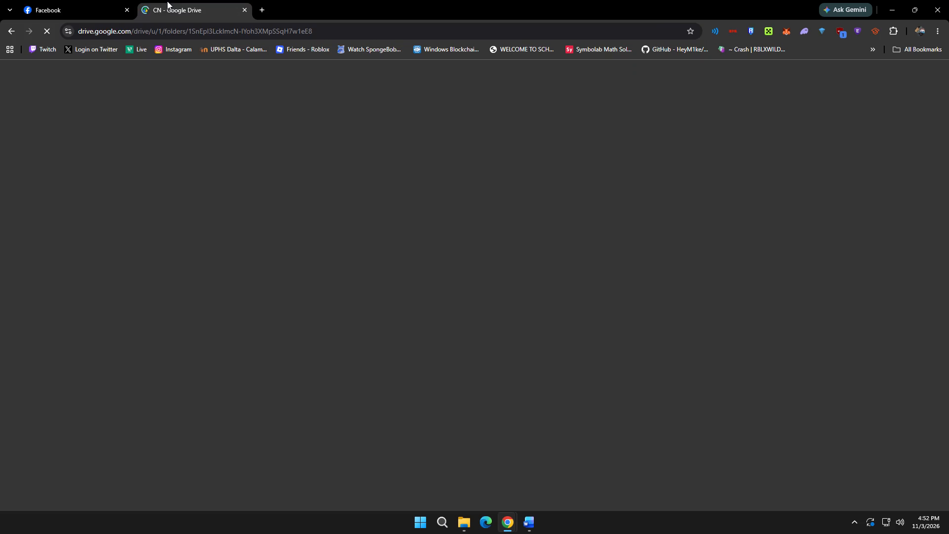
{"action": "double_click", "coordinate": [184, 160]}
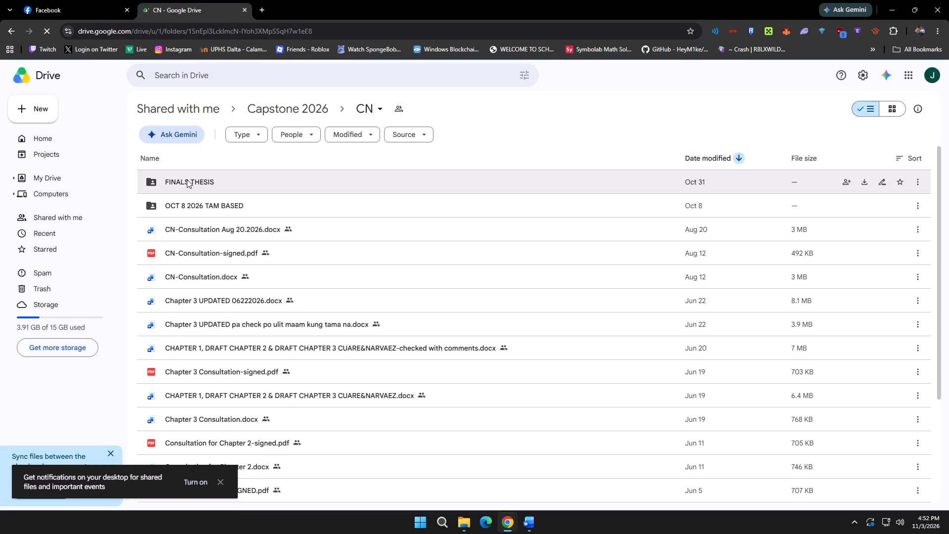
{"action": "double_click", "coordinate": [187, 179]}
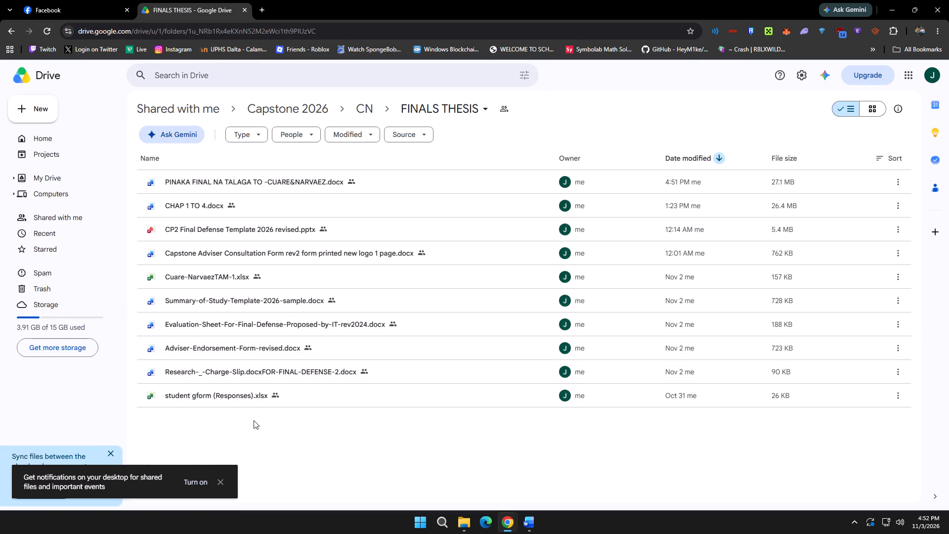
{"action": "left_click", "coordinate": [901, 276]}
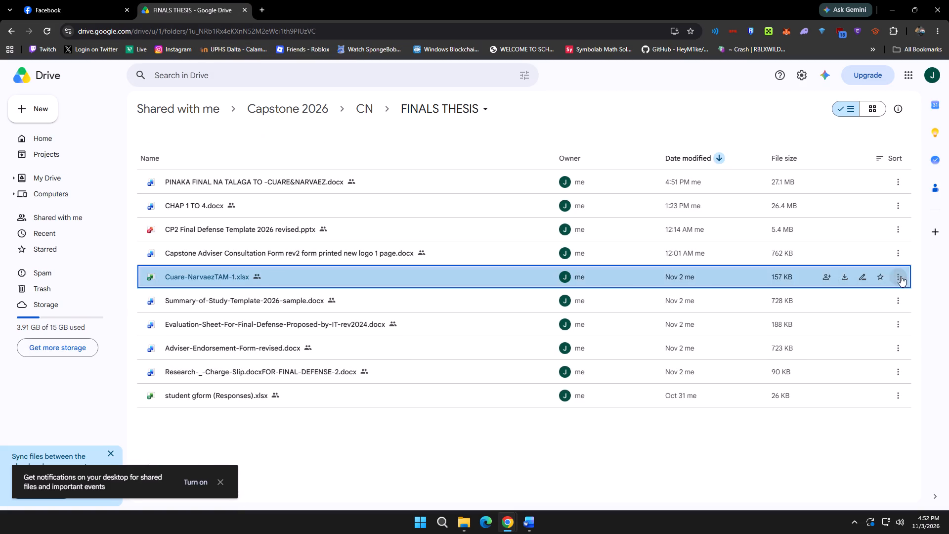
{"action": "left_click", "coordinate": [758, 475]}
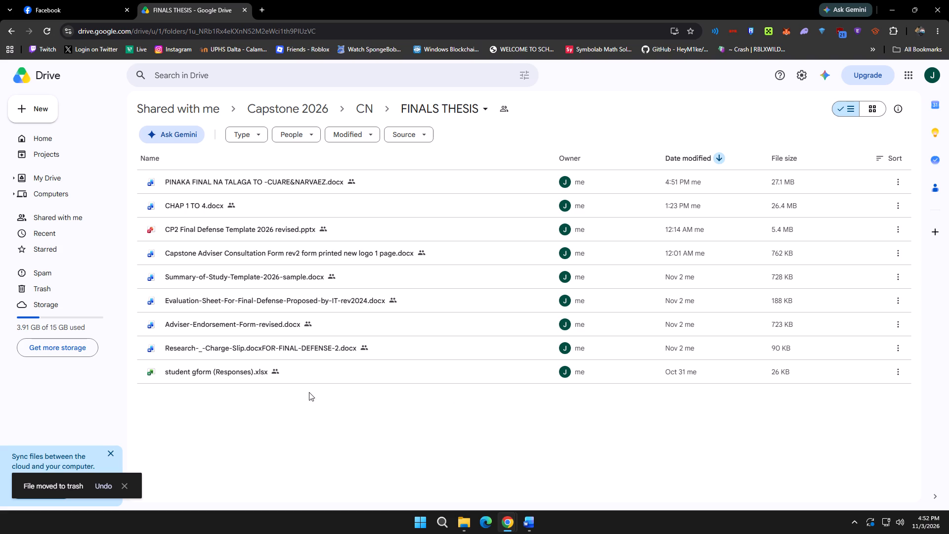
{"action": "right_click", "coordinate": [297, 392]}
{"action": "left_click", "coordinate": [339, 241]}
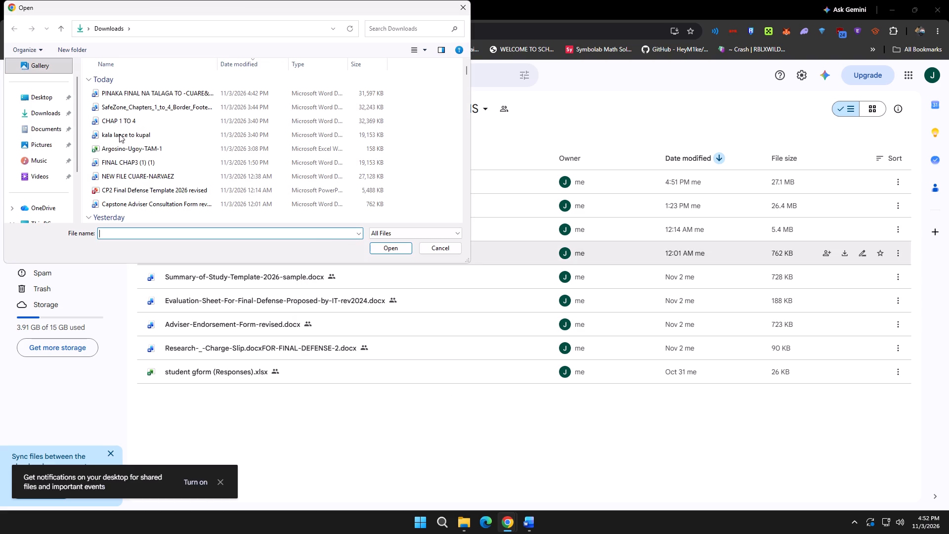
{"action": "left_click", "coordinate": [122, 150]}
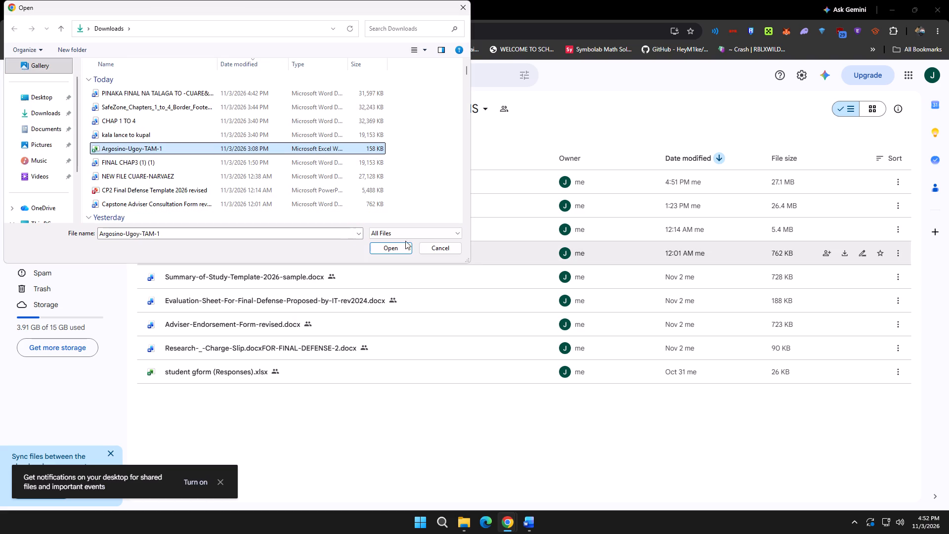
{"action": "left_click", "coordinate": [463, 520]}
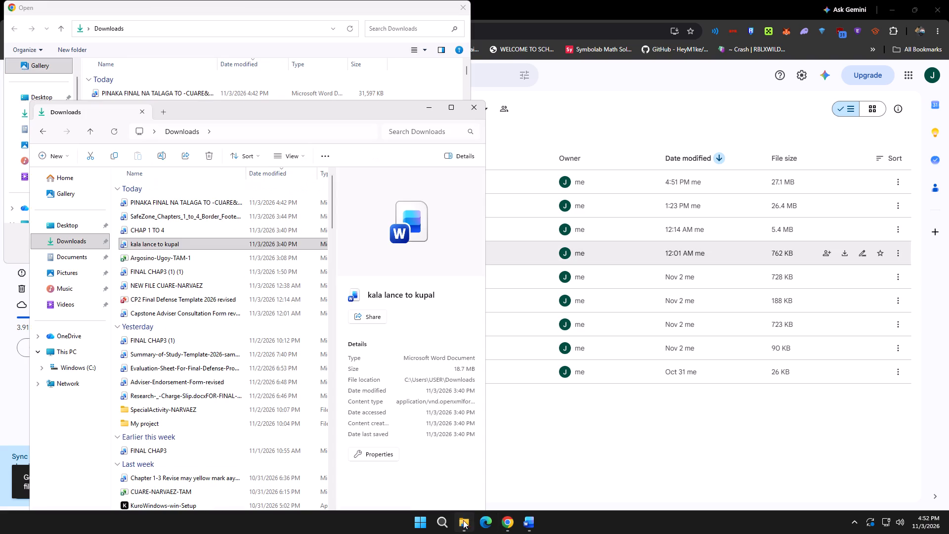
{"action": "double_click", "coordinate": [153, 263]}
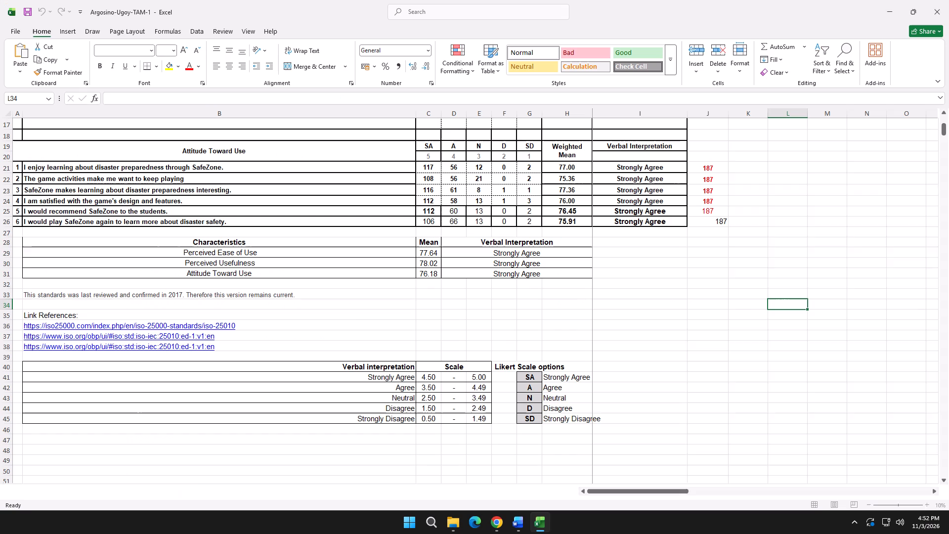
{"action": "scroll", "coordinate": [424, 237], "scroll_direction": "up", "scroll_amount": 5}
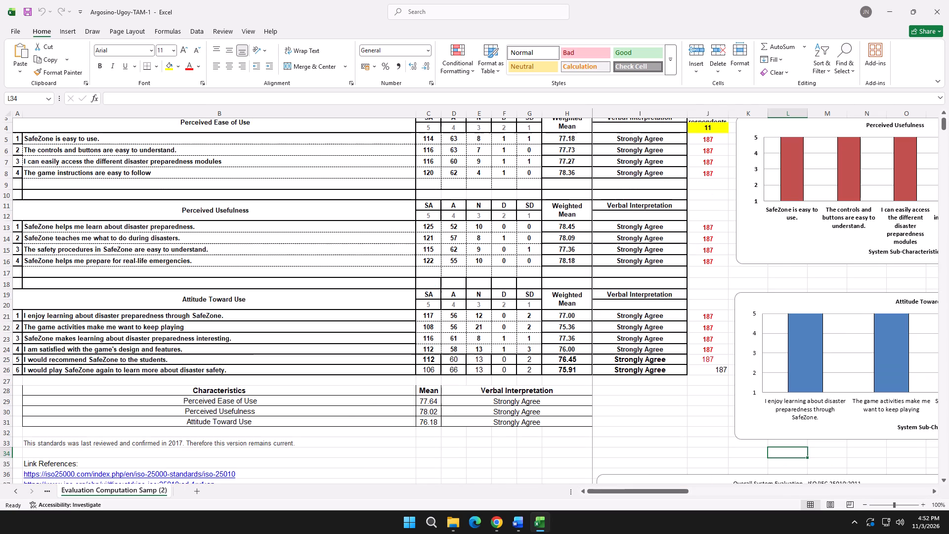
{"action": "left_click", "coordinate": [948, 18]}
{"action": "left_click", "coordinate": [469, 109]}
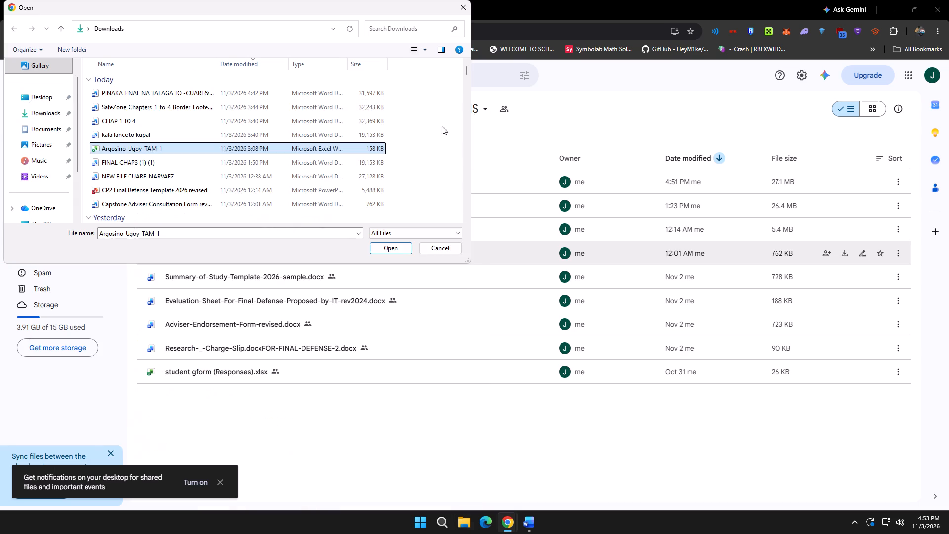
{"action": "left_click", "coordinate": [381, 250]}
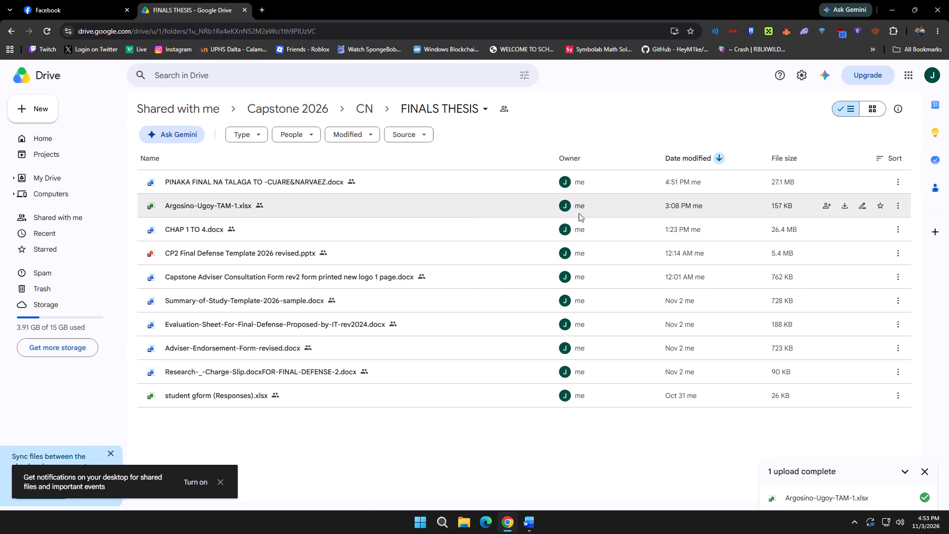
{"action": "left_click", "coordinate": [902, 203]}
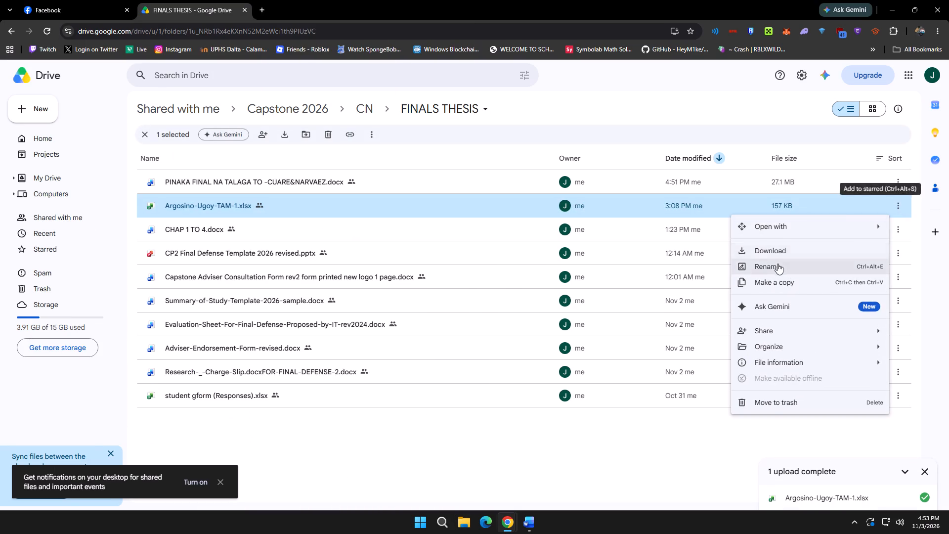
{"action": "left_click", "coordinate": [777, 264]}
{"action": "left_click_drag", "start_coordinate": [435, 279], "coordinate": [342, 277]}
{"action": "left_click_drag", "start_coordinate": [410, 281], "coordinate": [342, 277]}
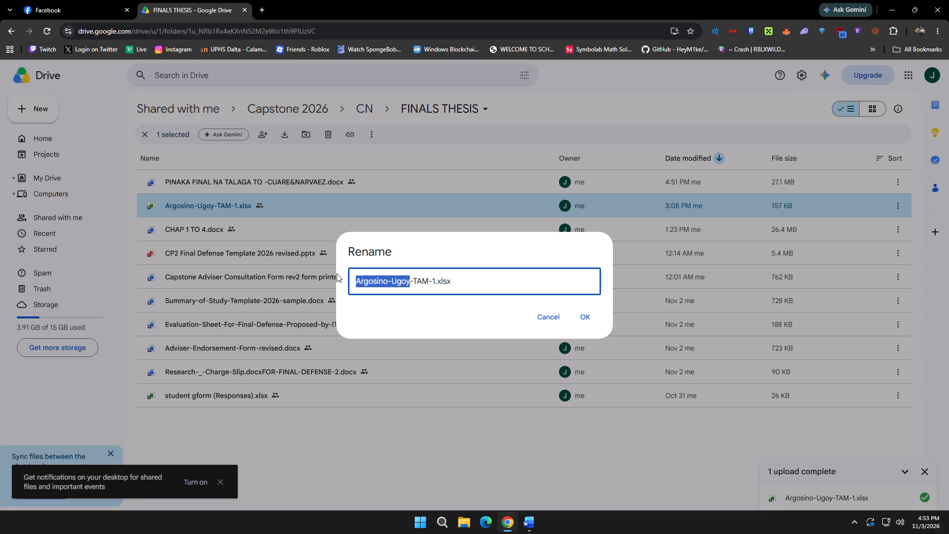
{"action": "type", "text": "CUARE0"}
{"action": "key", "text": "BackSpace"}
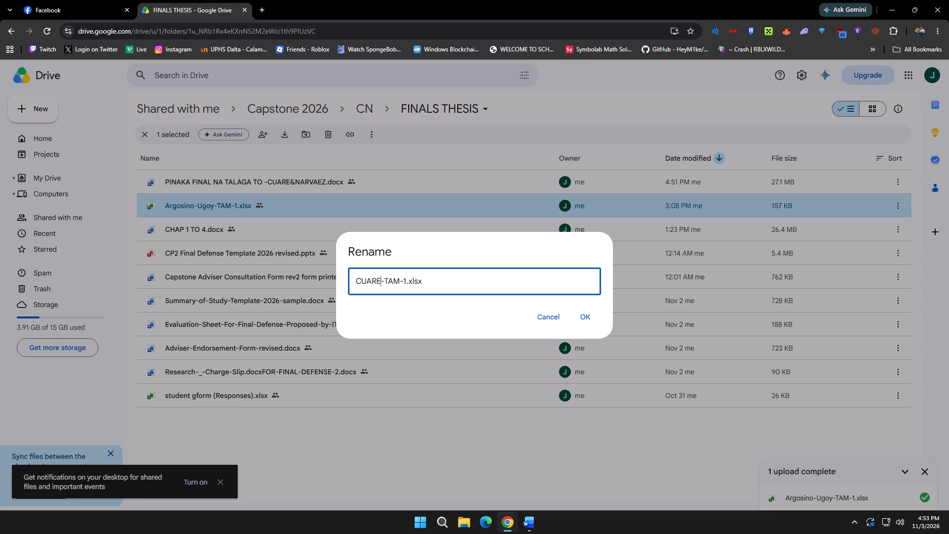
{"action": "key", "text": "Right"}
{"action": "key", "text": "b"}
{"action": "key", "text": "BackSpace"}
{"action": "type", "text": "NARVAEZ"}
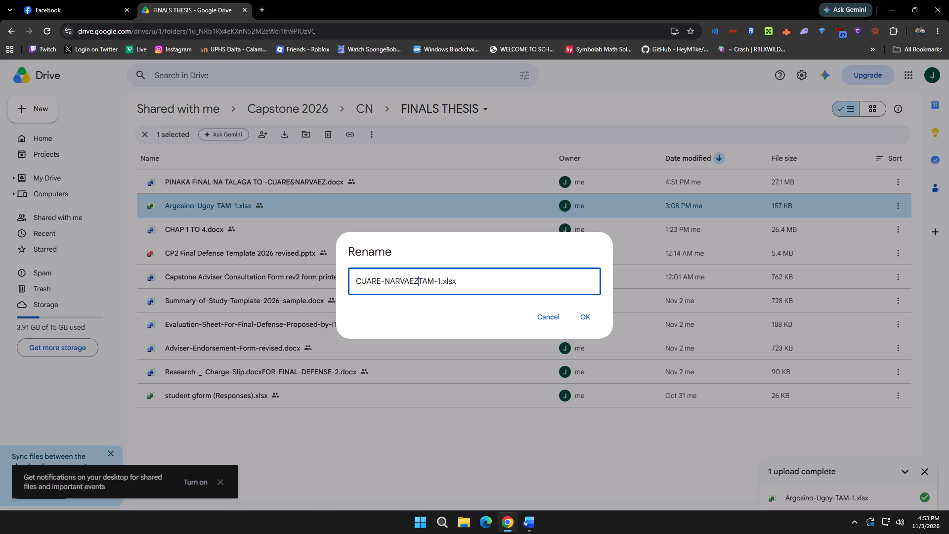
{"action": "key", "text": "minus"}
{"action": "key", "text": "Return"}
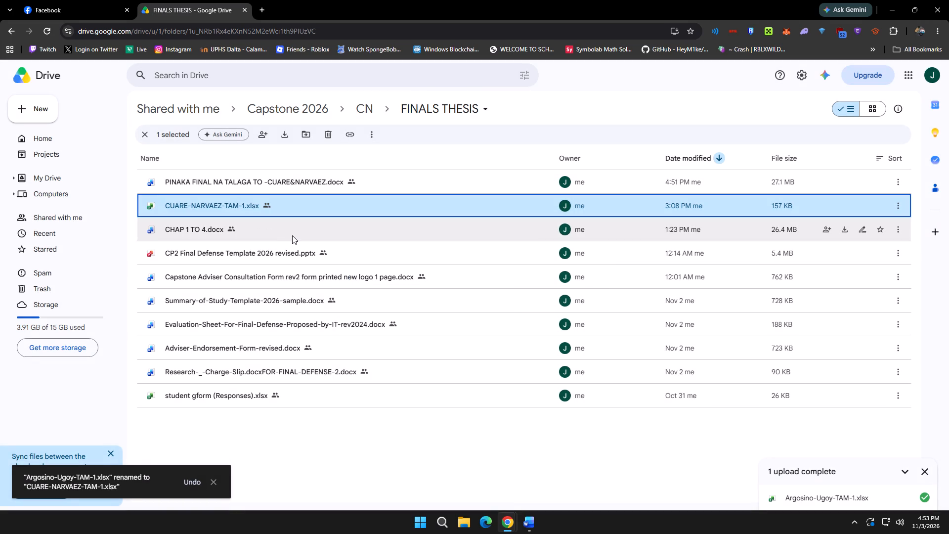
Move CHAP 1 TO 4.docx from the FINALS THESIS folder to the trash.
{"action": "left_click", "coordinate": [899, 232]}
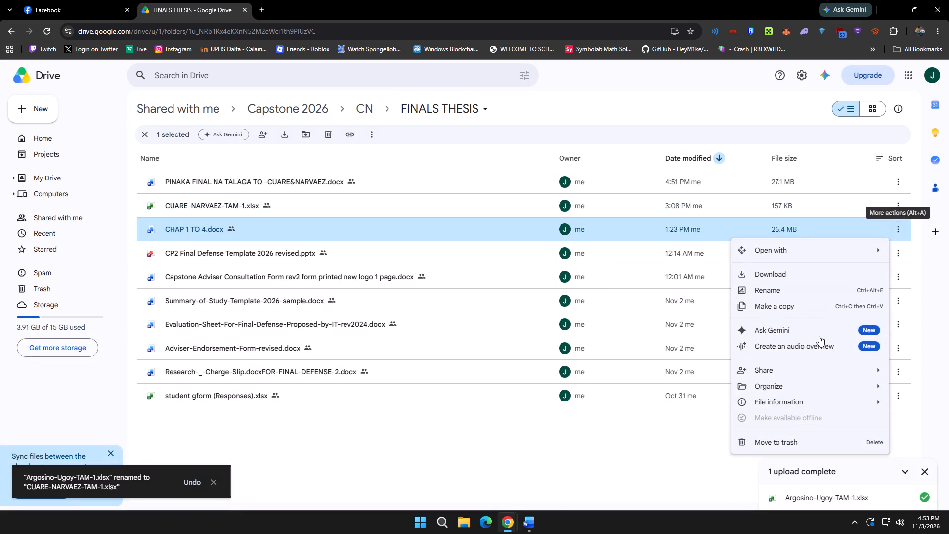
{"action": "left_click", "coordinate": [780, 438]}
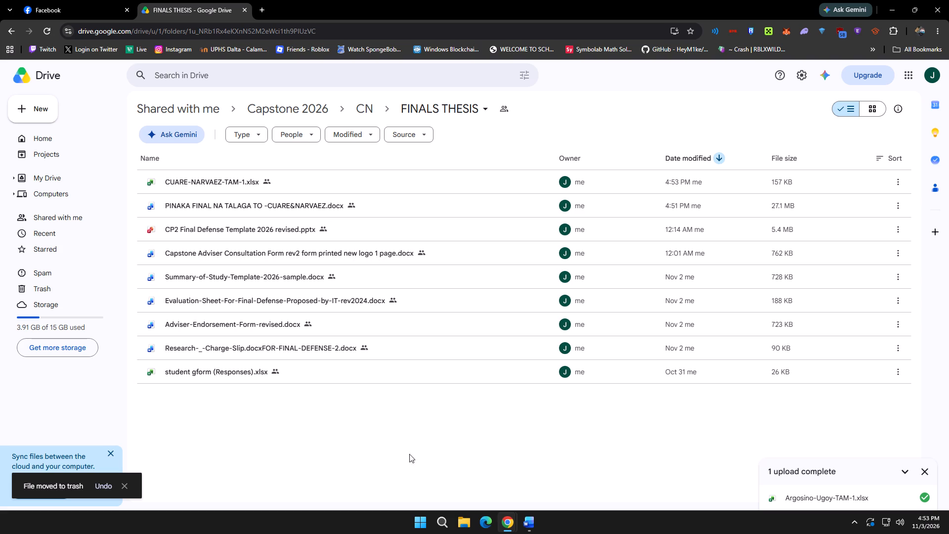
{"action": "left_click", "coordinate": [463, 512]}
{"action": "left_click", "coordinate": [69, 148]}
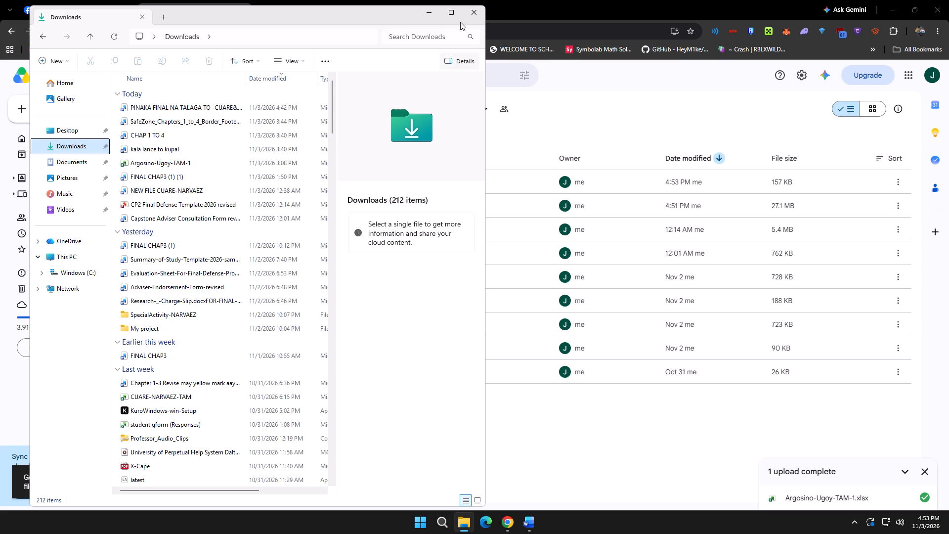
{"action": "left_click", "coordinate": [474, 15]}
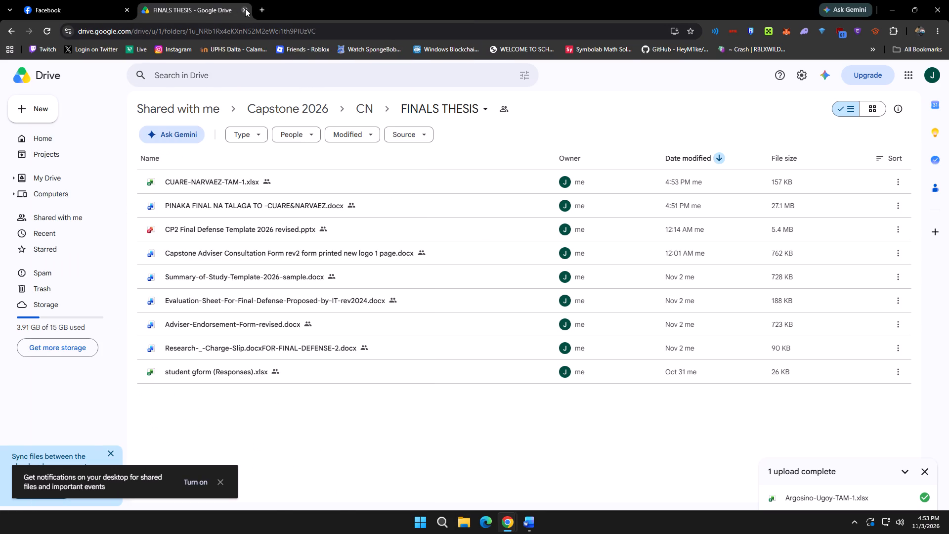
Close the FINALS THESIS Drive page and the remaining Facebook browser window.
{"action": "left_click", "coordinate": [245, 8]}
{"action": "left_click", "coordinate": [870, 74]}
{"action": "left_click", "coordinate": [870, 74]}
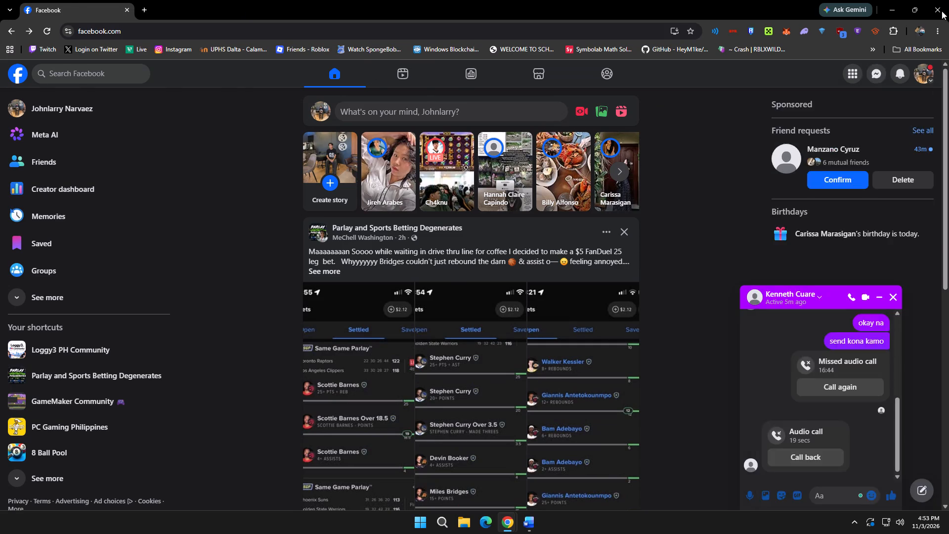
{"action": "left_click", "coordinate": [948, 0]}
Bring up the computer's power options to shut it down.
{"action": "left_click", "coordinate": [417, 529]}
{"action": "left_click", "coordinate": [580, 489]}
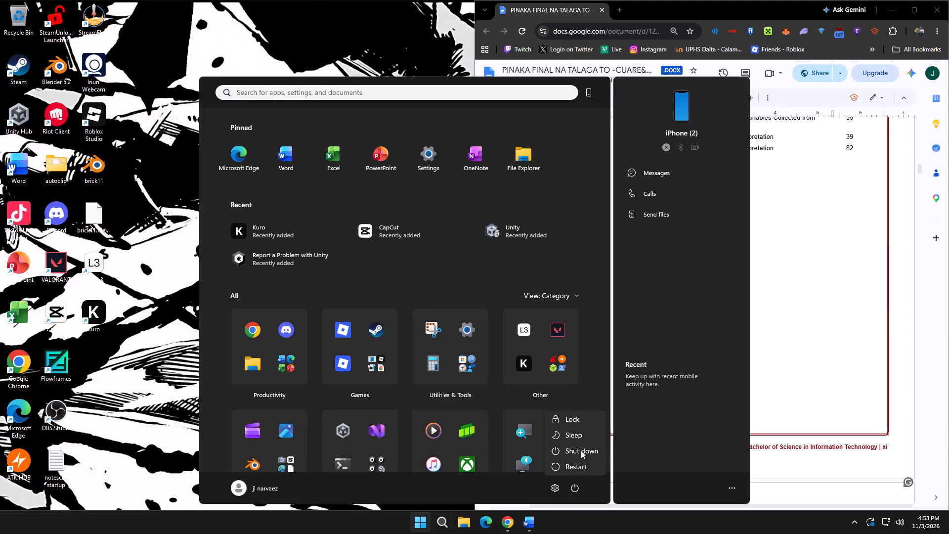